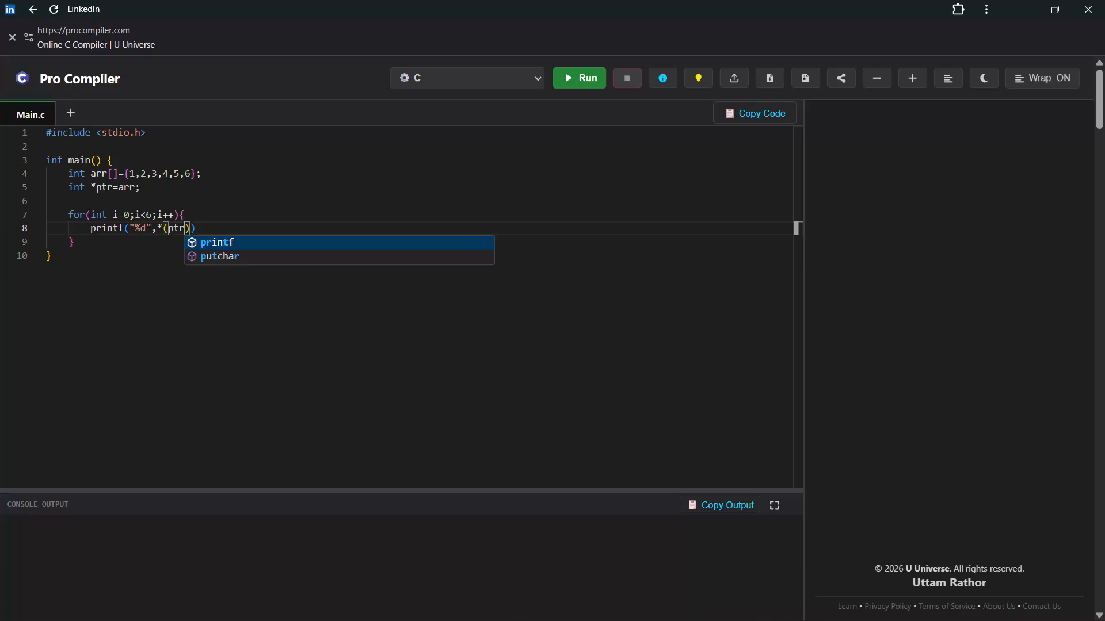
Complete the loop's printf statement so its argument reads *(ptr+i) and the line ends with a semicolon.
{"action": "type", "text": "+!"}
{"action": "key", "text": "BackSpace"}
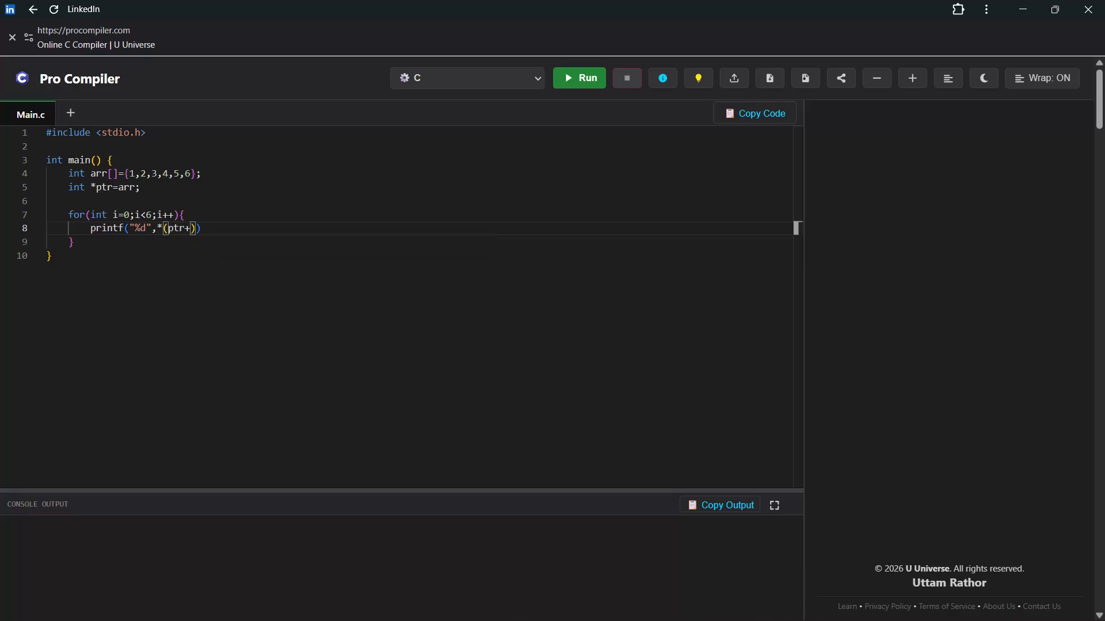
{"action": "key", "text": "i"}
{"action": "key", "text": "Right"}
{"action": "key", "text": "Right"}
{"action": "key", "text": "semicolon"}
Add return 0; after the for loop, separated from it by a blank line.
{"action": "left_click", "coordinate": [77, 244]}
{"action": "key", "text": "Return"}
{"action": "key", "text": "Return"}
{"action": "type", "text": "return 0;"}
{"action": "left_click", "coordinate": [79, 379]}
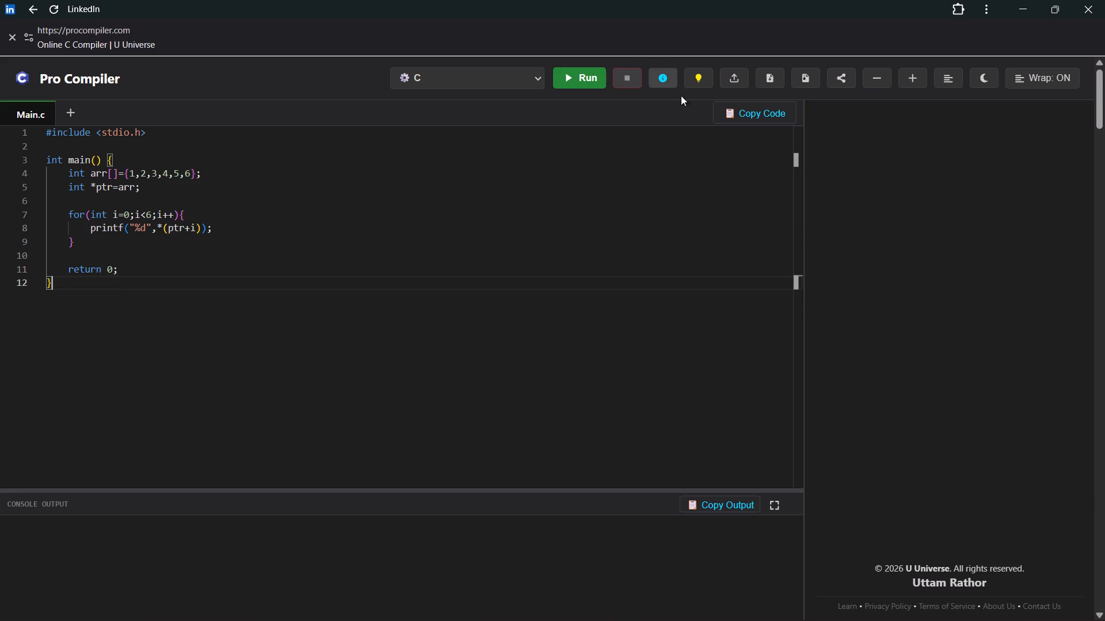
Run the C program.
{"action": "left_click", "coordinate": [573, 79]}
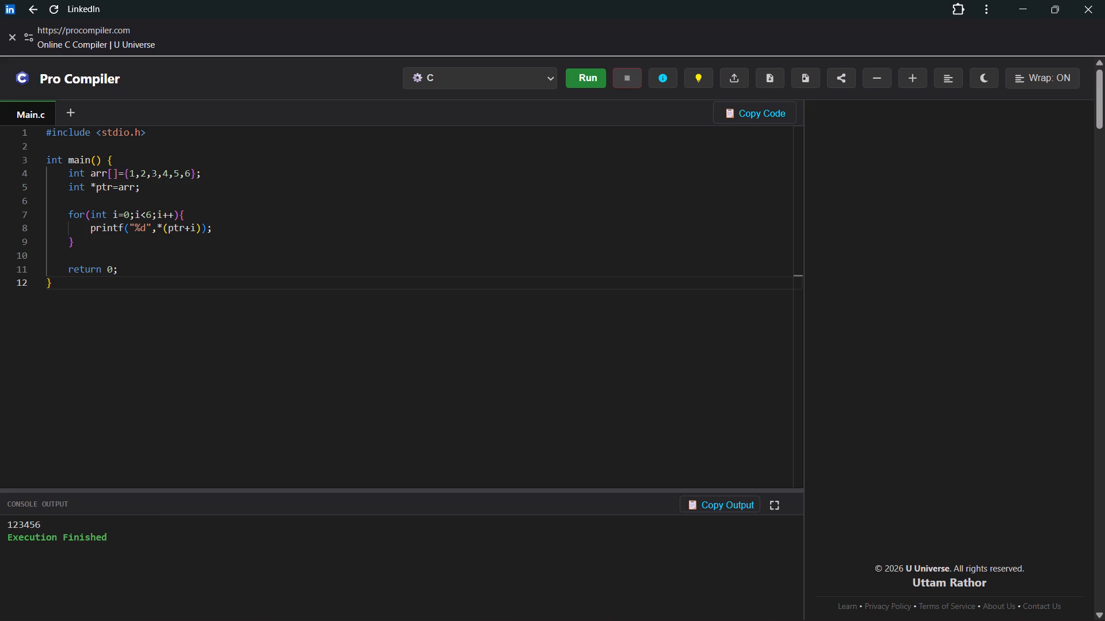
Add a space after %d in the printf format string and run the program again.
{"action": "left_click", "coordinate": [147, 230]}
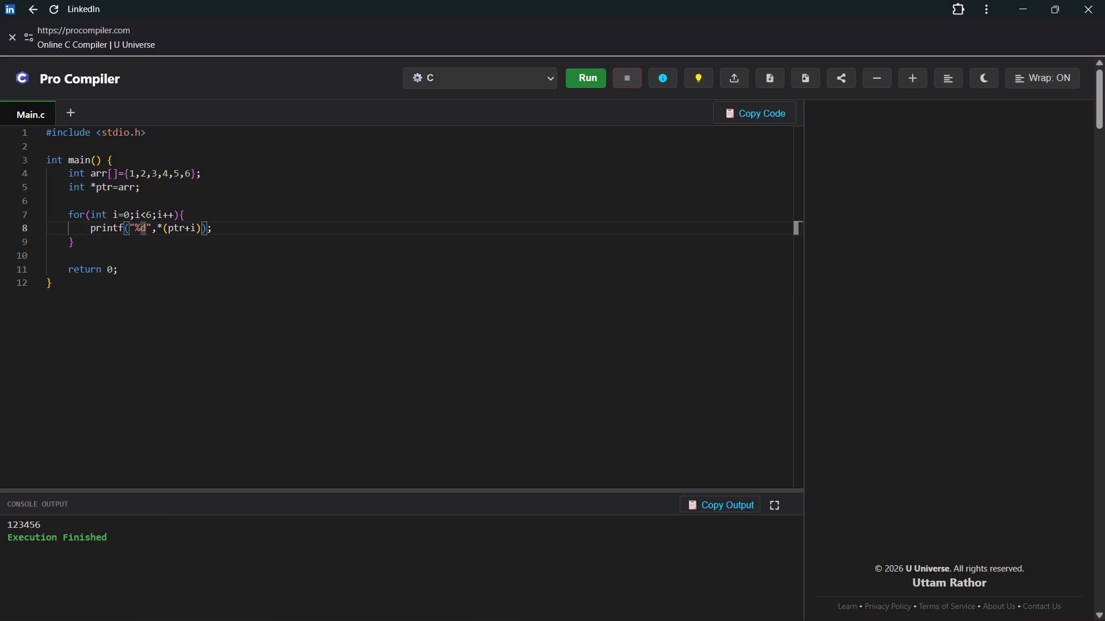
{"action": "key", "text": "space"}
{"action": "left_click", "coordinate": [170, 330]}
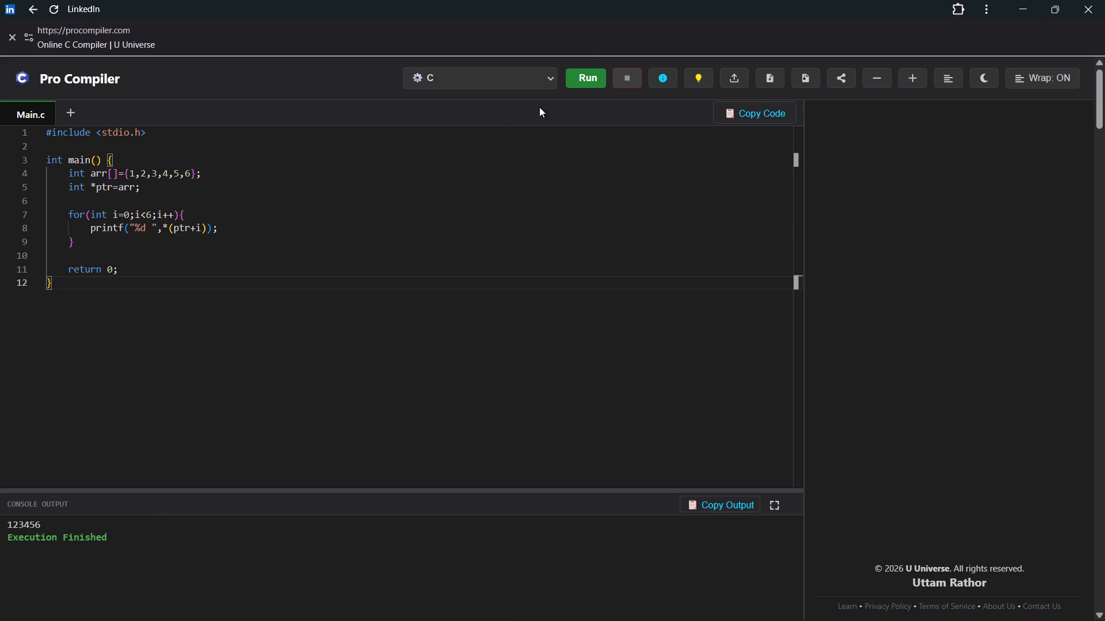
{"action": "left_click", "coordinate": [589, 74]}
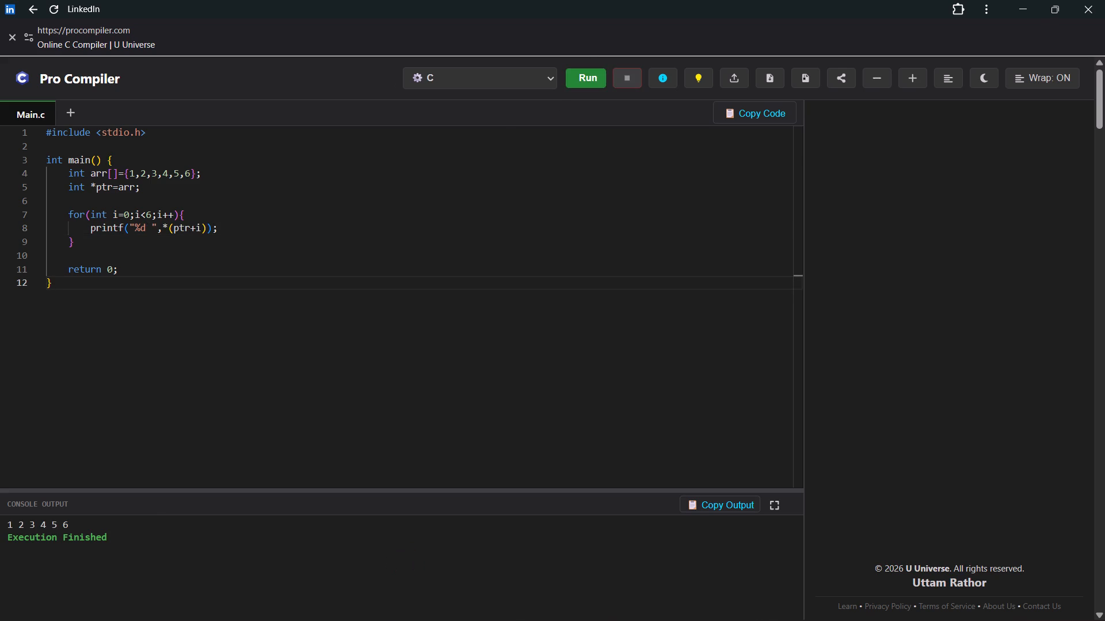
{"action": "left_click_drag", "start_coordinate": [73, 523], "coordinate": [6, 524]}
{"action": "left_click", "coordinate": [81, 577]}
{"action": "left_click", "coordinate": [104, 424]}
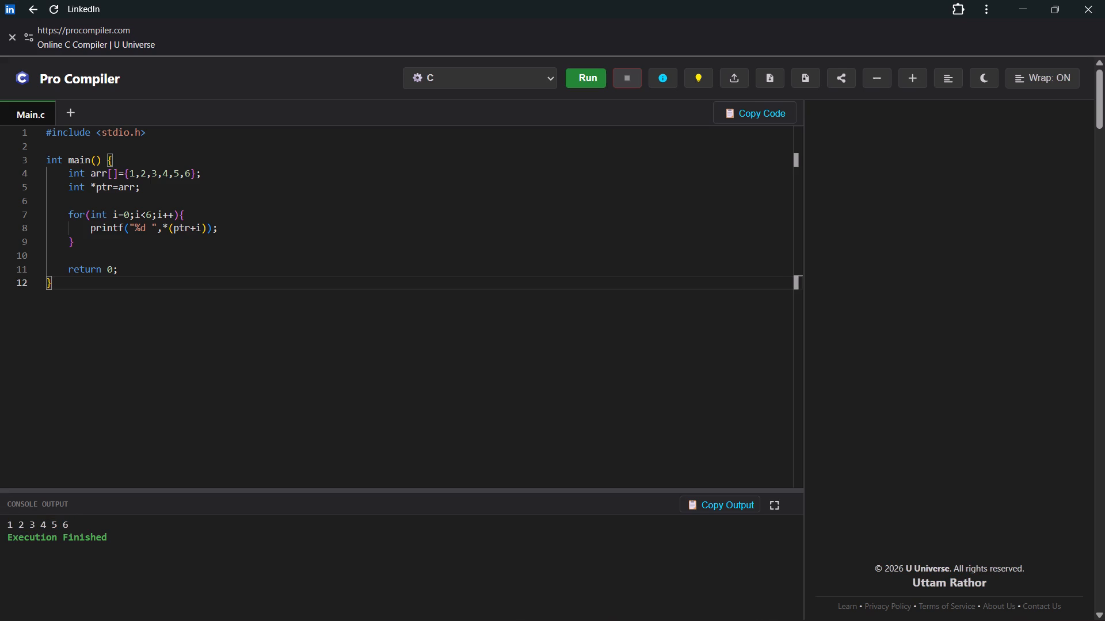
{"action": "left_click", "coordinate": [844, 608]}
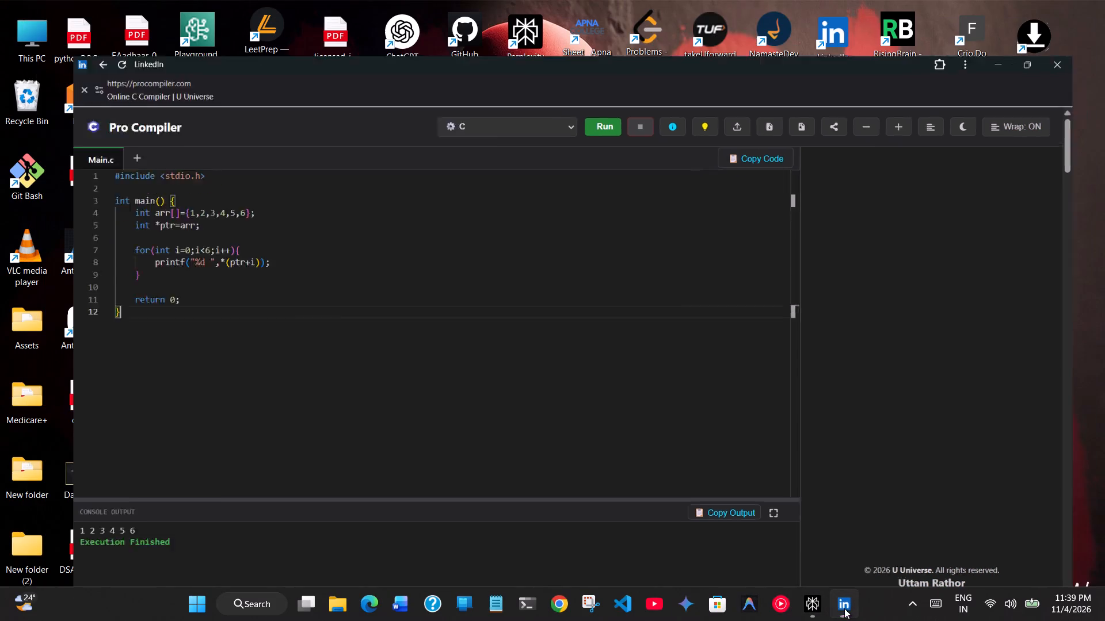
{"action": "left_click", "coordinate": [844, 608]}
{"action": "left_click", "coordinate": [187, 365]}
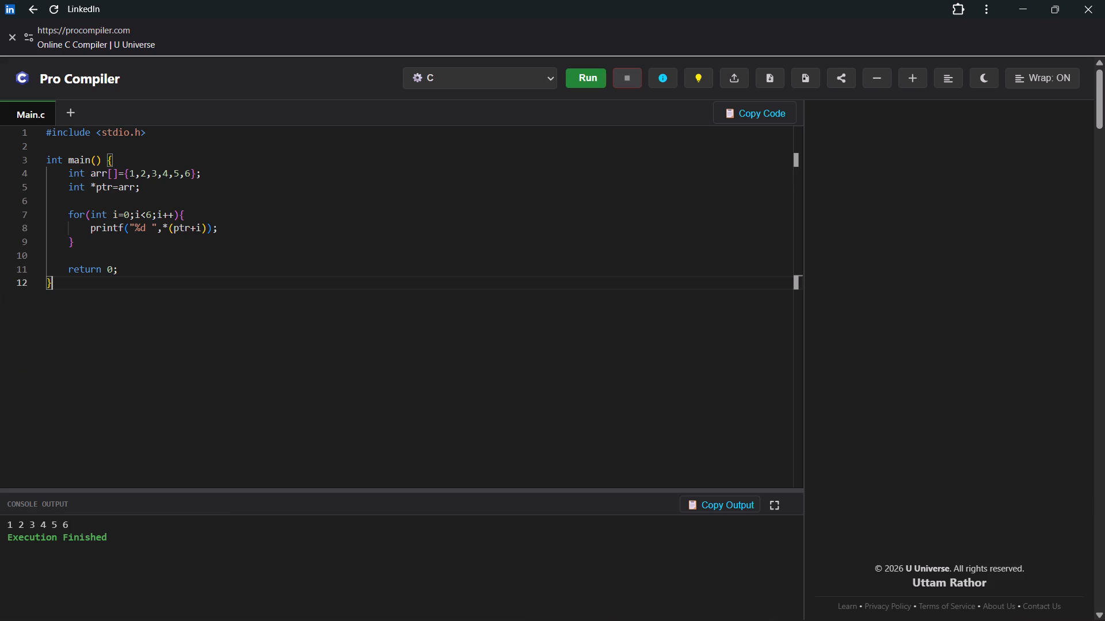
Switch the compiler's language from C to SQL.
{"action": "left_click", "coordinate": [495, 91]}
{"action": "left_click", "coordinate": [498, 84]}
{"action": "scroll", "coordinate": [489, 145], "scroll_direction": "down", "scroll_amount": 11}
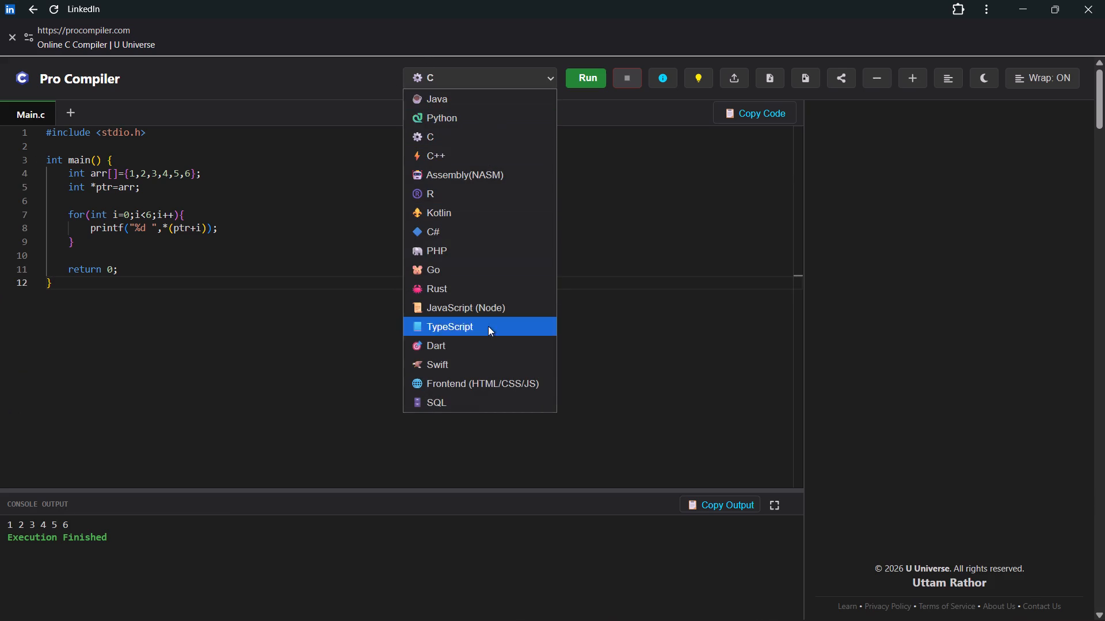
{"action": "left_click", "coordinate": [462, 409]}
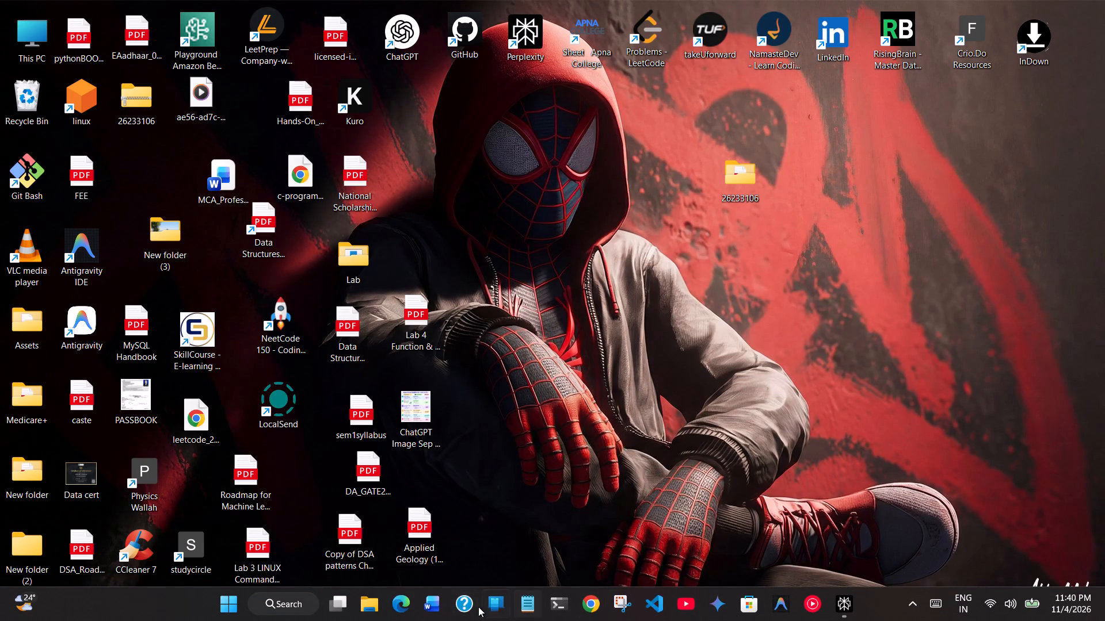
Open a Chrome browser window and search Google for canva.
{"action": "left_click", "coordinate": [588, 608]}
{"action": "left_click", "coordinate": [544, 397]}
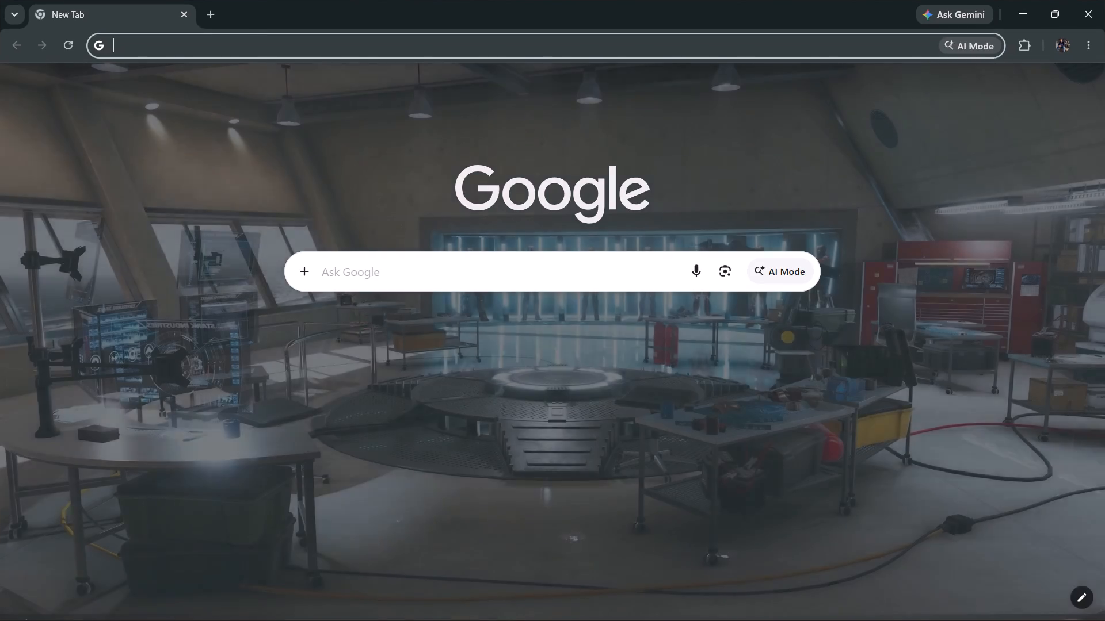
{"action": "left_click", "coordinate": [454, 274]}
{"action": "left_click", "coordinate": [359, 271]}
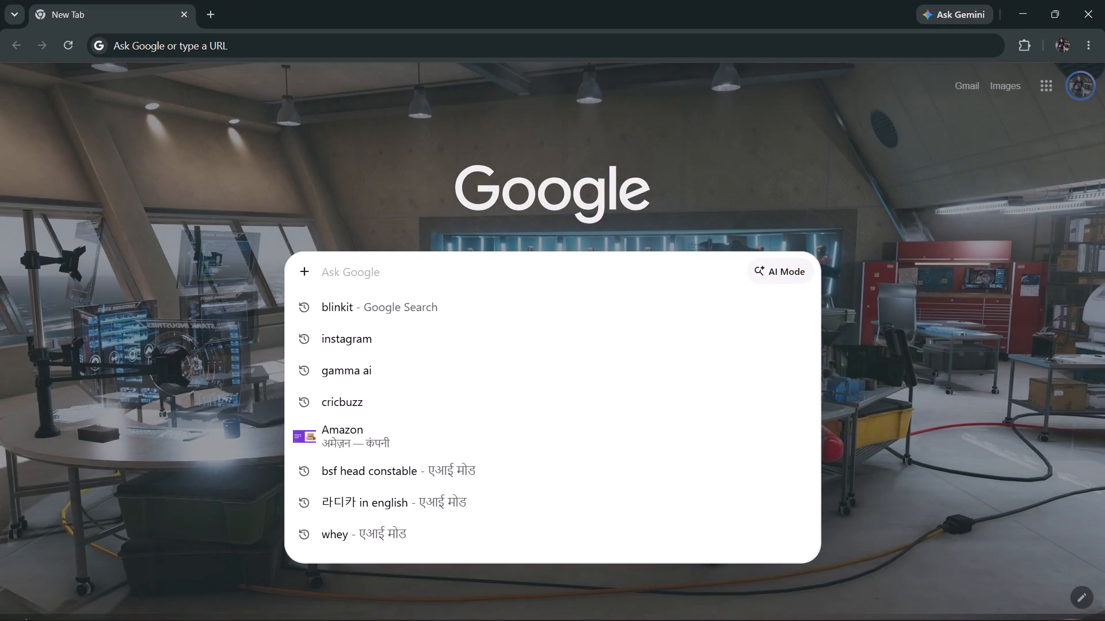
{"action": "type", "text": "ca"}
{"action": "key", "text": "Return"}
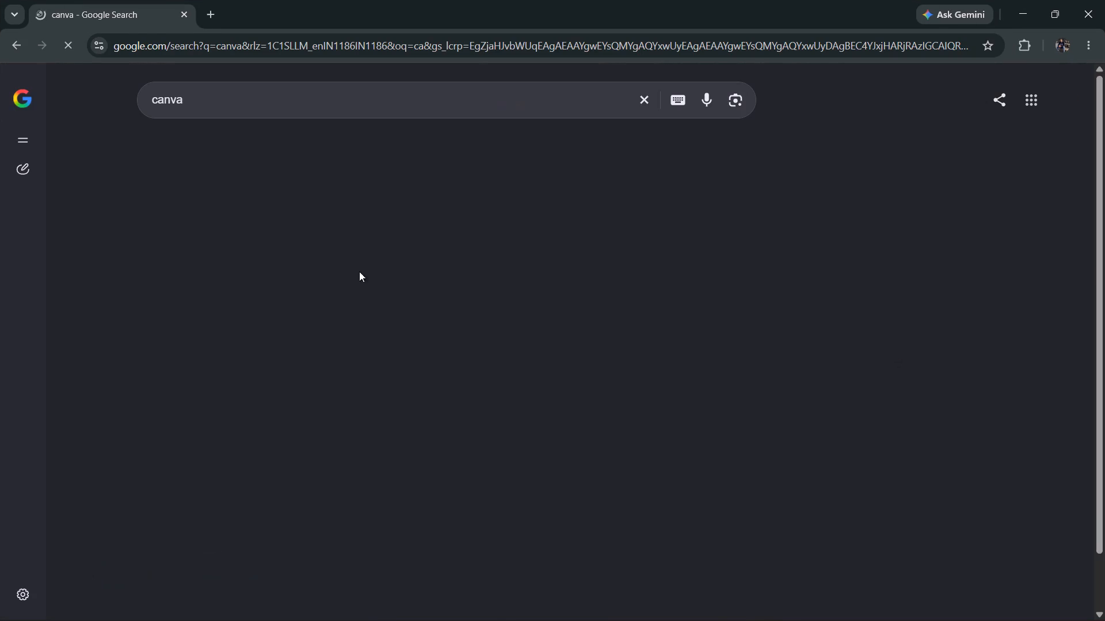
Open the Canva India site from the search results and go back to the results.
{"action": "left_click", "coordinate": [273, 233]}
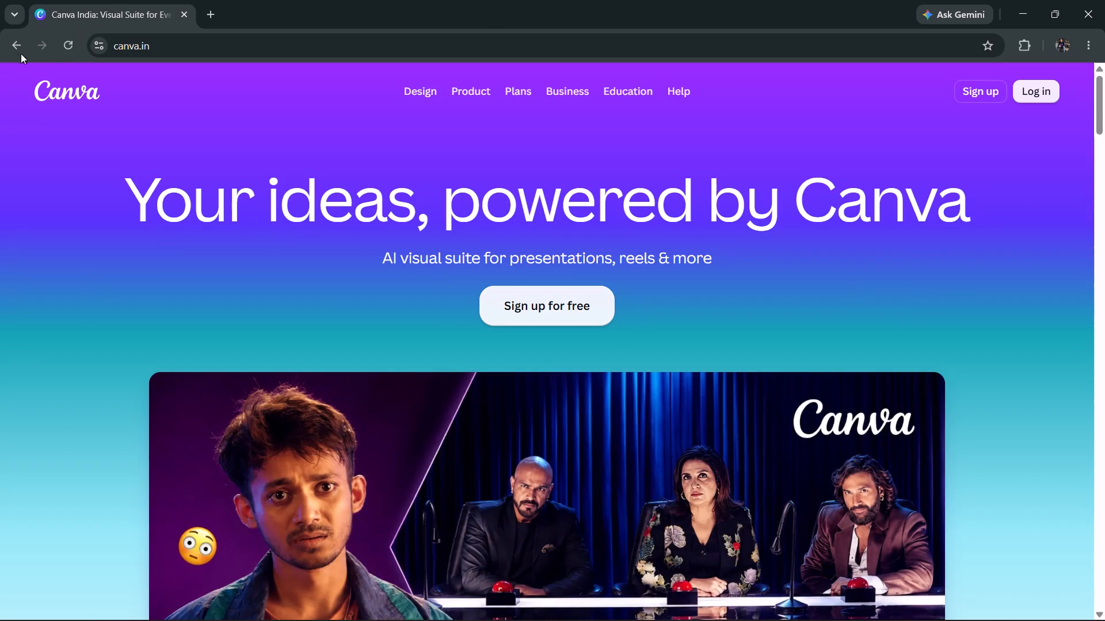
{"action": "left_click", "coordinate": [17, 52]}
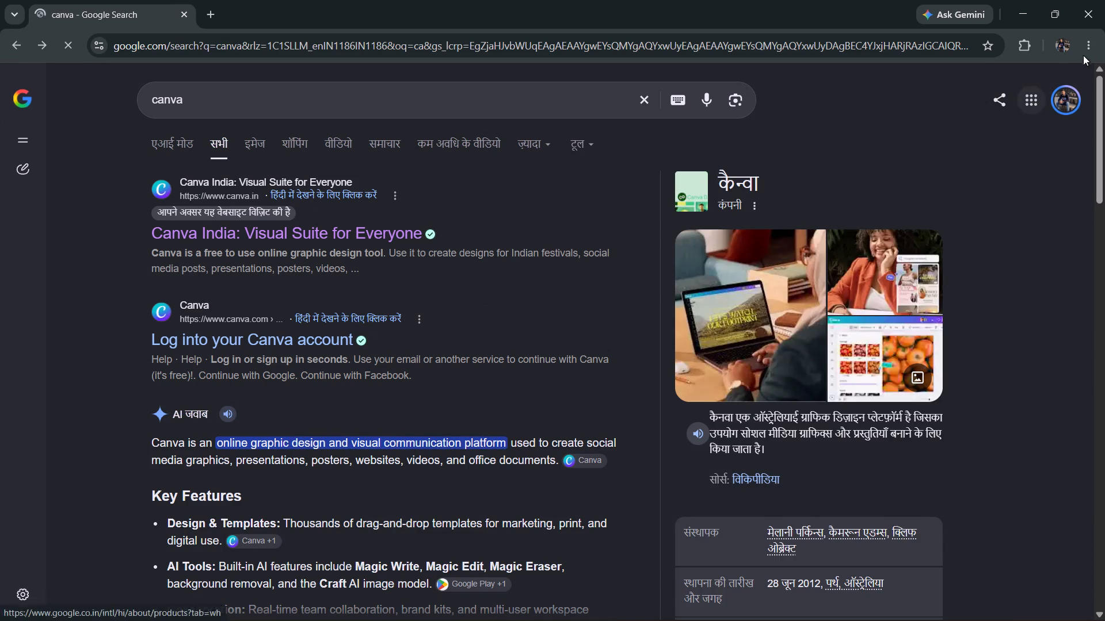
Open the "Blue Geometric Gradient Research Project Presentation" Canva design from the browsing history.
{"action": "left_click", "coordinate": [1091, 48]}
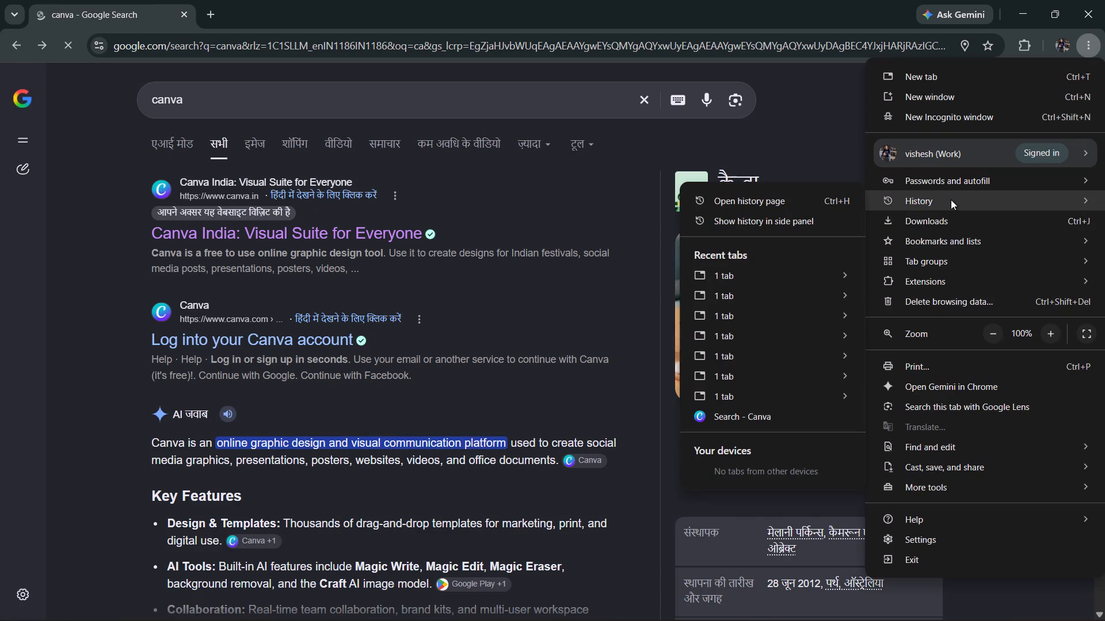
{"action": "left_click", "coordinate": [951, 200]}
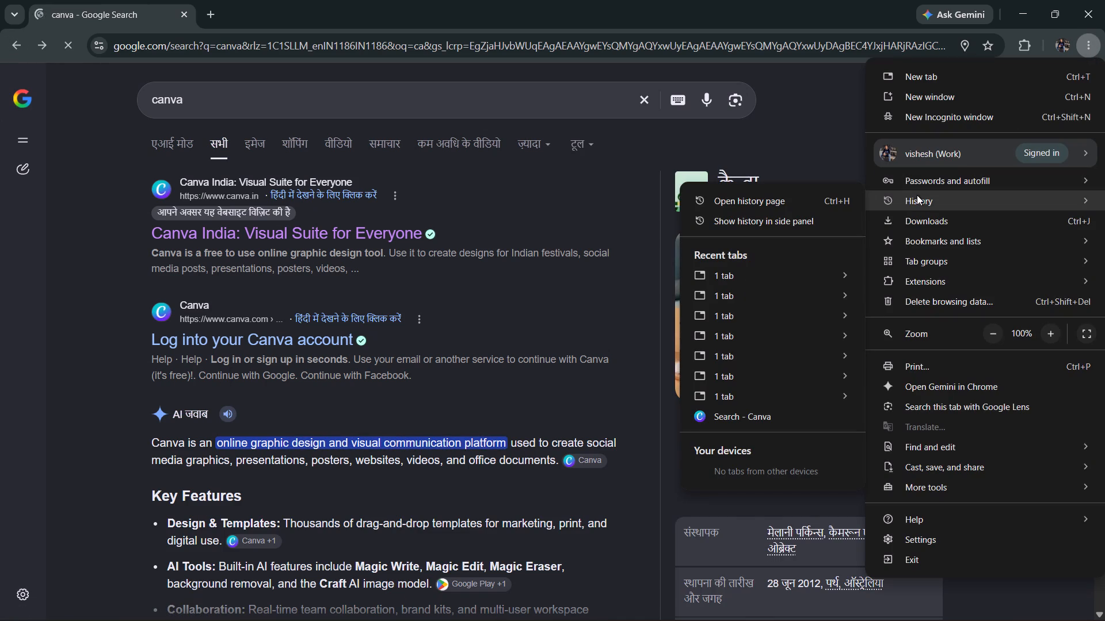
{"action": "left_click", "coordinate": [917, 195]}
{"action": "left_click", "coordinate": [773, 195]}
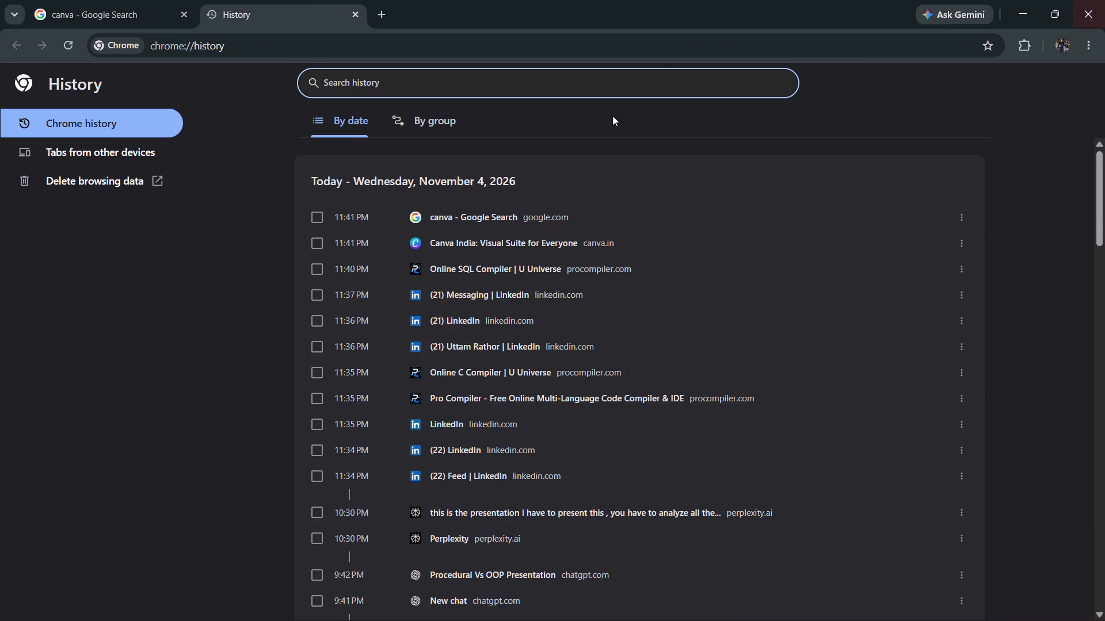
{"action": "scroll", "coordinate": [572, 218], "scroll_direction": "down", "scroll_amount": 8}
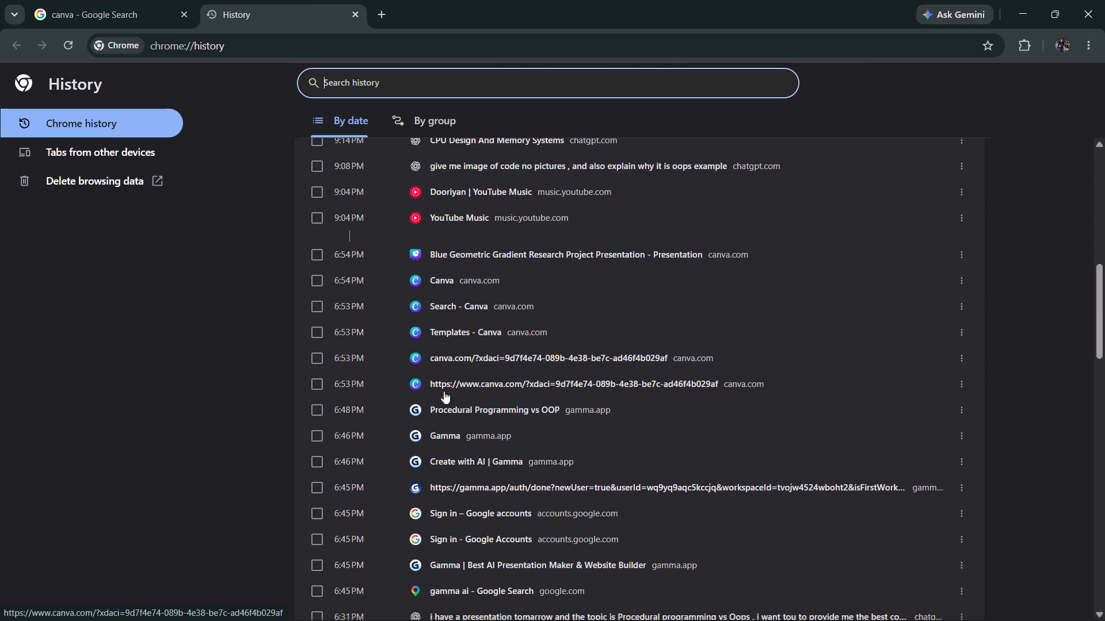
{"action": "scroll", "coordinate": [443, 351], "scroll_direction": "down", "scroll_amount": 5}
{"action": "scroll", "coordinate": [443, 351], "scroll_direction": "up", "scroll_amount": 5}
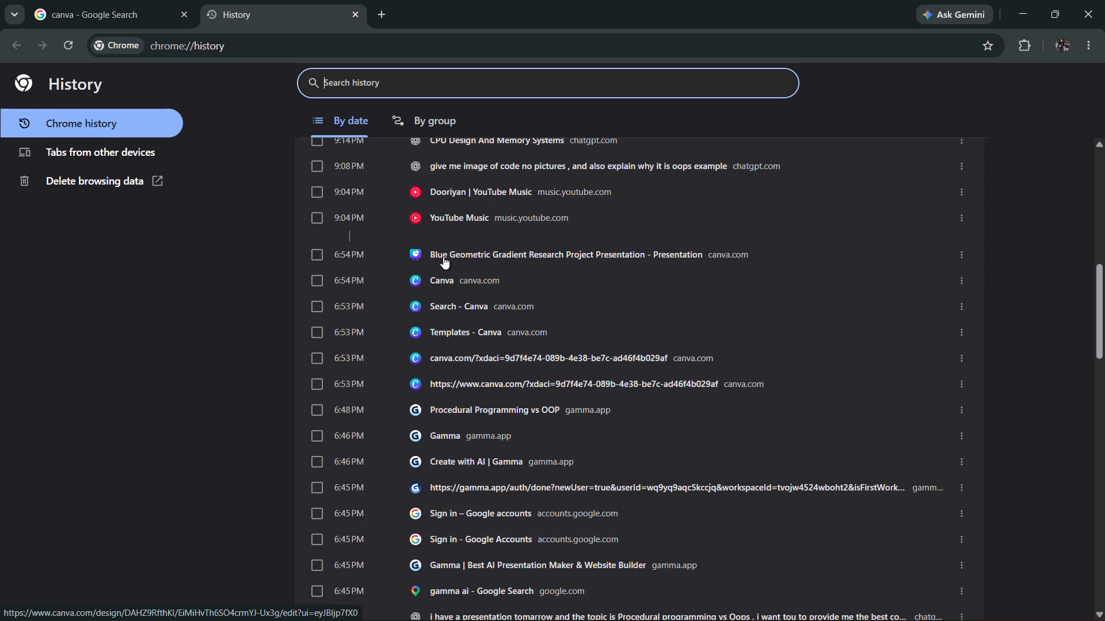
{"action": "left_click", "coordinate": [479, 254]}
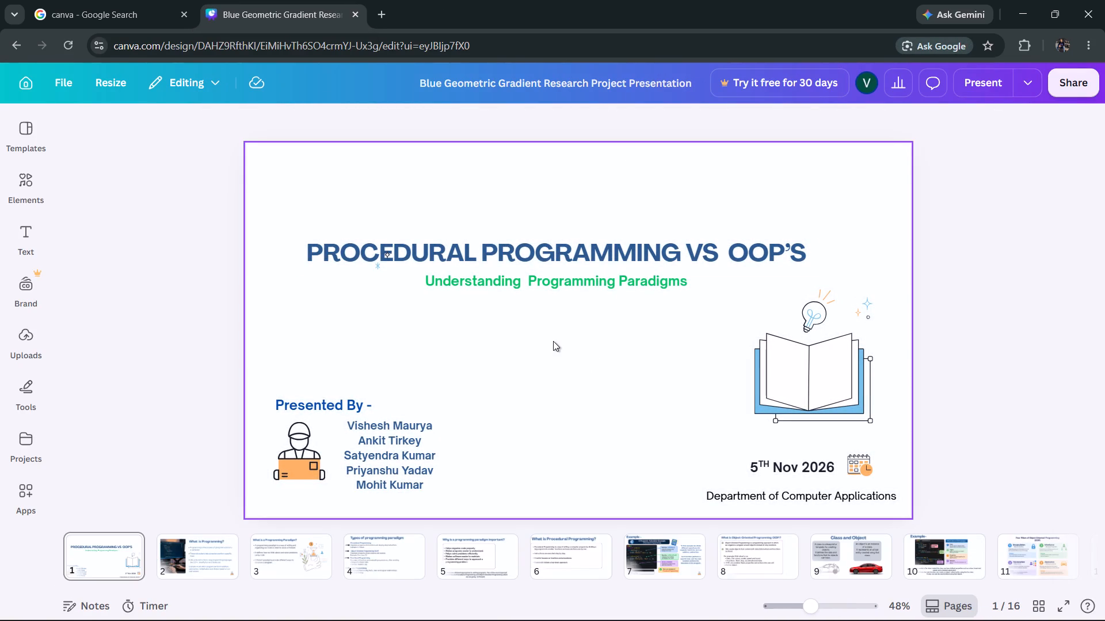
Browse the presentation's pages up to page 7, the C Program: Calculator Example slide.
{"action": "key", "text": "Right"}
{"action": "key", "text": "Right"}
{"action": "key", "text": "Right"}
{"action": "key", "text": "Right"}
{"action": "left_click", "coordinate": [190, 554]}
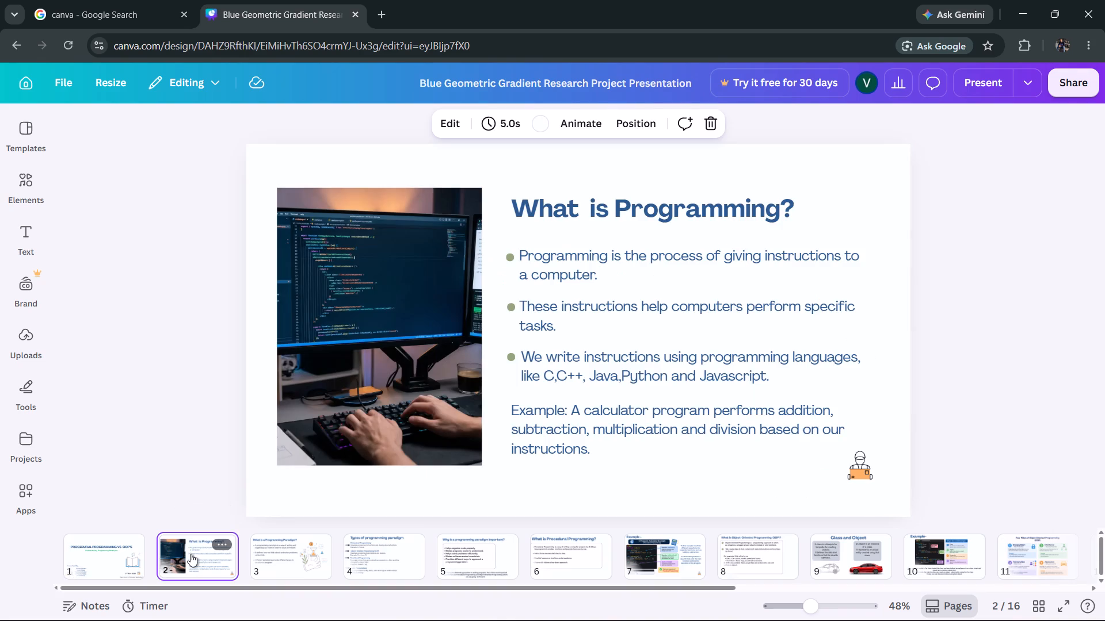
{"action": "left_click", "coordinate": [281, 559]}
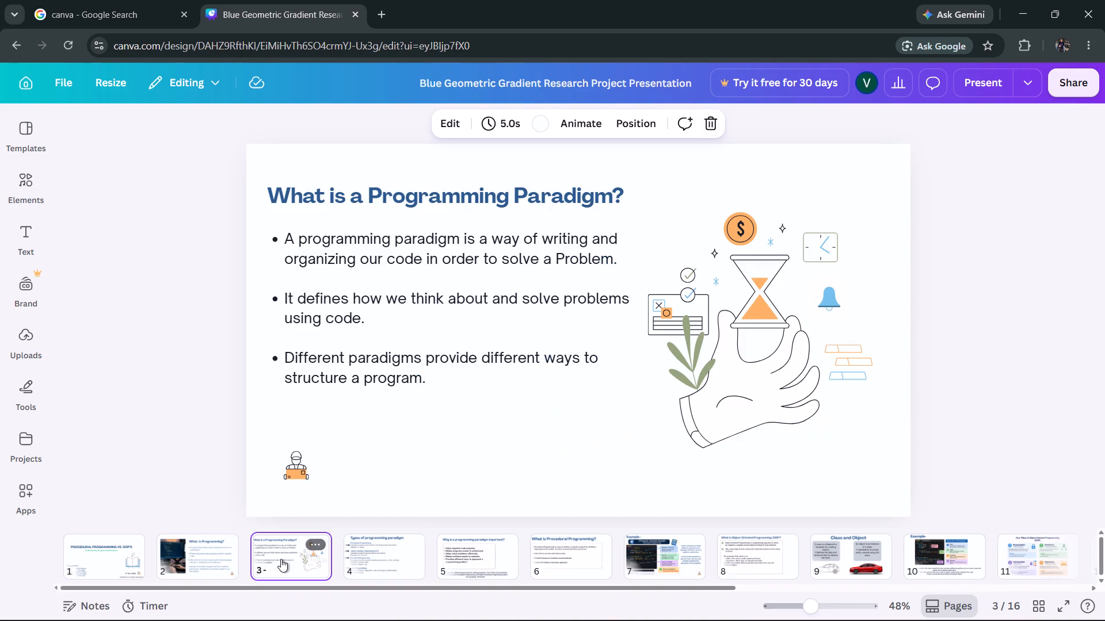
{"action": "left_click", "coordinate": [399, 559]}
{"action": "left_click", "coordinate": [481, 557]}
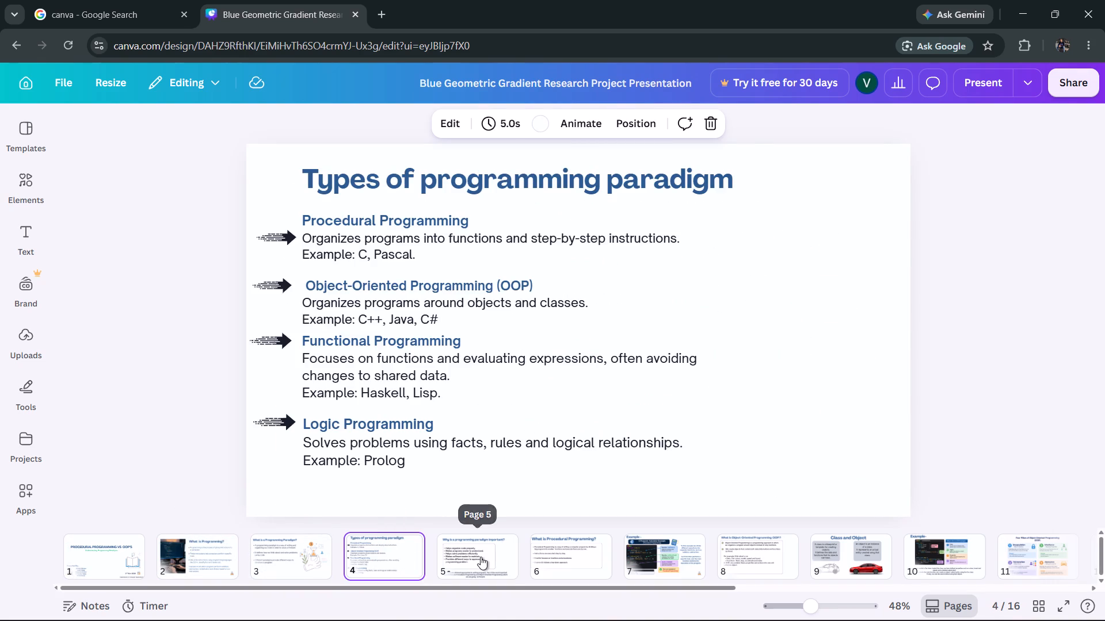
{"action": "left_click", "coordinate": [559, 557]}
{"action": "left_click", "coordinate": [654, 557]}
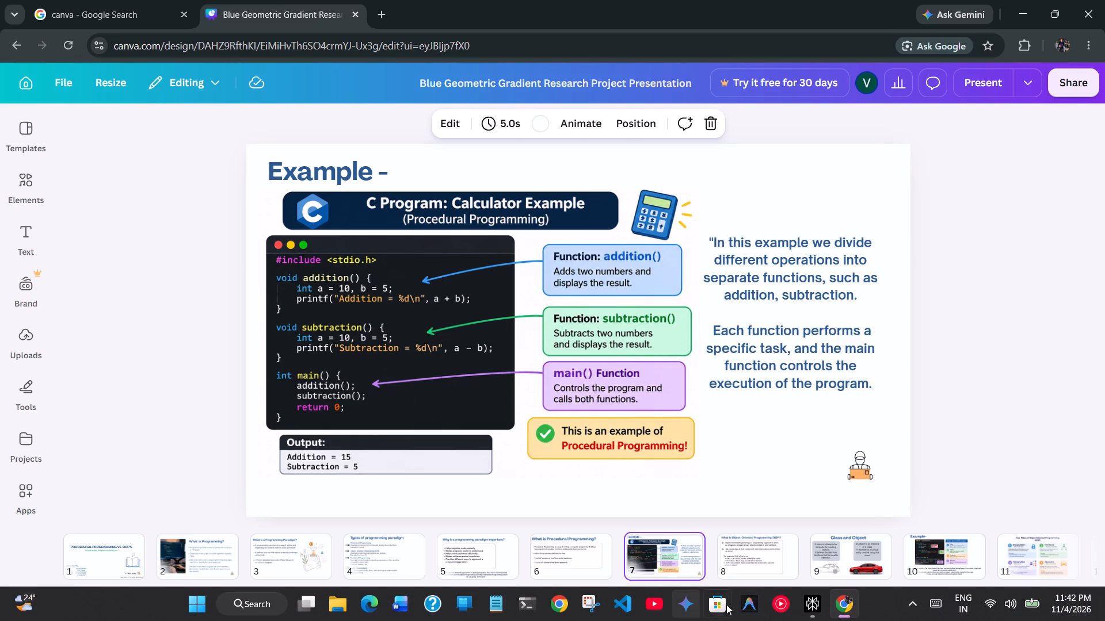
{"action": "left_click", "coordinate": [687, 611]}
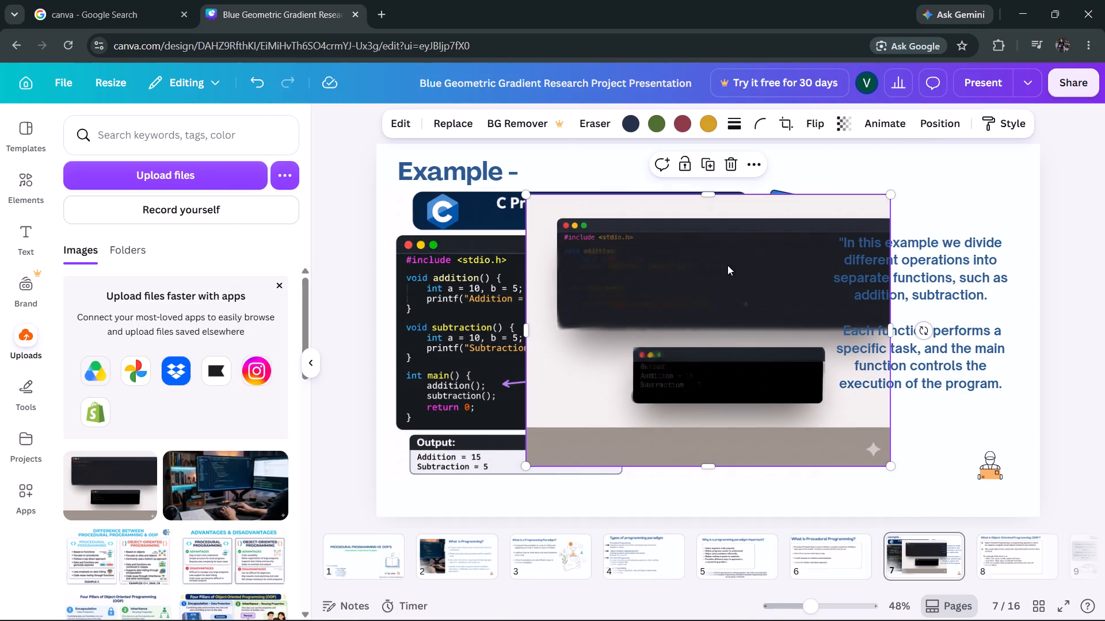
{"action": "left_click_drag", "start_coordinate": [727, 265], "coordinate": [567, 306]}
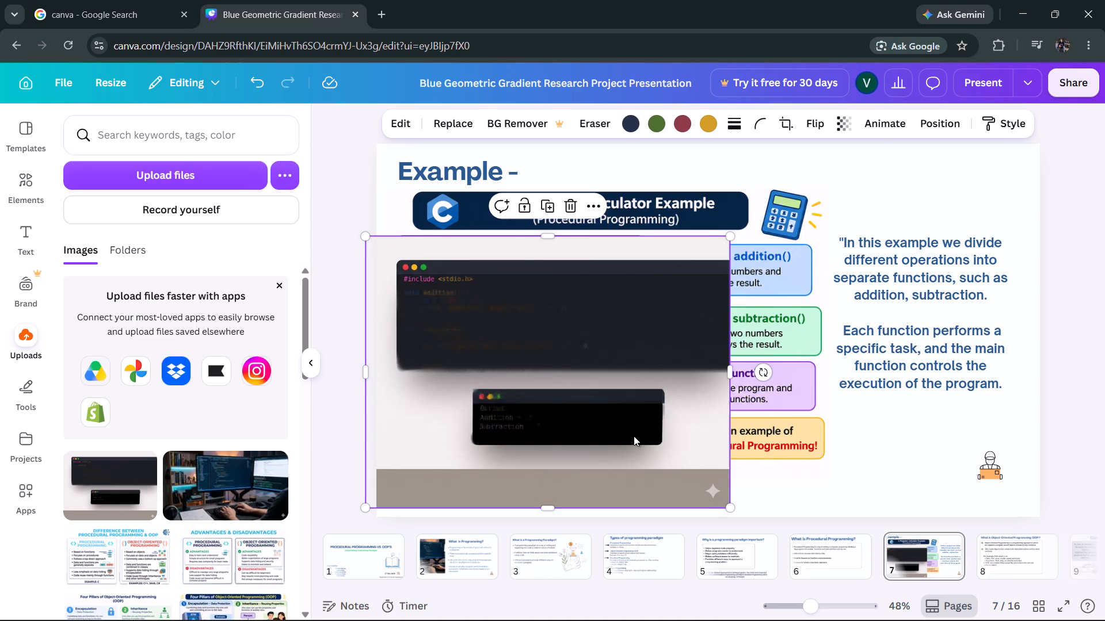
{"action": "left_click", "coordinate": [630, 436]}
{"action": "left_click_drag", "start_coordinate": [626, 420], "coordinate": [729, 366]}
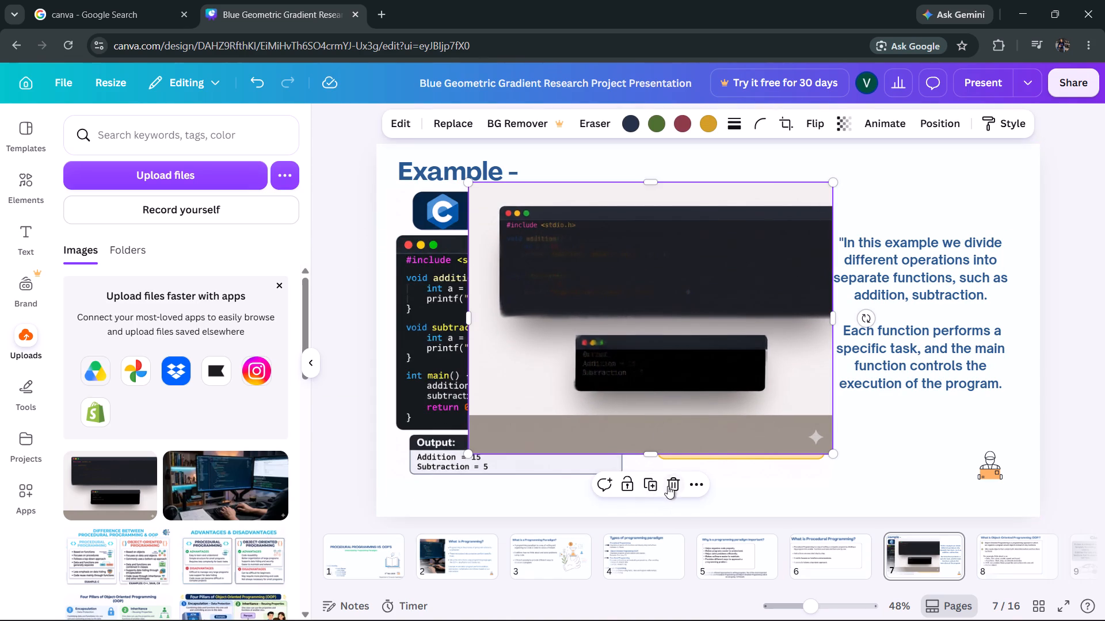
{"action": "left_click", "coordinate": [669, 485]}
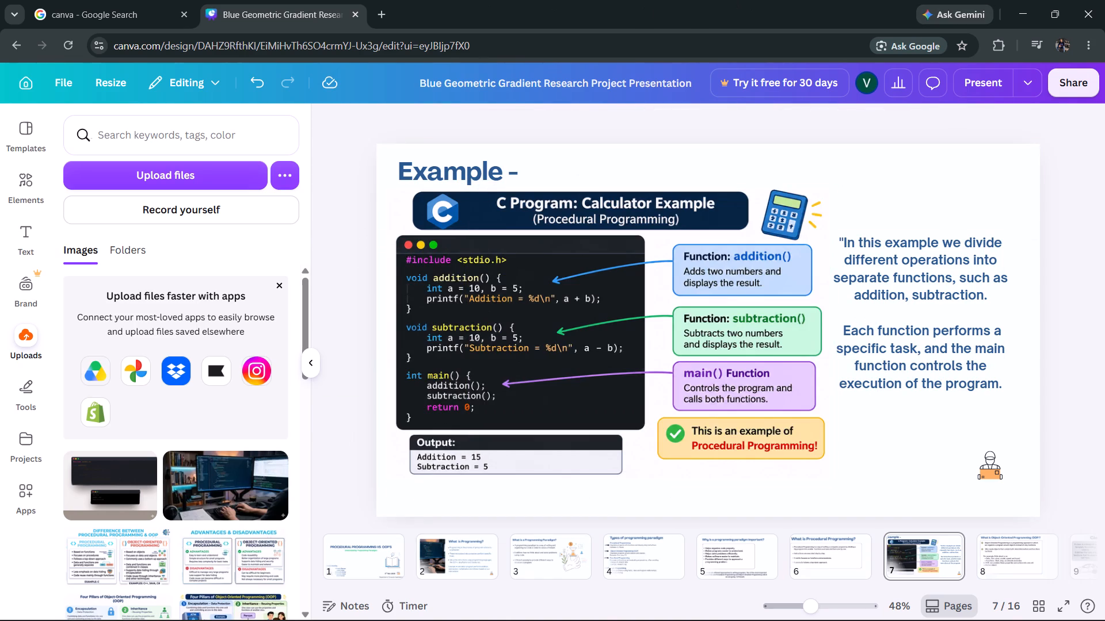
Upload the newly downloaded code-only image, add it to slide 7, and move it down to uncover the old calculator illustration.
{"action": "left_click", "coordinate": [187, 168]}
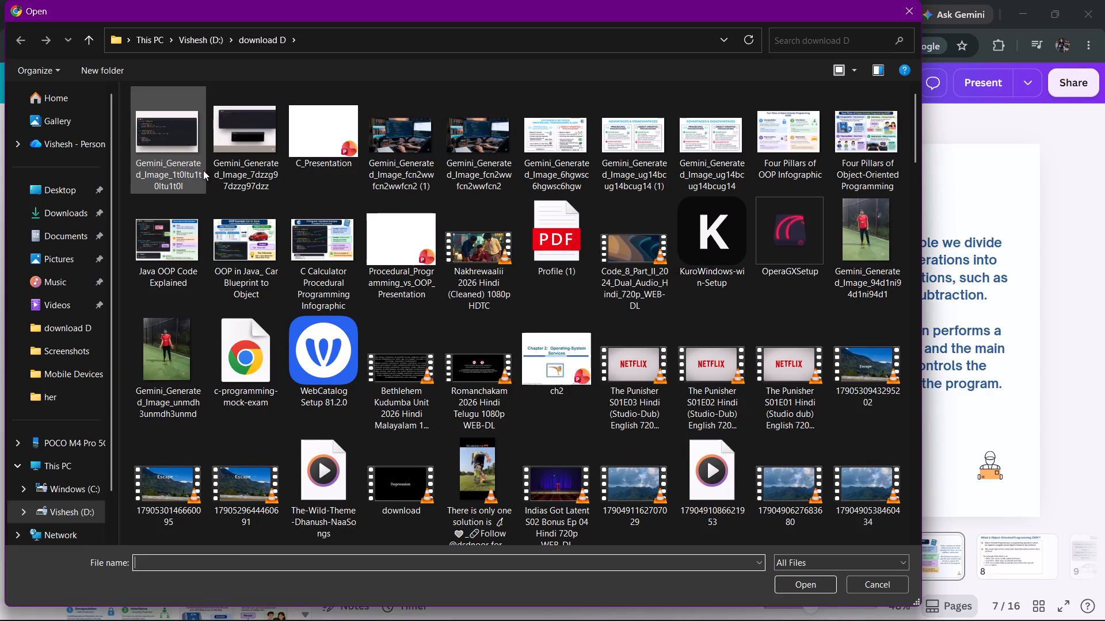
{"action": "double_click", "coordinate": [162, 142]}
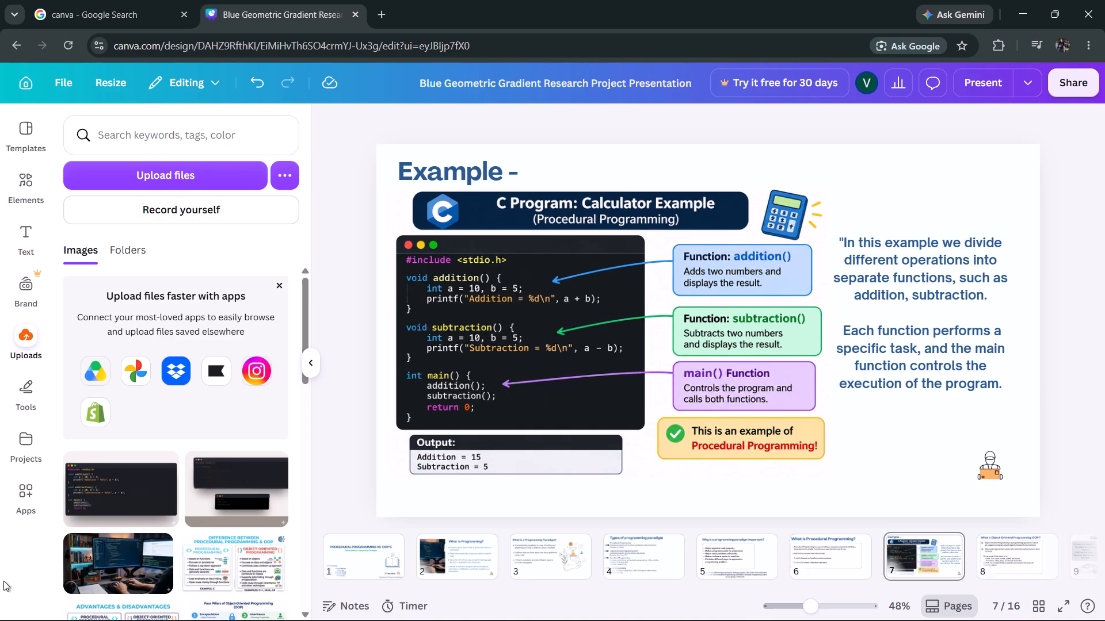
{"action": "left_click", "coordinate": [124, 482]}
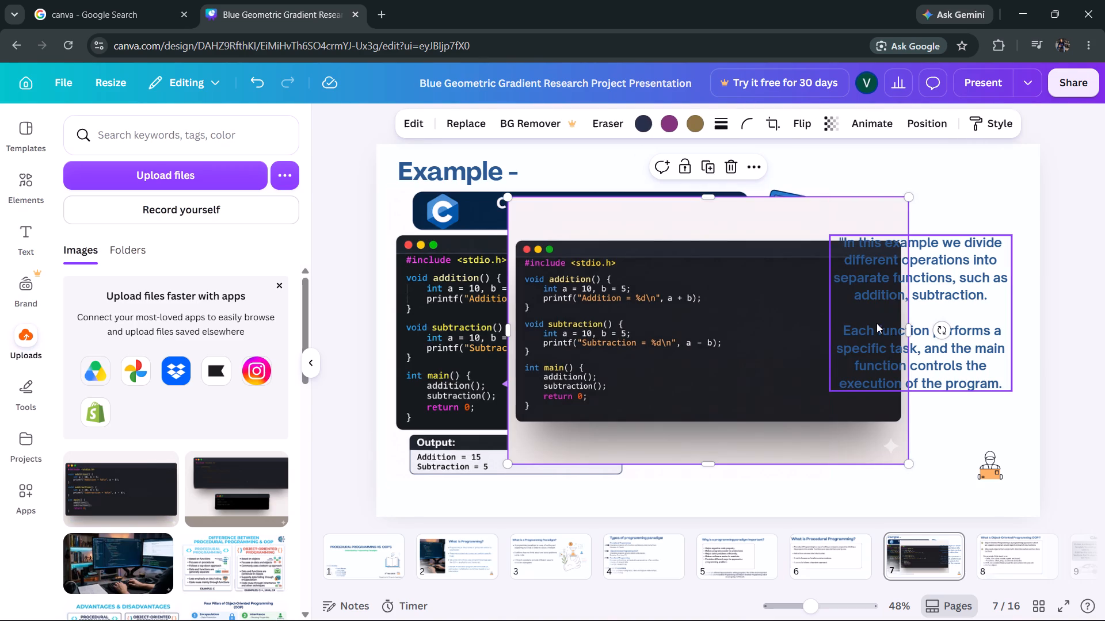
{"action": "left_click_drag", "start_coordinate": [744, 354], "coordinate": [620, 375]}
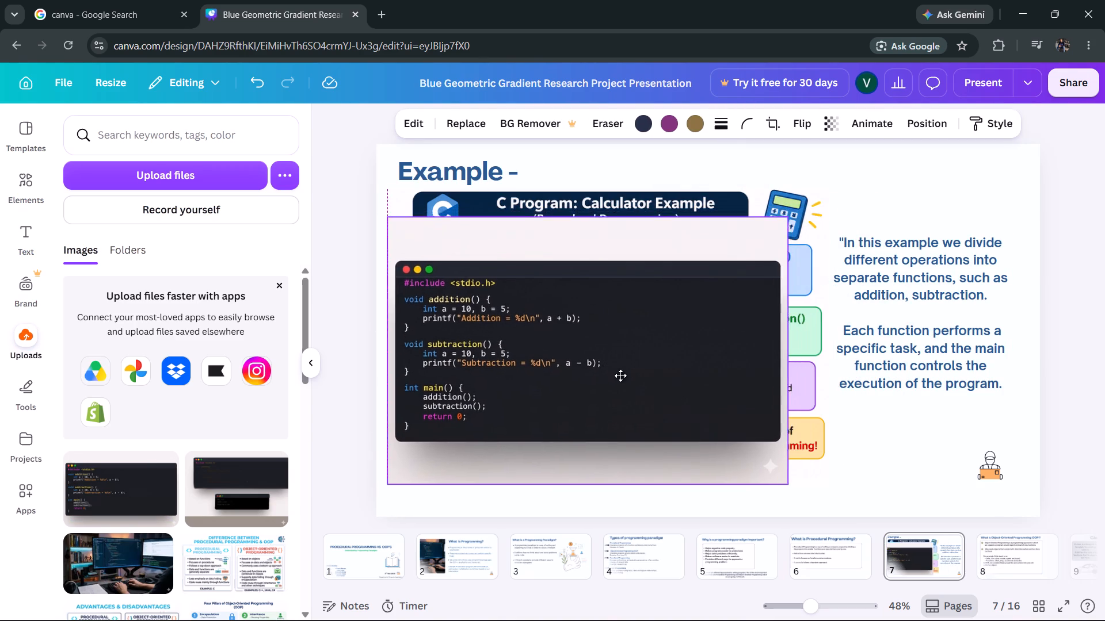
{"action": "left_click_drag", "start_coordinate": [620, 375], "coordinate": [664, 493]}
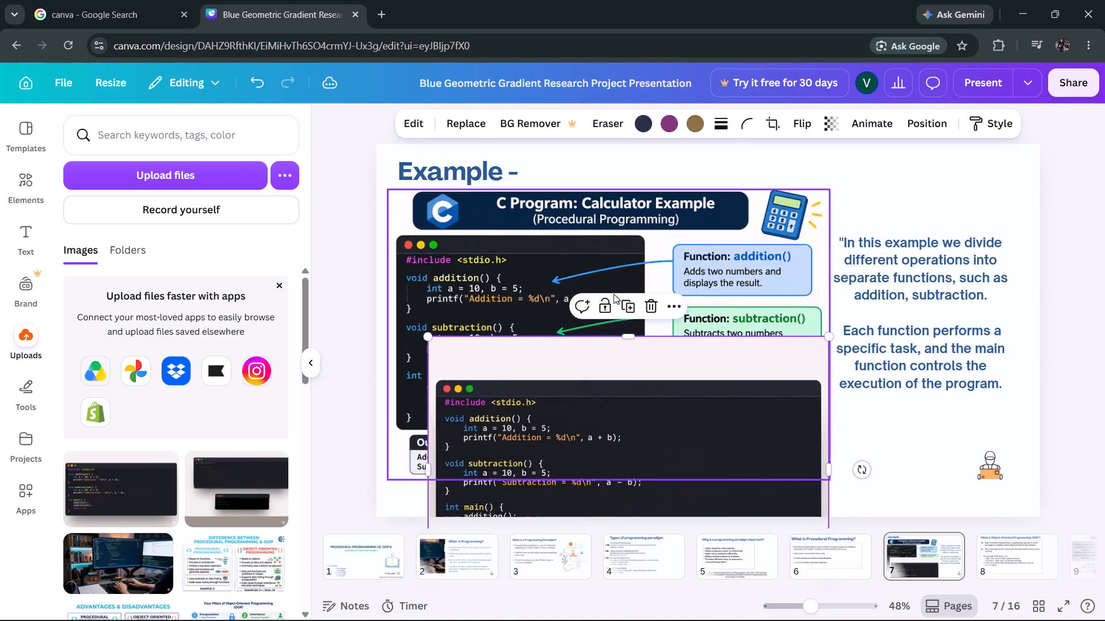
Delete the old calculator example illustration from slide 7.
{"action": "left_click", "coordinate": [589, 273]}
{"action": "left_click", "coordinate": [628, 160]}
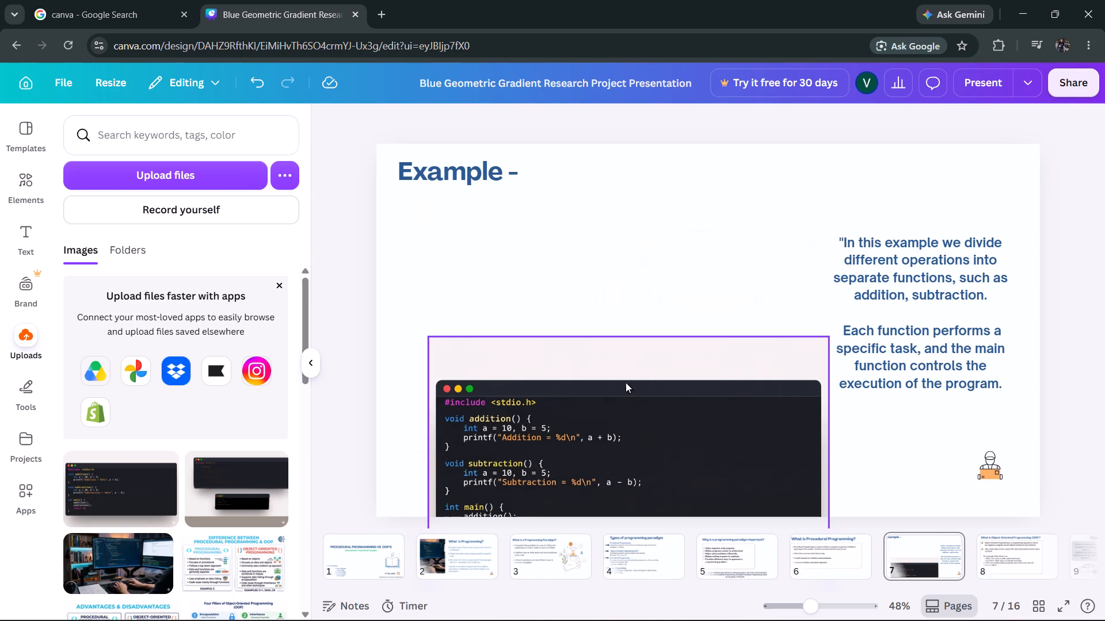
Move the code image up into the freed space below the "Example -" heading, beside the explanation text.
{"action": "left_click_drag", "start_coordinate": [626, 390], "coordinate": [609, 243]}
{"action": "left_click", "coordinate": [882, 412]}
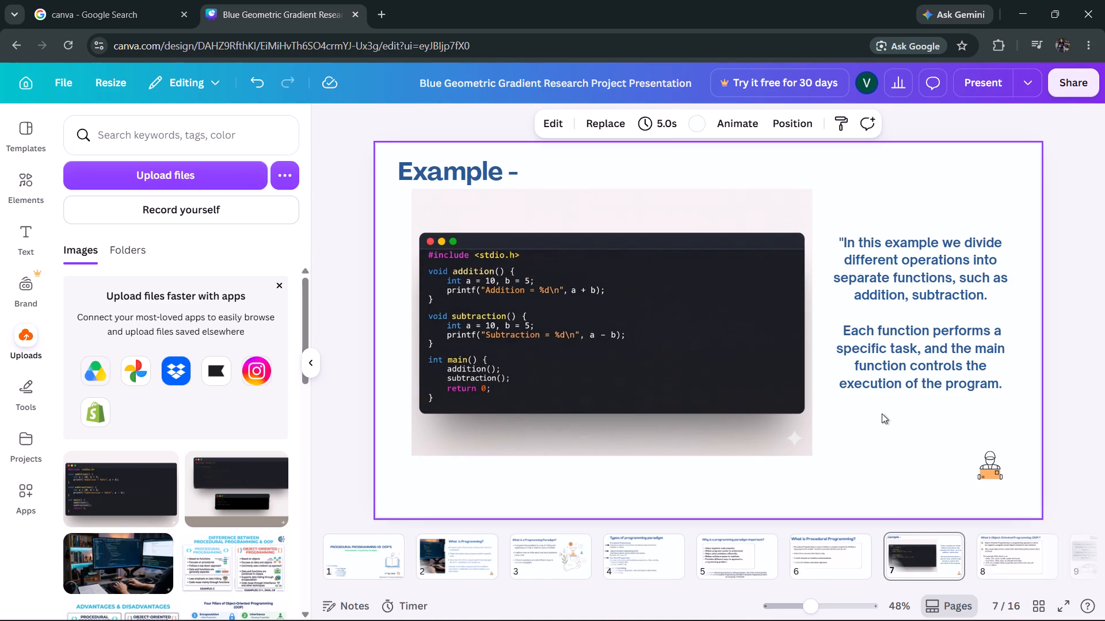
{"action": "left_click_drag", "start_coordinate": [631, 288], "coordinate": [619, 290]}
{"action": "left_click", "coordinate": [875, 183]}
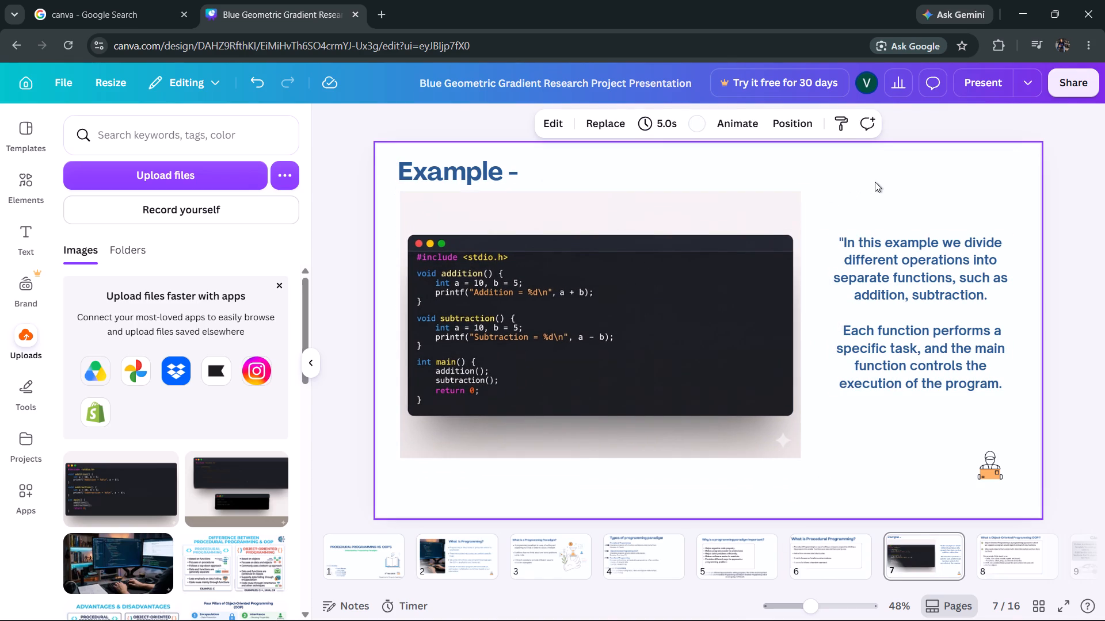
Enlarge the code image proportionally and shift it toward the slide's left edge and slightly upward, overlapping the heading area.
{"action": "left_click", "coordinate": [647, 264]}
{"action": "left_click_drag", "start_coordinate": [799, 458], "coordinate": [821, 491]}
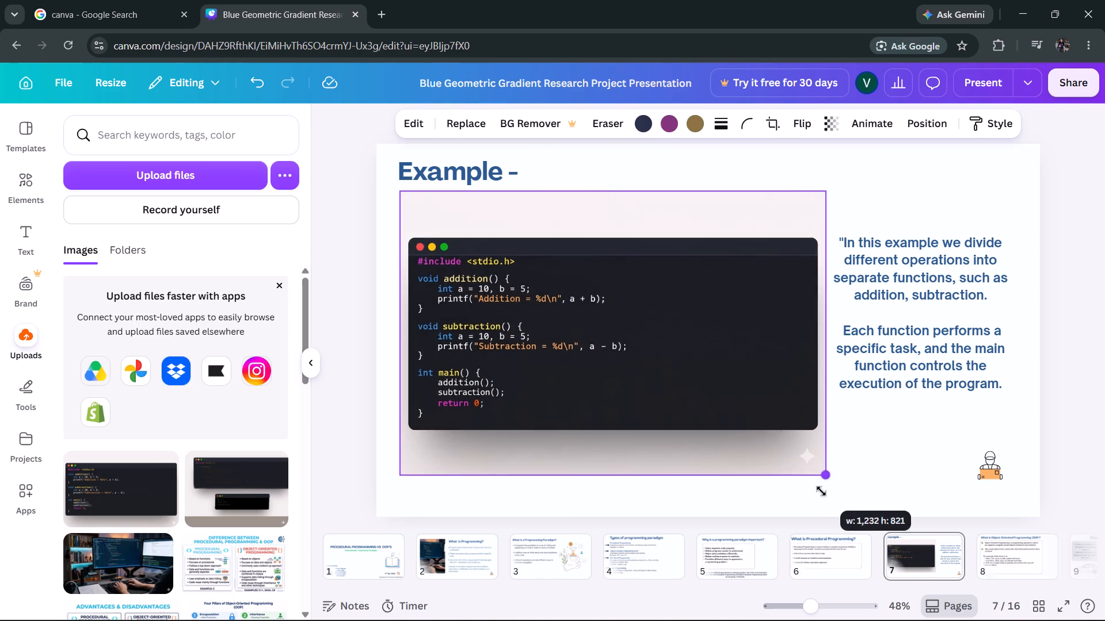
{"action": "left_click_drag", "start_coordinate": [821, 491], "coordinate": [839, 520]}
{"action": "left_click_drag", "start_coordinate": [756, 372], "coordinate": [740, 370]}
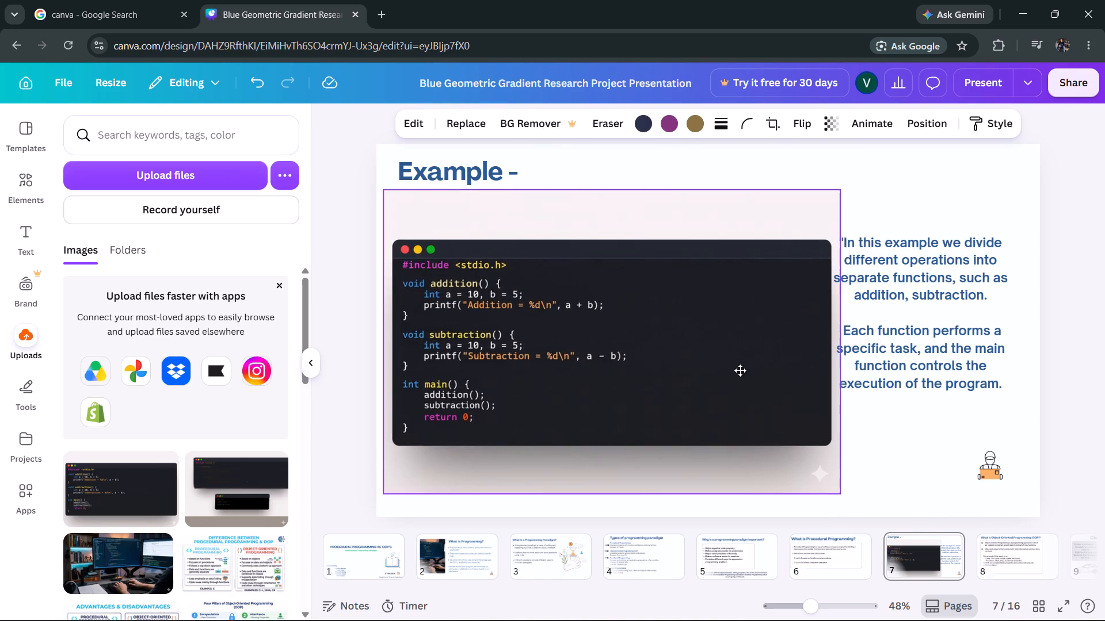
{"action": "left_click_drag", "start_coordinate": [740, 370], "coordinate": [739, 354]}
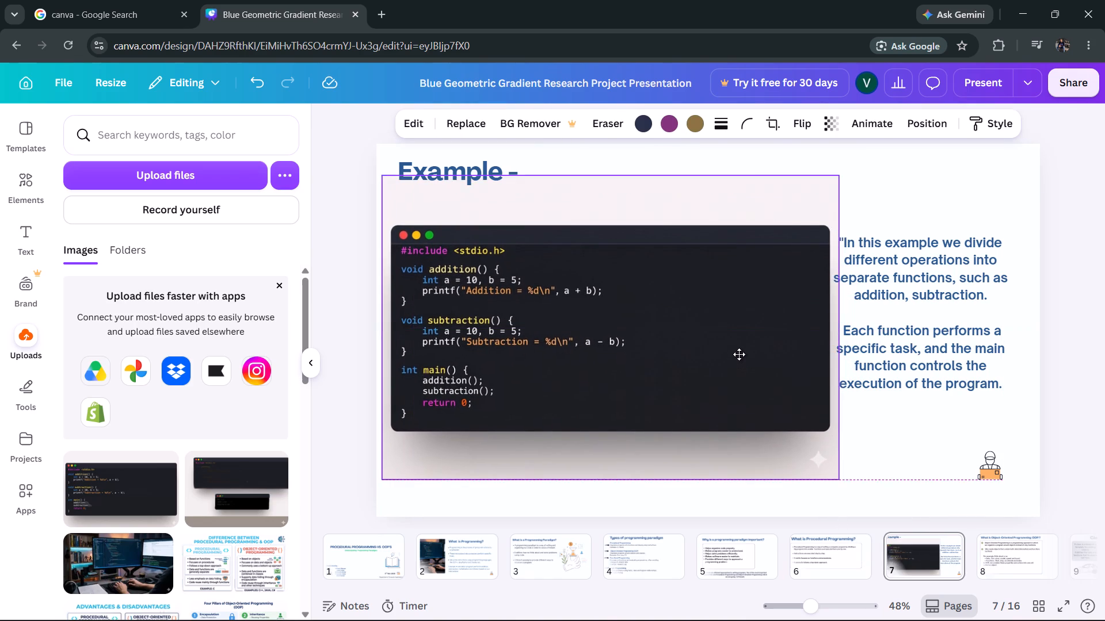
{"action": "left_click_drag", "start_coordinate": [739, 354], "coordinate": [738, 349]}
{"action": "left_click", "coordinate": [900, 415]}
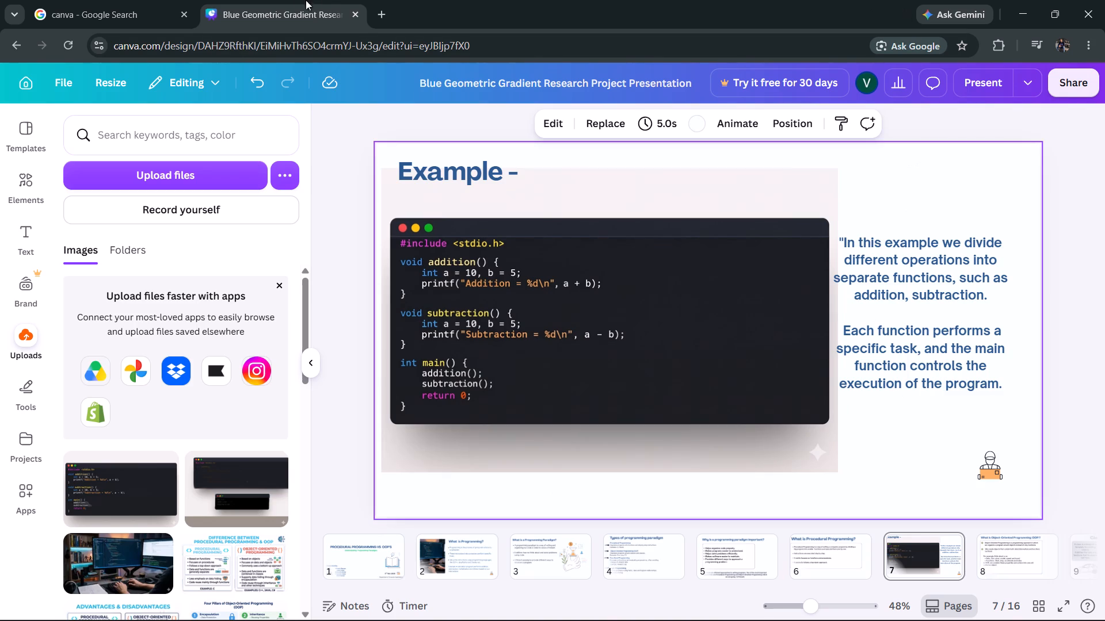
Move the explanation text block slightly right and up, clear of the enlarged code image.
{"action": "left_click", "coordinate": [911, 304]}
{"action": "left_click_drag", "start_coordinate": [917, 304], "coordinate": [933, 287]}
{"action": "left_click", "coordinate": [915, 482]}
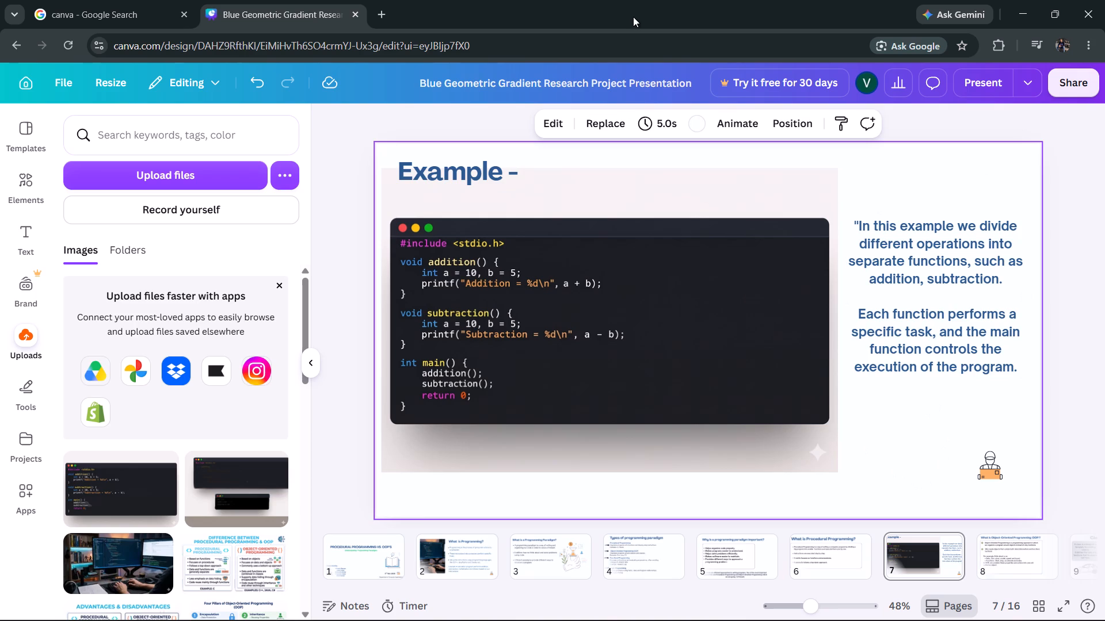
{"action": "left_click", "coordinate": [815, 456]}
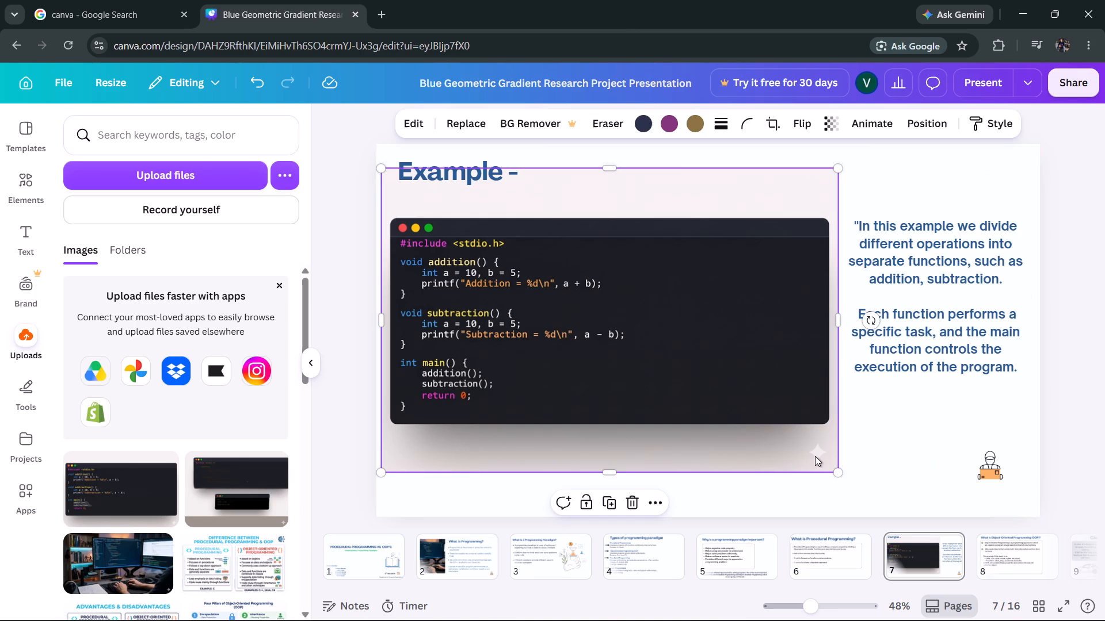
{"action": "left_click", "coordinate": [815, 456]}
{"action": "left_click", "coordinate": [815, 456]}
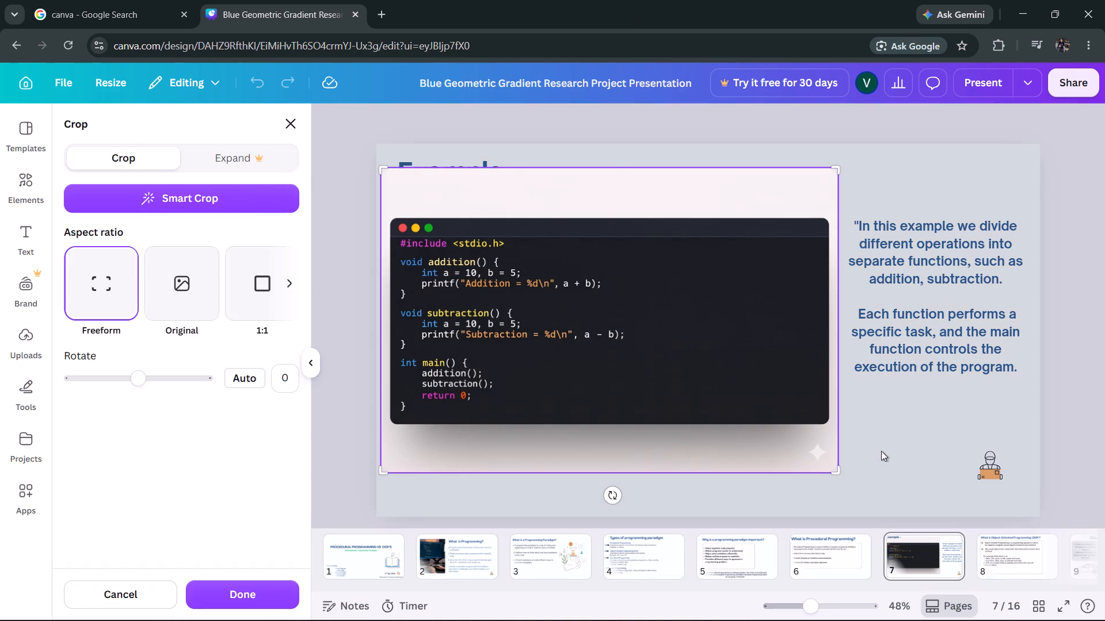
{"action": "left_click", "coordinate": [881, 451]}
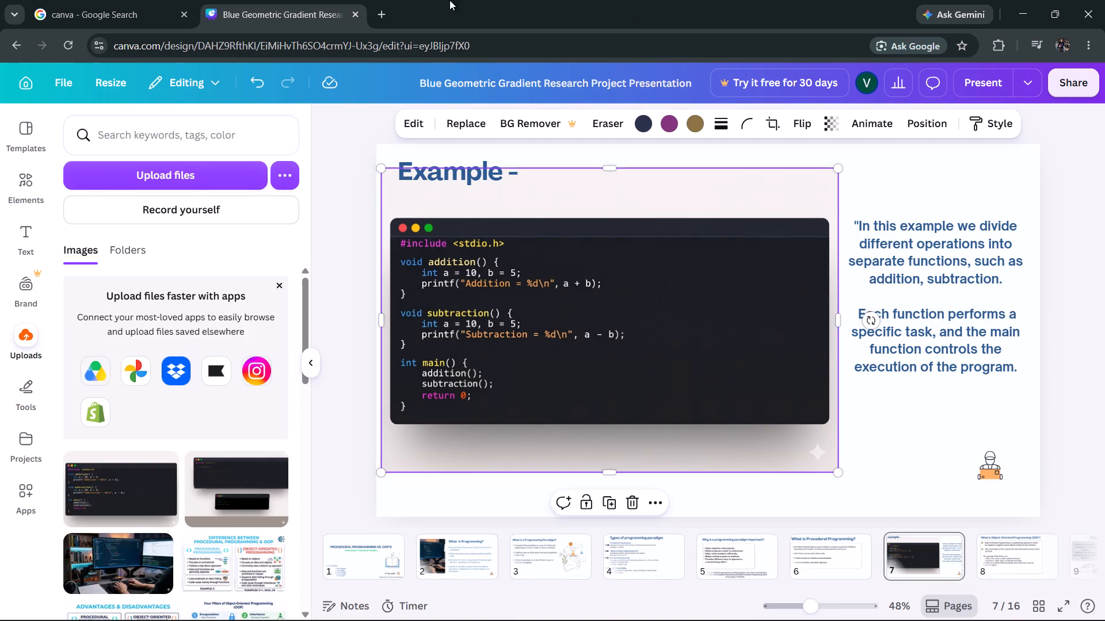
Switch to File Explorer and open the newest Gemini-generated code image from the download D folder in Photos.
{"action": "left_click", "coordinate": [336, 606]}
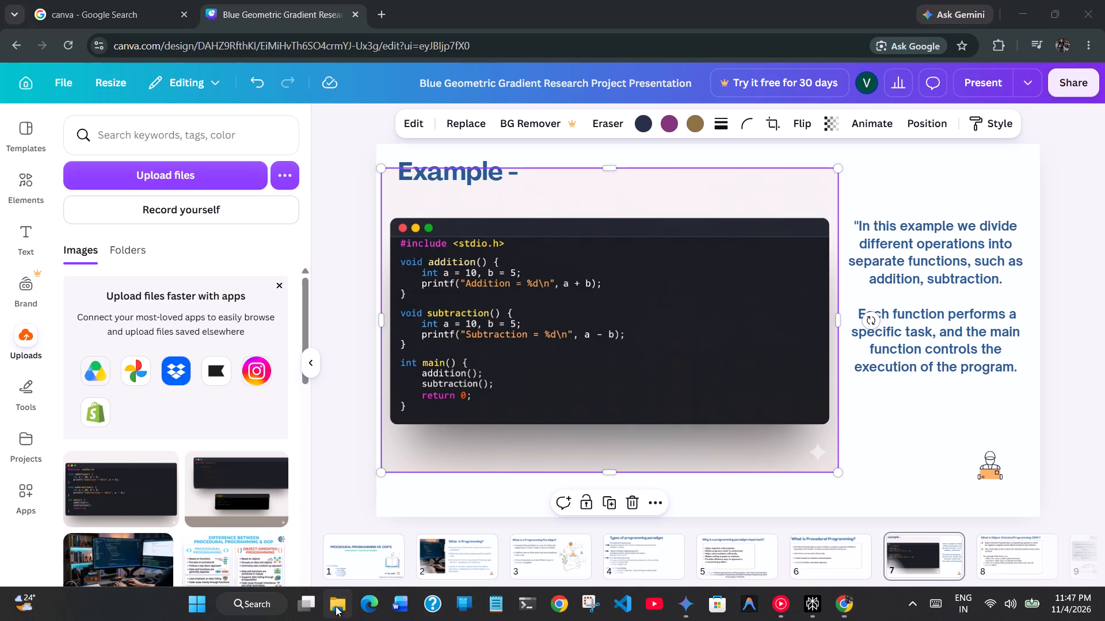
{"action": "left_click", "coordinate": [33, 346]}
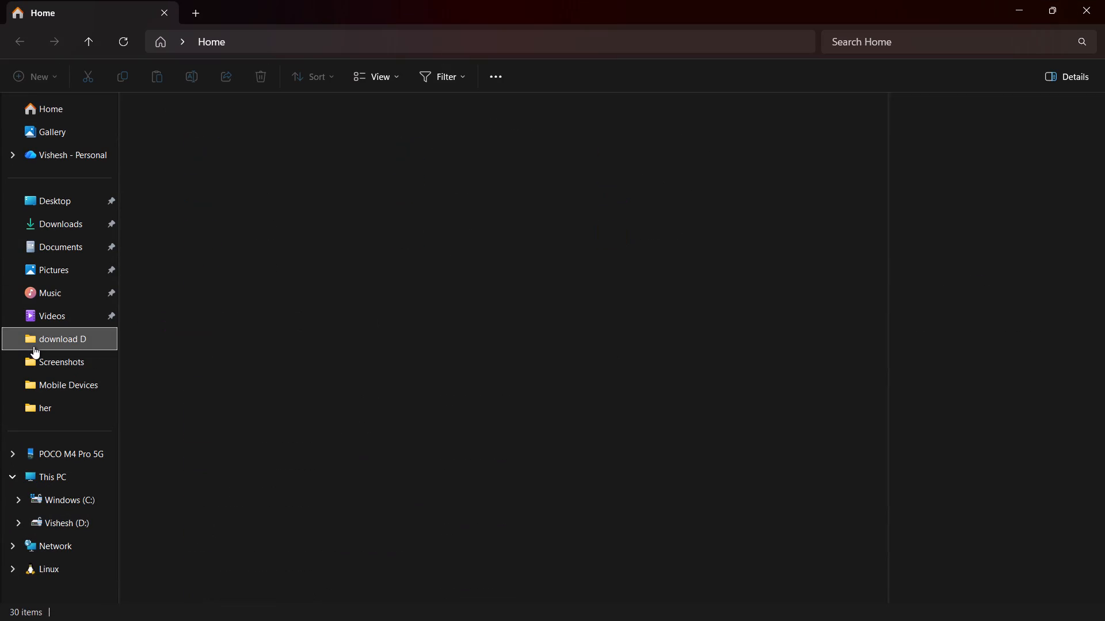
{"action": "right_click", "coordinate": [155, 170]}
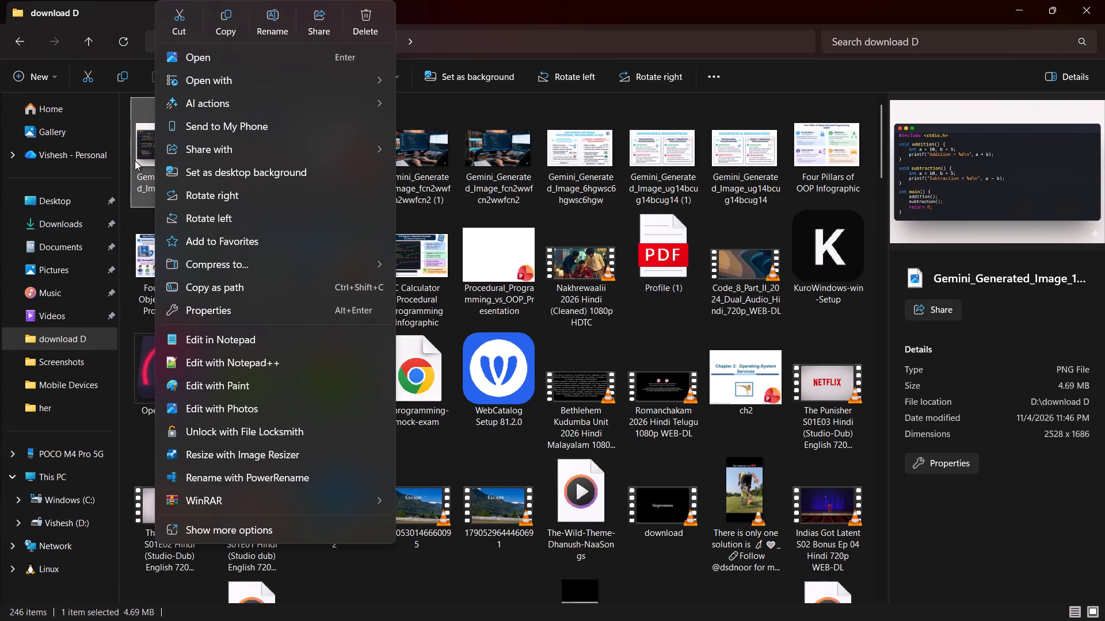
{"action": "double_click", "coordinate": [135, 160]}
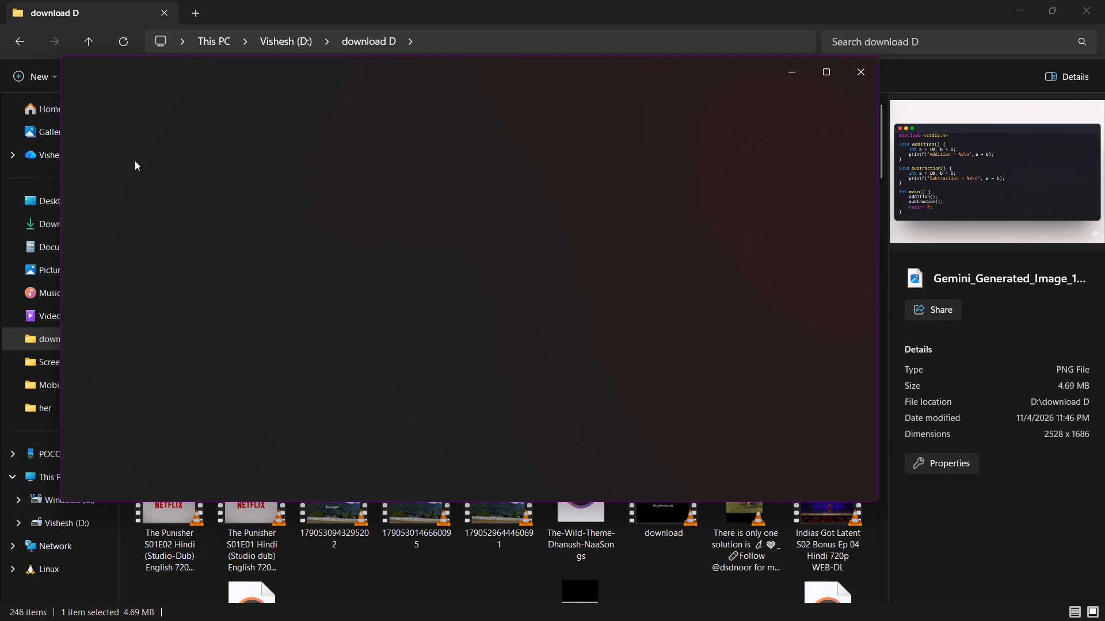
Crop the image tightly around the dark code window to 2403 x 1163 and save it over the original file.
{"action": "left_click", "coordinate": [97, 78]}
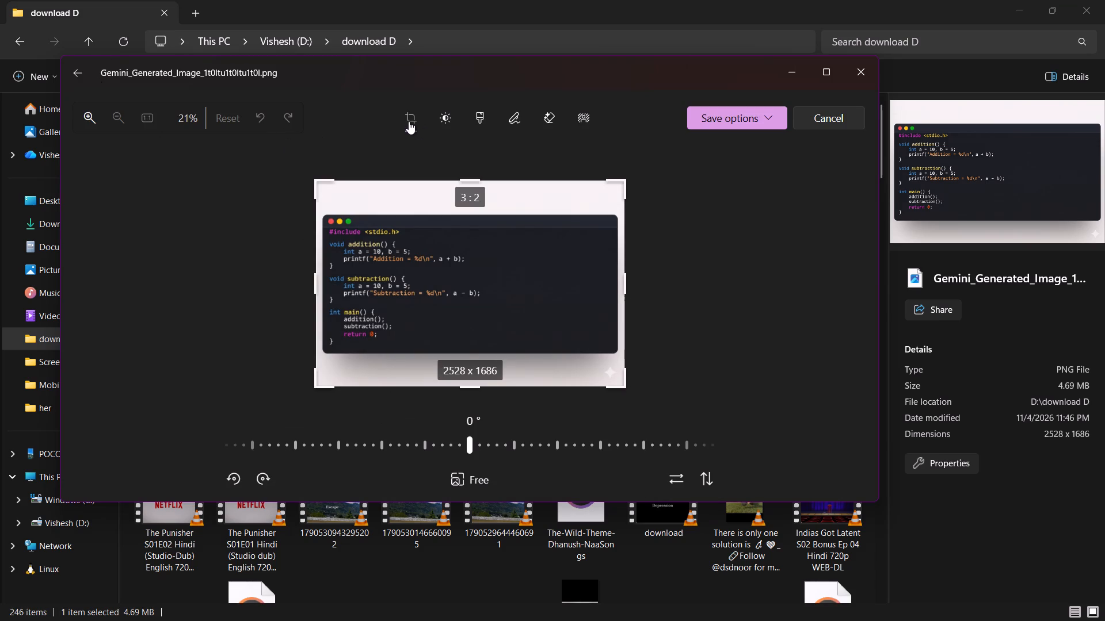
{"action": "left_click", "coordinate": [405, 119]}
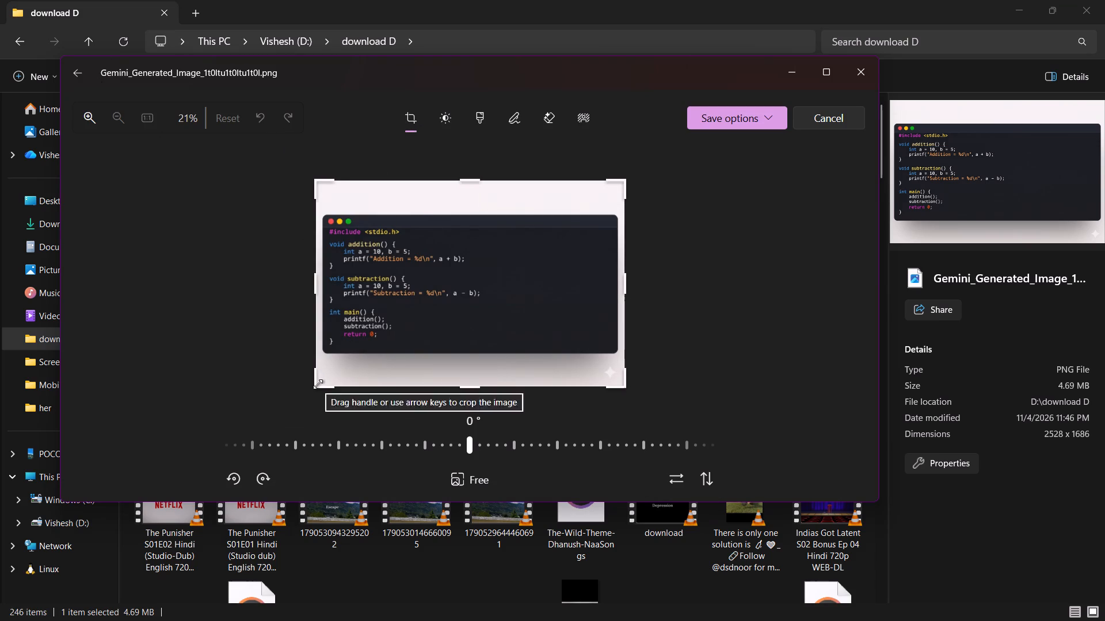
{"action": "left_click_drag", "start_coordinate": [318, 384], "coordinate": [325, 353]}
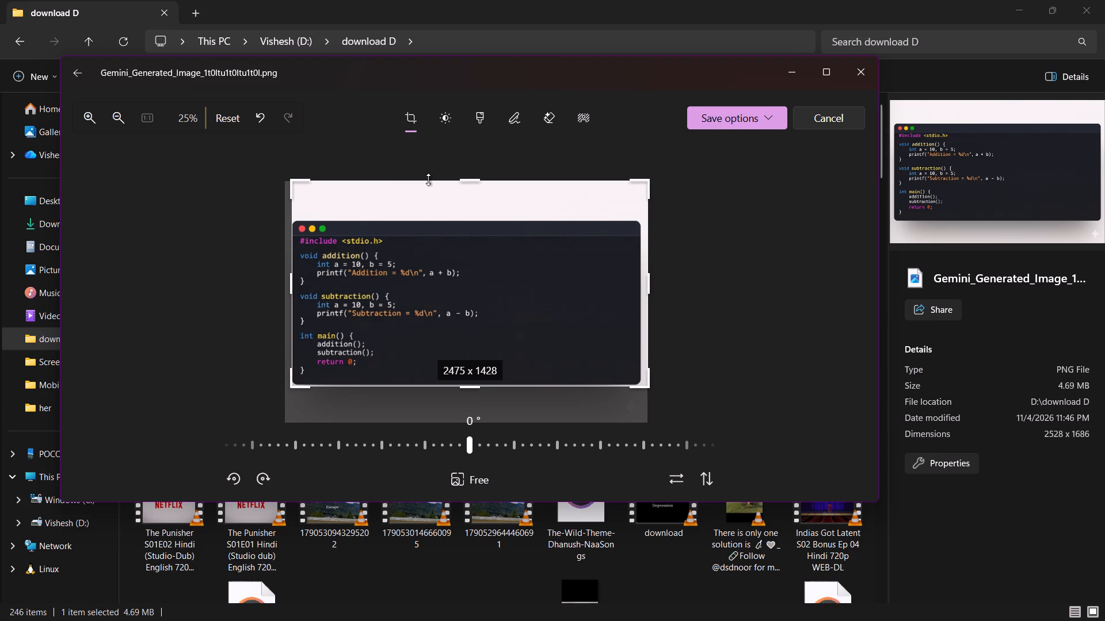
{"action": "left_click_drag", "start_coordinate": [472, 179], "coordinate": [464, 215]}
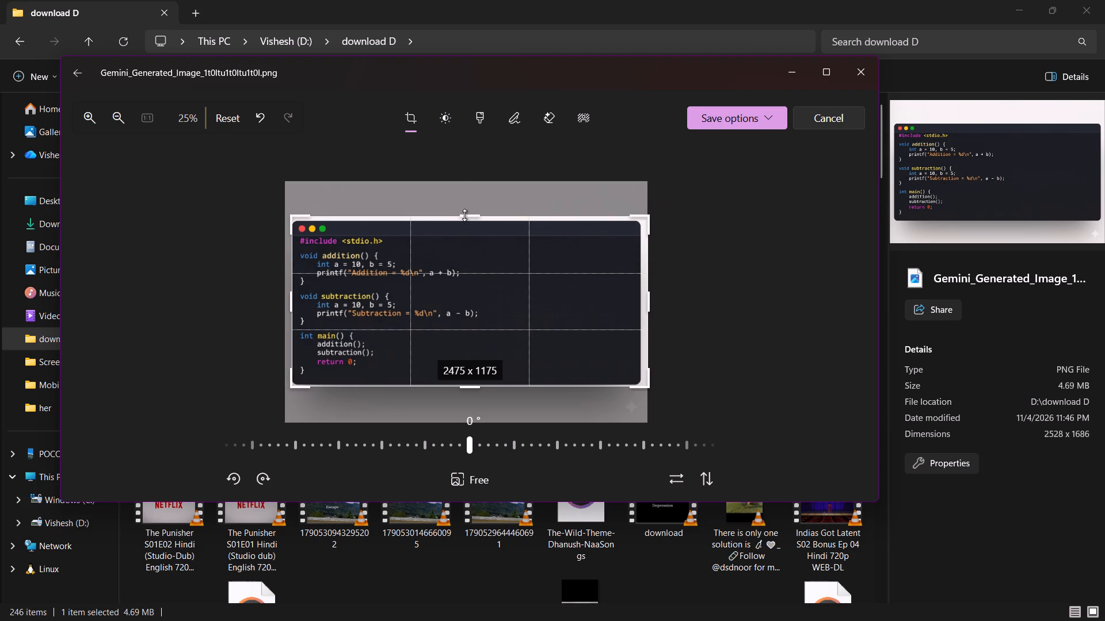
{"action": "left_click_drag", "start_coordinate": [464, 215], "coordinate": [466, 221]}
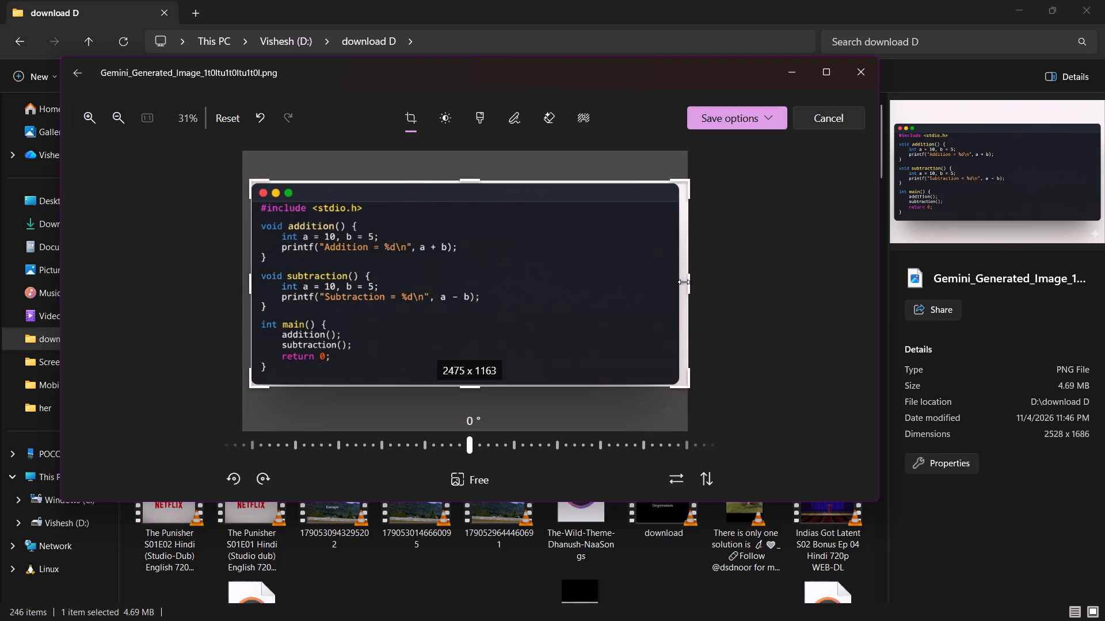
{"action": "left_click_drag", "start_coordinate": [688, 282], "coordinate": [675, 283]}
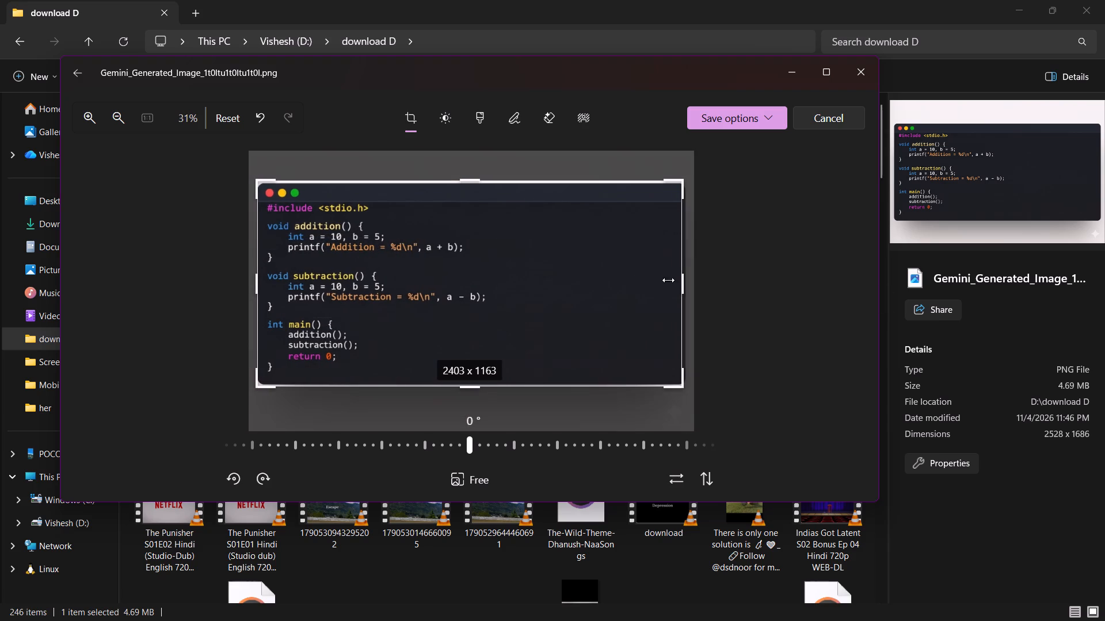
{"action": "left_click", "coordinate": [718, 120]}
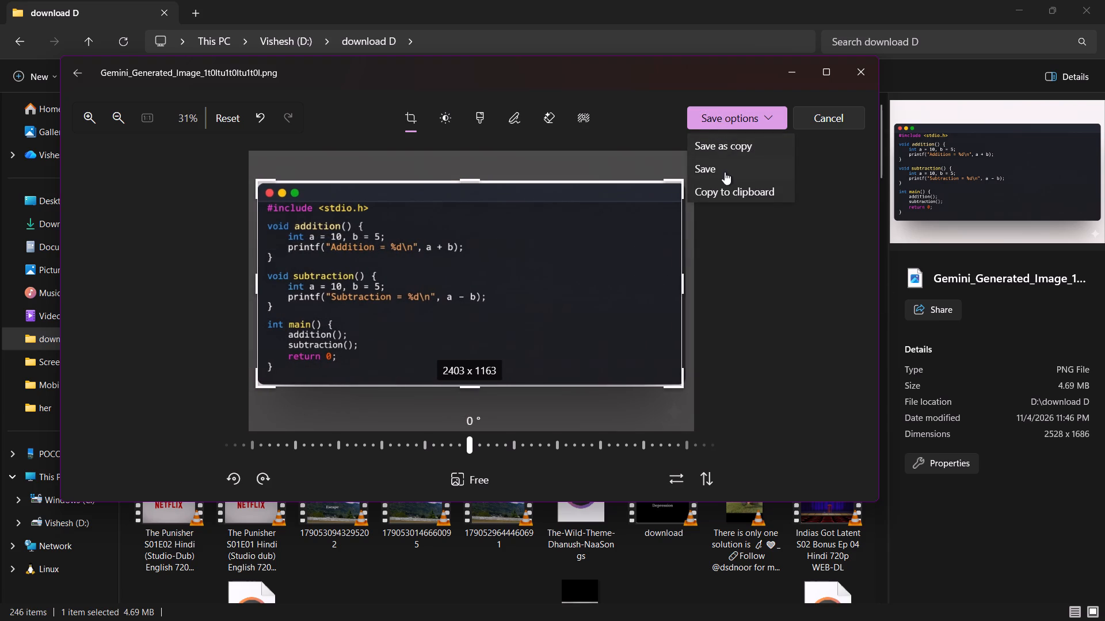
{"action": "left_click", "coordinate": [724, 166]}
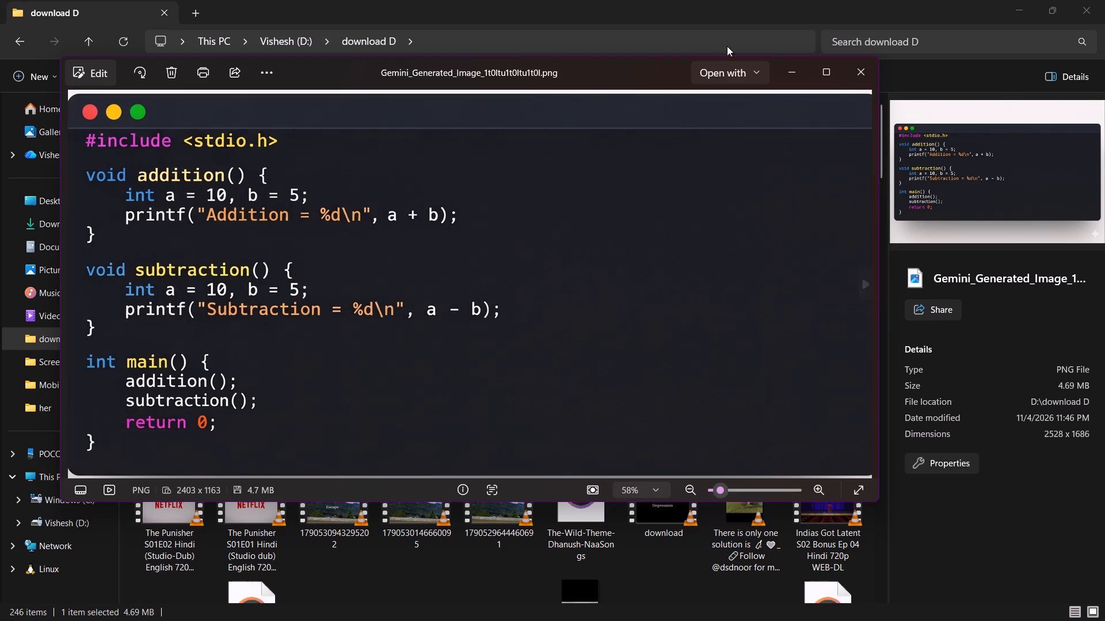
{"action": "left_click", "coordinate": [863, 76]}
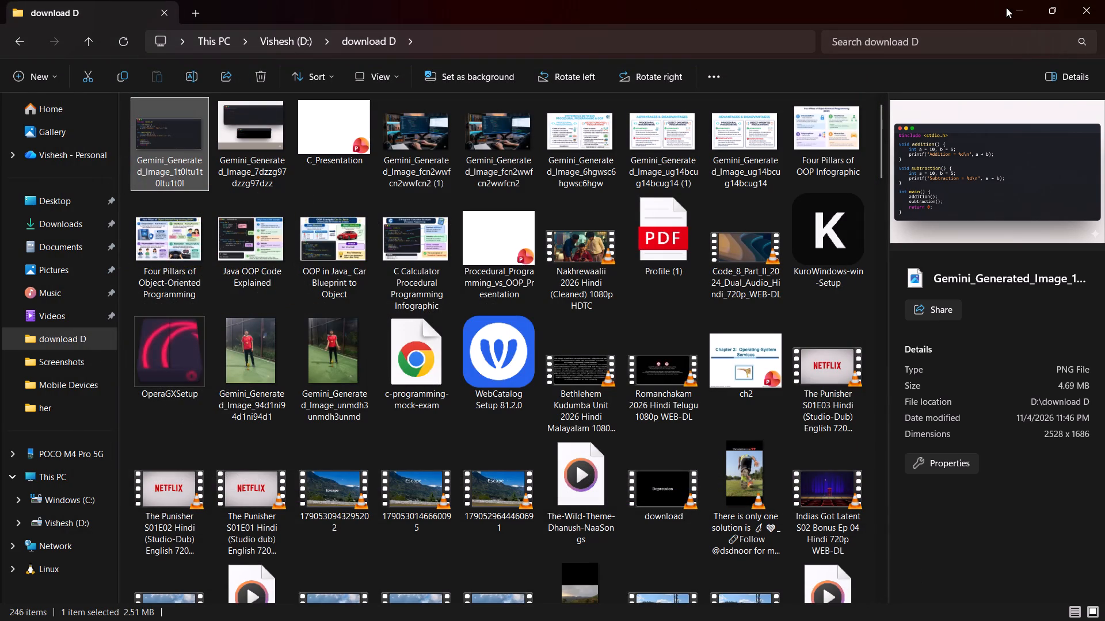
{"action": "left_click", "coordinate": [1022, 9]}
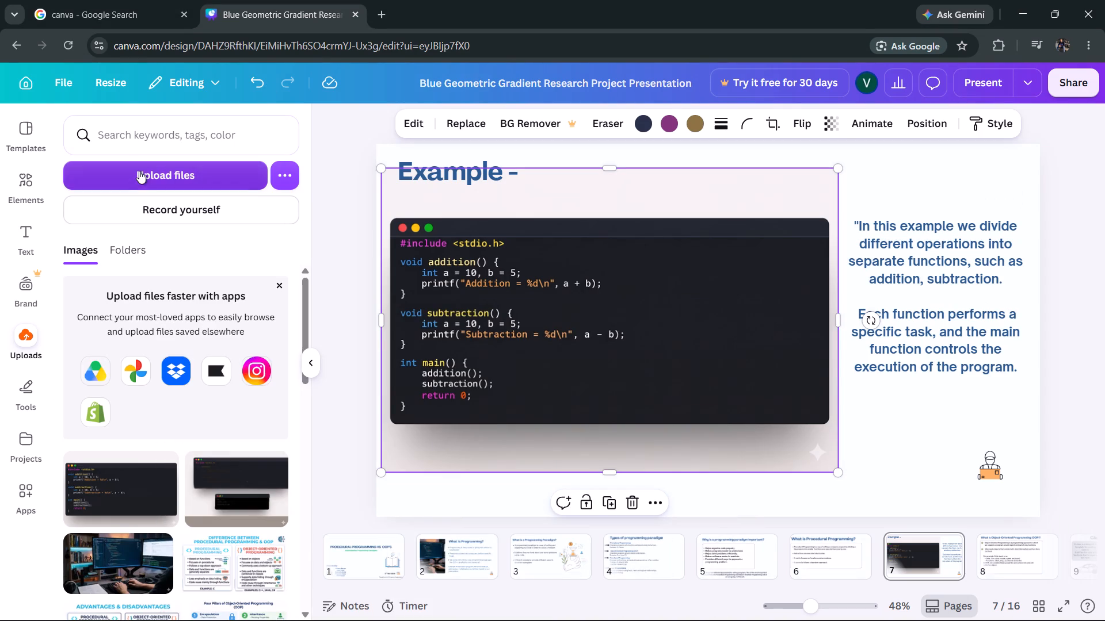
Upload the cropped code image from the download D folder to the Canva uploads.
{"action": "left_click", "coordinate": [139, 171]}
{"action": "double_click", "coordinate": [162, 156]}
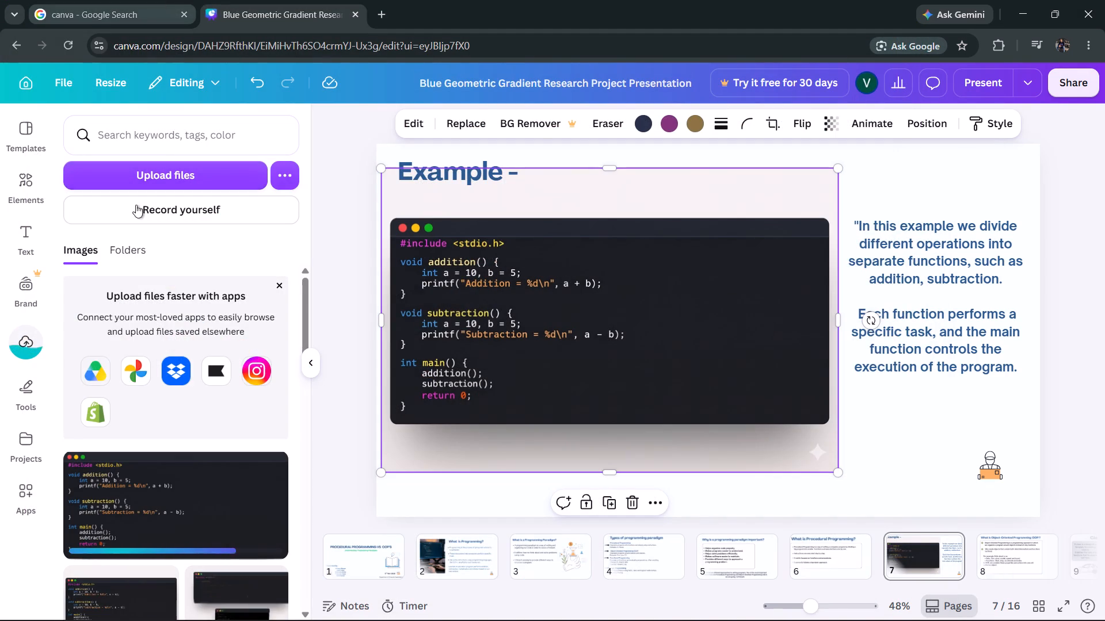
Delete the uncropped code image with the pale border from slide 7.
{"action": "left_click", "coordinate": [502, 317]}
{"action": "left_click", "coordinate": [745, 256]}
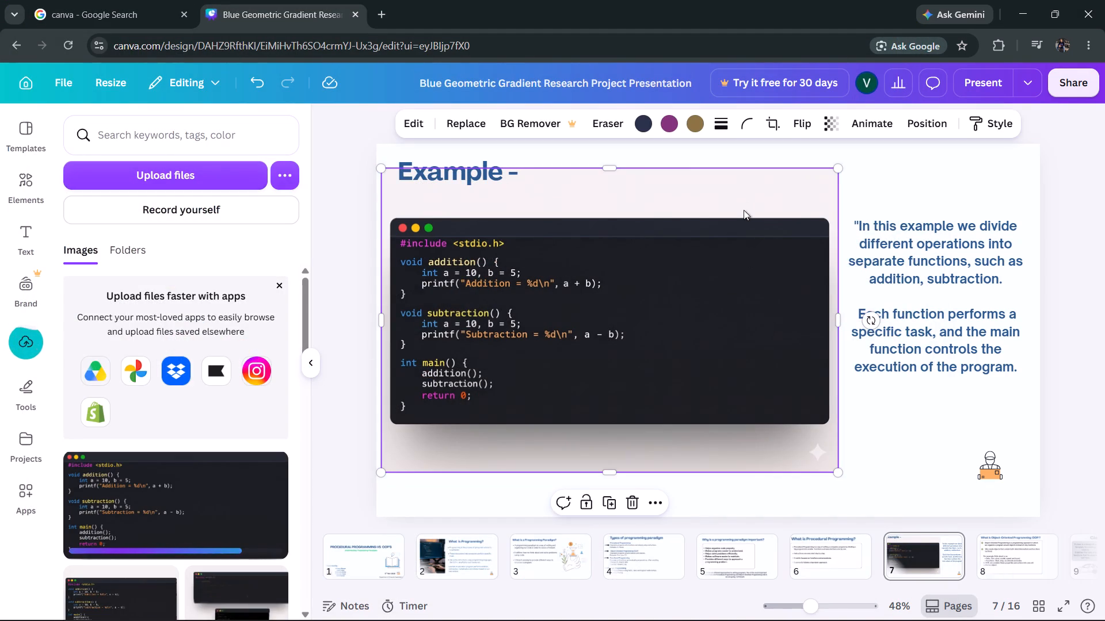
{"action": "left_click", "coordinate": [744, 210]}
{"action": "left_click", "coordinate": [632, 430]}
{"action": "left_click", "coordinate": [632, 507]}
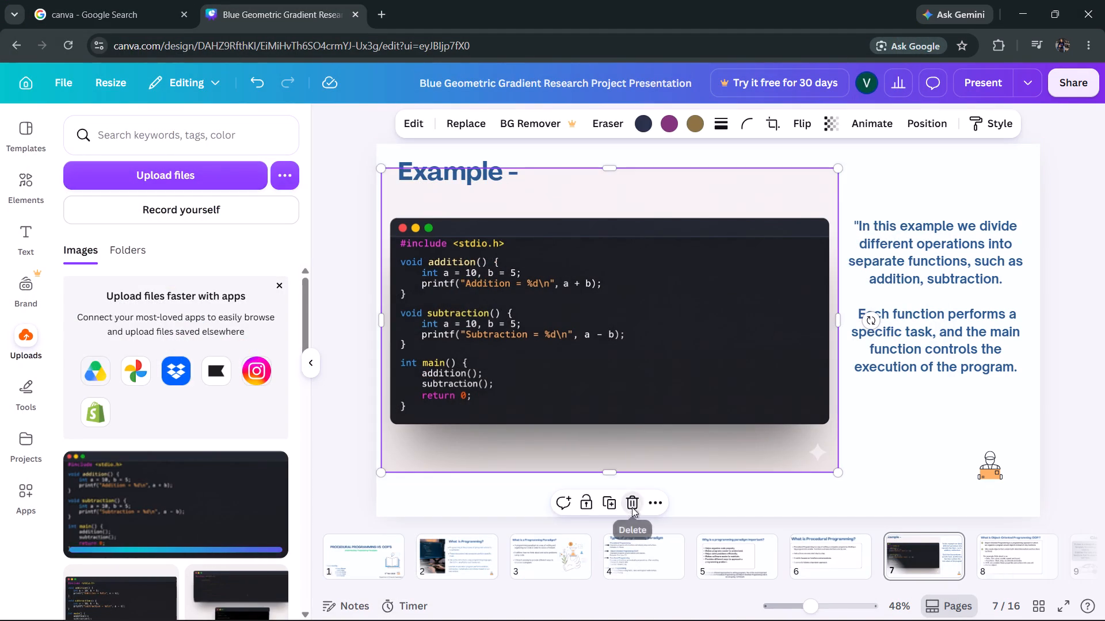
Insert the newly uploaded cropped code image on slide 7 and place it below the "Example -" heading near the slide's left edge.
{"action": "left_click", "coordinate": [183, 498]}
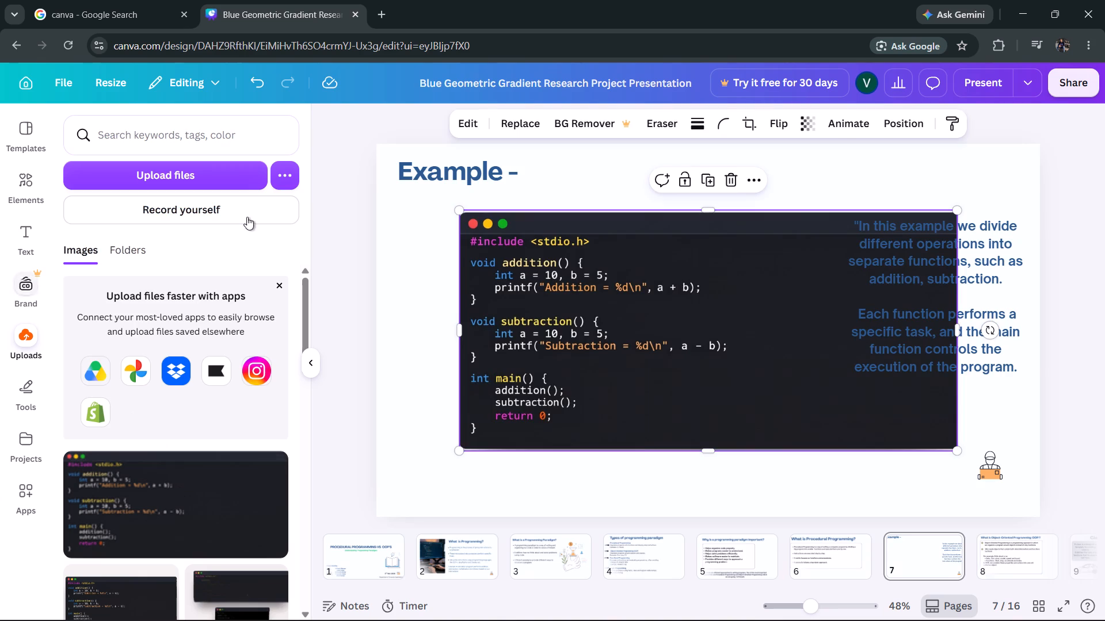
{"action": "left_click_drag", "start_coordinate": [737, 293], "coordinate": [666, 282]}
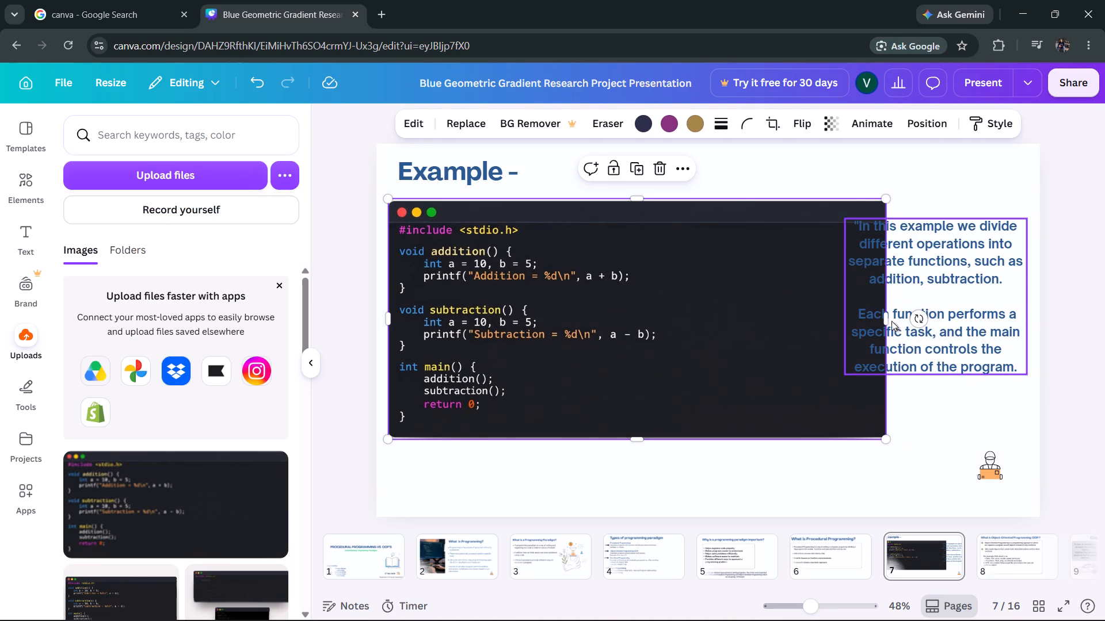
Trim the code image's right side inward until it is clear of the explanation text.
{"action": "left_click_drag", "start_coordinate": [887, 321], "coordinate": [830, 322]}
{"action": "left_click", "coordinate": [757, 492]}
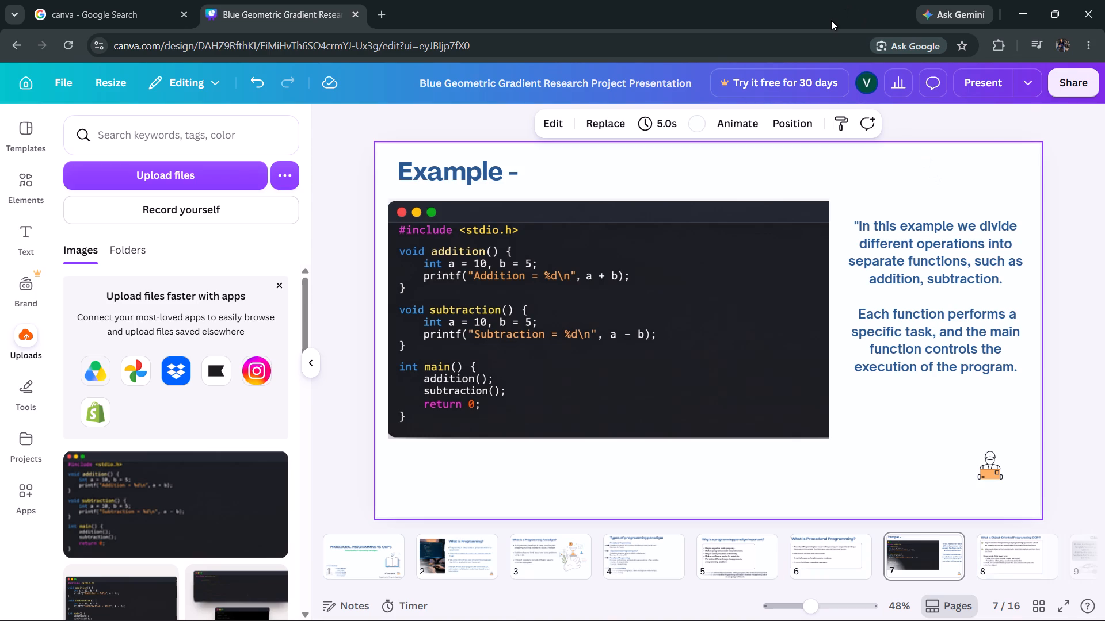
Shift the code image slightly down to leave more space under the "Example -" heading.
{"action": "left_click", "coordinate": [485, 471]}
{"action": "left_click_drag", "start_coordinate": [539, 382], "coordinate": [539, 388]}
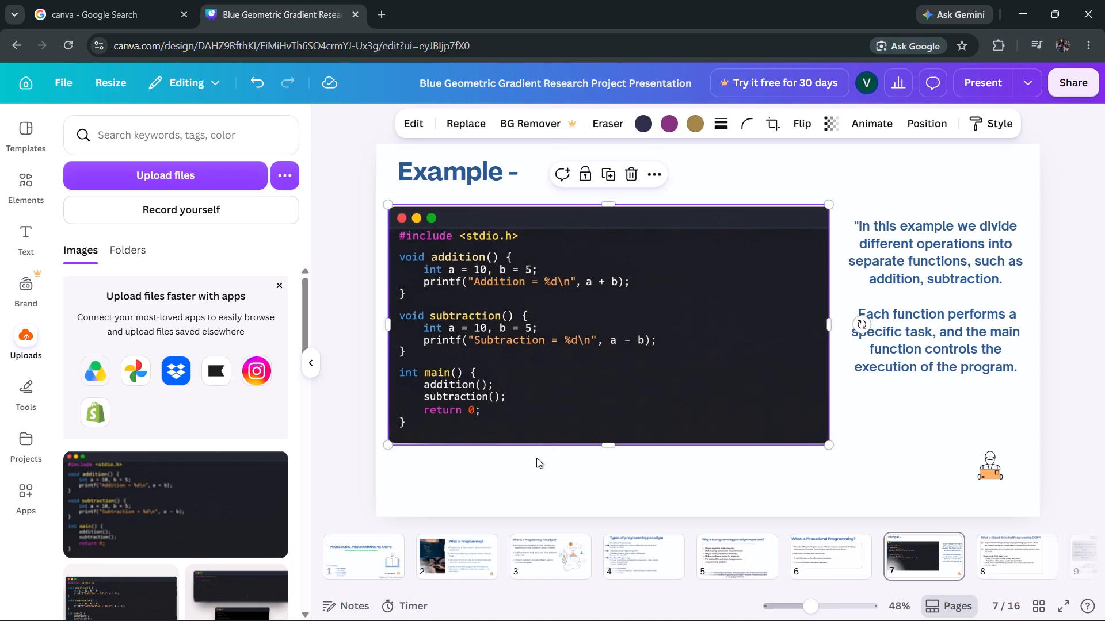
{"action": "left_click", "coordinate": [534, 476]}
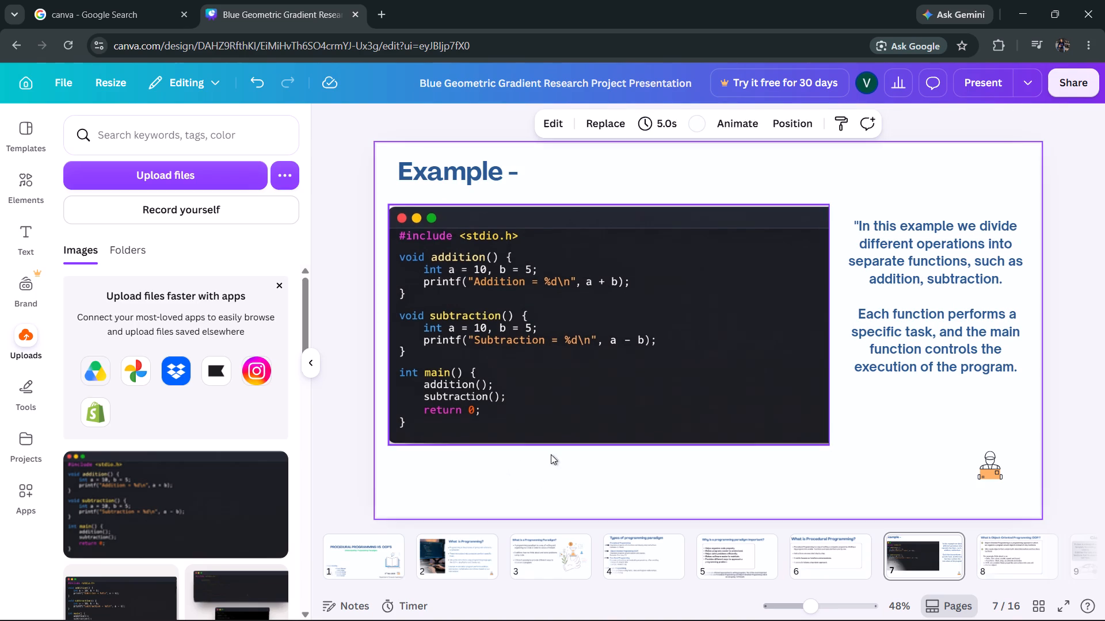
{"action": "left_click", "coordinate": [877, 456]}
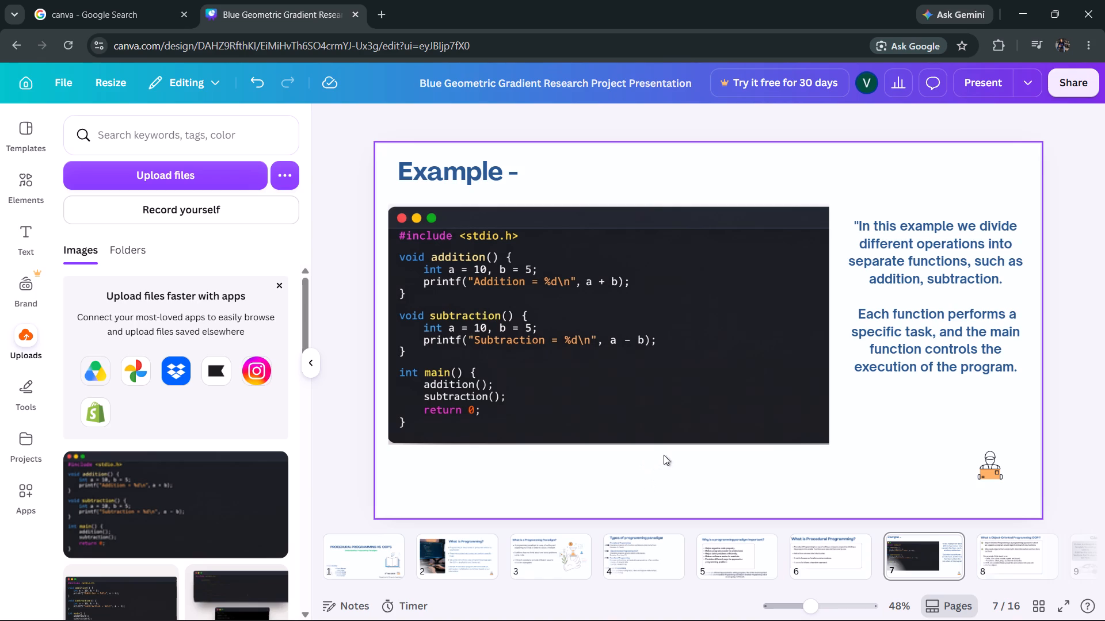
{"action": "left_click", "coordinate": [1068, 440]}
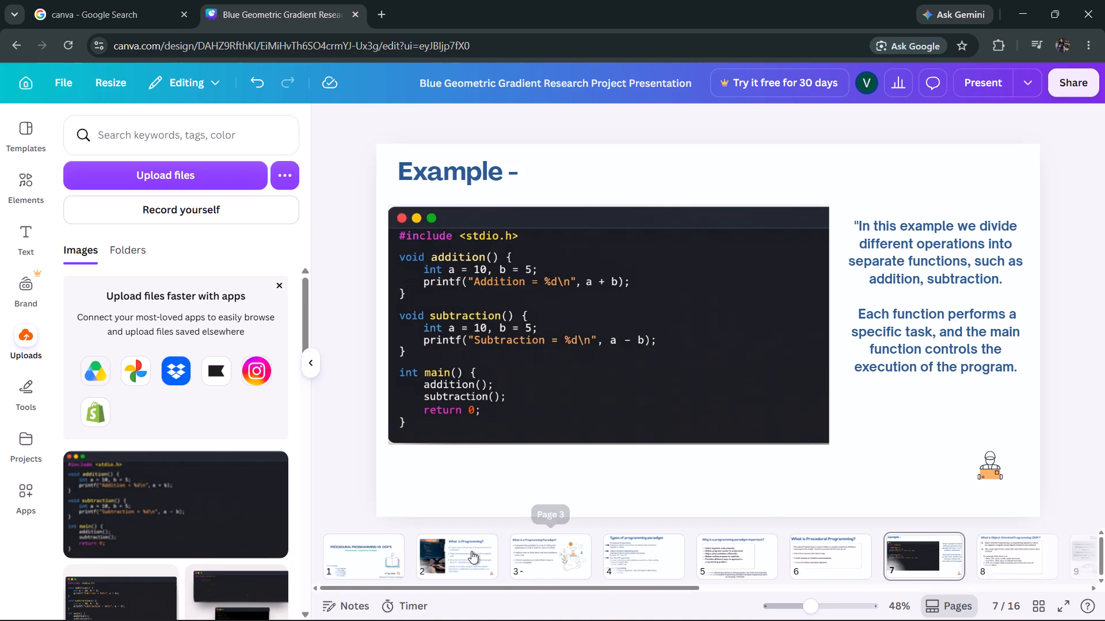
Review the content and layout of slides 2 through 9, checking the new code image on slide 7.
{"action": "left_click", "coordinate": [449, 551]}
{"action": "left_click", "coordinate": [550, 552]}
{"action": "left_click", "coordinate": [627, 552]}
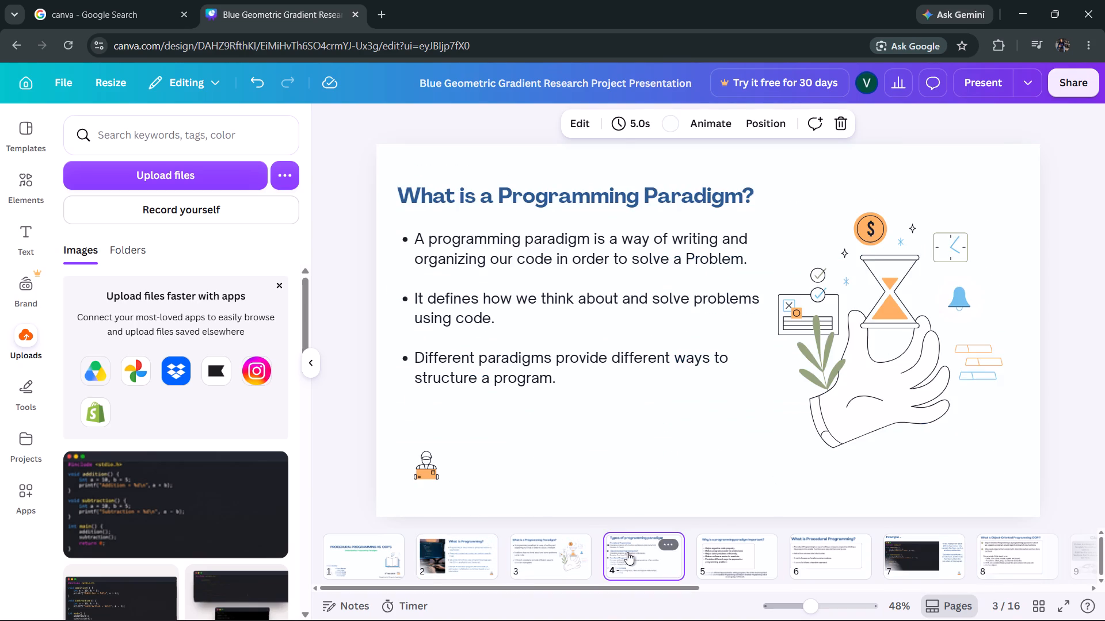
{"action": "left_click", "coordinate": [726, 556]}
{"action": "left_click", "coordinate": [811, 556]}
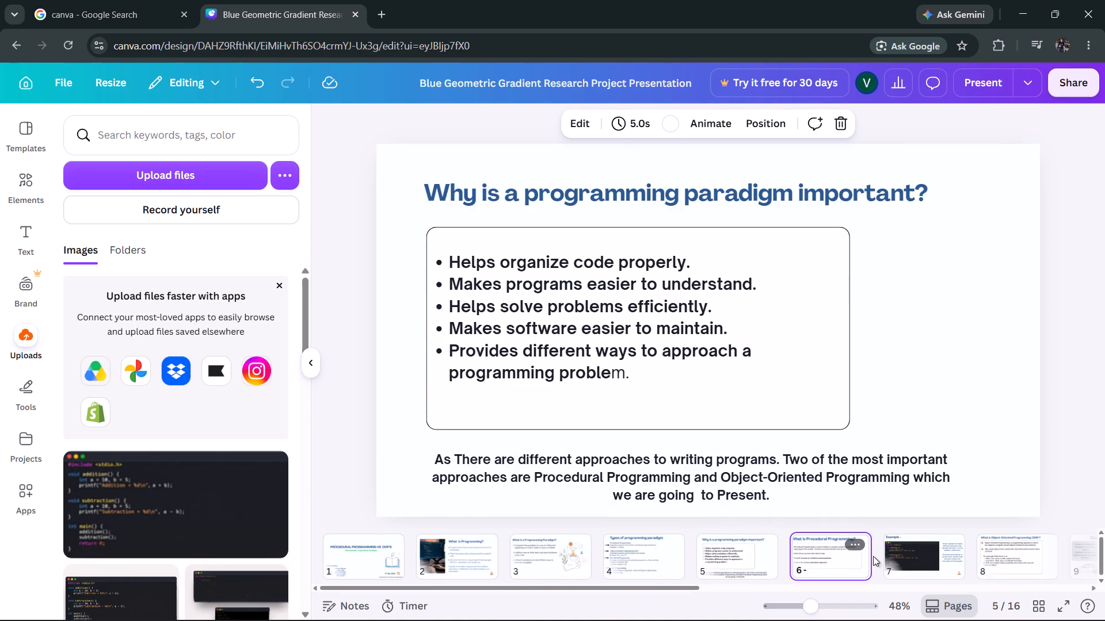
{"action": "left_click", "coordinate": [908, 559]}
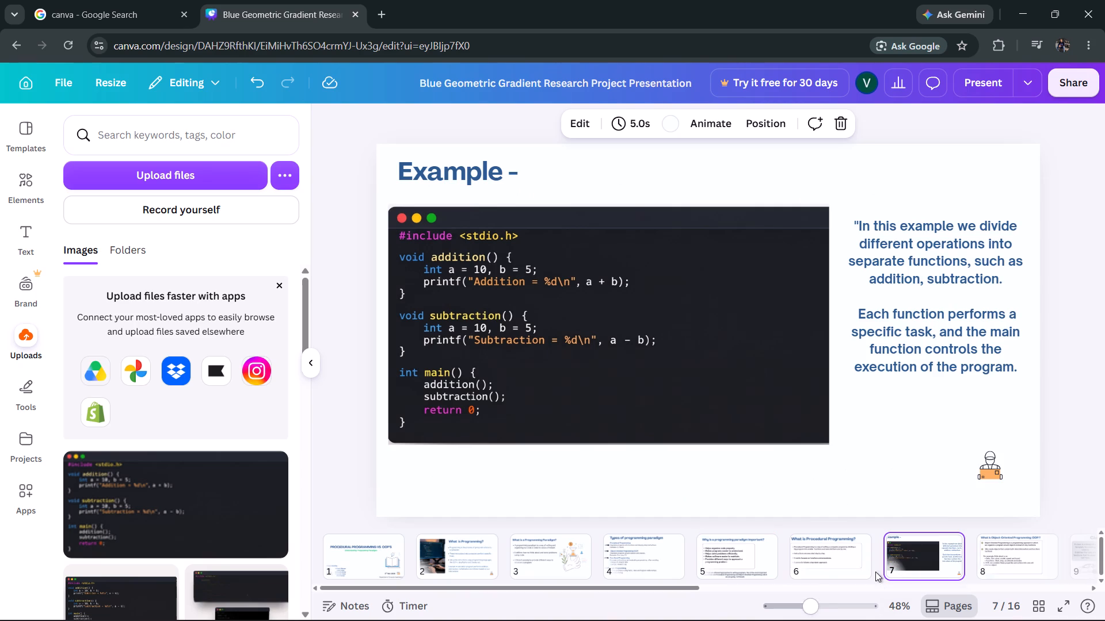
{"action": "left_click_drag", "start_coordinate": [681, 585], "coordinate": [761, 591]}
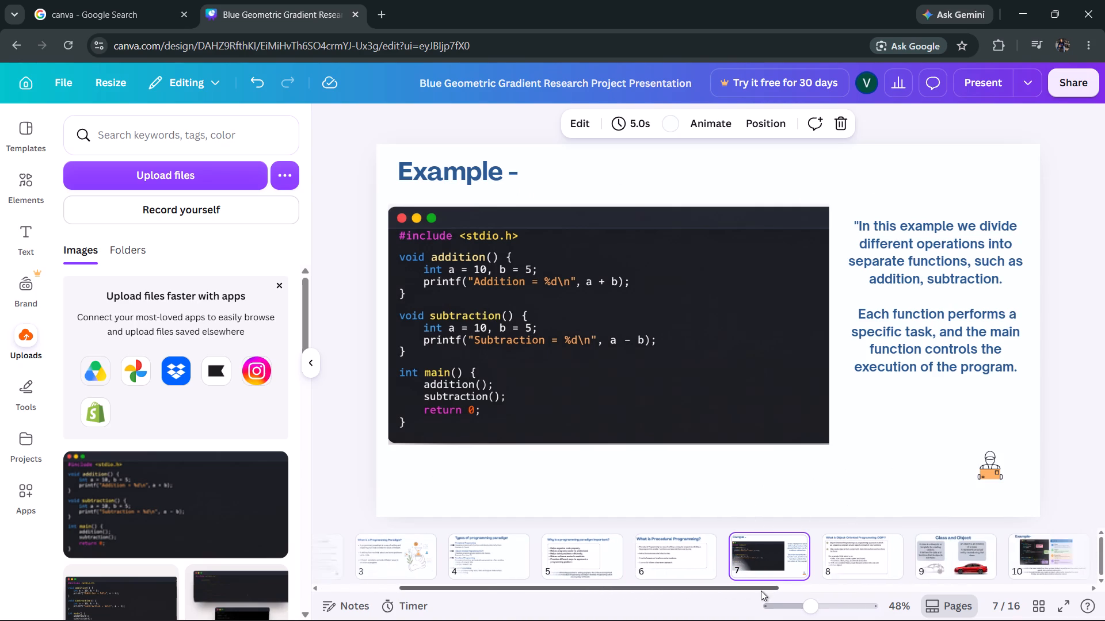
{"action": "left_click_drag", "start_coordinate": [761, 591], "coordinate": [762, 591]}
{"action": "left_click", "coordinate": [412, 474]}
{"action": "left_click", "coordinate": [416, 416]}
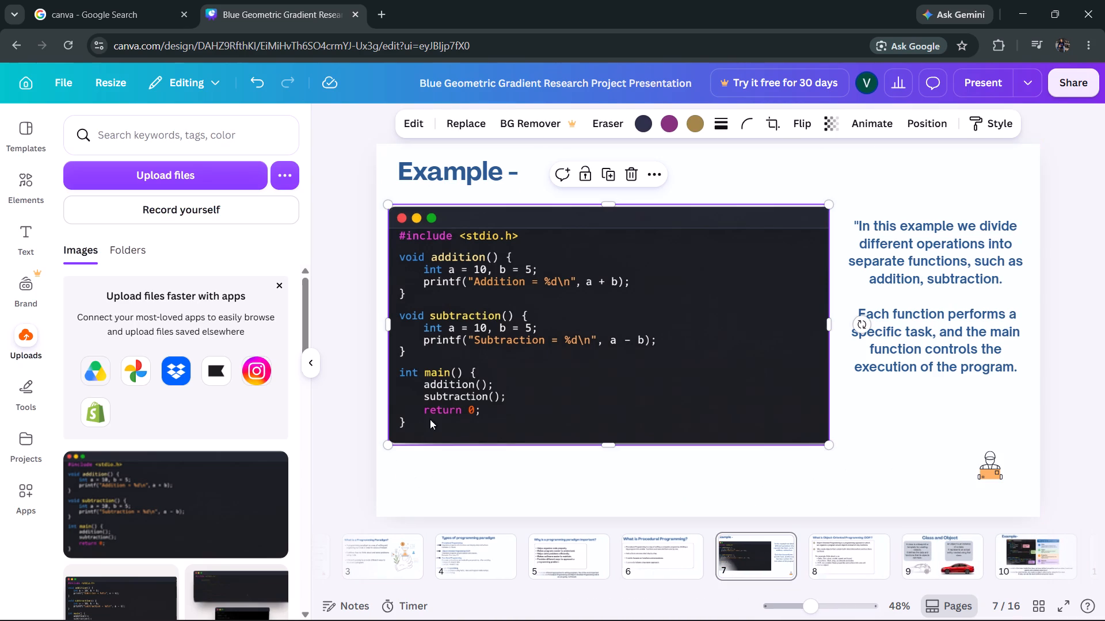
{"action": "left_click", "coordinate": [836, 560]}
{"action": "left_click", "coordinate": [744, 560]}
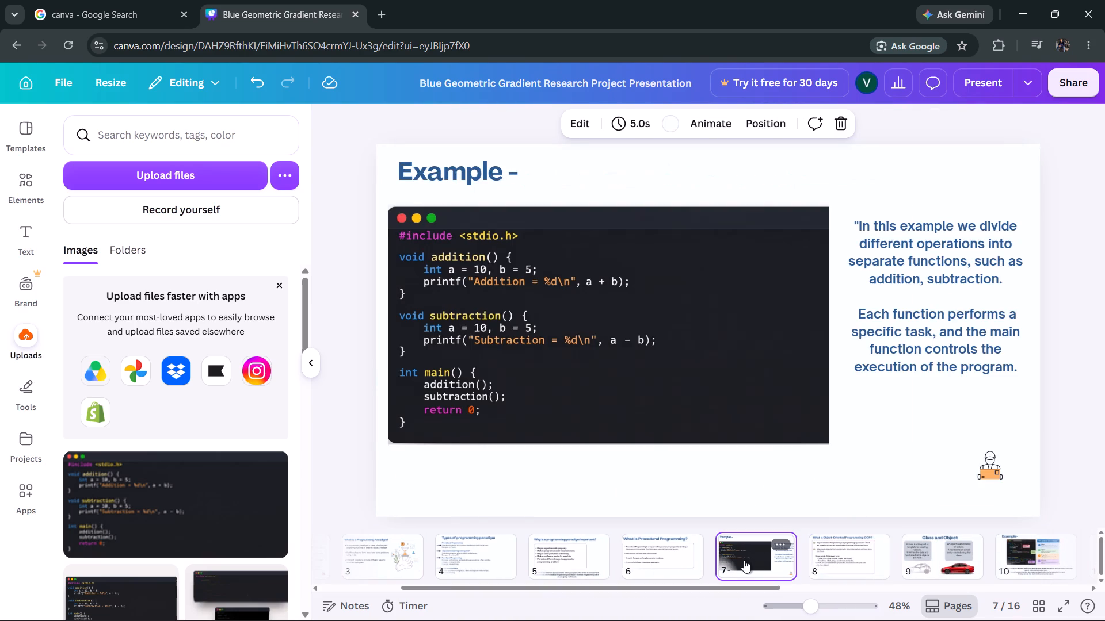
{"action": "left_click", "coordinate": [837, 554]}
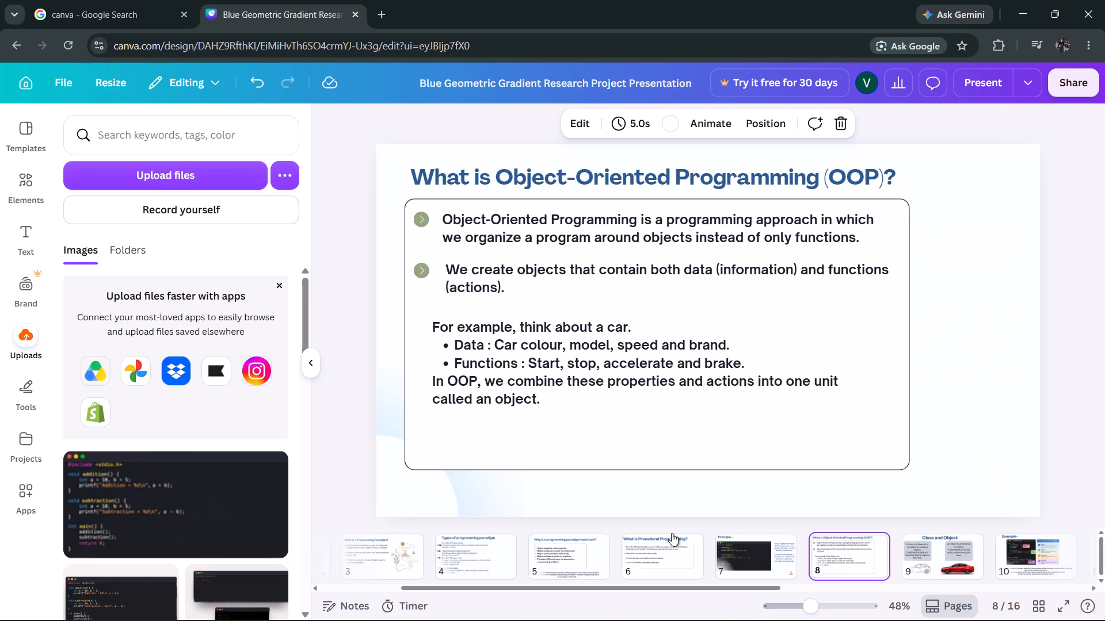
{"action": "scroll", "coordinate": [645, 397], "scroll_direction": "down", "scroll_amount": 1}
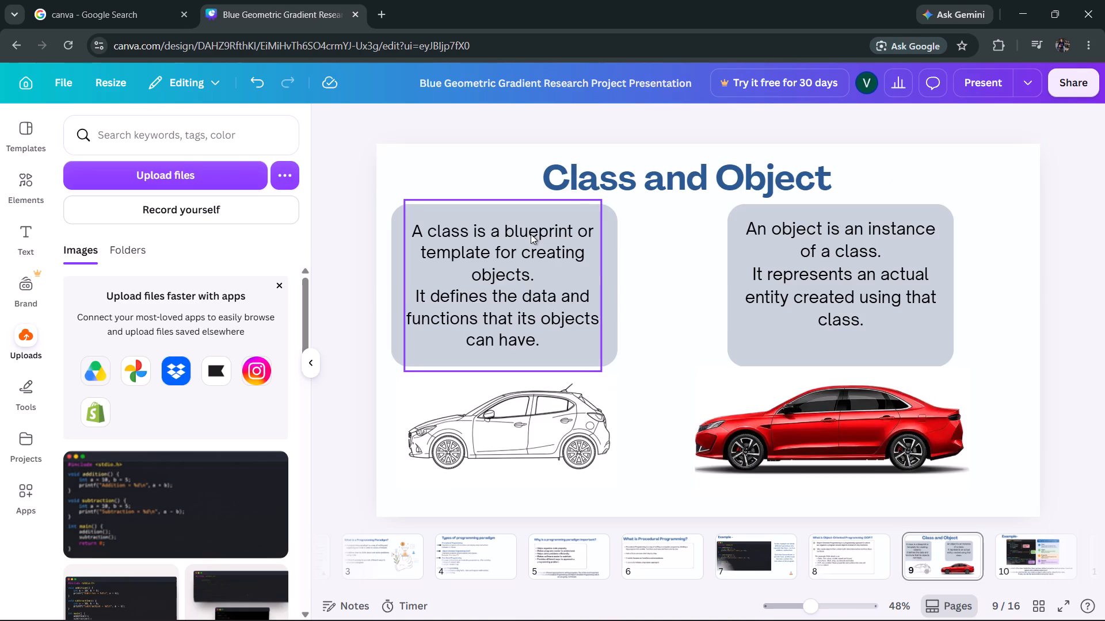
Examine the "Class and Object" slide 9 and the Java car example on slide 10, checking their text and images.
{"action": "left_click", "coordinate": [651, 250]}
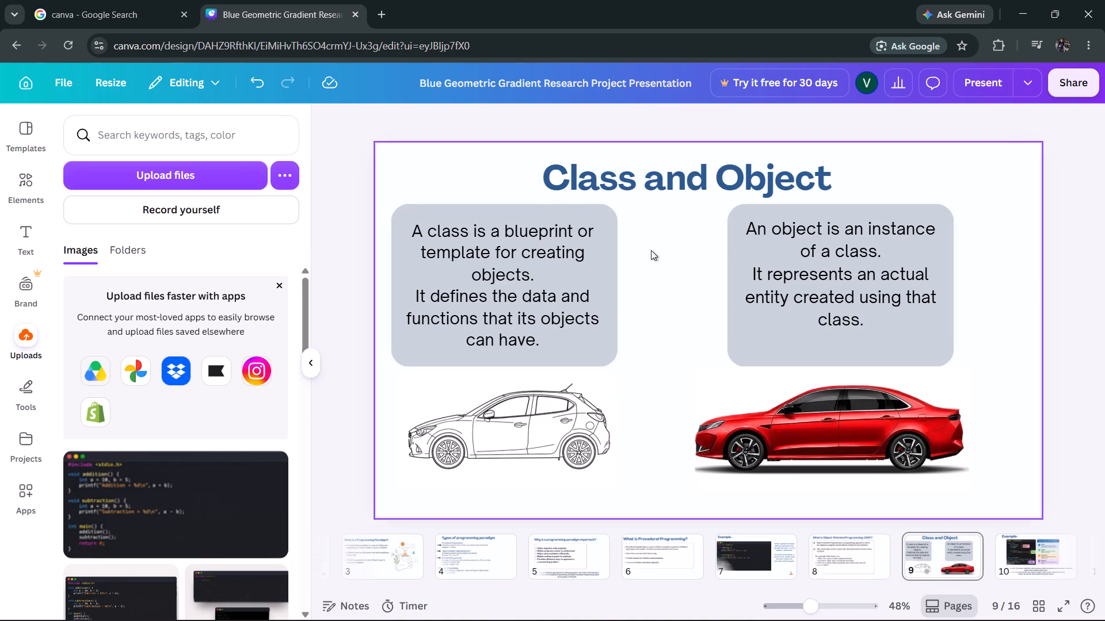
{"action": "scroll", "coordinate": [638, 248], "scroll_direction": "down", "scroll_amount": 1}
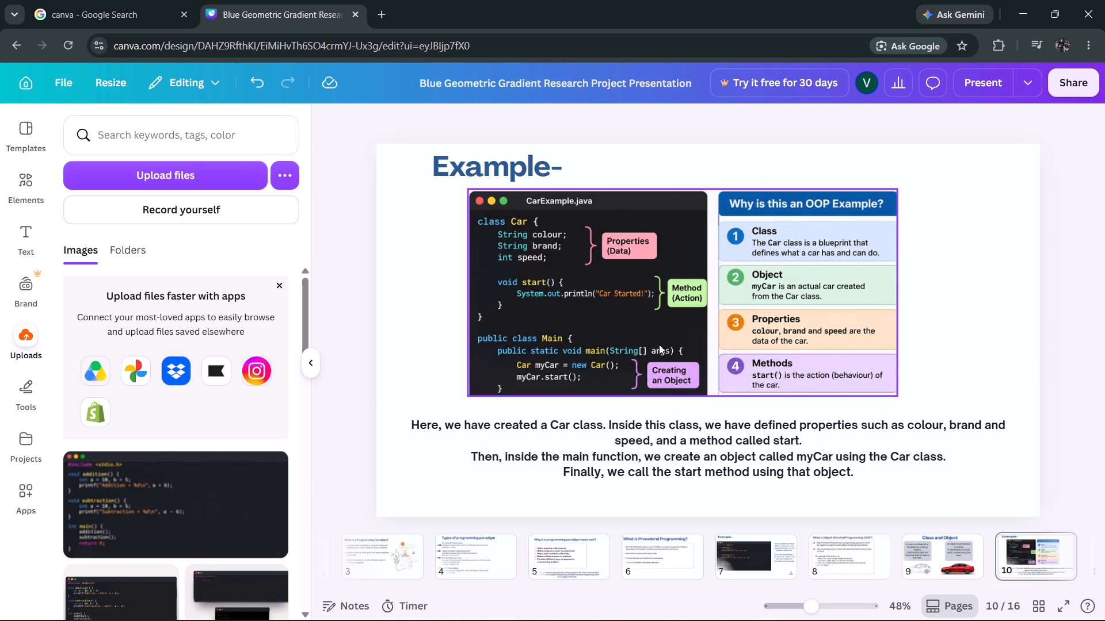
{"action": "scroll", "coordinate": [418, 295], "scroll_direction": "up", "scroll_amount": 1}
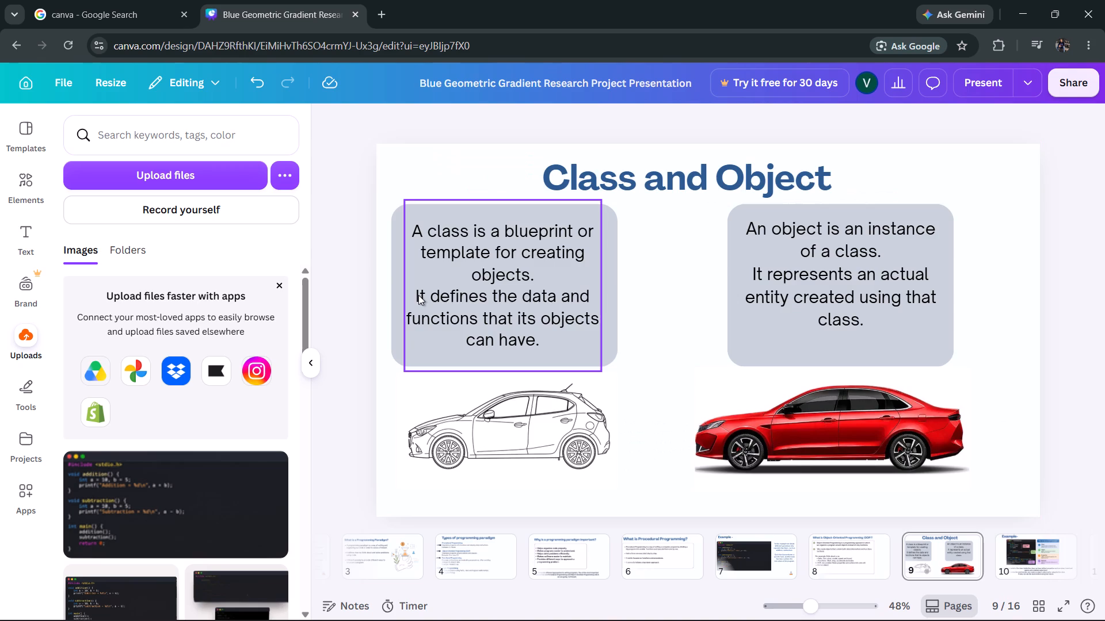
{"action": "scroll", "coordinate": [418, 295], "scroll_direction": "down", "scroll_amount": 1}
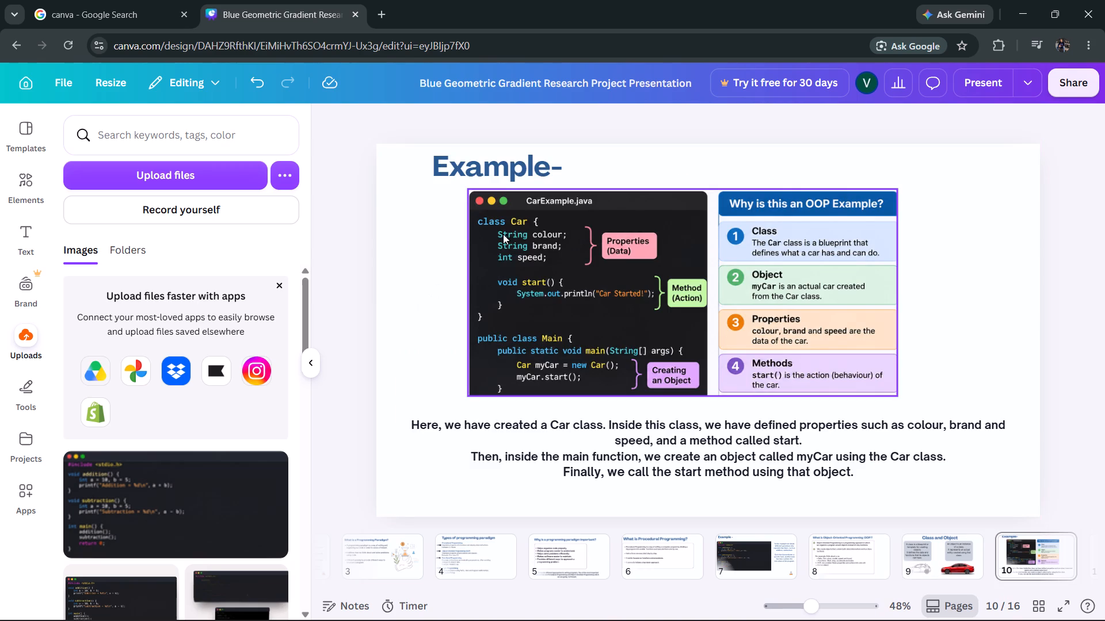
{"action": "left_click", "coordinate": [431, 291]}
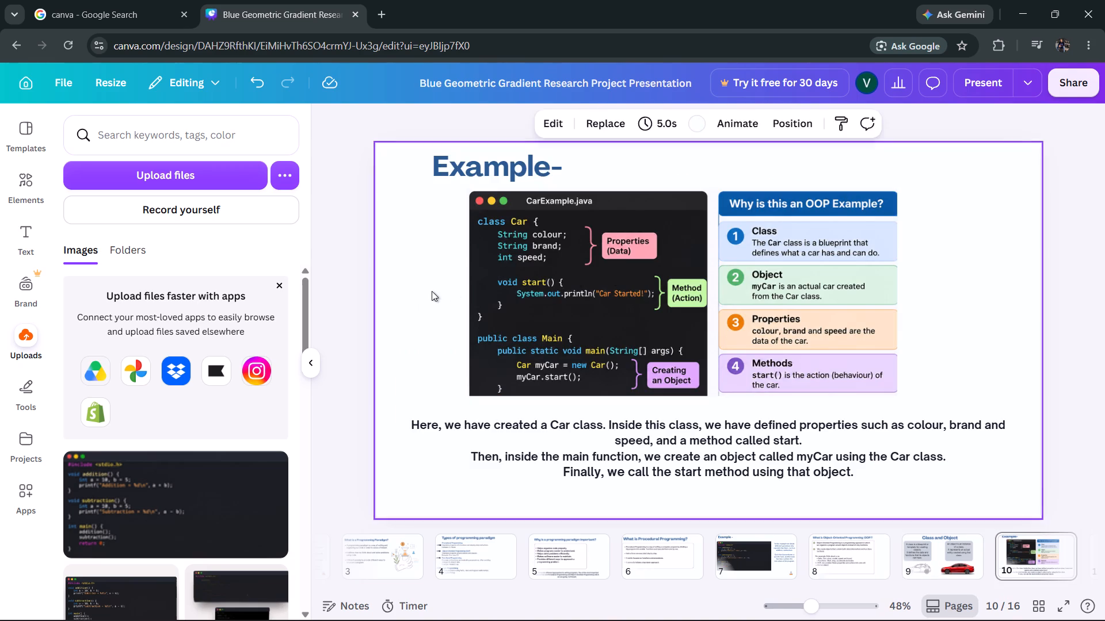
{"action": "left_click", "coordinate": [539, 274]}
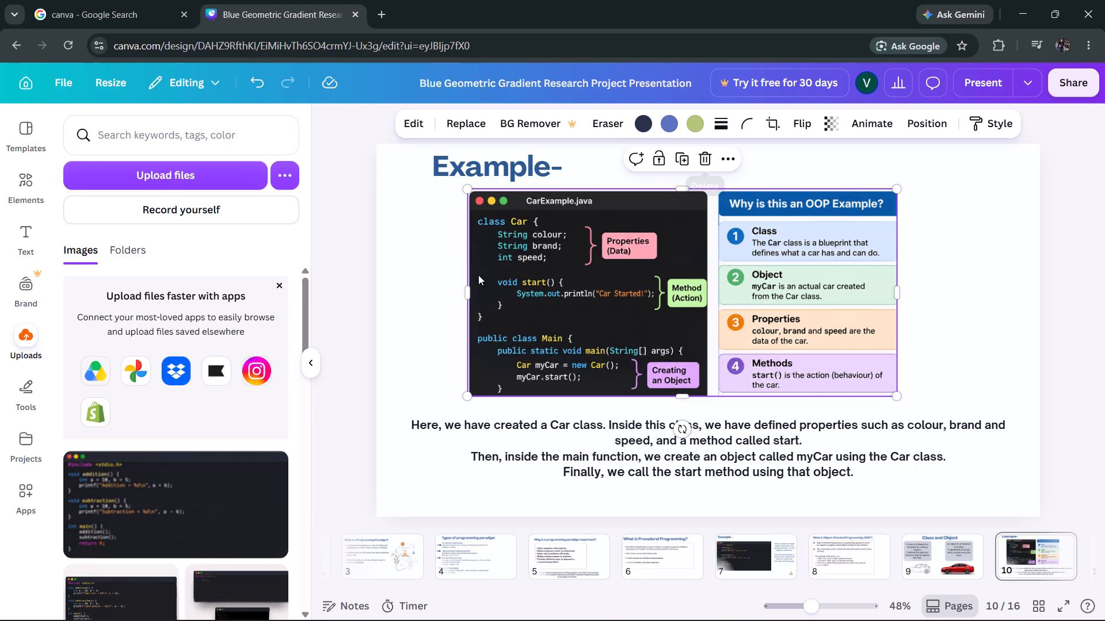
{"action": "scroll", "coordinate": [437, 319], "scroll_direction": "down", "scroll_amount": 1}
{"action": "scroll", "coordinate": [437, 319], "scroll_direction": "up", "scroll_amount": 1}
Review the remaining slides from the four OOP pillars on slide 11 through the "Conclusion" on slide 15.
{"action": "scroll", "coordinate": [437, 319], "scroll_direction": "down", "scroll_amount": 1}
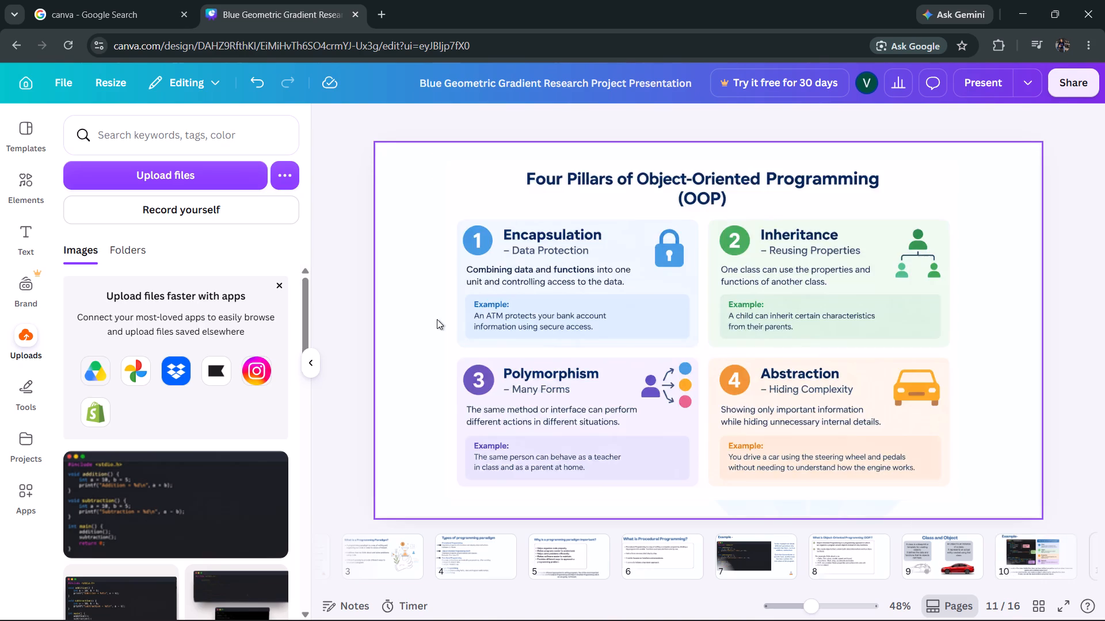
{"action": "scroll", "coordinate": [437, 319], "scroll_direction": "down", "scroll_amount": 1}
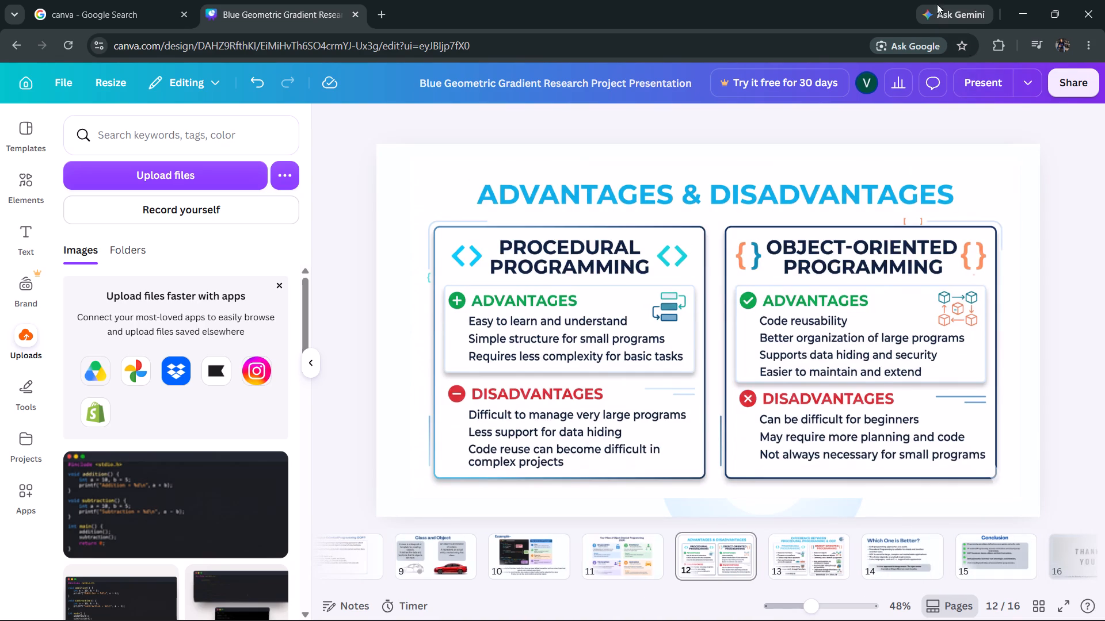
{"action": "left_click", "coordinate": [1083, 312]}
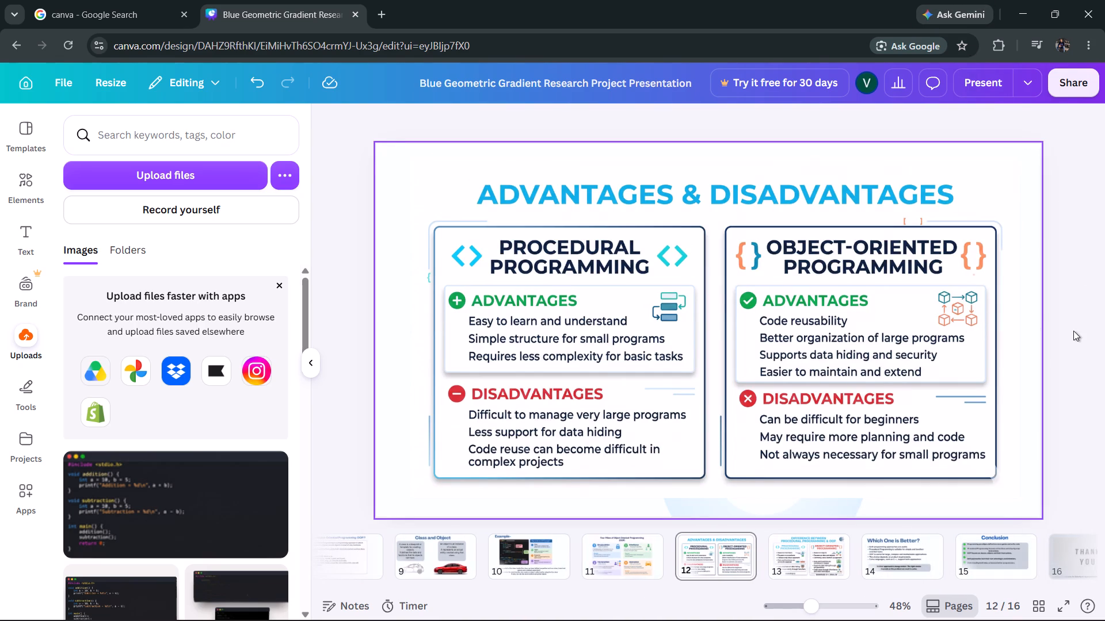
{"action": "left_click", "coordinate": [1073, 331]}
{"action": "scroll", "coordinate": [1073, 331], "scroll_direction": "down", "scroll_amount": 1}
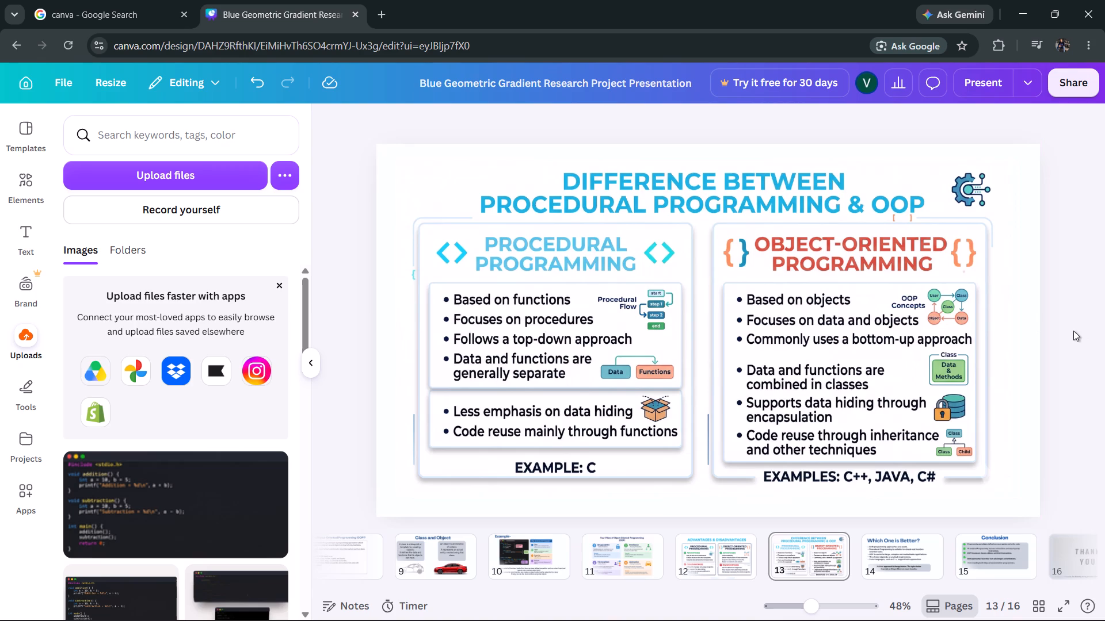
{"action": "scroll", "coordinate": [1073, 331], "scroll_direction": "down", "scroll_amount": 1}
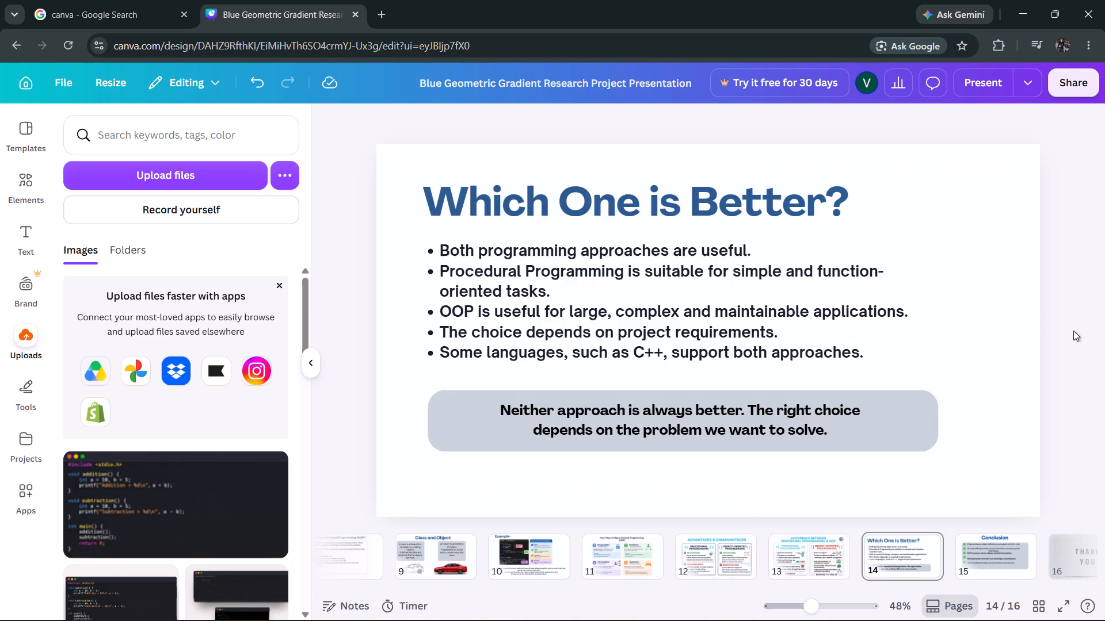
{"action": "scroll", "coordinate": [1073, 331], "scroll_direction": "down", "scroll_amount": 2}
{"action": "scroll", "coordinate": [1072, 332], "scroll_direction": "up", "scroll_amount": 2}
{"action": "scroll", "coordinate": [1072, 332], "scroll_direction": "down", "scroll_amount": 1}
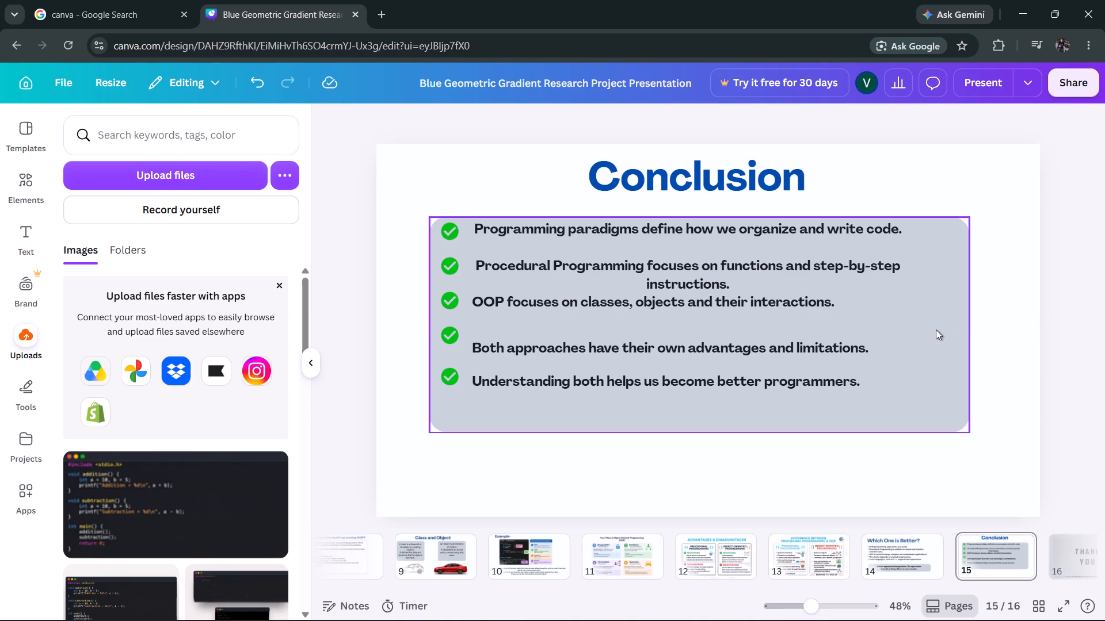
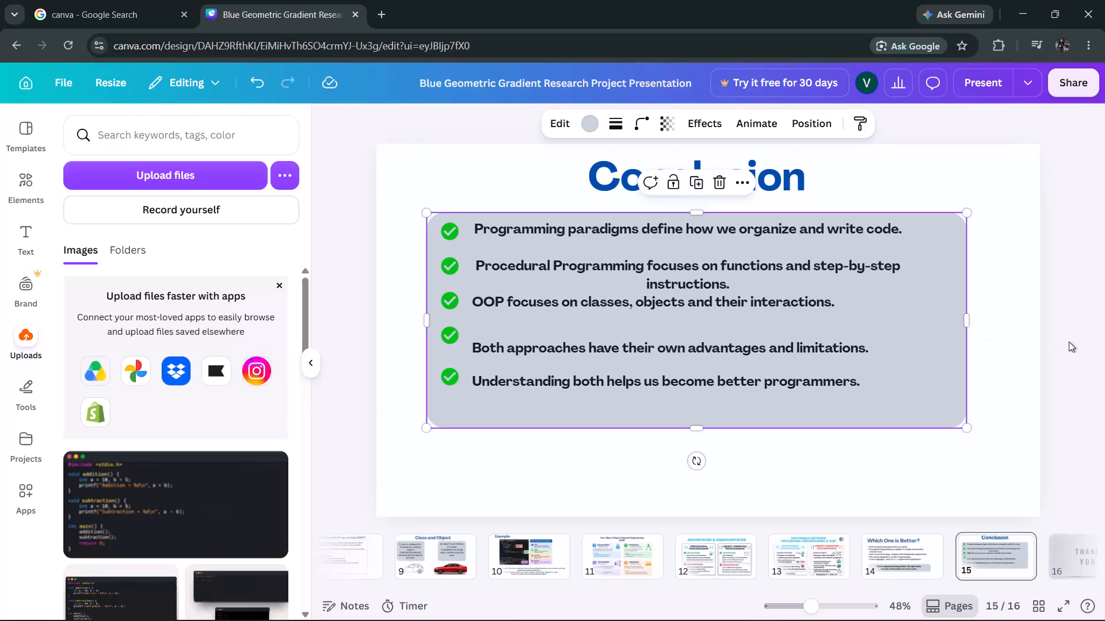
Re-examine the "Conclusion" slide and go back through slides 14 to 10, checking their content and layout.
{"action": "left_click", "coordinate": [1070, 342]}
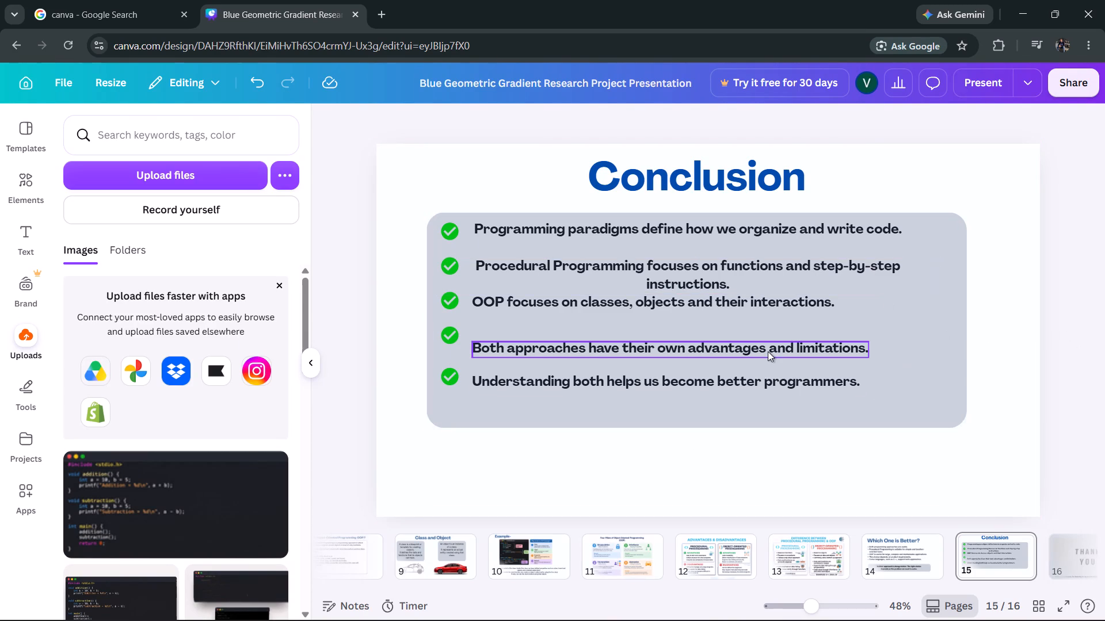
{"action": "left_click", "coordinate": [785, 465]}
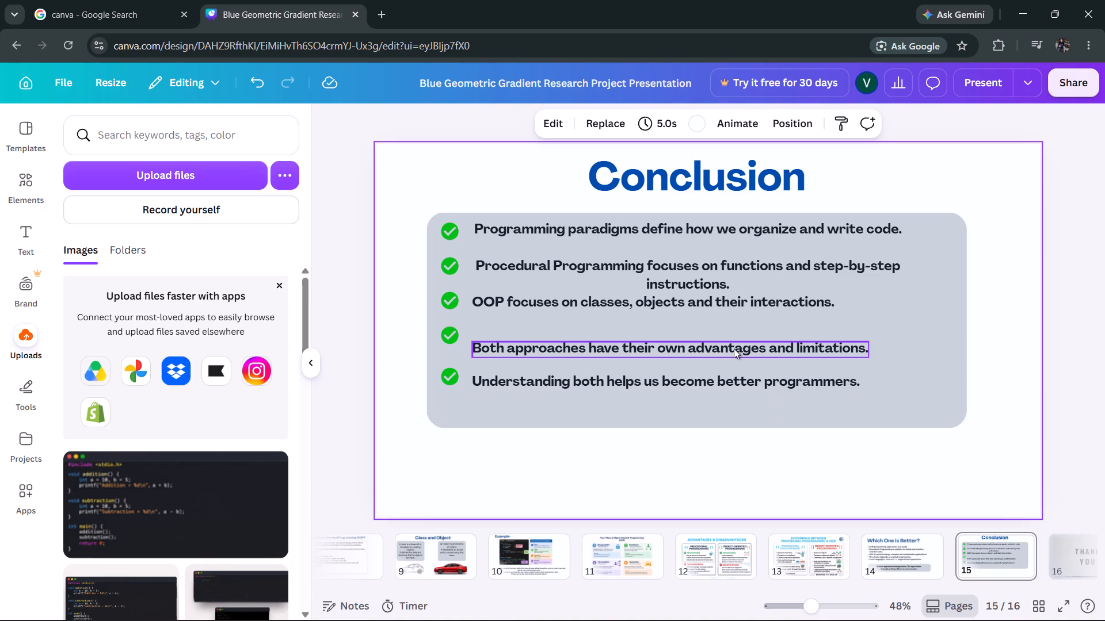
{"action": "left_click", "coordinate": [734, 348]}
{"action": "left_click", "coordinate": [750, 476]}
{"action": "scroll", "coordinate": [752, 468], "scroll_direction": "up", "scroll_amount": 1}
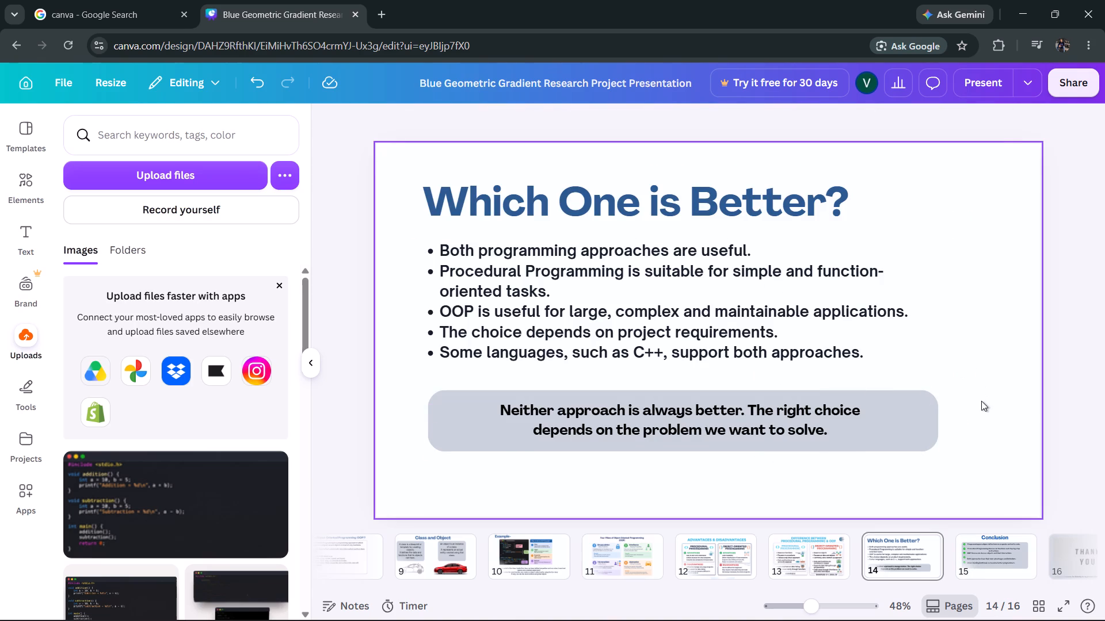
{"action": "scroll", "coordinate": [981, 401], "scroll_direction": "up", "scroll_amount": 1}
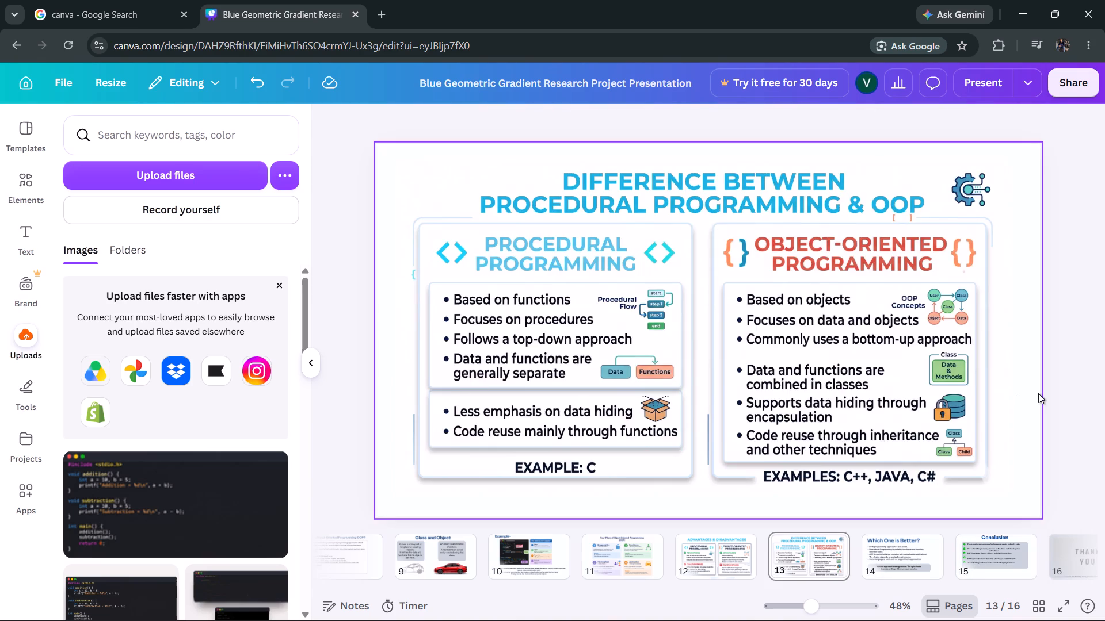
{"action": "left_click", "coordinate": [1038, 393]}
{"action": "left_click", "coordinate": [1068, 382]}
{"action": "scroll", "coordinate": [1071, 379], "scroll_direction": "down", "scroll_amount": 2}
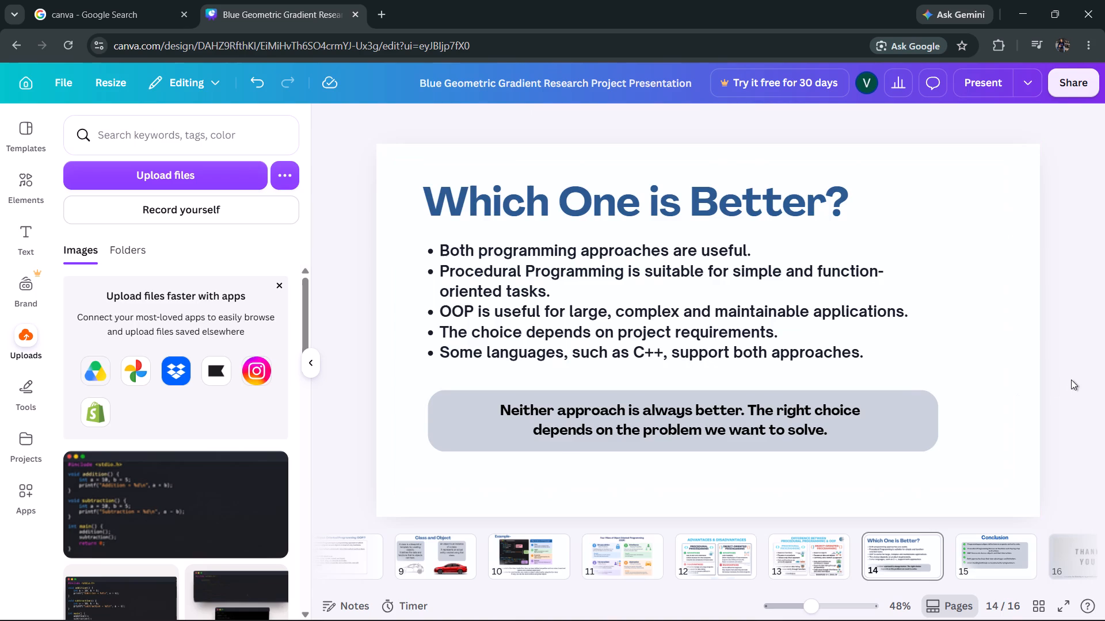
{"action": "scroll", "coordinate": [1071, 379], "scroll_direction": "up", "scroll_amount": 5}
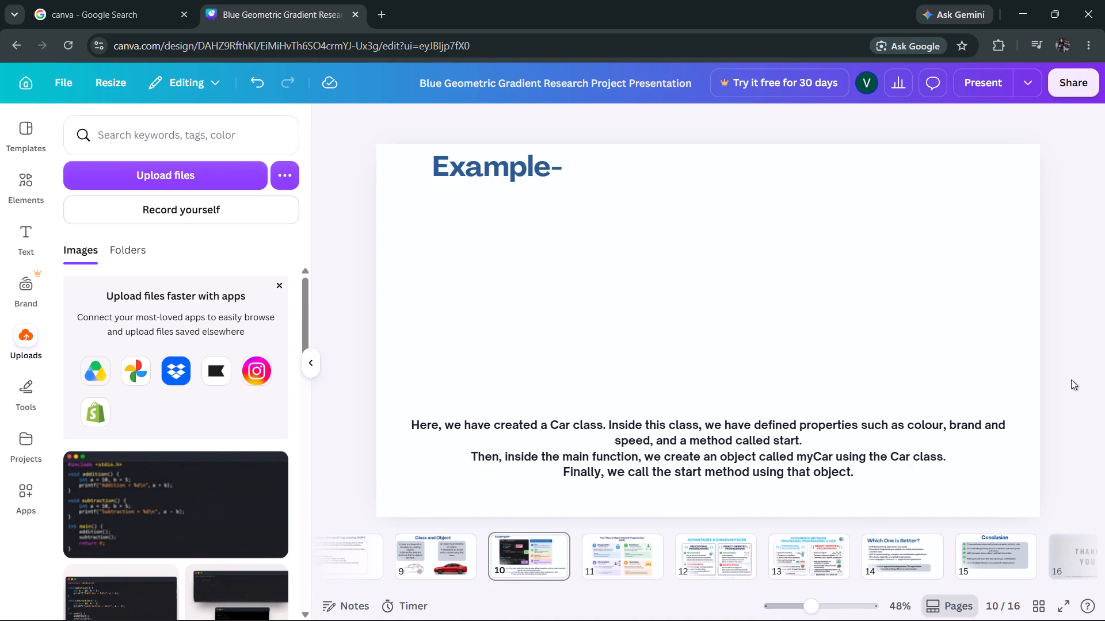
Review slides 11 through 15 again and return to the Java car example on slide 10 to examine its image.
{"action": "scroll", "coordinate": [1071, 379], "scroll_direction": "down", "scroll_amount": 1}
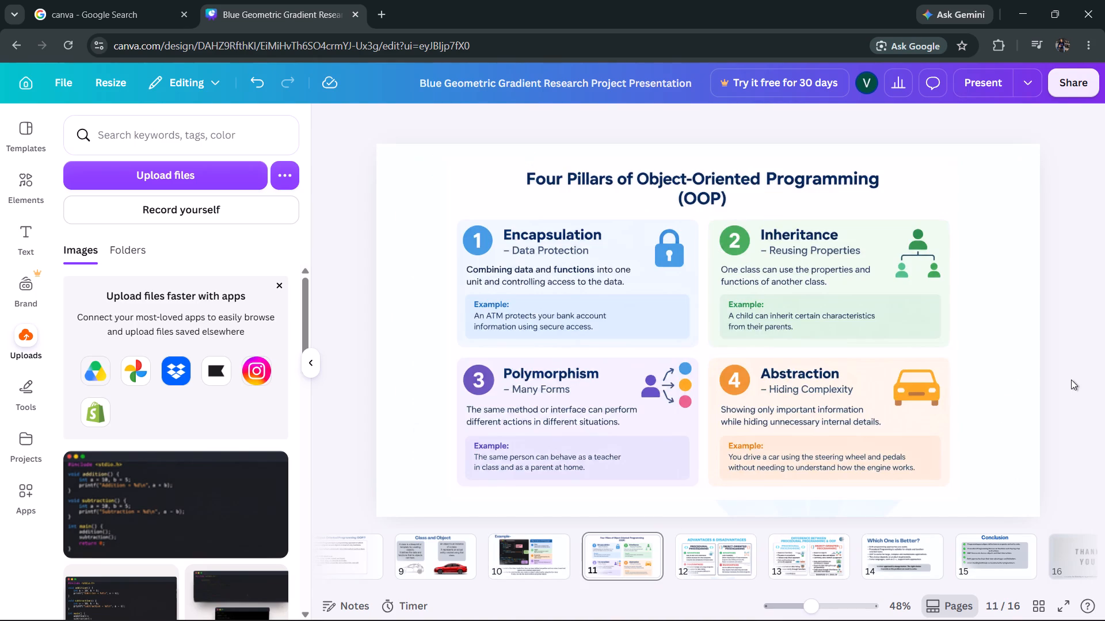
{"action": "scroll", "coordinate": [1071, 379], "scroll_direction": "up", "scroll_amount": 2}
{"action": "scroll", "coordinate": [1071, 379], "scroll_direction": "down", "scroll_amount": 3}
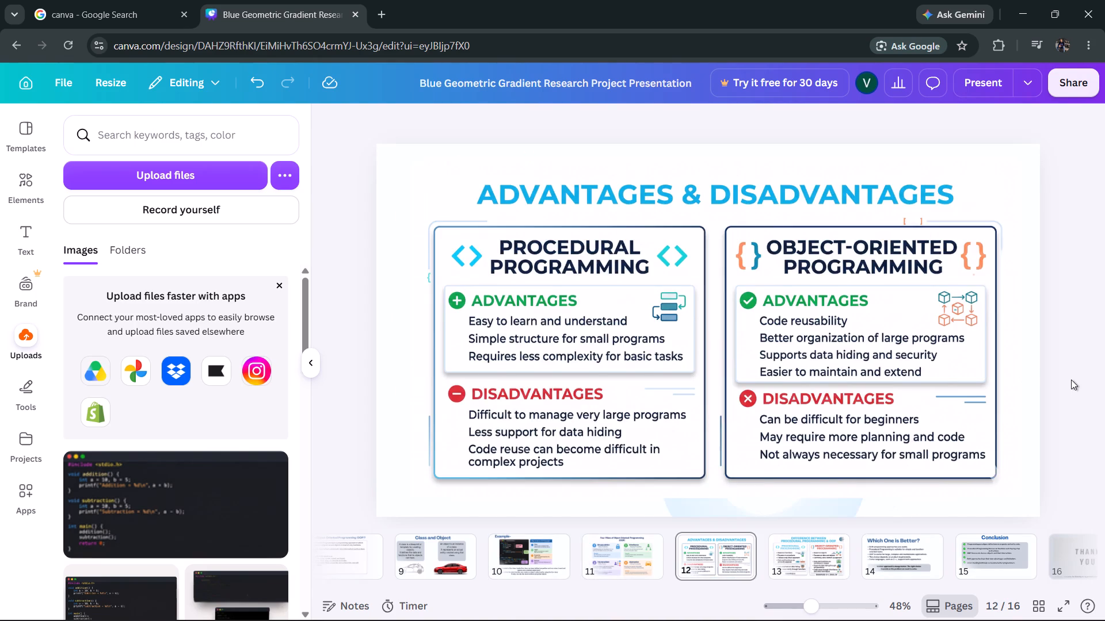
{"action": "scroll", "coordinate": [1071, 379], "scroll_direction": "down", "scroll_amount": 2}
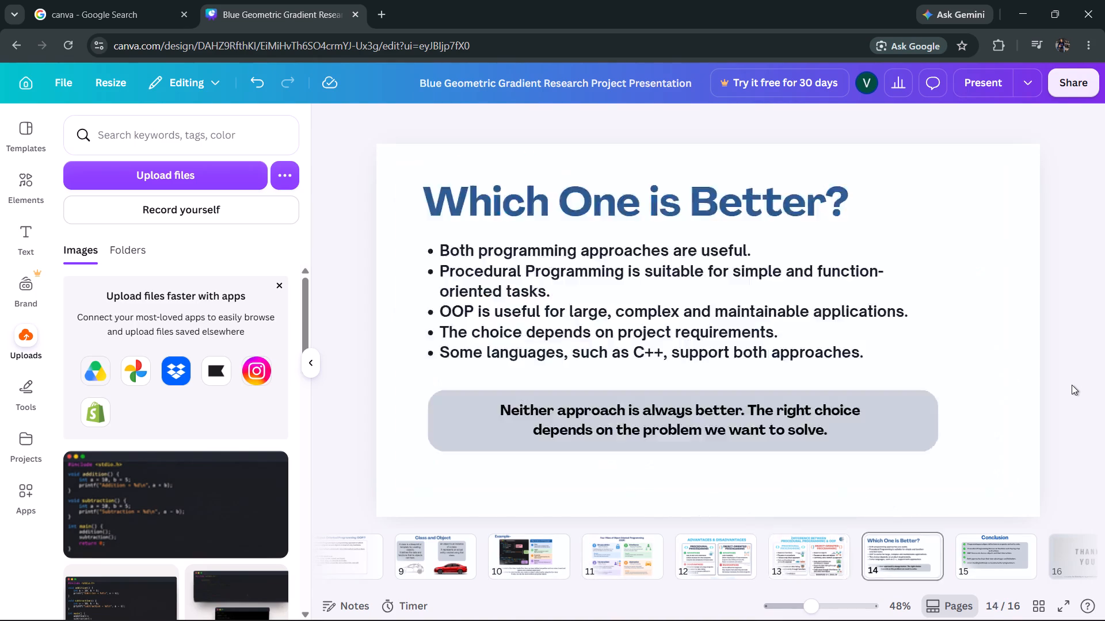
{"action": "scroll", "coordinate": [1072, 385], "scroll_direction": "down", "scroll_amount": 2}
{"action": "scroll", "coordinate": [1072, 385], "scroll_direction": "up", "scroll_amount": 3}
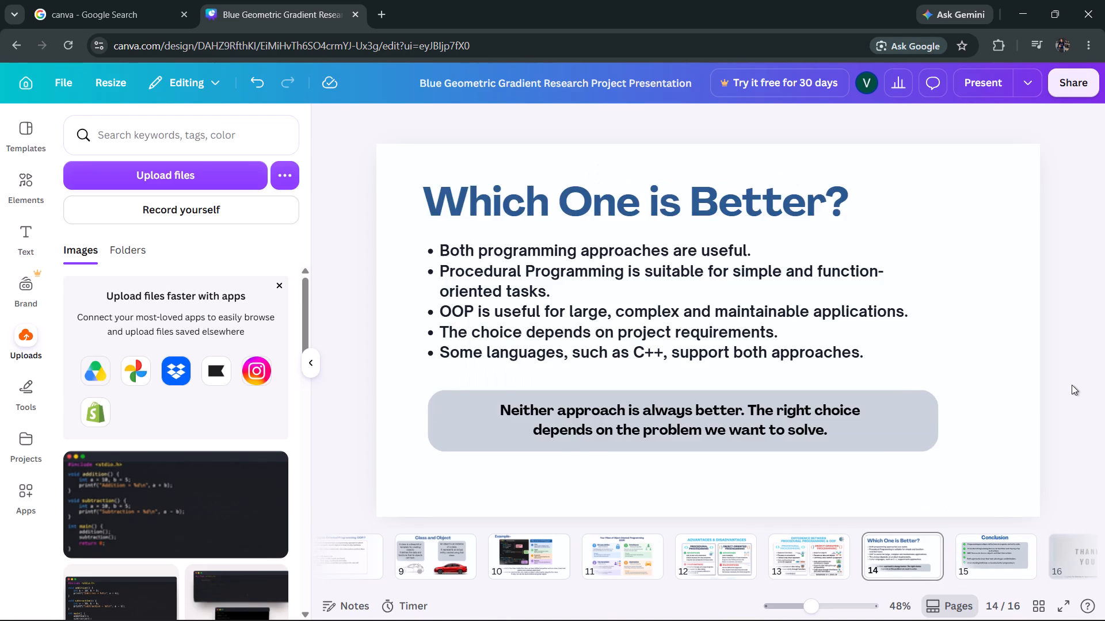
{"action": "scroll", "coordinate": [1072, 385], "scroll_direction": "up", "scroll_amount": 4}
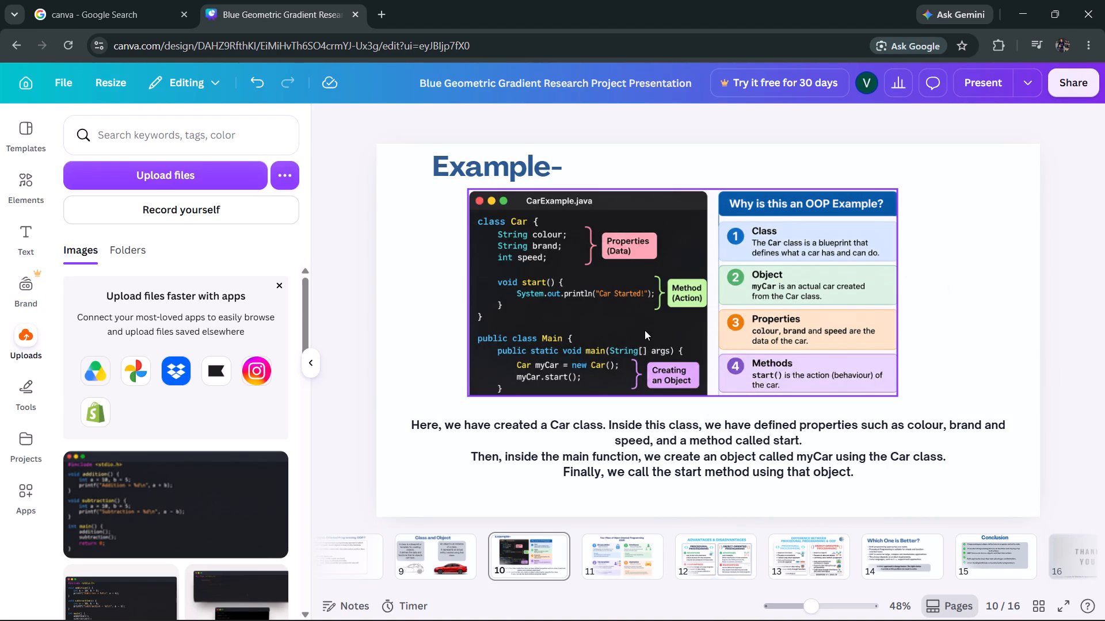
{"action": "left_click", "coordinate": [1069, 352]}
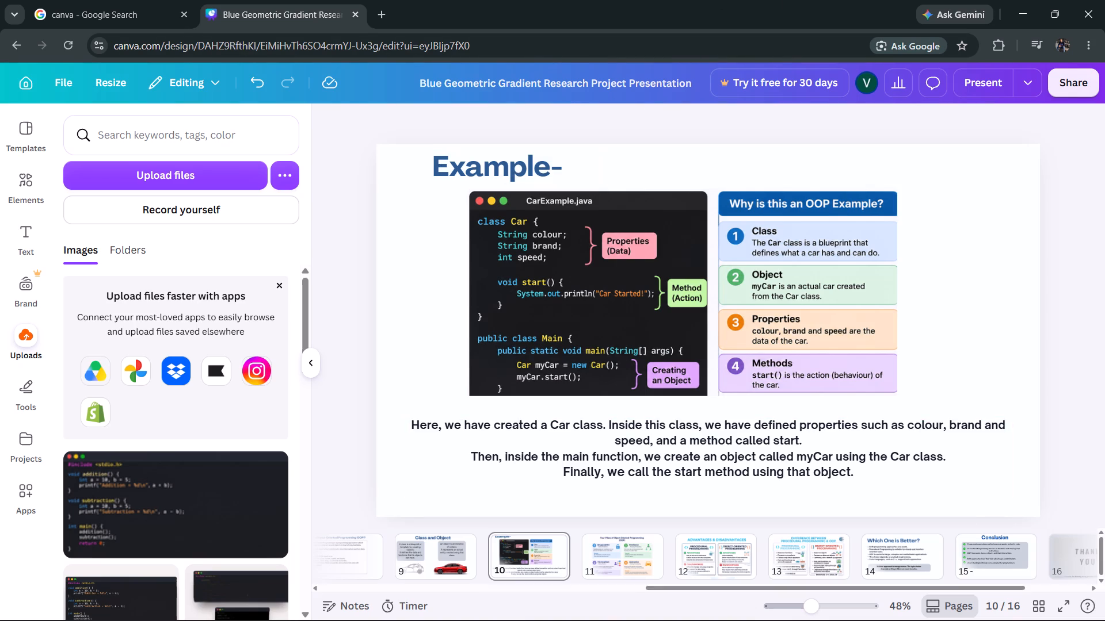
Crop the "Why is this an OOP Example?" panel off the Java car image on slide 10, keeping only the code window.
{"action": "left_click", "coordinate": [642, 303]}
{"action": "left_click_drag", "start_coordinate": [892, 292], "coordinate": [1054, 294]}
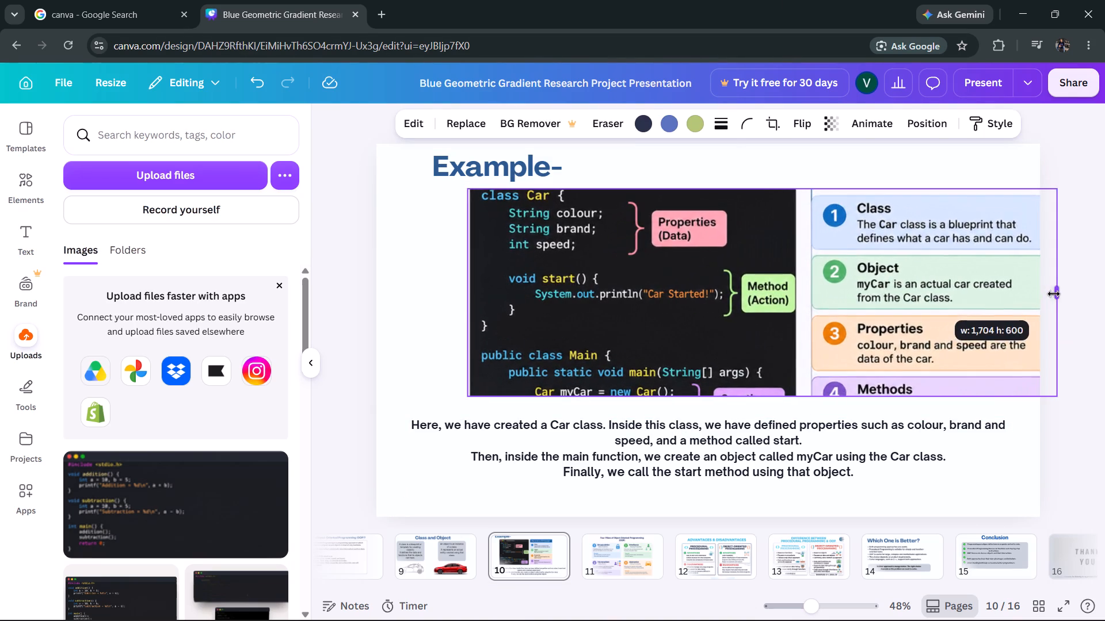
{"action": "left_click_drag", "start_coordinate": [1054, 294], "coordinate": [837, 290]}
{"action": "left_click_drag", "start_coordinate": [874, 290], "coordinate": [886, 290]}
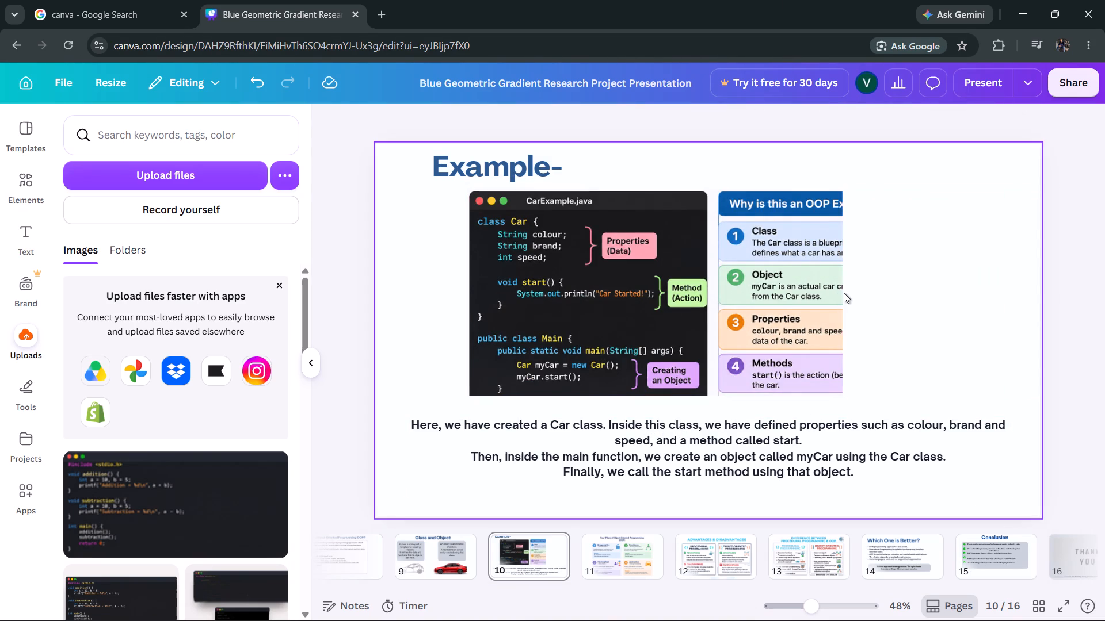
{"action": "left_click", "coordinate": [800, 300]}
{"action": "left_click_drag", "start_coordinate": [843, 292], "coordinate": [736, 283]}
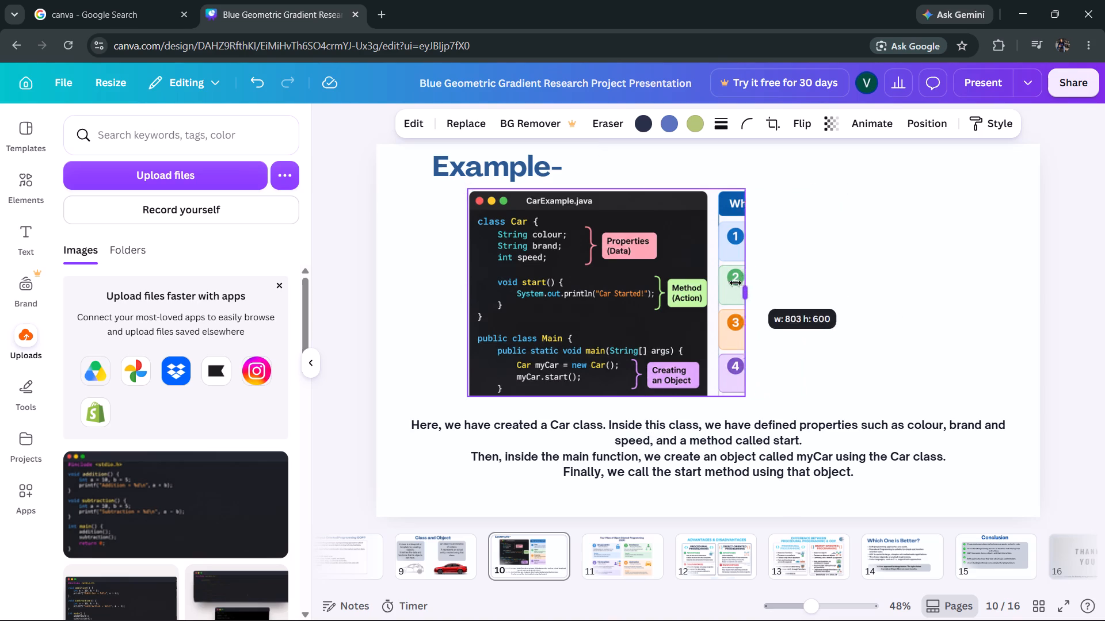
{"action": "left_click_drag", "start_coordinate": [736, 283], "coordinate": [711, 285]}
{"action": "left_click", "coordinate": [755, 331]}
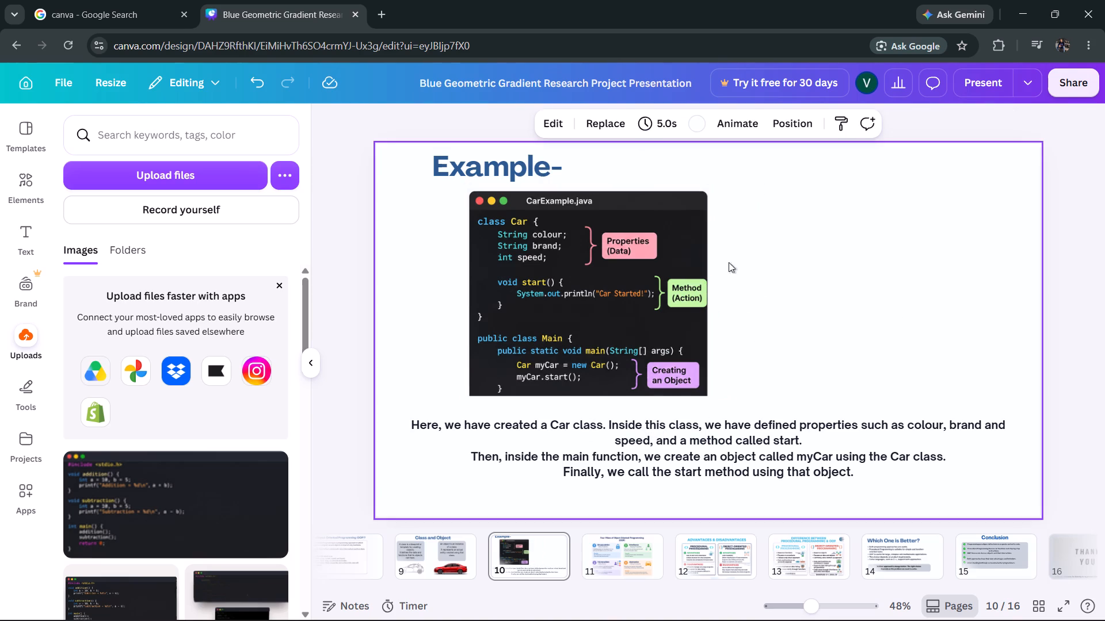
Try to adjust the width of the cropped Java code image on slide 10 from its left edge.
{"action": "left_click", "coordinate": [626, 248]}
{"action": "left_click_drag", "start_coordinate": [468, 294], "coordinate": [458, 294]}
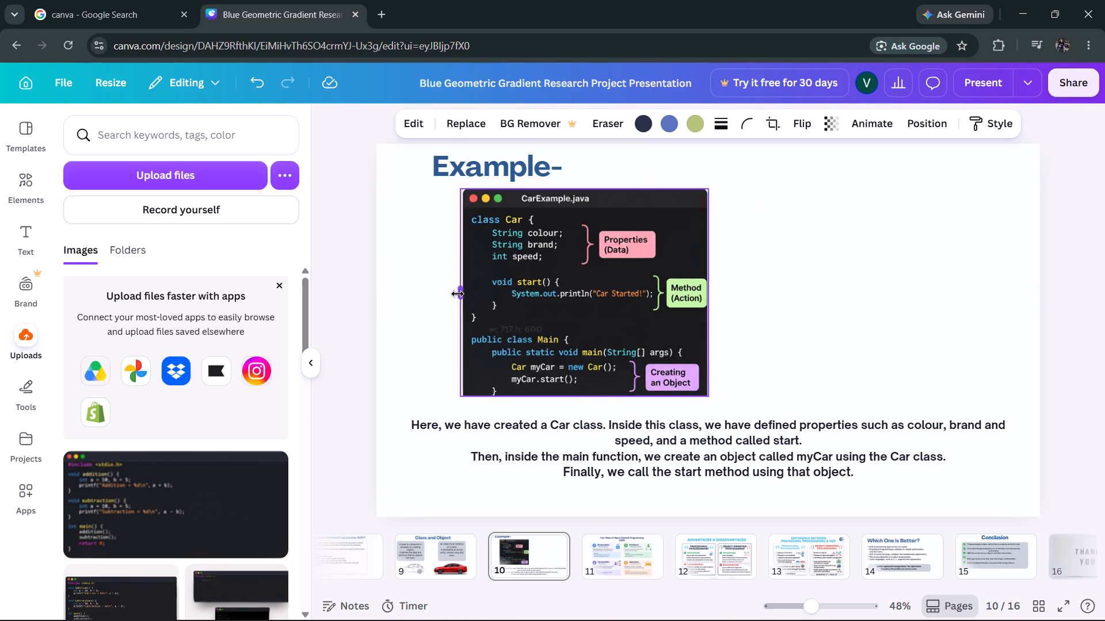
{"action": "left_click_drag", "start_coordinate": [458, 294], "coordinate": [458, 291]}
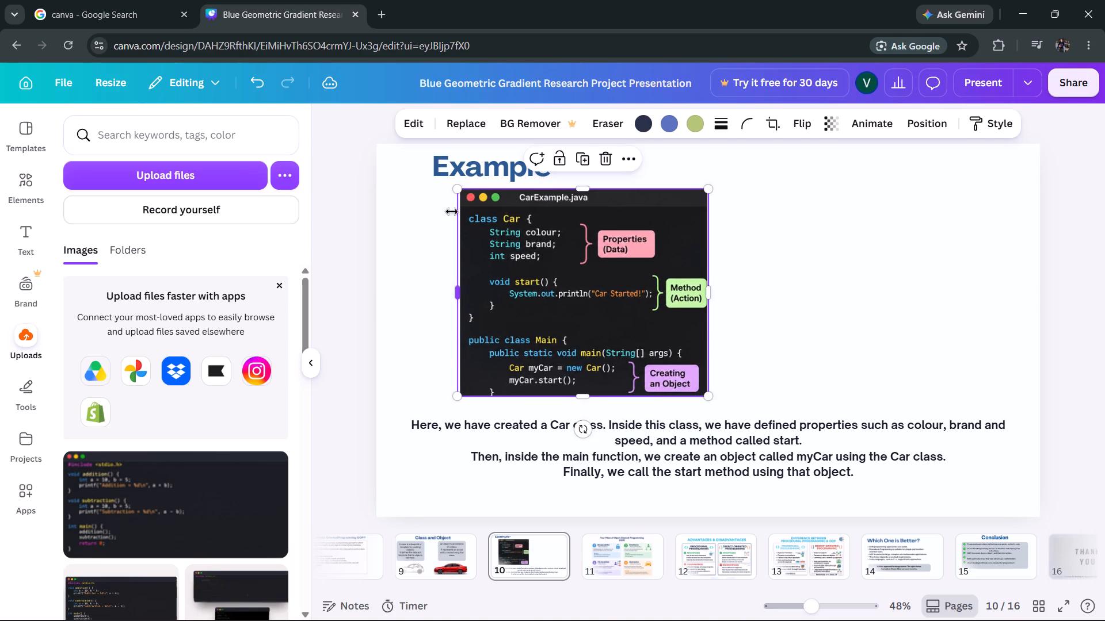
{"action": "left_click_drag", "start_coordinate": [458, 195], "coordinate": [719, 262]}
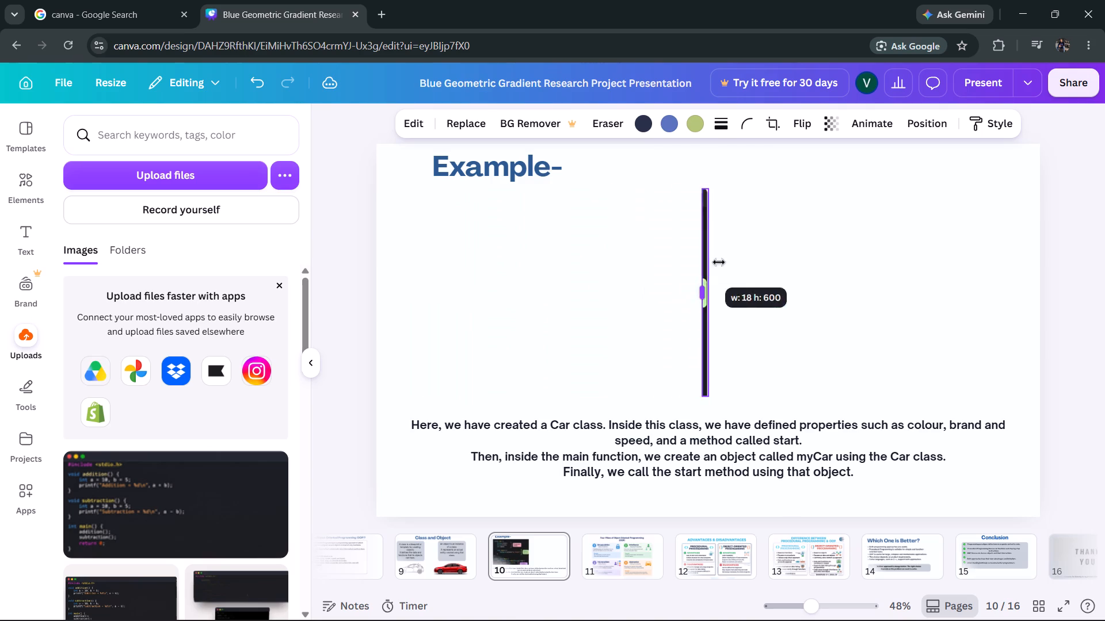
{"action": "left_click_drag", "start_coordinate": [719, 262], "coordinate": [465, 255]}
Delete the Java code image from slide 10.
{"action": "left_click", "coordinate": [606, 162]}
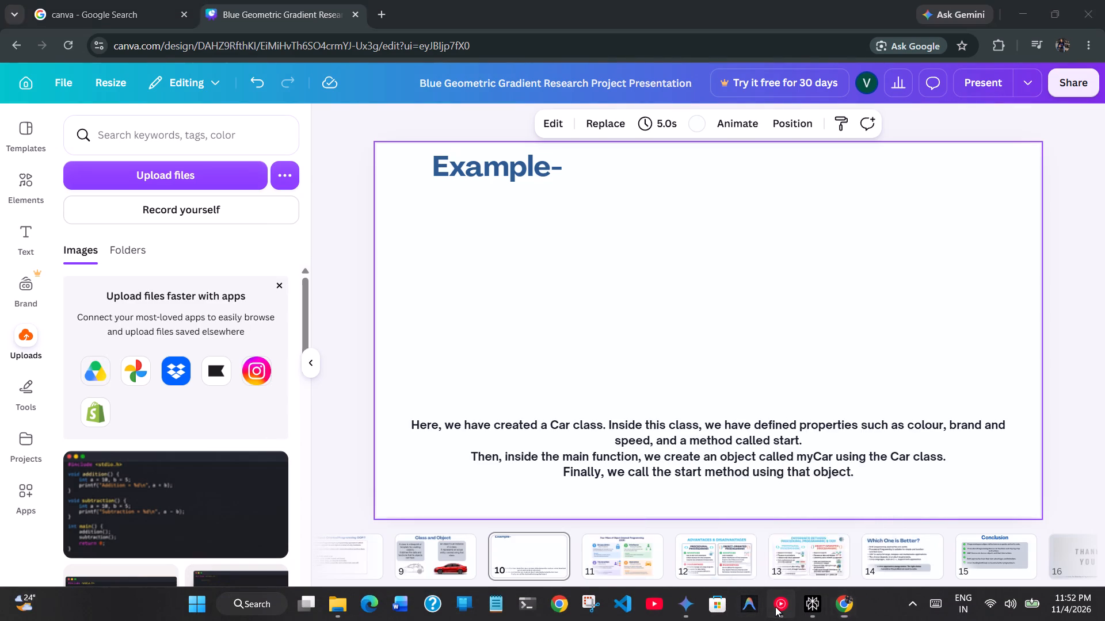
{"action": "scroll", "coordinate": [510, 417], "scroll_direction": "down", "scroll_amount": 9}
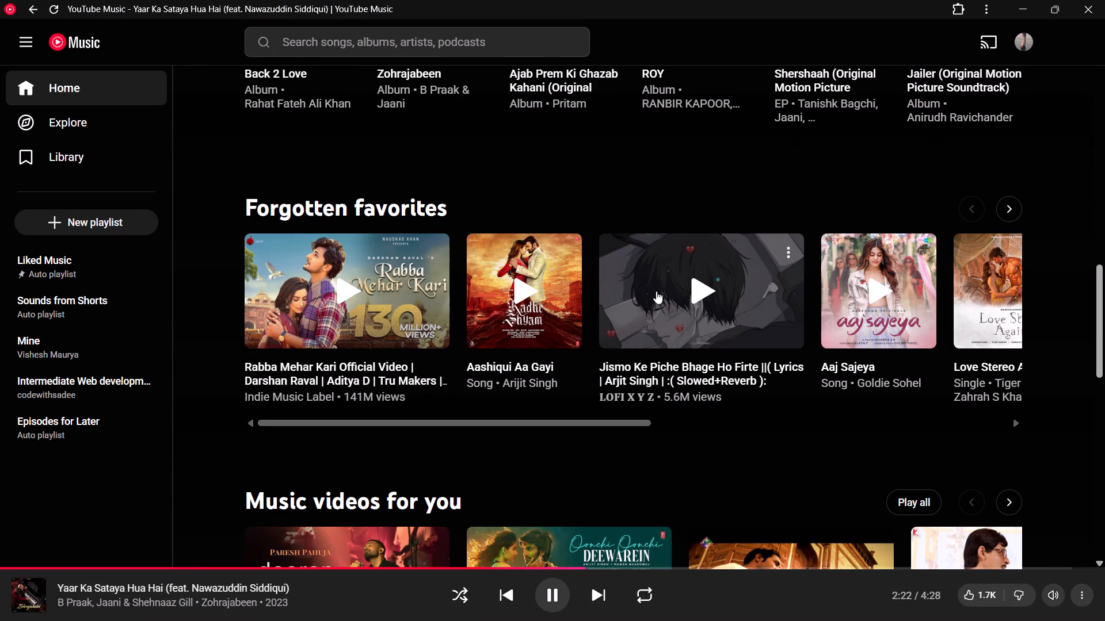
{"action": "left_click", "coordinate": [889, 300]}
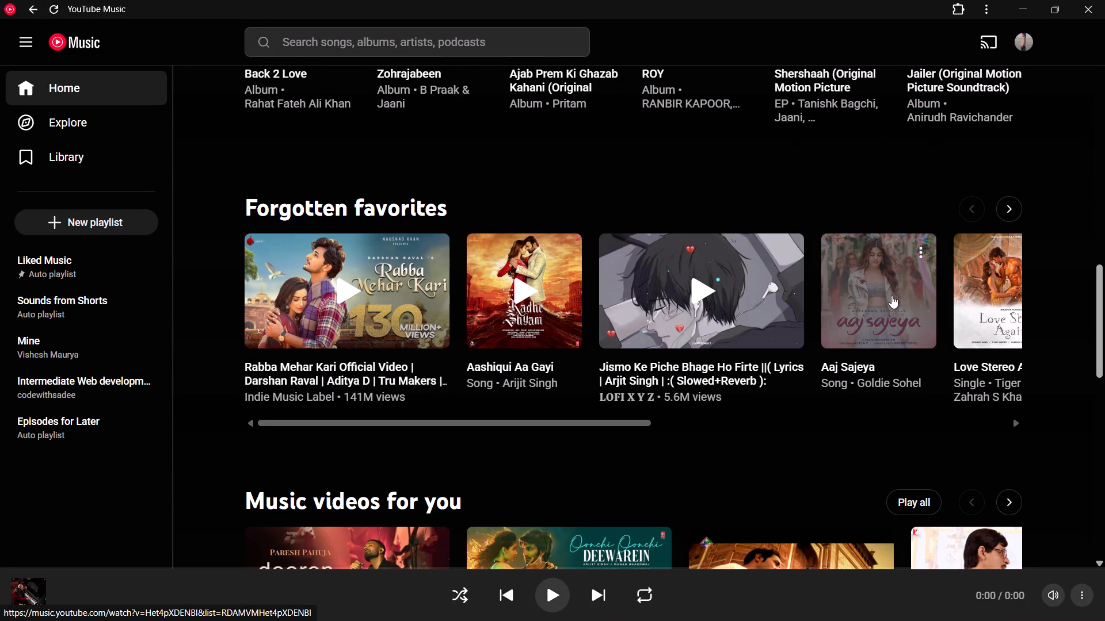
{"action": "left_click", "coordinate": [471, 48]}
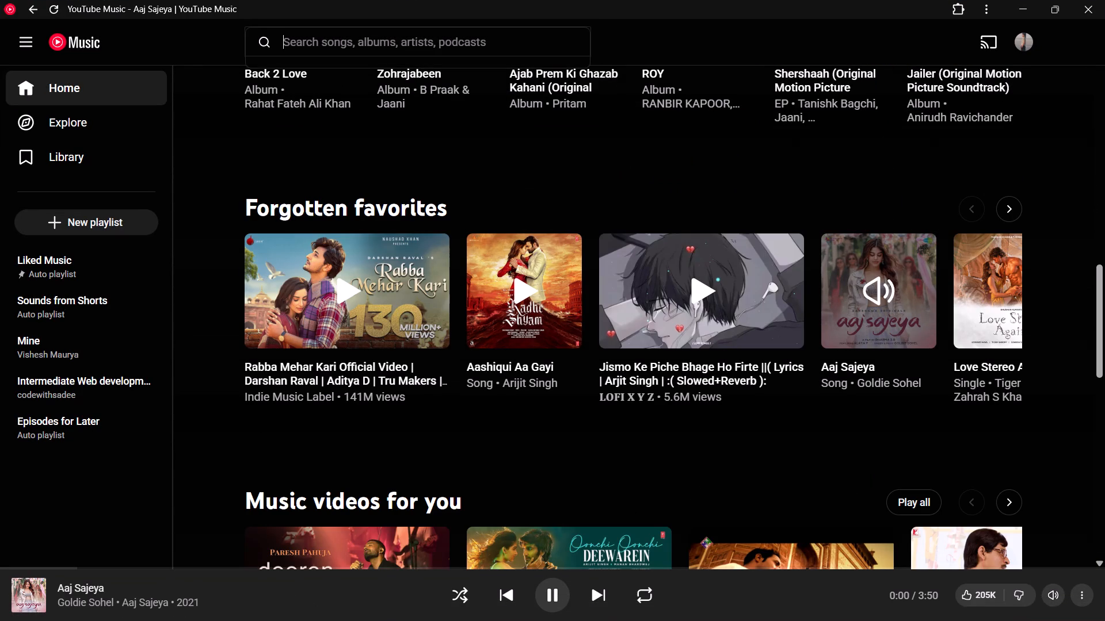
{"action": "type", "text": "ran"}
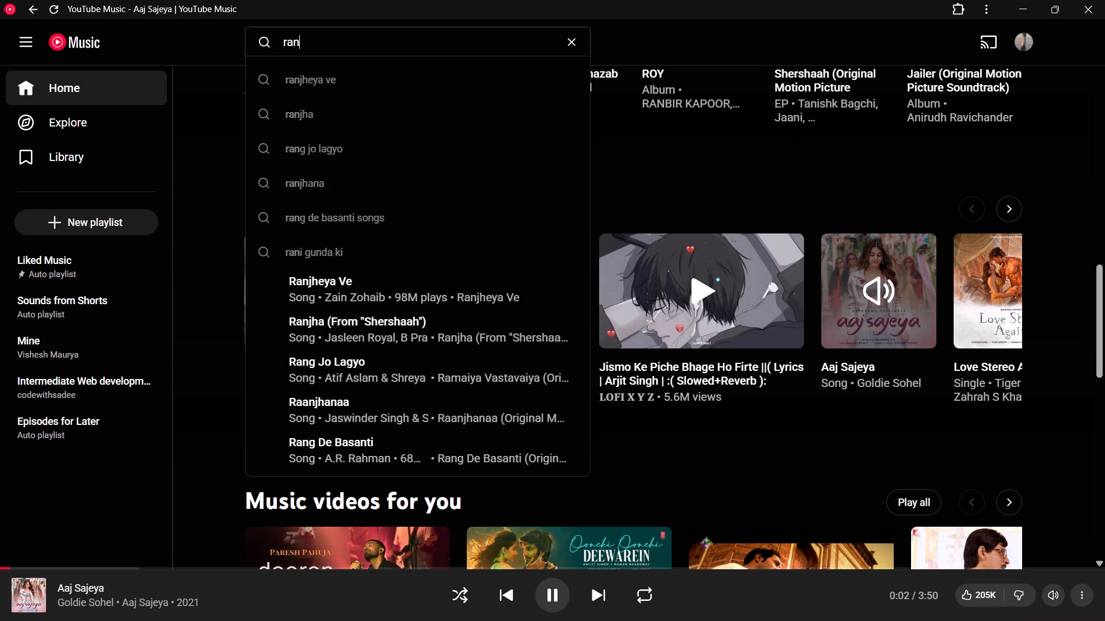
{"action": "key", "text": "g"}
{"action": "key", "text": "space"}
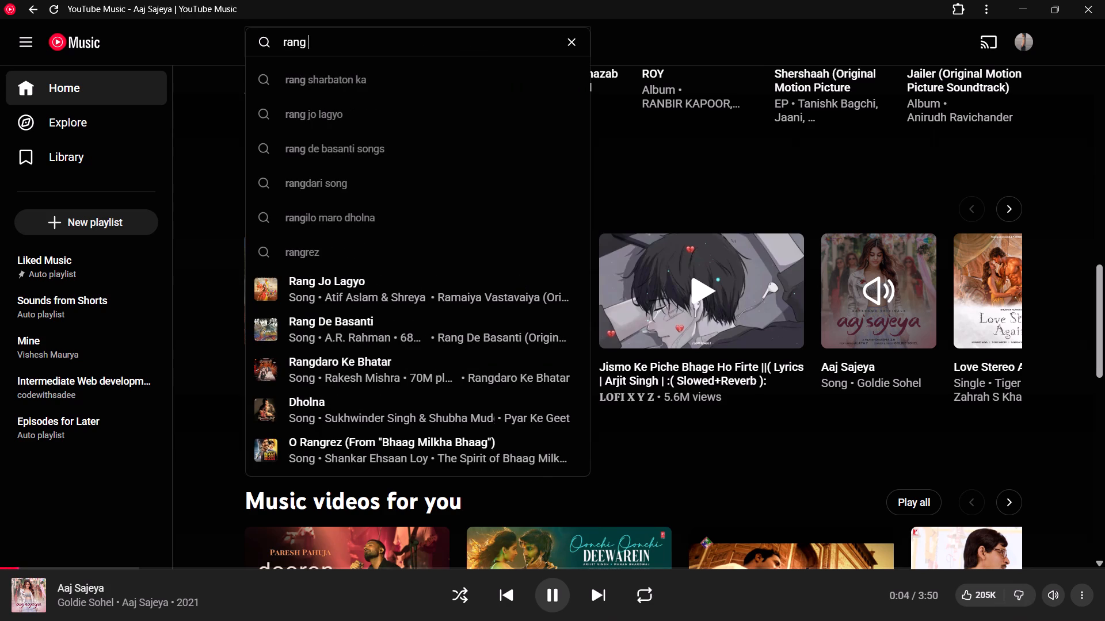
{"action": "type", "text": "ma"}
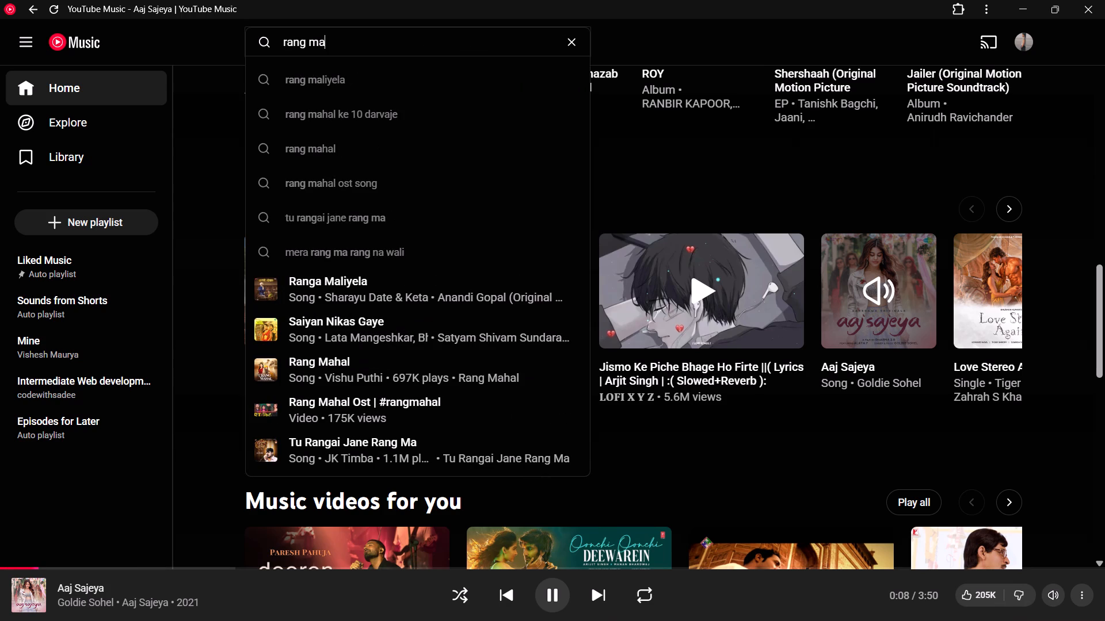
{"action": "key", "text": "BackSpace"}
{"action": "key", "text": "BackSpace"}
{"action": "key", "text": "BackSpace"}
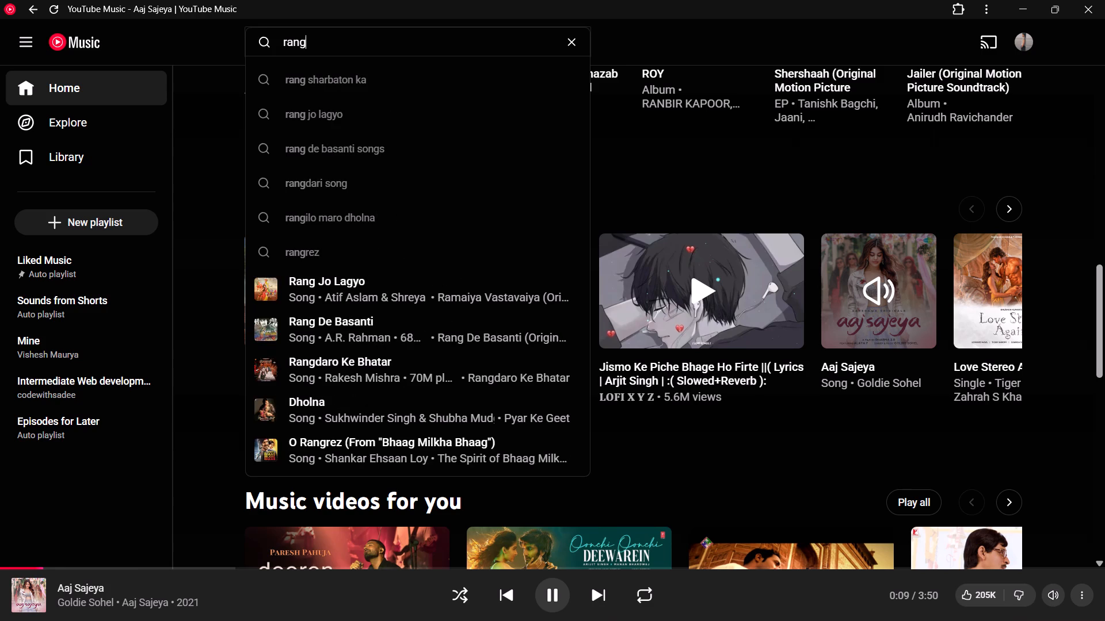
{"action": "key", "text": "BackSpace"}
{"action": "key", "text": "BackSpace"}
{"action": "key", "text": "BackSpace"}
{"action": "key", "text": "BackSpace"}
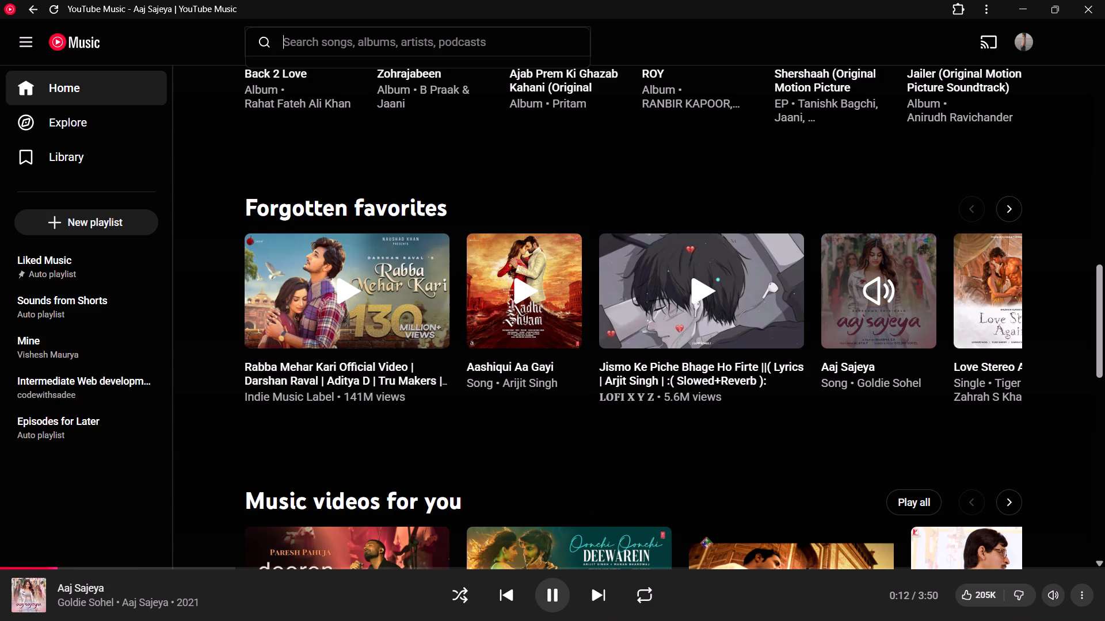
Search YouTube Music for "ramayana song", play "Mangal Rang" and return to Canva.
{"action": "type", "text": "rama"}
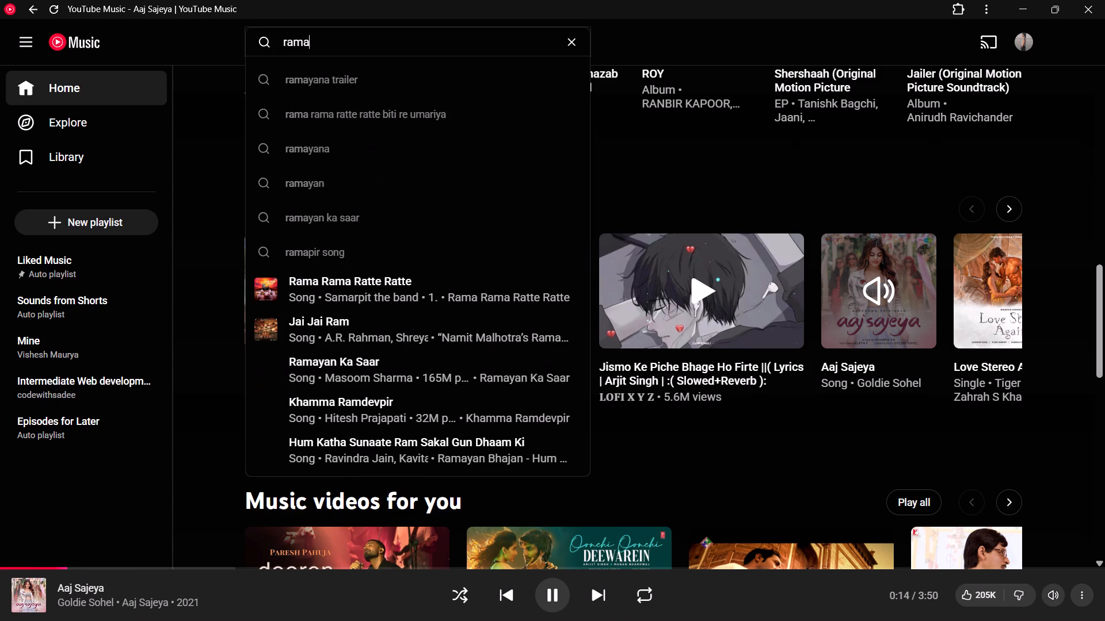
{"action": "key", "text": "Down"}
{"action": "key", "text": "Down"}
{"action": "key", "text": "Down"}
{"action": "key", "text": "space"}
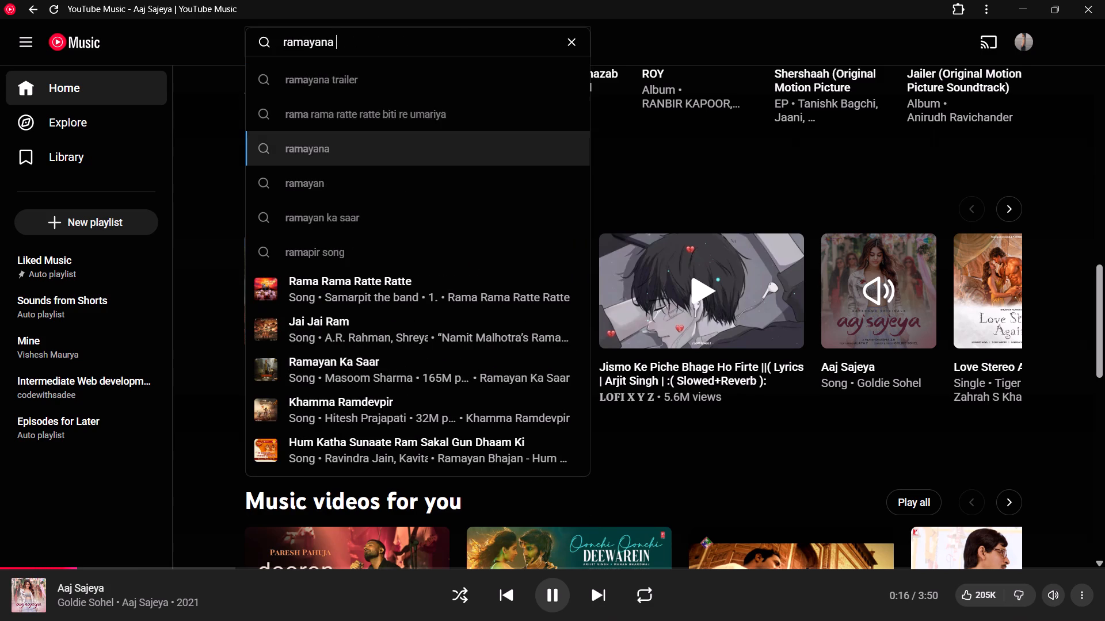
{"action": "type", "text": "s"}
{"action": "key", "text": "Down"}
{"action": "key", "text": "Return"}
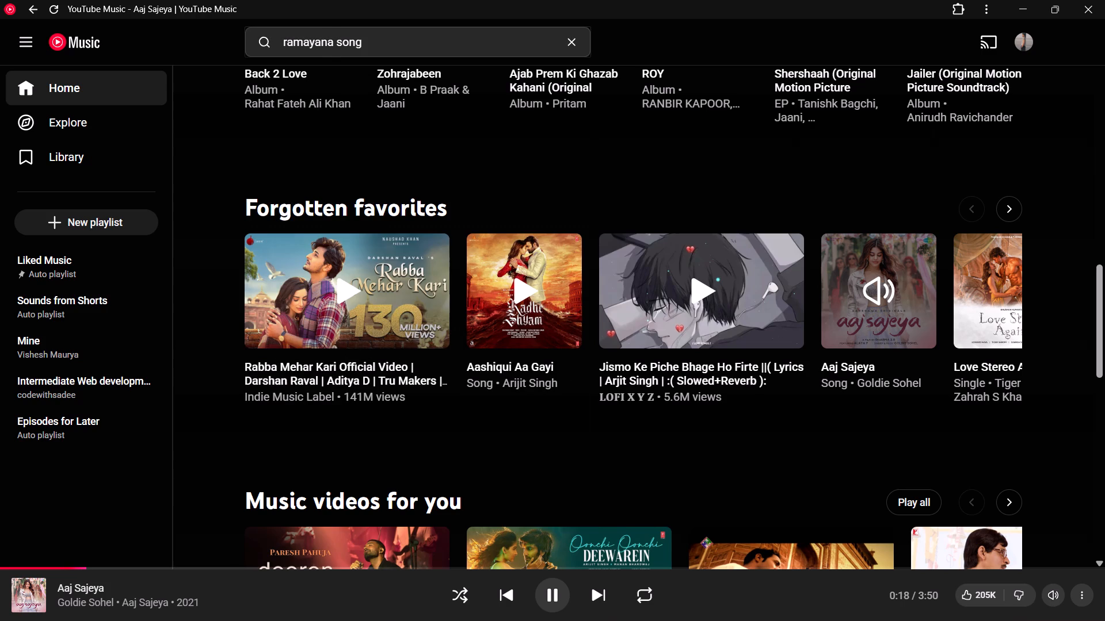
{"action": "left_click", "coordinate": [464, 228]}
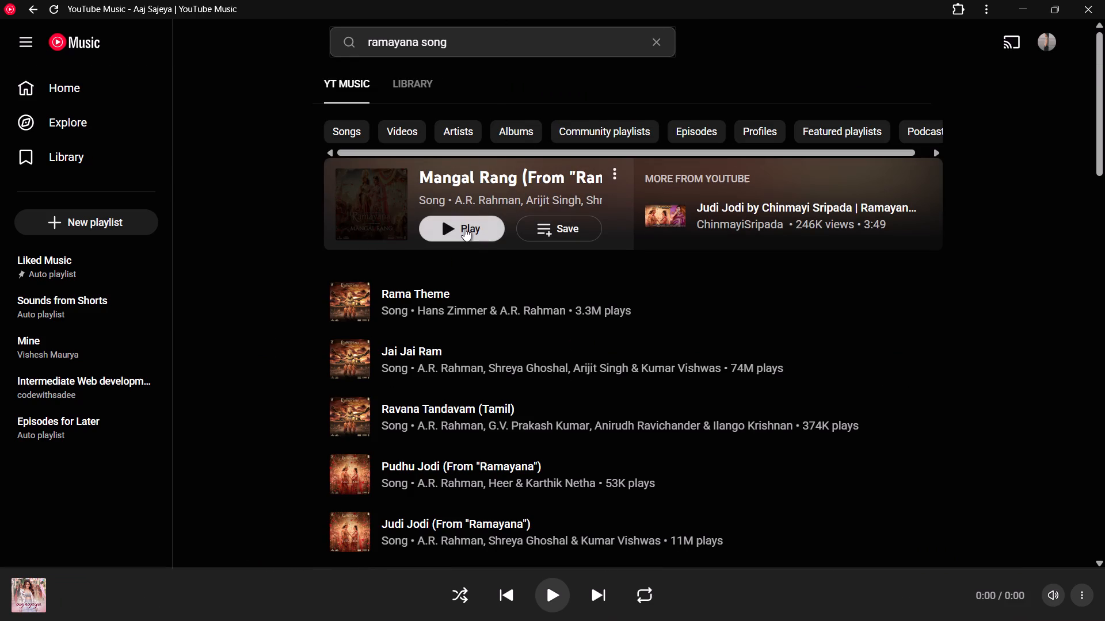
{"action": "left_click", "coordinate": [1023, 1]}
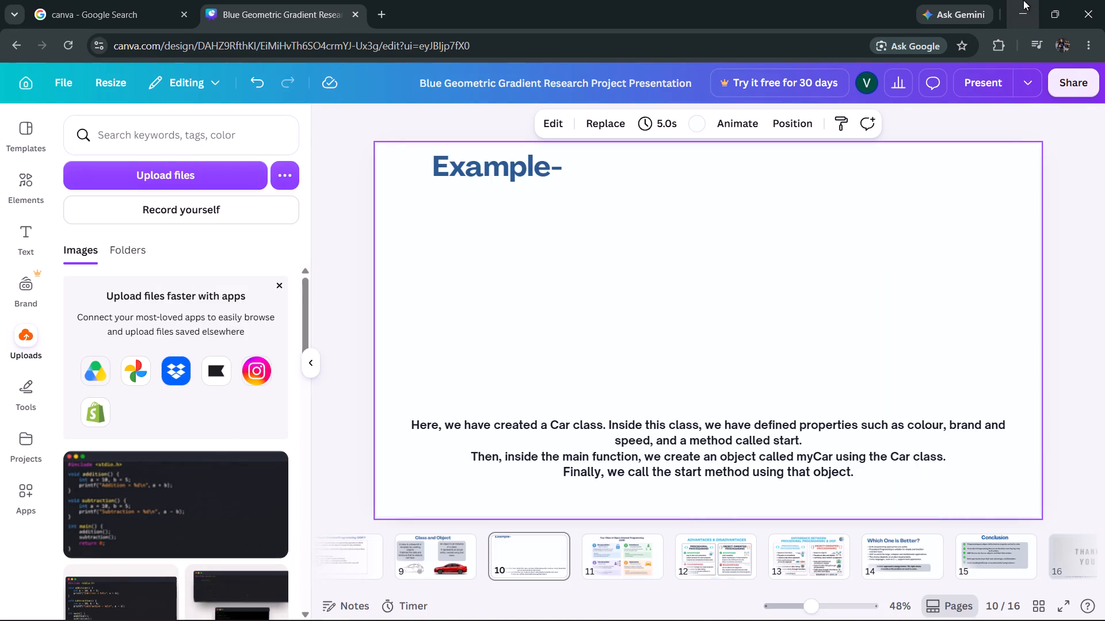
Switch to File Explorer, inspect the downloaded CarExample.java image in the download D folder and return to Canva.
{"action": "left_click", "coordinate": [331, 601]}
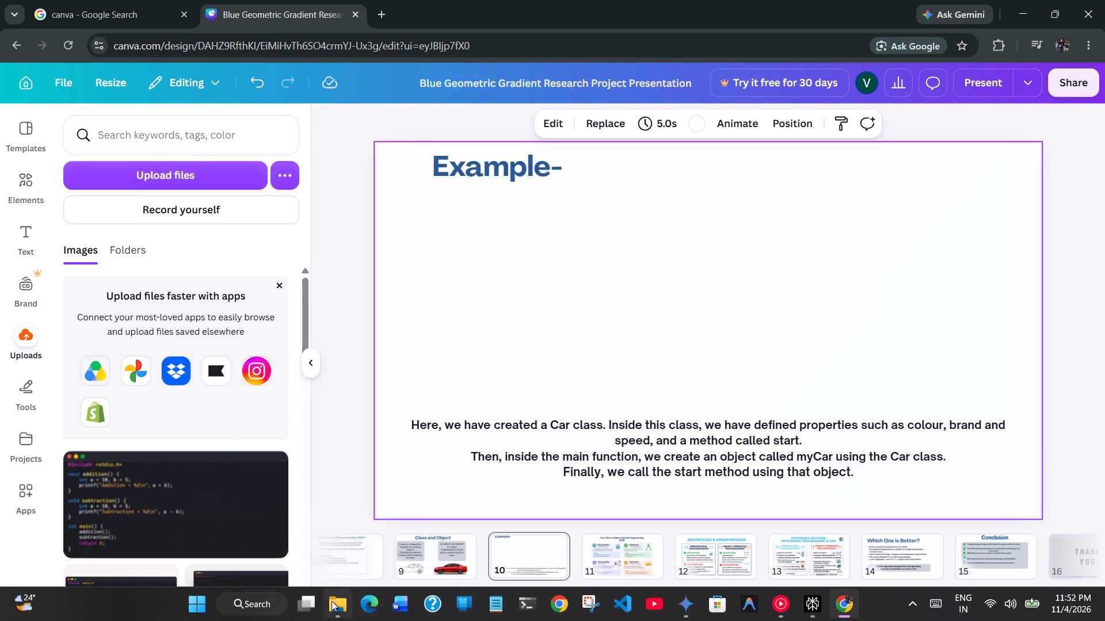
{"action": "double_click", "coordinate": [169, 138]}
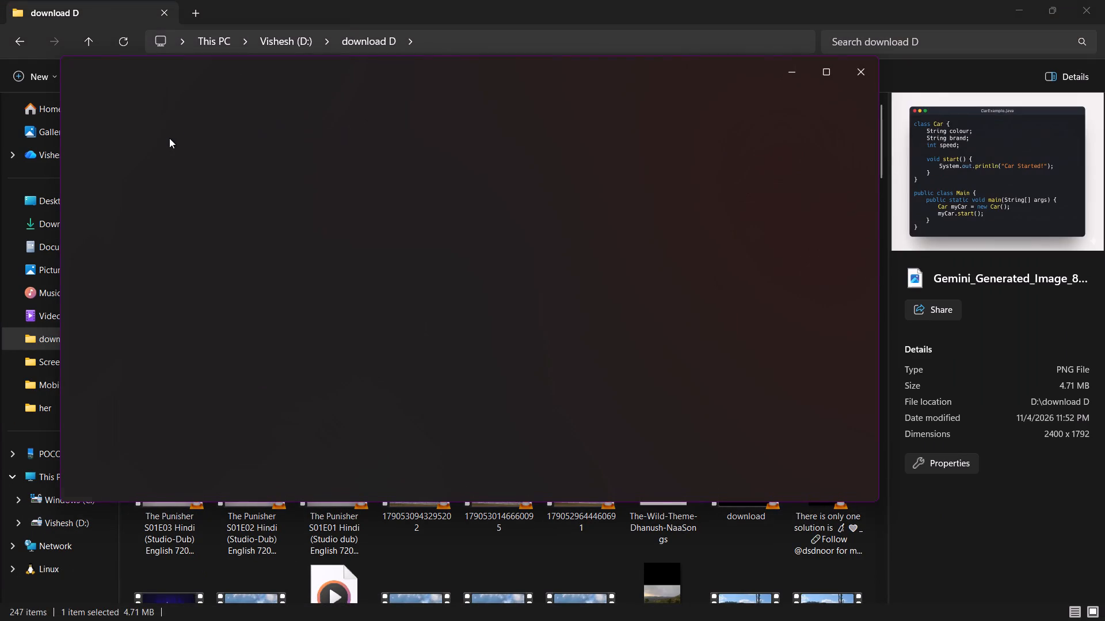
{"action": "left_click", "coordinate": [87, 75]}
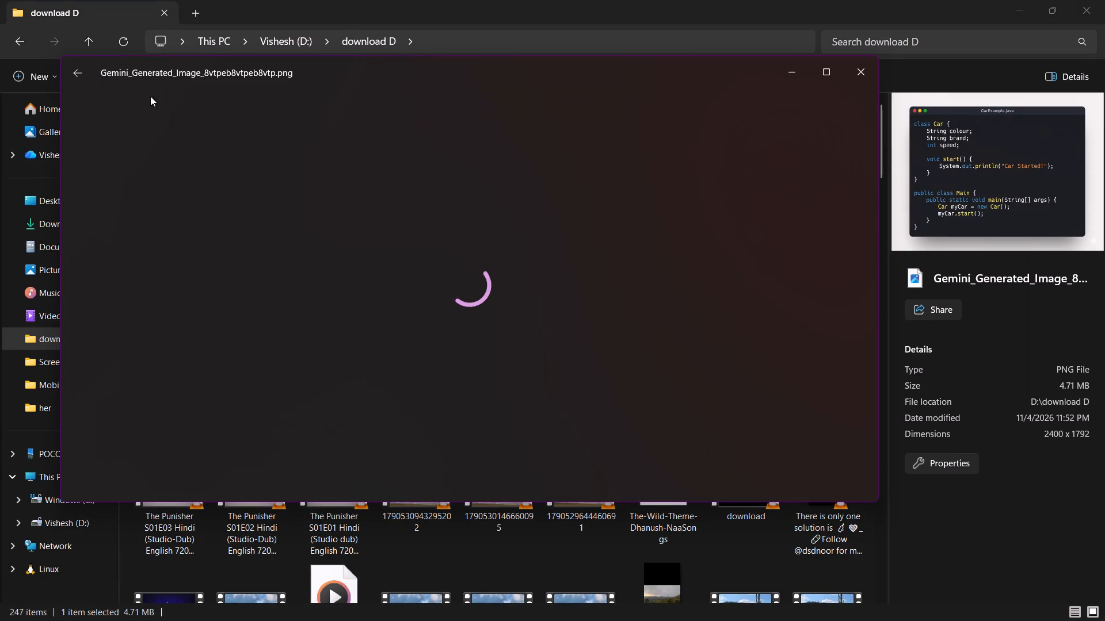
{"action": "left_click", "coordinate": [79, 69]}
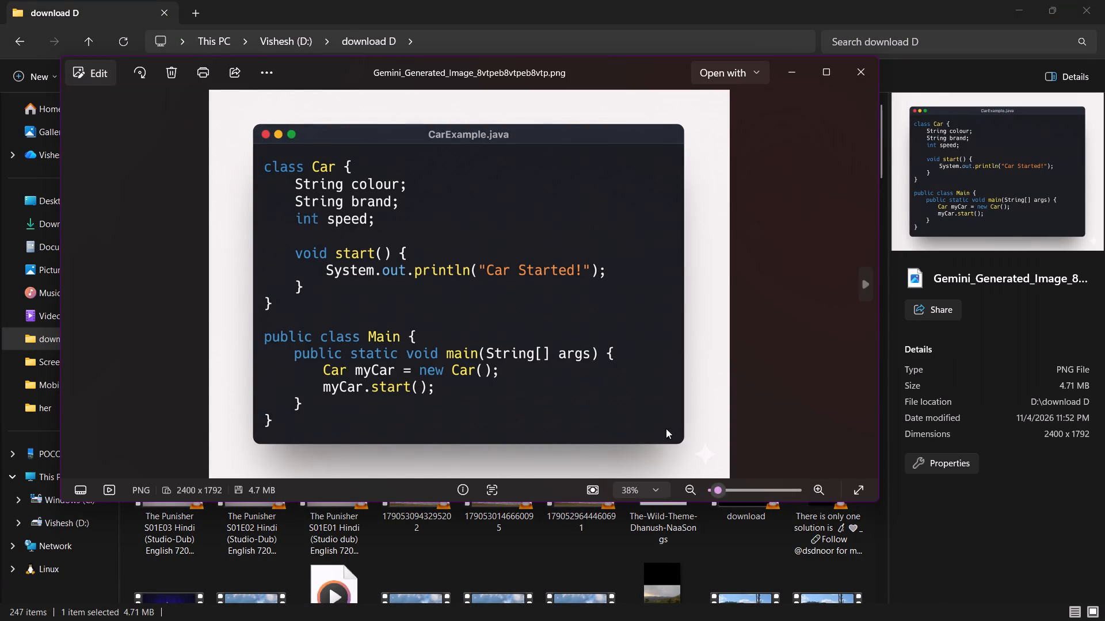
{"action": "left_click", "coordinate": [657, 408]}
{"action": "scroll", "coordinate": [589, 385], "scroll_direction": "up", "scroll_amount": 6}
{"action": "scroll", "coordinate": [589, 385], "scroll_direction": "down", "scroll_amount": 3}
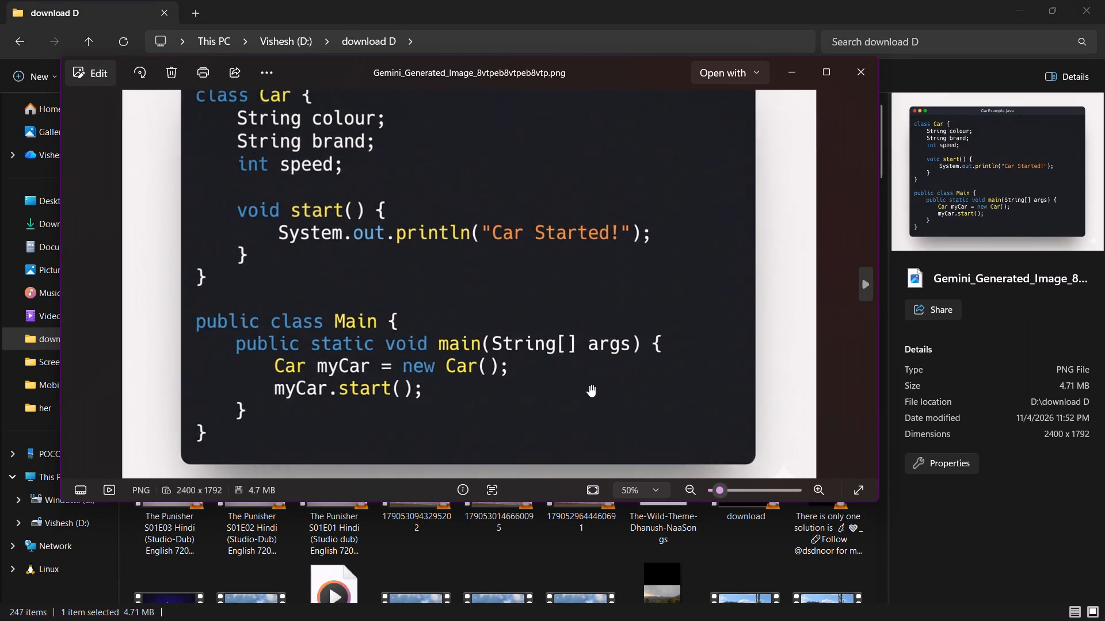
{"action": "scroll", "coordinate": [589, 385], "scroll_direction": "down", "scroll_amount": 2}
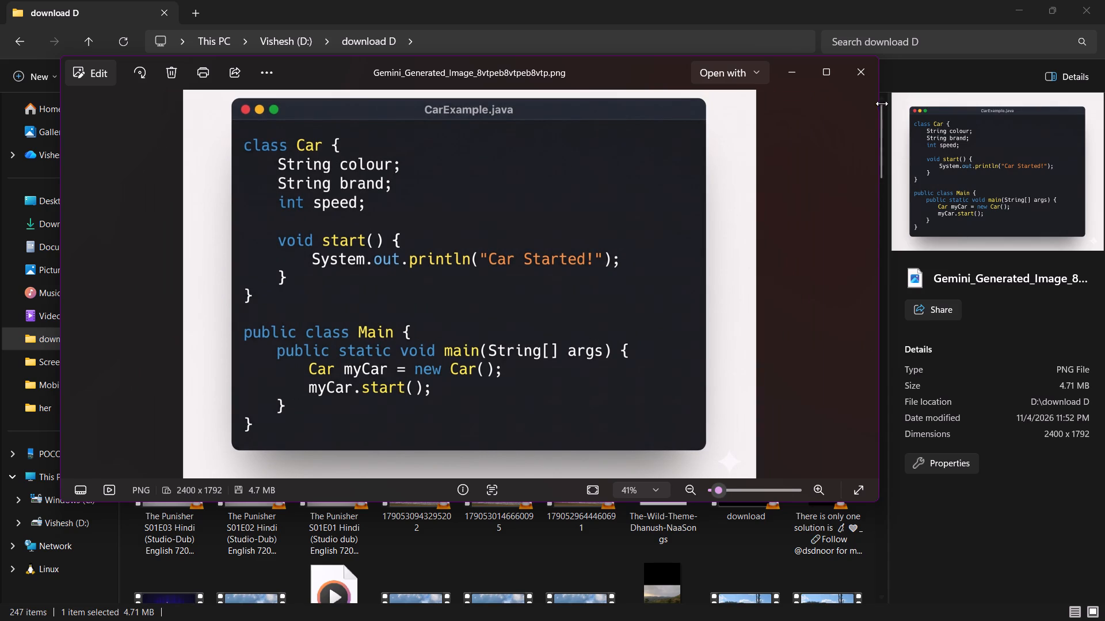
{"action": "left_click", "coordinate": [862, 76]}
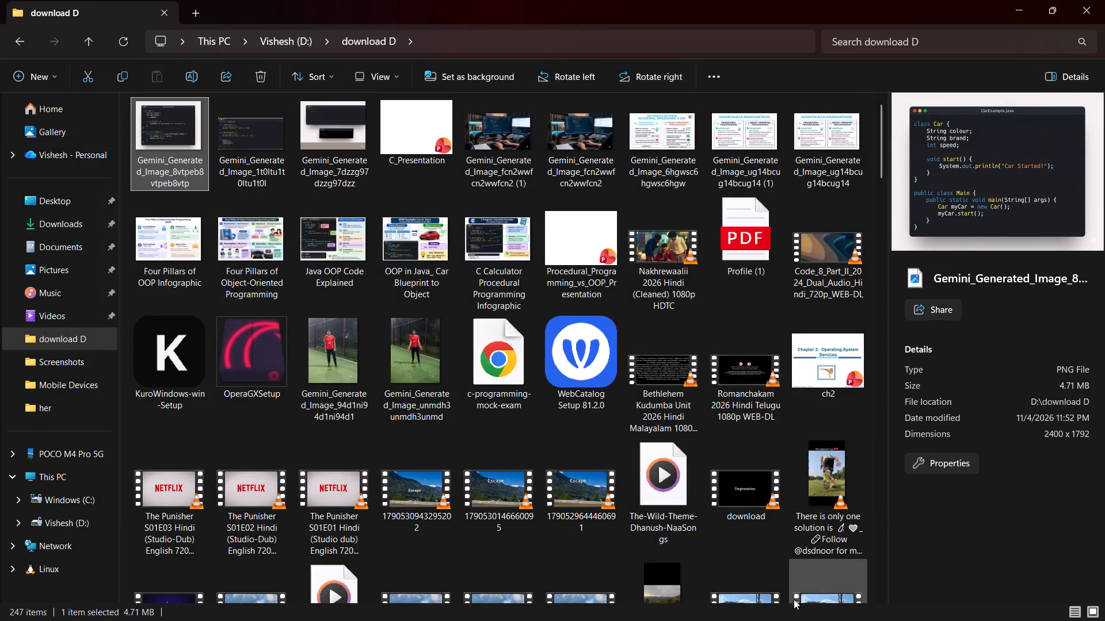
{"action": "left_click", "coordinate": [1028, 0]}
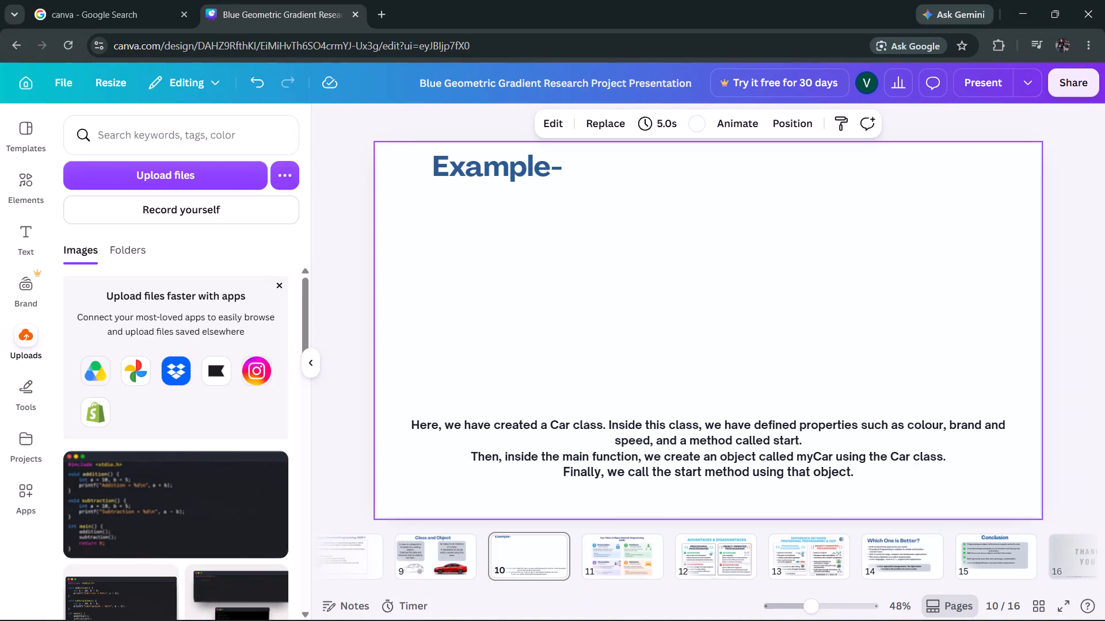
Upload Gemini_Generated_Image_8vtpeb8vtpeb8vtp from the download D folder to Canva and place it on slide 10.
{"action": "left_click", "coordinate": [140, 177]}
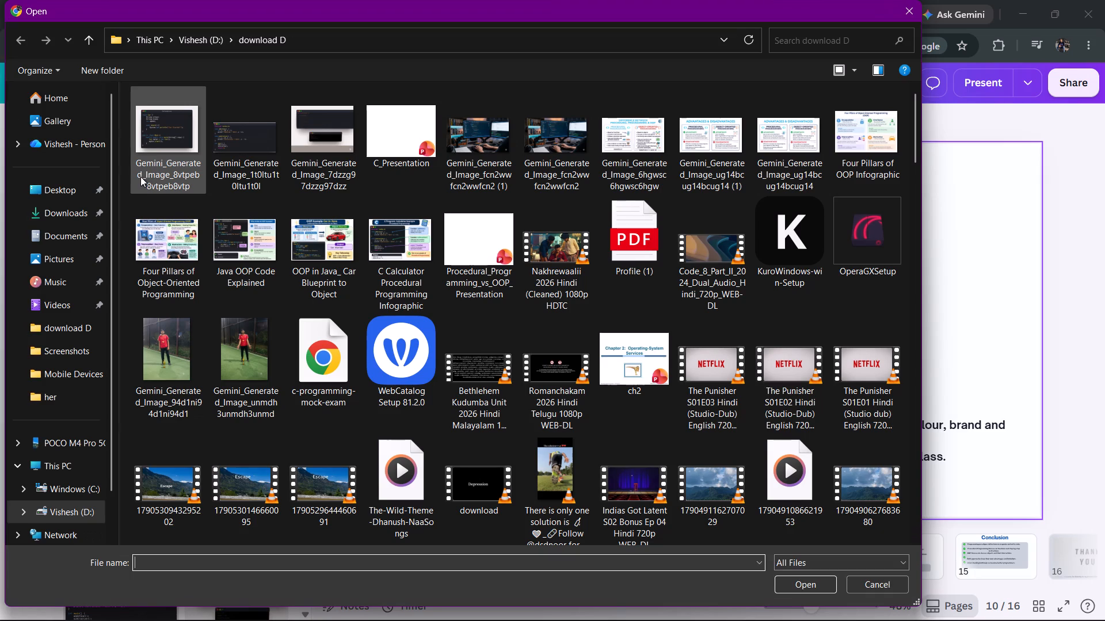
{"action": "double_click", "coordinate": [155, 140]}
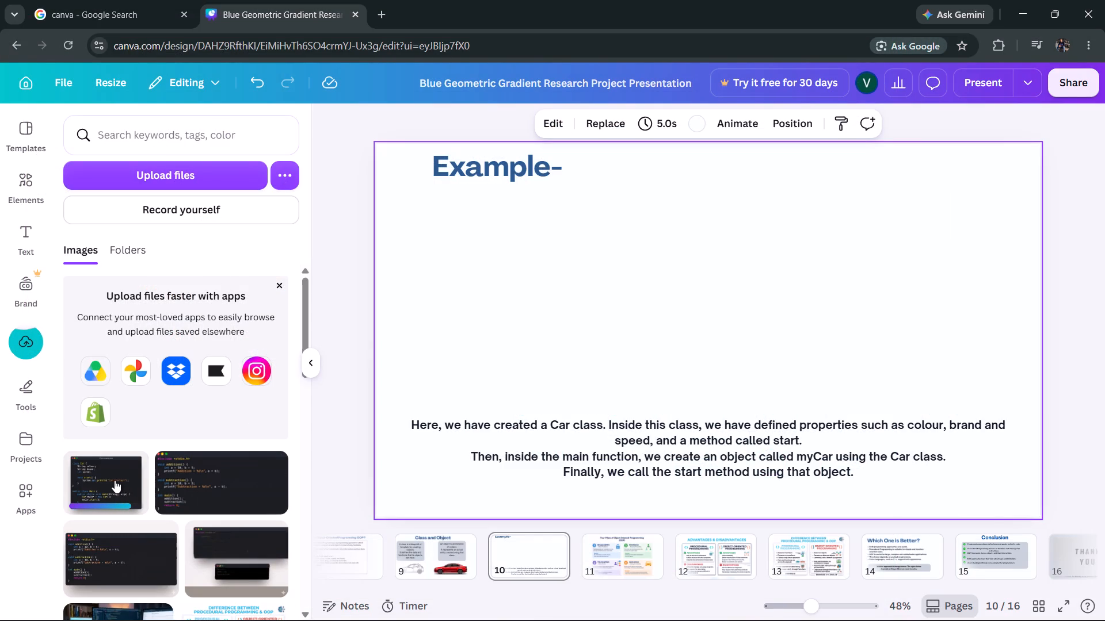
{"action": "left_click", "coordinate": [97, 482]}
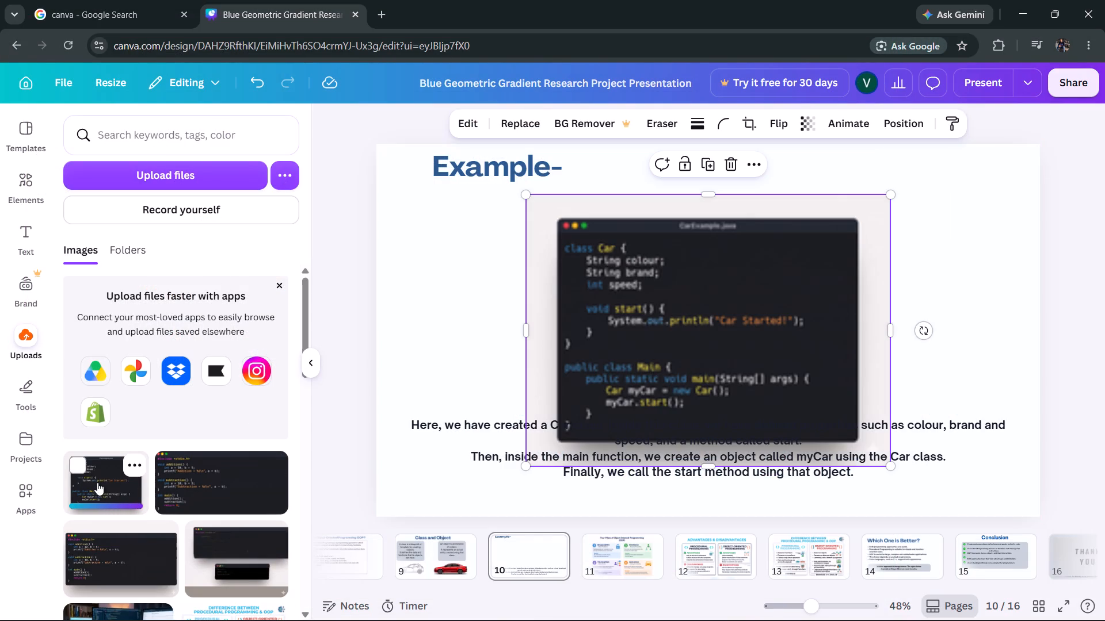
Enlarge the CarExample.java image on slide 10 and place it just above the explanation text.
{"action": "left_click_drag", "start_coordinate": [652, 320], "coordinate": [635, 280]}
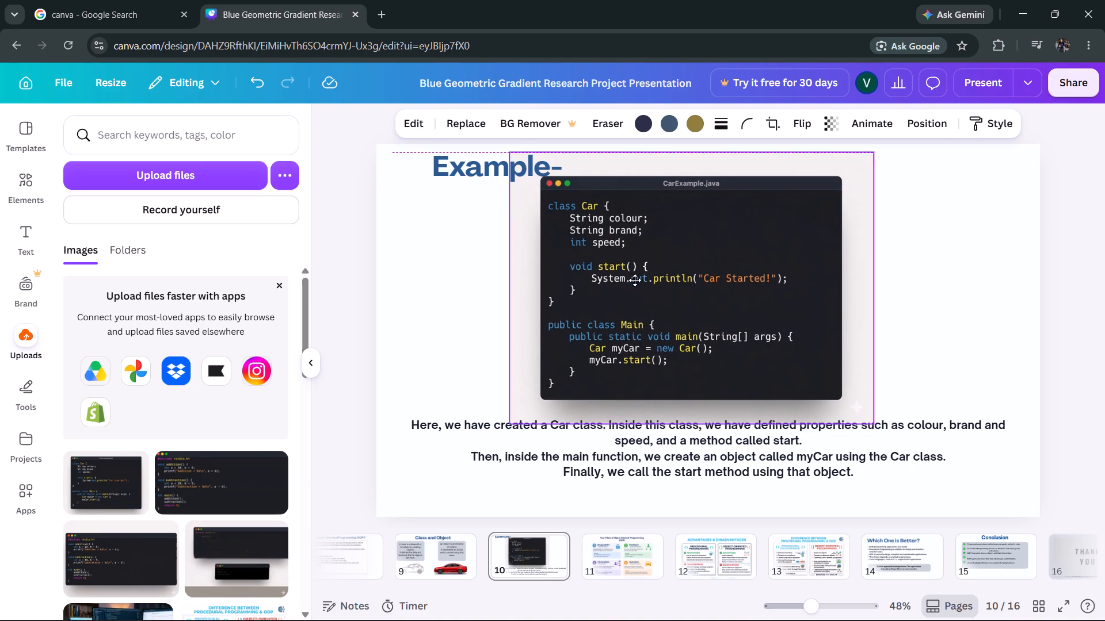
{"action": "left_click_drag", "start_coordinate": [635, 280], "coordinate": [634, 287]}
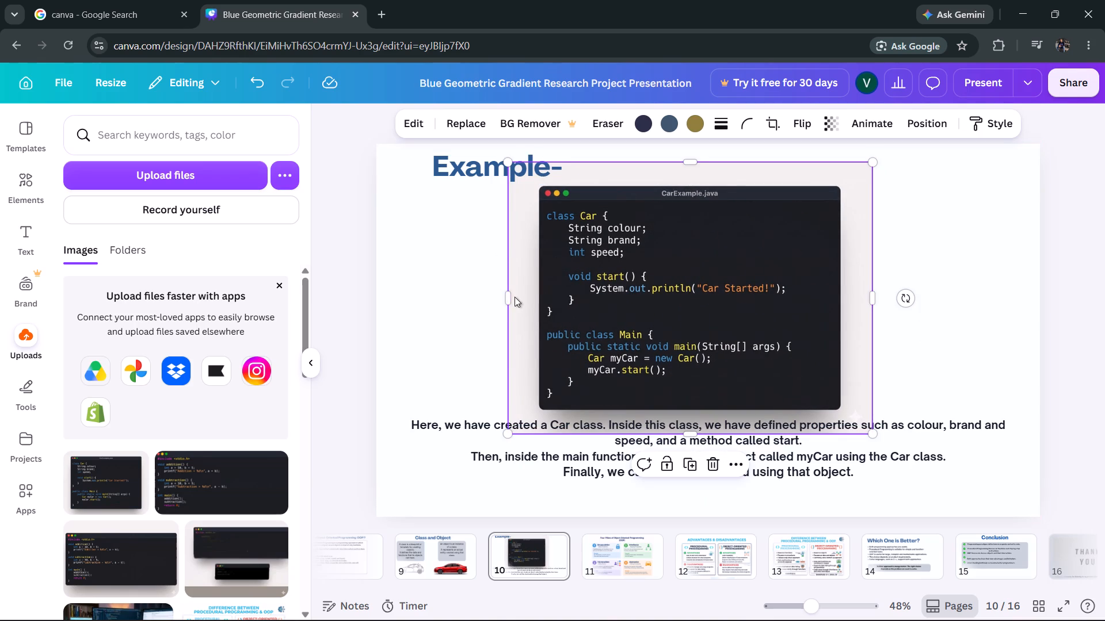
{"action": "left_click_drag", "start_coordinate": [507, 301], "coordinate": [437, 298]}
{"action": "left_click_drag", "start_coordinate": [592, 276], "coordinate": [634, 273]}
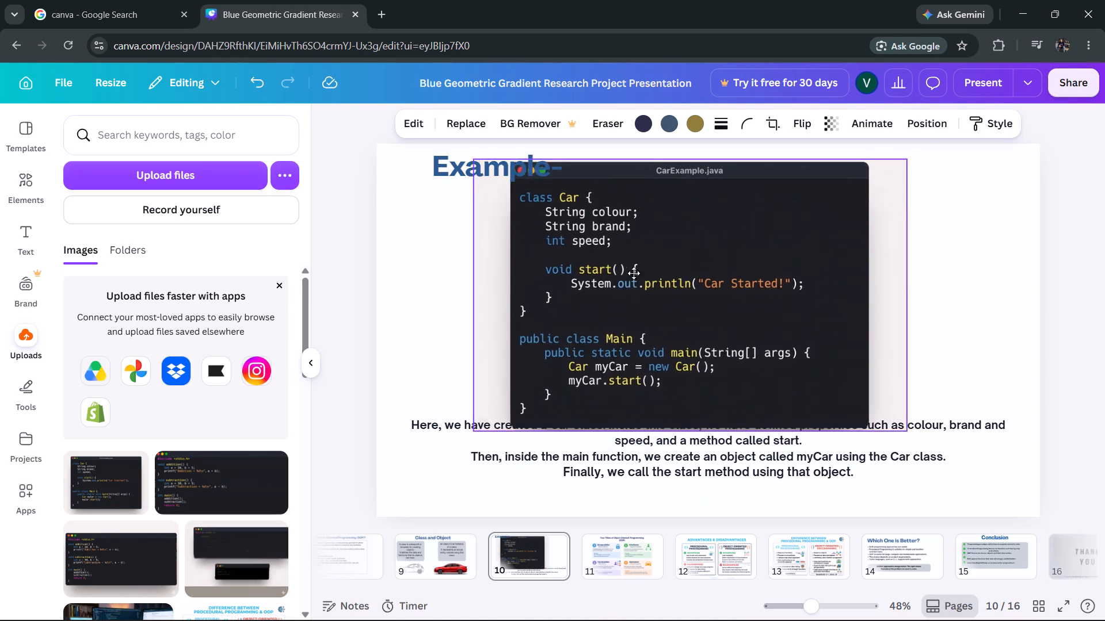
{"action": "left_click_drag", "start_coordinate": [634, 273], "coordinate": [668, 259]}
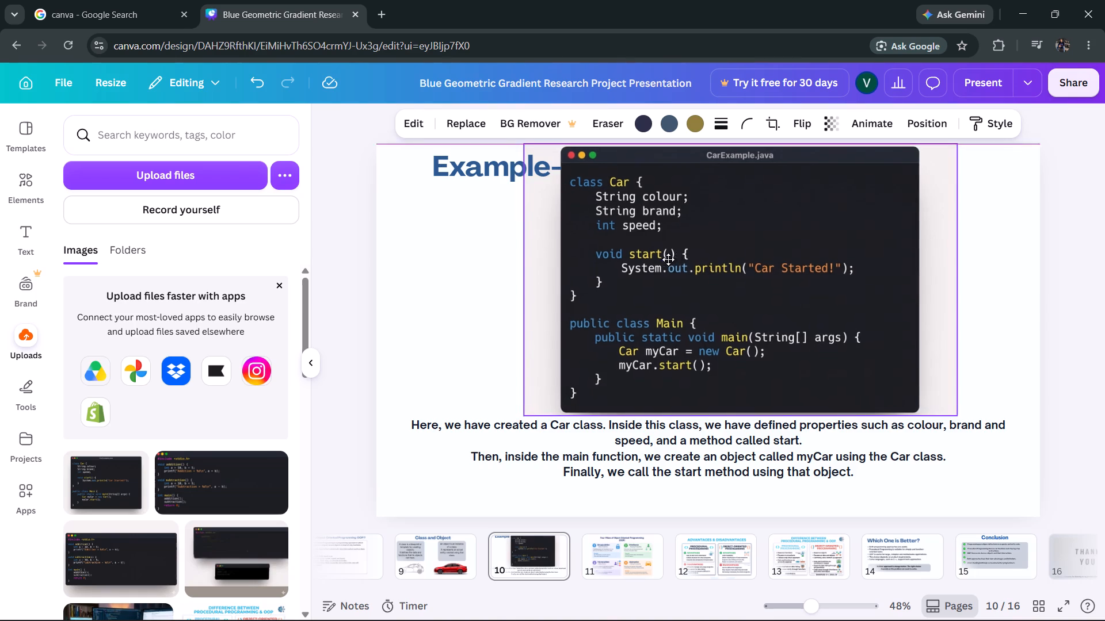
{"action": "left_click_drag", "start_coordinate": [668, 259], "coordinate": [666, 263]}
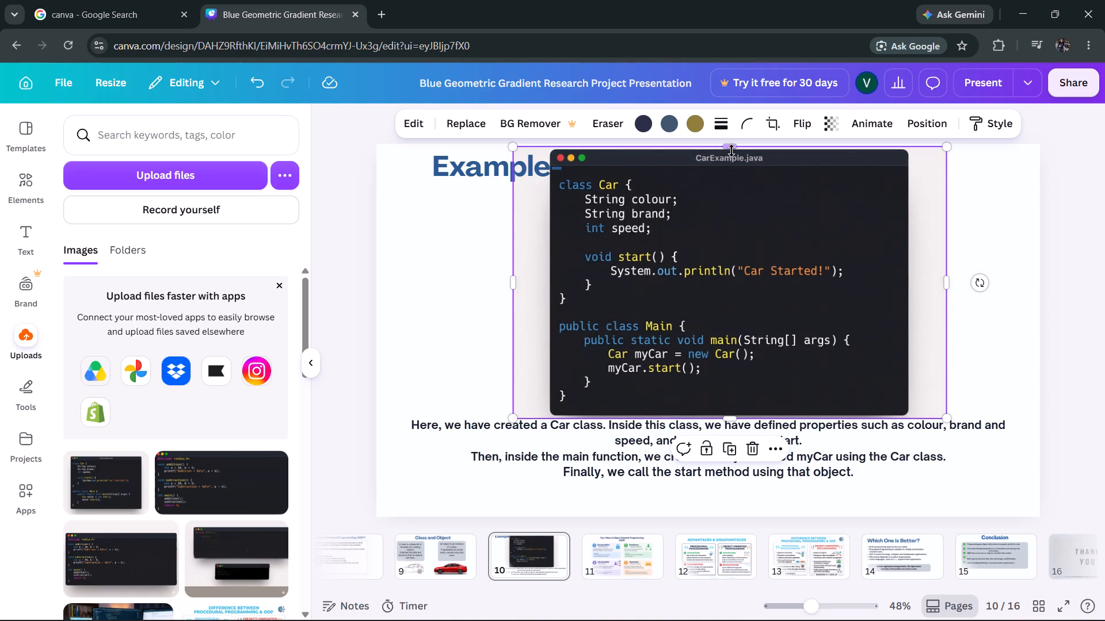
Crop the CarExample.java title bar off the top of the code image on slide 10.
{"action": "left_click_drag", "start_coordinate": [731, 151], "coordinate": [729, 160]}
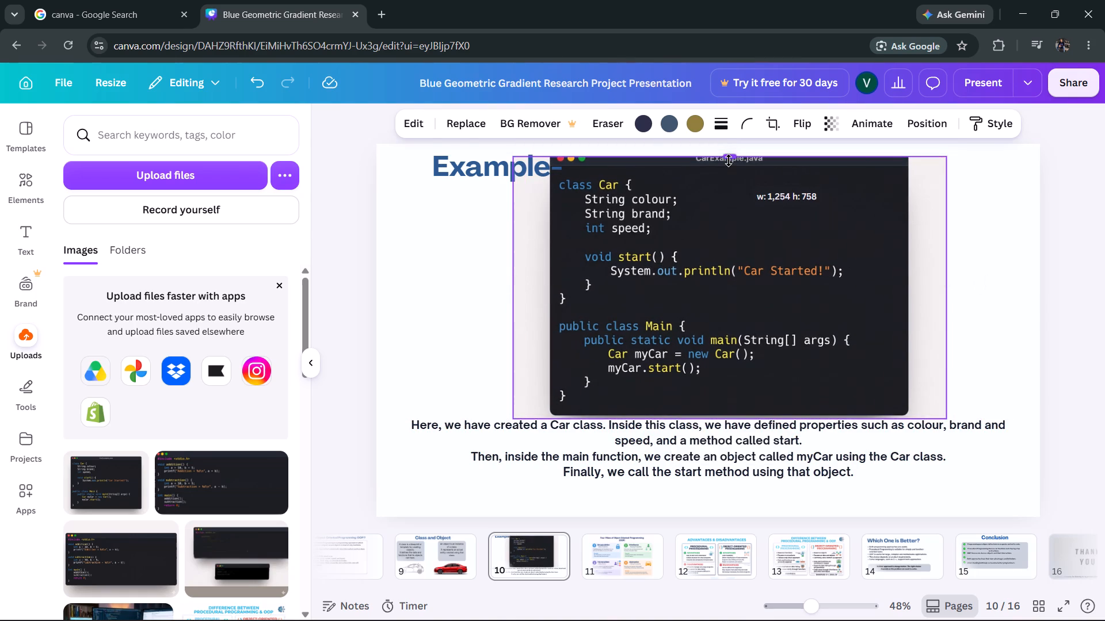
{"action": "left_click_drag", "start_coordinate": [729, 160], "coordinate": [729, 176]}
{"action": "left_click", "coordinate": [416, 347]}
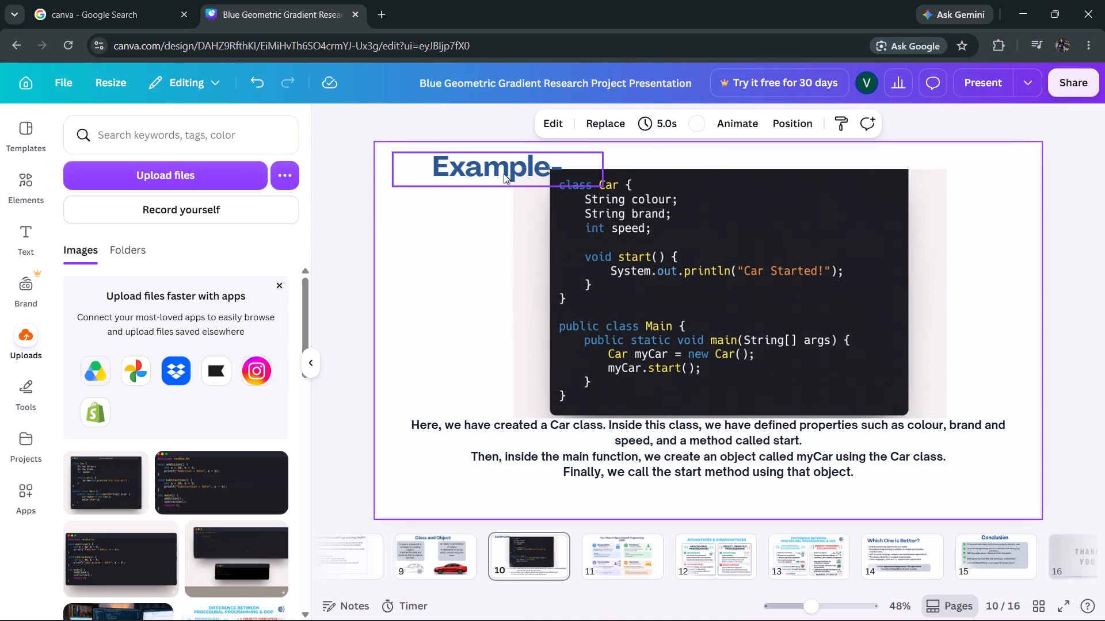
Scale the "Example-" heading on slide 10 down to font size 56.1.
{"action": "left_click", "coordinate": [504, 174]}
{"action": "left_click_drag", "start_coordinate": [604, 191], "coordinate": [584, 188]}
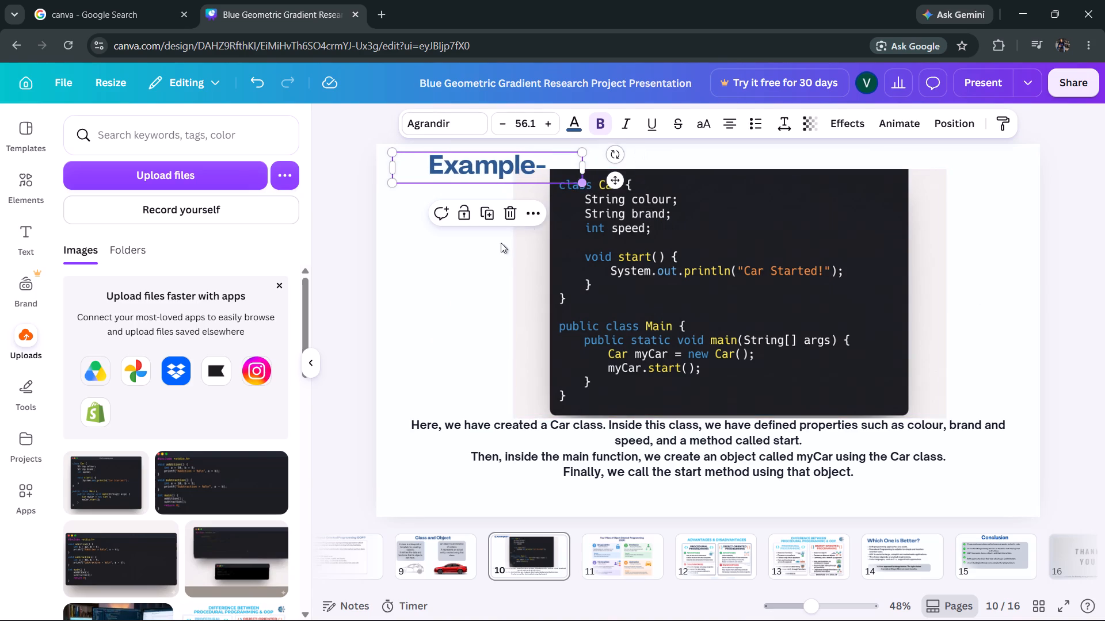
{"action": "left_click", "coordinate": [411, 317]}
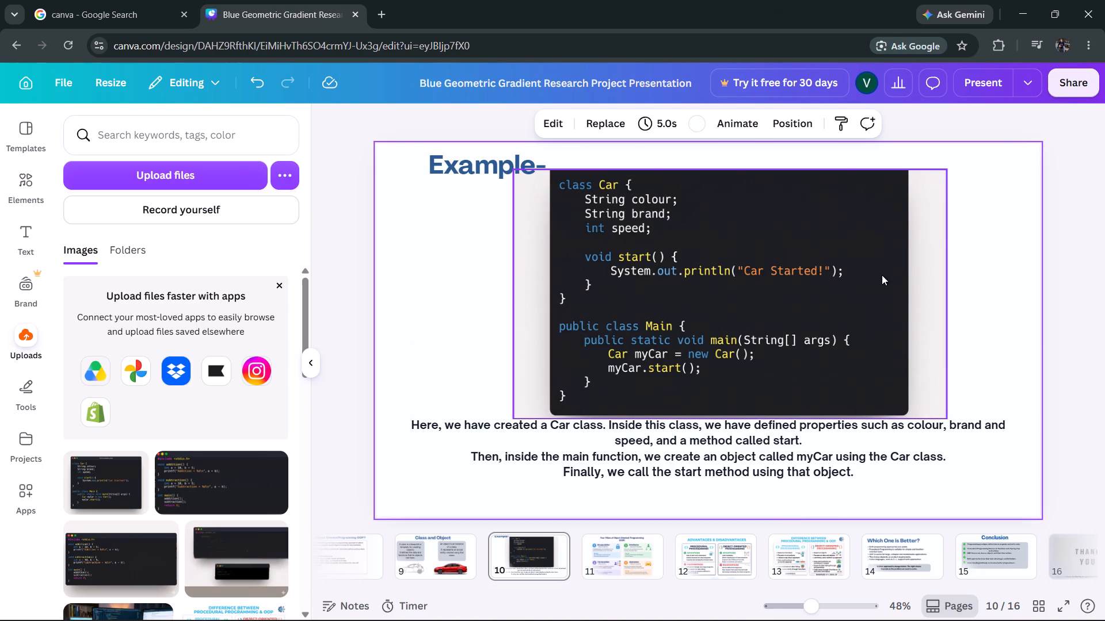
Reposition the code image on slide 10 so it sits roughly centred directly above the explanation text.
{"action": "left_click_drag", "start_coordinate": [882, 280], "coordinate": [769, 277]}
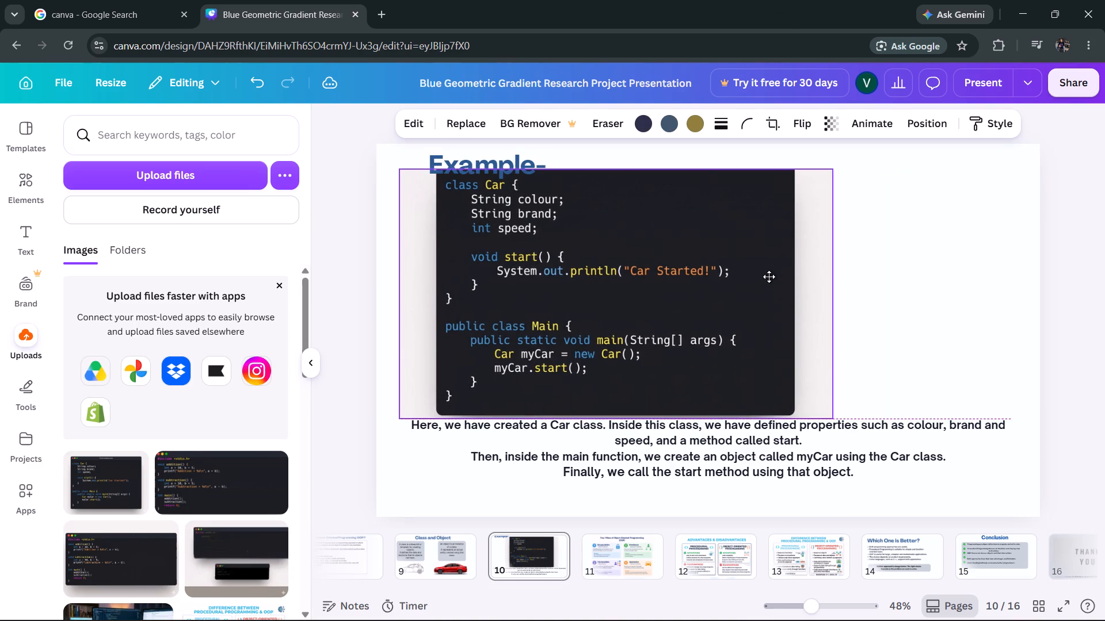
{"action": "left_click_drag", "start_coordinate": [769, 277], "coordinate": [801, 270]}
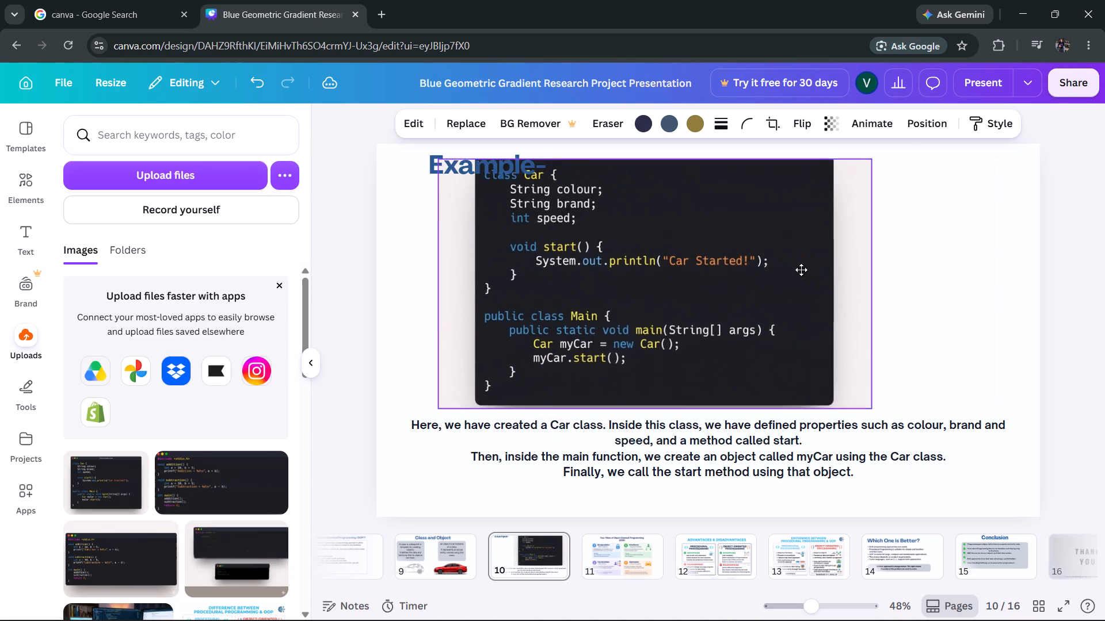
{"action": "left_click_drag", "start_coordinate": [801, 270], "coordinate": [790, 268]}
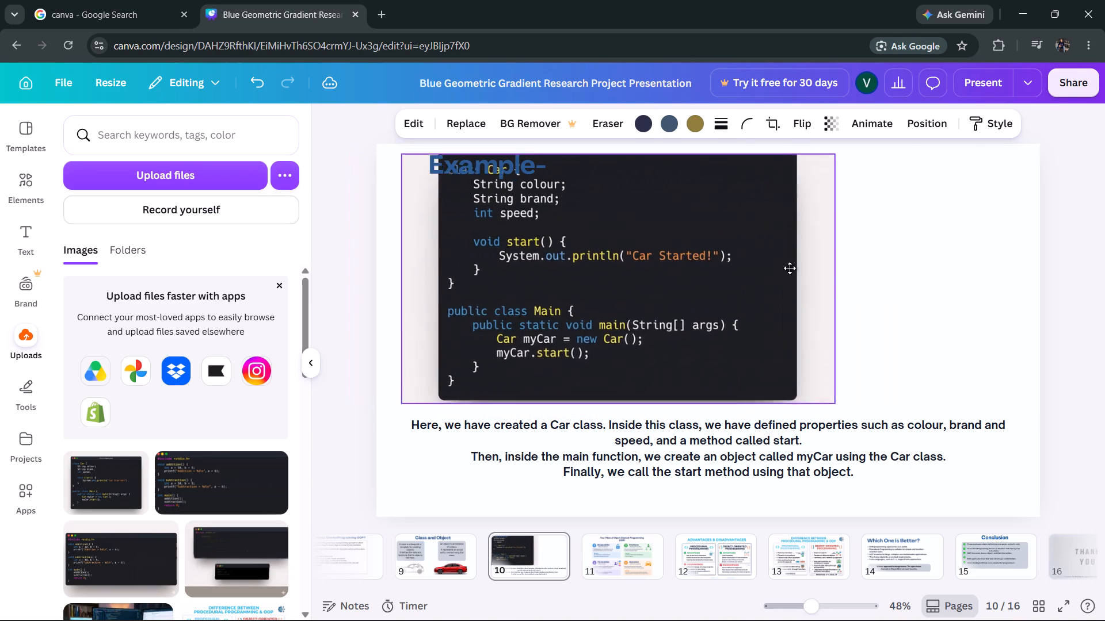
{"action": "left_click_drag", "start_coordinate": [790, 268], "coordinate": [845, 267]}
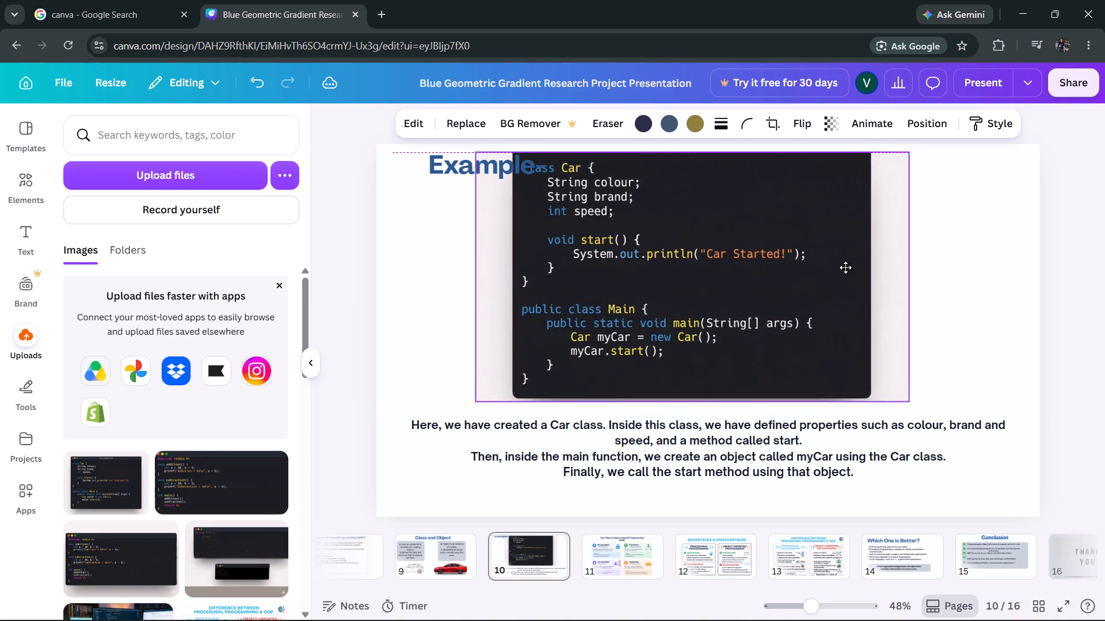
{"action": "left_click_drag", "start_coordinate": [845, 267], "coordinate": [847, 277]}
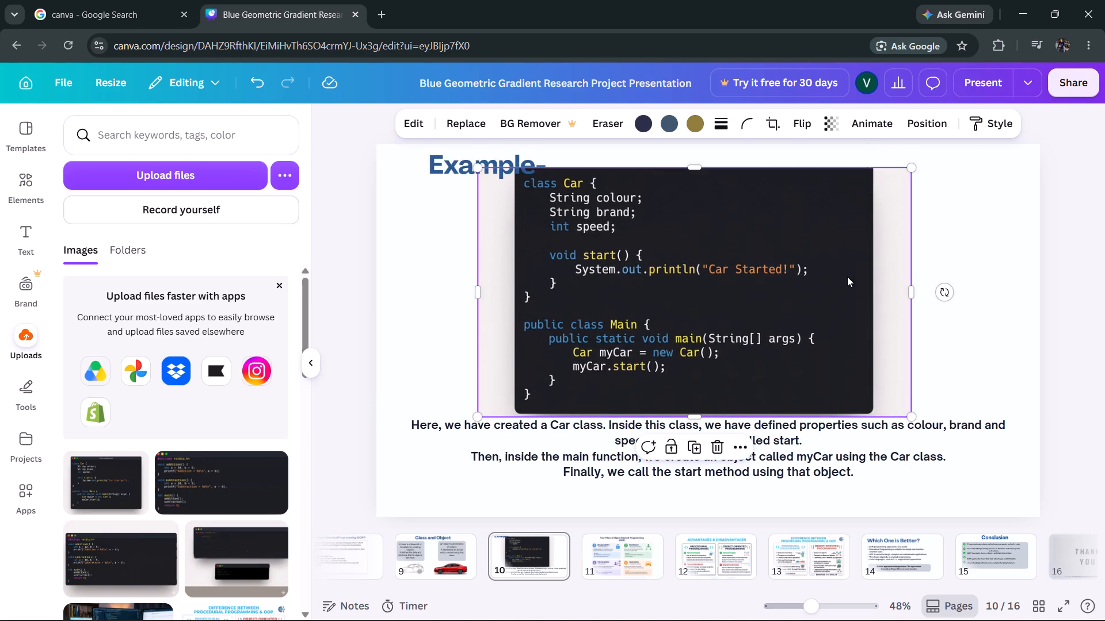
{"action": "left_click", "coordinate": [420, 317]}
Narrow the "Example-" heading's text box and move it into the upper-left corner of slide 10.
{"action": "left_click_drag", "start_coordinate": [478, 164], "coordinate": [453, 163]}
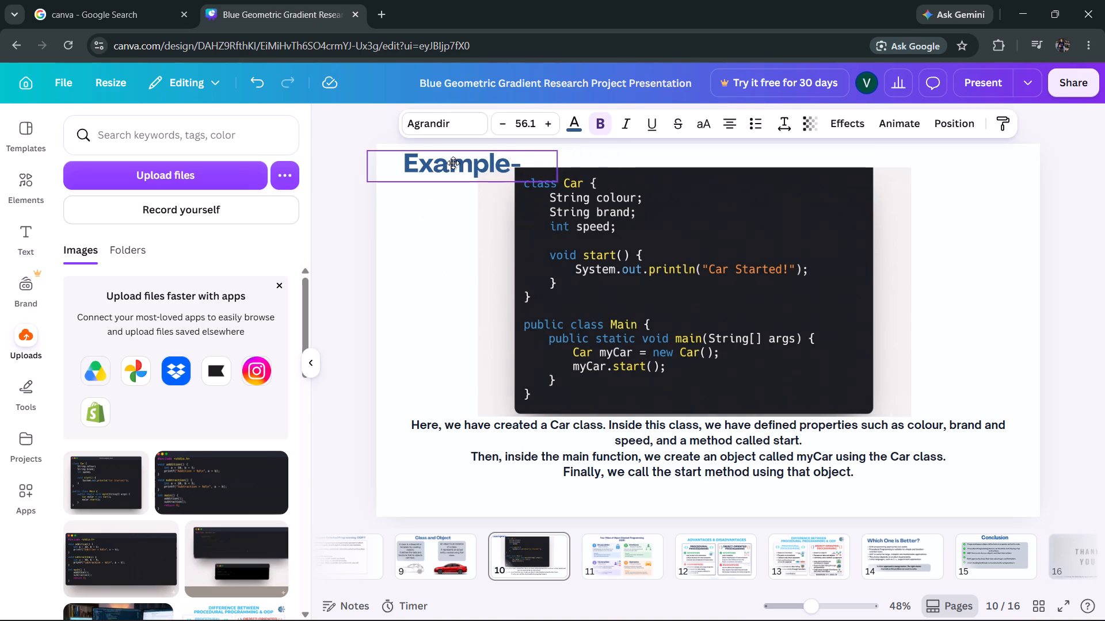
{"action": "left_click_drag", "start_coordinate": [453, 163], "coordinate": [444, 162]}
{"action": "left_click_drag", "start_coordinate": [353, 166], "coordinate": [376, 168]}
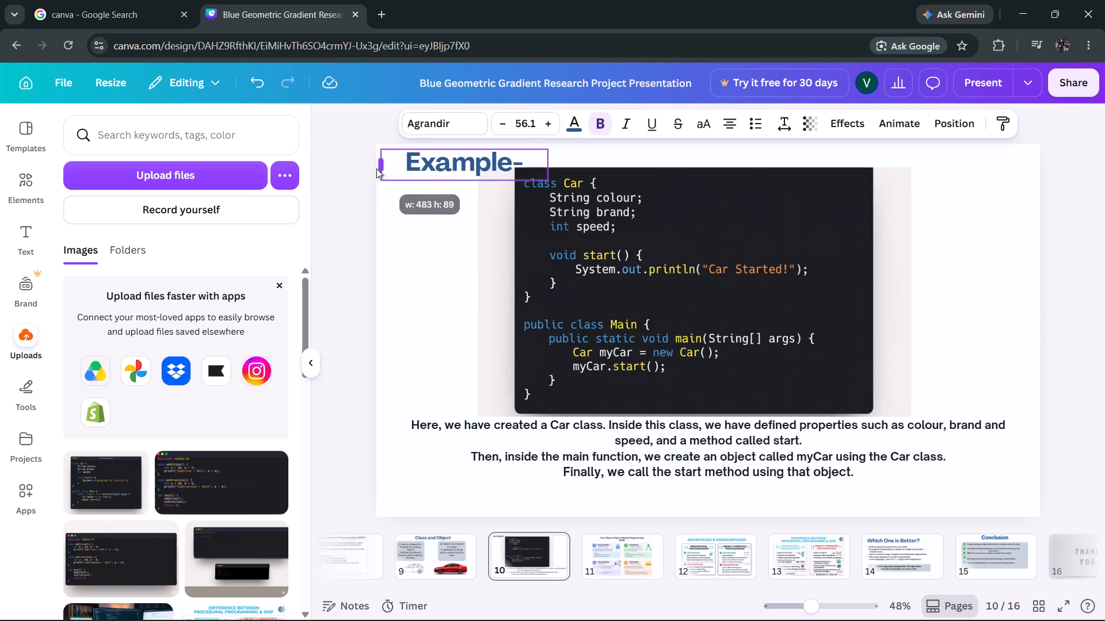
{"action": "left_click_drag", "start_coordinate": [376, 168], "coordinate": [401, 174]}
{"action": "left_click_drag", "start_coordinate": [474, 171], "coordinate": [446, 169]}
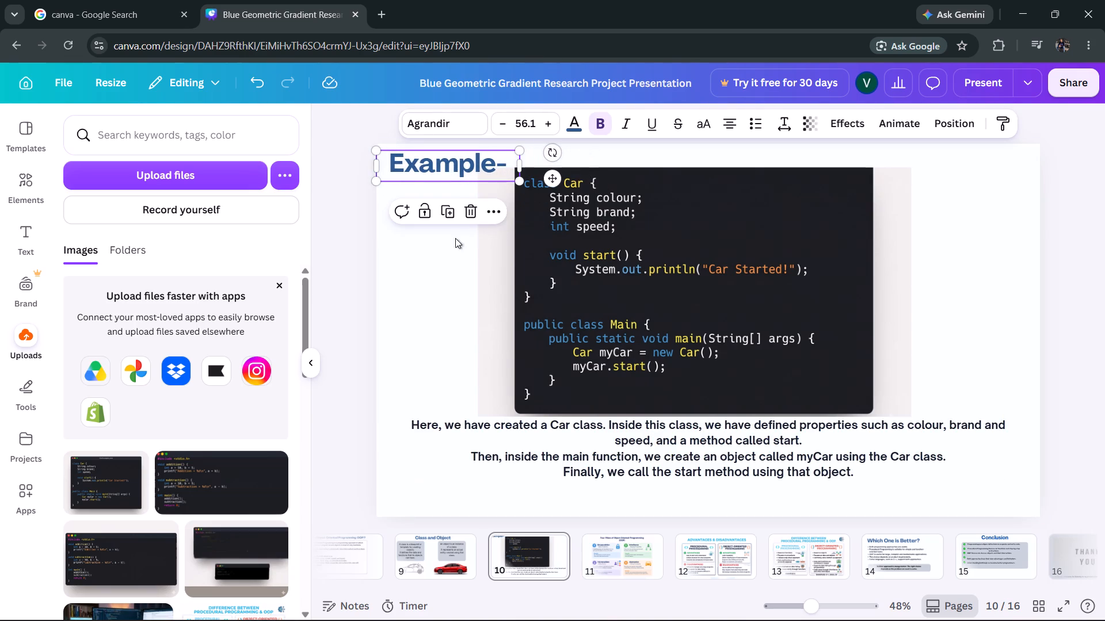
{"action": "left_click", "coordinate": [454, 304]}
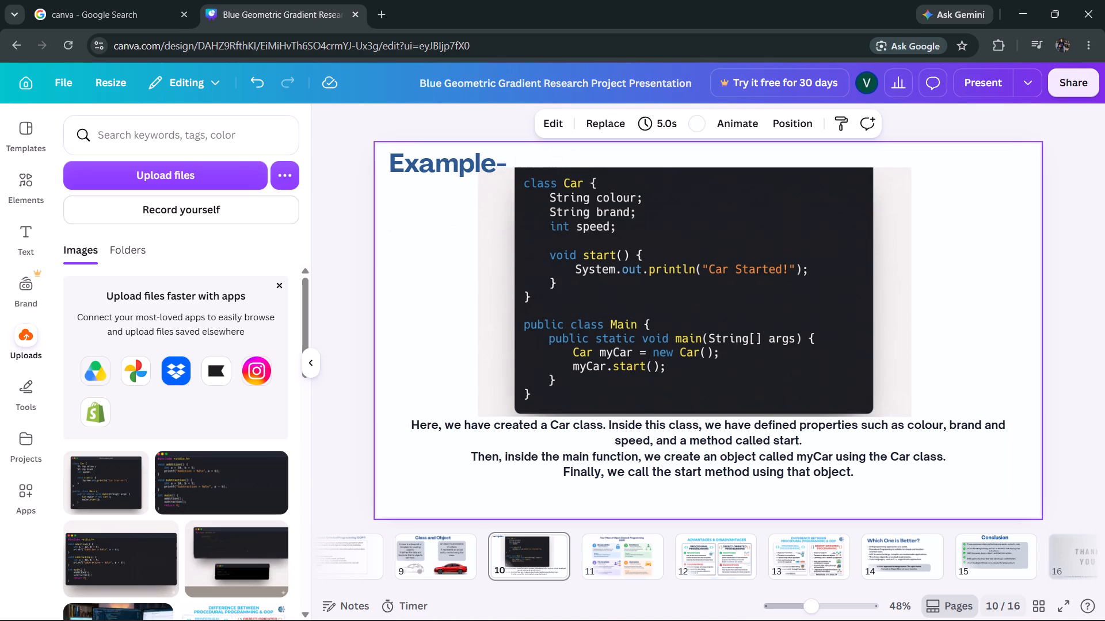
Switch to File Explorer and open Gemini_Generated_Image_8vtpeb8vtpeb8vtp from the download D folder in Photos.
{"action": "left_click", "coordinate": [1039, 0]}
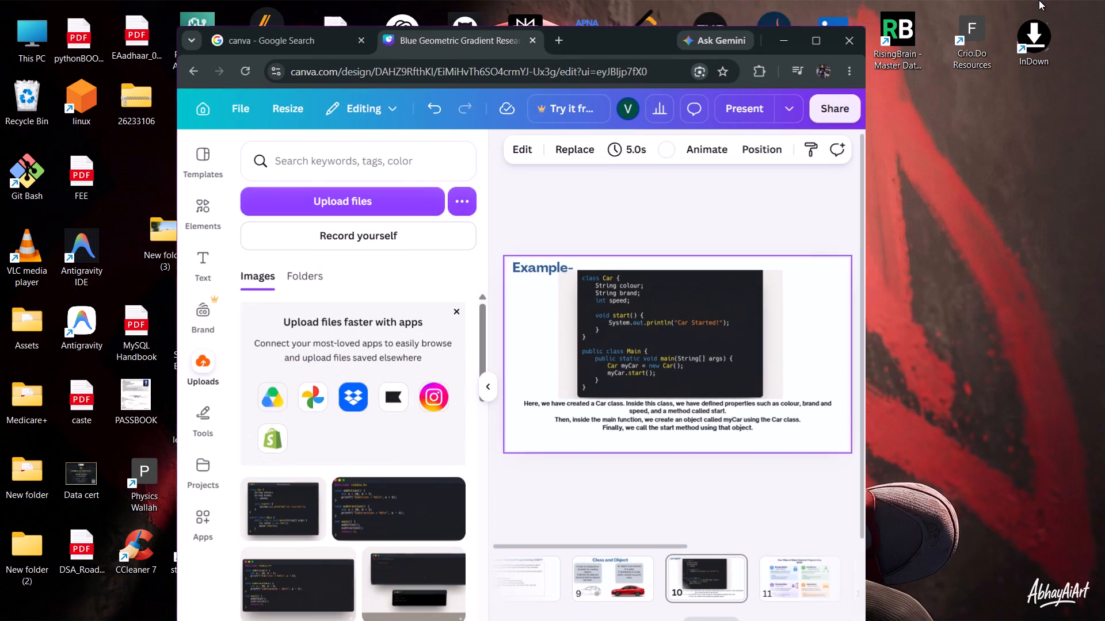
{"action": "left_click", "coordinate": [823, 39]}
{"action": "left_click", "coordinate": [1011, 17]}
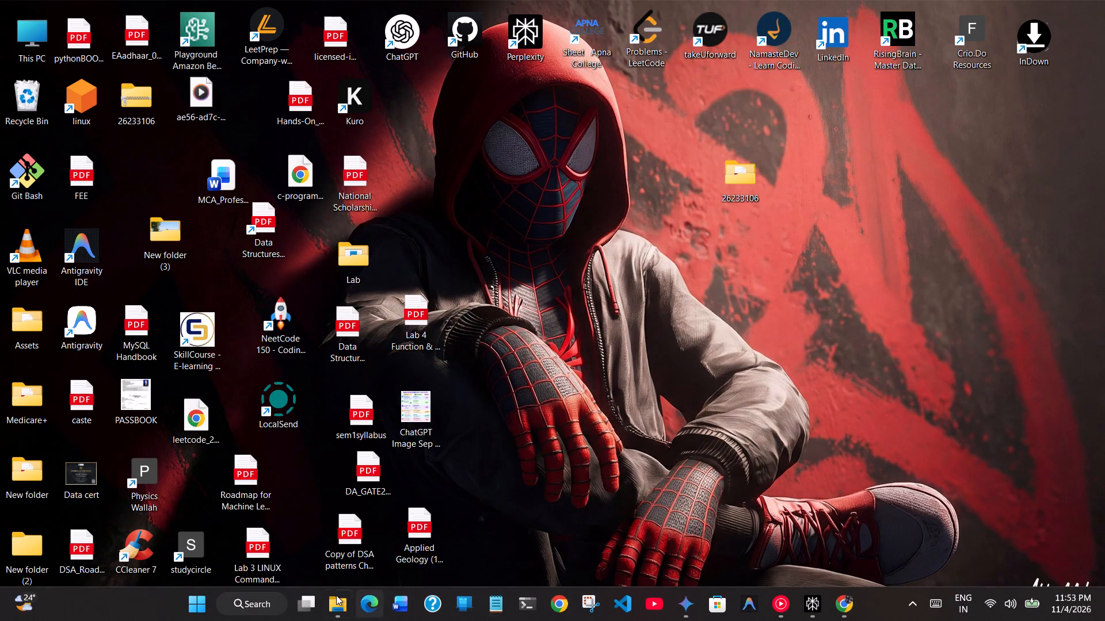
{"action": "left_click", "coordinate": [331, 597]}
{"action": "double_click", "coordinate": [183, 93]}
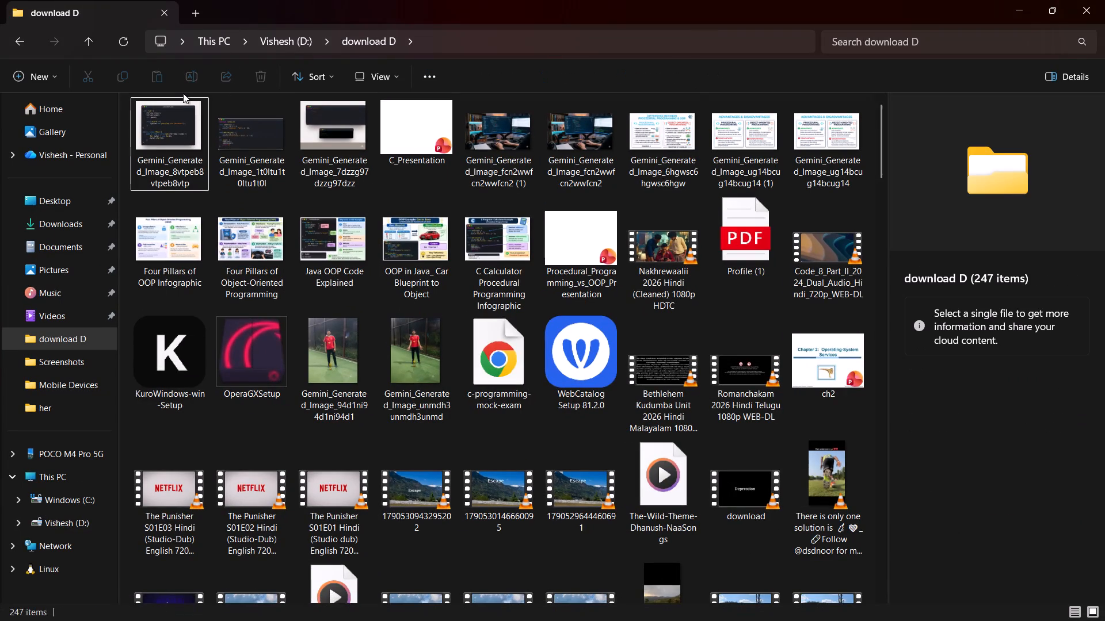
{"action": "double_click", "coordinate": [167, 137]}
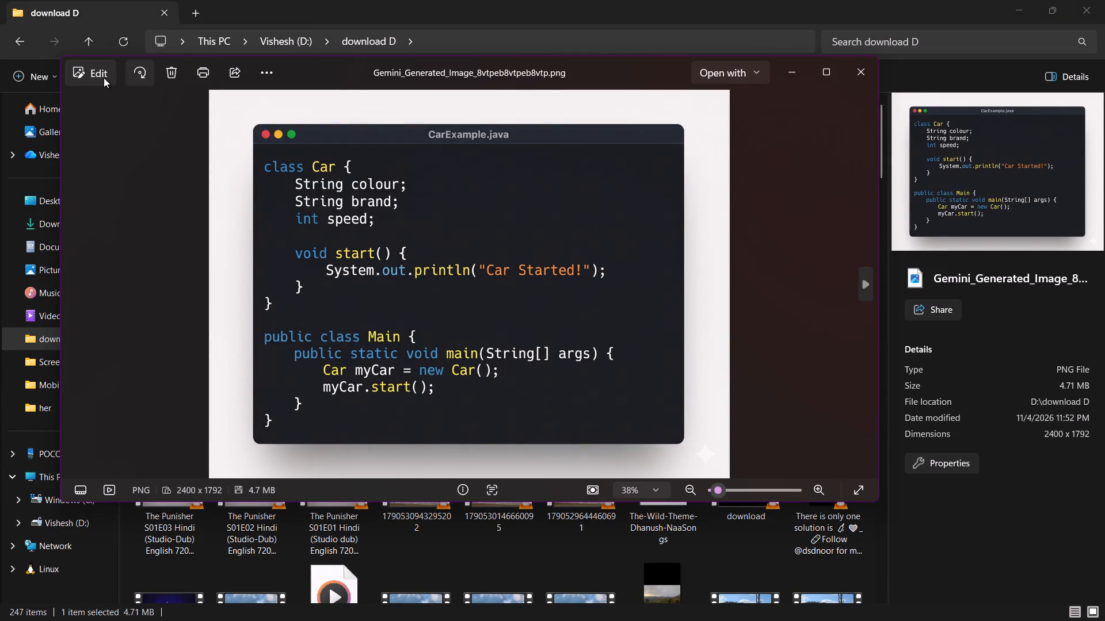
Crop the image to 1971 x 1302 around the code, cutting off the title bar and light border, and save it under the same name.
{"action": "left_click", "coordinate": [103, 78]}
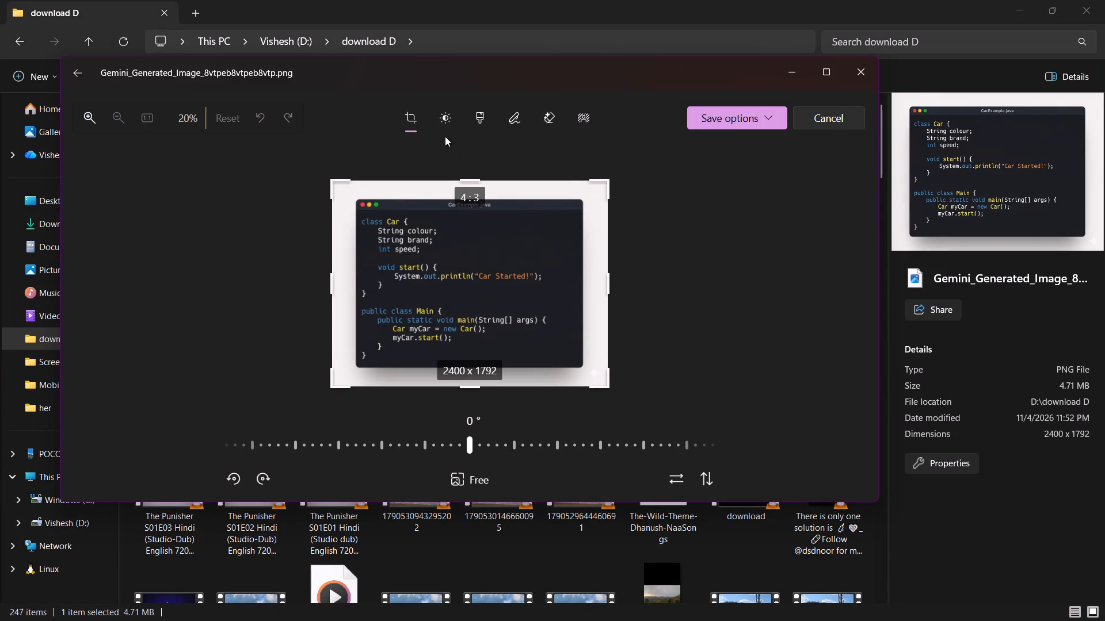
{"action": "left_click", "coordinate": [413, 121]}
{"action": "left_click_drag", "start_coordinate": [335, 180], "coordinate": [351, 191]}
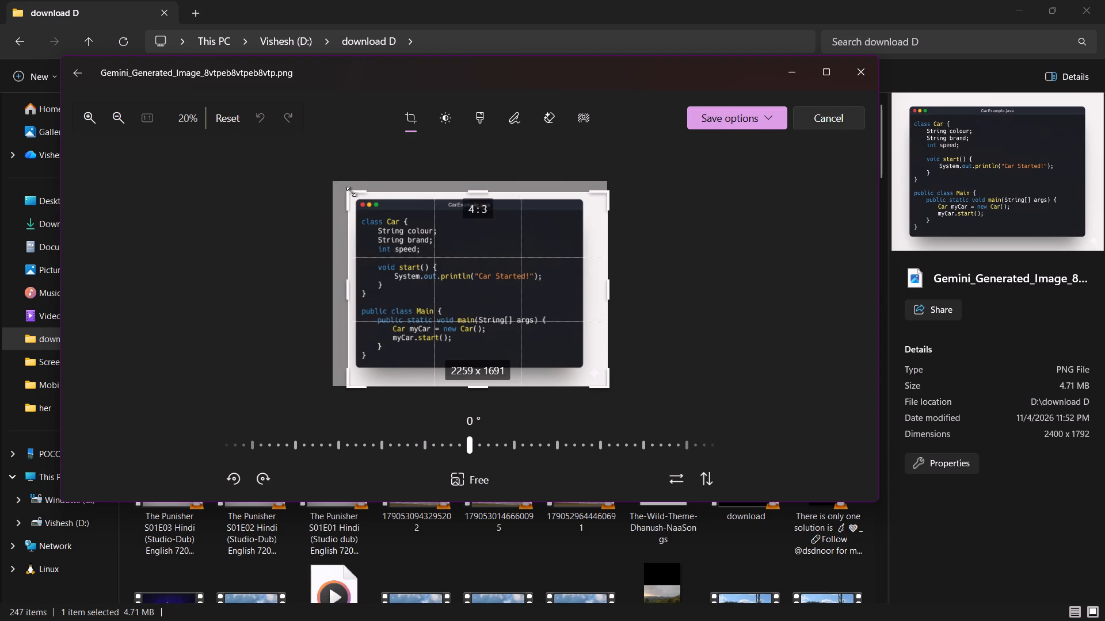
{"action": "left_click_drag", "start_coordinate": [351, 191], "coordinate": [358, 214]}
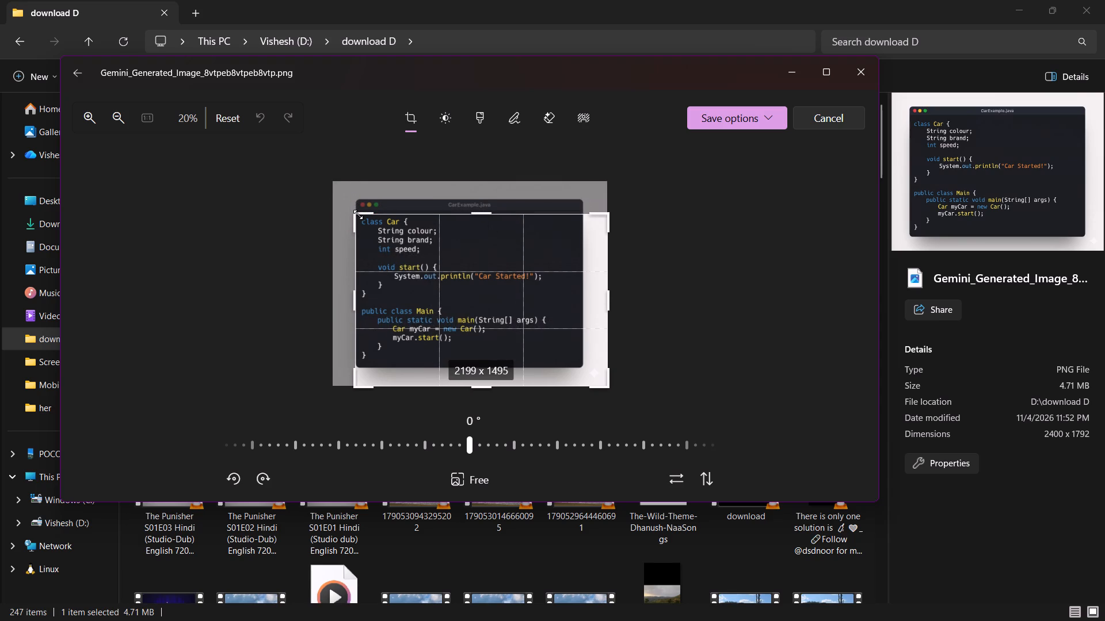
{"action": "left_click_drag", "start_coordinate": [358, 214], "coordinate": [357, 212]}
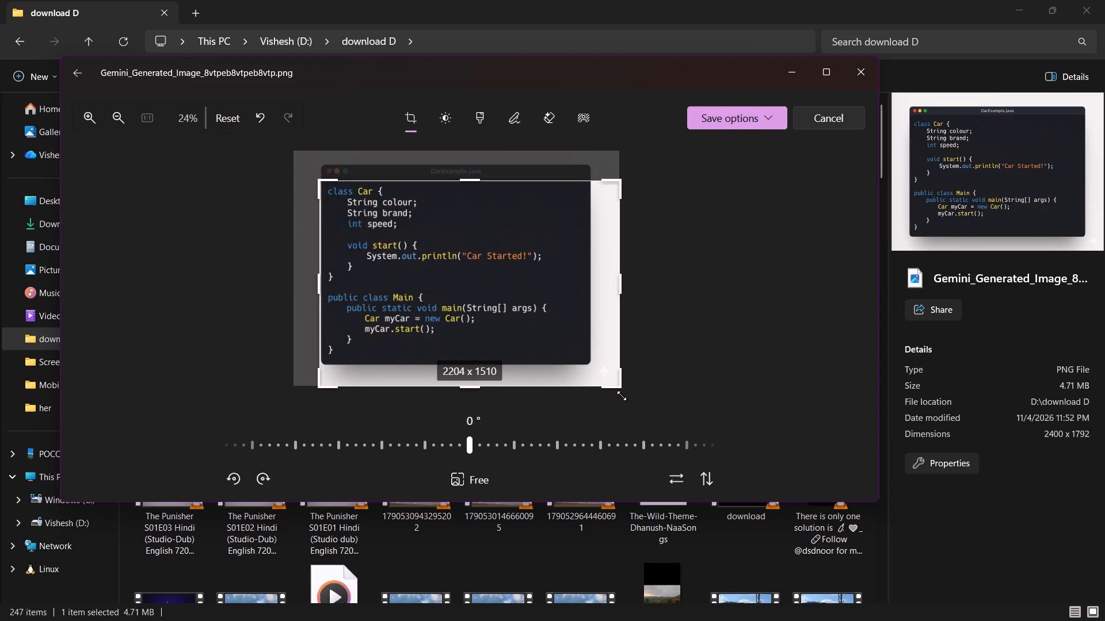
{"action": "left_click_drag", "start_coordinate": [622, 396], "coordinate": [588, 369]}
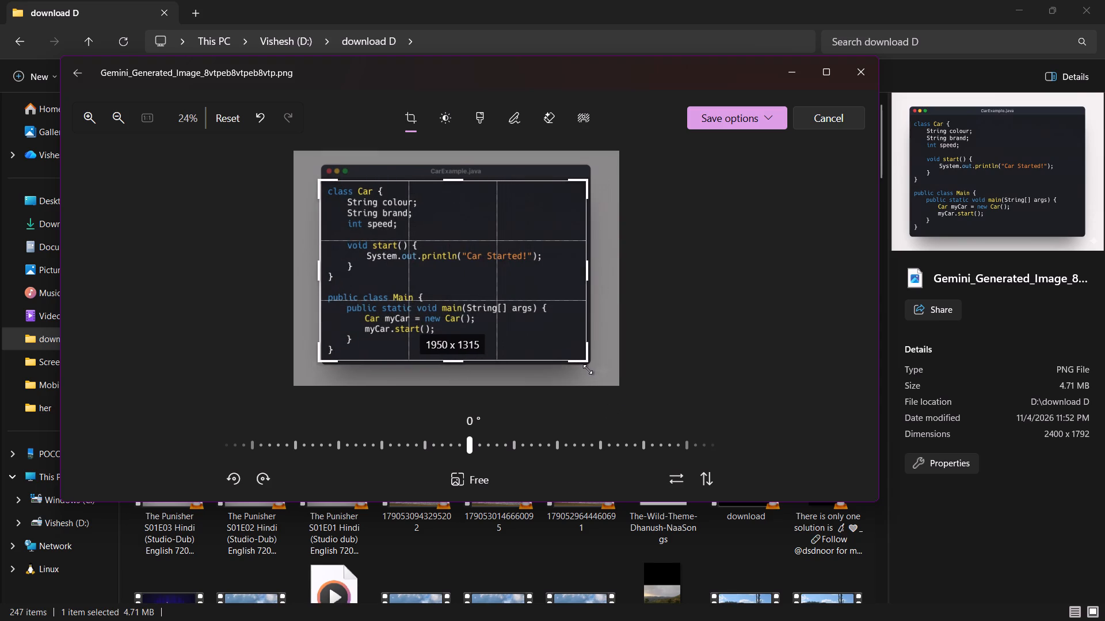
{"action": "left_click_drag", "start_coordinate": [588, 369], "coordinate": [590, 367]}
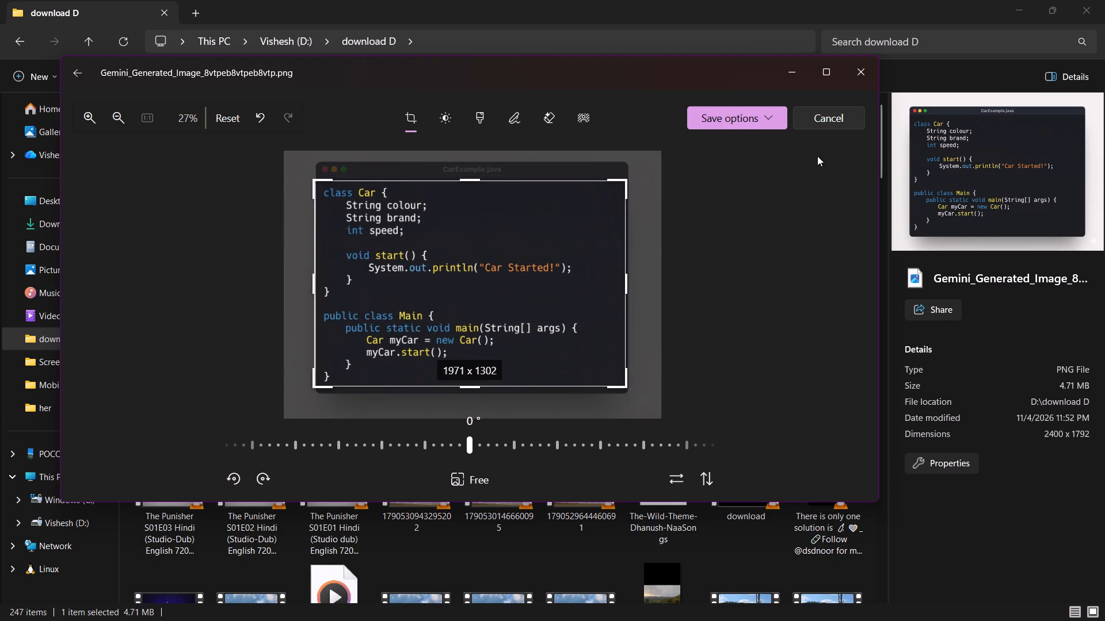
{"action": "left_click", "coordinate": [752, 125]}
{"action": "left_click", "coordinate": [741, 164]}
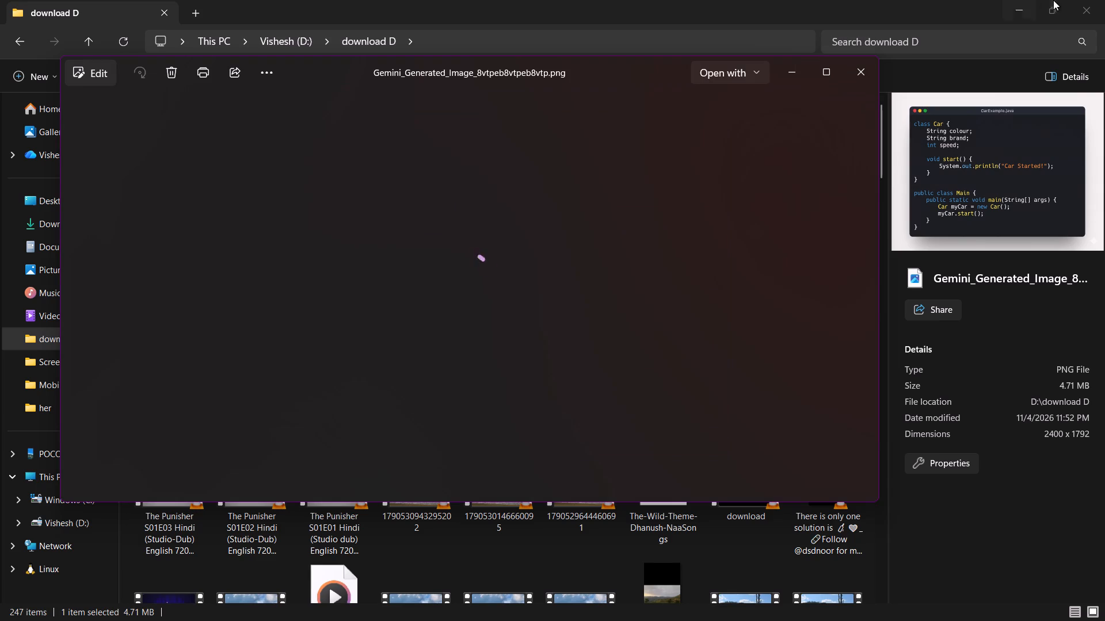
{"action": "left_click", "coordinate": [1099, 8]}
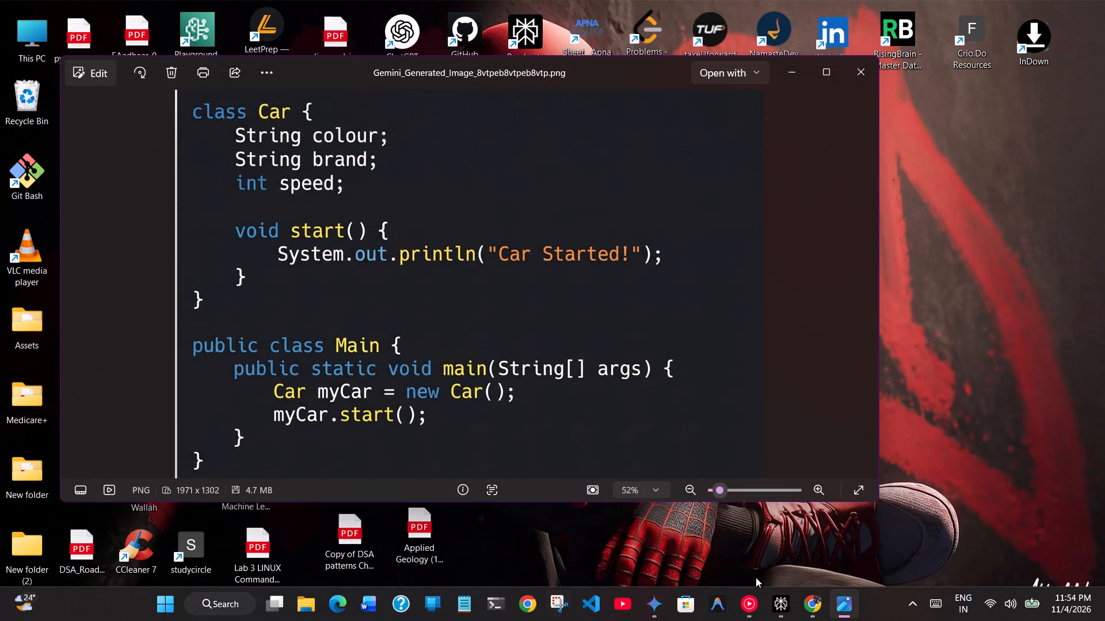
Return to Canva and upload the cropped Gemini_Generated_Image_8vtpeb8vtpeb8vtp image.
{"action": "left_click", "coordinate": [807, 604]}
{"action": "left_click", "coordinate": [157, 180]}
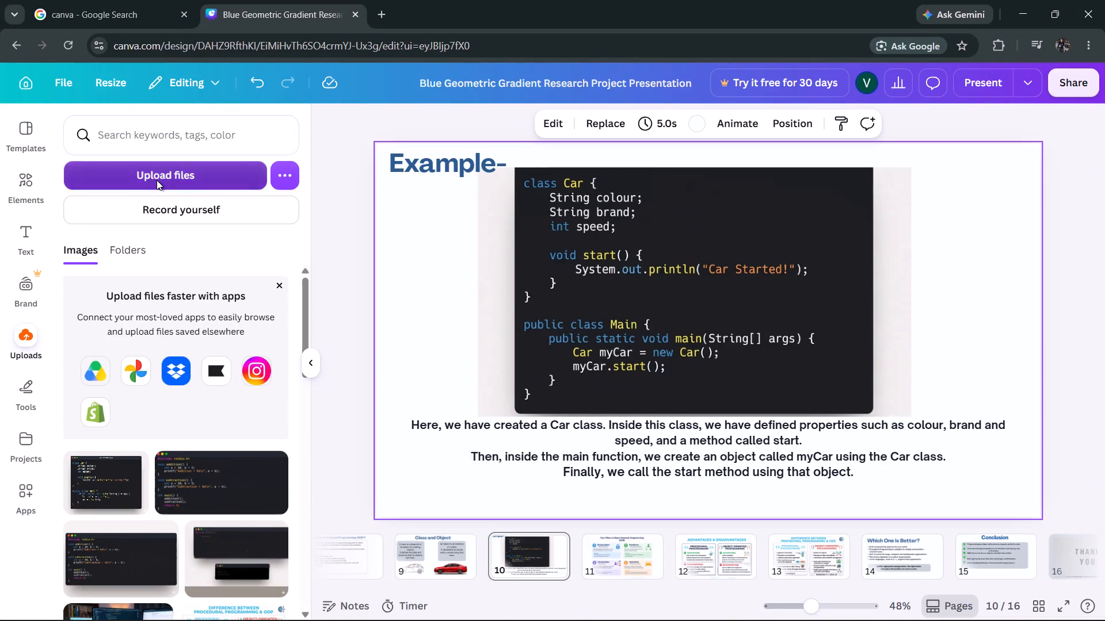
{"action": "double_click", "coordinate": [161, 180]}
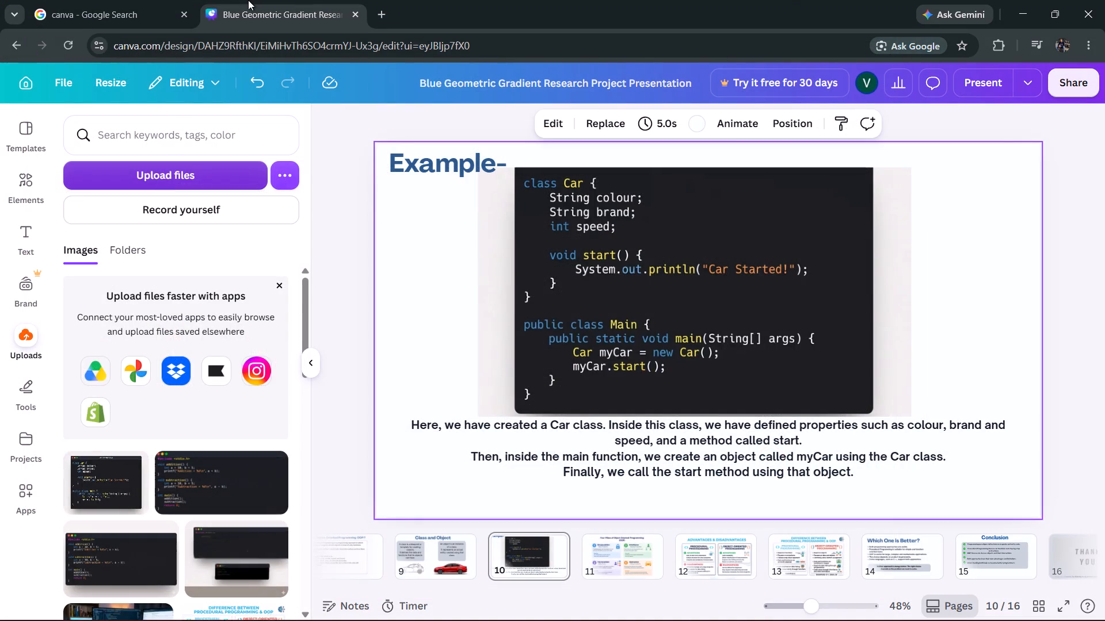
Delete the old light-bordered code image from slide 10.
{"action": "left_click", "coordinate": [524, 289]}
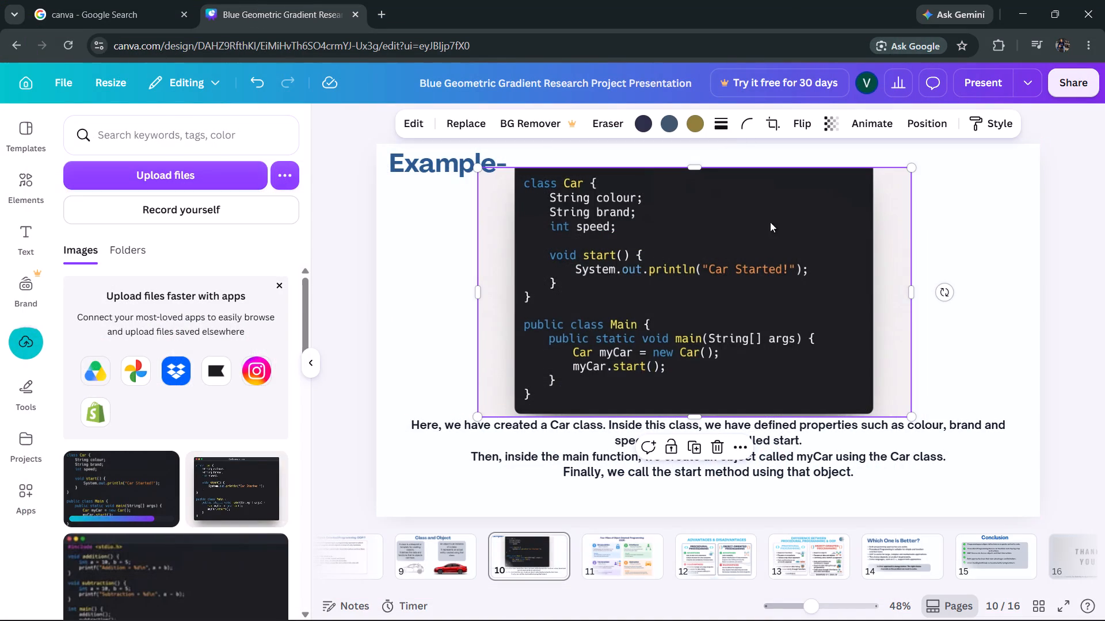
{"action": "left_click", "coordinate": [755, 295]}
{"action": "left_click", "coordinate": [712, 365]}
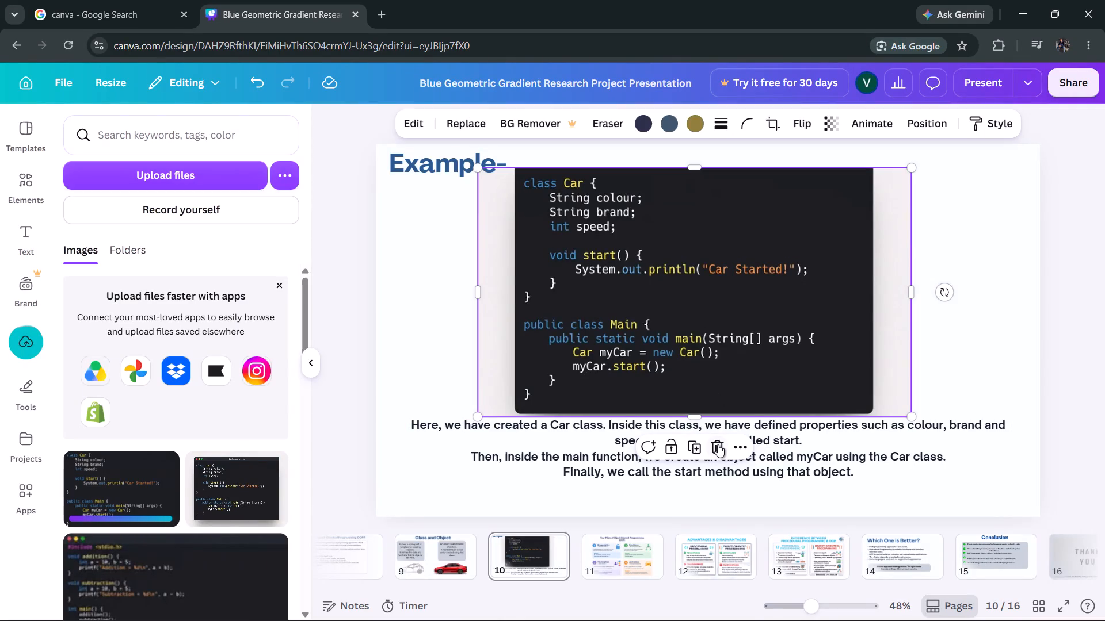
{"action": "left_click", "coordinate": [718, 444]}
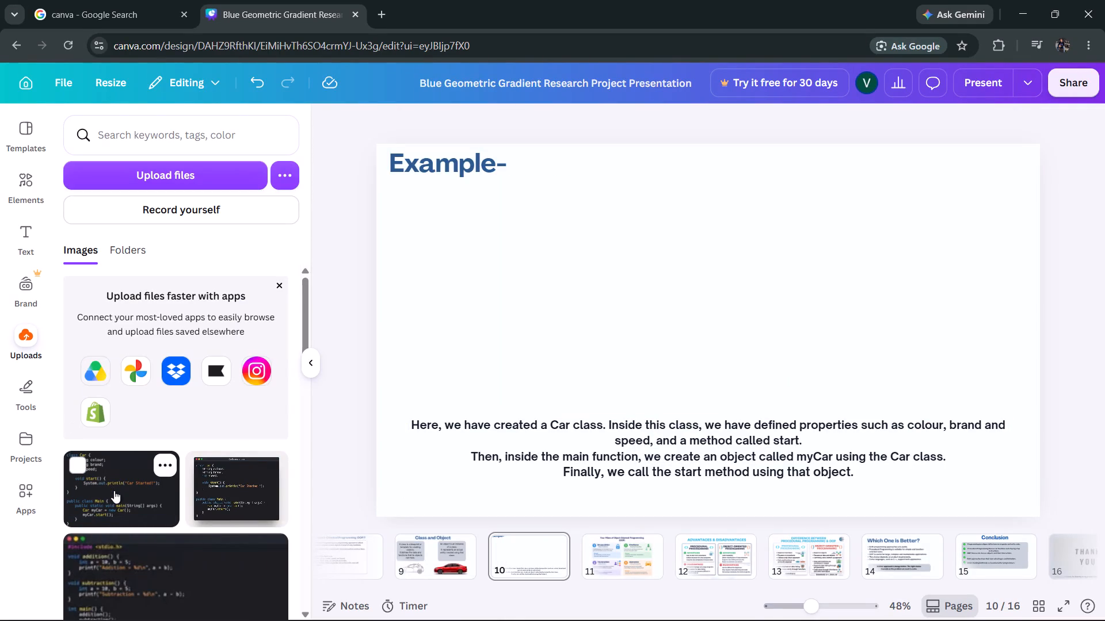
Add the uploaded cropped Car class code image to slide 10 and place it beside the title, just above the explanatory text.
{"action": "left_click", "coordinate": [114, 490]}
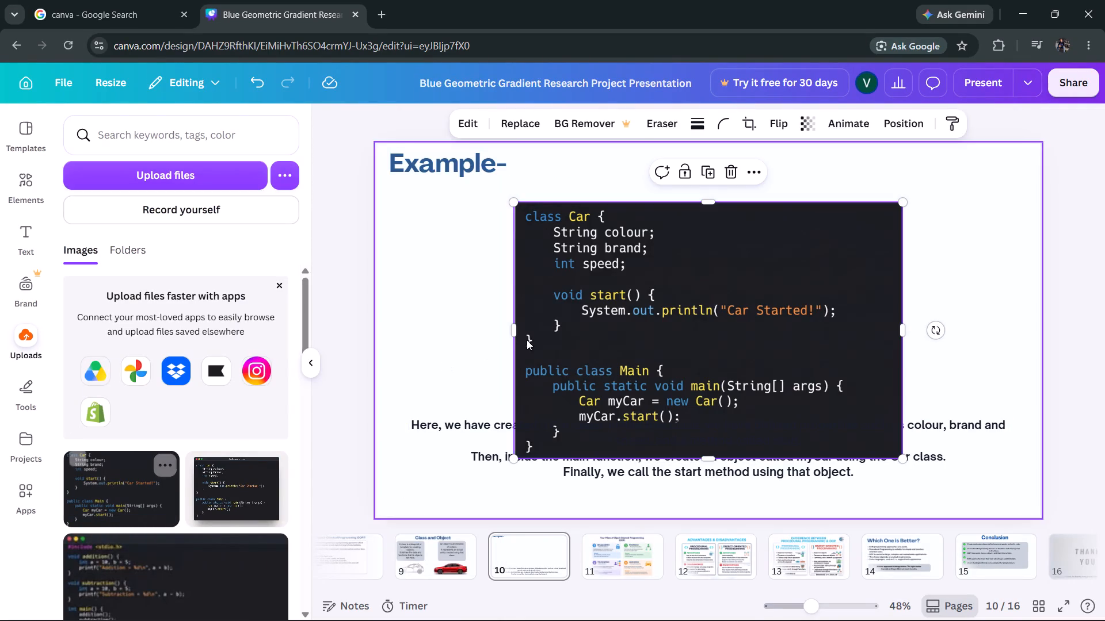
{"action": "left_click_drag", "start_coordinate": [634, 338], "coordinate": [635, 293]}
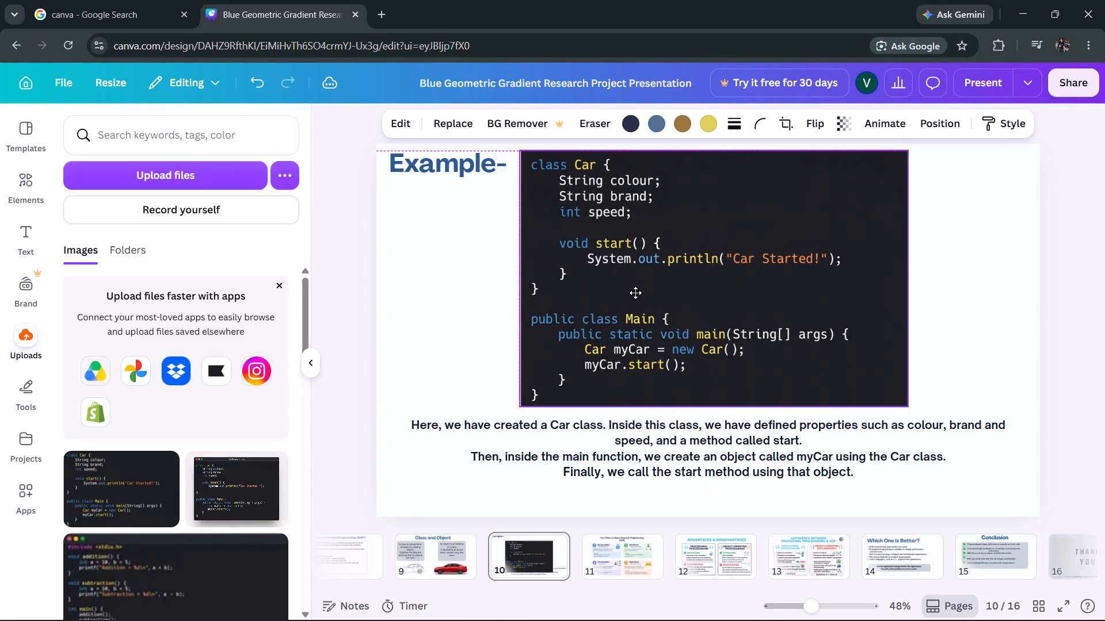
{"action": "left_click_drag", "start_coordinate": [635, 293], "coordinate": [635, 293]}
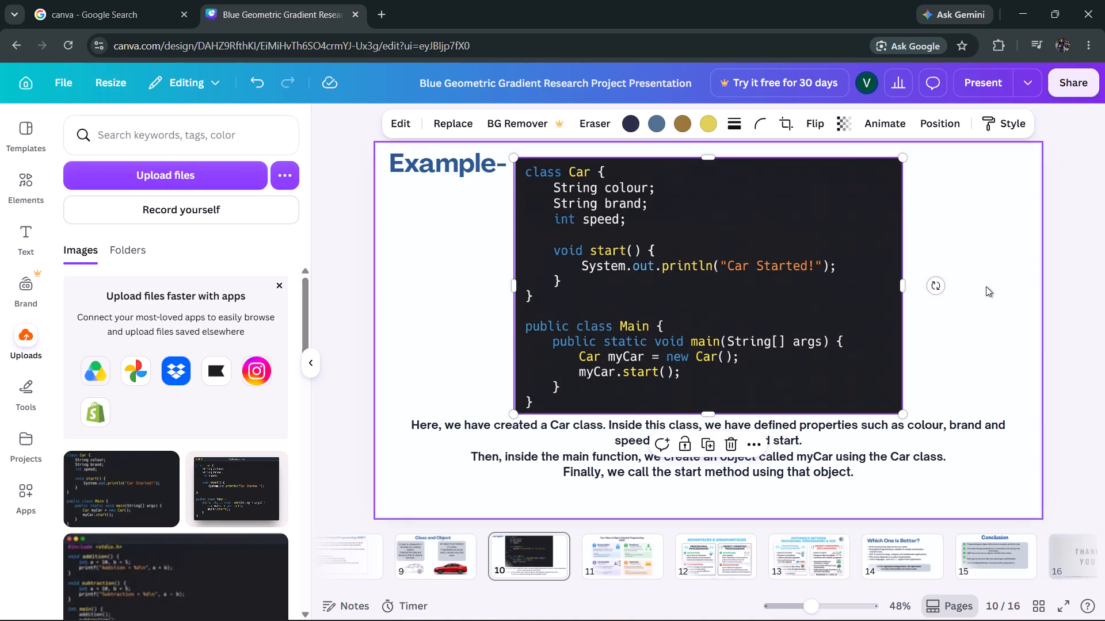
{"action": "left_click", "coordinate": [978, 247]}
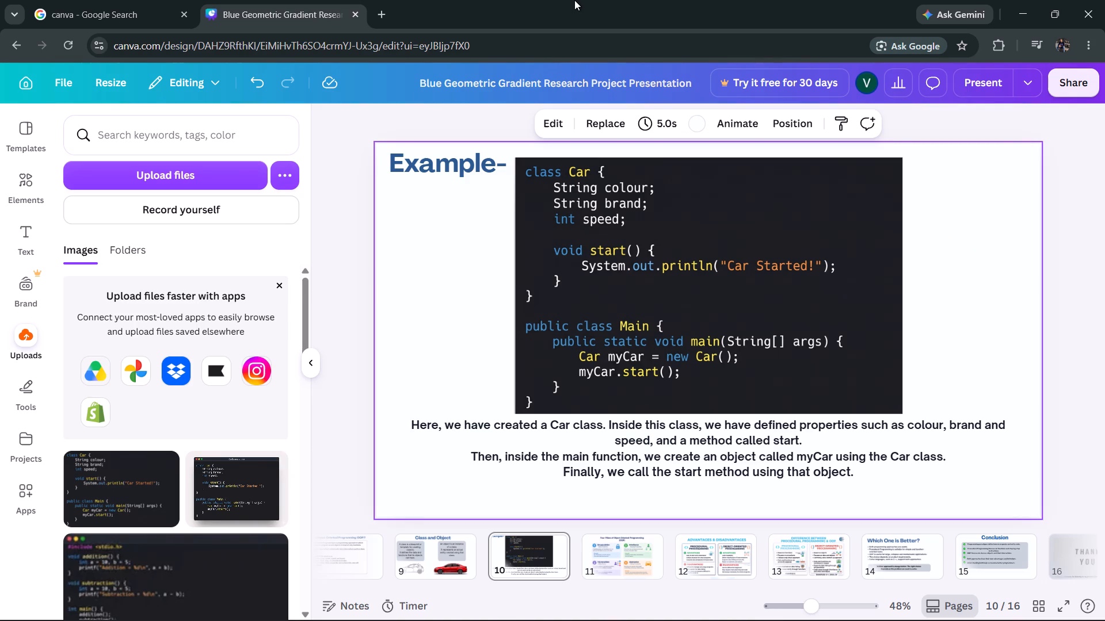
Look through the slides around the comparison and advantages pages, and return to the title slide to examine its layout.
{"action": "left_click", "coordinate": [359, 282]}
{"action": "scroll", "coordinate": [349, 282], "scroll_direction": "down", "scroll_amount": 1}
{"action": "scroll", "coordinate": [349, 282], "scroll_direction": "up", "scroll_amount": 3}
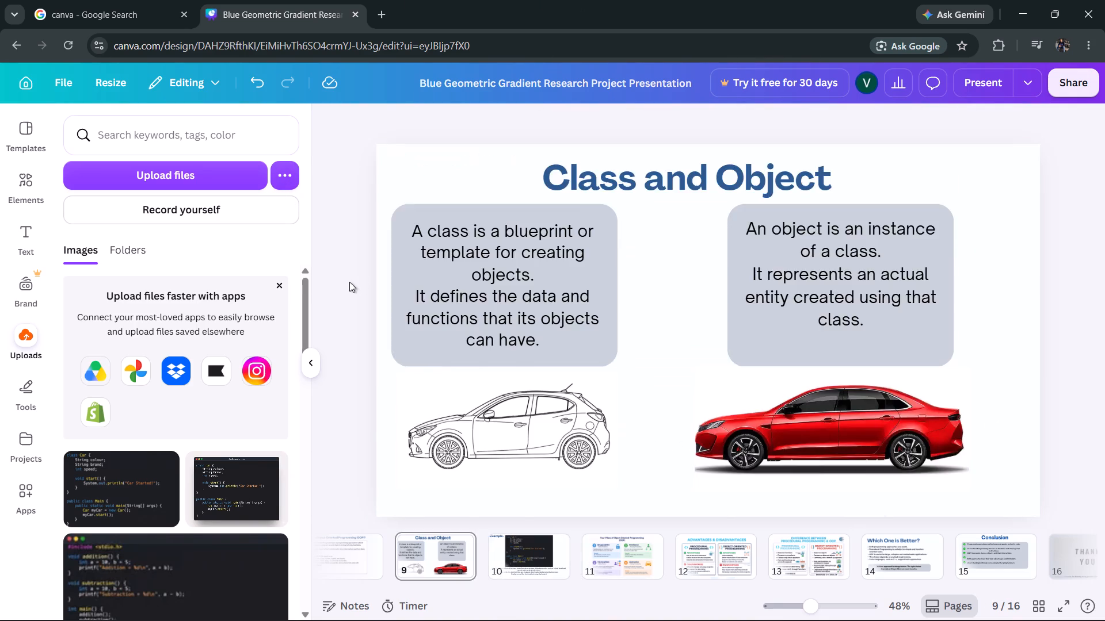
{"action": "scroll", "coordinate": [349, 282], "scroll_direction": "up", "scroll_amount": 1}
{"action": "scroll", "coordinate": [349, 282], "scroll_direction": "down", "scroll_amount": 8}
{"action": "scroll", "coordinate": [349, 282], "scroll_direction": "up", "scroll_amount": 1}
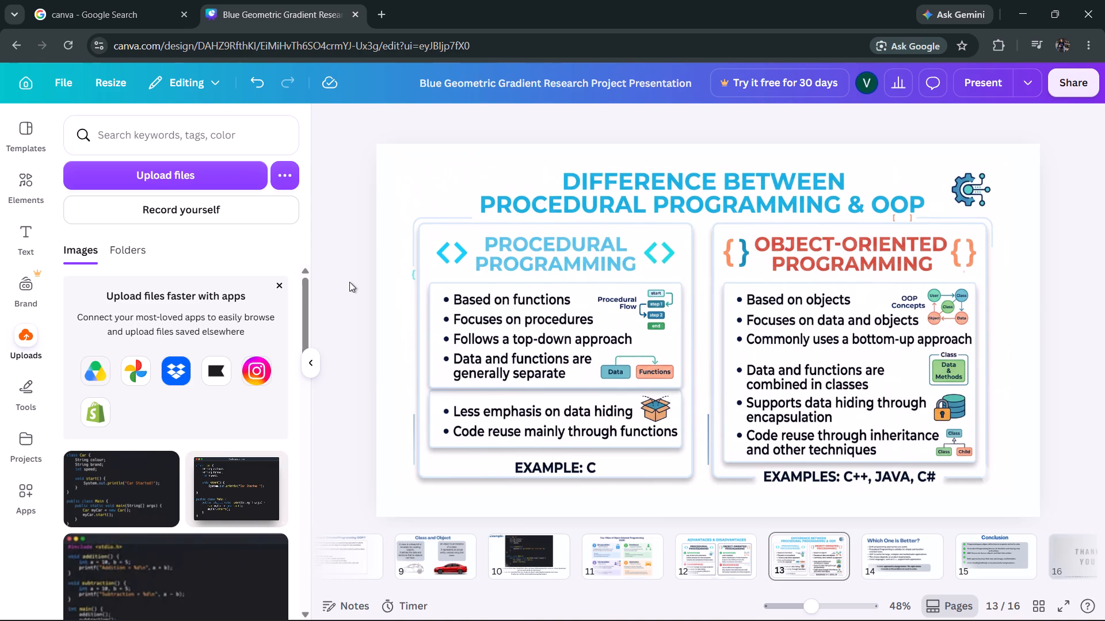
{"action": "scroll", "coordinate": [349, 282], "scroll_direction": "up", "scroll_amount": 2}
{"action": "scroll", "coordinate": [349, 282], "scroll_direction": "down", "scroll_amount": 1}
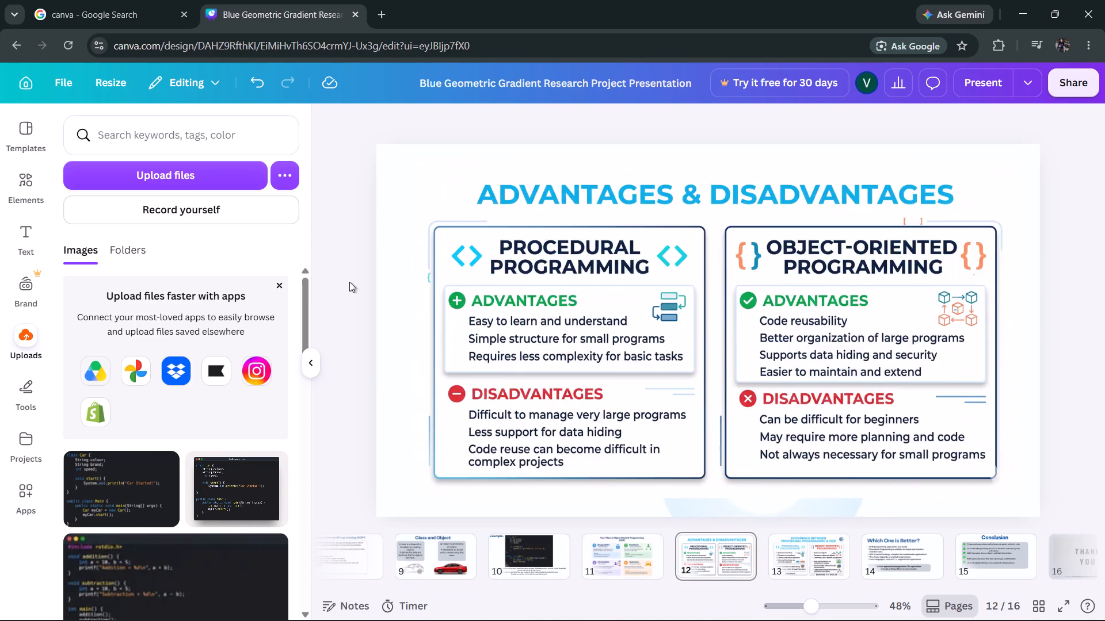
{"action": "scroll", "coordinate": [349, 282], "scroll_direction": "down", "scroll_amount": 3}
{"action": "scroll", "coordinate": [349, 282], "scroll_direction": "up", "scroll_amount": 1}
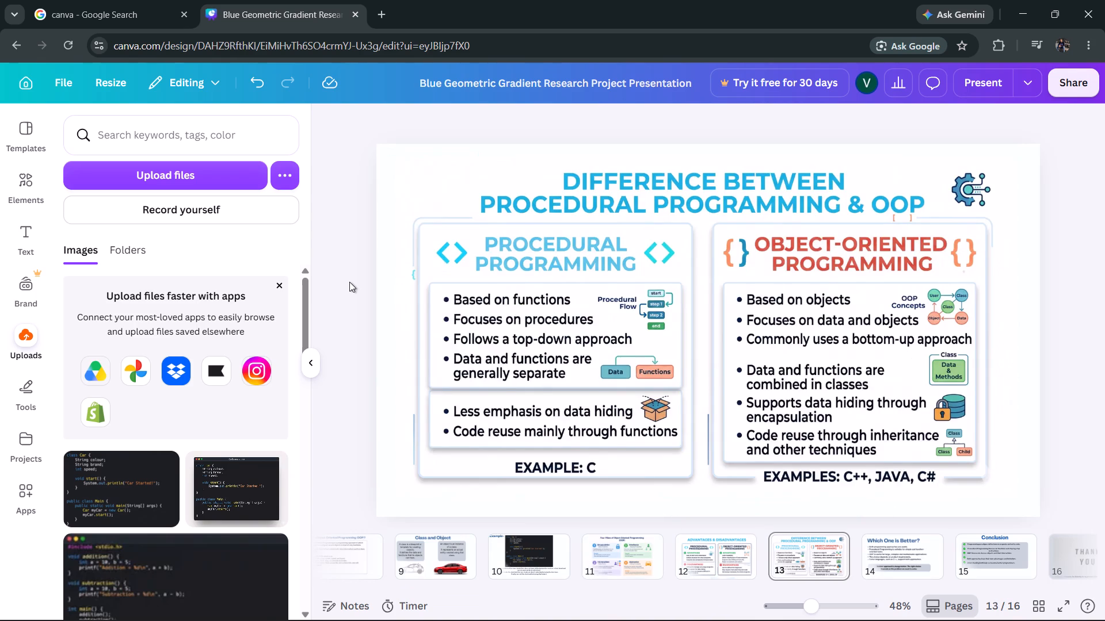
{"action": "scroll", "coordinate": [349, 282], "scroll_direction": "up", "scroll_amount": 1}
{"action": "scroll", "coordinate": [349, 282], "scroll_direction": "up", "scroll_amount": 20}
{"action": "scroll", "coordinate": [349, 282], "scroll_direction": "up", "scroll_amount": 2}
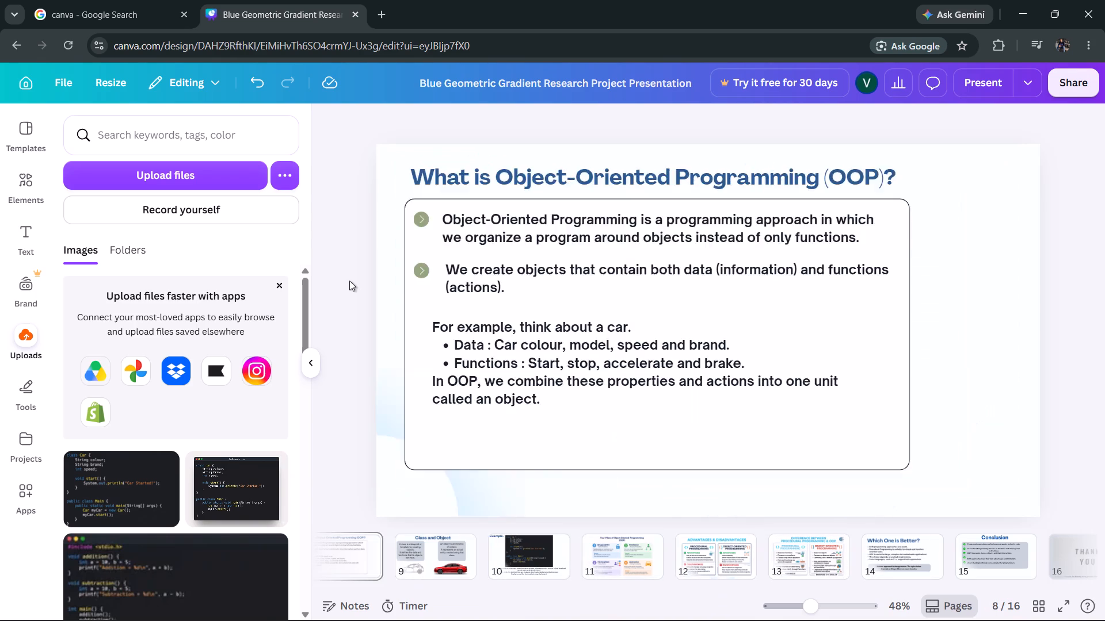
{"action": "scroll", "coordinate": [349, 281], "scroll_direction": "up", "scroll_amount": 20}
{"action": "scroll", "coordinate": [349, 281], "scroll_direction": "up", "scroll_amount": 17}
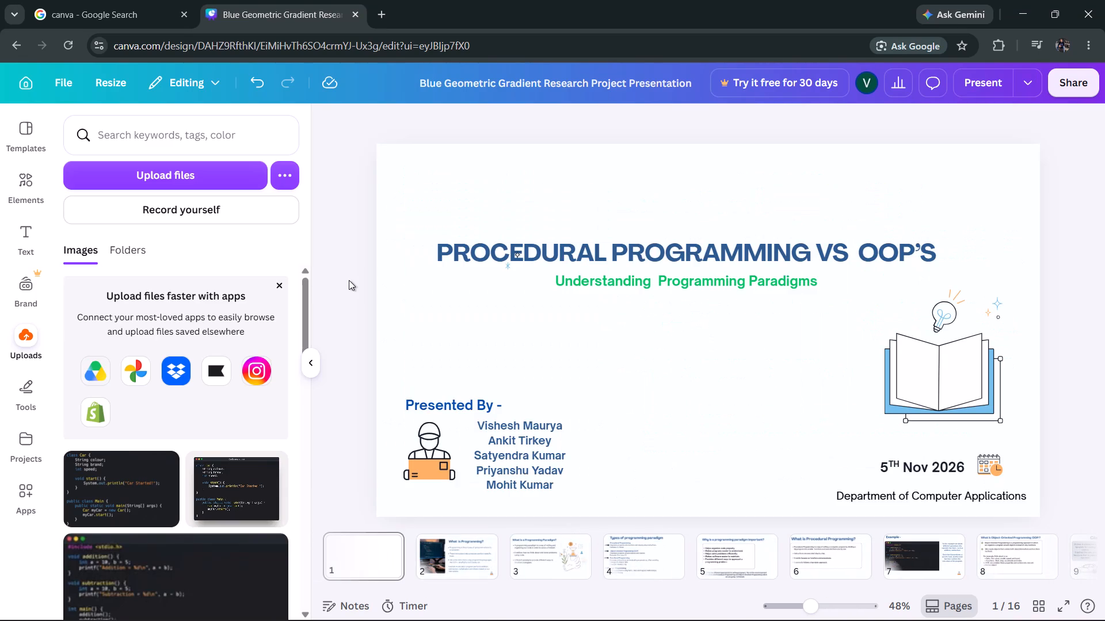
{"action": "scroll", "coordinate": [349, 280], "scroll_direction": "up", "scroll_amount": 9}
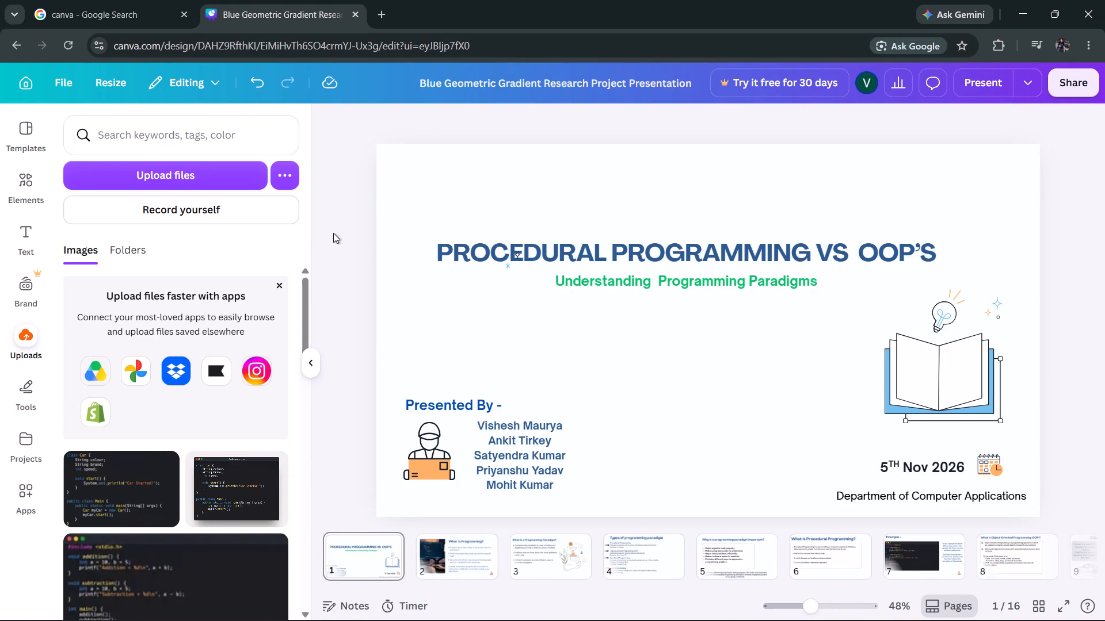
{"action": "left_click", "coordinate": [516, 262]}
{"action": "left_click", "coordinate": [535, 225]}
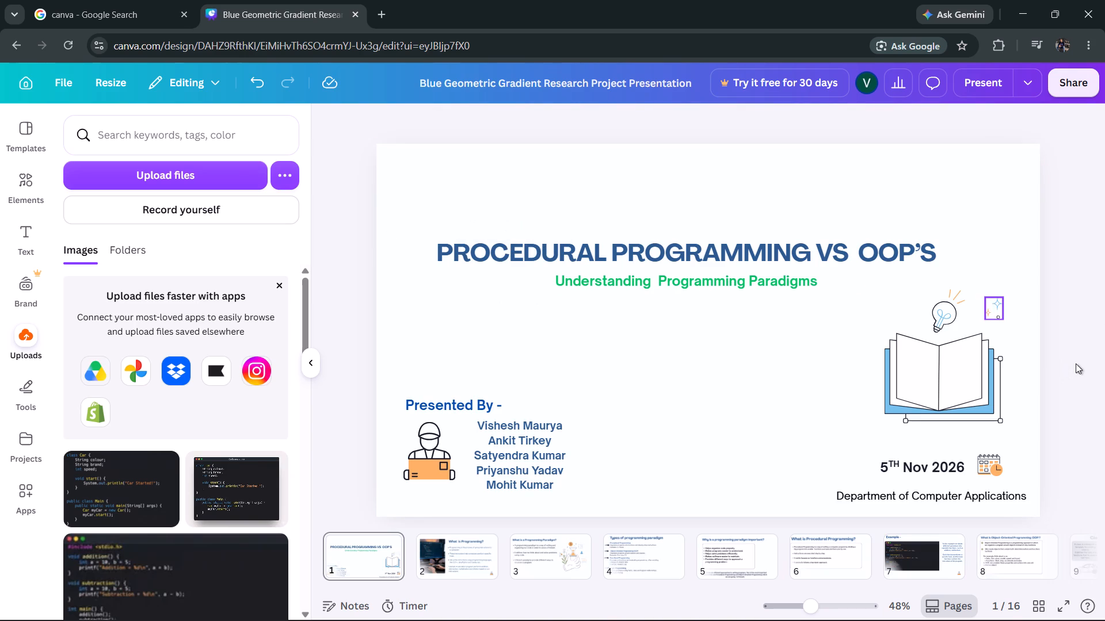
{"action": "left_click", "coordinate": [1063, 319]}
Review the content and layout of slides 2 to 6, from What is Programming? to What is Procedural Programming?.
{"action": "scroll", "coordinate": [1071, 332], "scroll_direction": "down", "scroll_amount": 1}
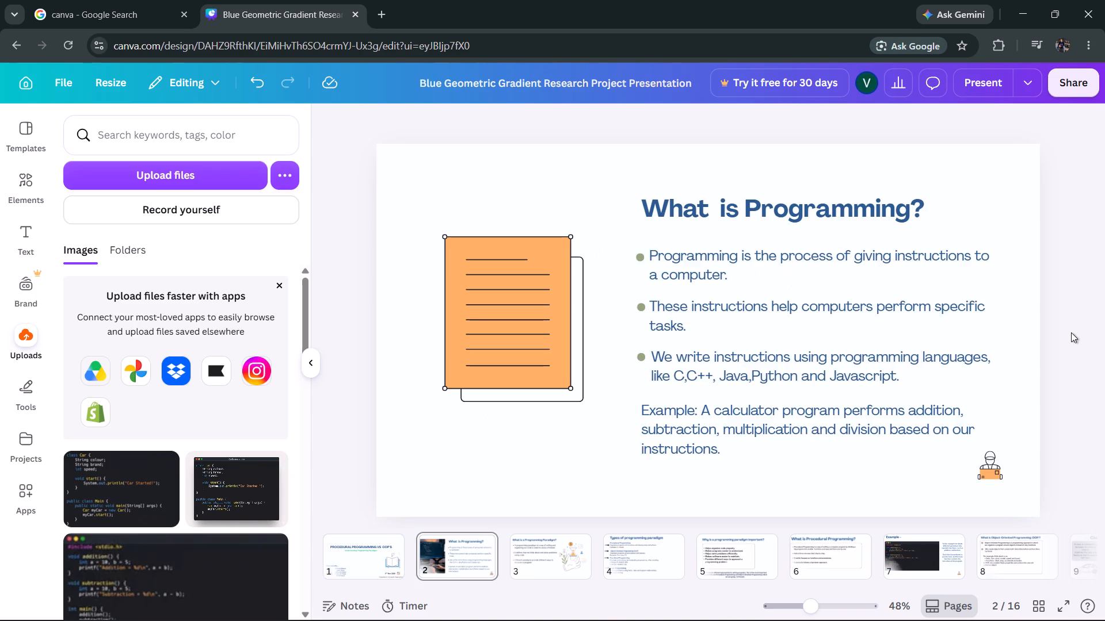
{"action": "scroll", "coordinate": [1071, 332], "scroll_direction": "down", "scroll_amount": 1}
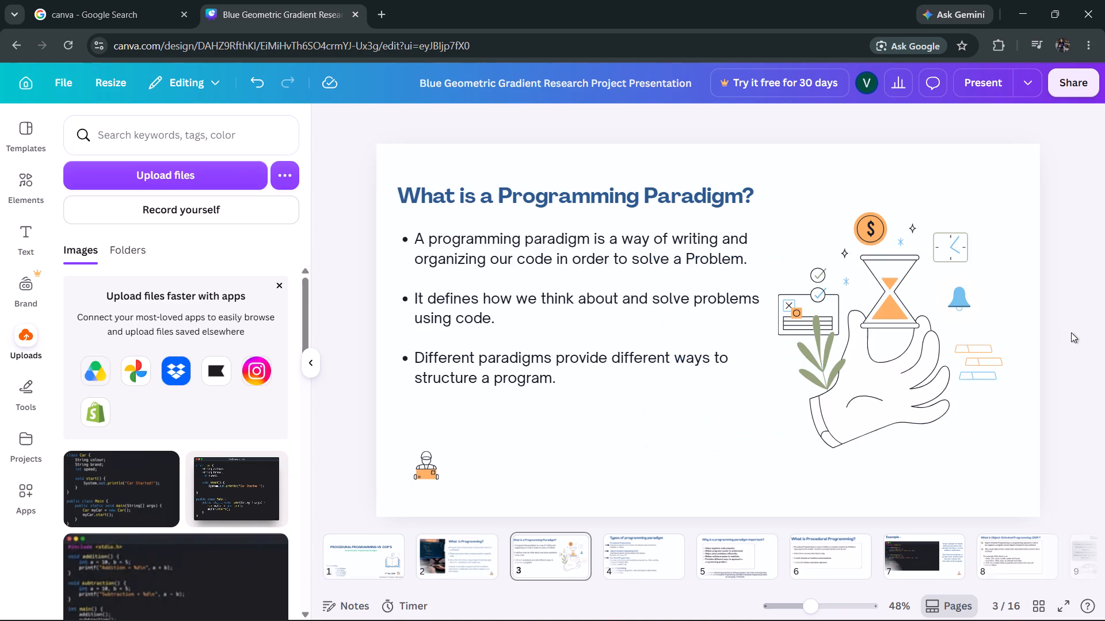
{"action": "scroll", "coordinate": [1071, 332], "scroll_direction": "up", "scroll_amount": 1}
{"action": "scroll", "coordinate": [1071, 332], "scroll_direction": "down", "scroll_amount": 2}
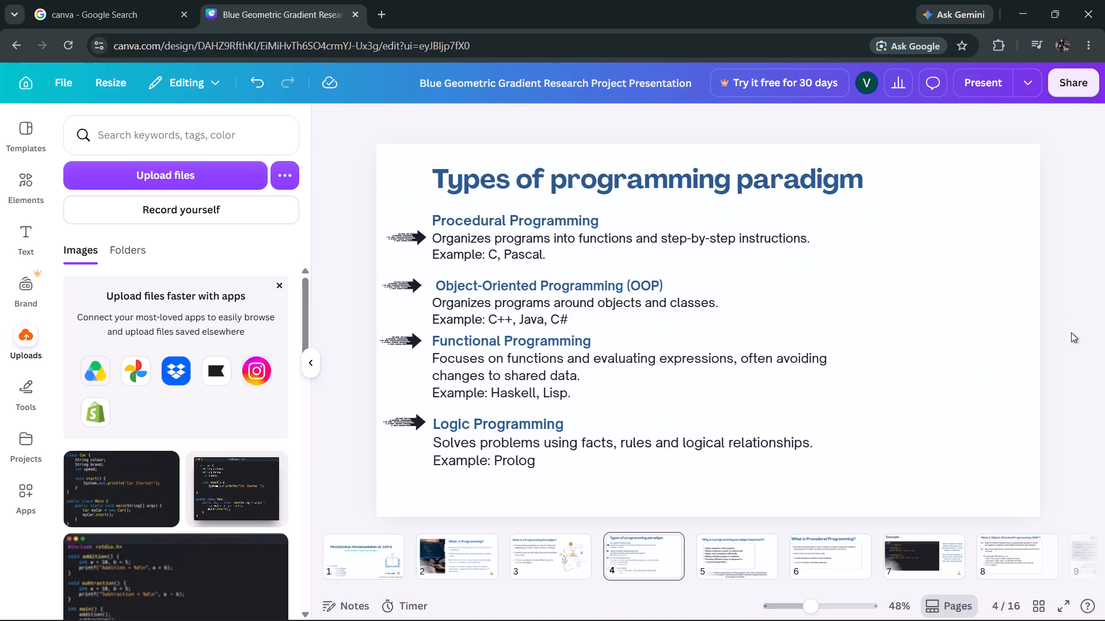
{"action": "scroll", "coordinate": [1071, 332], "scroll_direction": "down", "scroll_amount": 1}
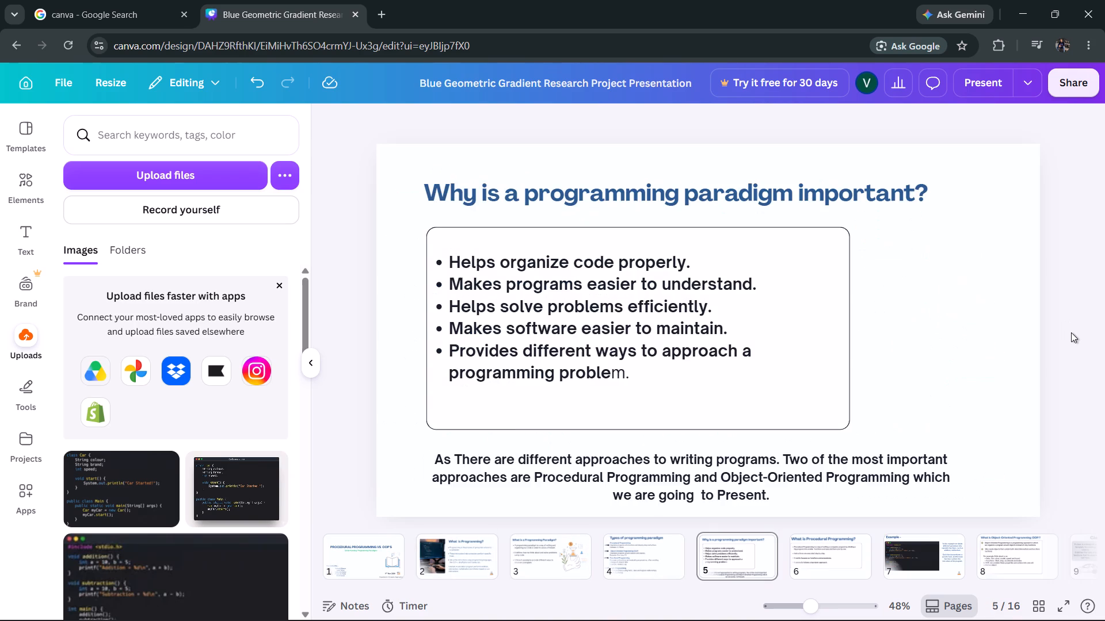
{"action": "scroll", "coordinate": [1071, 332], "scroll_direction": "down", "scroll_amount": 1}
{"action": "scroll", "coordinate": [1071, 332], "scroll_direction": "up", "scroll_amount": 1}
{"action": "scroll", "coordinate": [1071, 332], "scroll_direction": "down", "scroll_amount": 1}
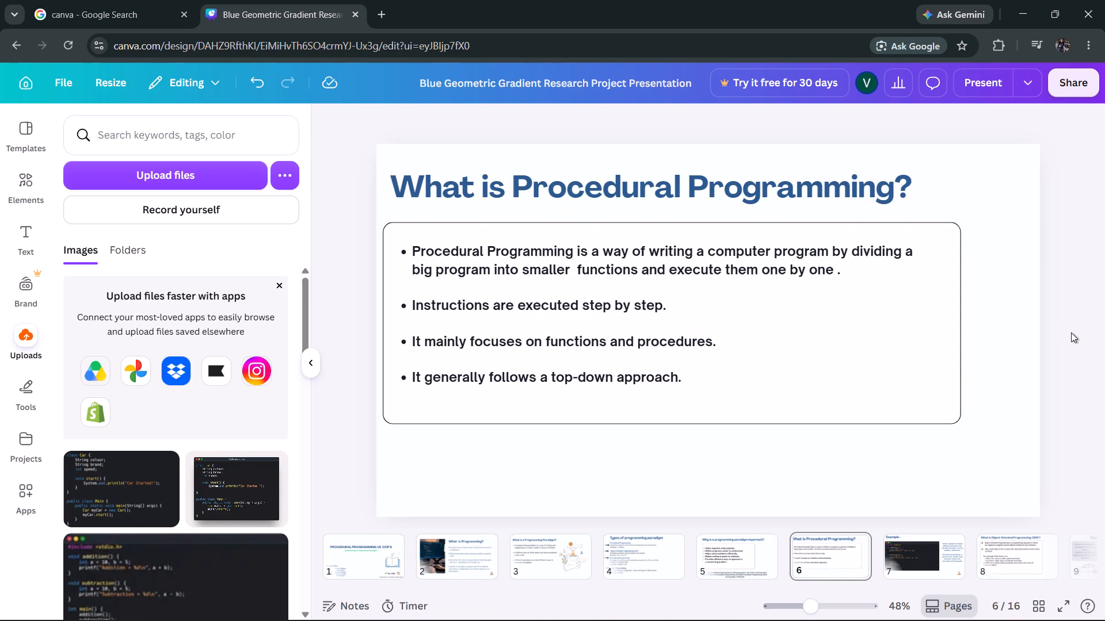
{"action": "left_click", "coordinate": [1069, 331]}
Go back to the start of the deck and review the slides through to slide 13, the procedural programming and OOP comparison.
{"action": "scroll", "coordinate": [1068, 331], "scroll_direction": "up", "scroll_amount": 6}
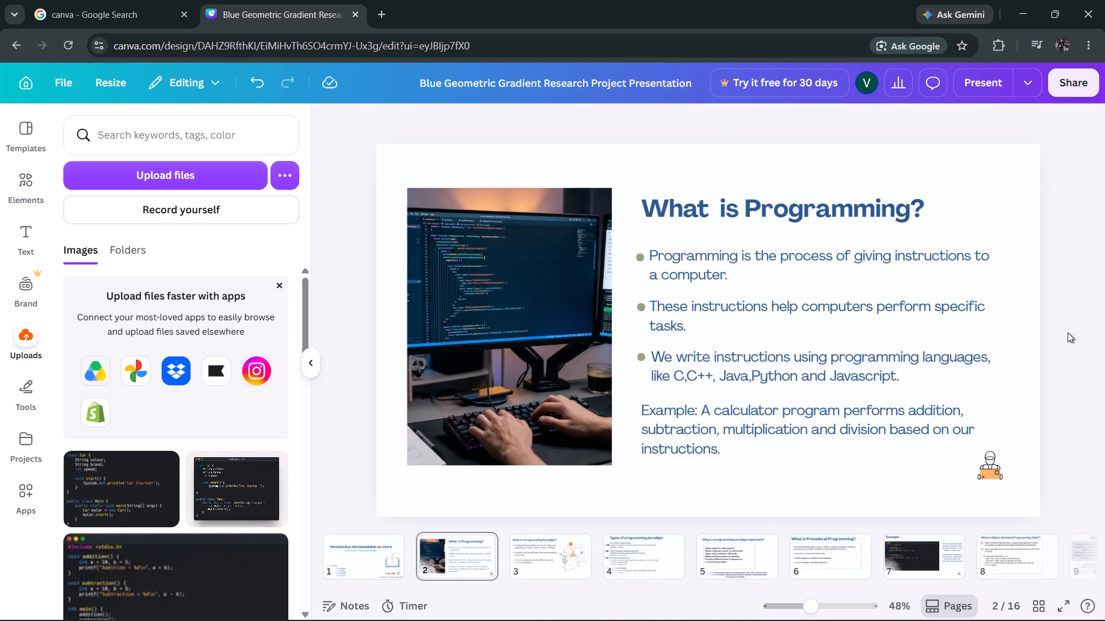
{"action": "scroll", "coordinate": [1068, 332], "scroll_direction": "up", "scroll_amount": 2}
{"action": "scroll", "coordinate": [1068, 332], "scroll_direction": "down", "scroll_amount": 9}
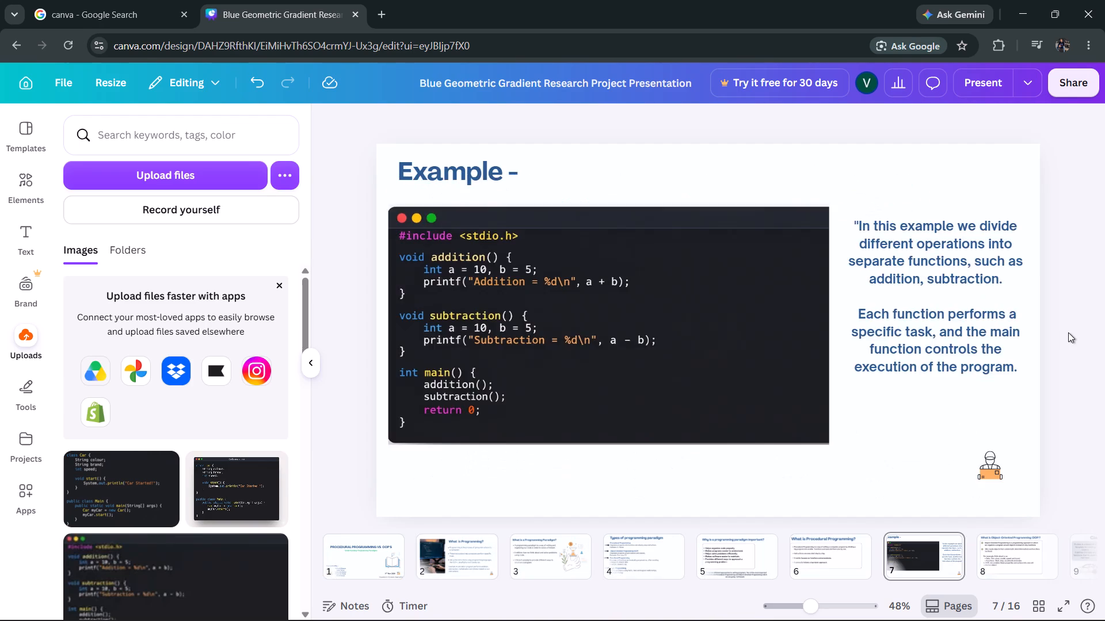
{"action": "scroll", "coordinate": [1068, 332], "scroll_direction": "down", "scroll_amount": 6}
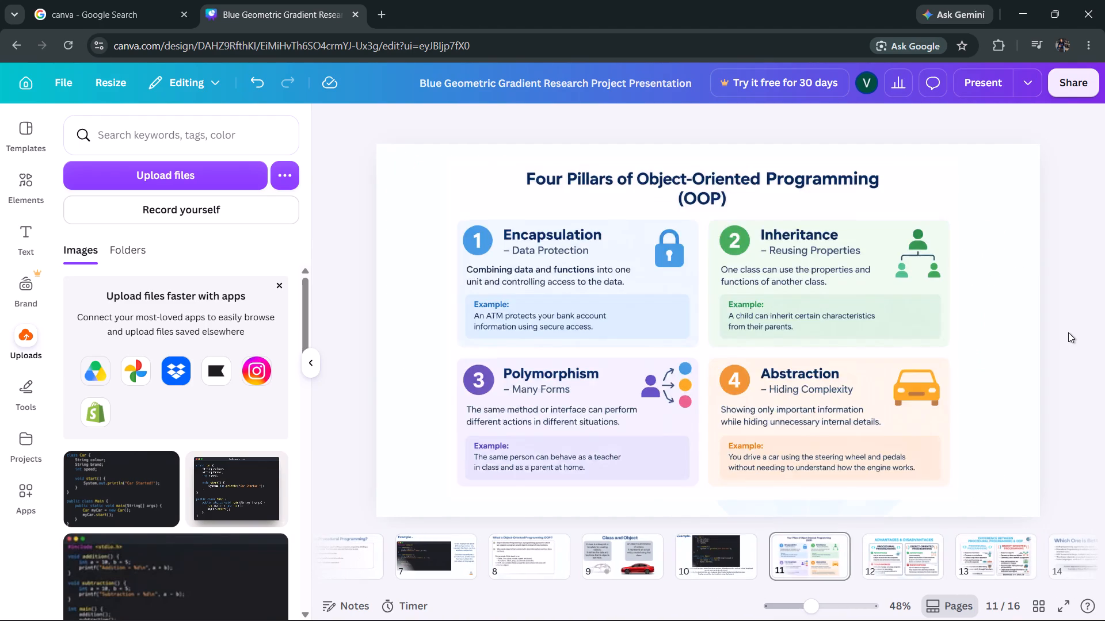
{"action": "scroll", "coordinate": [1068, 332], "scroll_direction": "down", "scroll_amount": 1}
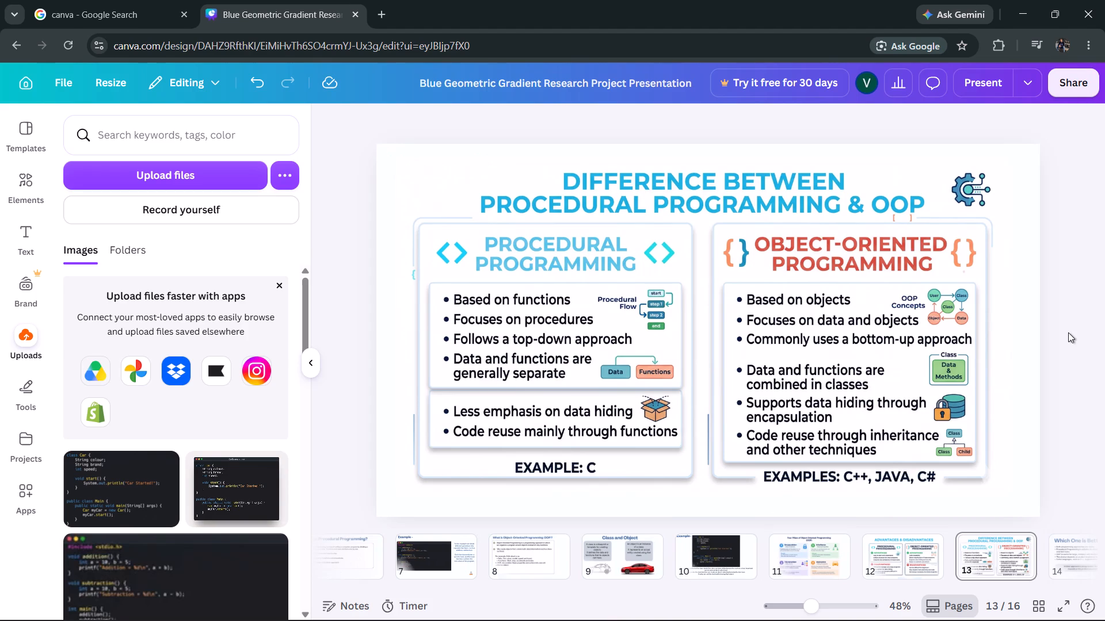
{"action": "left_click", "coordinate": [1049, 364]}
On slide 9, scale the class definition text down to font size 33.7 so it fits inside its grey box.
{"action": "scroll", "coordinate": [832, 367], "scroll_direction": "up", "scroll_amount": 2}
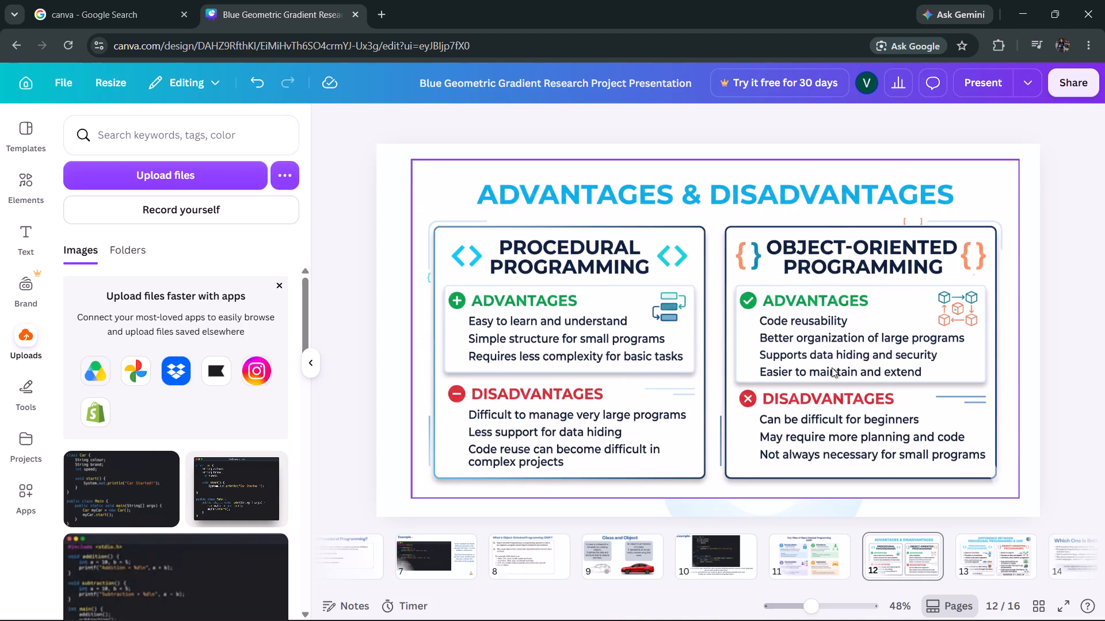
{"action": "scroll", "coordinate": [832, 367], "scroll_direction": "up", "scroll_amount": 6}
{"action": "scroll", "coordinate": [832, 367], "scroll_direction": "down", "scroll_amount": 4}
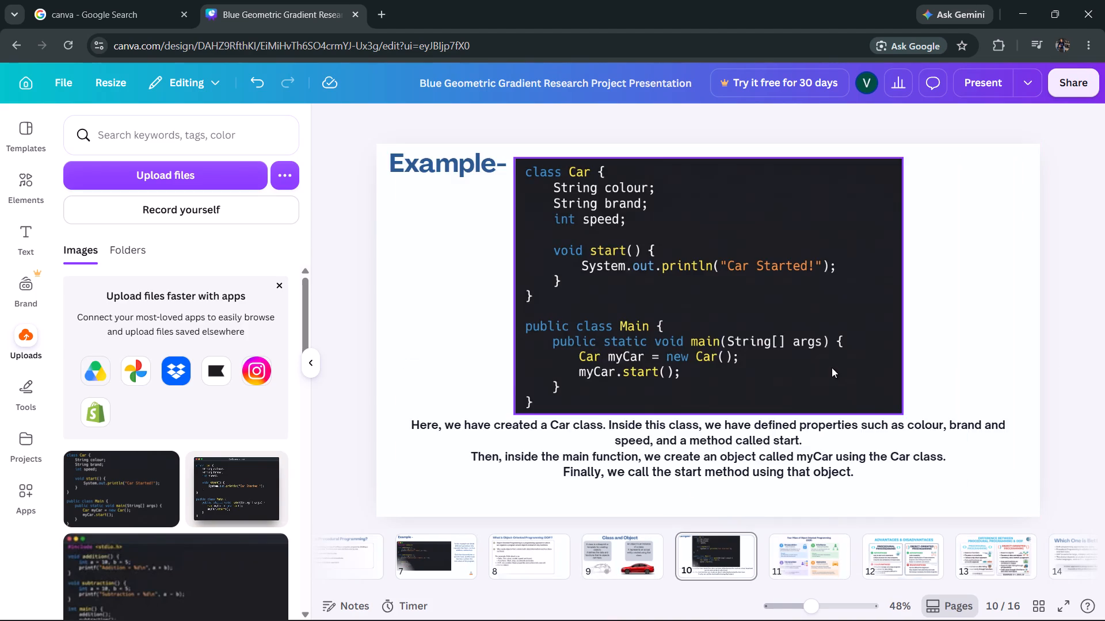
{"action": "scroll", "coordinate": [832, 367], "scroll_direction": "up", "scroll_amount": 1}
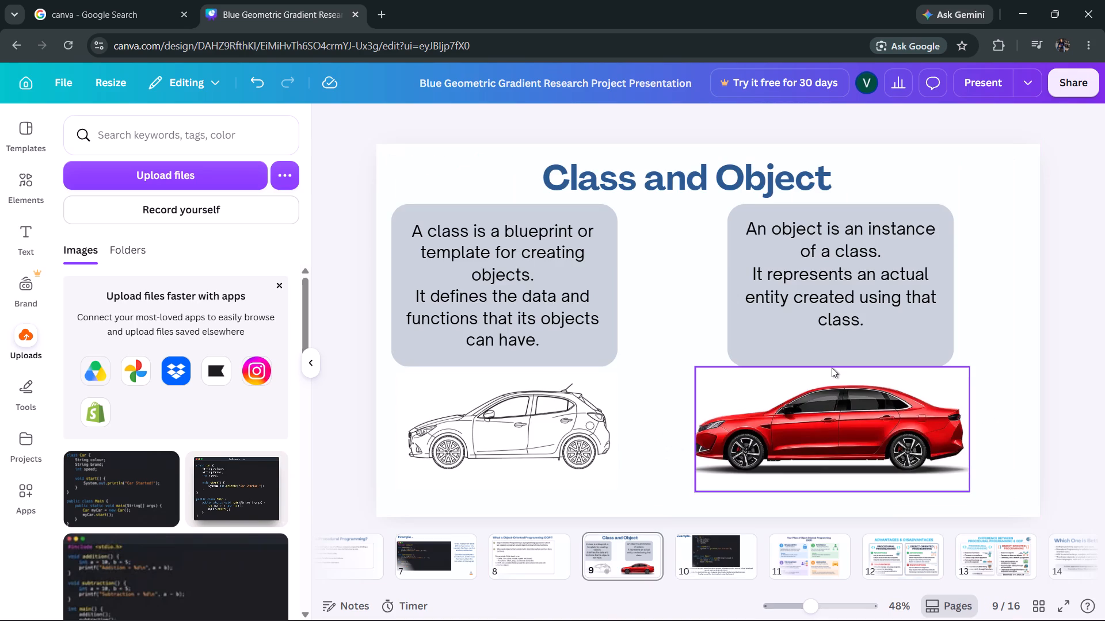
{"action": "left_click", "coordinate": [473, 223]}
{"action": "left_click", "coordinate": [402, 204]}
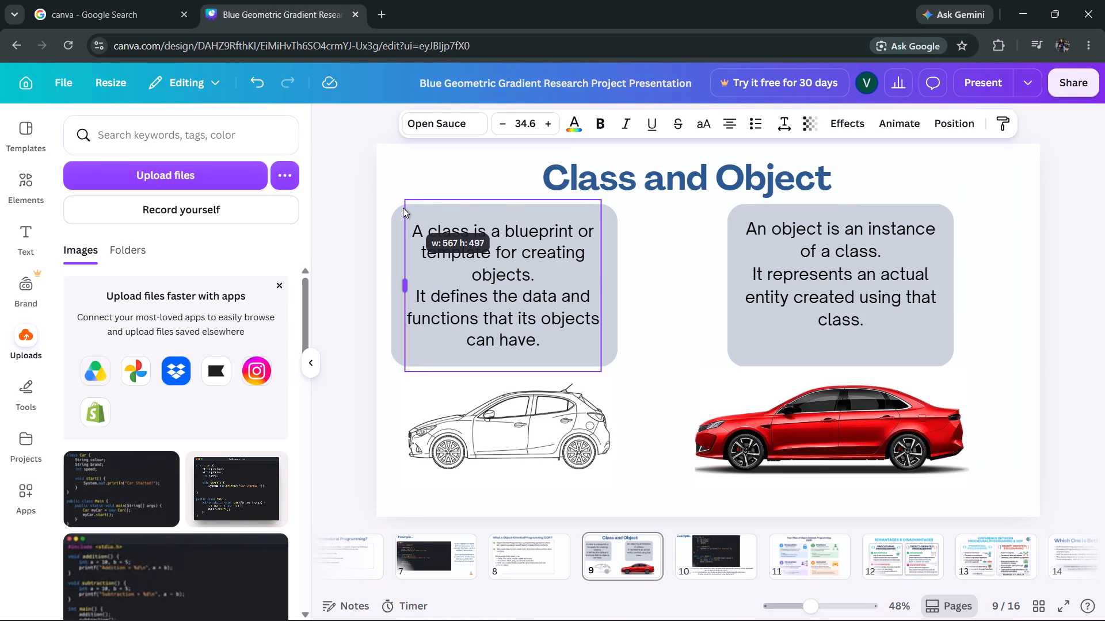
{"action": "left_click_drag", "start_coordinate": [406, 199], "coordinate": [406, 209]}
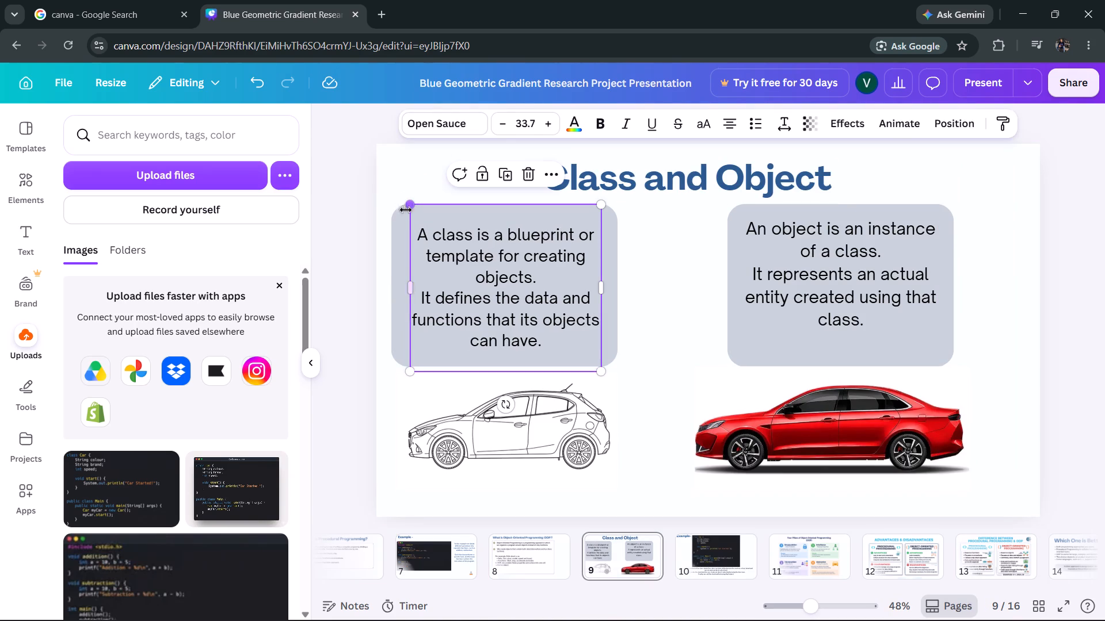
{"action": "left_click", "coordinate": [680, 289]}
{"action": "left_click", "coordinate": [734, 225]}
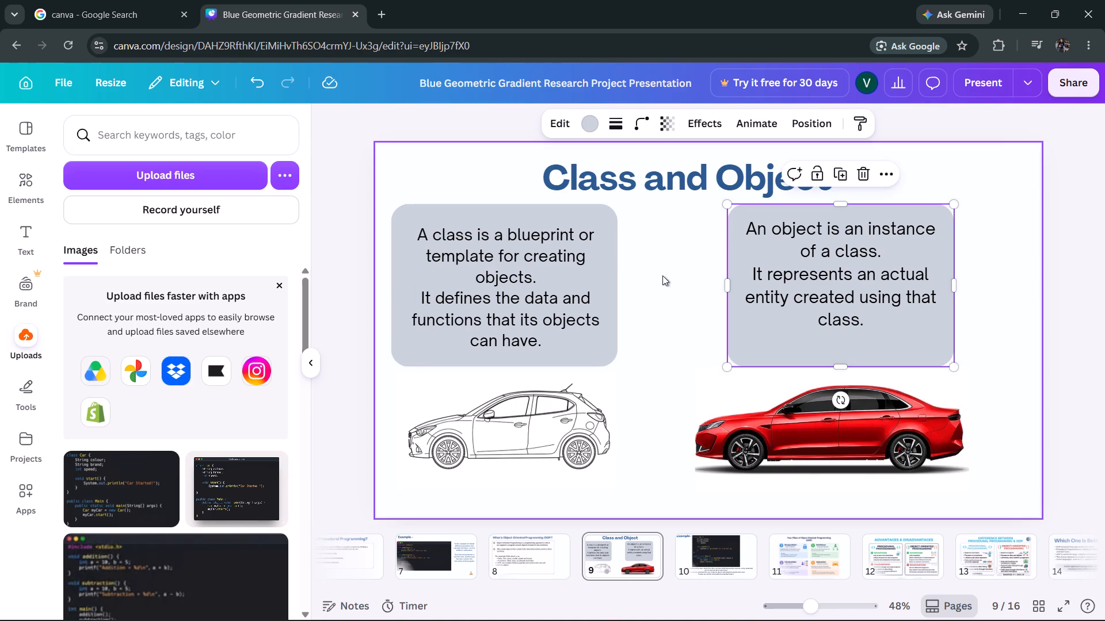
{"action": "left_click", "coordinate": [662, 275]}
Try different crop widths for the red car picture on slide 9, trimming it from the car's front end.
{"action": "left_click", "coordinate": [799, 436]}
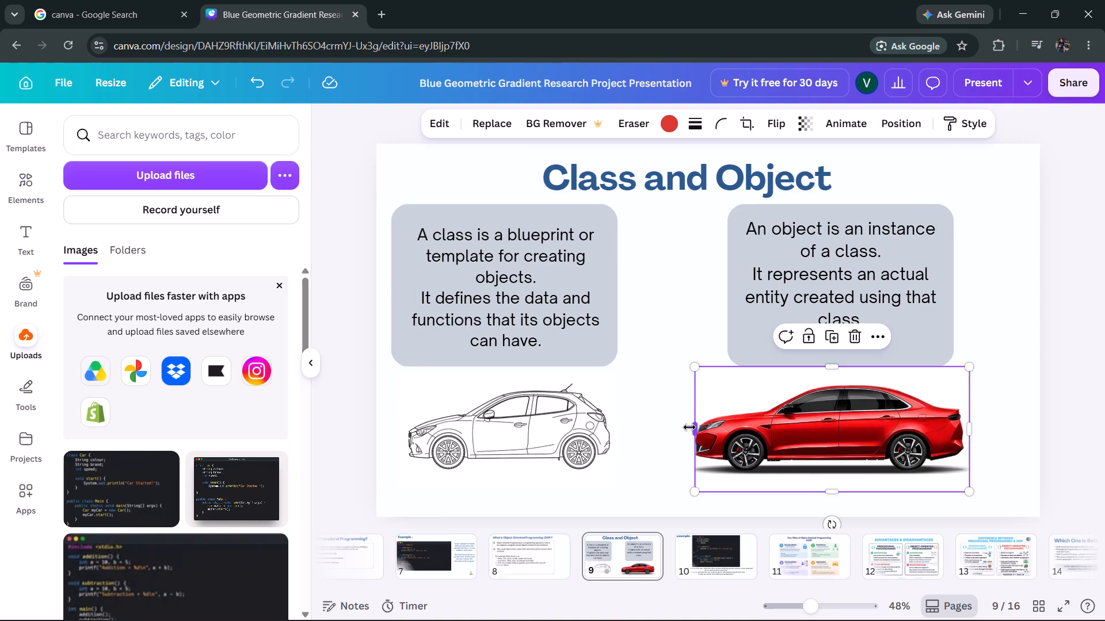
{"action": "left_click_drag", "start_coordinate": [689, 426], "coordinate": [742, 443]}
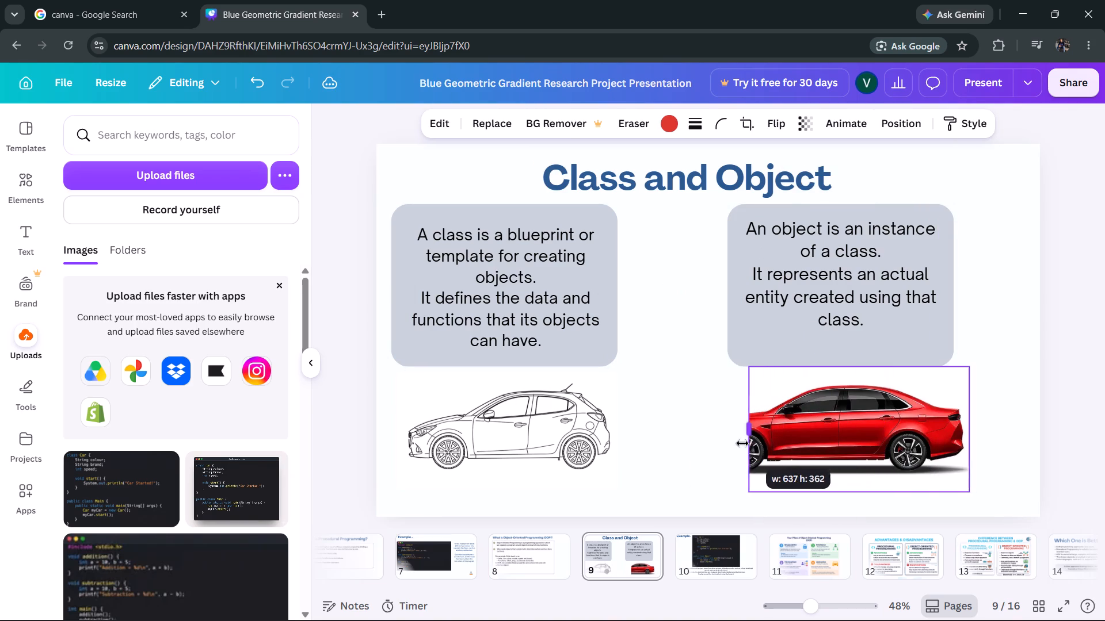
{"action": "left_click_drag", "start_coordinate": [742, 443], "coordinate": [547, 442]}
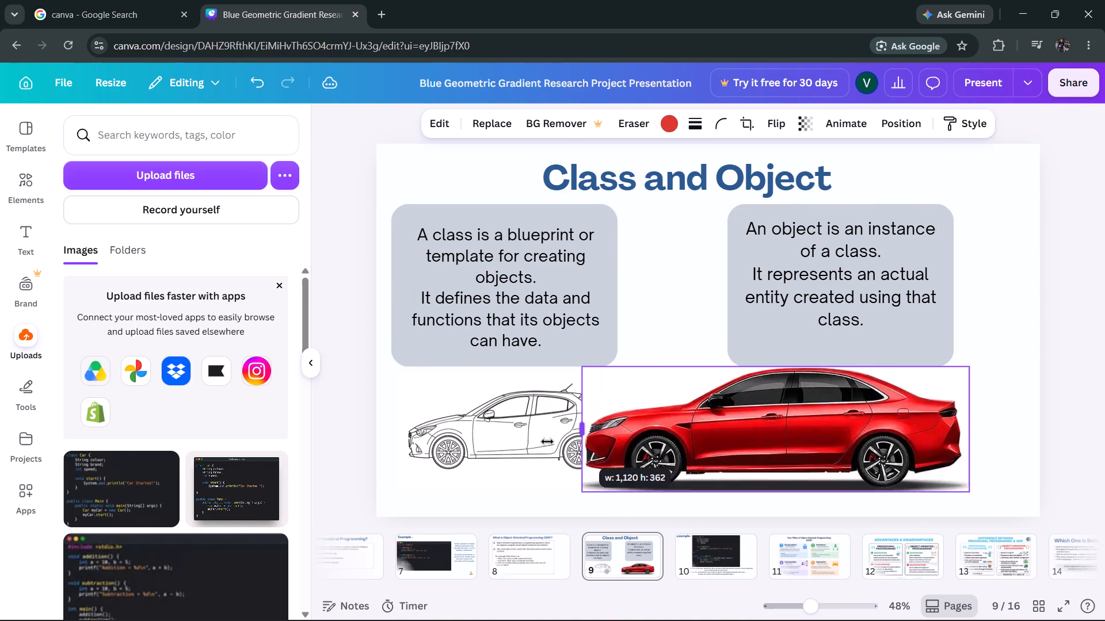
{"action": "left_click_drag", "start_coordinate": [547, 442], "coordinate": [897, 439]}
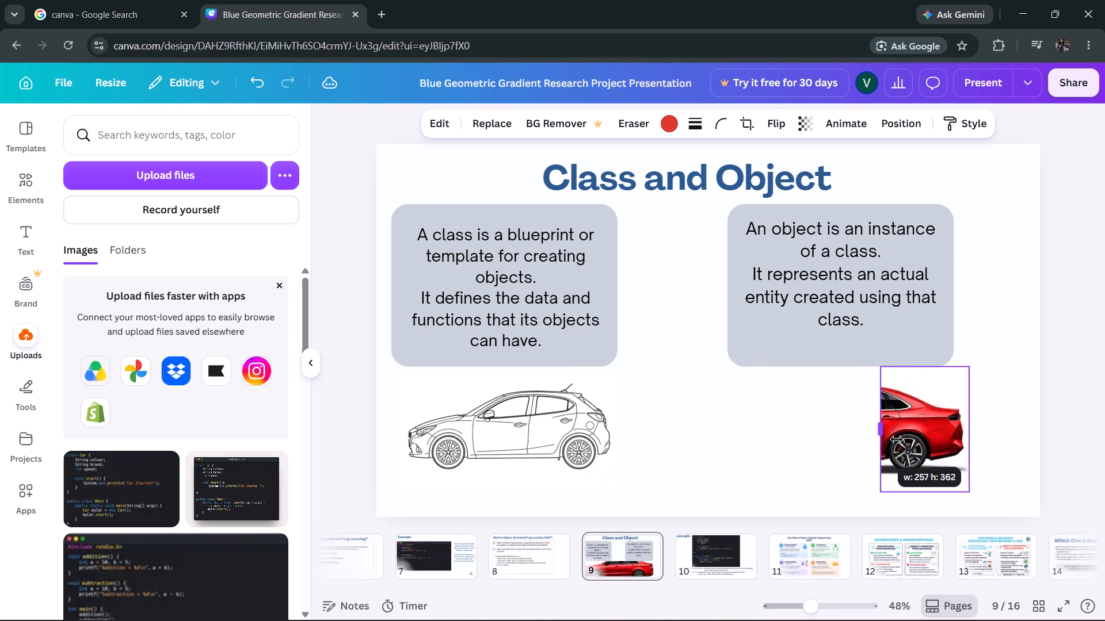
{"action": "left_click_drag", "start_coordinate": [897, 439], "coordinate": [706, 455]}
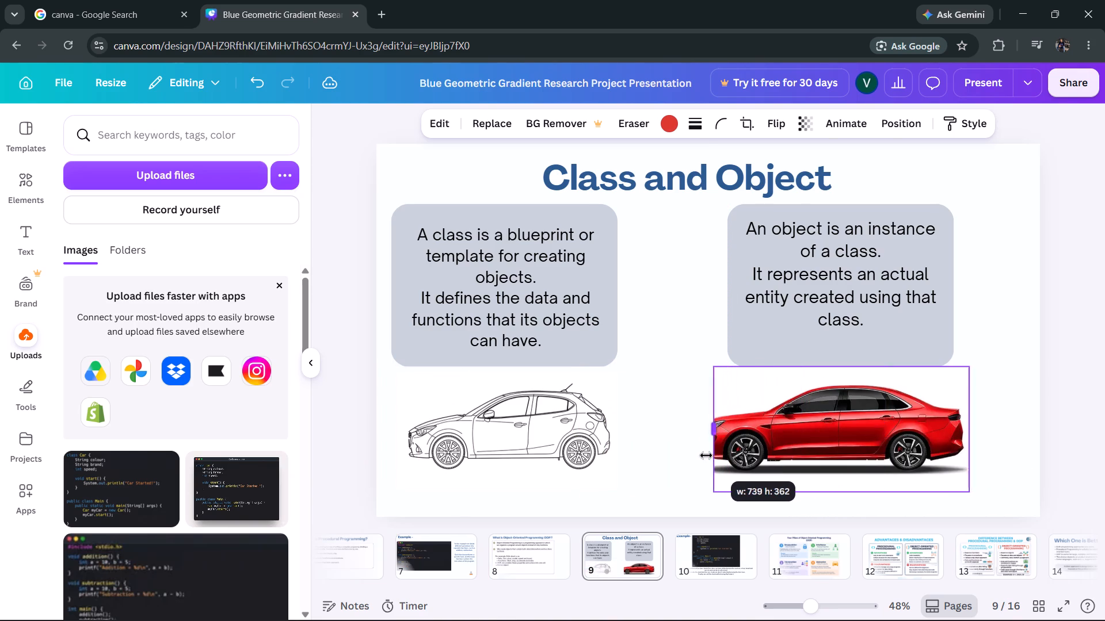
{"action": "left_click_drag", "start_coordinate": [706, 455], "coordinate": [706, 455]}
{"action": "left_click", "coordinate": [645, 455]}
Review slides 7 to 16, from the procedural code example to the closing slide, and return to the What is Object-Oriented Programming (OOP)? slide.
{"action": "scroll", "coordinate": [644, 455], "scroll_direction": "down", "scroll_amount": 1}
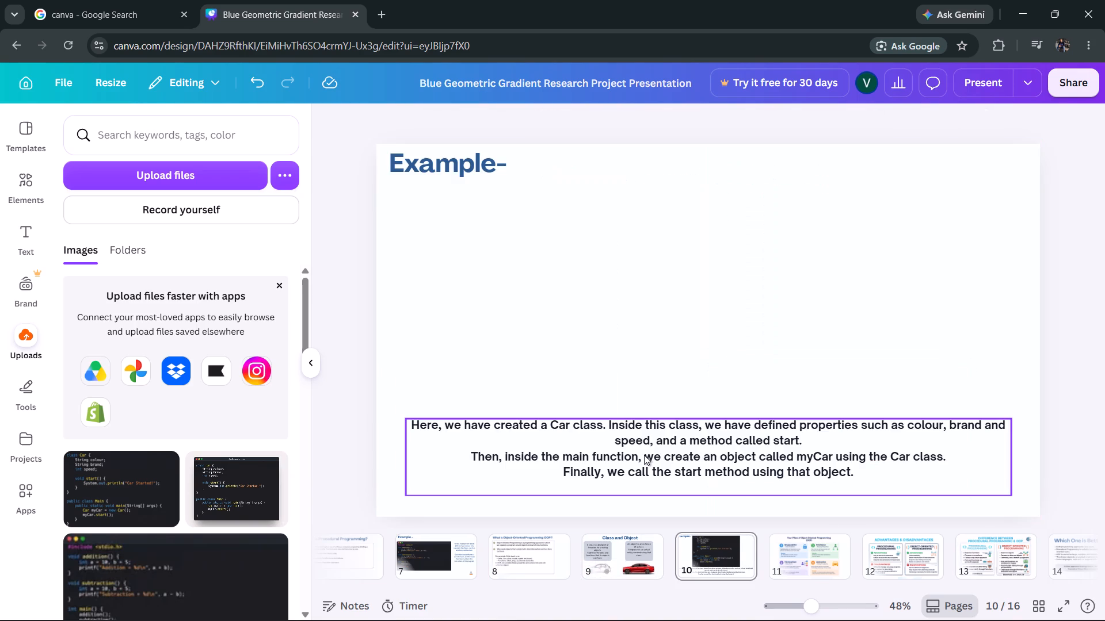
{"action": "scroll", "coordinate": [637, 437], "scroll_direction": "up", "scroll_amount": 2}
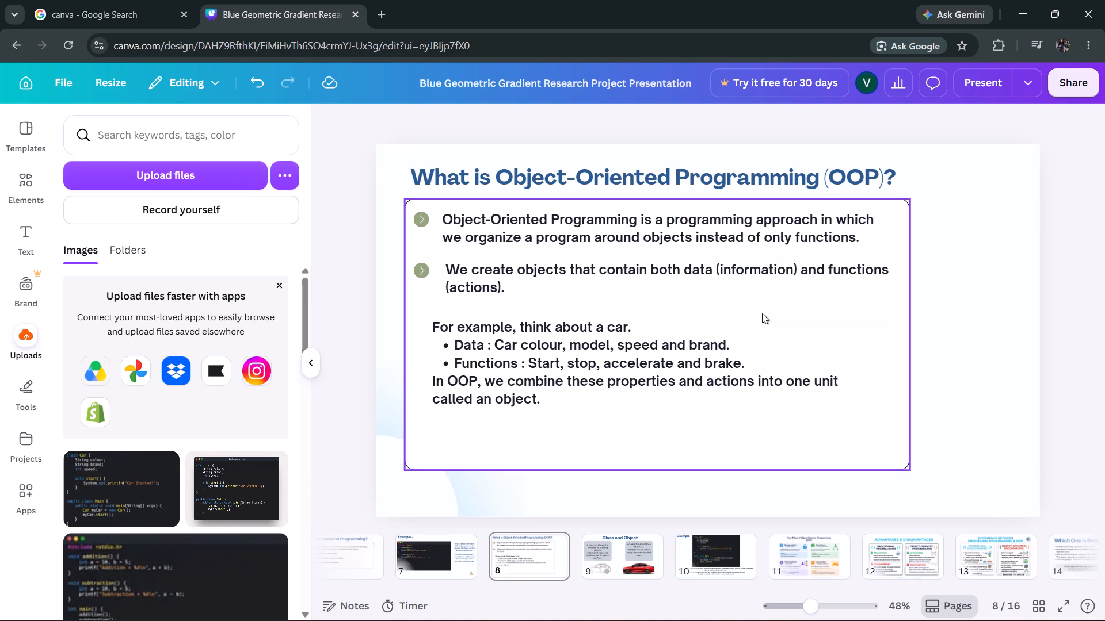
{"action": "left_click", "coordinate": [950, 288]}
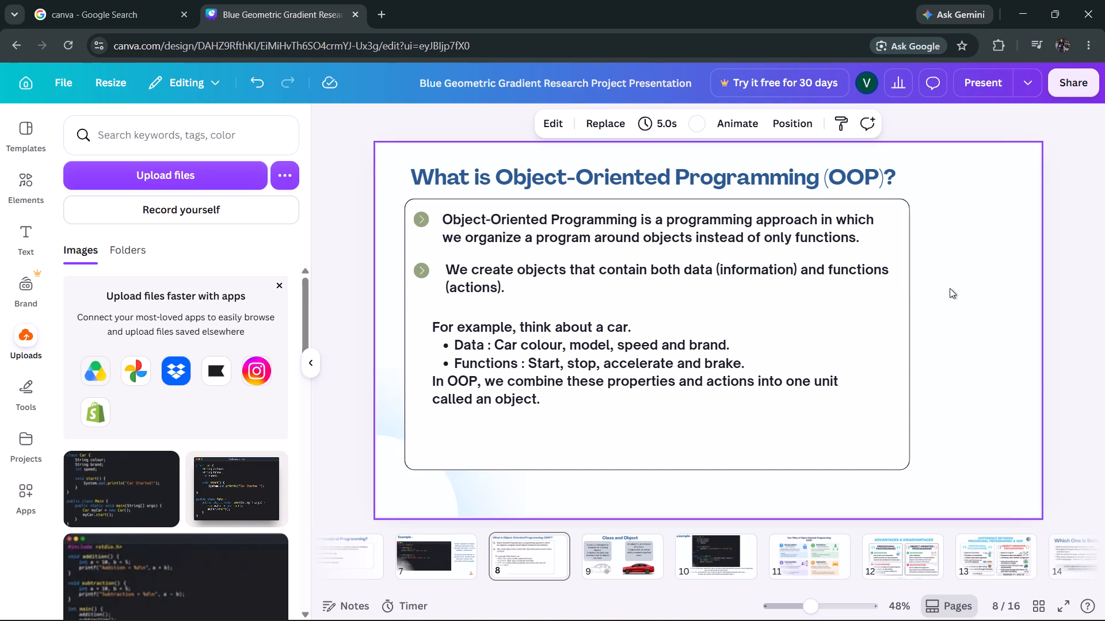
{"action": "left_click", "coordinate": [950, 288]}
{"action": "scroll", "coordinate": [950, 288], "scroll_direction": "up", "scroll_amount": 1}
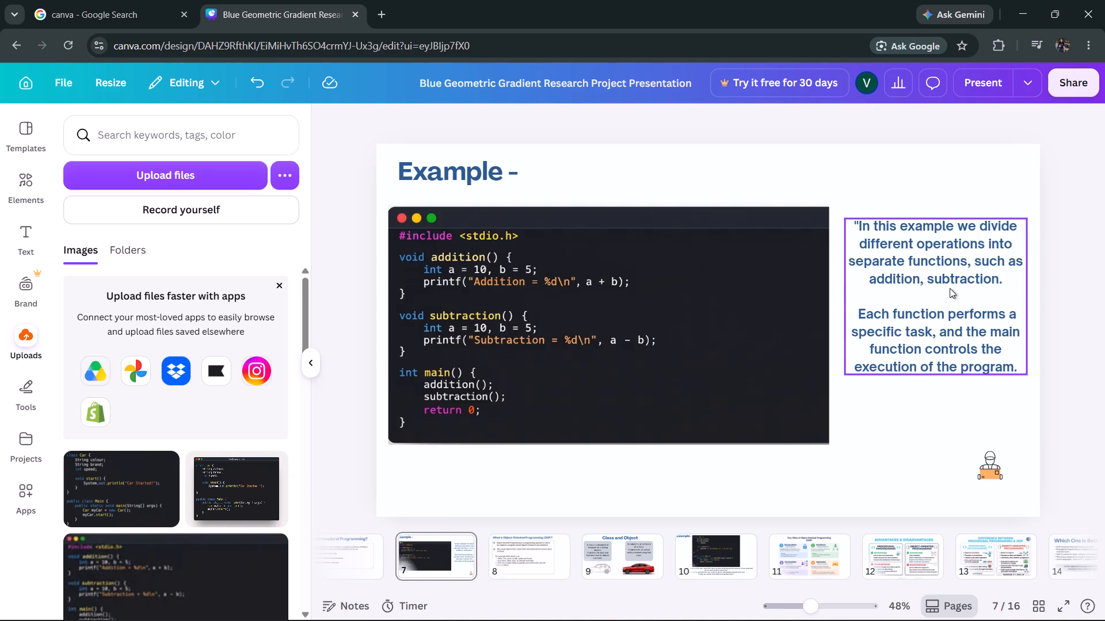
{"action": "scroll", "coordinate": [950, 288], "scroll_direction": "up", "scroll_amount": 2}
{"action": "scroll", "coordinate": [938, 290], "scroll_direction": "down", "scroll_amount": 2}
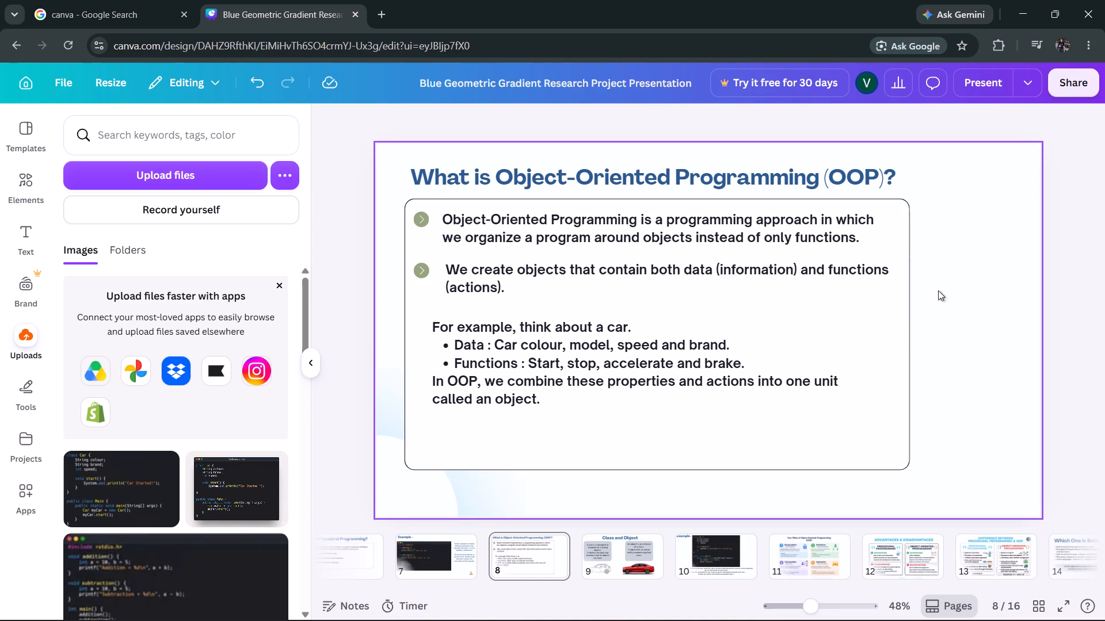
{"action": "scroll", "coordinate": [938, 290], "scroll_direction": "down", "scroll_amount": 3}
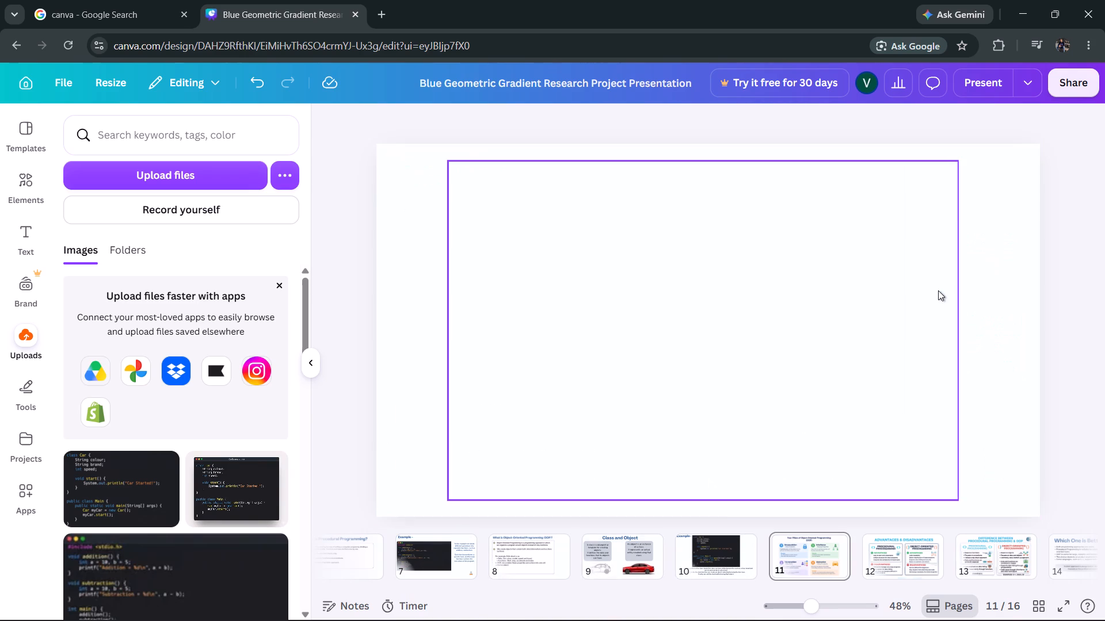
{"action": "scroll", "coordinate": [938, 290], "scroll_direction": "down", "scroll_amount": 1}
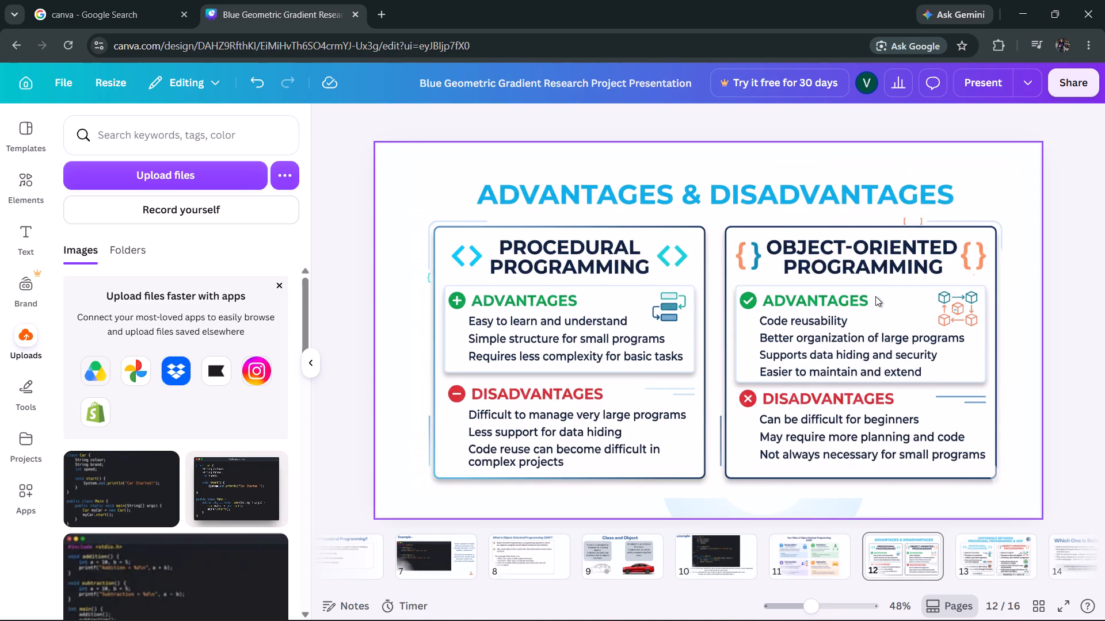
{"action": "scroll", "coordinate": [875, 296], "scroll_direction": "down", "scroll_amount": 2}
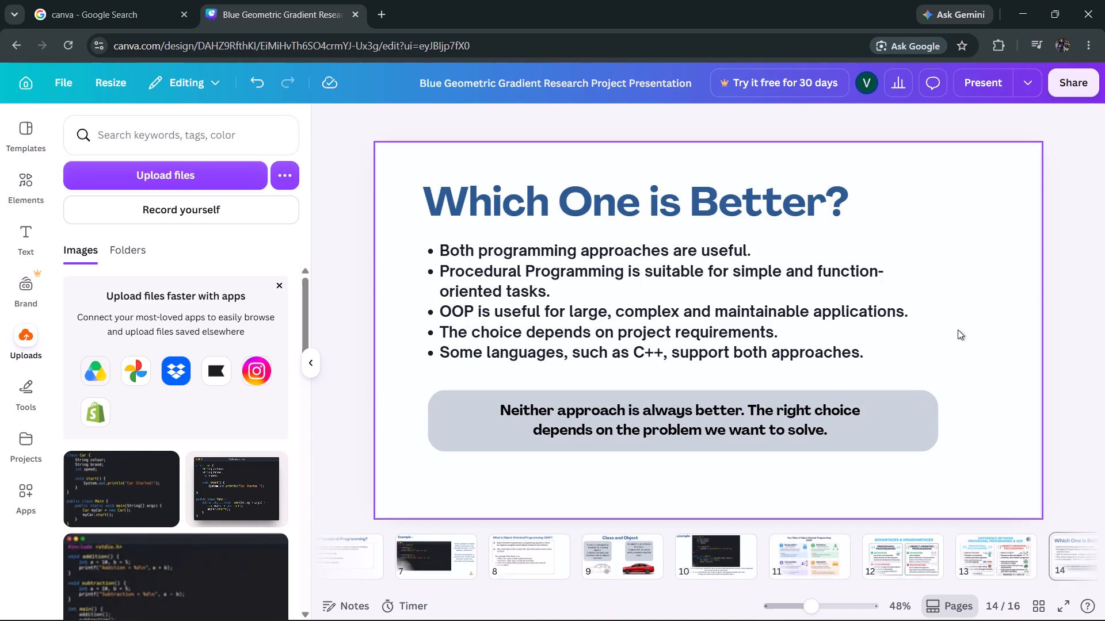
{"action": "left_click", "coordinate": [958, 329]}
{"action": "scroll", "coordinate": [958, 329], "scroll_direction": "down", "scroll_amount": 2}
{"action": "scroll", "coordinate": [958, 331], "scroll_direction": "up", "scroll_amount": 3}
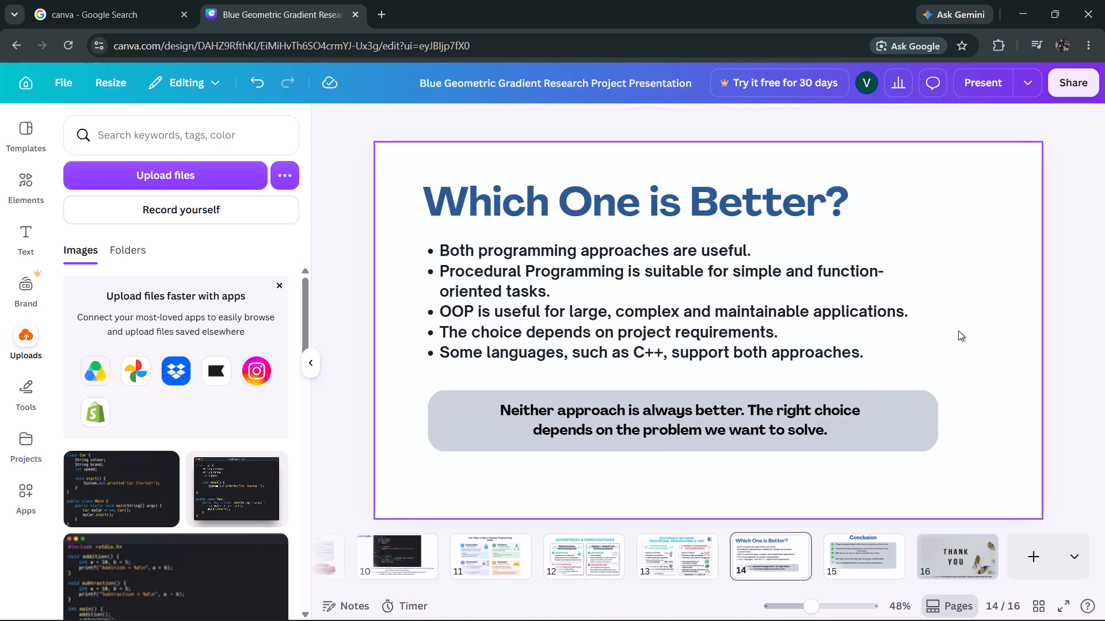
{"action": "scroll", "coordinate": [958, 331], "scroll_direction": "up", "scroll_amount": 13}
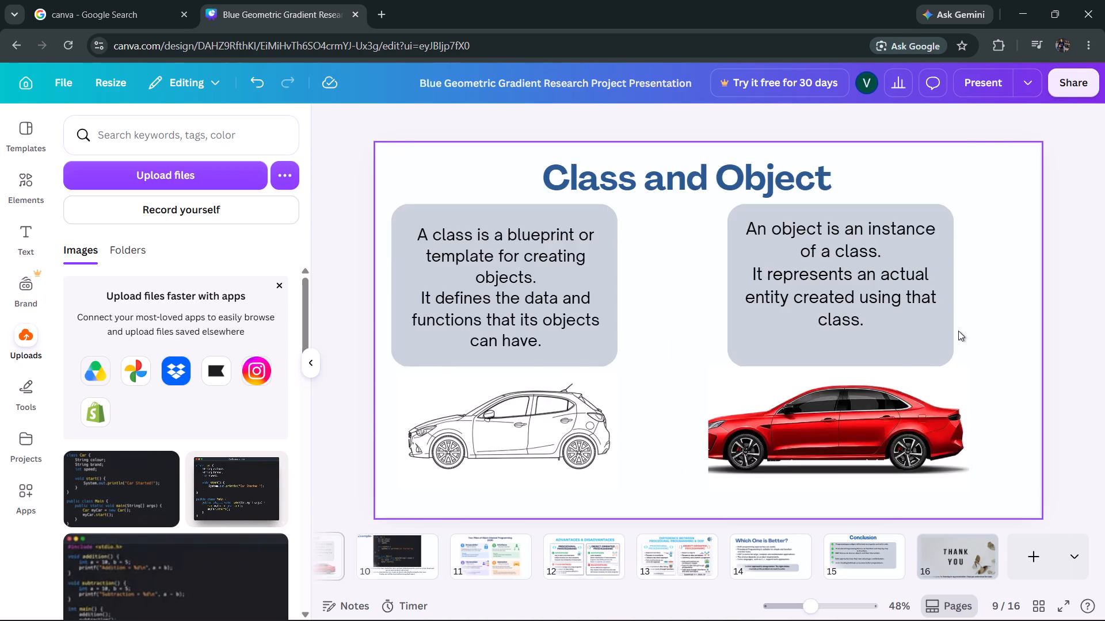
{"action": "scroll", "coordinate": [958, 331], "scroll_direction": "up", "scroll_amount": 2}
{"action": "scroll", "coordinate": [958, 331], "scroll_direction": "down", "scroll_amount": 1}
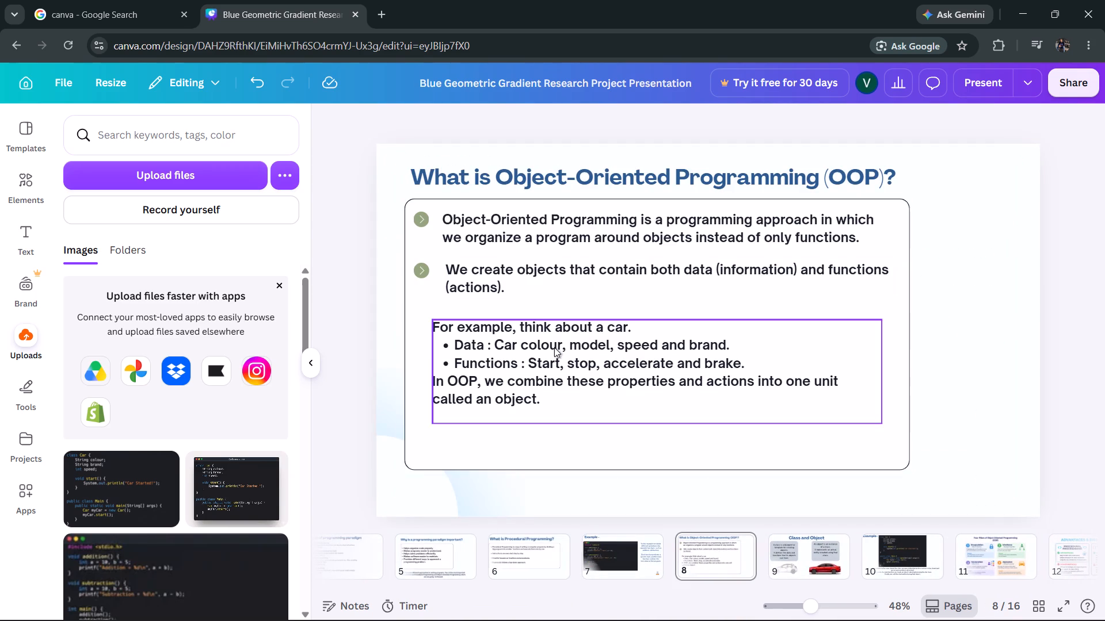
{"action": "left_click", "coordinate": [950, 358]}
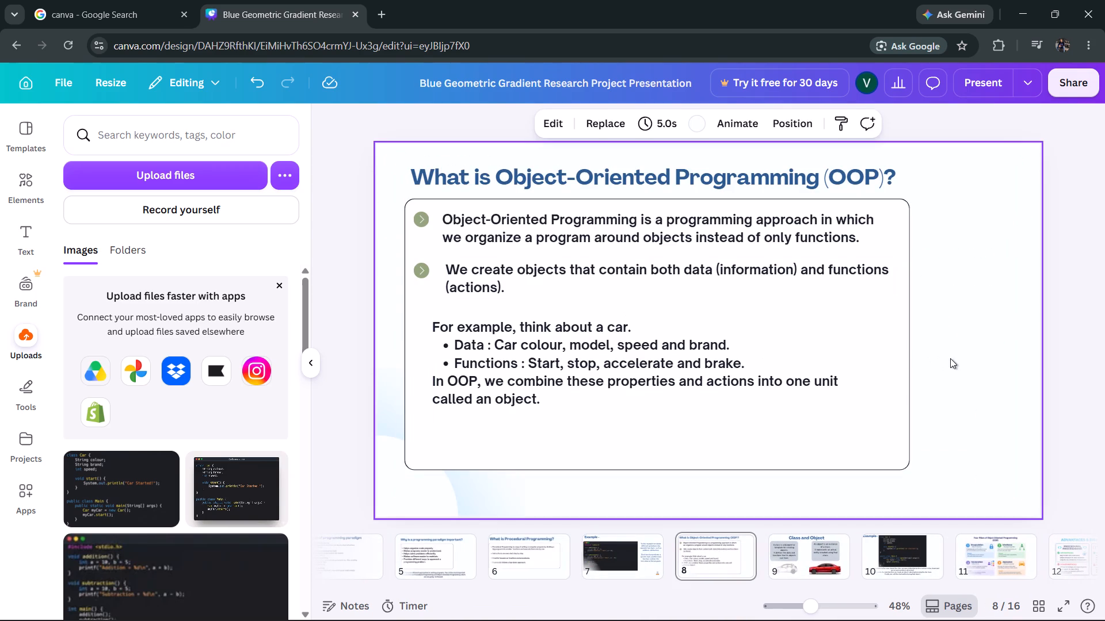
On slide 9, widen the red car picture at the car's front end to about 807 so the whole car shows.
{"action": "scroll", "coordinate": [969, 352], "scroll_direction": "down", "scroll_amount": 1}
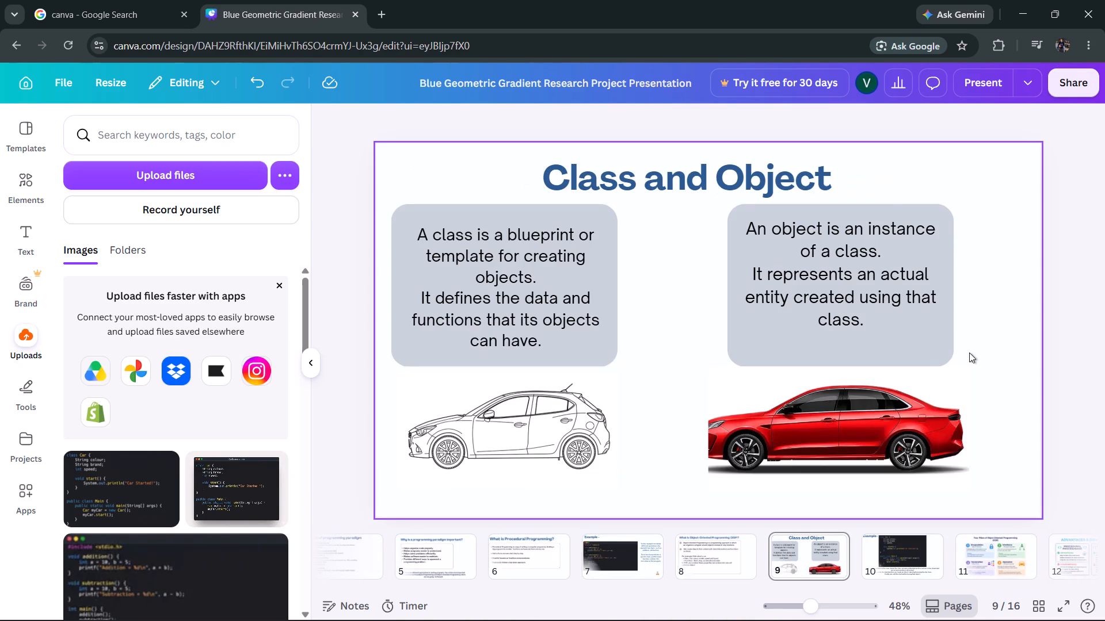
{"action": "left_click", "coordinate": [889, 416]}
{"action": "left_click_drag", "start_coordinate": [709, 424], "coordinate": [689, 426]}
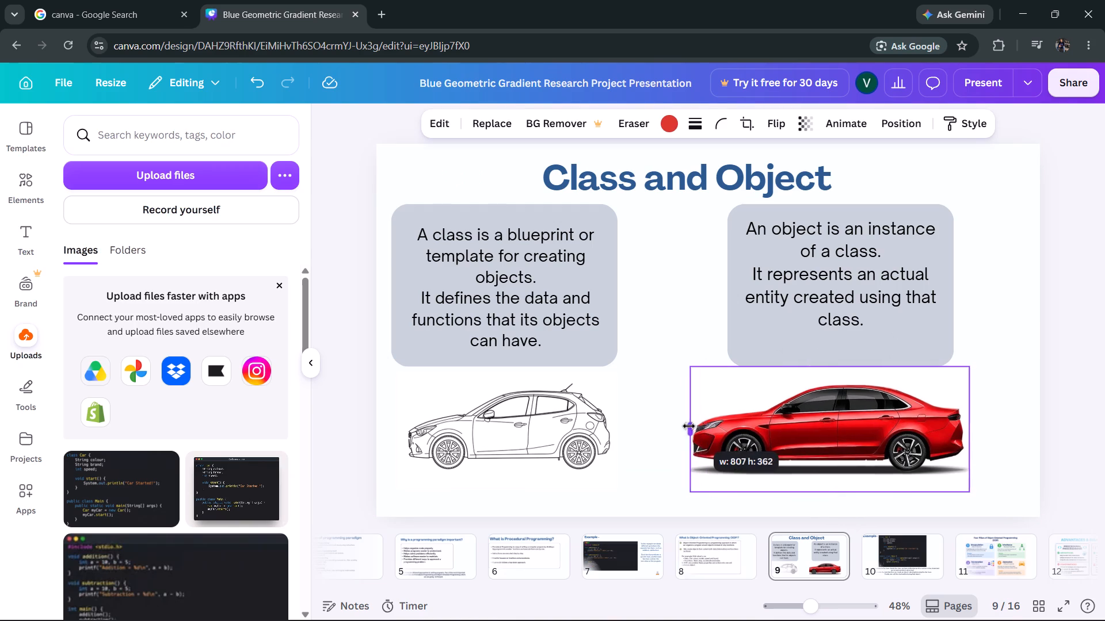
{"action": "left_click_drag", "start_coordinate": [689, 426], "coordinate": [690, 429]}
{"action": "left_click", "coordinate": [670, 296]}
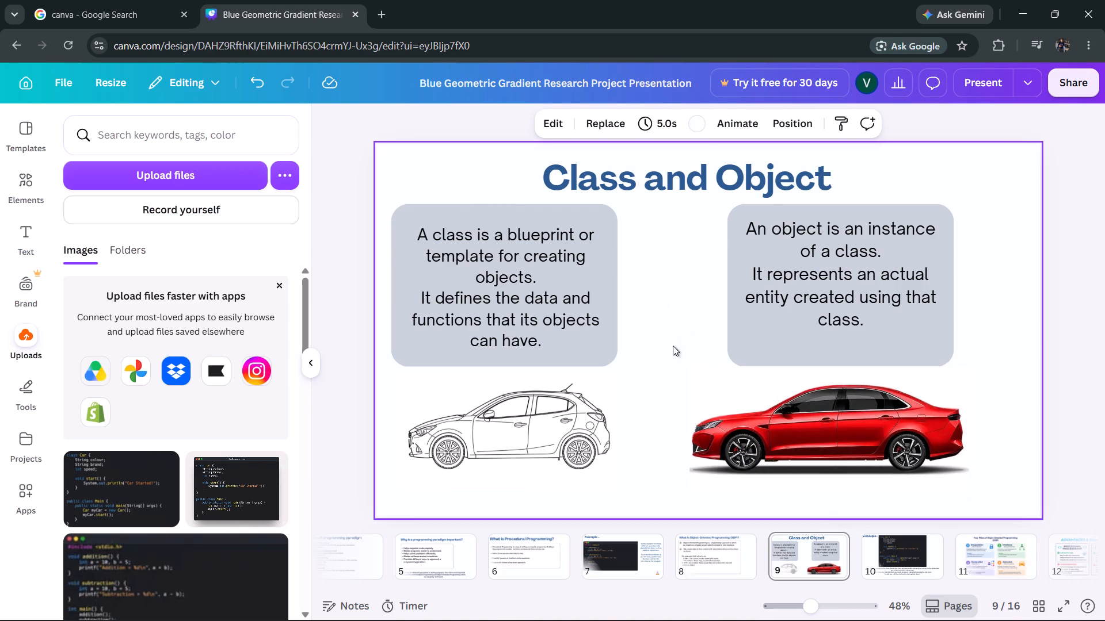
{"action": "left_click", "coordinate": [638, 287]}
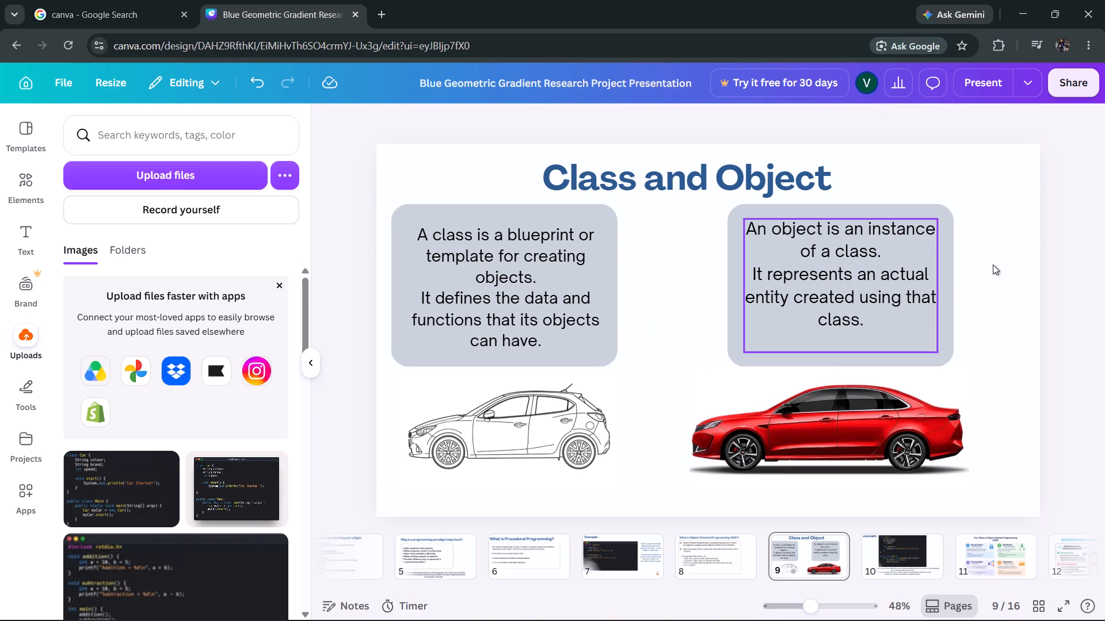
Check slide 10's code example, and on slide 9 nudge the grey box behind the object definition slightly upward.
{"action": "scroll", "coordinate": [993, 264], "scroll_direction": "down", "scroll_amount": 1}
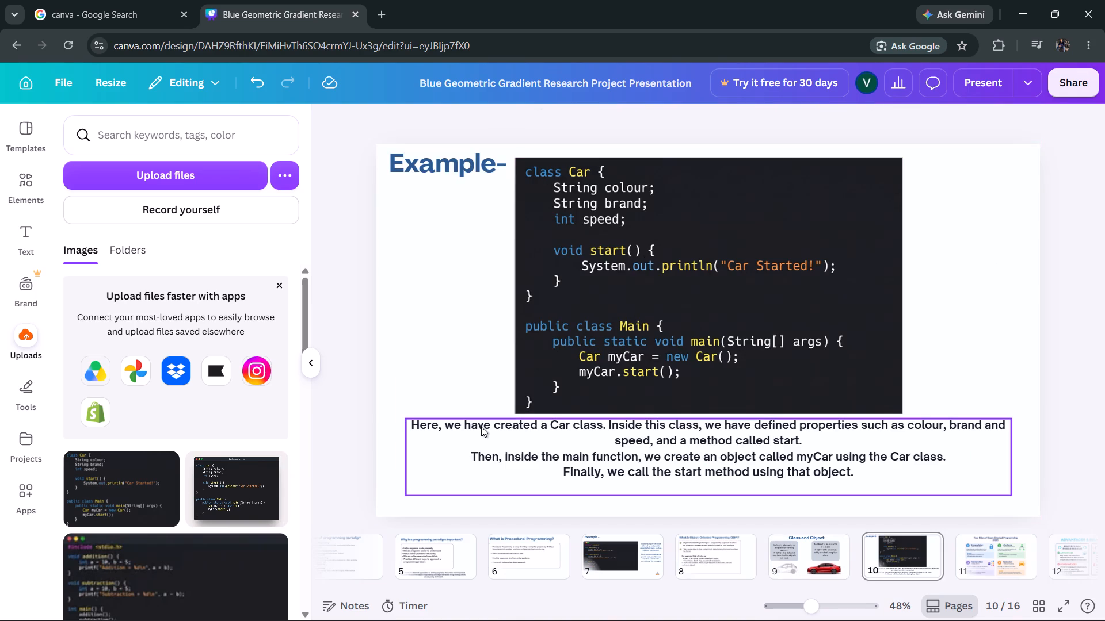
{"action": "left_click", "coordinate": [936, 286]}
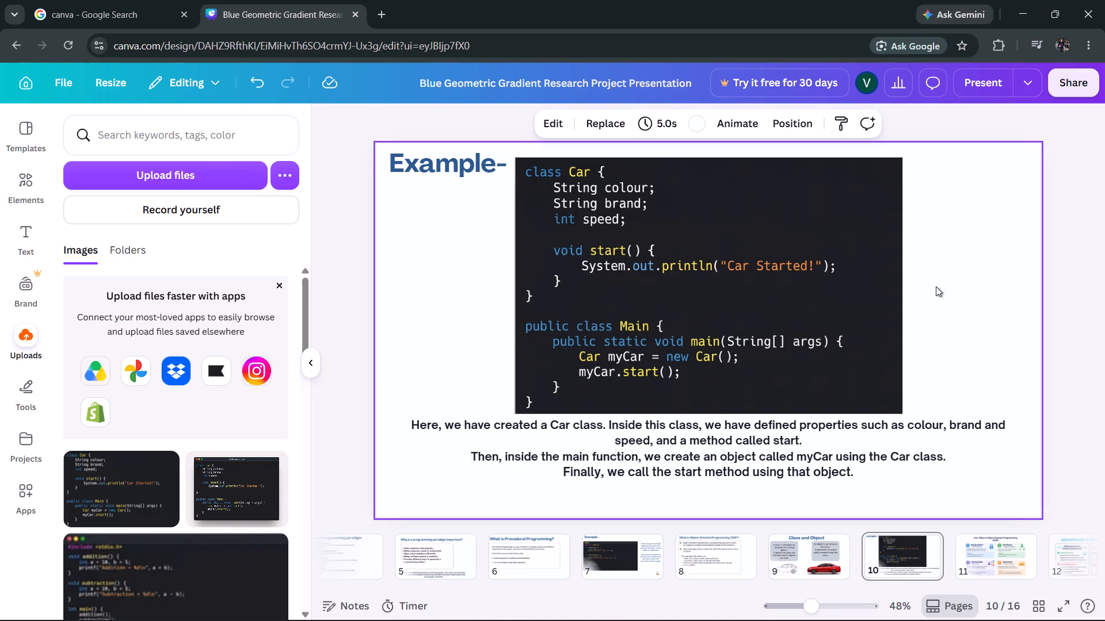
{"action": "left_click", "coordinate": [456, 268]}
{"action": "scroll", "coordinate": [456, 268], "scroll_direction": "up", "scroll_amount": 1}
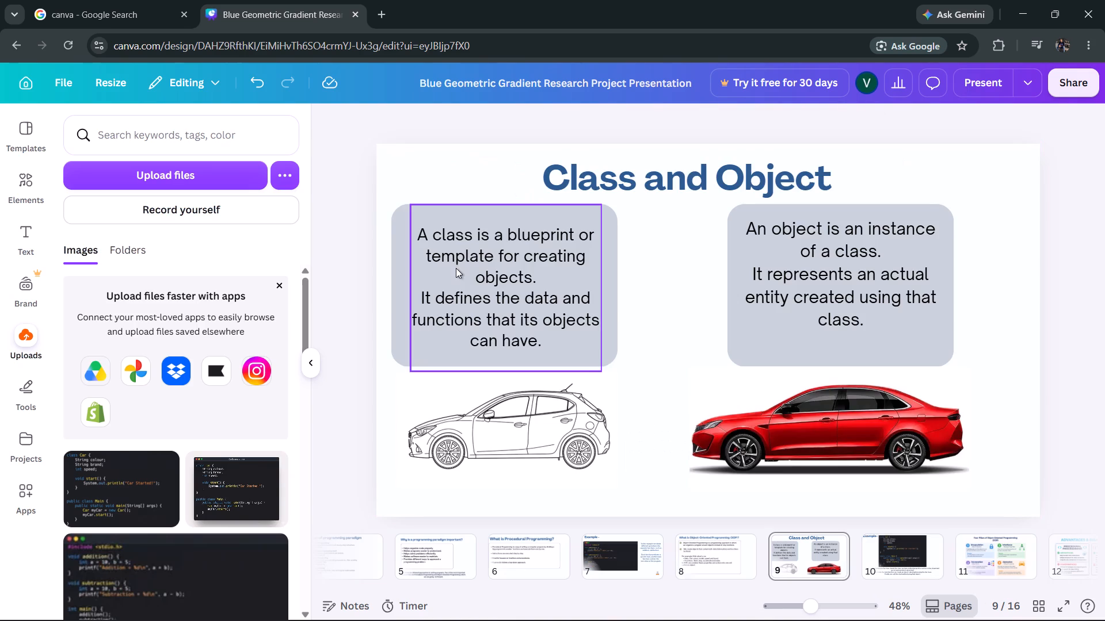
{"action": "left_click", "coordinate": [847, 267]}
{"action": "left_click", "coordinate": [980, 254]}
{"action": "left_click_drag", "start_coordinate": [946, 259], "coordinate": [946, 256]}
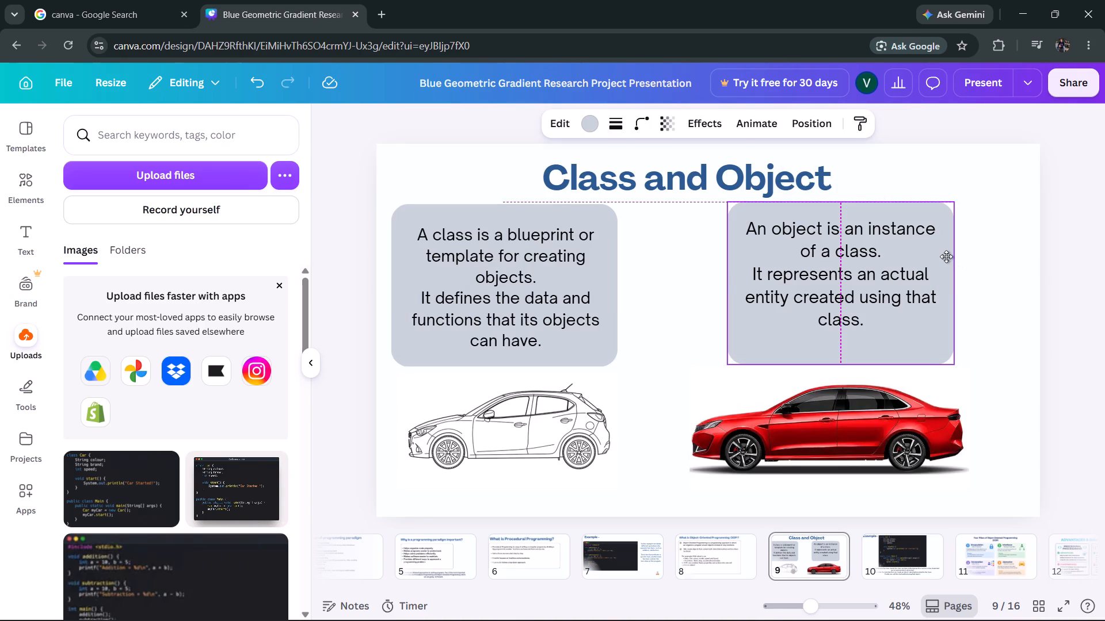
{"action": "left_click_drag", "start_coordinate": [946, 256], "coordinate": [947, 254]}
{"action": "left_click", "coordinate": [986, 259]}
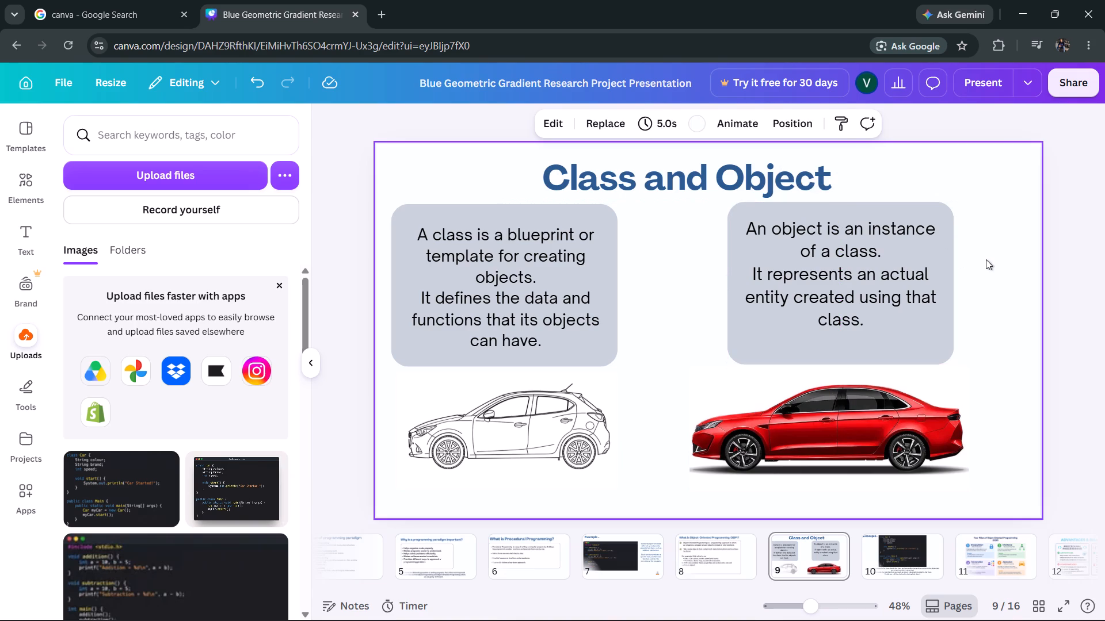
{"action": "left_click", "coordinate": [668, 369]}
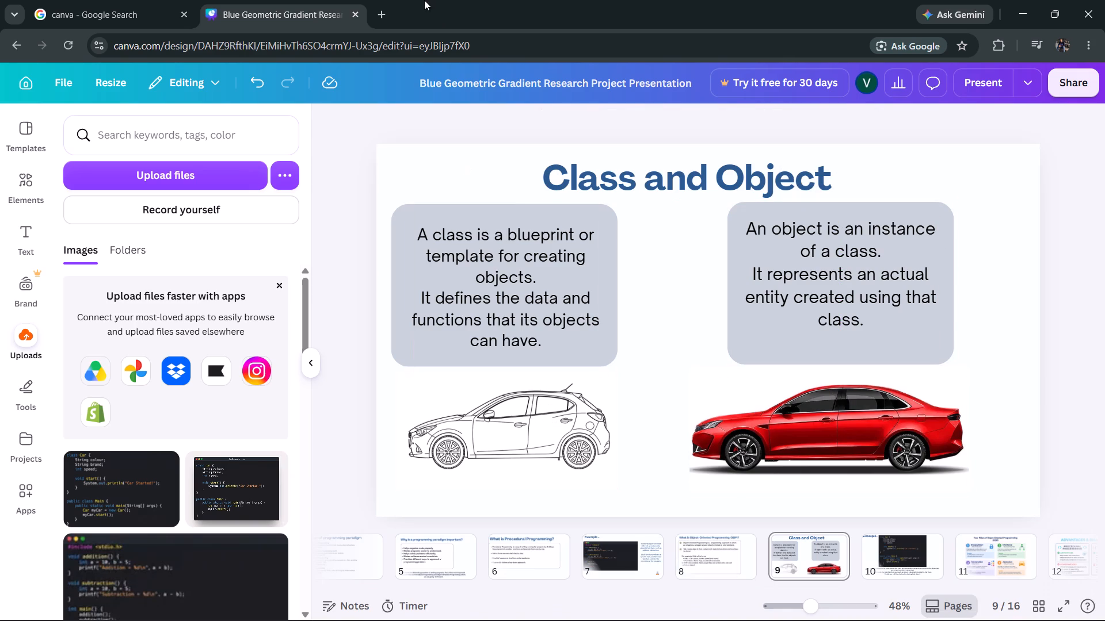
Search Google in a new browser tab for "a house blue print image" and look over the image results.
{"action": "left_click", "coordinate": [383, 11]}
{"action": "left_click", "coordinate": [453, 267]}
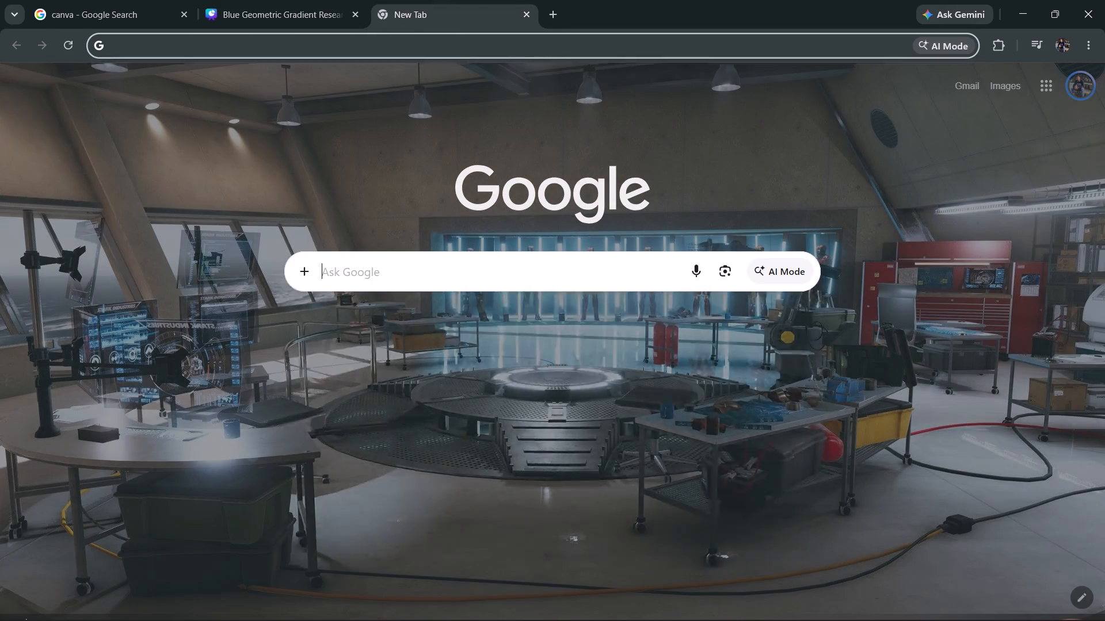
{"action": "type", "text": "a"}
{"action": "key", "text": "space"}
{"action": "key", "text": "space"}
{"action": "type", "text": "house"}
{"action": "key", "text": "space"}
{"action": "key", "text": "space"}
{"action": "type", "text": "blur"}
{"action": "key", "text": "BackSpace"}
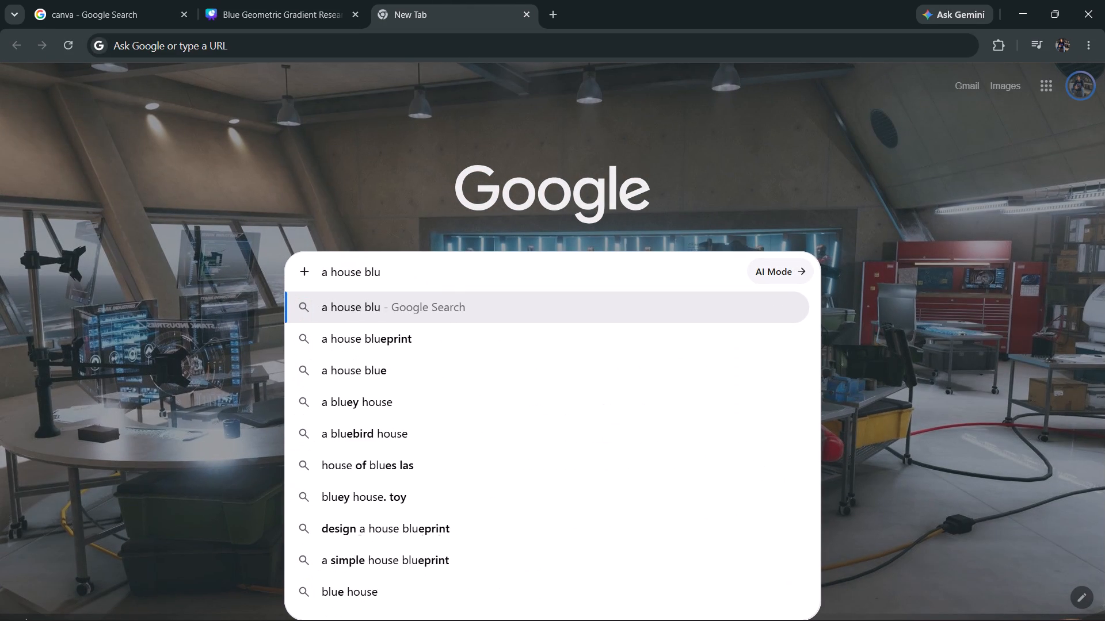
{"action": "type", "text": "e print image"}
{"action": "key", "text": "Return"}
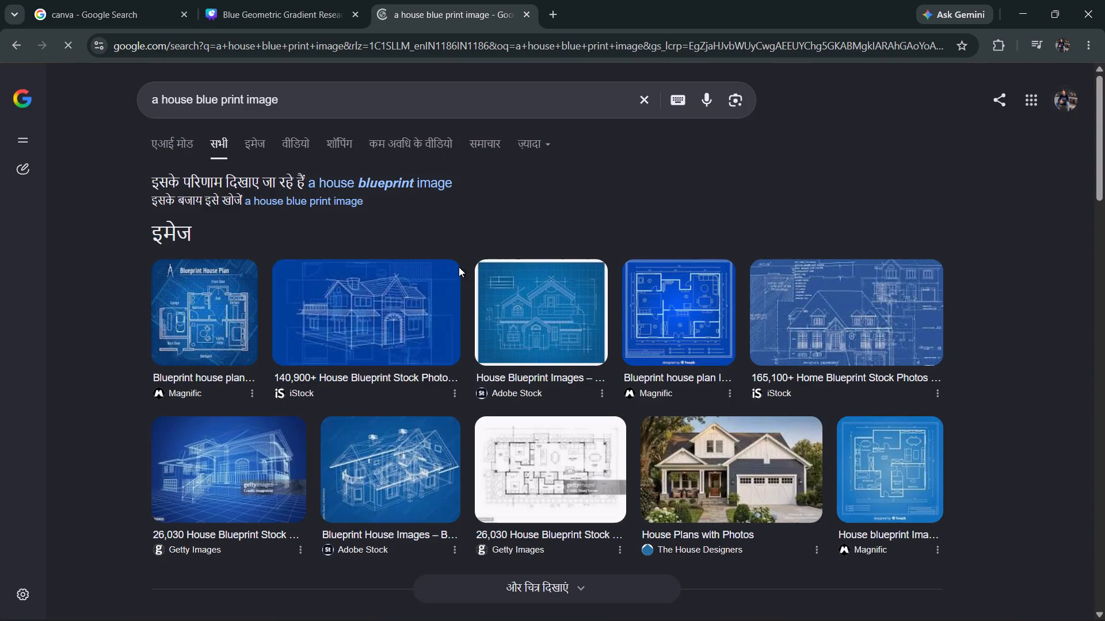
{"action": "left_click", "coordinate": [1012, 417]}
{"action": "scroll", "coordinate": [1018, 417], "scroll_direction": "down", "scroll_amount": 5}
{"action": "scroll", "coordinate": [1018, 417], "scroll_direction": "up", "scroll_amount": 3}
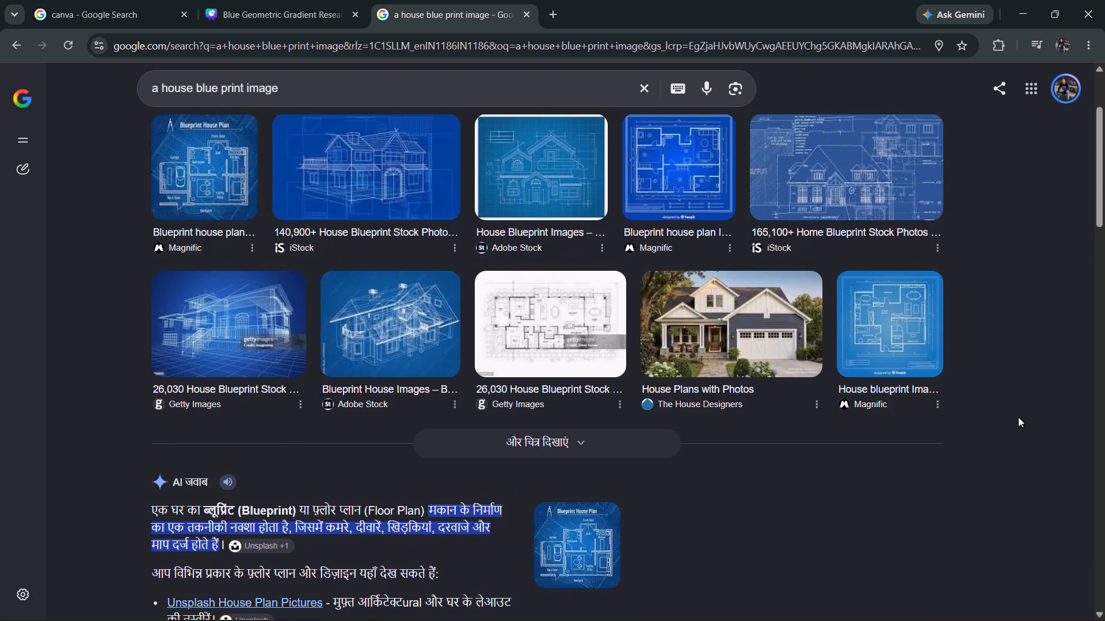
{"action": "scroll", "coordinate": [1018, 417], "scroll_direction": "up", "scroll_amount": 2}
Extend the Google search to "a house blueprint image and real implementation" and show only the image results.
{"action": "left_click", "coordinate": [363, 97]}
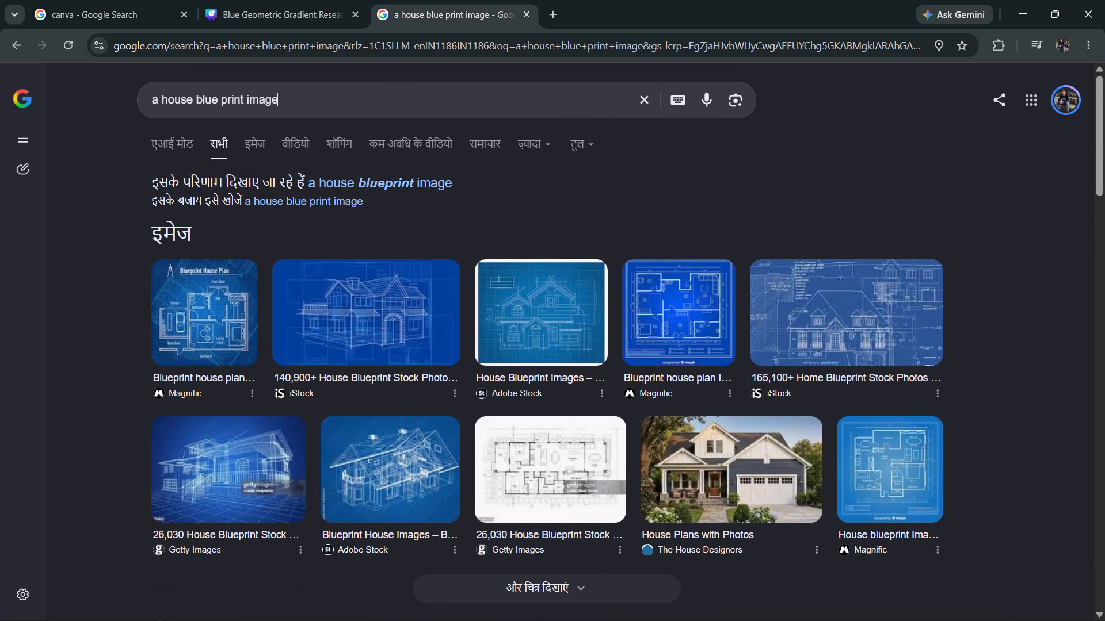
{"action": "key", "text": "space"}
{"action": "type", "text": "and"}
{"action": "key", "text": "space"}
{"action": "key", "text": "space"}
{"action": "type", "text": "real"}
{"action": "key", "text": "space"}
{"action": "key", "text": "space"}
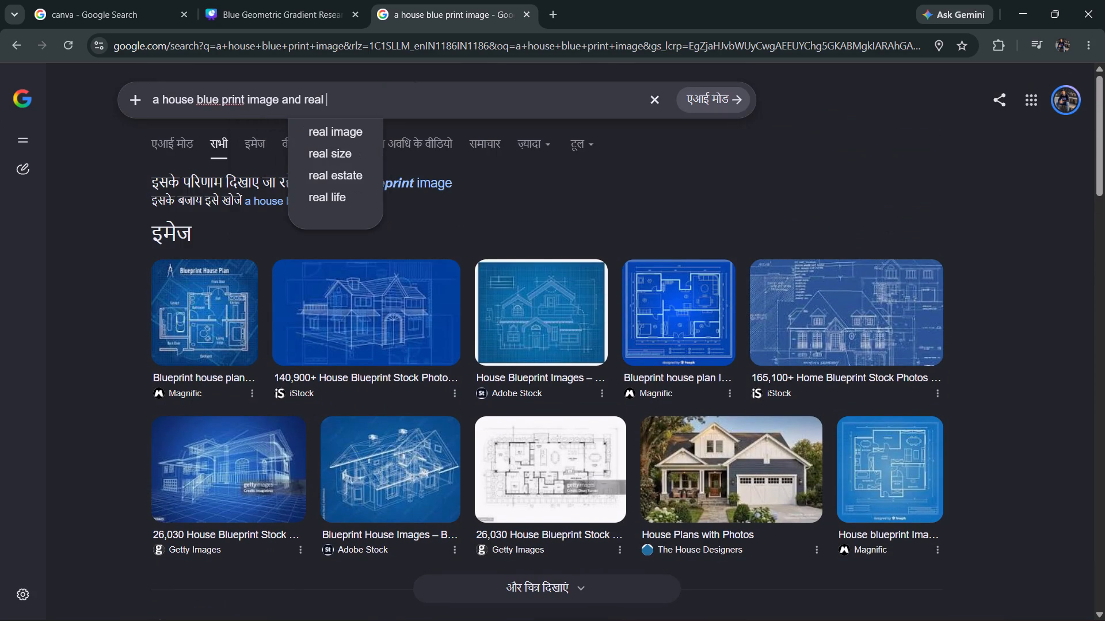
{"action": "type", "text": "impleme"}
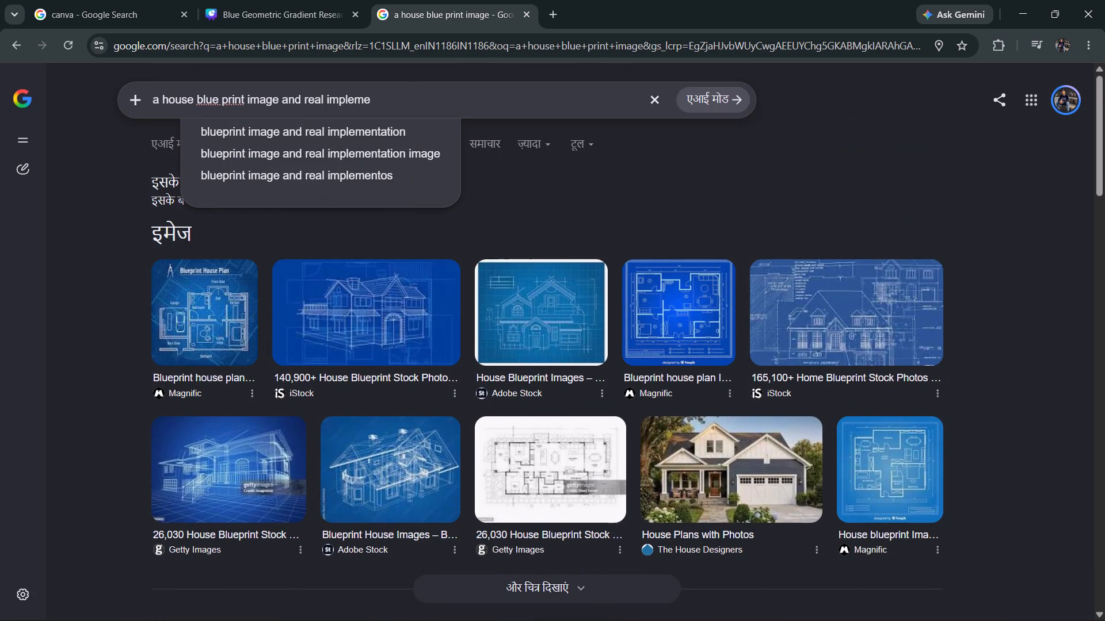
{"action": "key", "text": "Down"}
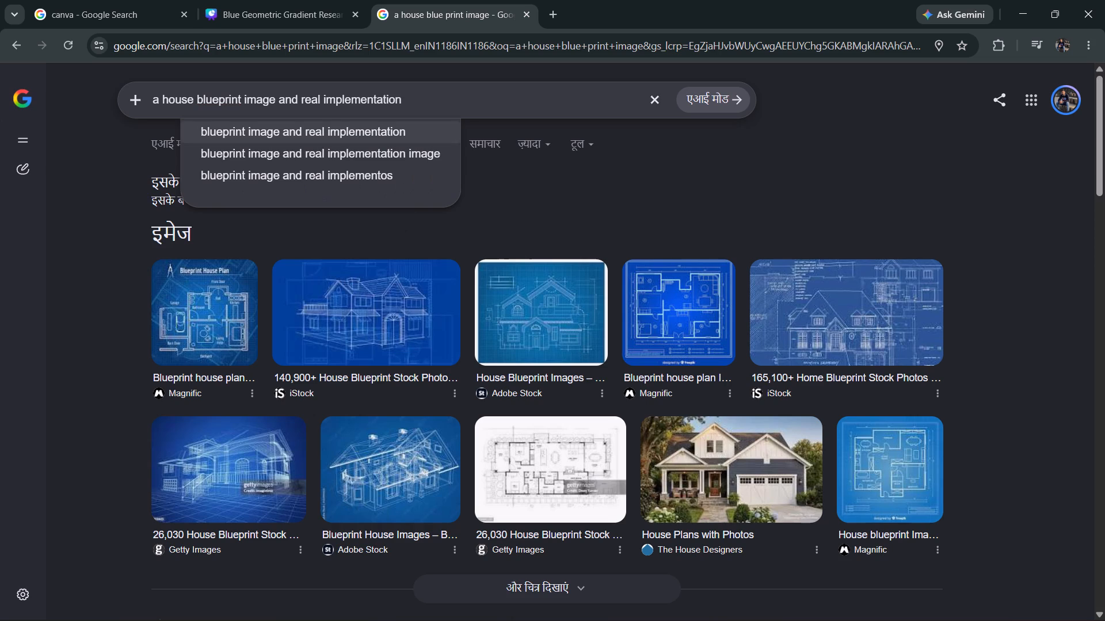
{"action": "key", "text": "Return"}
{"action": "left_click", "coordinate": [254, 148]}
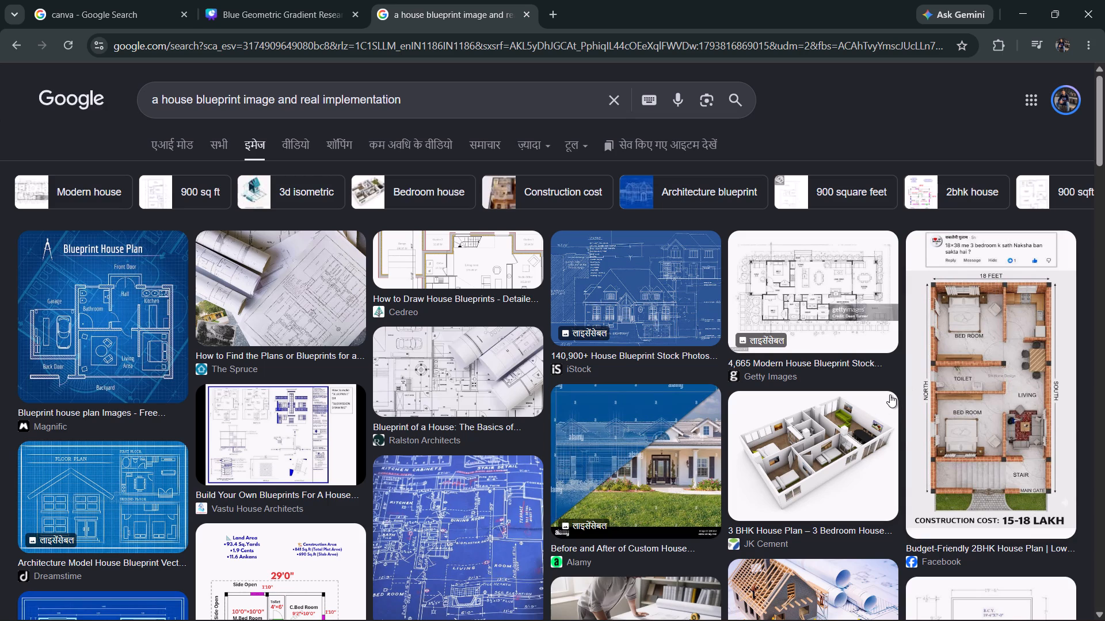
Browse the image results for a suitable house blueprint, previewing the Adobe Stock wireframe, the Vecteezy house model and the Data House picture.
{"action": "scroll", "coordinate": [890, 394], "scroll_direction": "down", "scroll_amount": 4}
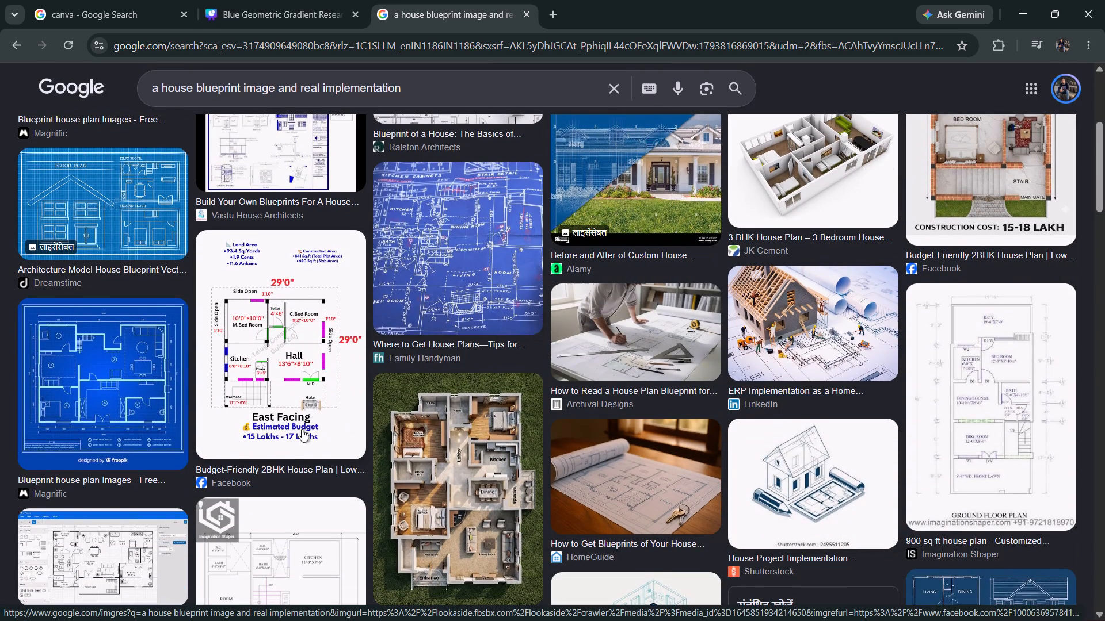
{"action": "scroll", "coordinate": [490, 424], "scroll_direction": "down", "scroll_amount": 4}
{"action": "scroll", "coordinate": [479, 268], "scroll_direction": "down", "scroll_amount": 3}
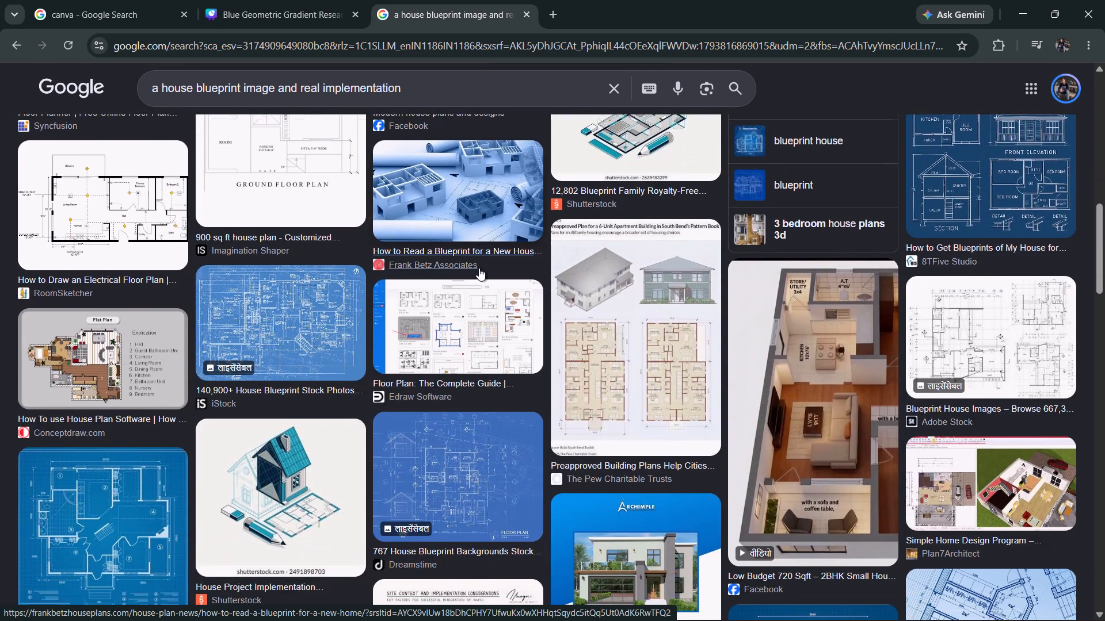
{"action": "scroll", "coordinate": [479, 268], "scroll_direction": "down", "scroll_amount": 3}
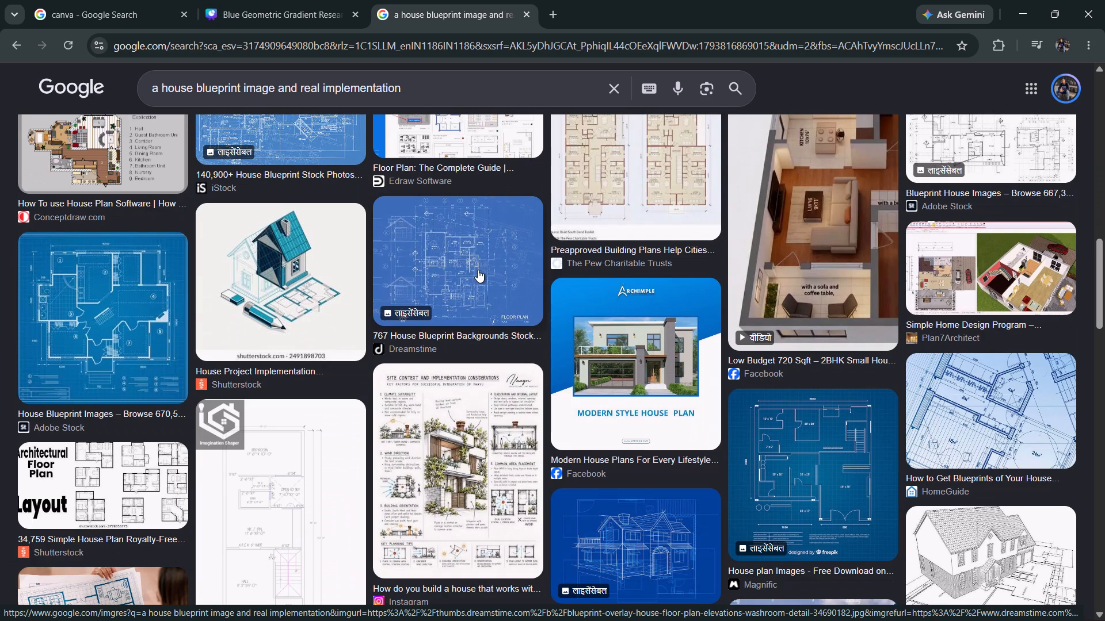
{"action": "scroll", "coordinate": [478, 270], "scroll_direction": "down", "scroll_amount": 4}
{"action": "scroll", "coordinate": [469, 278], "scroll_direction": "up", "scroll_amount": 1}
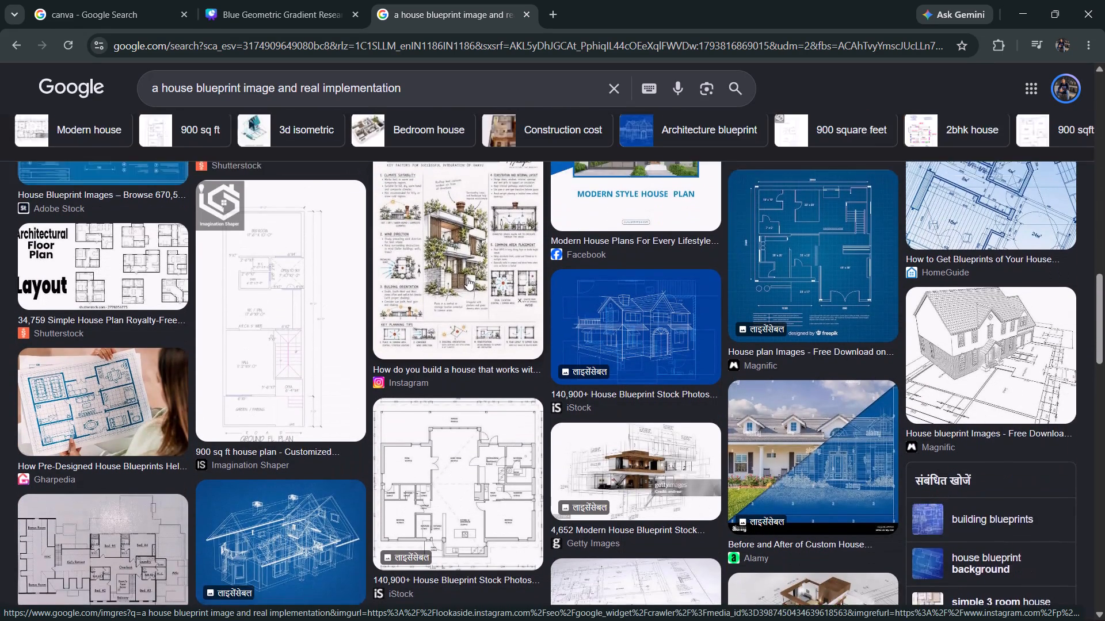
{"action": "scroll", "coordinate": [467, 278], "scroll_direction": "down", "scroll_amount": 2}
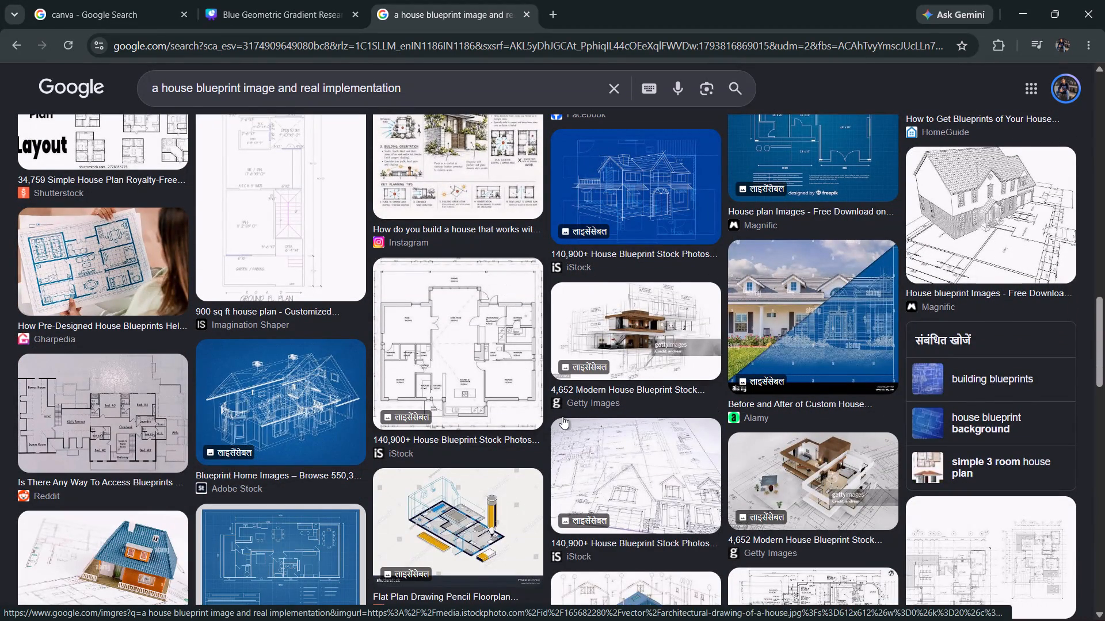
{"action": "scroll", "coordinate": [768, 359], "scroll_direction": "down", "scroll_amount": 3}
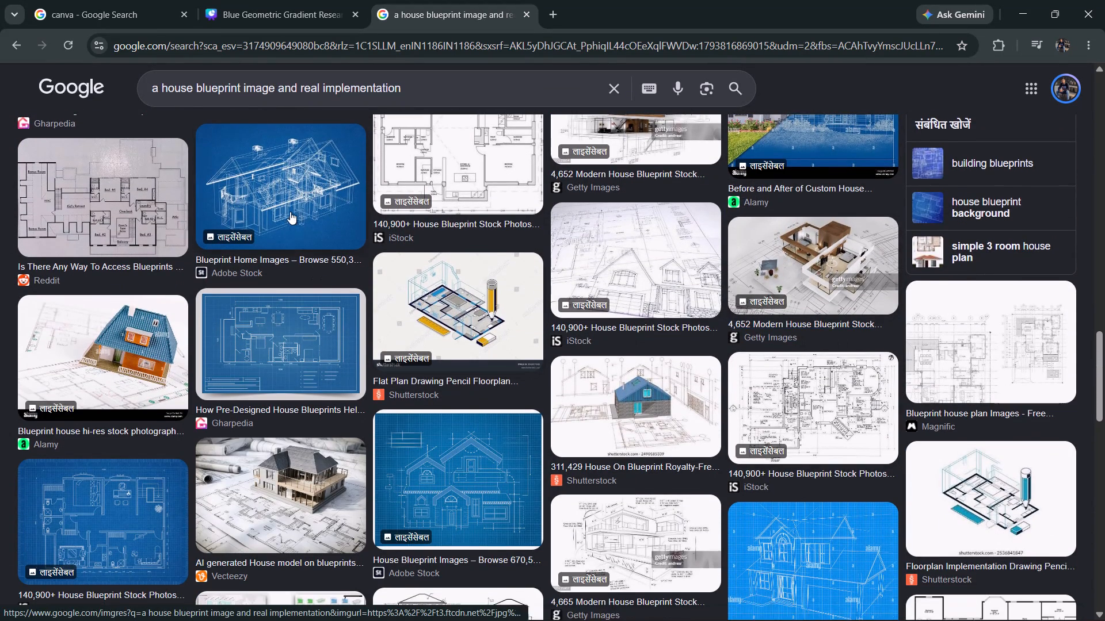
{"action": "left_click", "coordinate": [288, 204]}
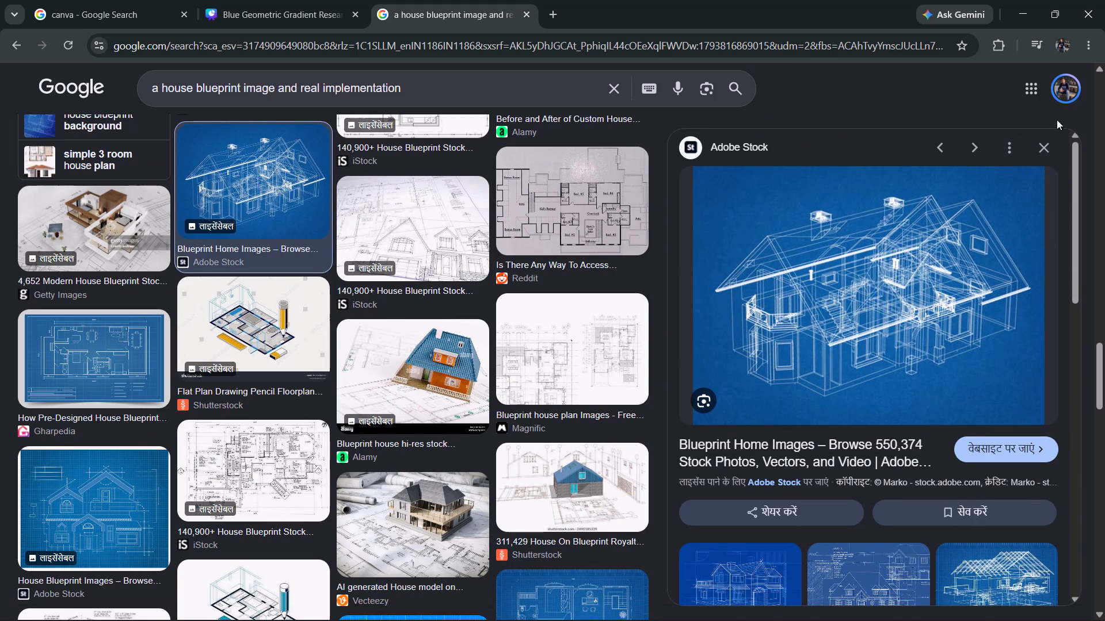
{"action": "left_click", "coordinate": [421, 555]}
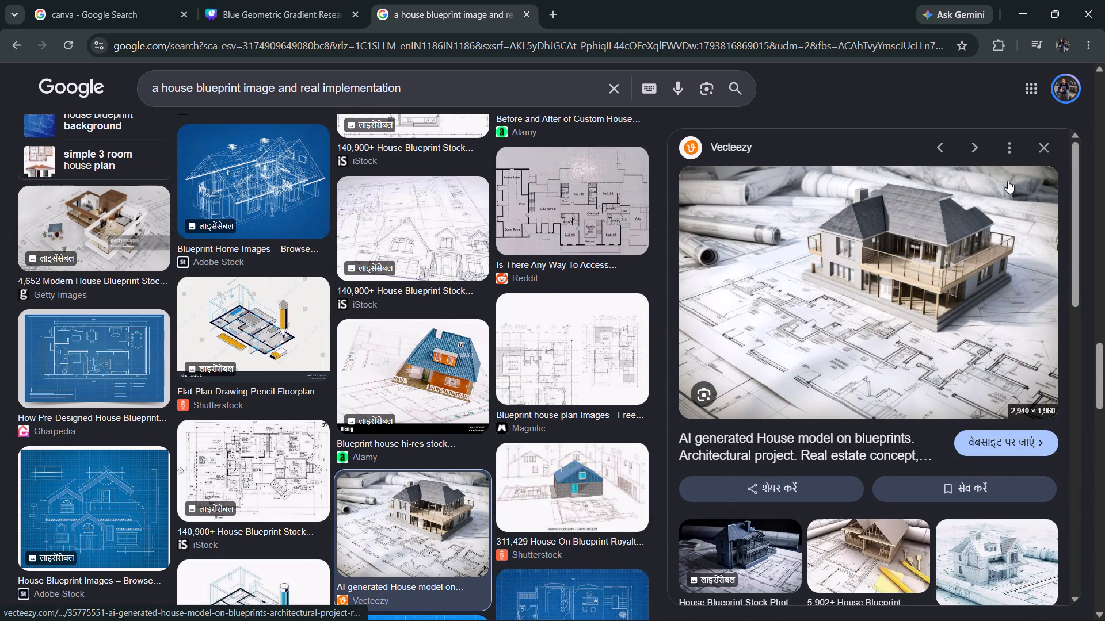
{"action": "left_click", "coordinate": [1049, 146]}
{"action": "scroll", "coordinate": [406, 438], "scroll_direction": "down", "scroll_amount": 5}
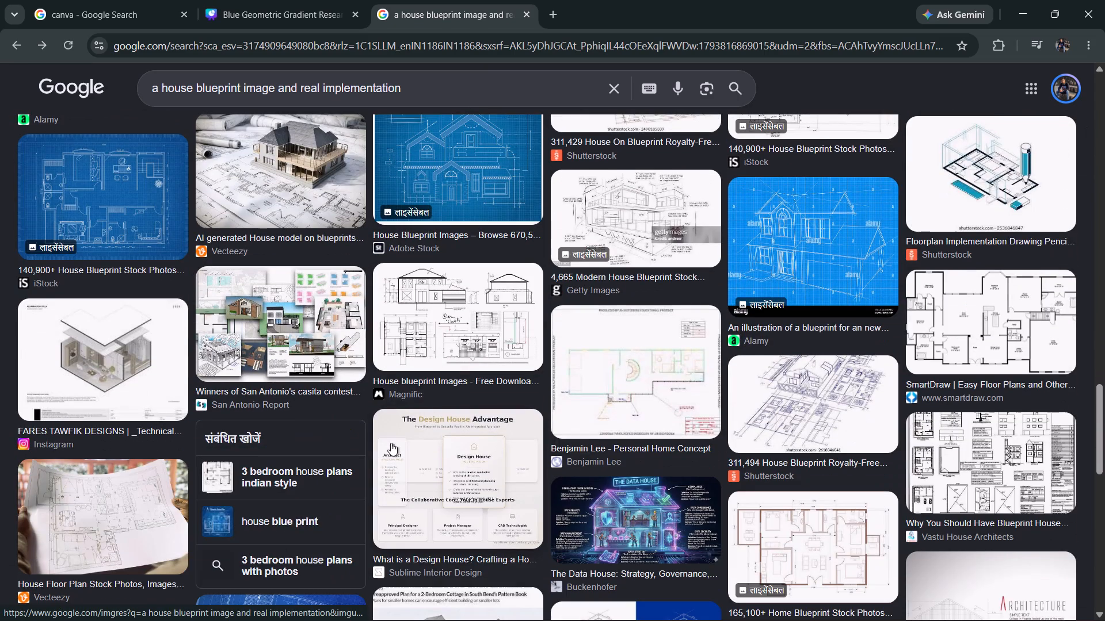
{"action": "scroll", "coordinate": [391, 443], "scroll_direction": "down", "scroll_amount": 3}
{"action": "left_click", "coordinate": [624, 320]}
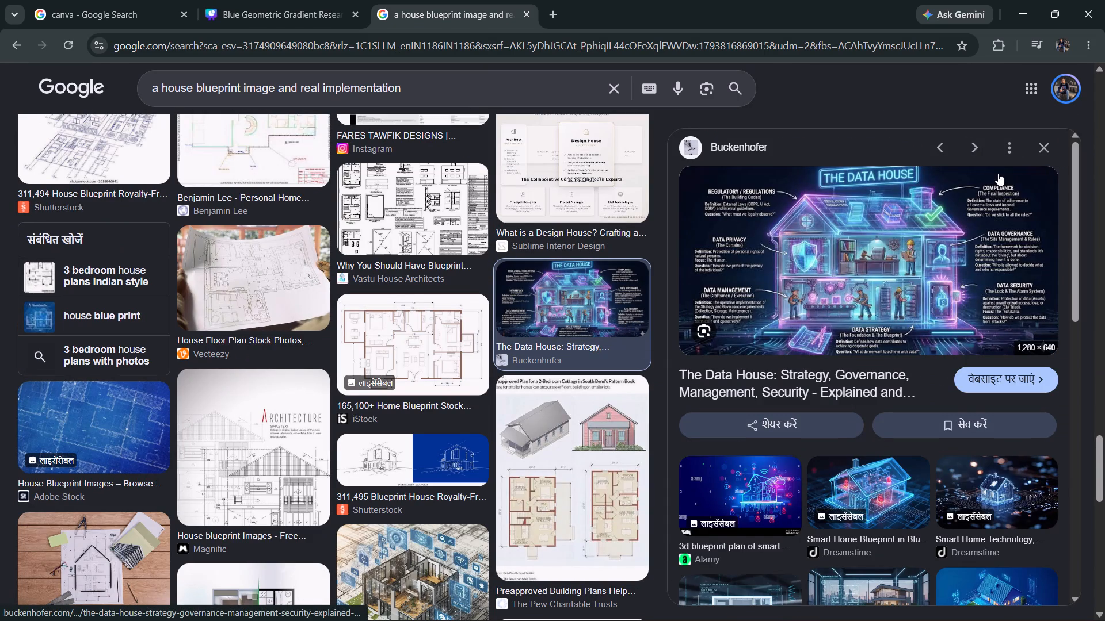
{"action": "left_click", "coordinate": [1050, 147]}
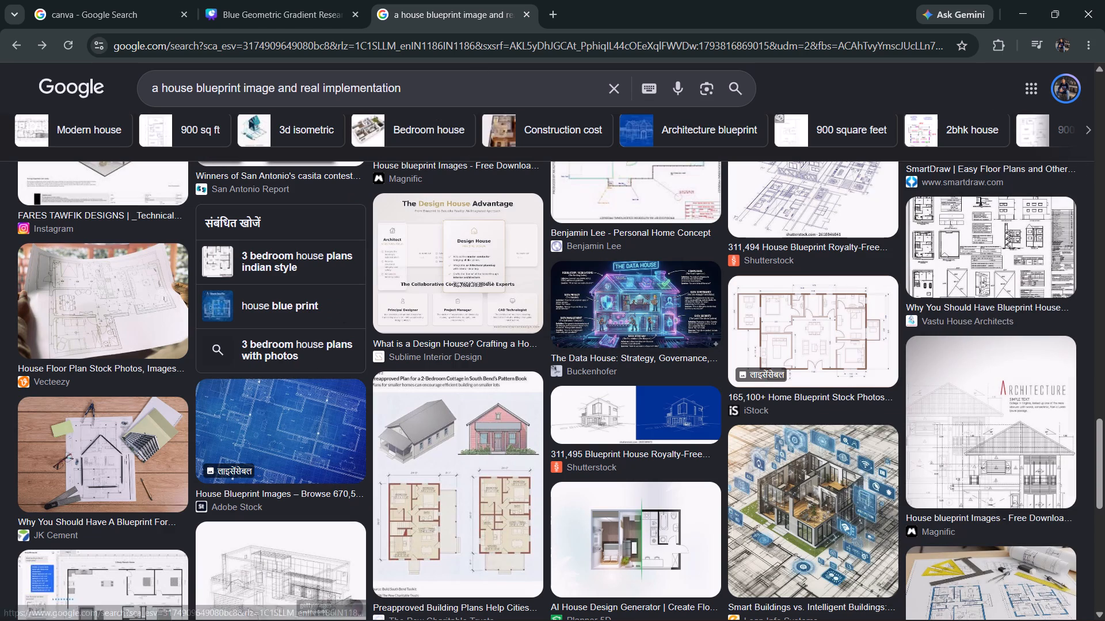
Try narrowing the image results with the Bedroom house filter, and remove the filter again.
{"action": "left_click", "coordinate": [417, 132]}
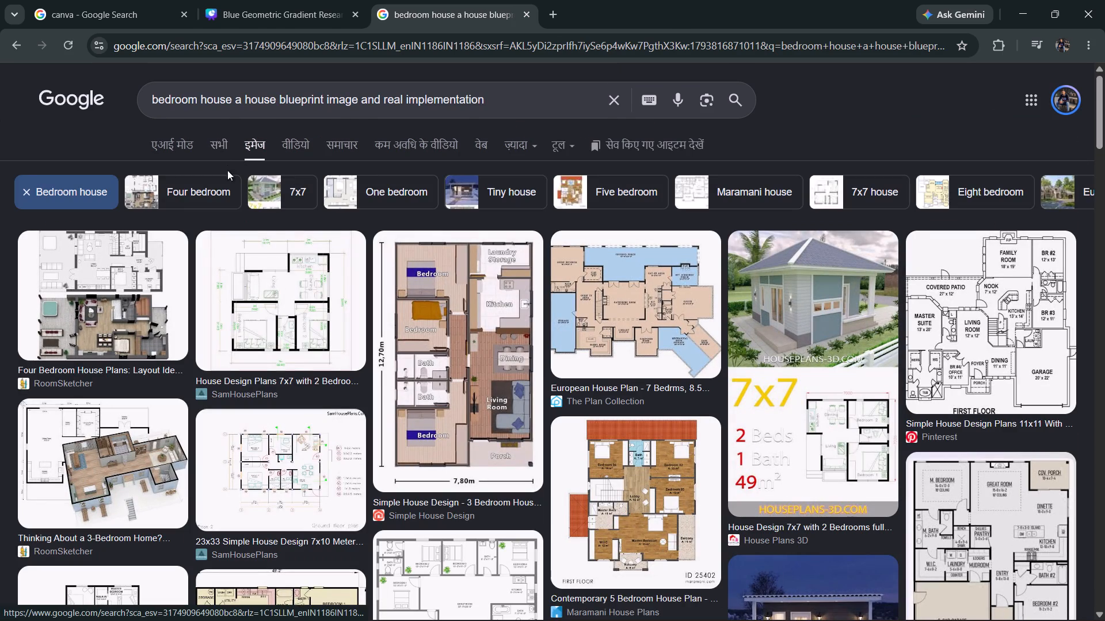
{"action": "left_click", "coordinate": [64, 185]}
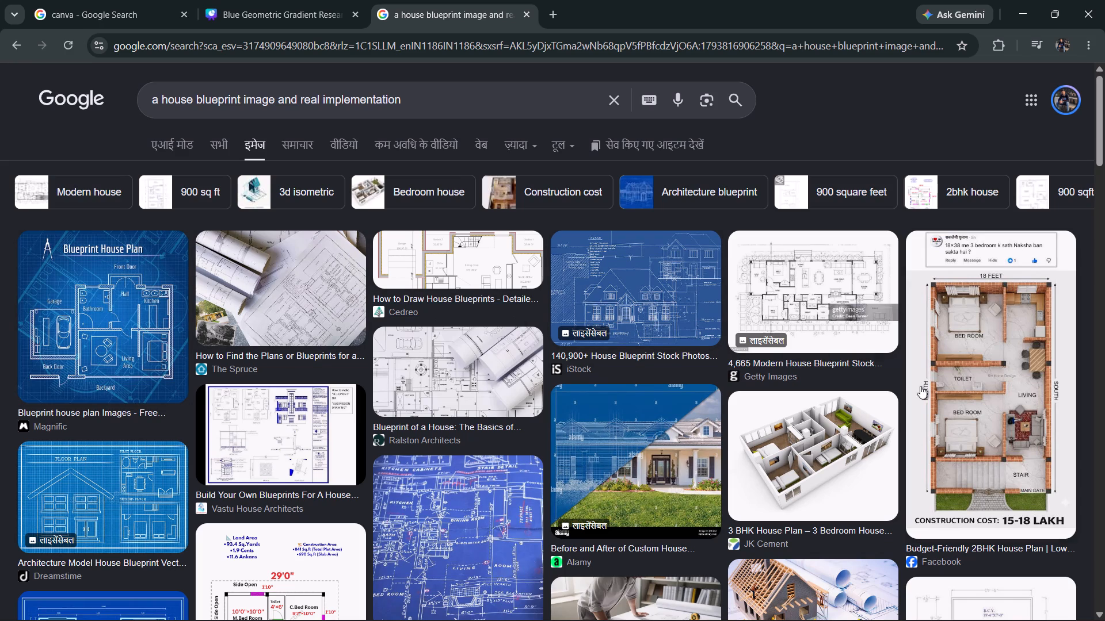
Open the preview of the blue iStock house blueprint and capture a rectangular screen snip of its house drawing.
{"action": "scroll", "coordinate": [794, 390], "scroll_direction": "down", "scroll_amount": 5}
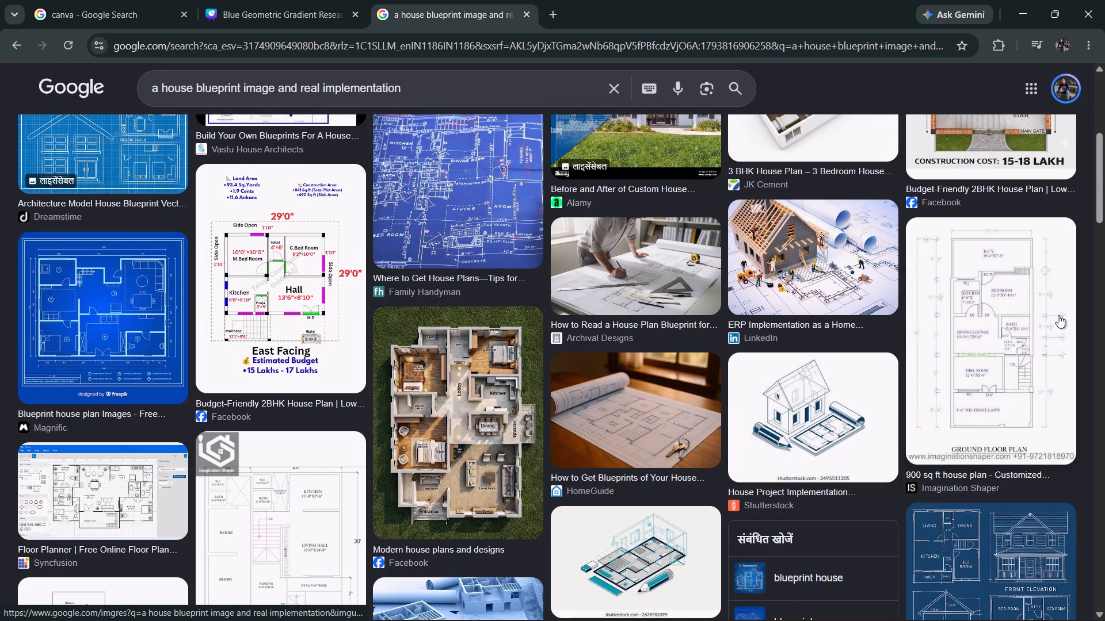
{"action": "scroll", "coordinate": [1030, 328], "scroll_direction": "down", "scroll_amount": 6}
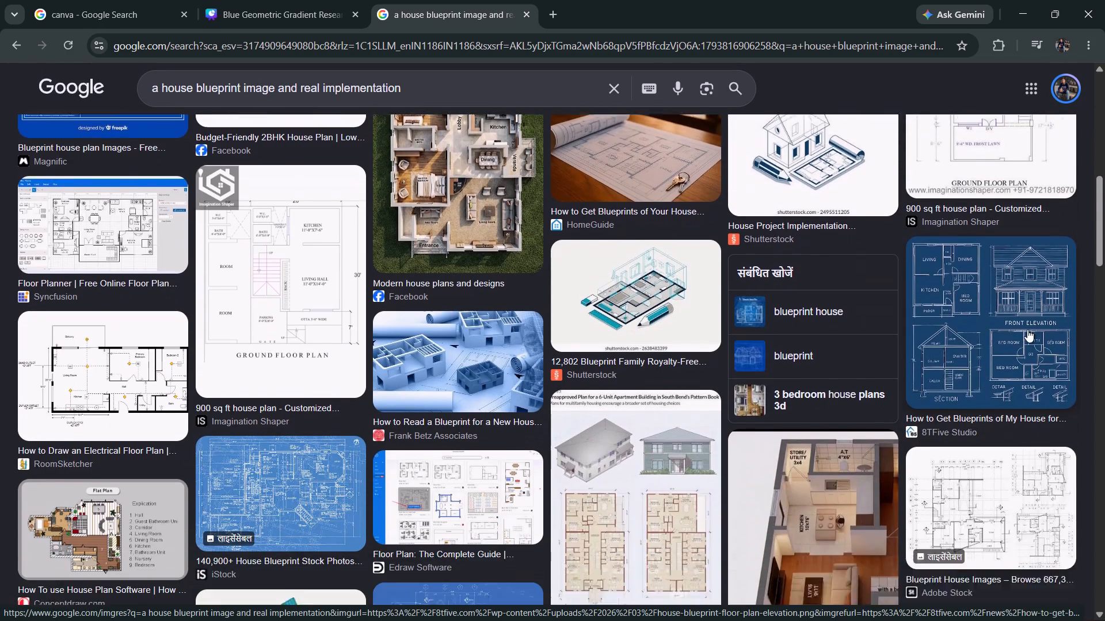
{"action": "scroll", "coordinate": [1027, 329], "scroll_direction": "down", "scroll_amount": 7}
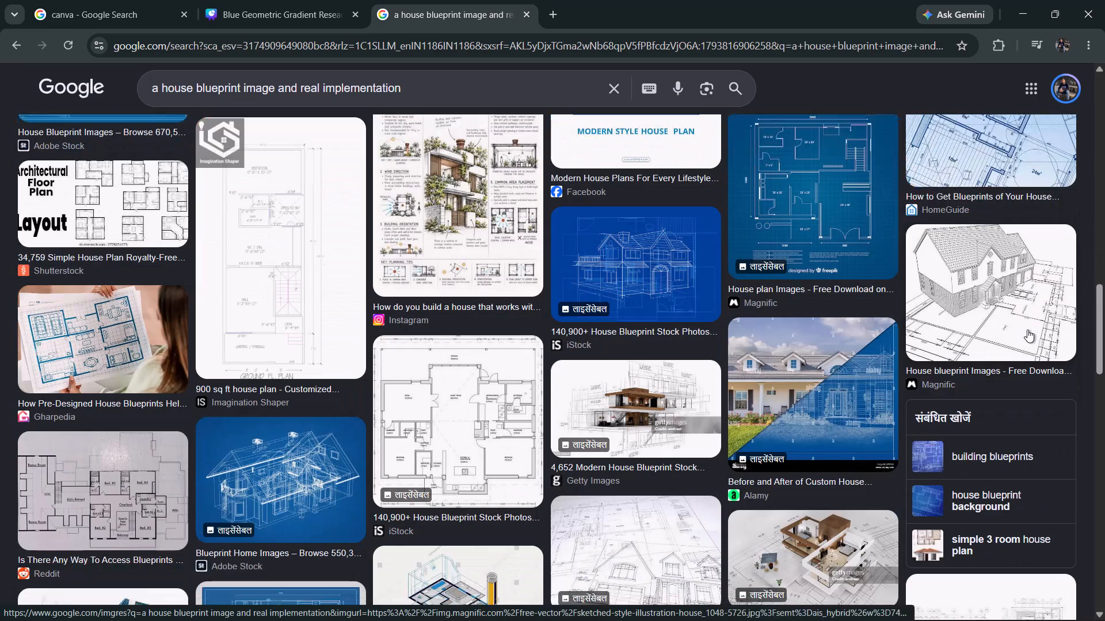
{"action": "left_click", "coordinate": [658, 261]}
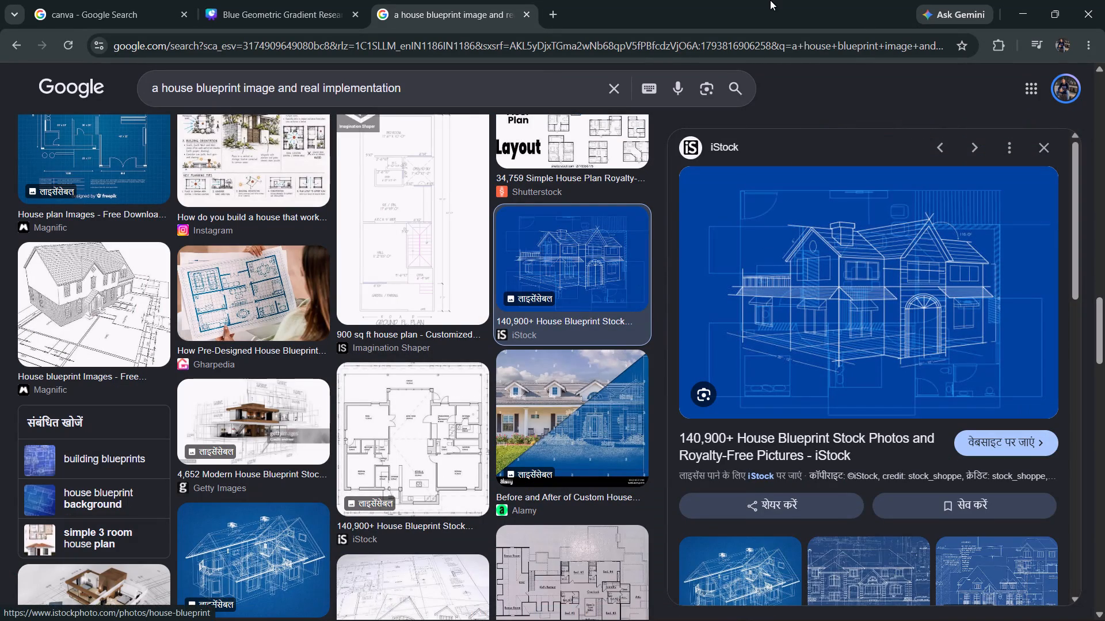
{"action": "key", "text": "Print"}
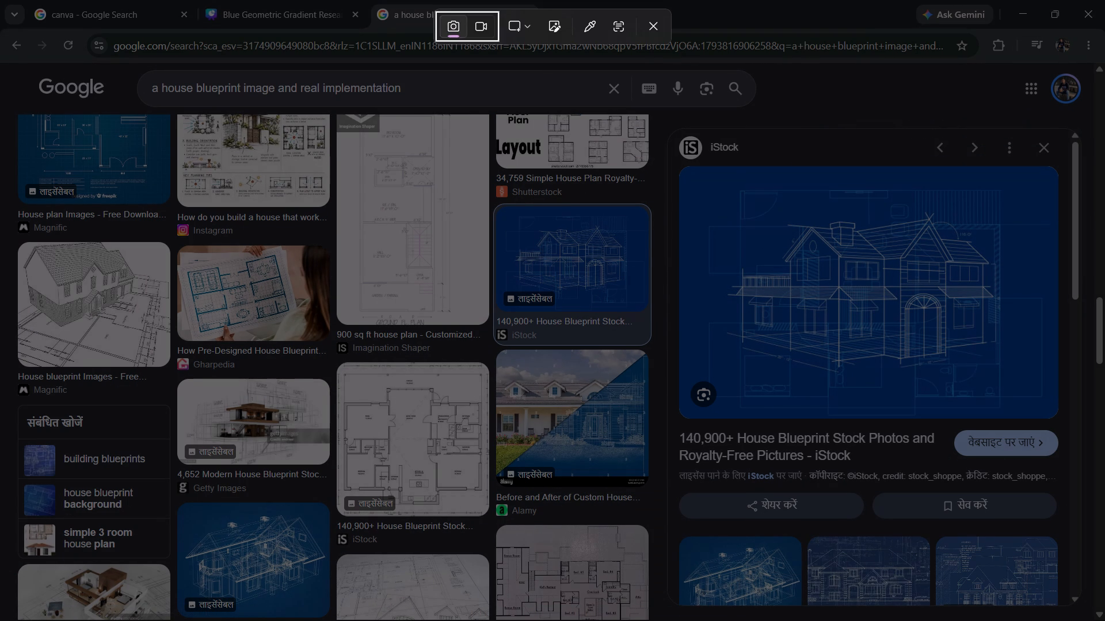
{"action": "left_click_drag", "start_coordinate": [730, 191], "coordinate": [860, 333]}
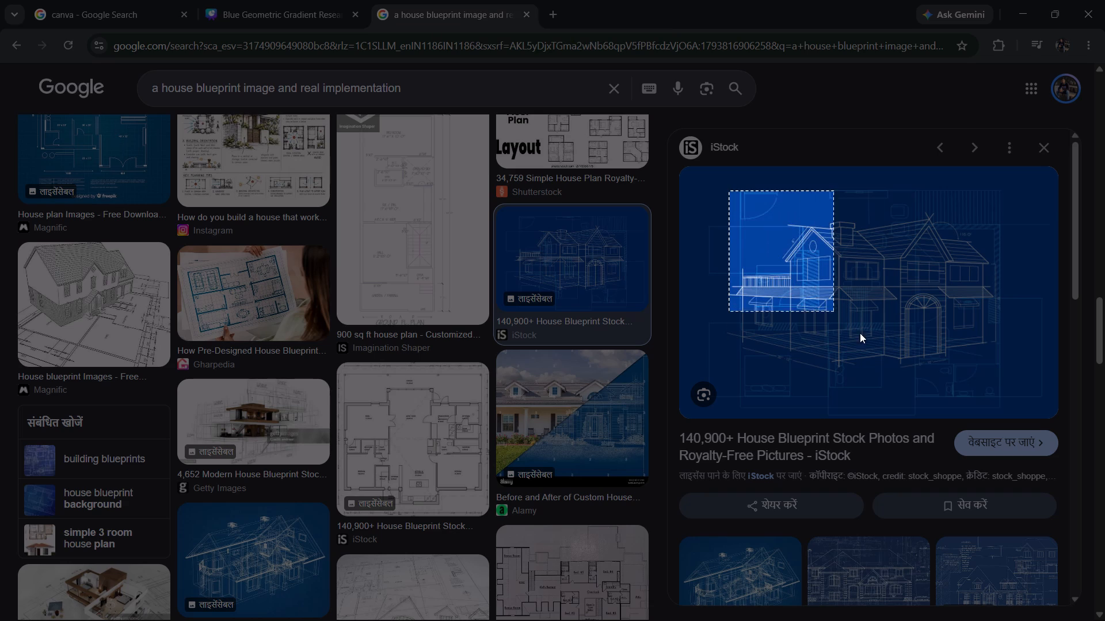
{"action": "left_click_drag", "start_coordinate": [860, 333], "coordinate": [1011, 389]}
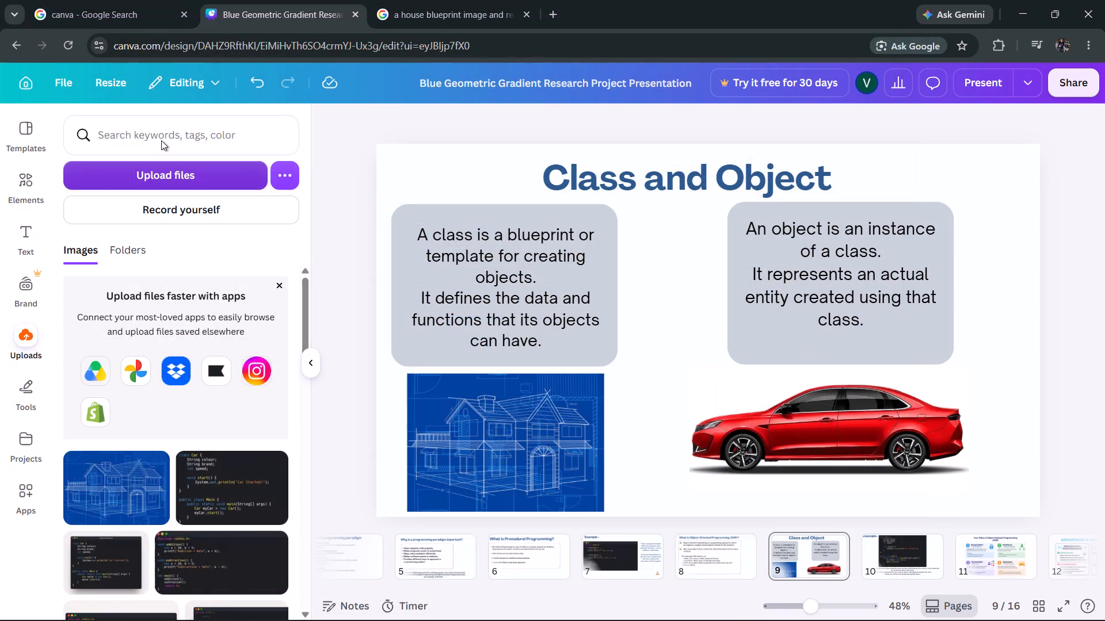
Delete the red car picture below the object definition.
{"action": "left_click", "coordinate": [847, 407]}
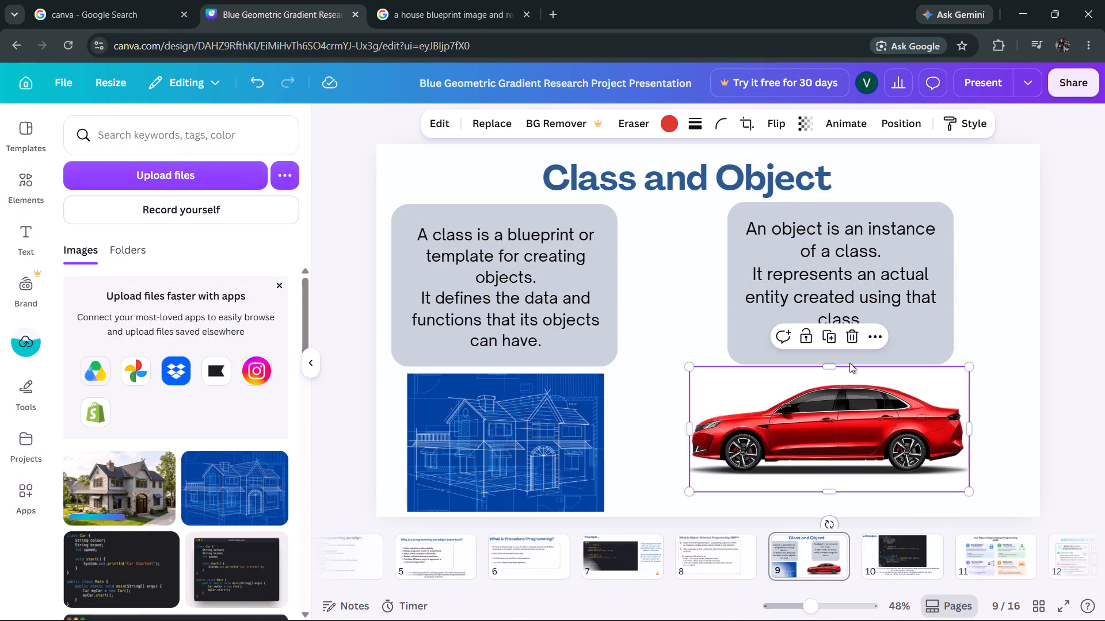
{"action": "left_click", "coordinate": [849, 325]}
Shorten the grey box behind the object definition slightly by raising its bottom edge.
{"action": "left_click", "coordinate": [844, 354]}
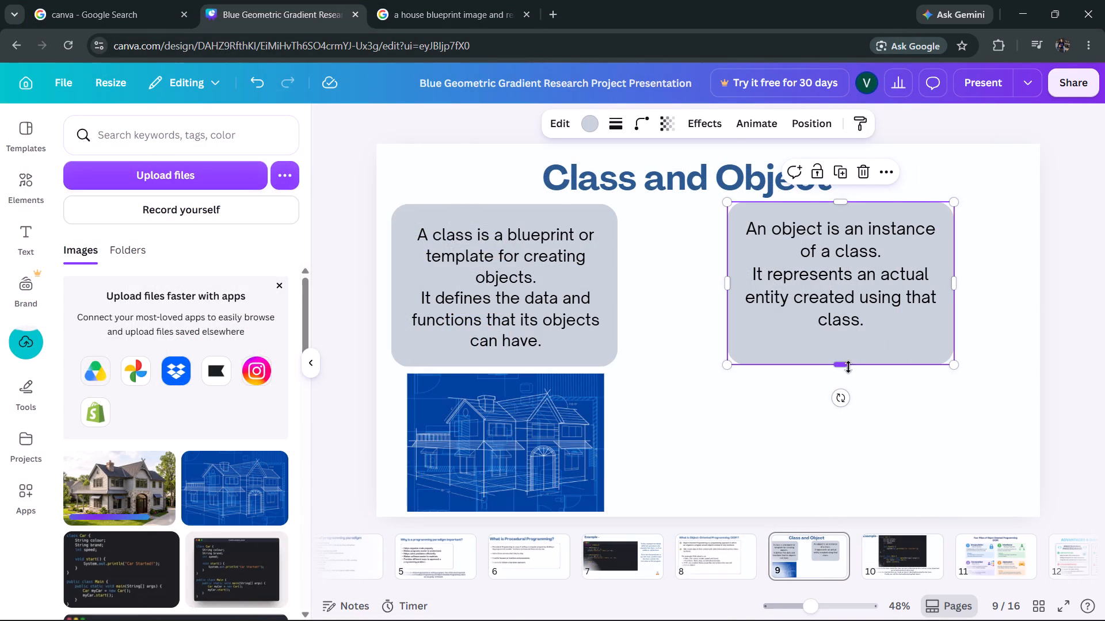
{"action": "left_click_drag", "start_coordinate": [840, 365], "coordinate": [839, 357]}
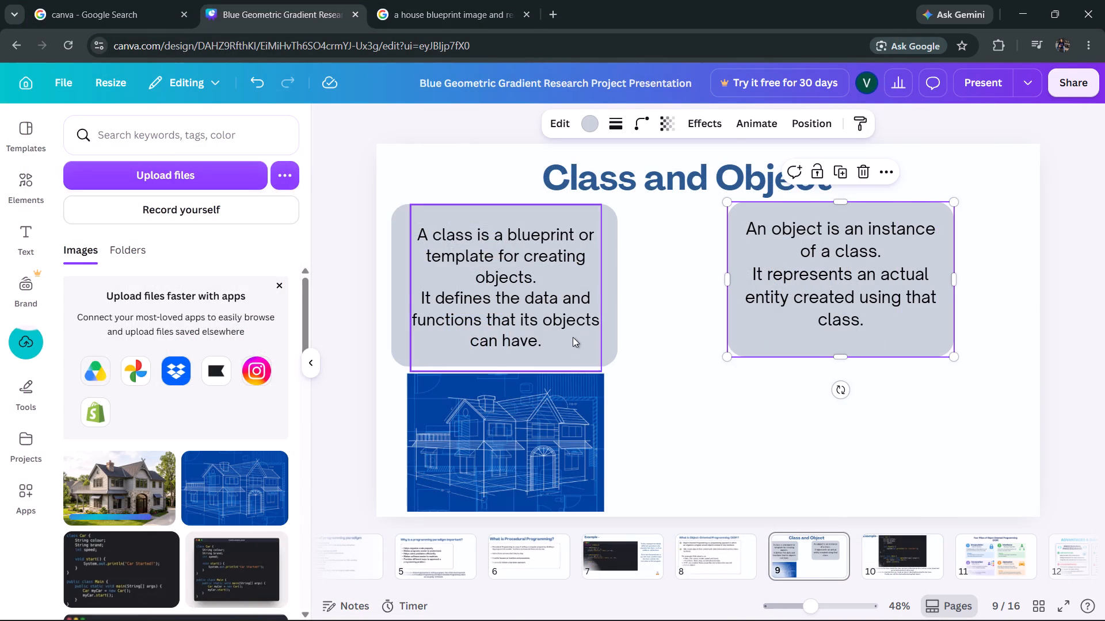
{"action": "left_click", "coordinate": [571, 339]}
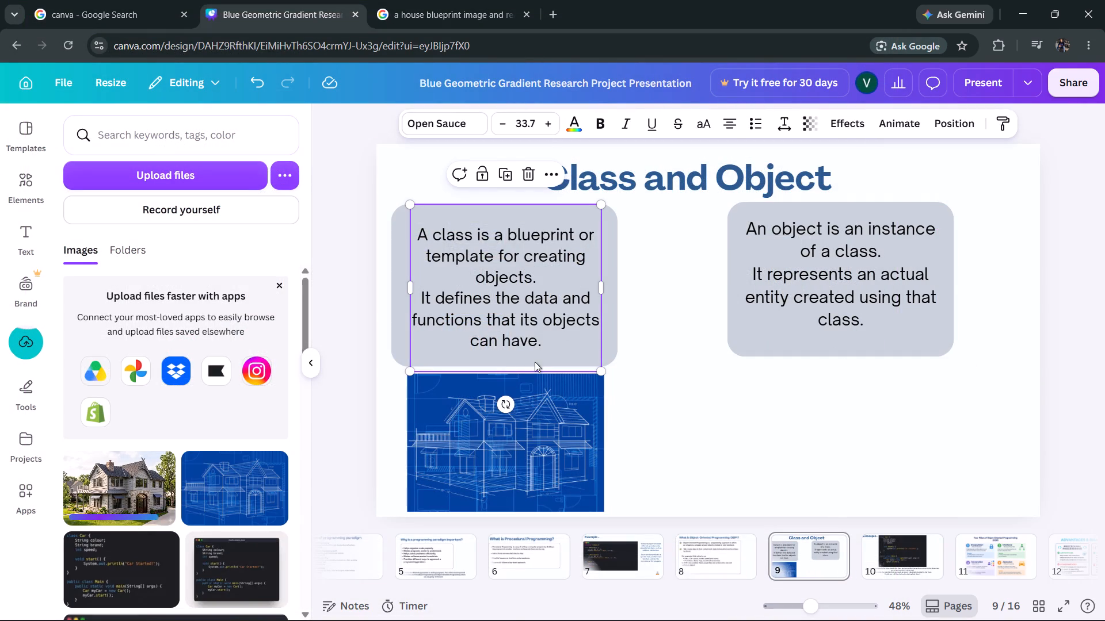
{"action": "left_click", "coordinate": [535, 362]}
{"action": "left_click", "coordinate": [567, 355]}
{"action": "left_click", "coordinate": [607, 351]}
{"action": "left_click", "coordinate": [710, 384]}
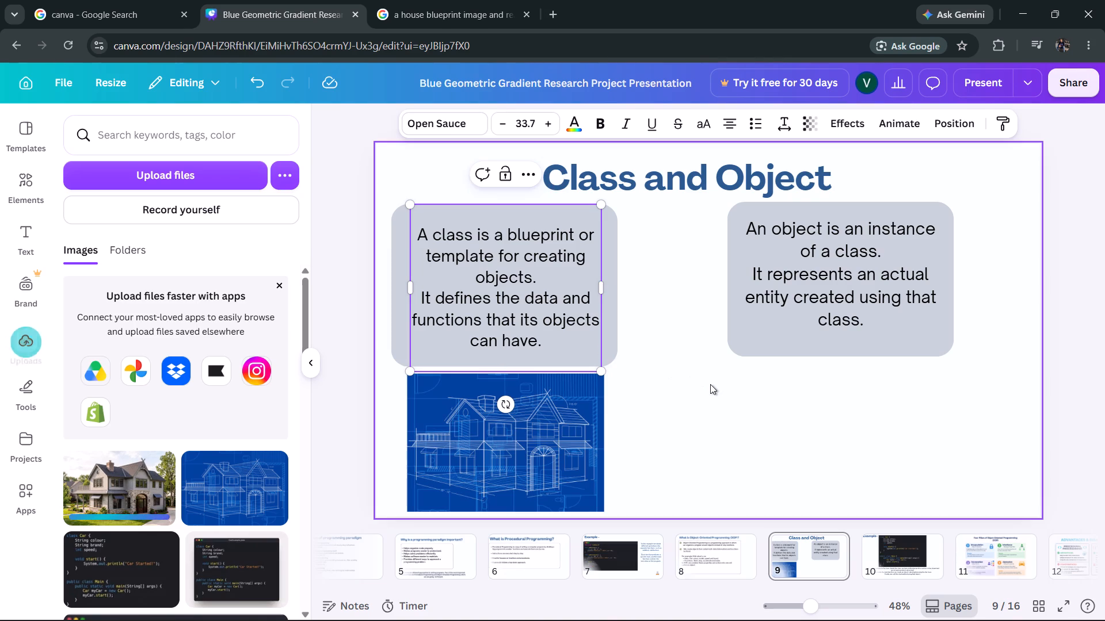
Add the generated house image to the slide, shrink it to about half size, and center it below the object definition.
{"action": "left_click", "coordinate": [119, 490]}
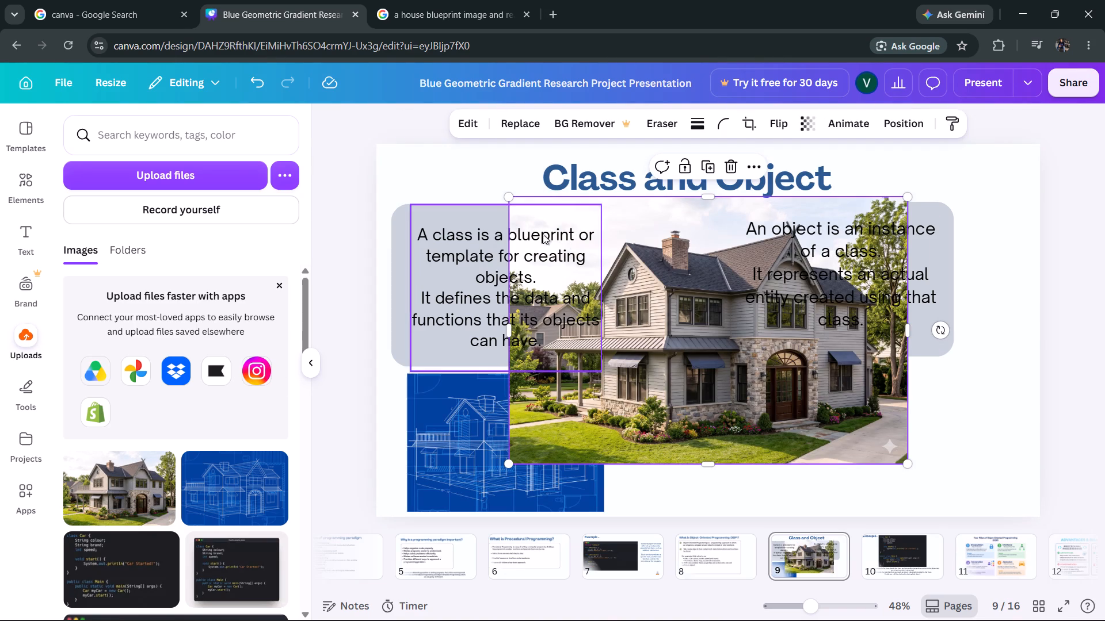
{"action": "left_click_drag", "start_coordinate": [509, 200], "coordinate": [711, 331]}
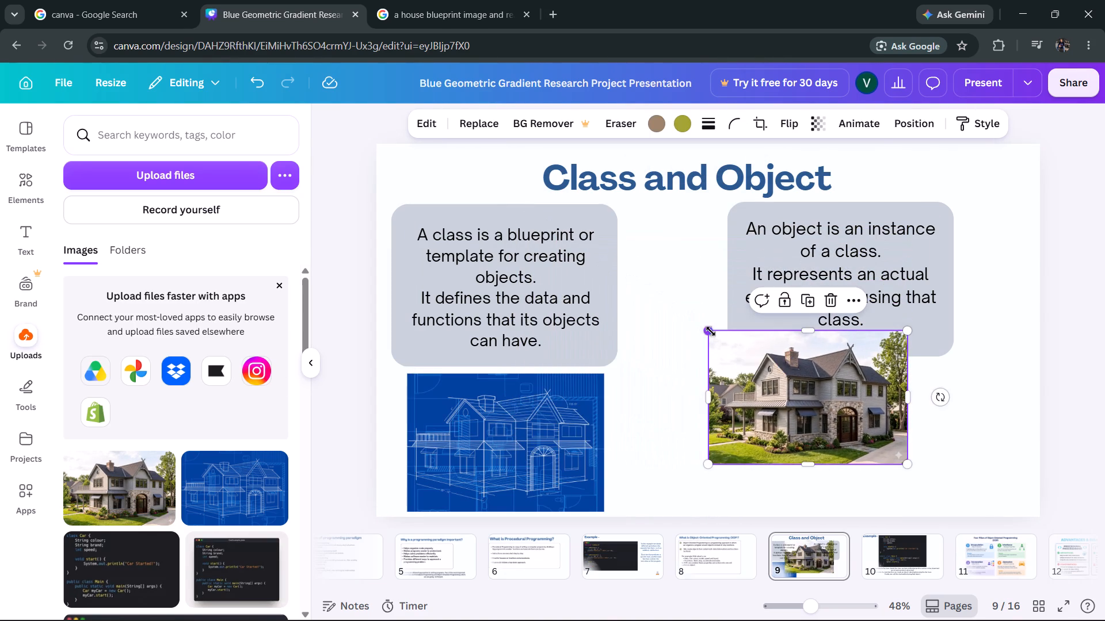
{"action": "left_click_drag", "start_coordinate": [809, 393], "coordinate": [847, 427]}
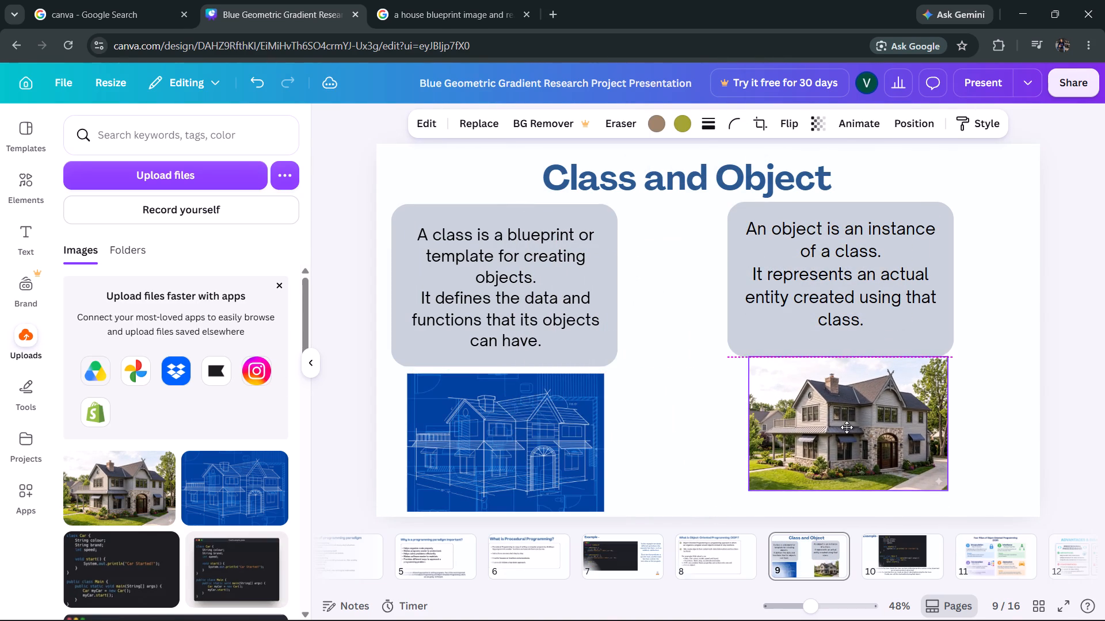
{"action": "left_click_drag", "start_coordinate": [847, 427], "coordinate": [845, 432]}
{"action": "left_click", "coordinate": [663, 455]}
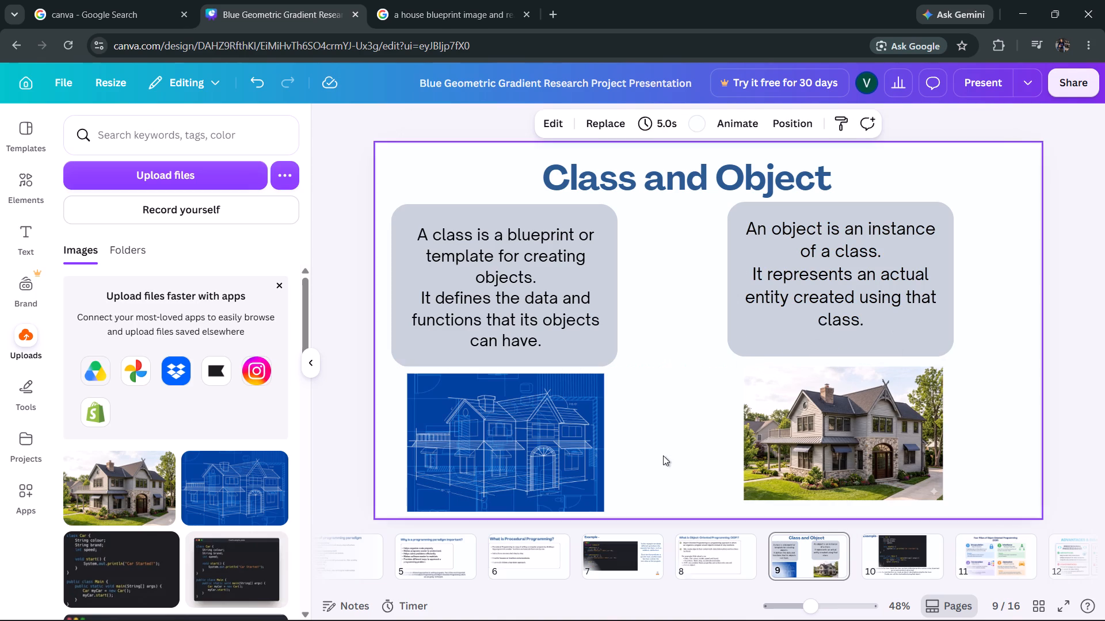
{"action": "left_click_drag", "start_coordinate": [806, 434], "coordinate": [809, 439]}
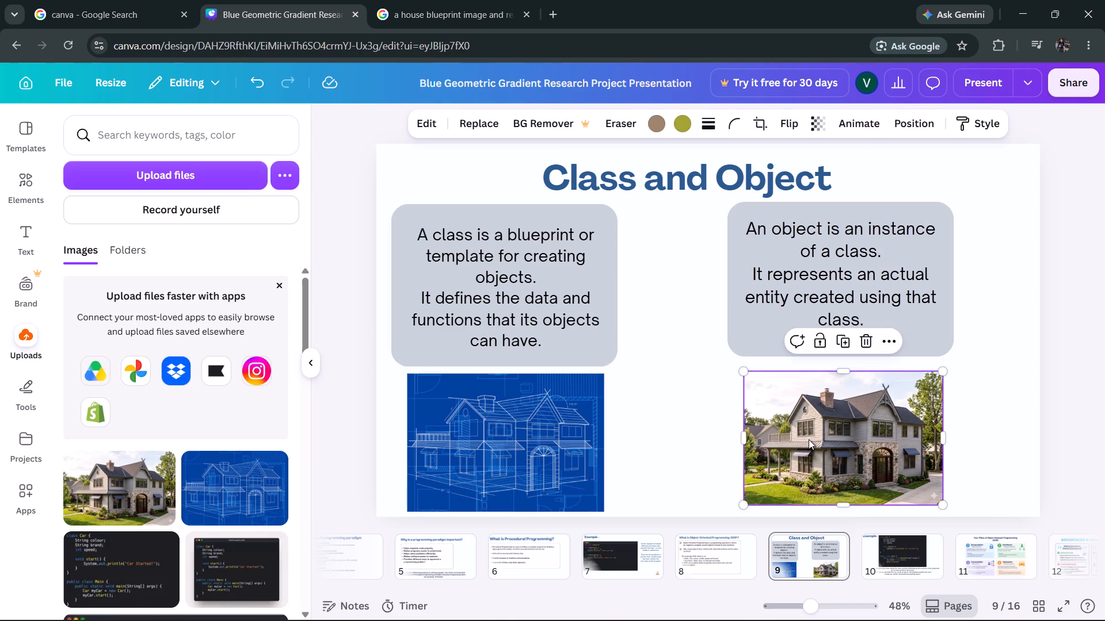
{"action": "left_click", "coordinate": [679, 439]}
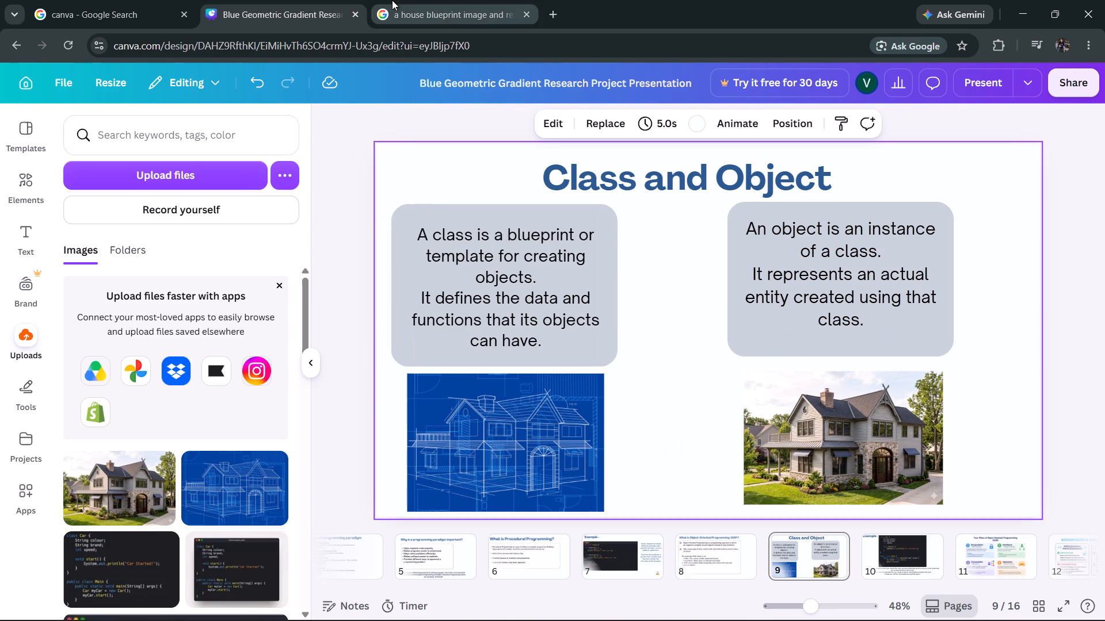
{"action": "left_click", "coordinate": [668, 411]}
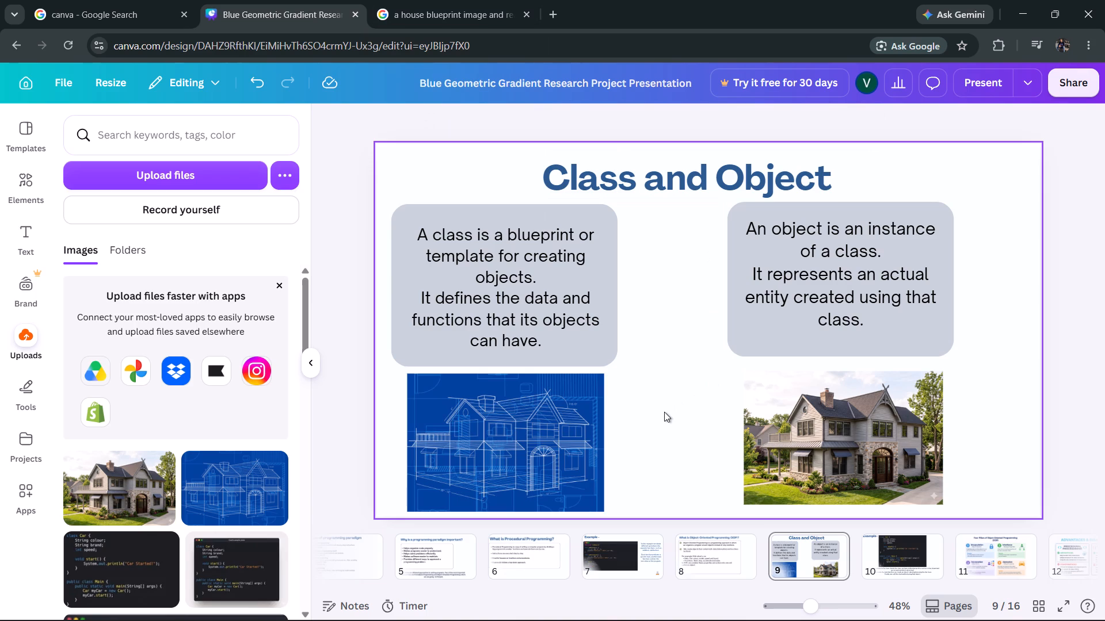
On the Car class example slide, nudge the code screenshot slightly down and crop a thin strip off its top edge.
{"action": "scroll", "coordinate": [664, 412], "scroll_direction": "down", "scroll_amount": 1}
{"action": "scroll", "coordinate": [664, 412], "scroll_direction": "up", "scroll_amount": 1}
{"action": "scroll", "coordinate": [664, 412], "scroll_direction": "down", "scroll_amount": 1}
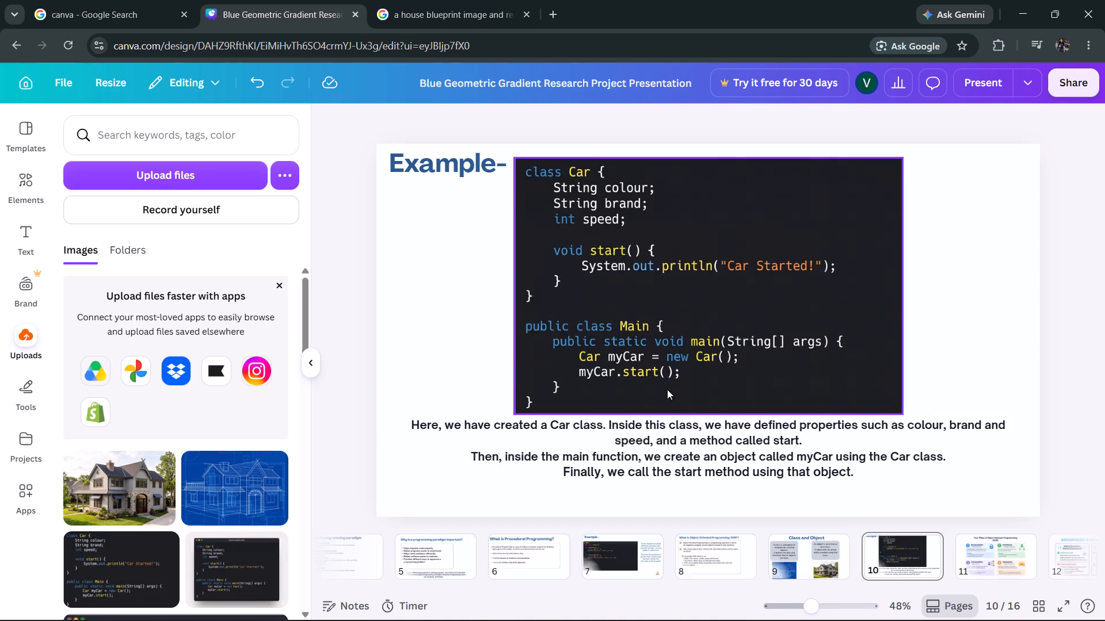
{"action": "left_click_drag", "start_coordinate": [718, 198], "coordinate": [718, 205]}
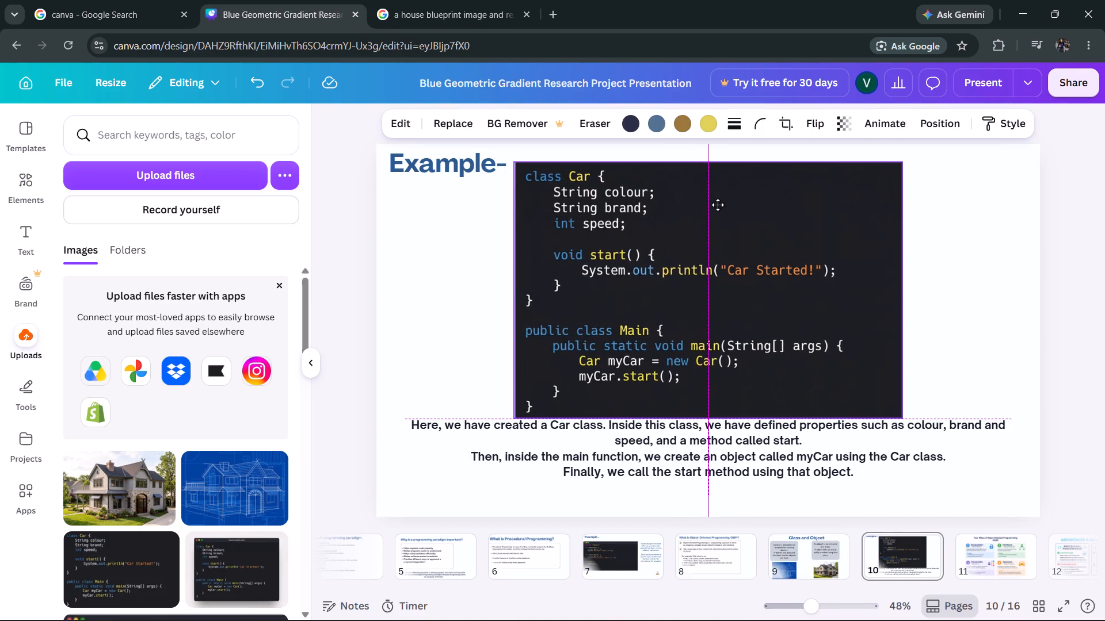
{"action": "left_click_drag", "start_coordinate": [718, 205], "coordinate": [719, 204]}
{"action": "left_click_drag", "start_coordinate": [713, 164], "coordinate": [711, 174]}
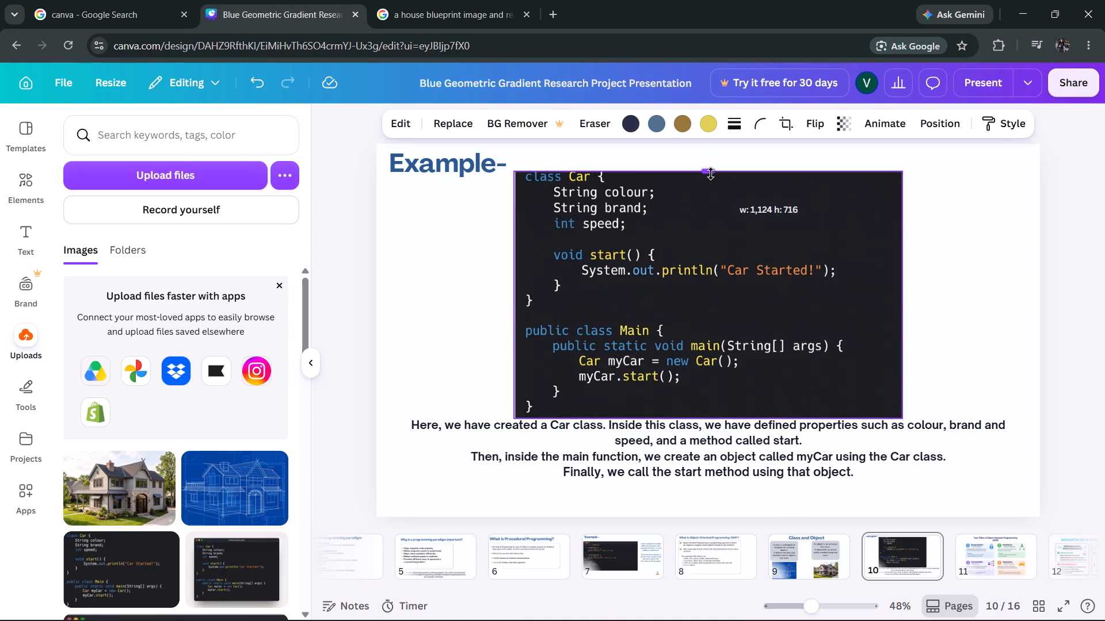
{"action": "left_click_drag", "start_coordinate": [711, 174], "coordinate": [711, 172]}
{"action": "left_click", "coordinate": [961, 323]}
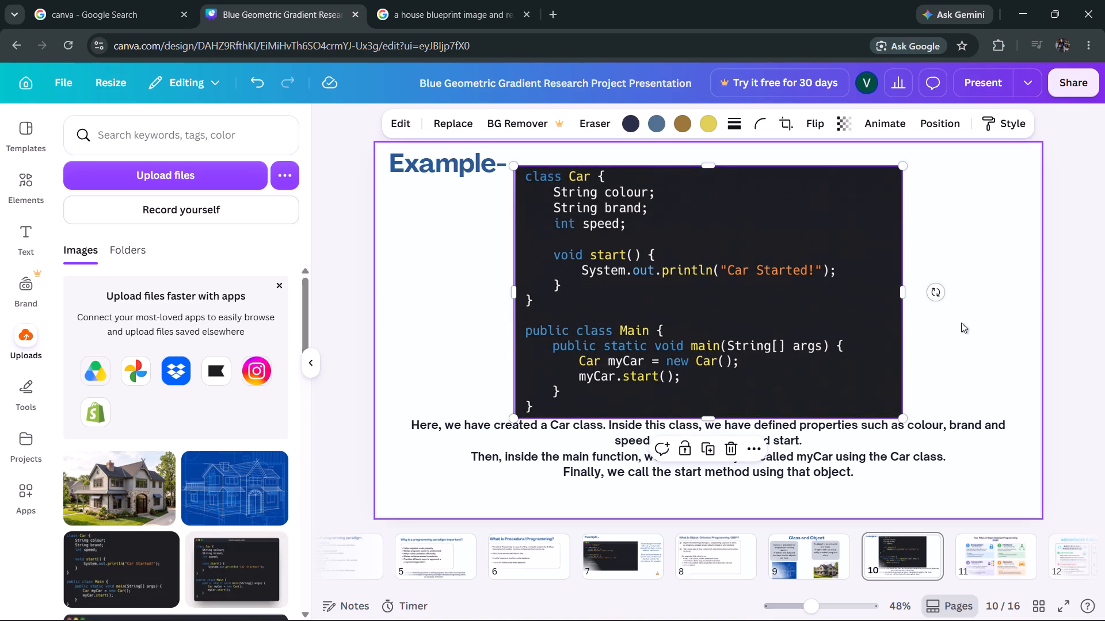
Lower the explanation text below the Car class code slightly, and shift the code screenshot down to sit just above it.
{"action": "left_click", "coordinate": [817, 448]}
{"action": "left_click_drag", "start_coordinate": [816, 448], "coordinate": [814, 455]}
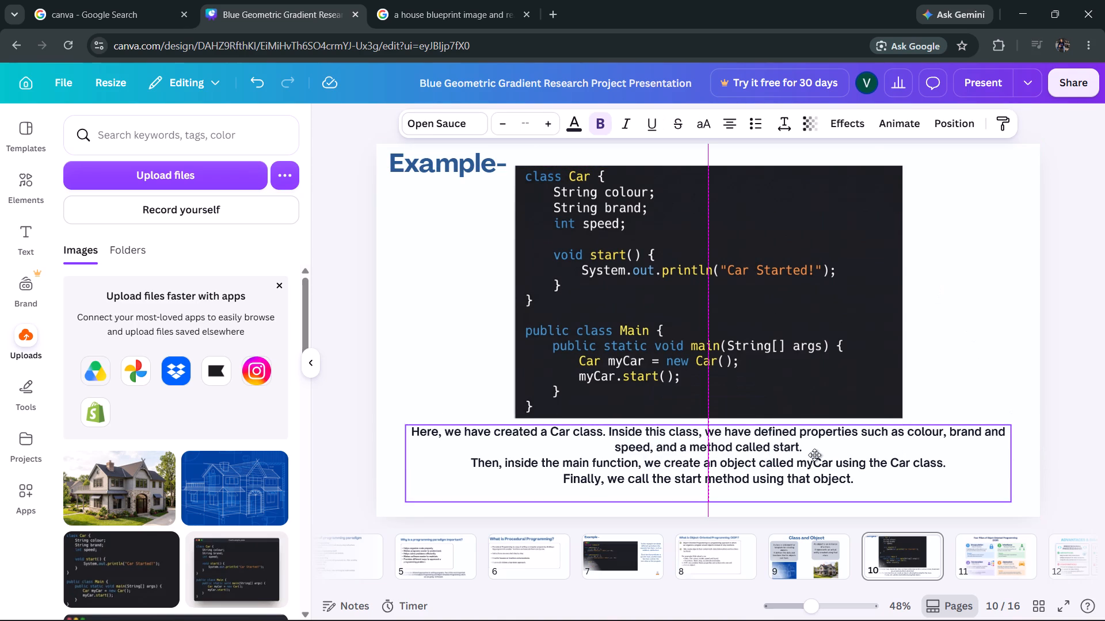
{"action": "left_click_drag", "start_coordinate": [814, 455], "coordinate": [814, 458]}
{"action": "left_click", "coordinate": [973, 332]}
{"action": "left_click", "coordinate": [831, 303]}
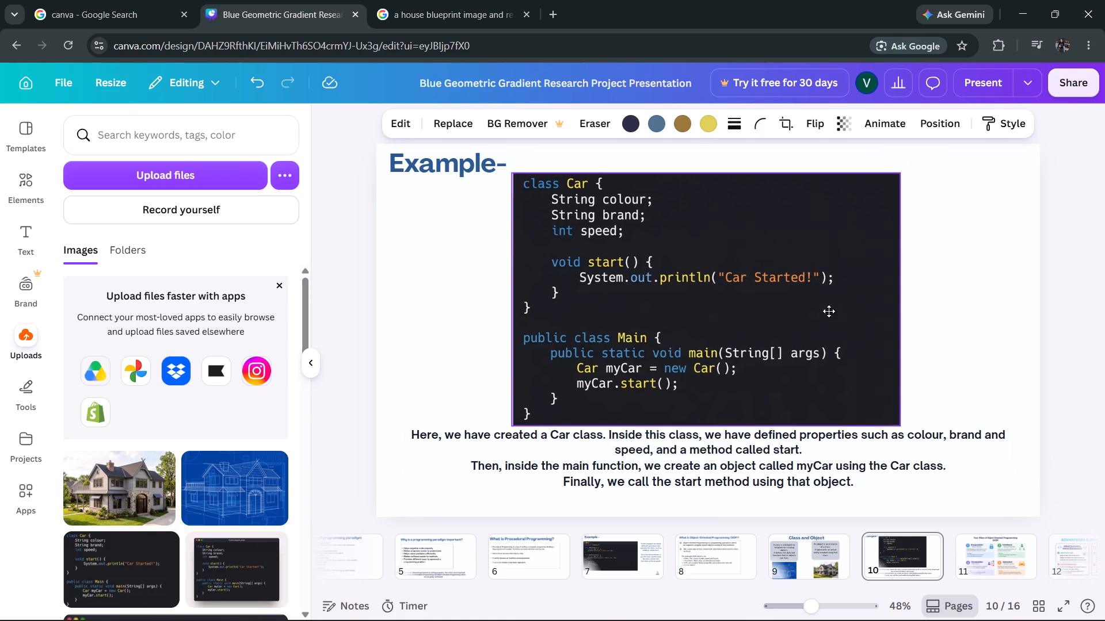
{"action": "left_click", "coordinate": [974, 233]}
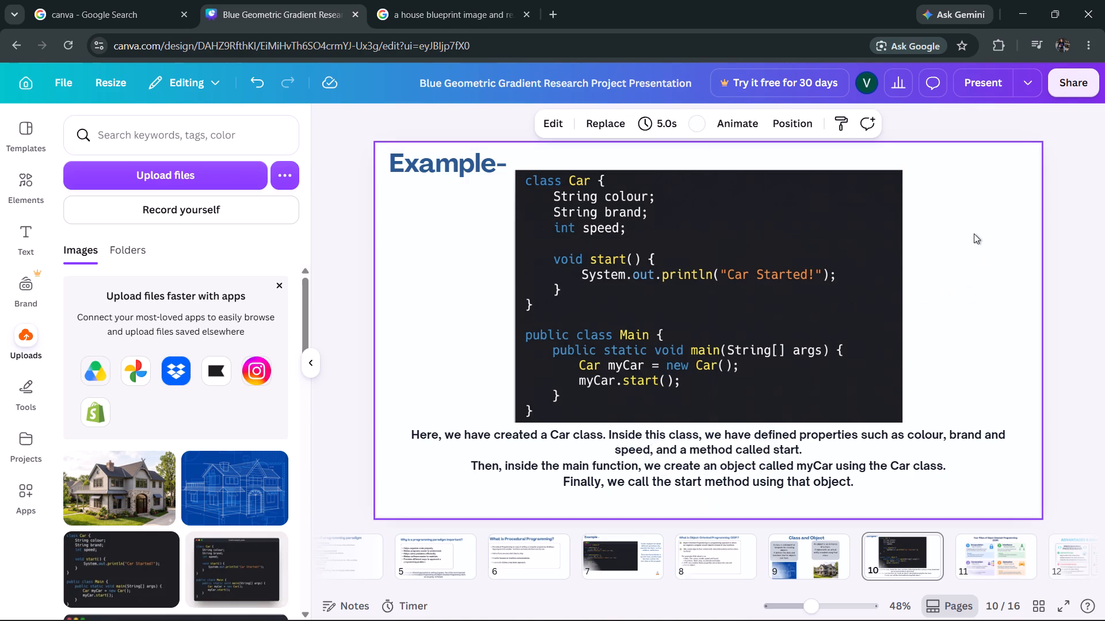
Review the layout of slides 6 to 8, covering procedural programming, its example and object-oriented programming, ending on the OOP slide.
{"action": "scroll", "coordinate": [650, 308], "scroll_direction": "up", "scroll_amount": 2}
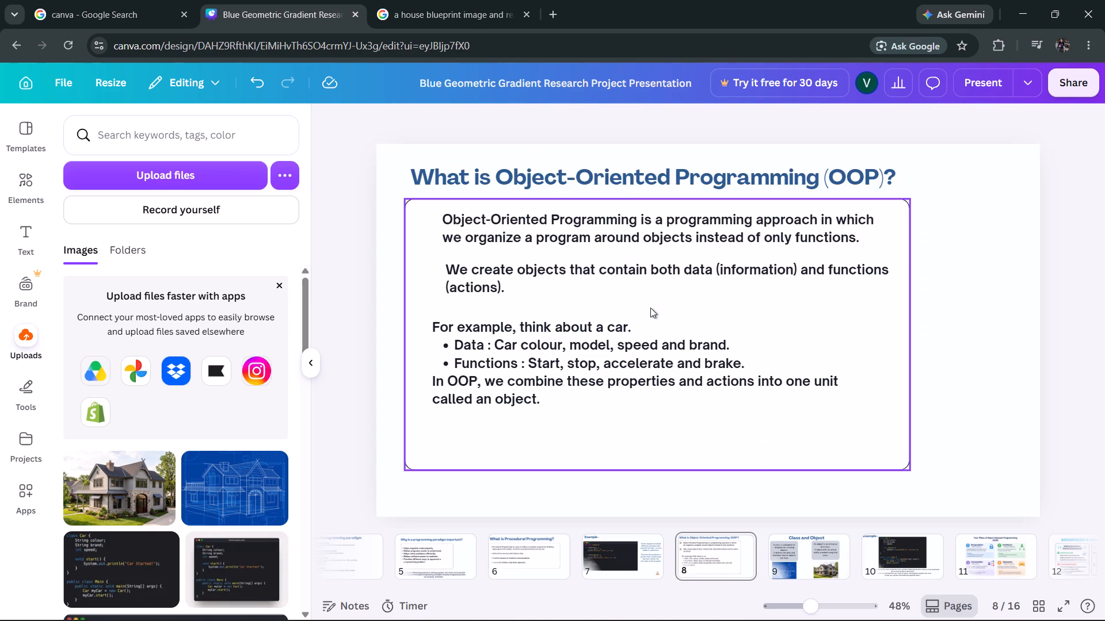
{"action": "scroll", "coordinate": [650, 308], "scroll_direction": "down", "scroll_amount": 1}
{"action": "scroll", "coordinate": [649, 310], "scroll_direction": "up", "scroll_amount": 2}
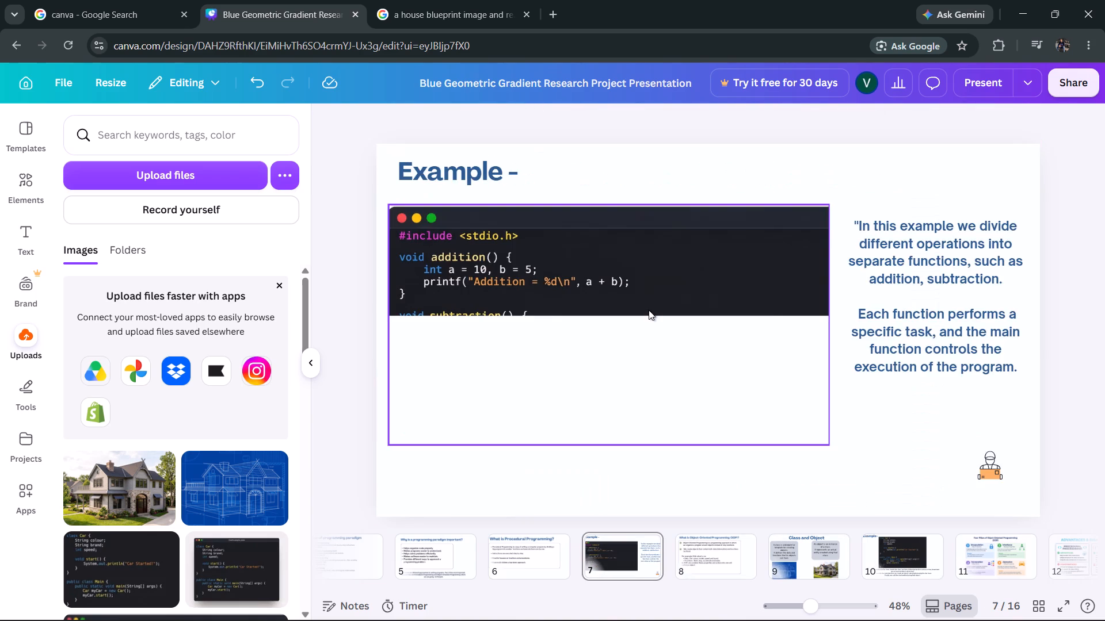
{"action": "scroll", "coordinate": [649, 310], "scroll_direction": "up", "scroll_amount": 1}
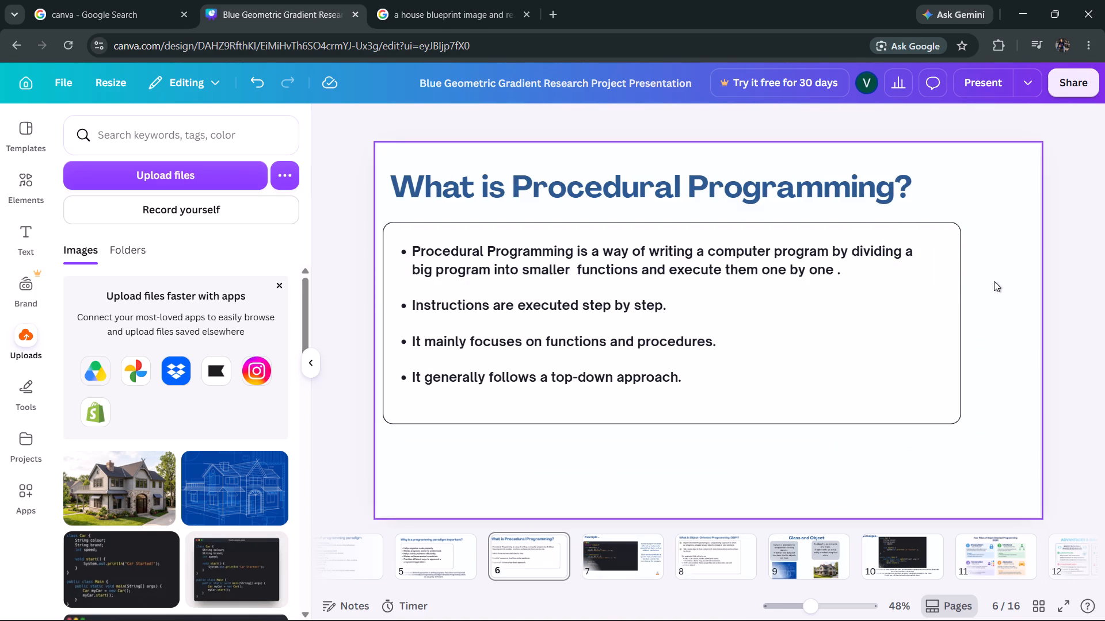
{"action": "left_click", "coordinate": [994, 281]}
{"action": "scroll", "coordinate": [641, 309], "scroll_direction": "down", "scroll_amount": 2}
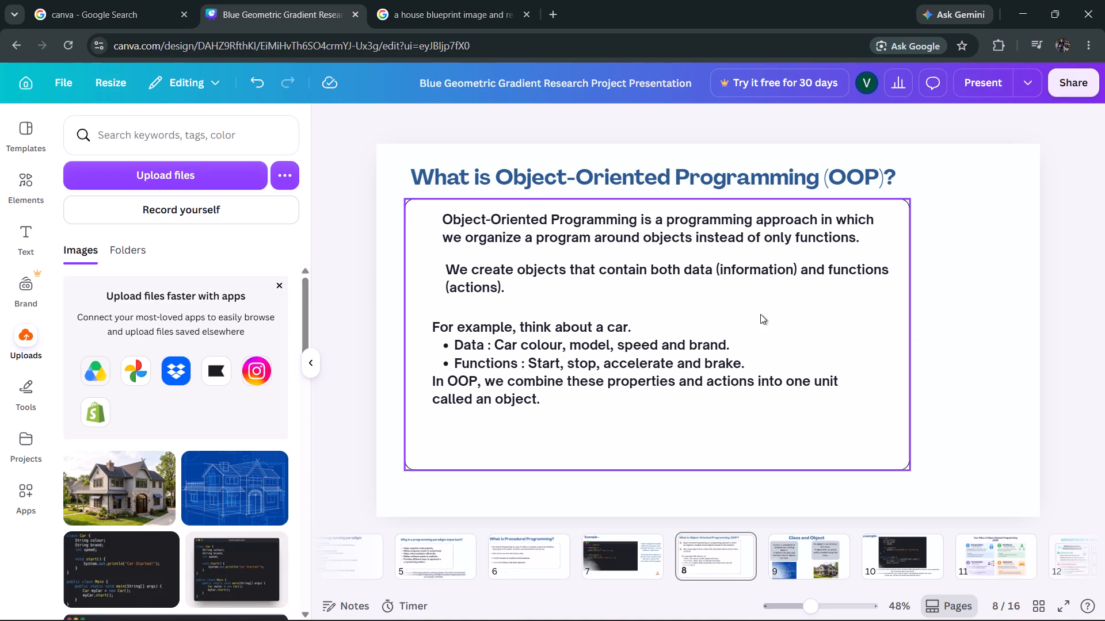
{"action": "left_click", "coordinate": [968, 303]}
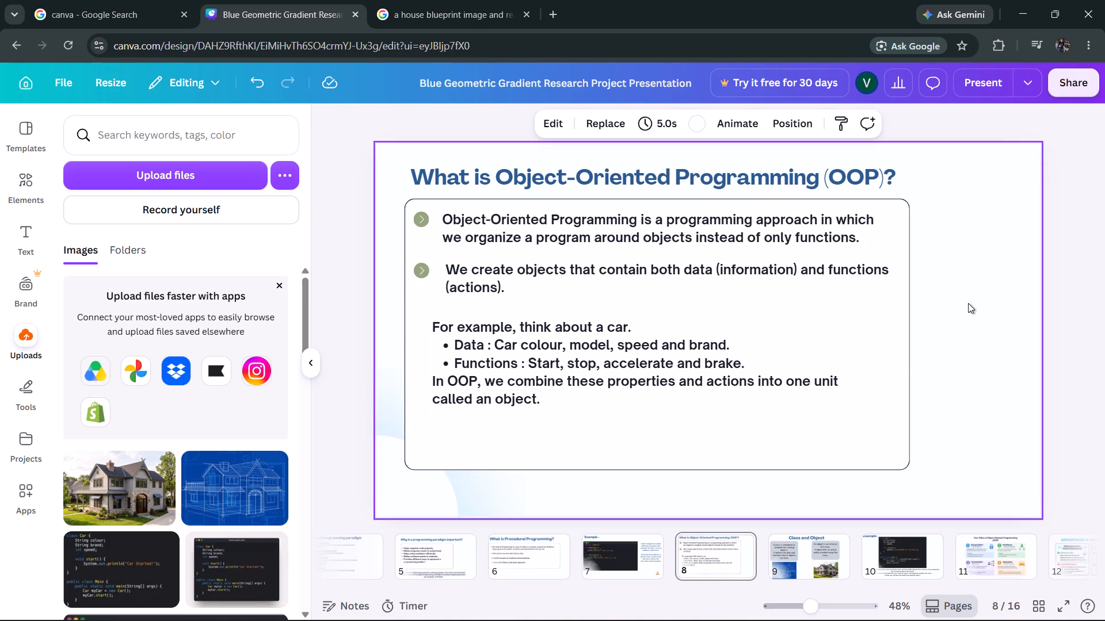
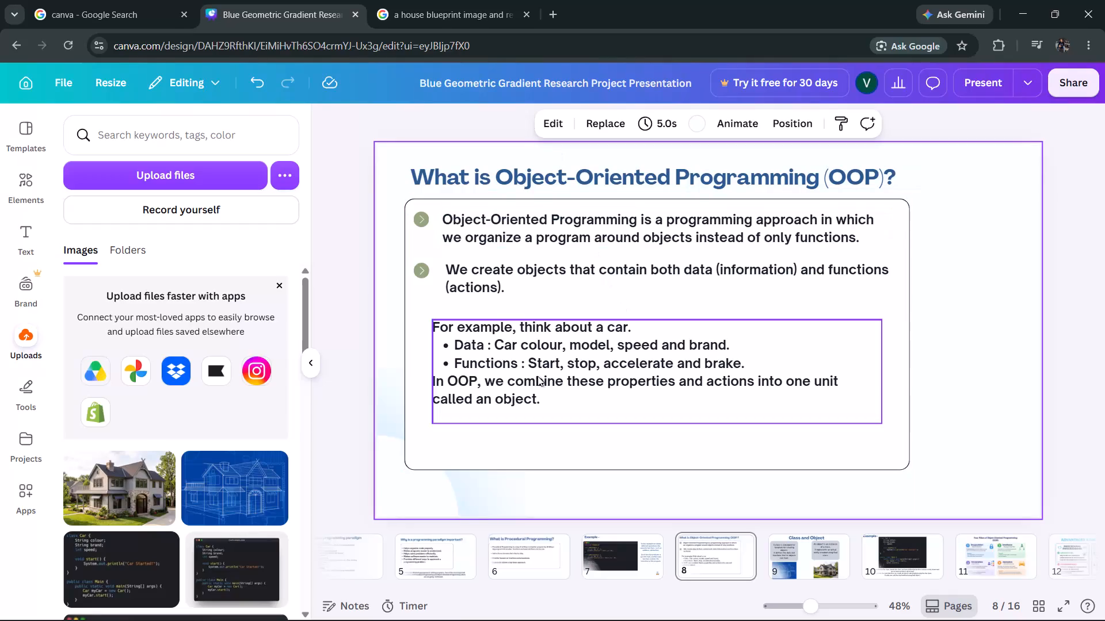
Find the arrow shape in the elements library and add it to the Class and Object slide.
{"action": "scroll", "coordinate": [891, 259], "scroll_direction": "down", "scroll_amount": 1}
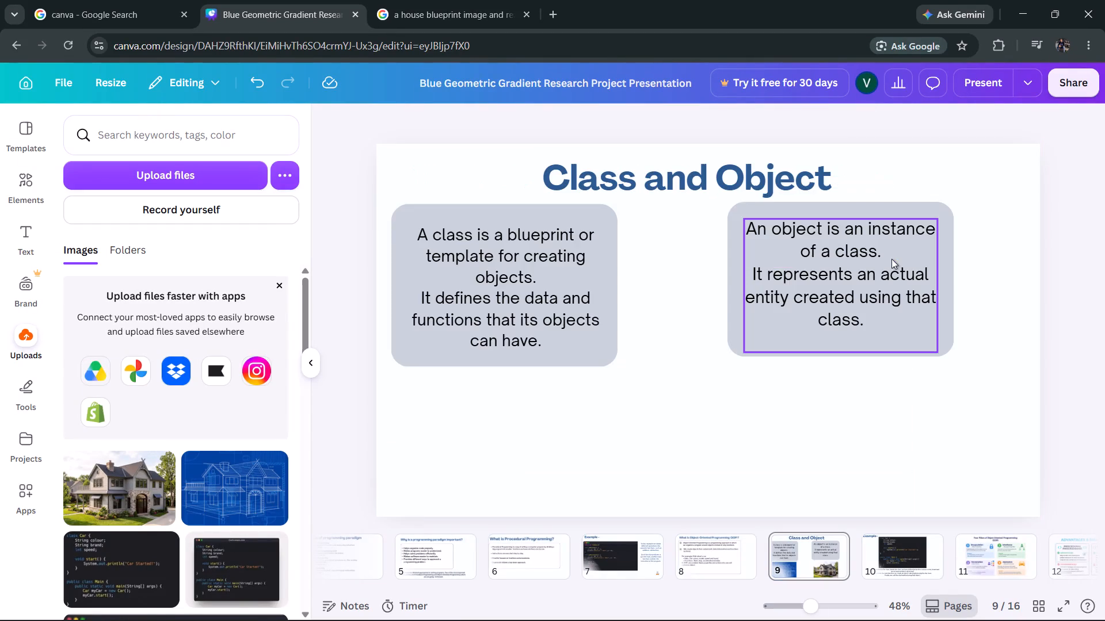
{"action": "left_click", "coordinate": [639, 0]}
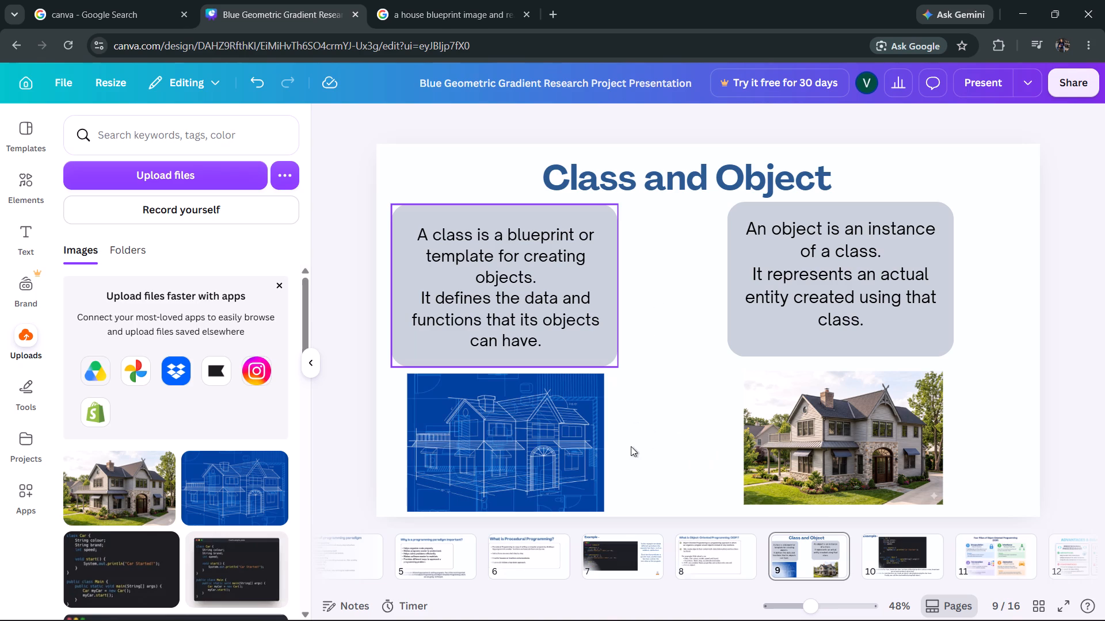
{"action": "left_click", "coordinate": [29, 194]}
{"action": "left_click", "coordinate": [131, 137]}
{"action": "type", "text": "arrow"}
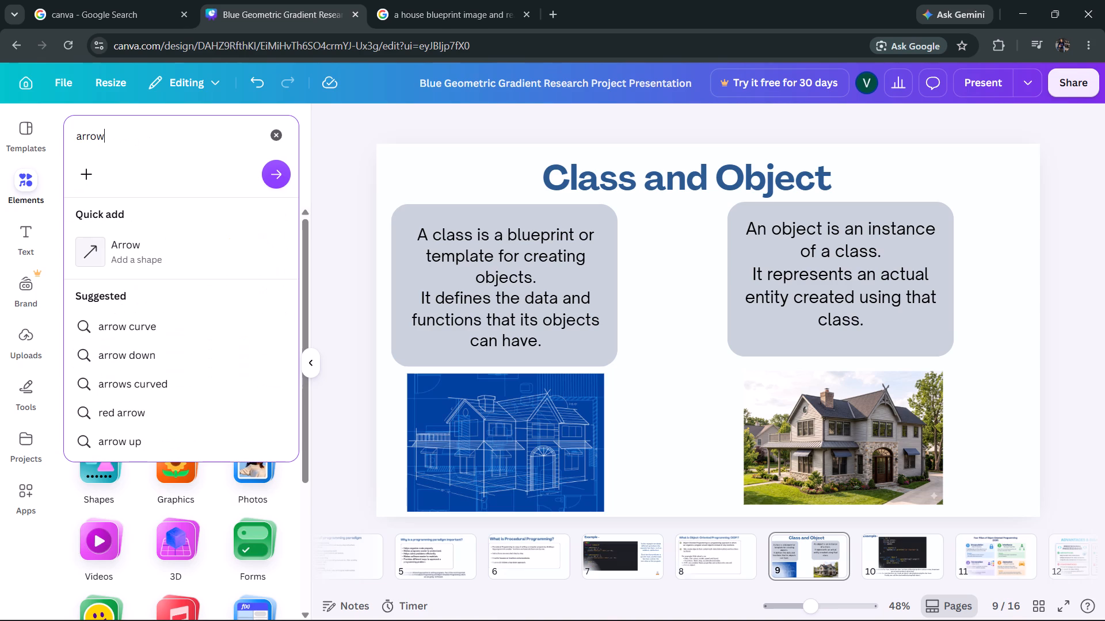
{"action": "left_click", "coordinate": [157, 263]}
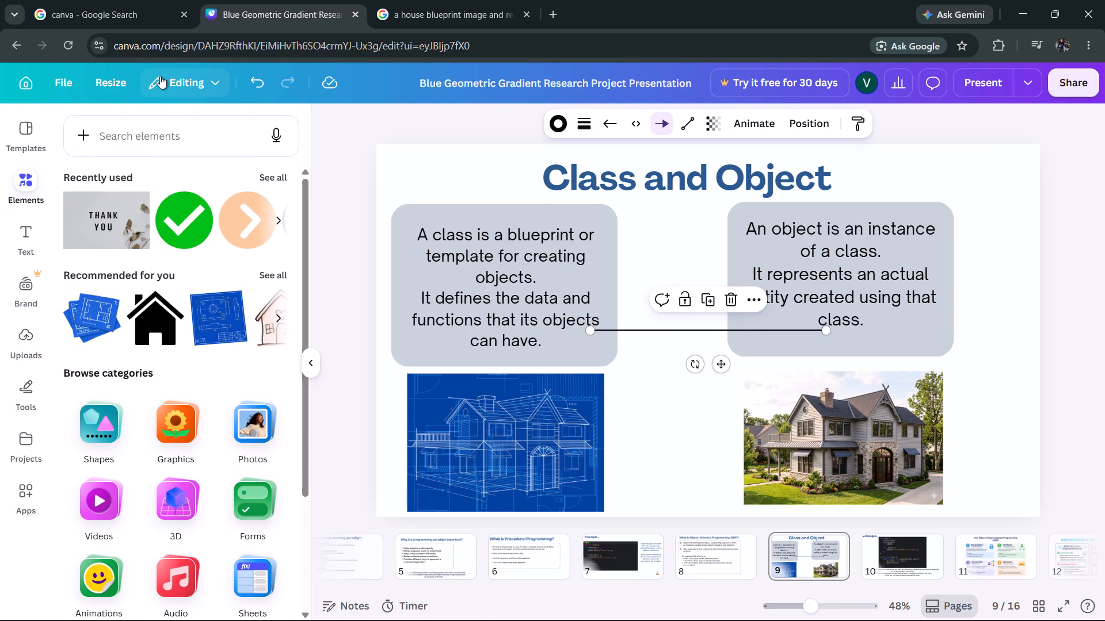
Search the elements library for "arrow" and show the full set of 3D results.
{"action": "left_click", "coordinate": [149, 134]}
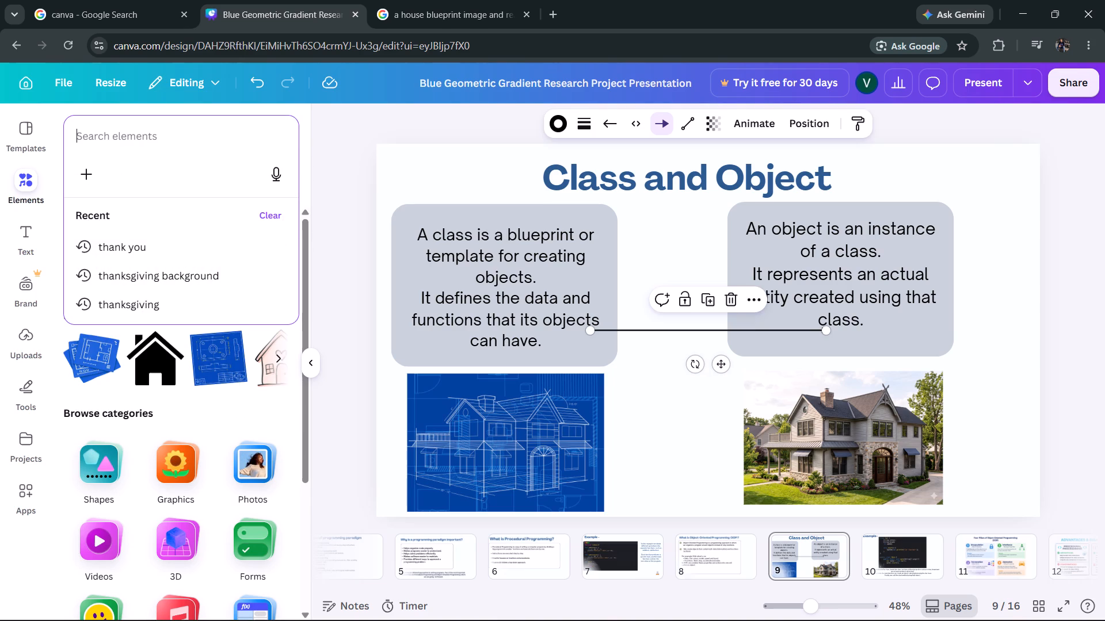
{"action": "type", "text": "arrow"}
{"action": "key", "text": "Return"}
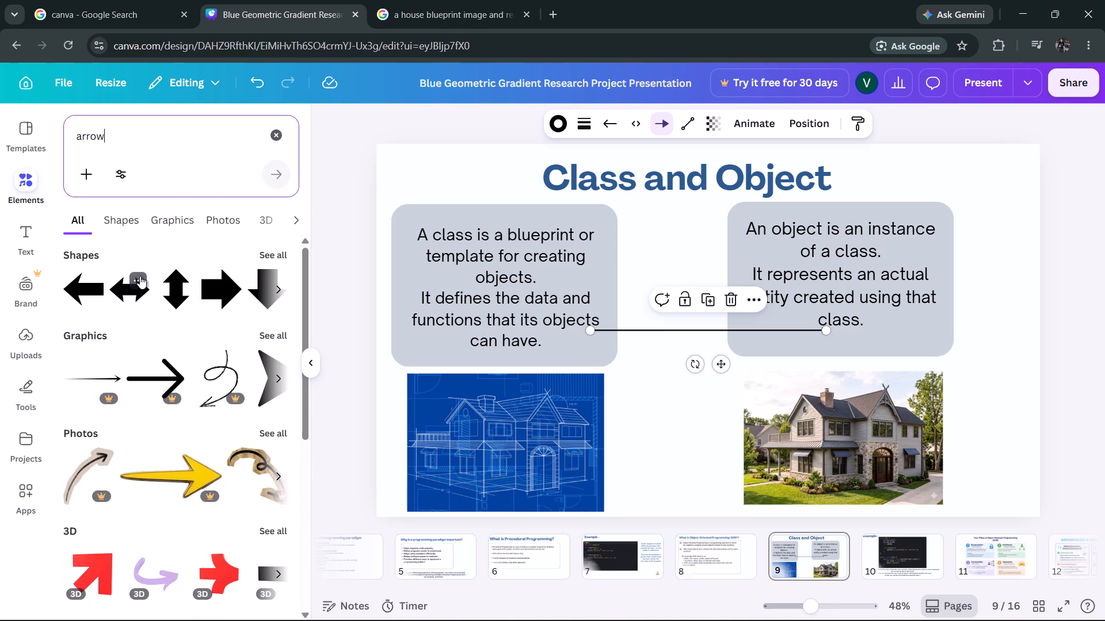
{"action": "scroll", "coordinate": [140, 276], "scroll_direction": "down", "scroll_amount": 4}
{"action": "scroll", "coordinate": [186, 476], "scroll_direction": "down", "scroll_amount": 3}
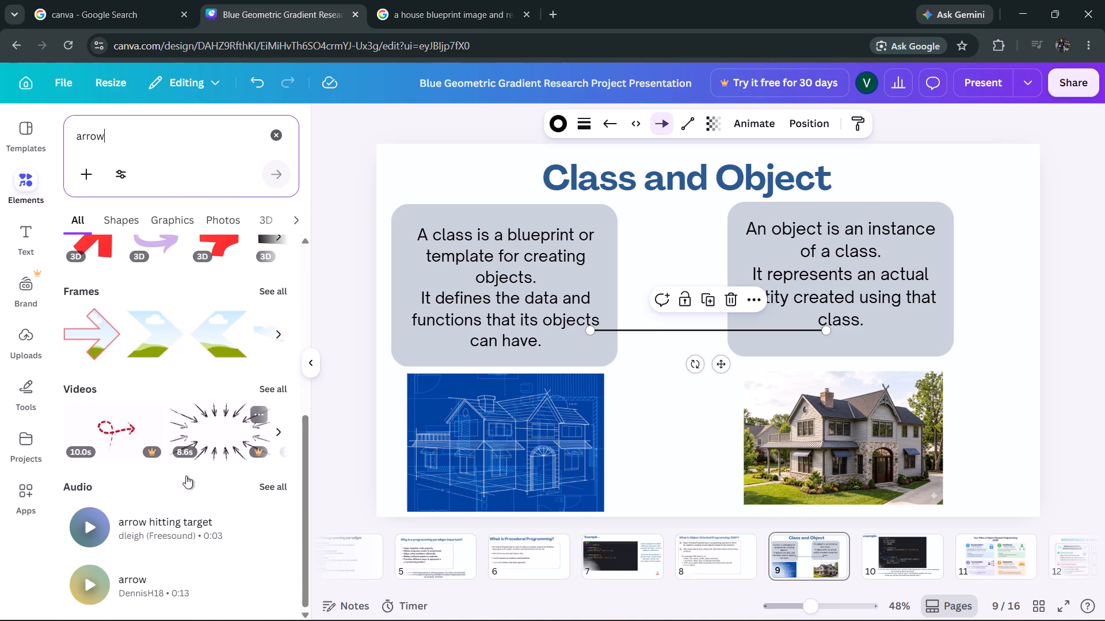
{"action": "scroll", "coordinate": [186, 476], "scroll_direction": "down", "scroll_amount": 3}
{"action": "scroll", "coordinate": [186, 475], "scroll_direction": "up", "scroll_amount": 5}
{"action": "scroll", "coordinate": [181, 428], "scroll_direction": "up", "scroll_amount": 3}
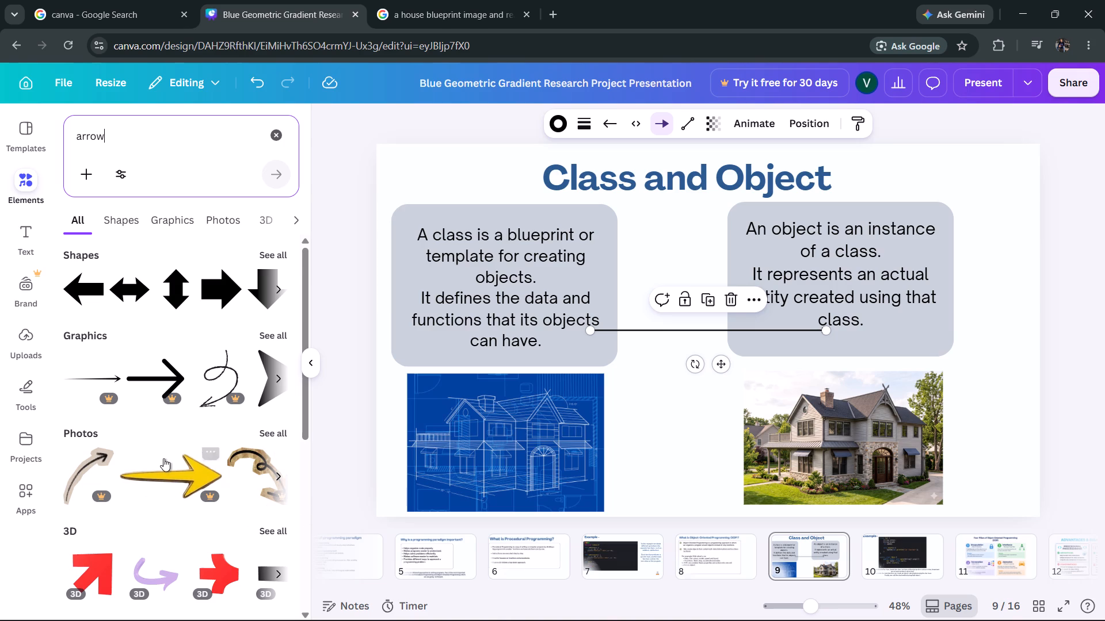
{"action": "scroll", "coordinate": [163, 458], "scroll_direction": "down", "scroll_amount": 1}
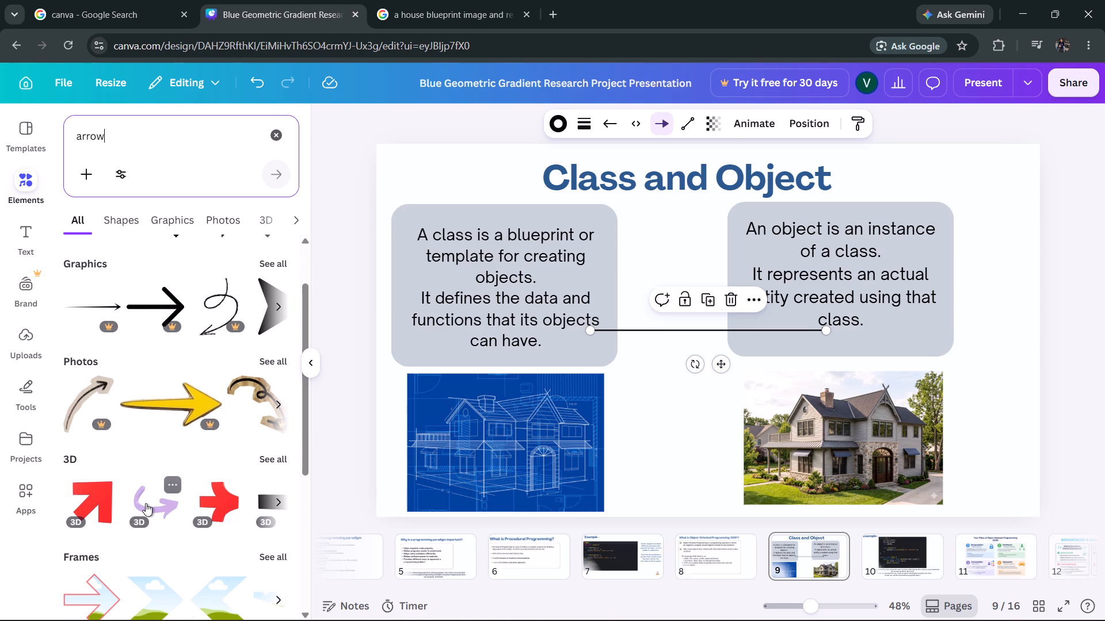
{"action": "left_click", "coordinate": [278, 460]}
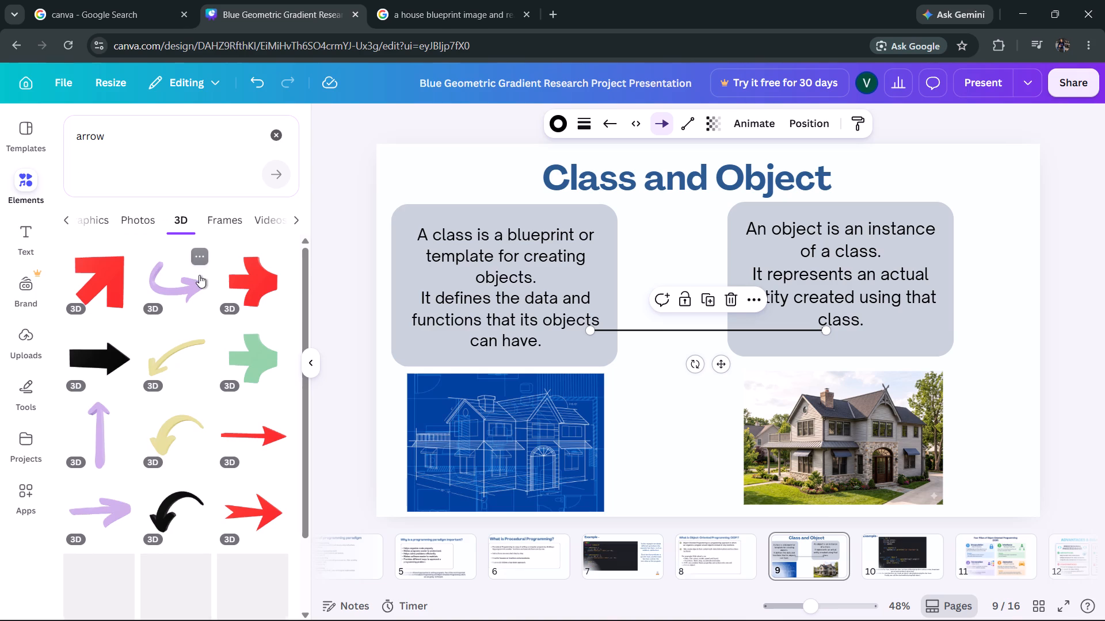
Browse the 3D arrows and add the thin green left-pointing arrow to the Class and Object slide.
{"action": "scroll", "coordinate": [199, 275], "scroll_direction": "down", "scroll_amount": 5}
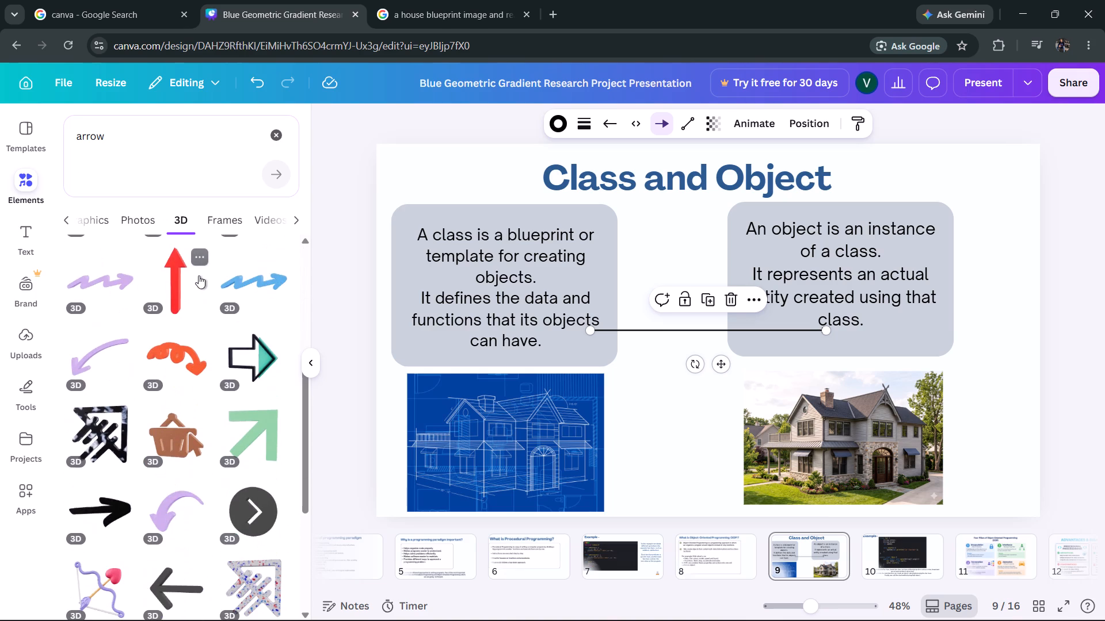
{"action": "scroll", "coordinate": [194, 349], "scroll_direction": "down", "scroll_amount": 6}
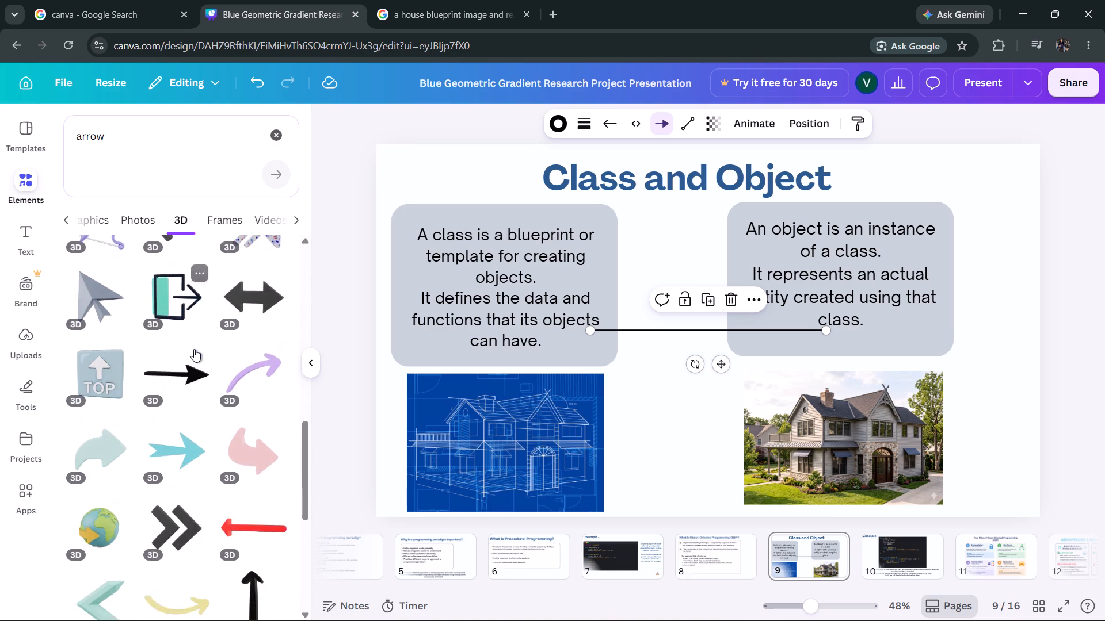
{"action": "scroll", "coordinate": [193, 349], "scroll_direction": "down", "scroll_amount": 3}
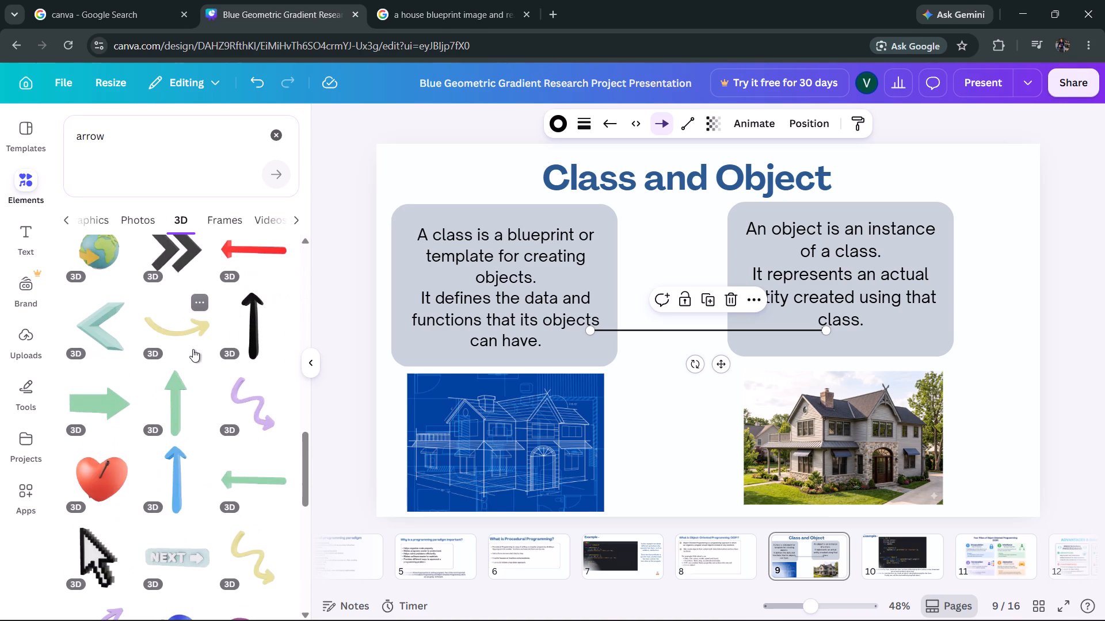
{"action": "scroll", "coordinate": [193, 349], "scroll_direction": "down", "scroll_amount": 2}
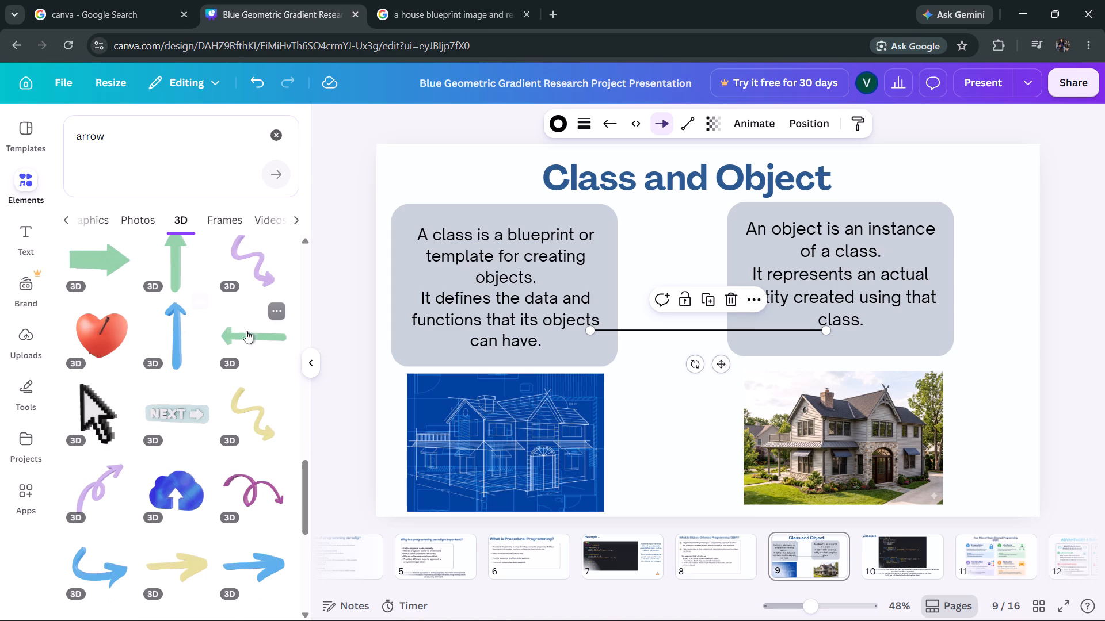
{"action": "left_click", "coordinate": [254, 331]}
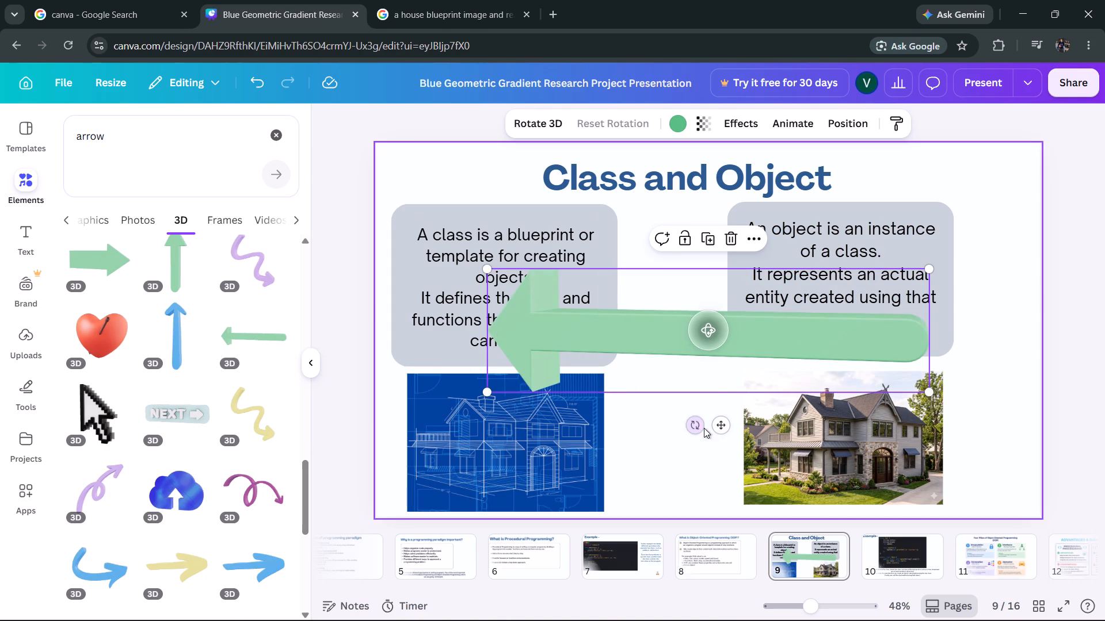
Rotate the green arrow to point right, shrink it to about a quarter size, and place it between the two house images.
{"action": "left_click_drag", "start_coordinate": [698, 427], "coordinate": [467, 143]}
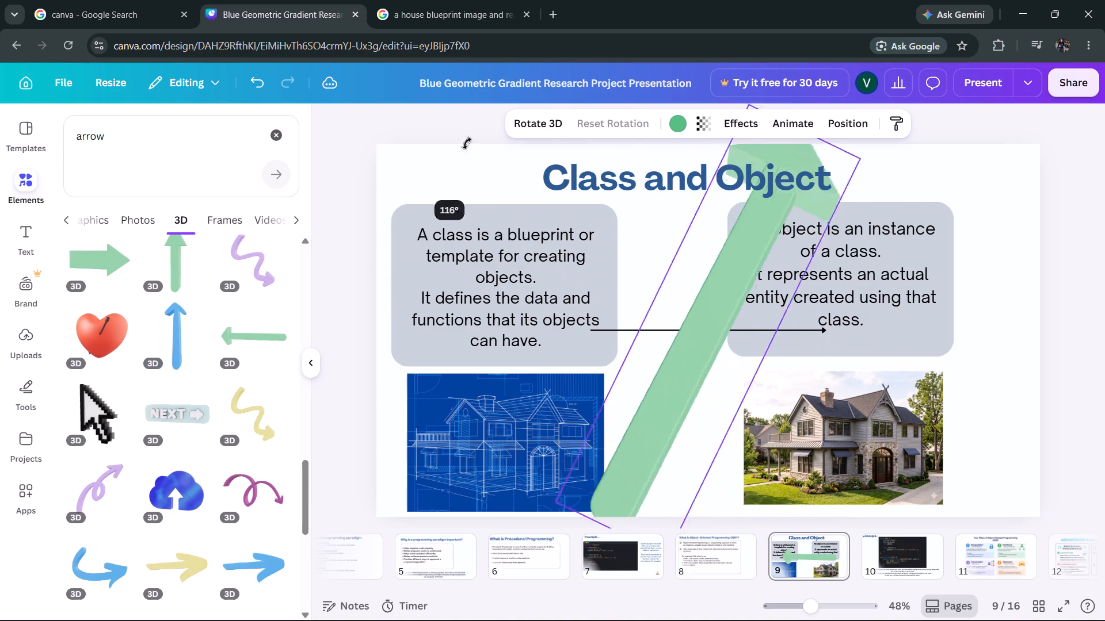
{"action": "left_click_drag", "start_coordinate": [467, 143], "coordinate": [715, 190]}
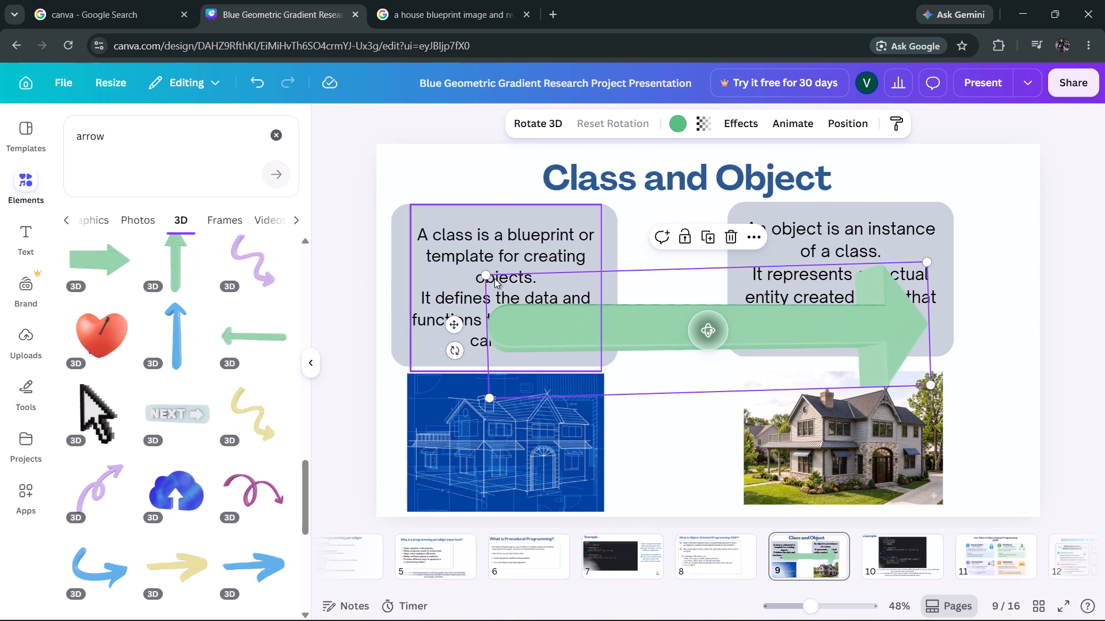
{"action": "left_click_drag", "start_coordinate": [488, 274], "coordinate": [826, 352]}
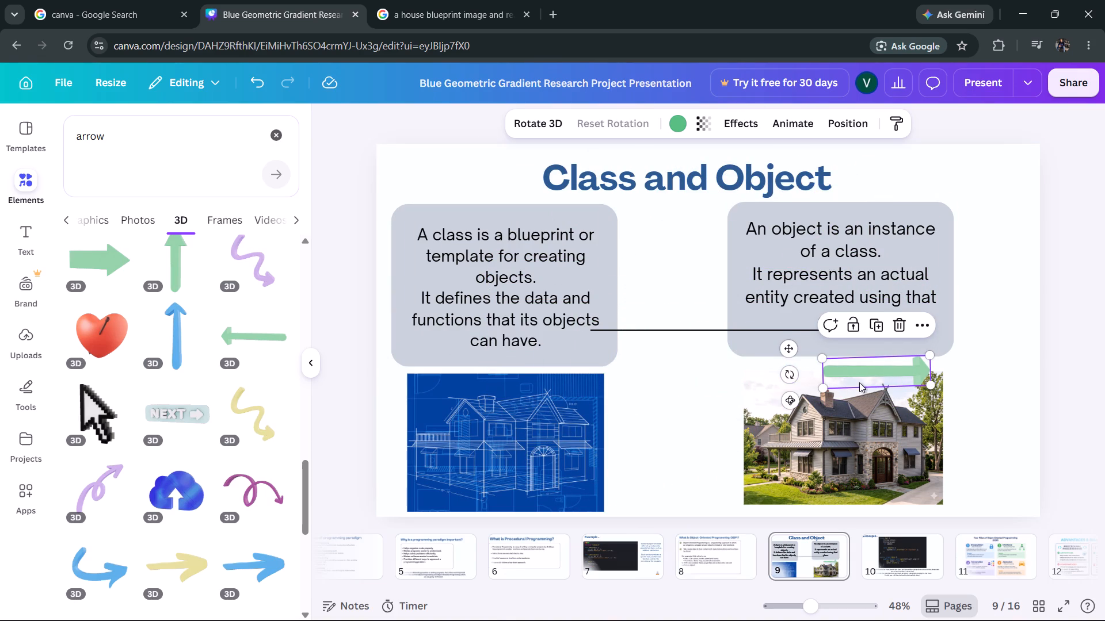
{"action": "left_click_drag", "start_coordinate": [864, 373], "coordinate": [669, 426]}
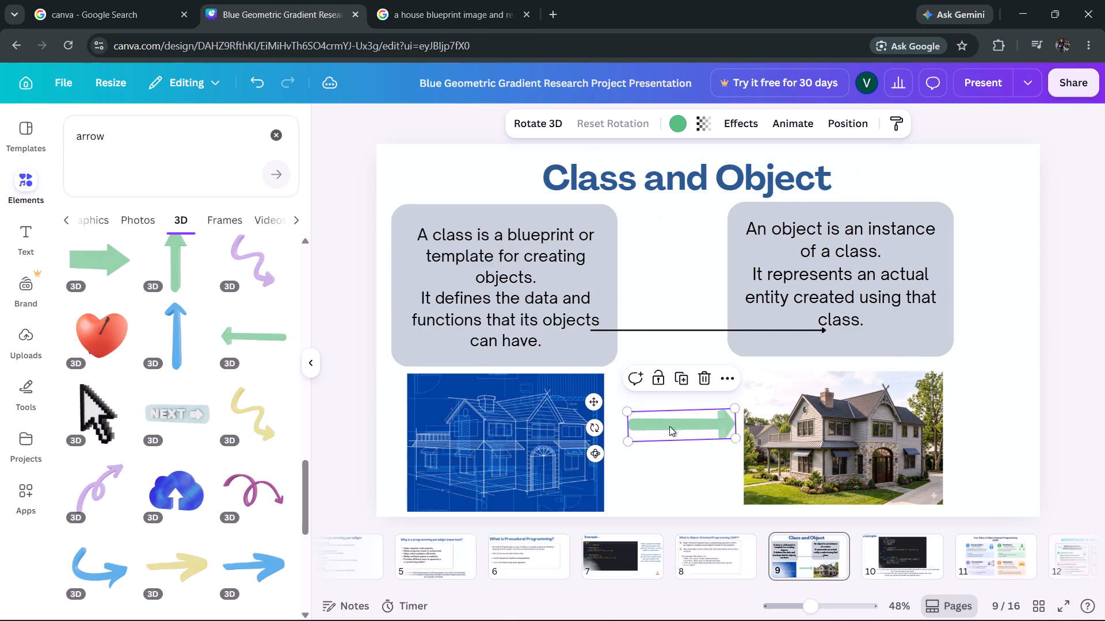
Tilt the green arrow slightly in 3D and shift it a little closer to the blueprint image.
{"action": "left_click", "coordinate": [592, 454]}
{"action": "left_click_drag", "start_coordinate": [592, 454], "coordinate": [585, 447]}
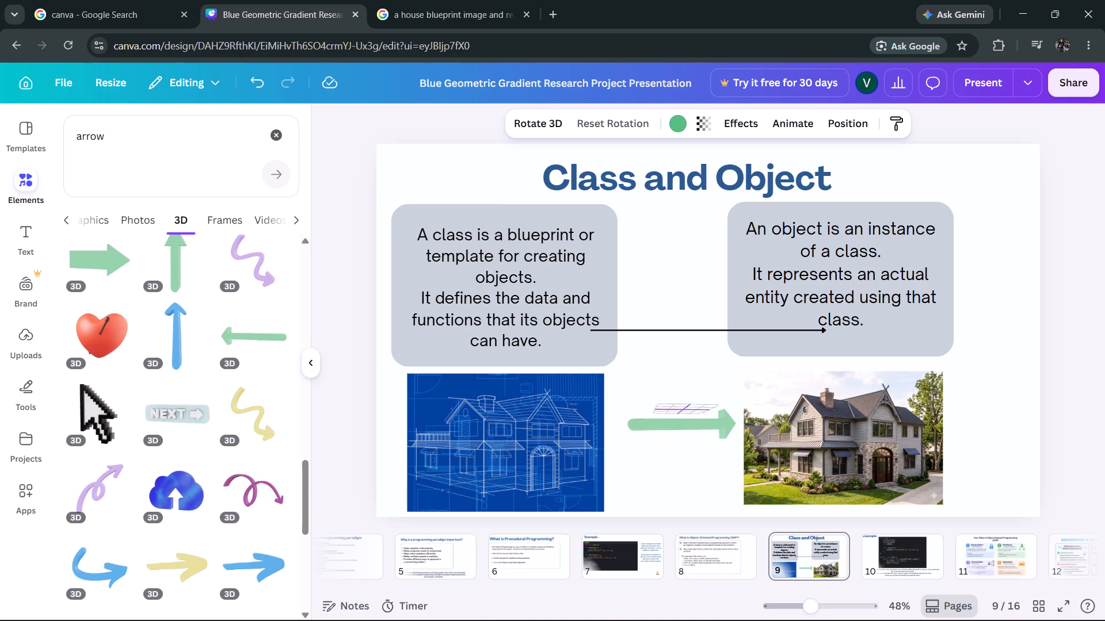
{"action": "left_click_drag", "start_coordinate": [585, 447], "coordinate": [592, 442]}
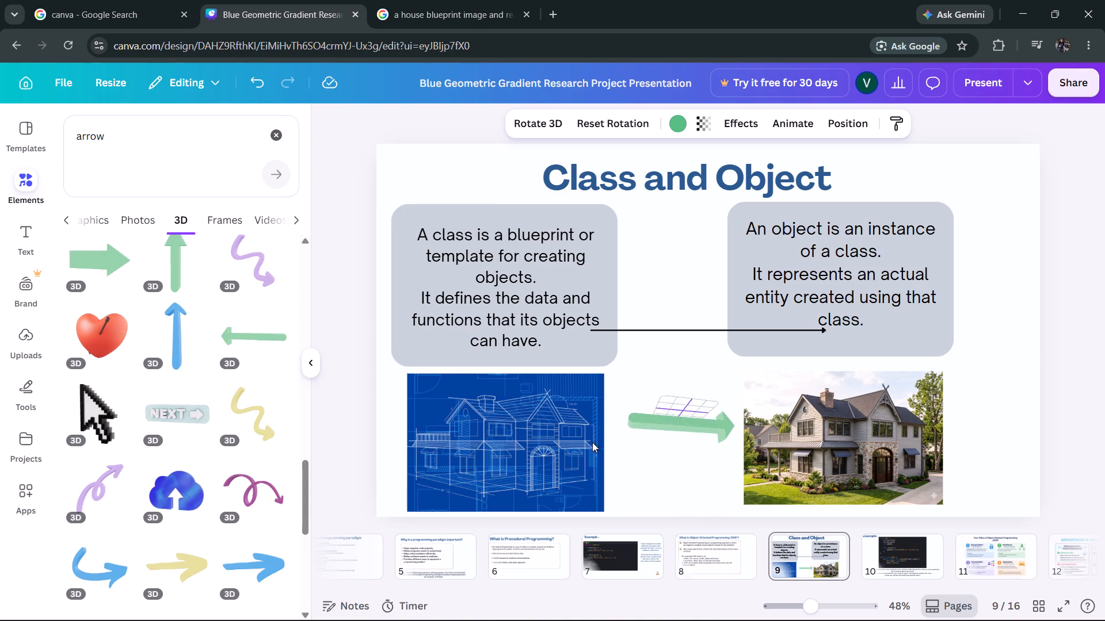
{"action": "left_click_drag", "start_coordinate": [592, 442], "coordinate": [552, 442]}
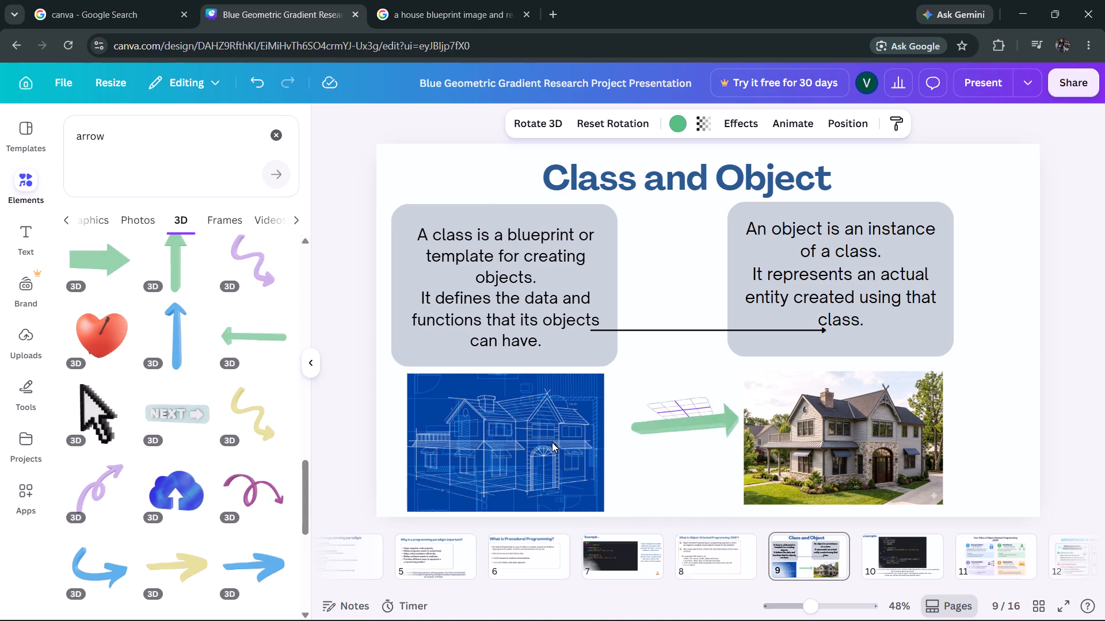
{"action": "left_click_drag", "start_coordinate": [552, 442], "coordinate": [611, 439]}
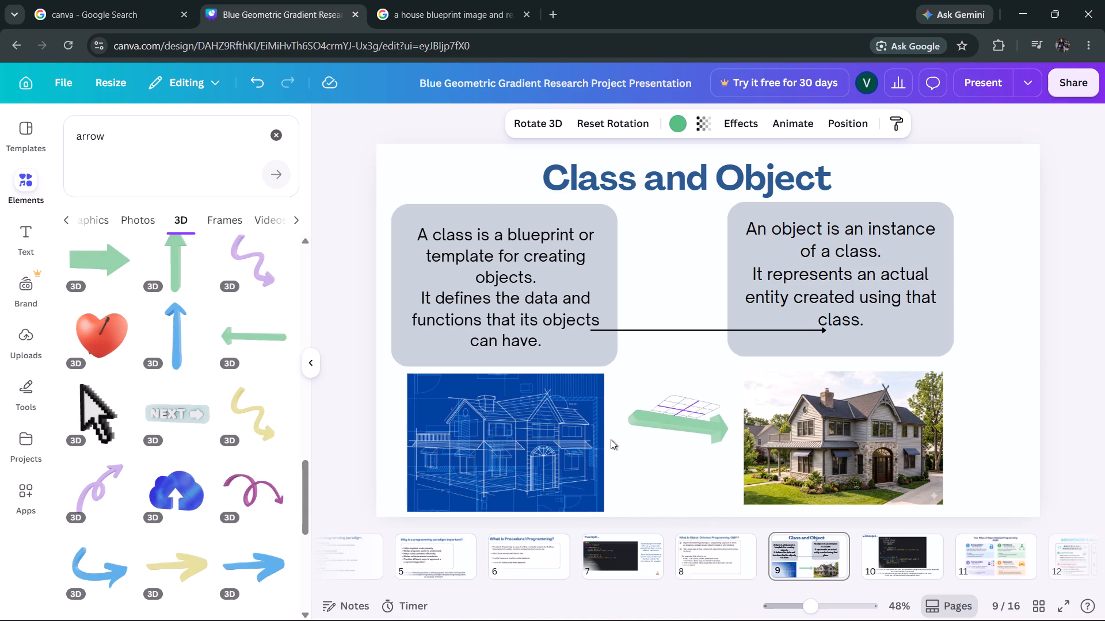
{"action": "left_click_drag", "start_coordinate": [611, 439], "coordinate": [611, 451]}
{"action": "left_click_drag", "start_coordinate": [677, 426], "coordinate": [666, 436]}
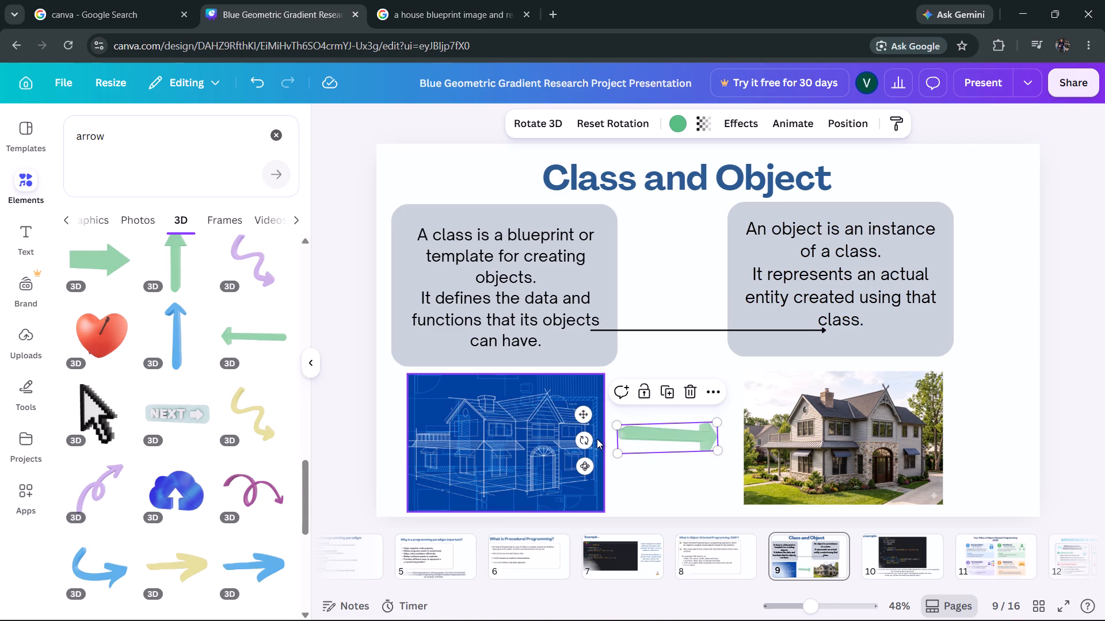
{"action": "left_click", "coordinate": [589, 465]}
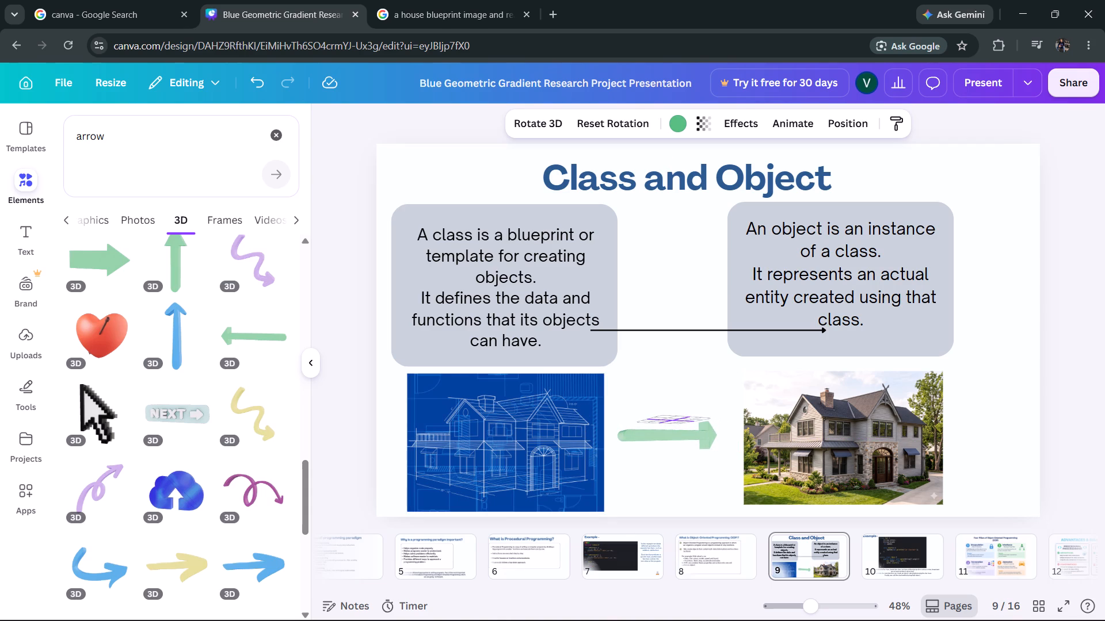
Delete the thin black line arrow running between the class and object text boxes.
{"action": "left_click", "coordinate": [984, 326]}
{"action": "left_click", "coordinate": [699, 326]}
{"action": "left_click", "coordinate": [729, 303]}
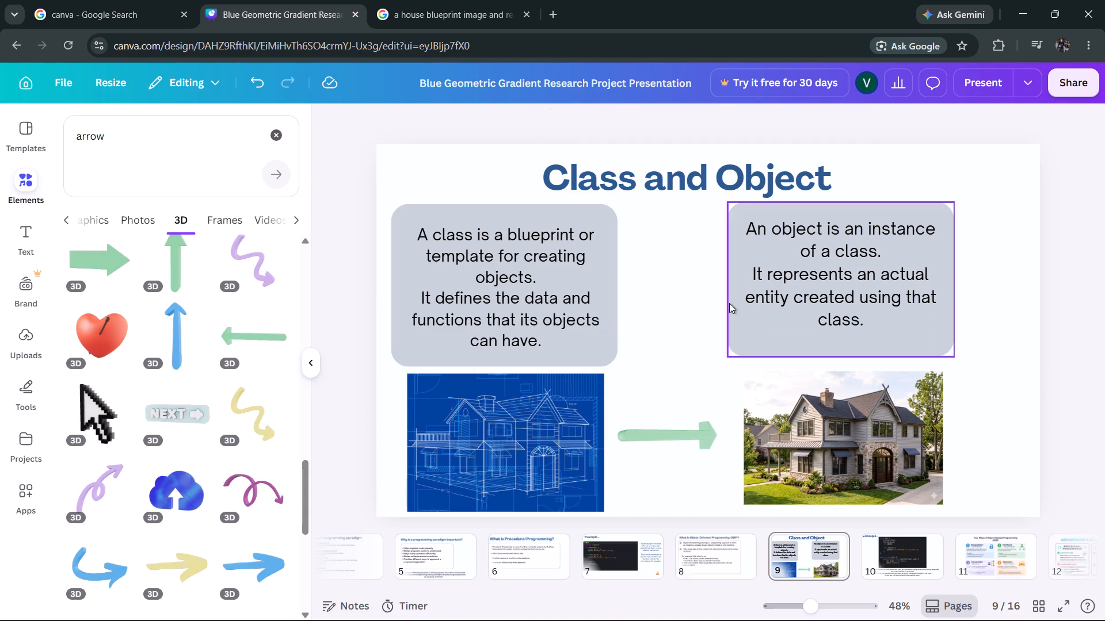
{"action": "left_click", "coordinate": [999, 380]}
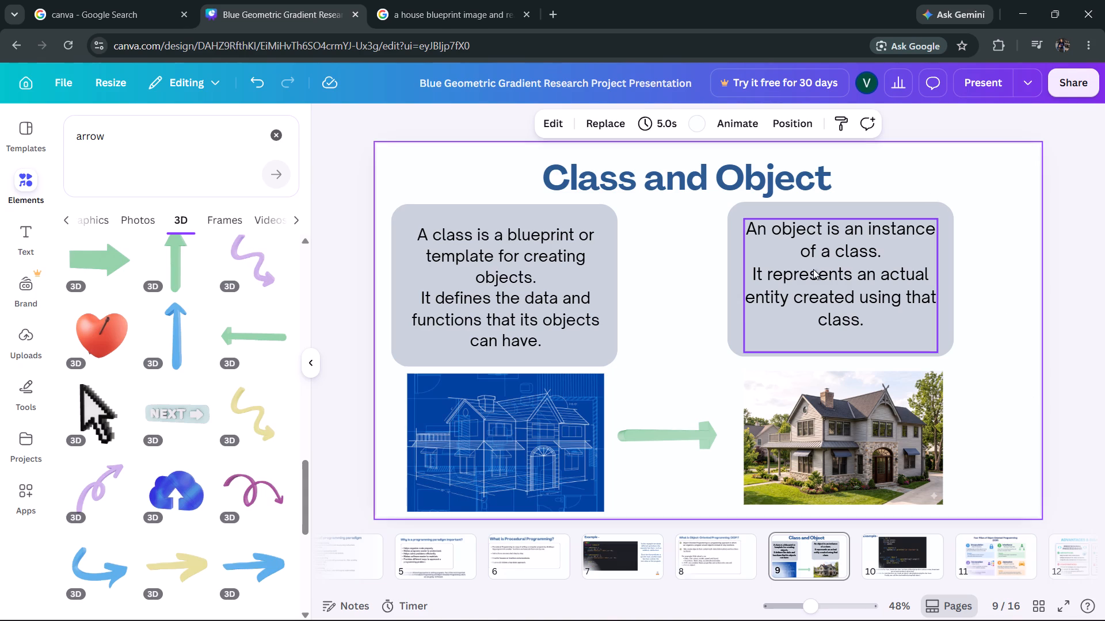
Review the OOP definition, Class and Object, and Car class example slides, ending on the Car example.
{"action": "left_click", "coordinate": [676, 339]}
{"action": "scroll", "coordinate": [676, 339], "scroll_direction": "down", "scroll_amount": 1}
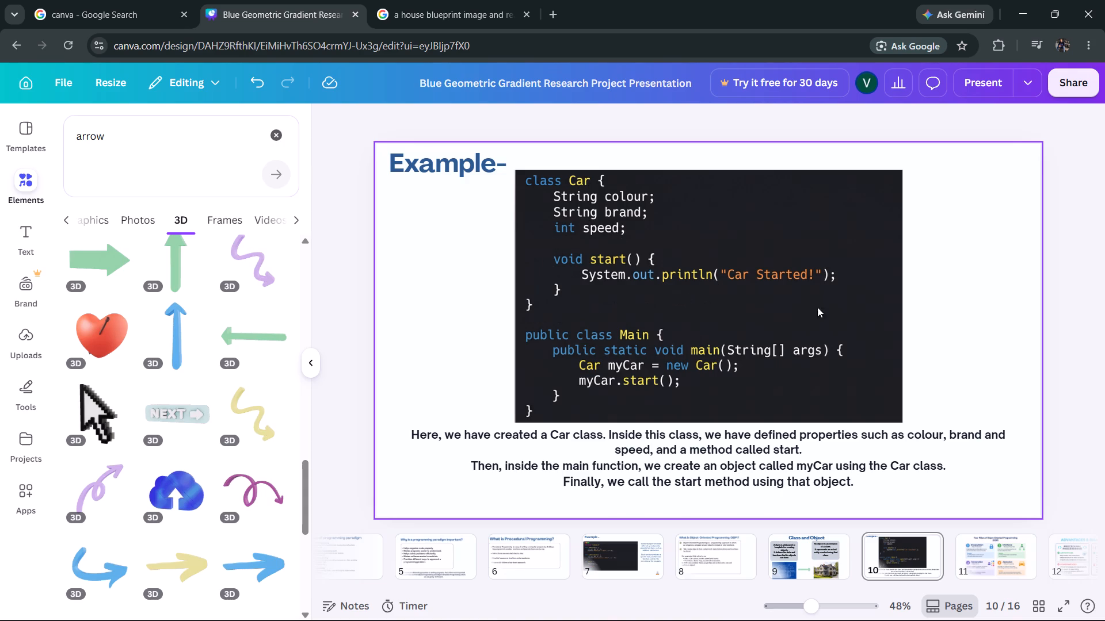
{"action": "left_click", "coordinate": [978, 329]}
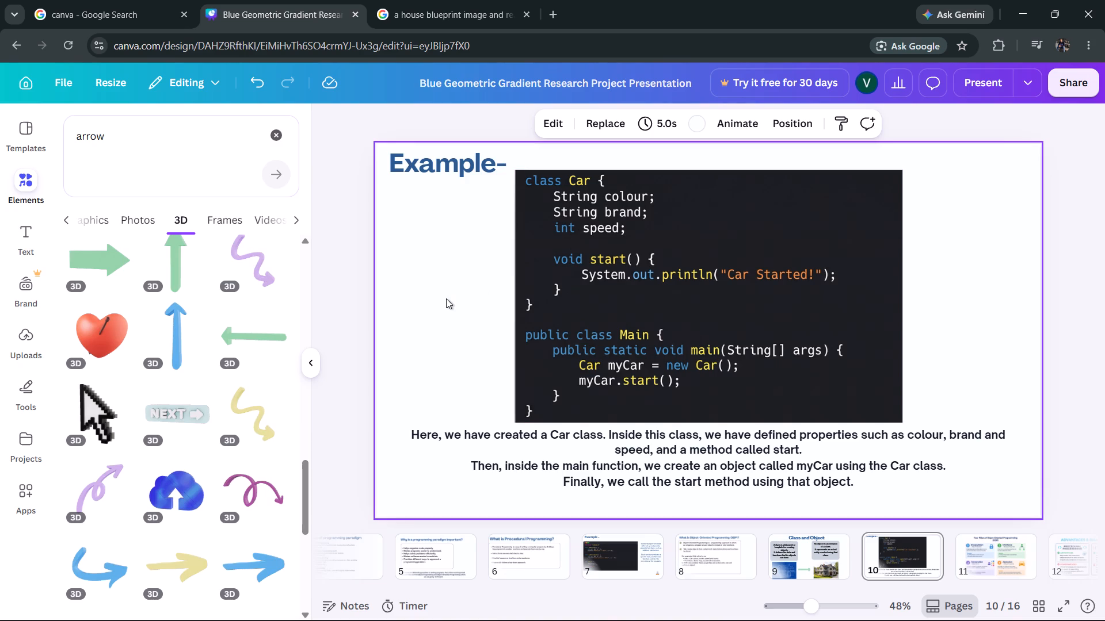
{"action": "scroll", "coordinate": [446, 298], "scroll_direction": "down", "scroll_amount": 1}
{"action": "scroll", "coordinate": [451, 345], "scroll_direction": "up", "scroll_amount": 1}
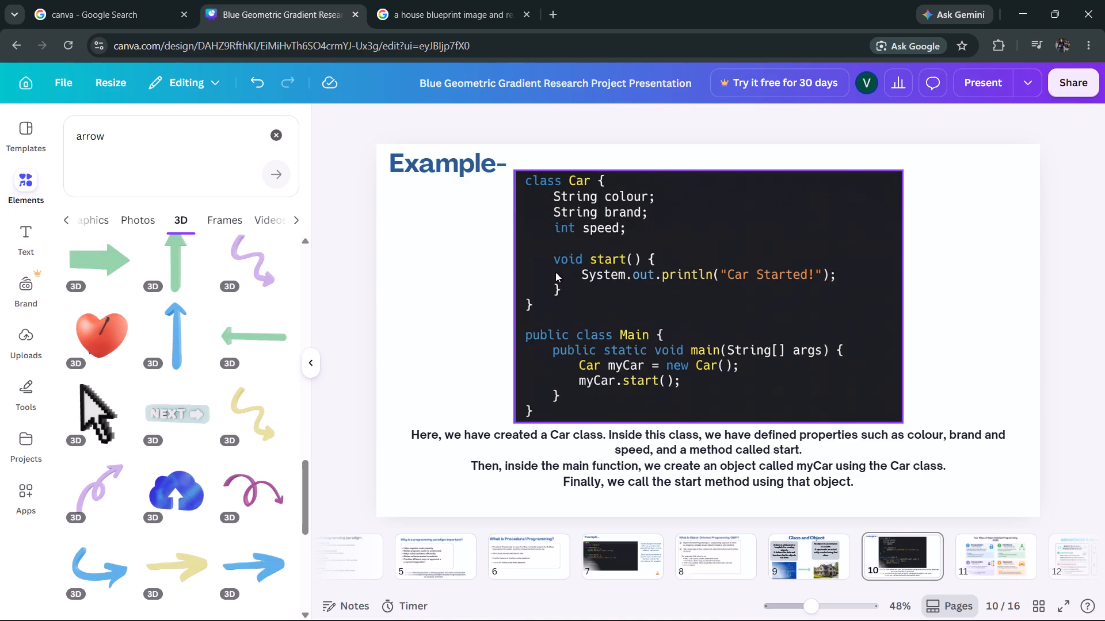
{"action": "left_click", "coordinate": [434, 292]}
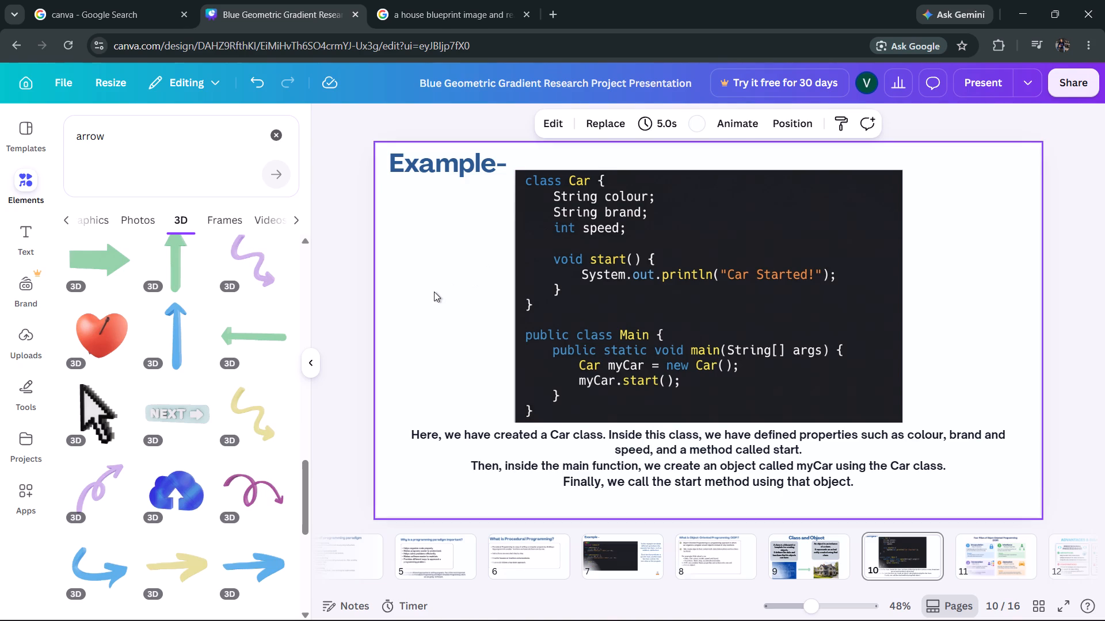
{"action": "scroll", "coordinate": [799, 317], "scroll_direction": "up", "scroll_amount": 1}
{"action": "scroll", "coordinate": [694, 333], "scroll_direction": "up", "scroll_amount": 1}
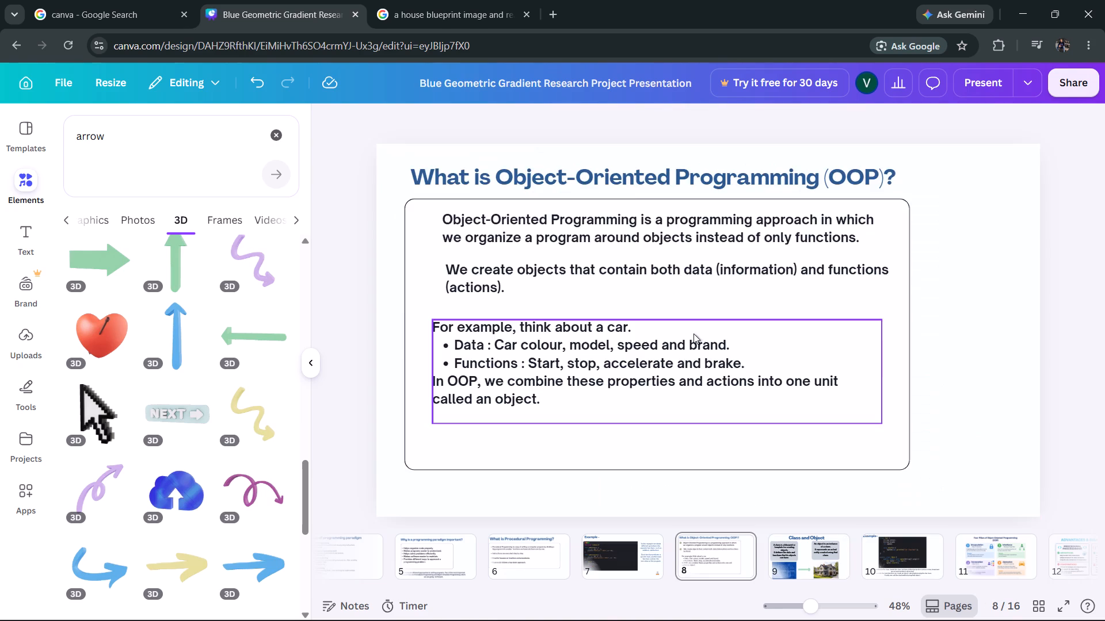
{"action": "scroll", "coordinate": [694, 333], "scroll_direction": "down", "scroll_amount": 2}
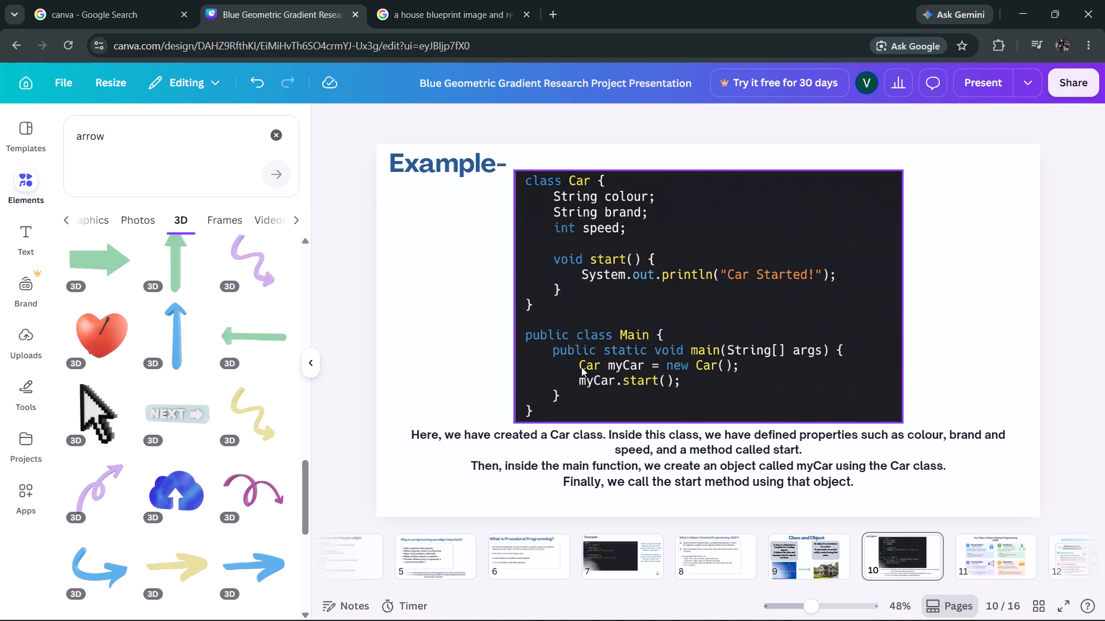
Nudge the Car class code screenshot slightly up, away from the explanation text below it.
{"action": "left_click_drag", "start_coordinate": [581, 367], "coordinate": [582, 361]}
{"action": "left_click", "coordinate": [464, 362]}
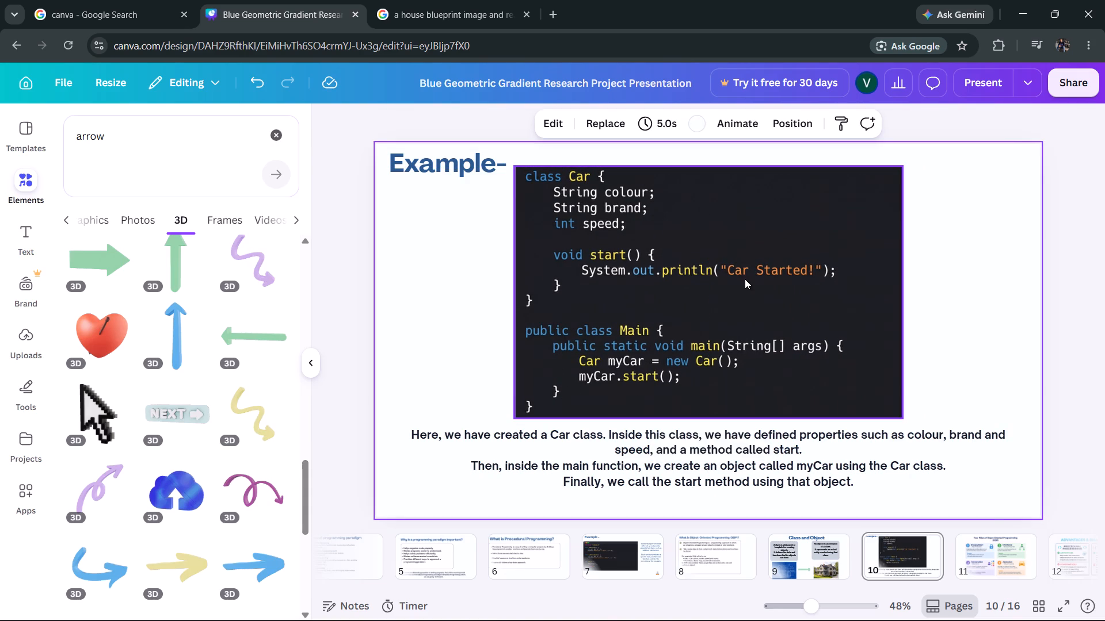
{"action": "left_click", "coordinate": [1005, 317]}
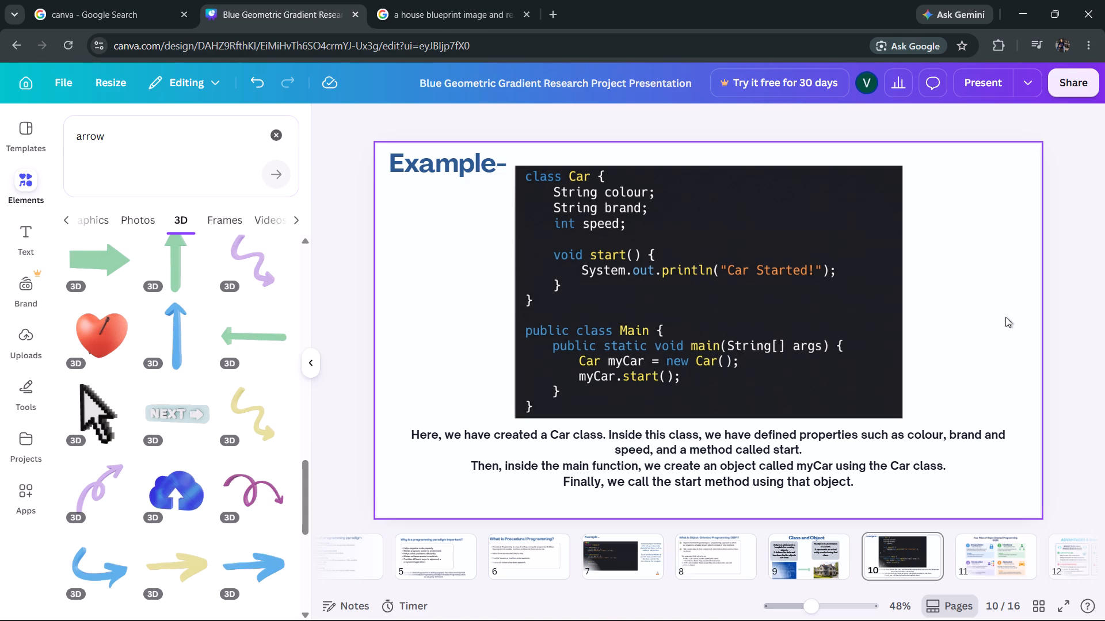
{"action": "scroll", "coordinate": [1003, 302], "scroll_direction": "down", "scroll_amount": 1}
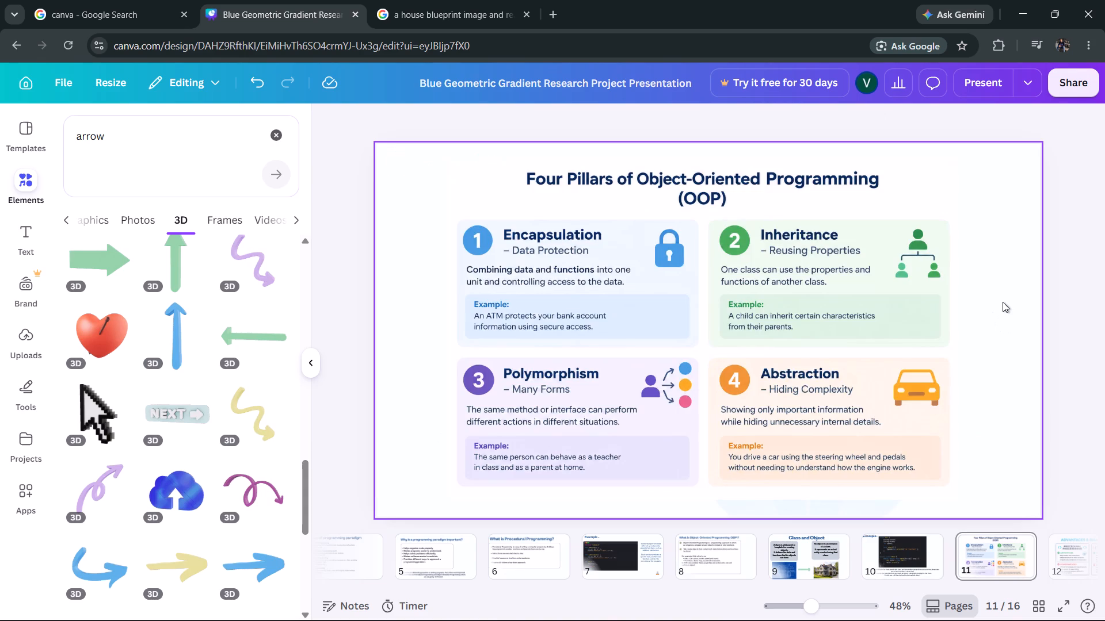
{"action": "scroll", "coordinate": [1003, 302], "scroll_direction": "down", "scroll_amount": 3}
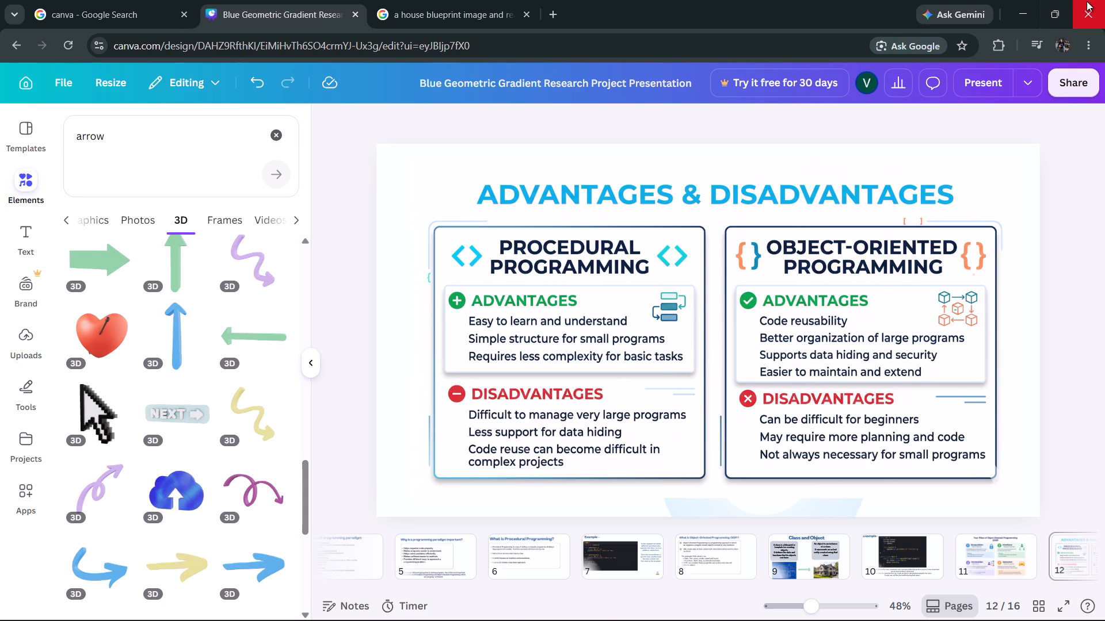
Set the computer's sound volume to 67.
{"action": "left_click", "coordinate": [1000, 608]}
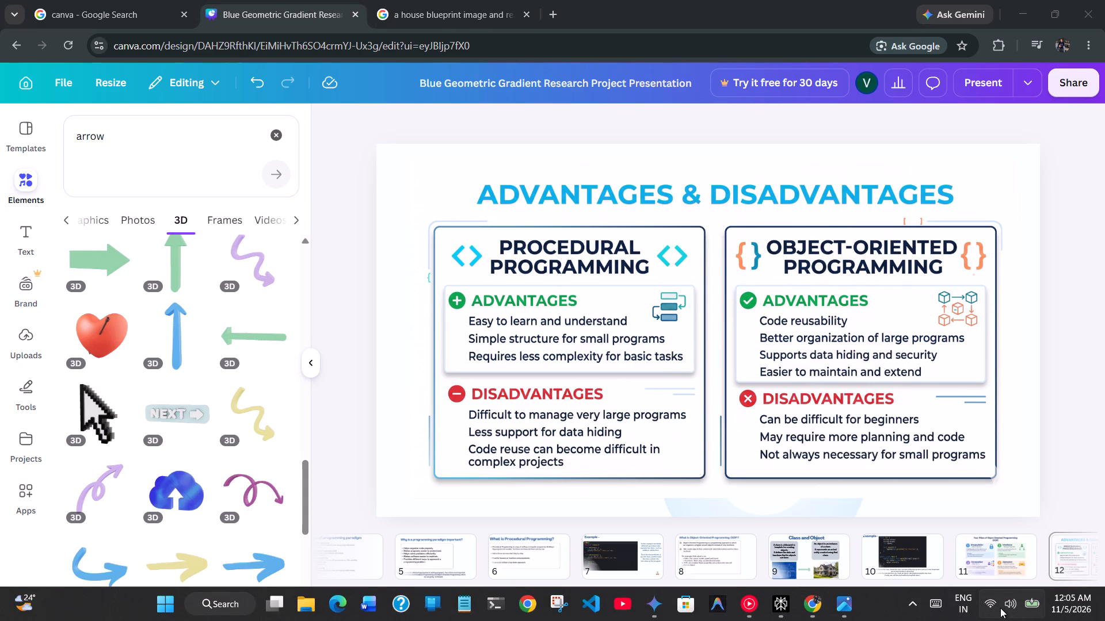
{"action": "left_click", "coordinate": [1015, 608]}
{"action": "left_click", "coordinate": [1005, 524]}
{"action": "left_click", "coordinate": [993, 522]}
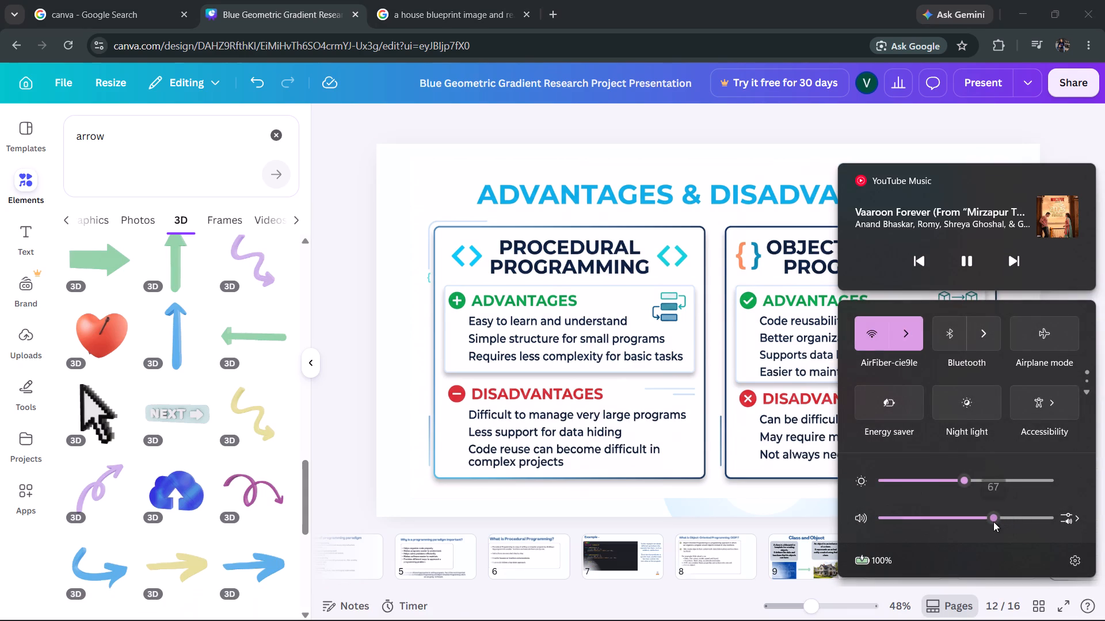
{"action": "left_click", "coordinate": [632, 0]}
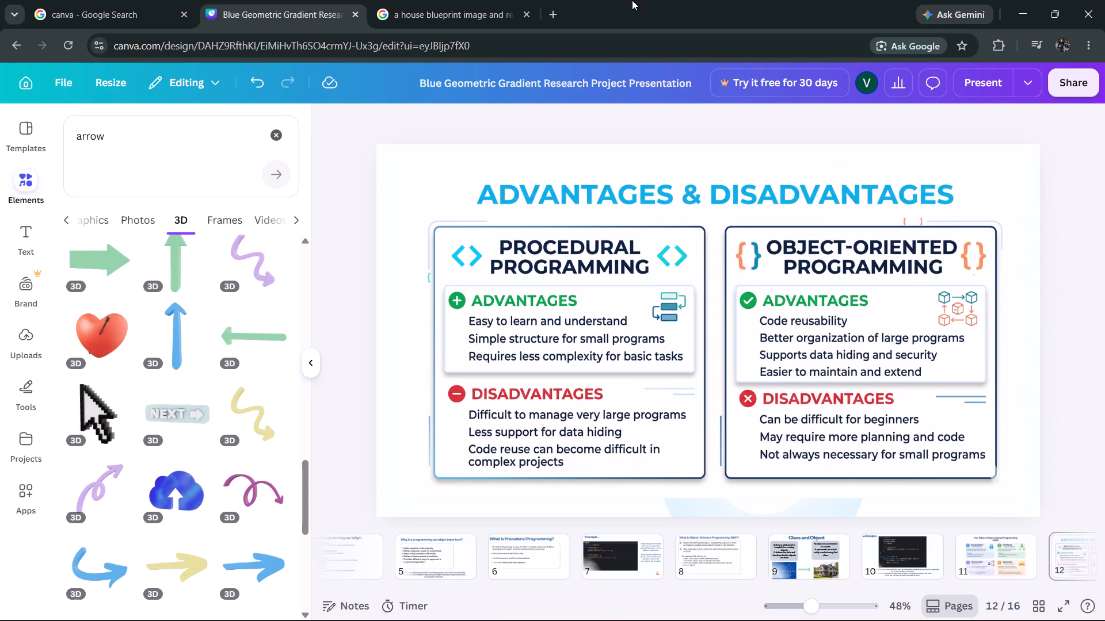
Enlarge the infographic on the Four Pillars of Object-Oriented Programming slide to about 1,600 px wide, extending it near the slide's top edge.
{"action": "scroll", "coordinate": [707, 224], "scroll_direction": "up", "scroll_amount": 1}
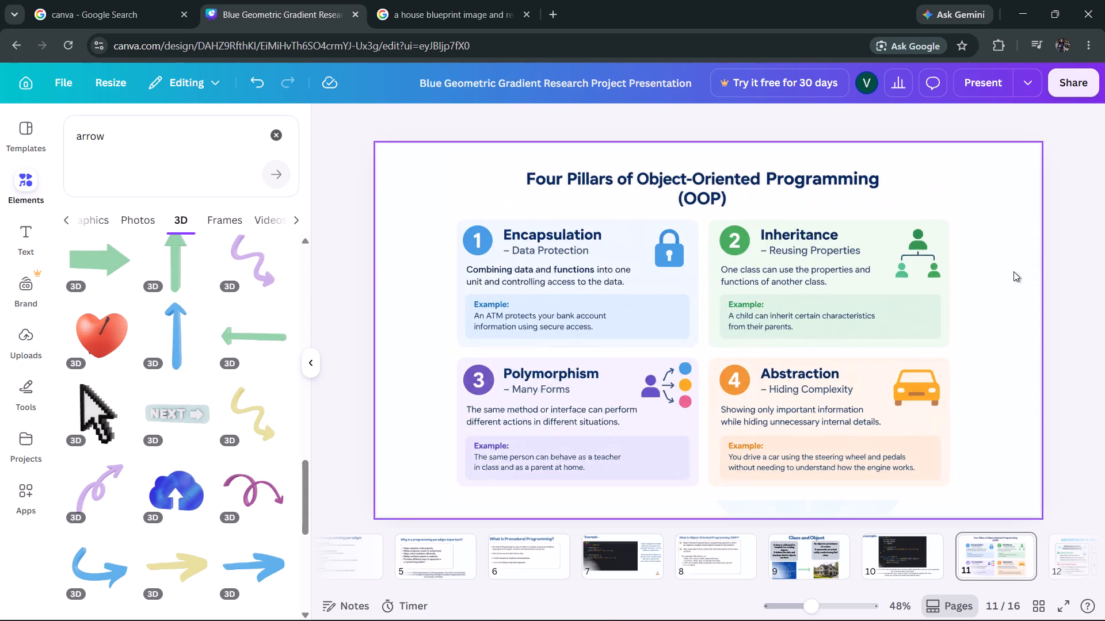
{"action": "left_click", "coordinate": [1104, 314]}
{"action": "left_click", "coordinate": [582, 283]}
{"action": "left_click_drag", "start_coordinate": [448, 162], "coordinate": [445, 162]}
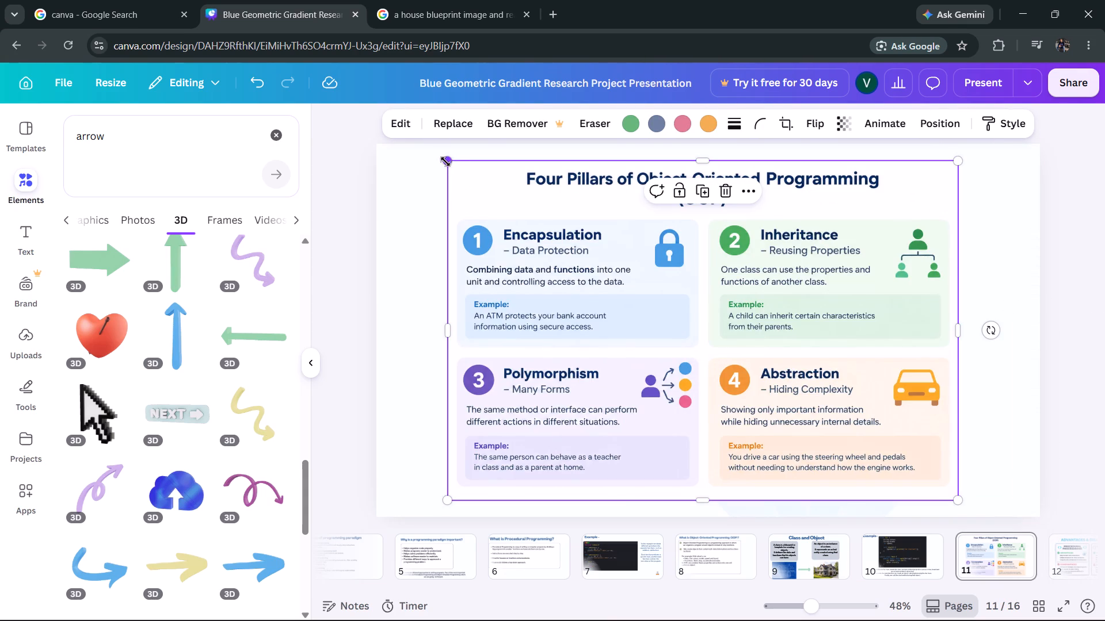
{"action": "left_click_drag", "start_coordinate": [445, 162], "coordinate": [422, 156]}
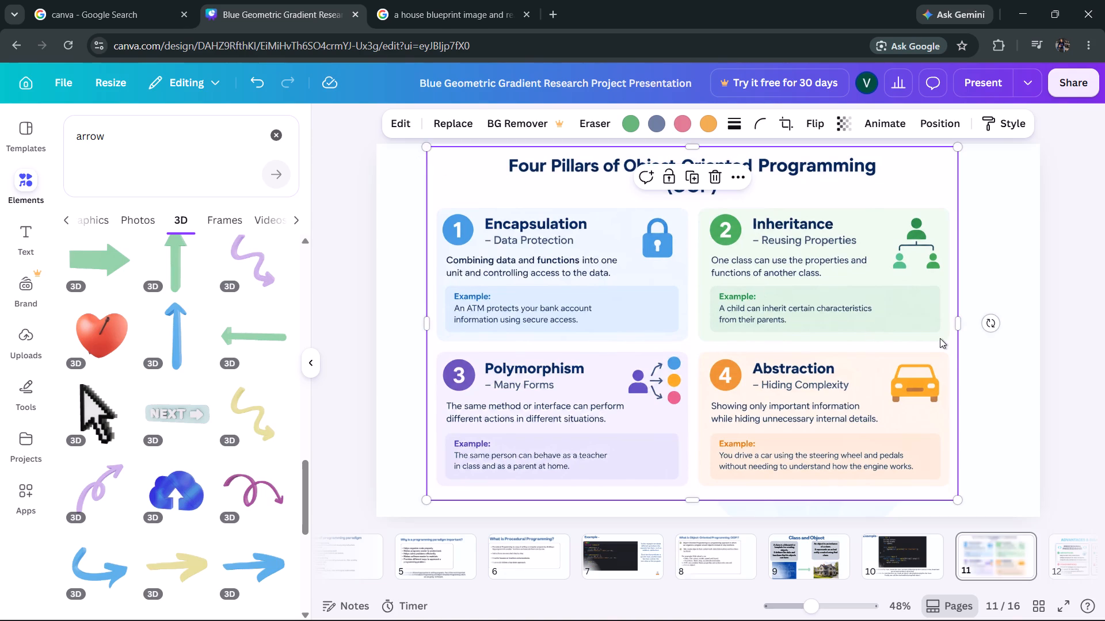
{"action": "left_click_drag", "start_coordinate": [958, 328], "coordinate": [971, 327]}
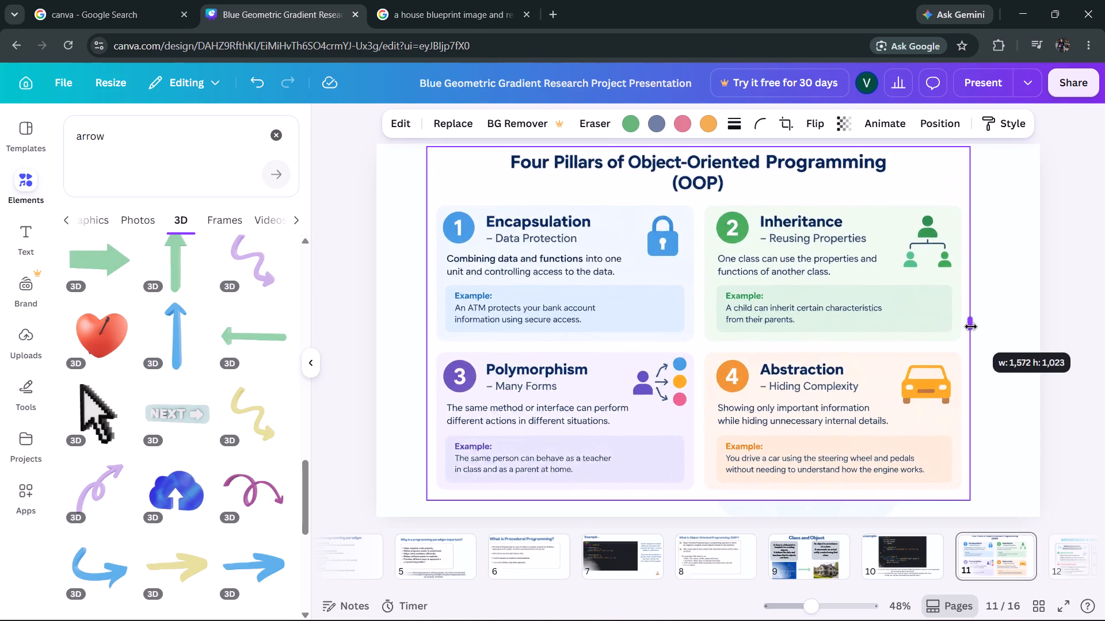
{"action": "left_click_drag", "start_coordinate": [971, 327], "coordinate": [1016, 321]}
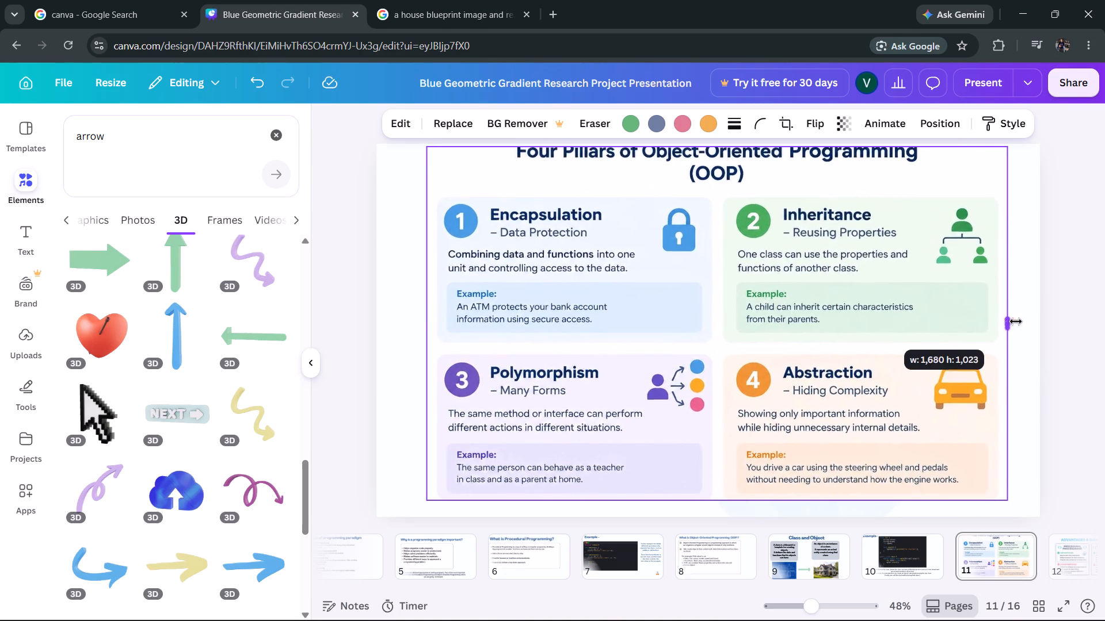
{"action": "left_click_drag", "start_coordinate": [1016, 321], "coordinate": [997, 321]}
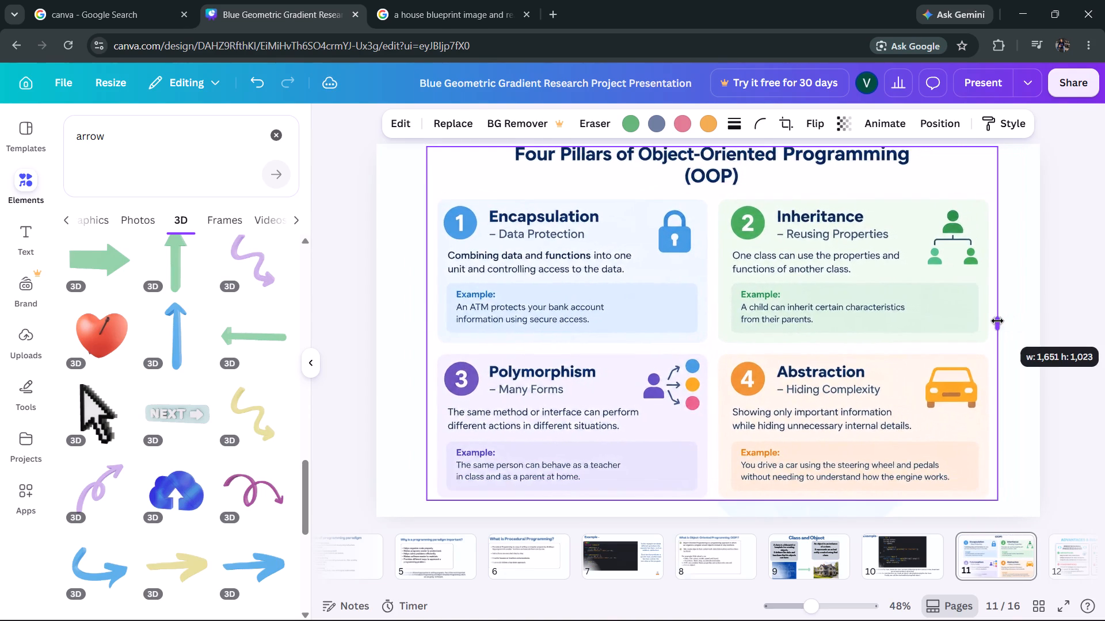
{"action": "left_click_drag", "start_coordinate": [997, 321], "coordinate": [985, 324]}
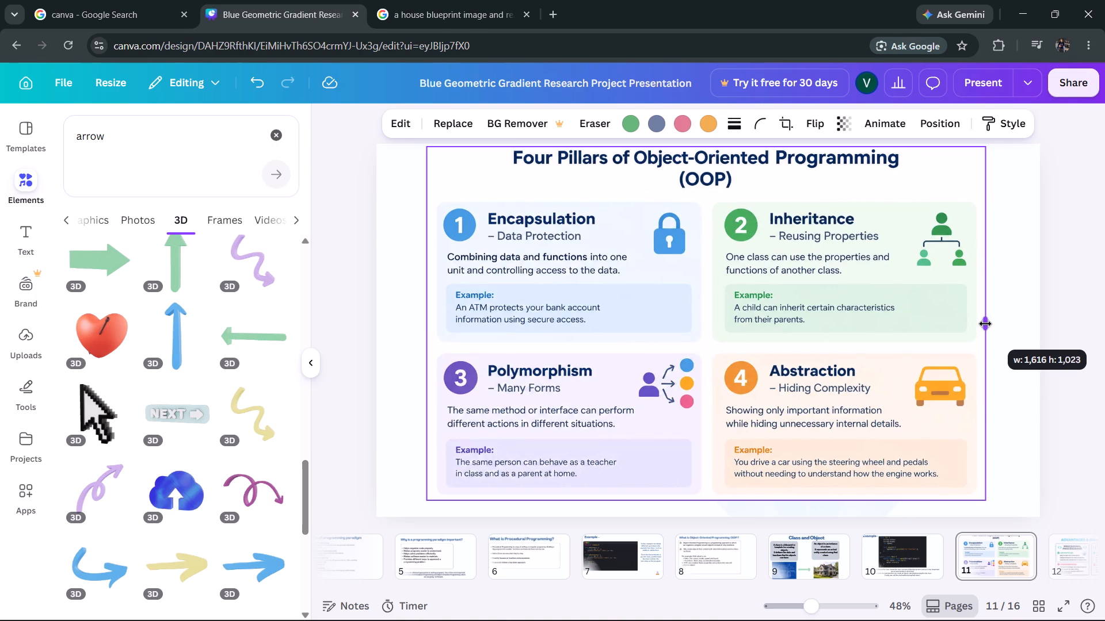
{"action": "left_click_drag", "start_coordinate": [985, 324], "coordinate": [981, 325]}
{"action": "left_click", "coordinate": [1076, 298]}
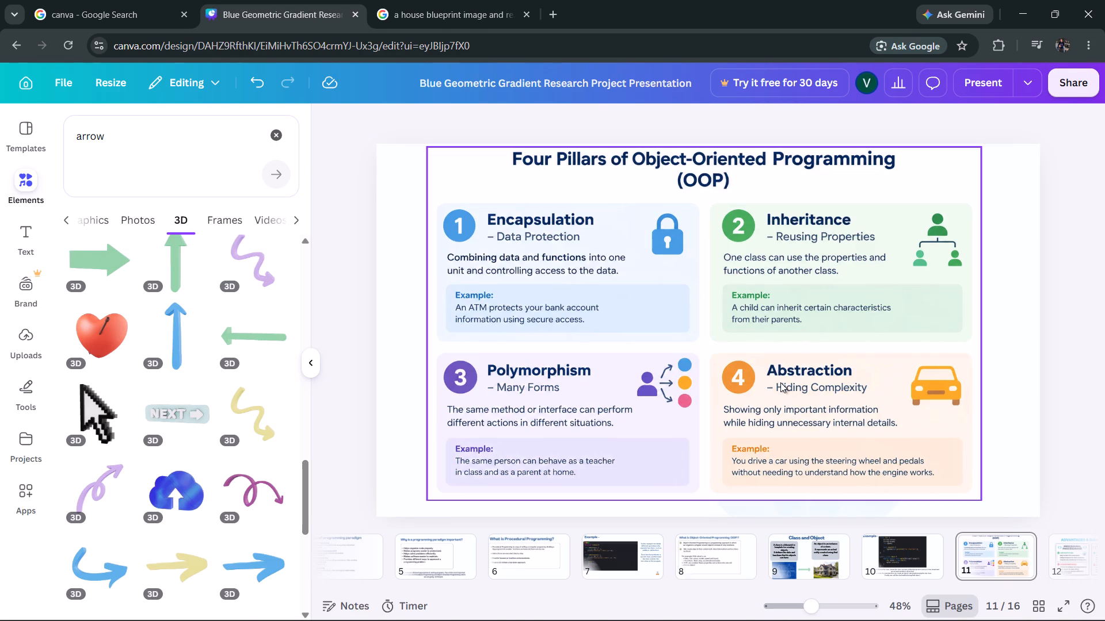
Enlarge the infographic on the Advantages & Disadvantages slide from two opposite corners until it extends slightly past the slide's edges.
{"action": "left_click", "coordinate": [1077, 400]}
{"action": "scroll", "coordinate": [1080, 393], "scroll_direction": "down", "scroll_amount": 2}
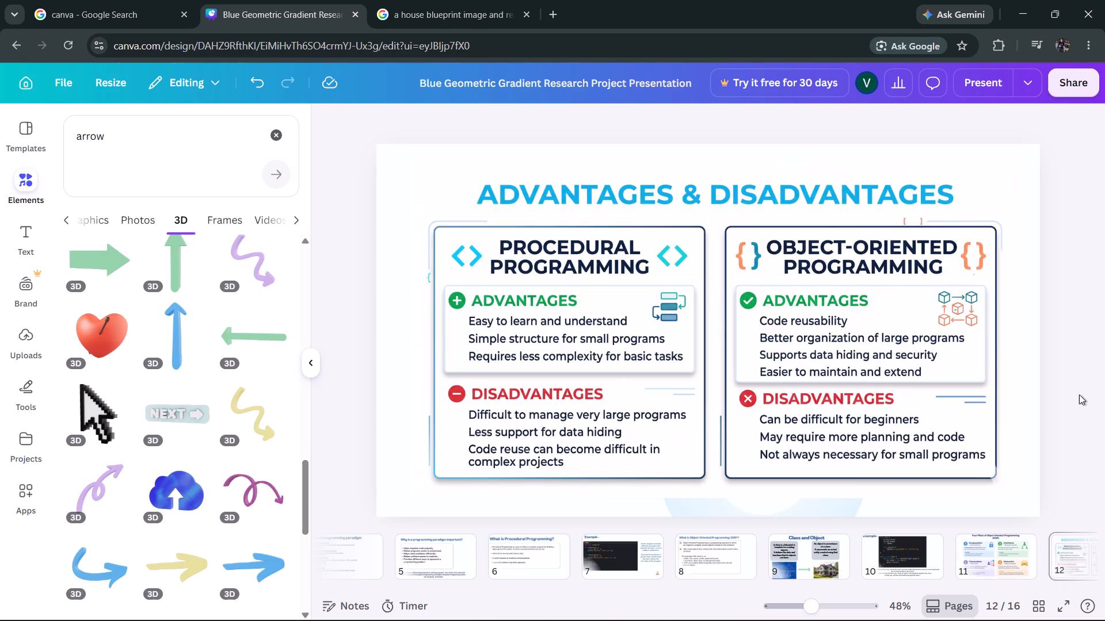
{"action": "scroll", "coordinate": [1079, 394], "scroll_direction": "up", "scroll_amount": 1}
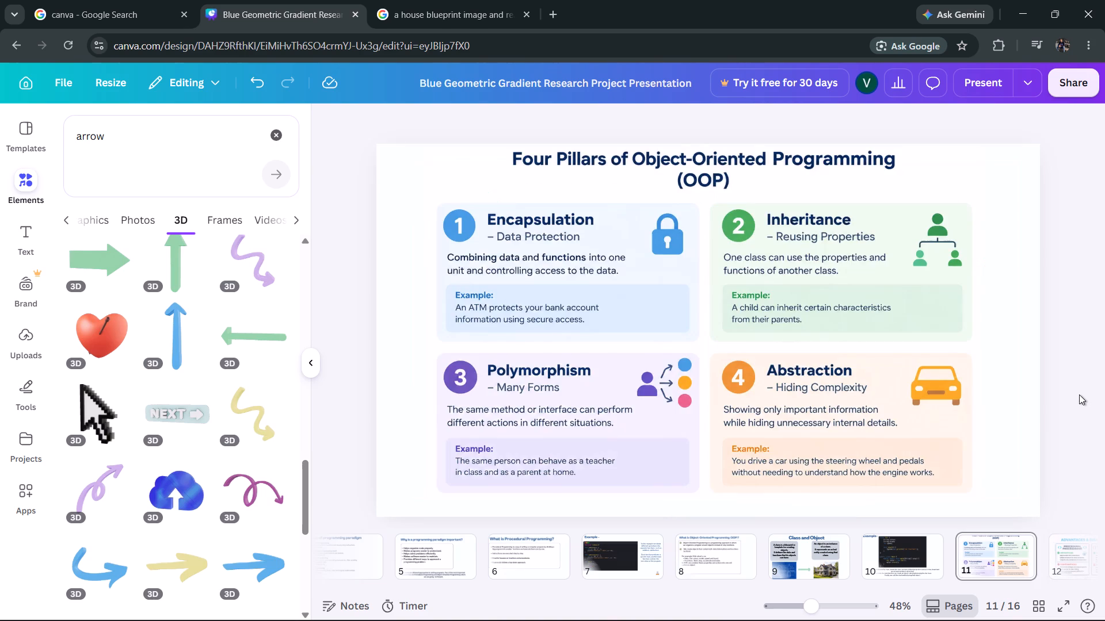
{"action": "scroll", "coordinate": [1079, 394], "scroll_direction": "down", "scroll_amount": 3}
{"action": "scroll", "coordinate": [1079, 394], "scroll_direction": "up", "scroll_amount": 1}
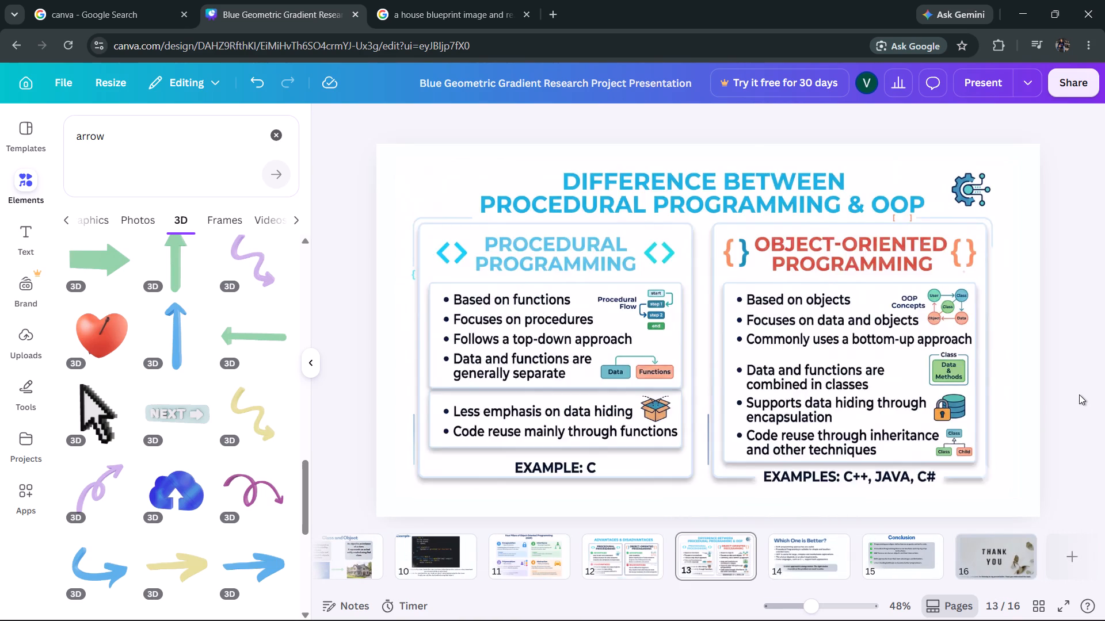
{"action": "scroll", "coordinate": [1079, 394], "scroll_direction": "up", "scroll_amount": 1}
{"action": "left_click", "coordinate": [910, 347]}
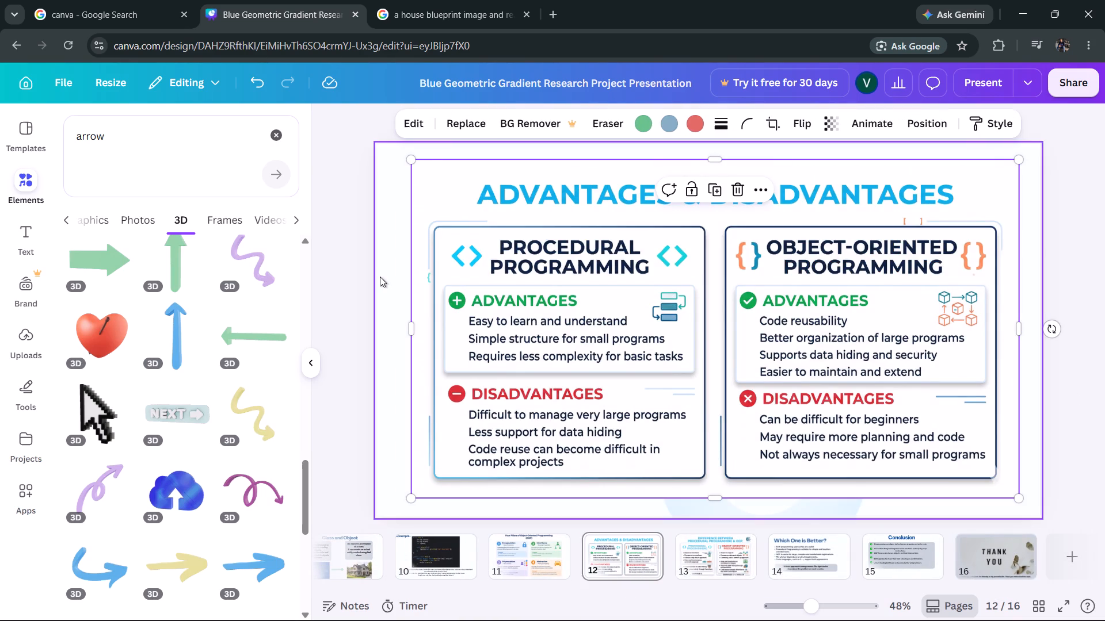
{"action": "left_click_drag", "start_coordinate": [410, 163], "coordinate": [369, 149]}
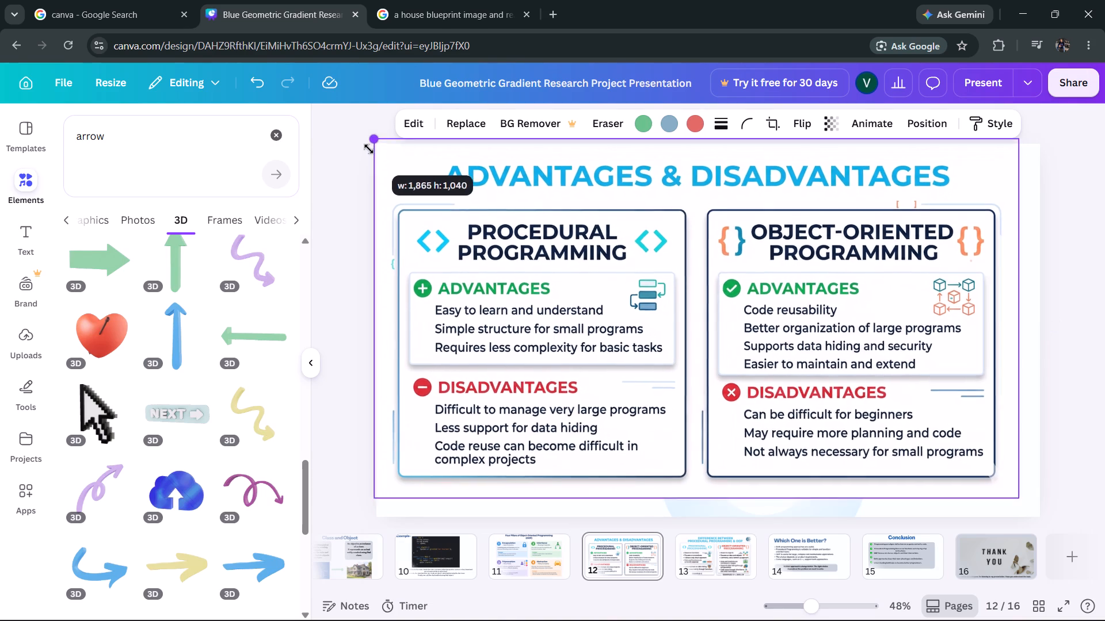
{"action": "left_click_drag", "start_coordinate": [369, 149], "coordinate": [366, 148]}
{"action": "left_click_drag", "start_coordinate": [1016, 500], "coordinate": [1054, 508]}
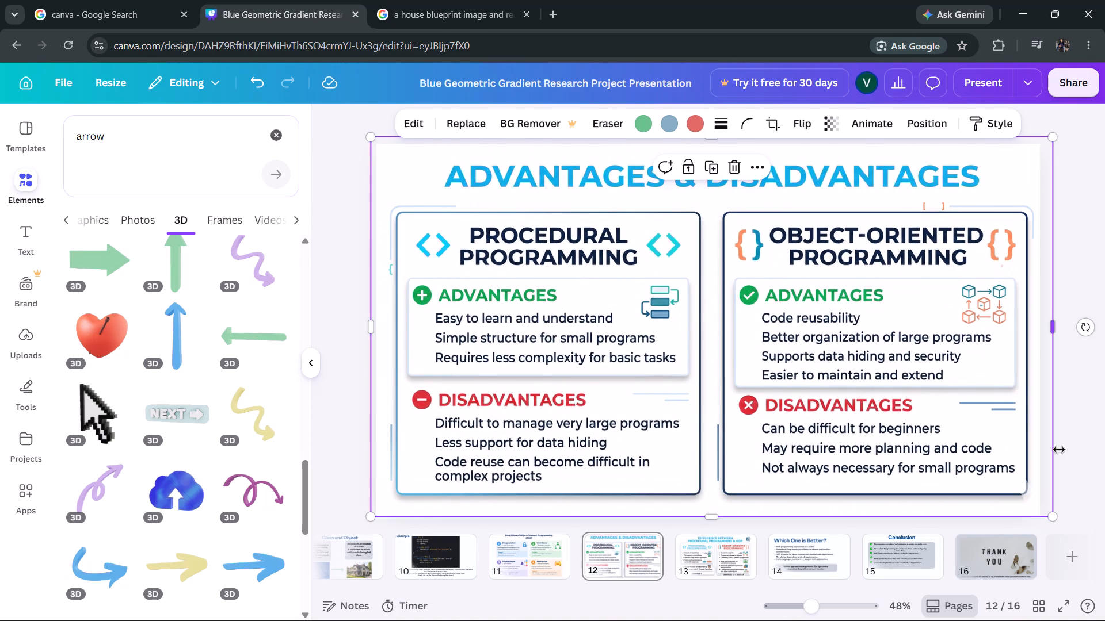
{"action": "left_click", "coordinate": [1074, 409]}
{"action": "left_click", "coordinate": [1074, 409]}
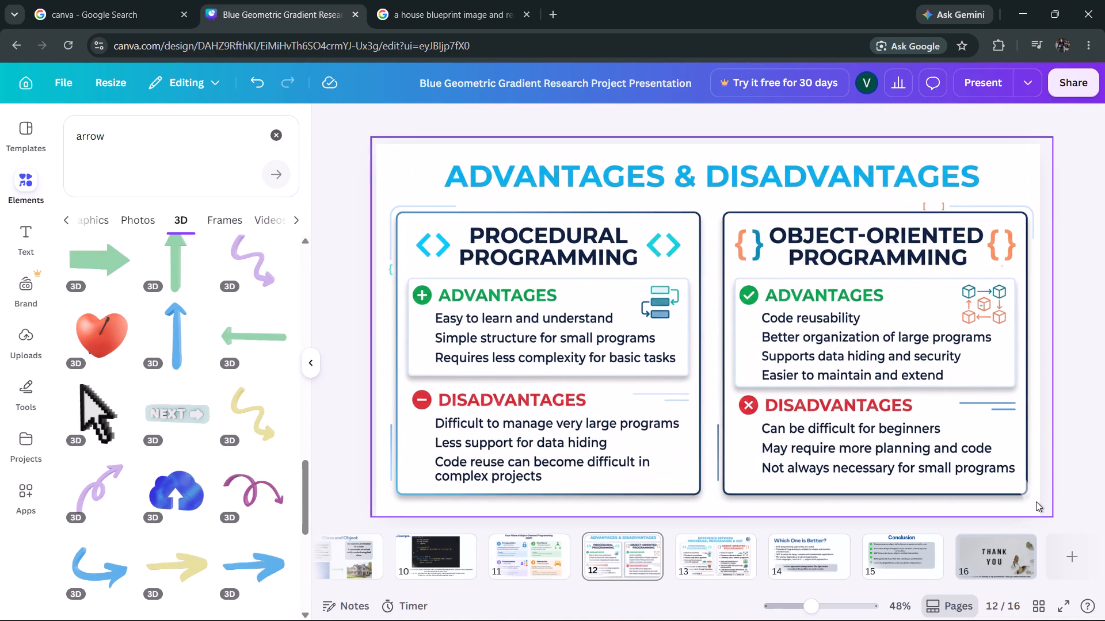
Shrink the Advantages & Disadvantages infographic slightly to fit within the slide's margins and move it a little lower.
{"action": "left_click", "coordinate": [1036, 502]}
{"action": "left_click_drag", "start_coordinate": [1050, 512], "coordinate": [1032, 508]}
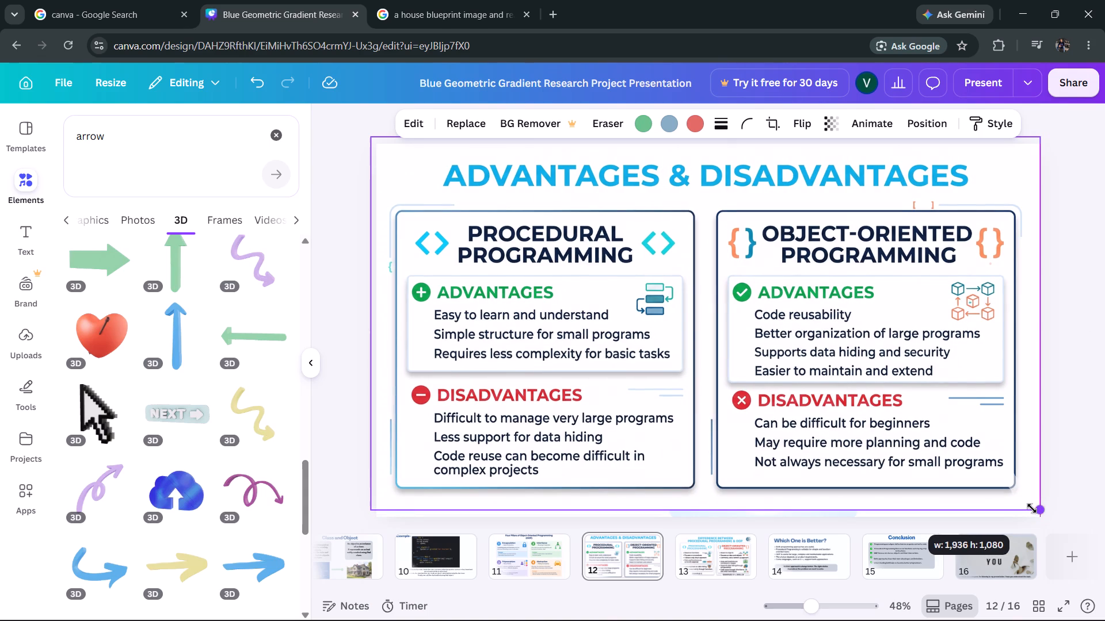
{"action": "left_click_drag", "start_coordinate": [1032, 508], "coordinate": [1030, 503]}
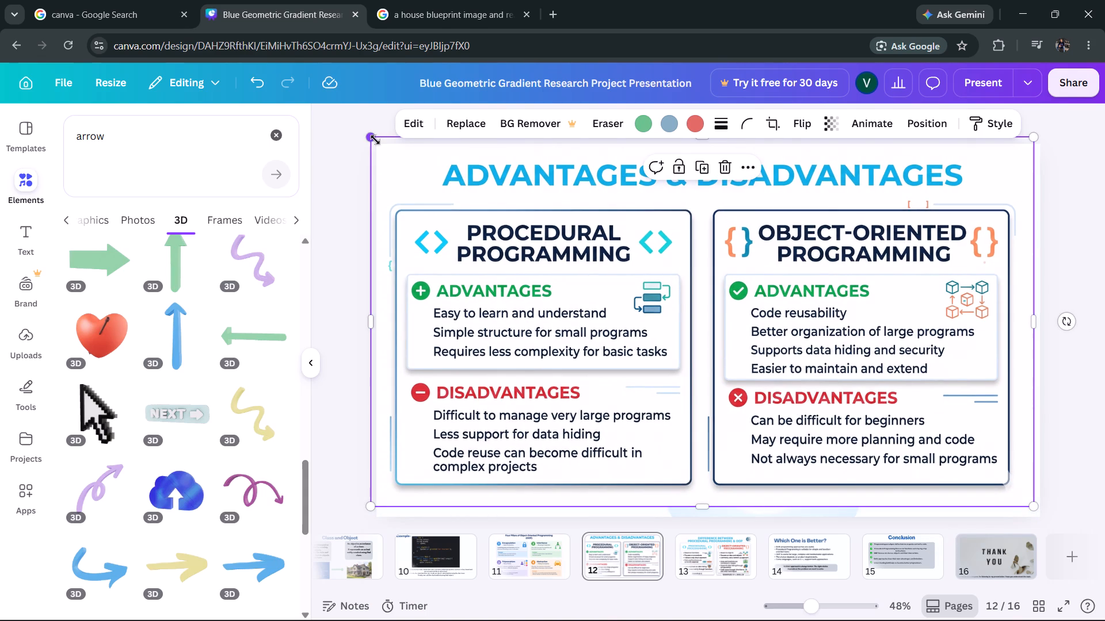
{"action": "left_click_drag", "start_coordinate": [375, 140], "coordinate": [382, 160]}
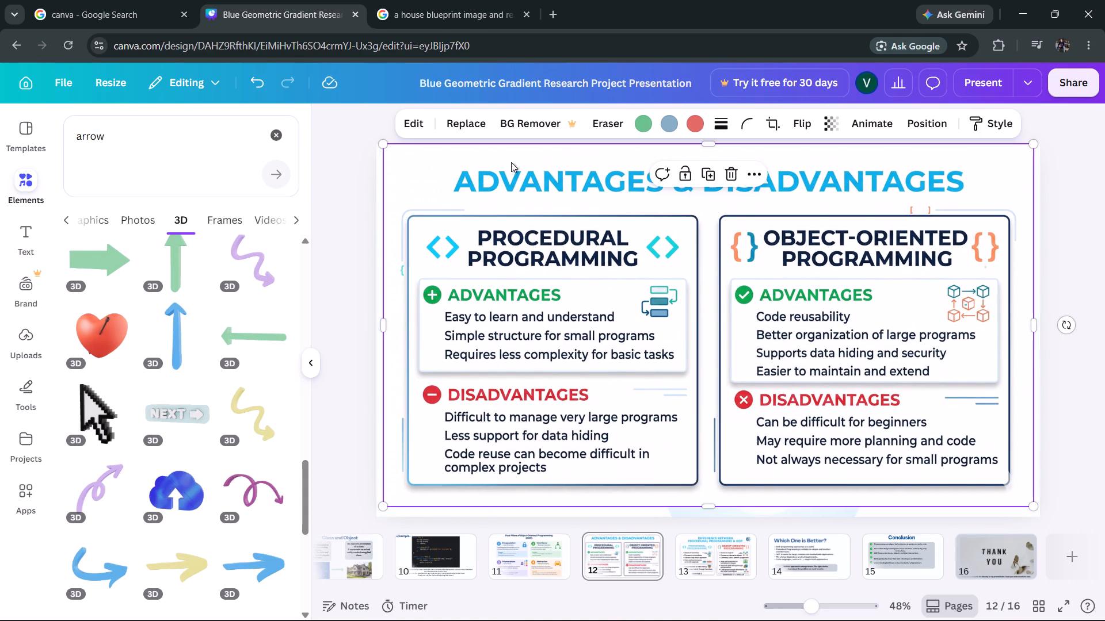
{"action": "left_click_drag", "start_coordinate": [512, 161], "coordinate": [510, 167]}
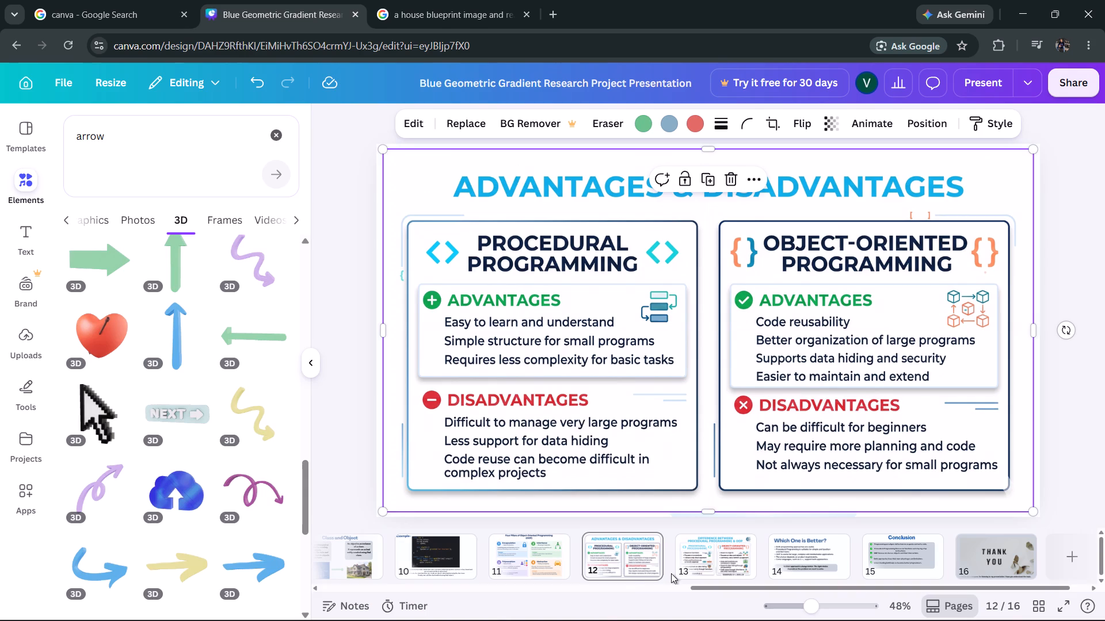
Lower the Four Pillars infographic on slide 11 until it is vertically centred on the slide.
{"action": "left_click", "coordinate": [535, 560]}
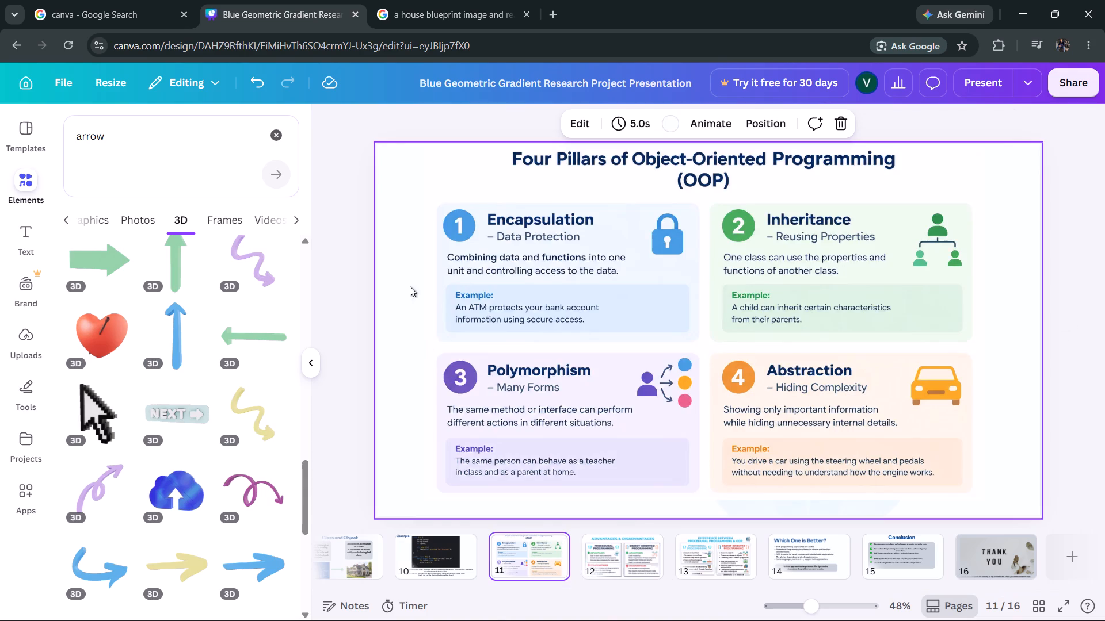
{"action": "left_click", "coordinate": [456, 213]}
{"action": "left_click_drag", "start_coordinate": [468, 181], "coordinate": [466, 187]}
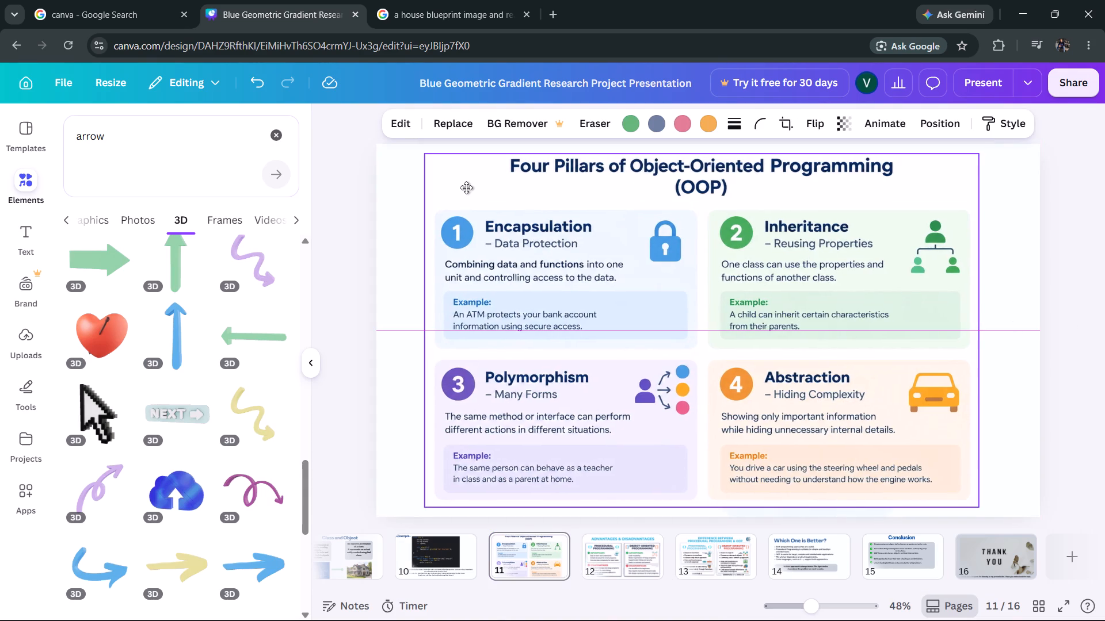
{"action": "left_click_drag", "start_coordinate": [466, 187], "coordinate": [467, 189]}
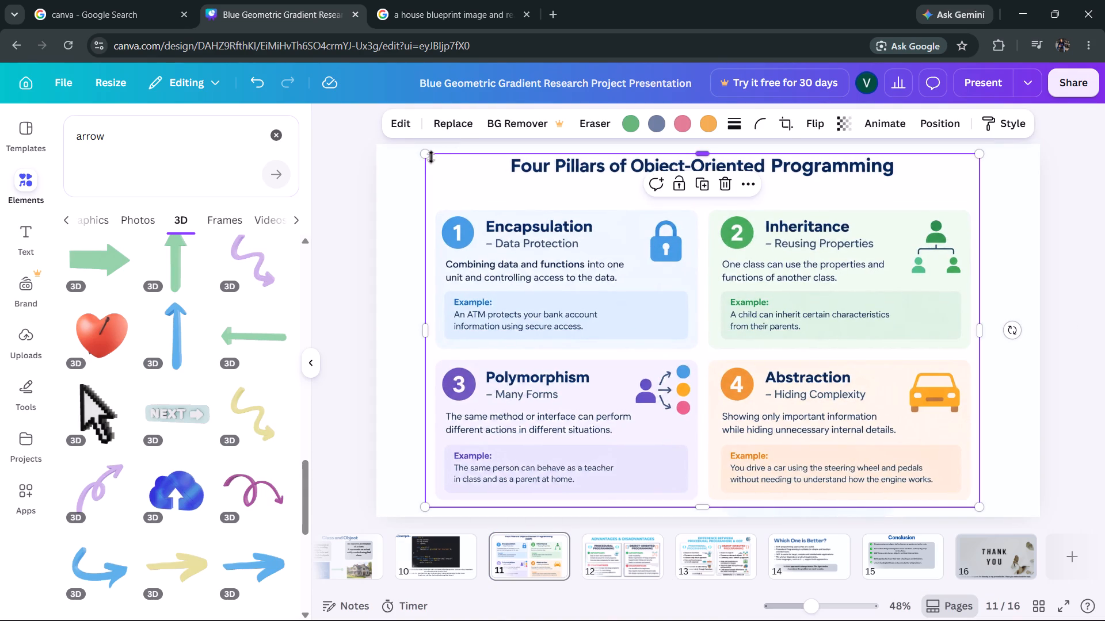
{"action": "left_click_drag", "start_coordinate": [429, 157], "coordinate": [417, 157]}
{"action": "left_click", "coordinate": [319, 254]}
Enlarge the Difference Between Procedural Programming & OOP infographic to about 1,900 px wide and shift it to the slide's left edge, vertically centred.
{"action": "scroll", "coordinate": [325, 256], "scroll_direction": "down", "scroll_amount": 2}
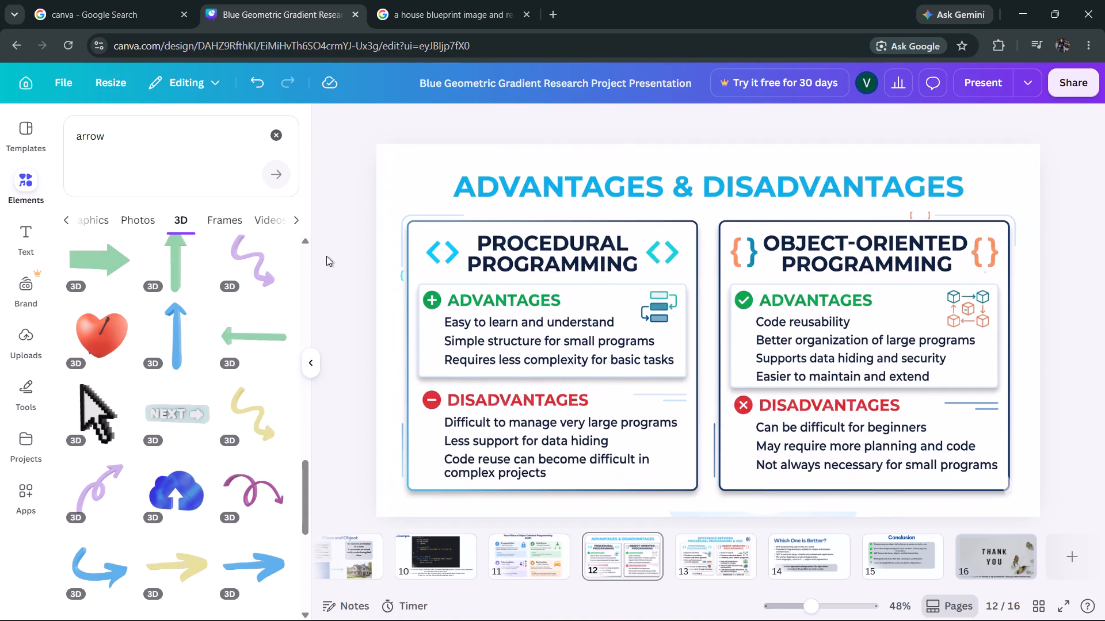
{"action": "scroll", "coordinate": [326, 256], "scroll_direction": "down", "scroll_amount": 1}
{"action": "left_click", "coordinate": [664, 315]}
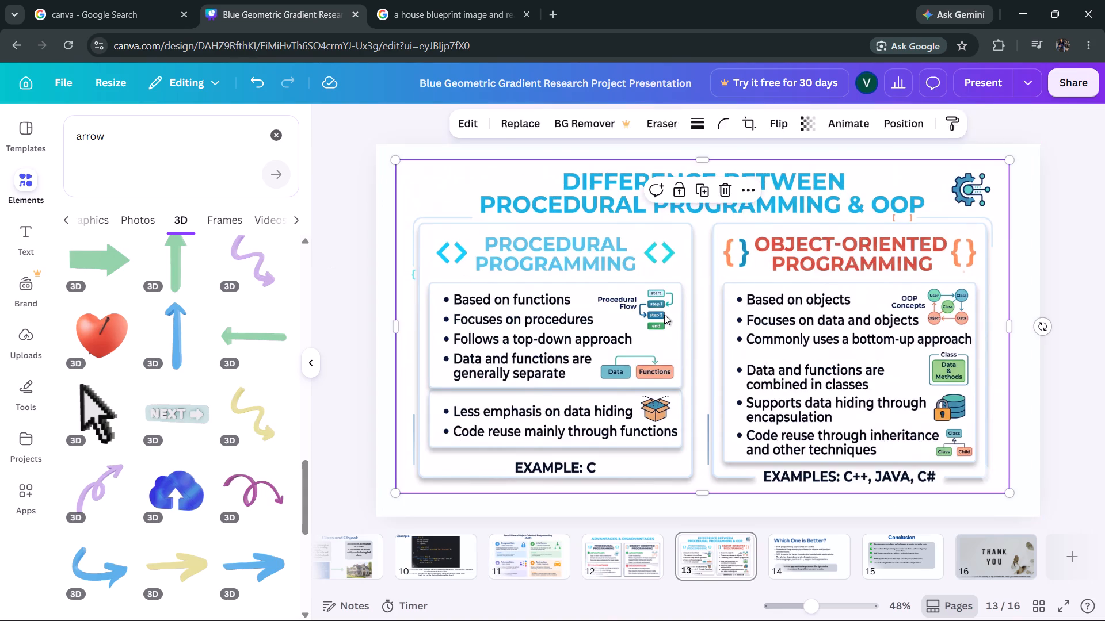
{"action": "left_click_drag", "start_coordinate": [398, 165], "coordinate": [390, 166]}
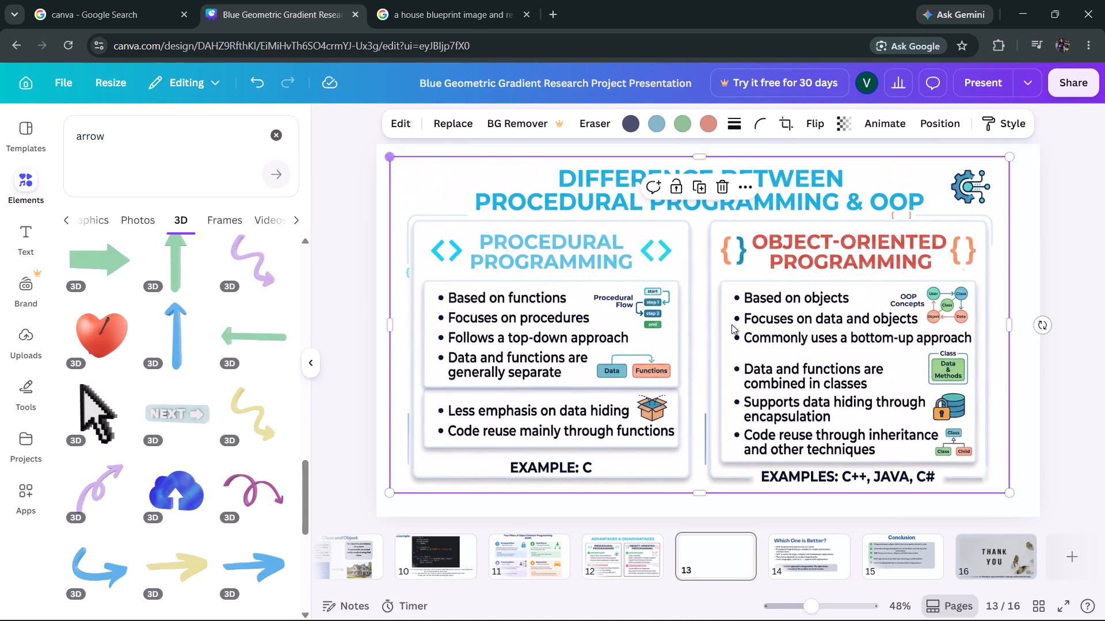
{"action": "left_click_drag", "start_coordinate": [1008, 490], "coordinate": [1012, 497]}
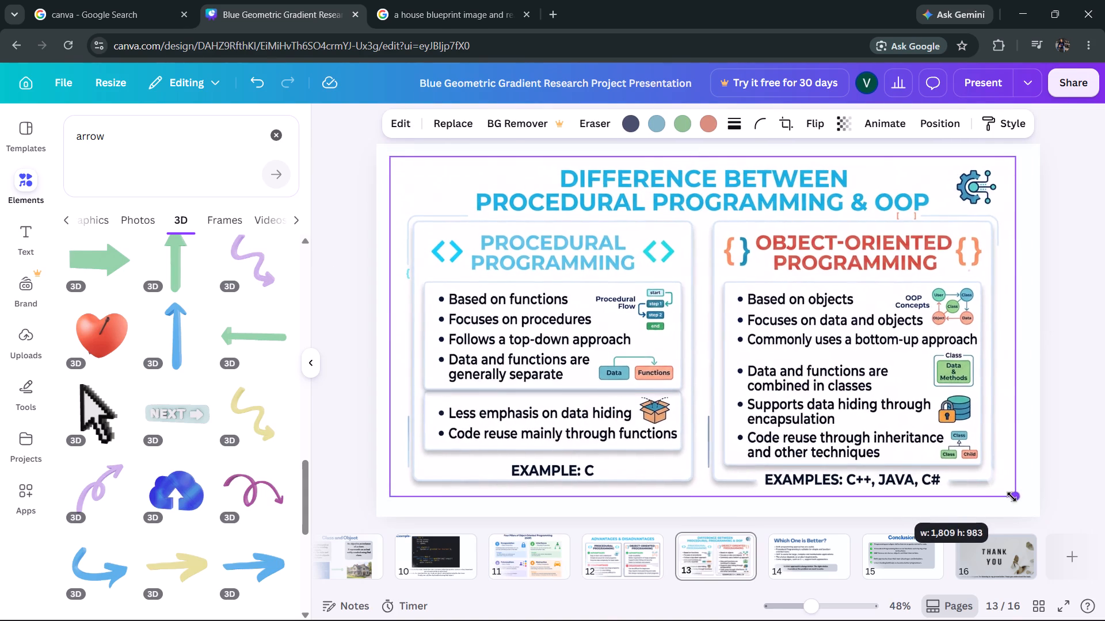
{"action": "left_click_drag", "start_coordinate": [1012, 497], "coordinate": [1042, 512]}
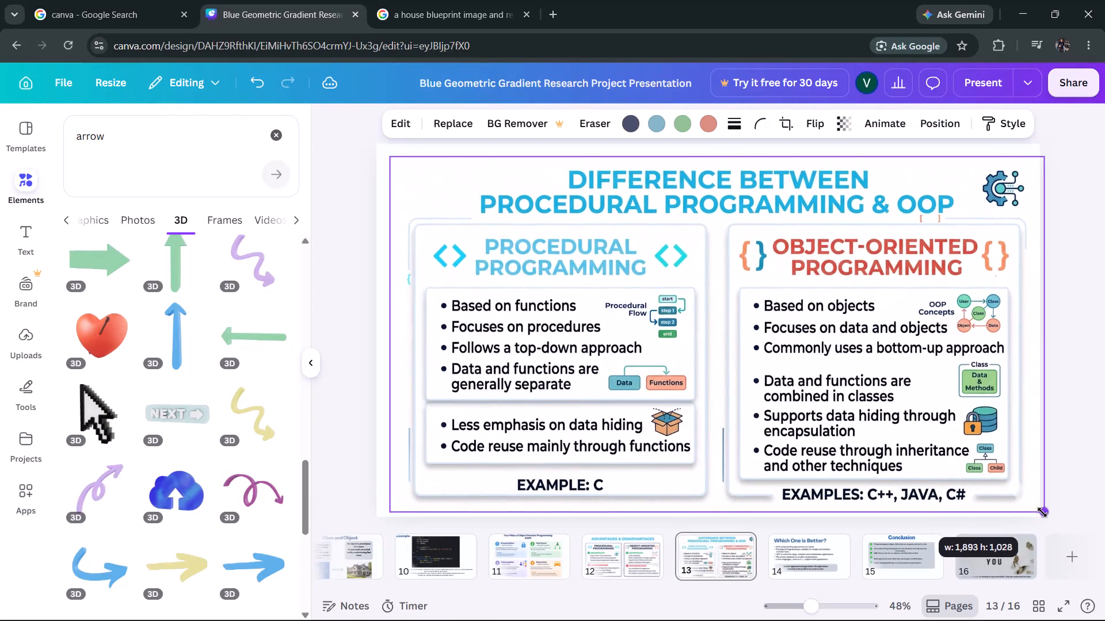
{"action": "left_click_drag", "start_coordinate": [1042, 512], "coordinate": [1037, 507]}
{"action": "left_click_drag", "start_coordinate": [450, 179], "coordinate": [440, 178]}
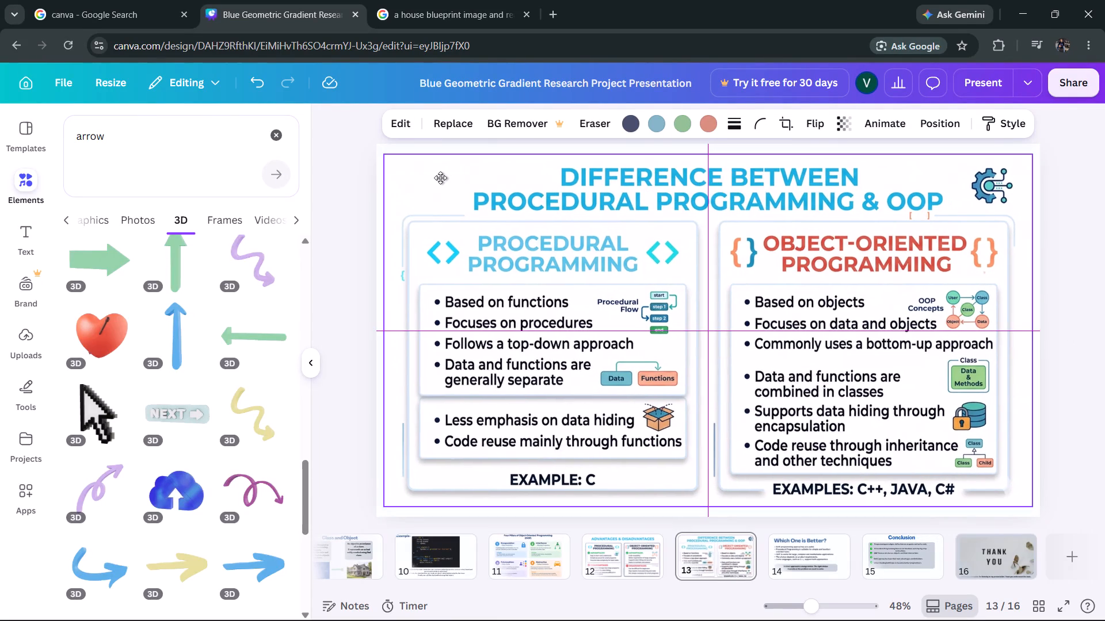
{"action": "left_click_drag", "start_coordinate": [440, 178], "coordinate": [440, 178]}
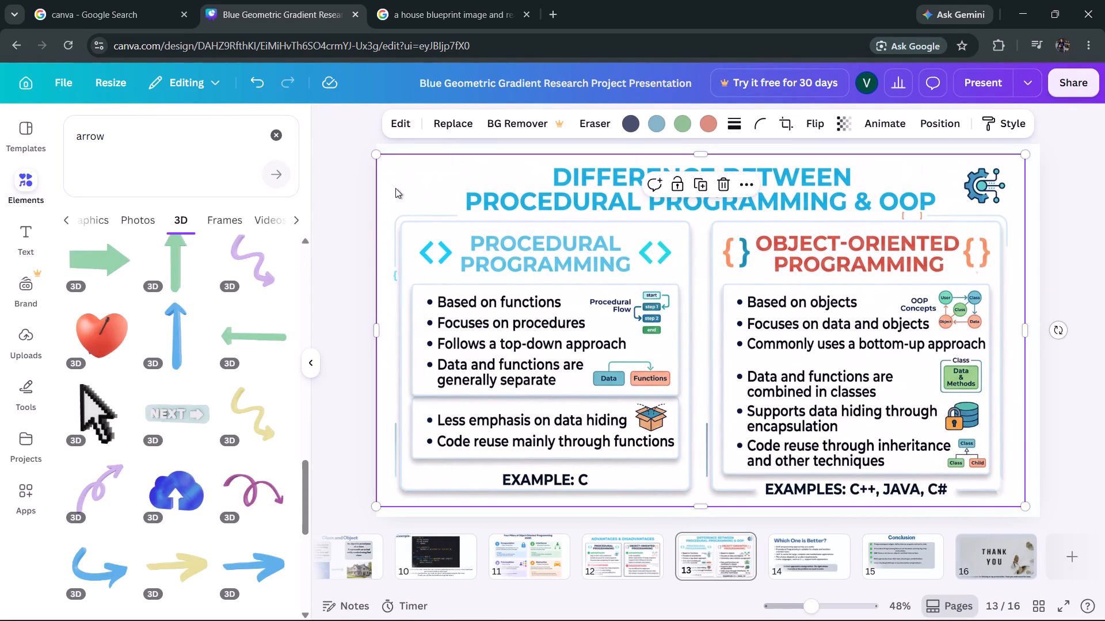
Move the Difference Between Procedural Programming & OOP infographic slightly right until it is horizontally centred on slide 13.
{"action": "left_click_drag", "start_coordinate": [401, 183], "coordinate": [406, 183]}
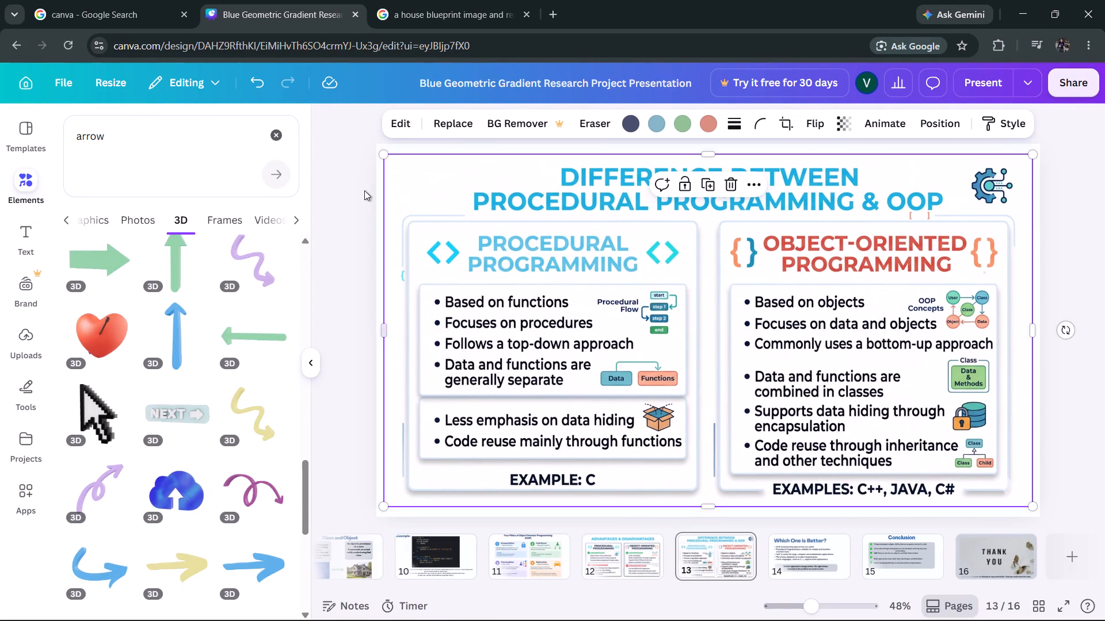
{"action": "left_click", "coordinate": [346, 202]}
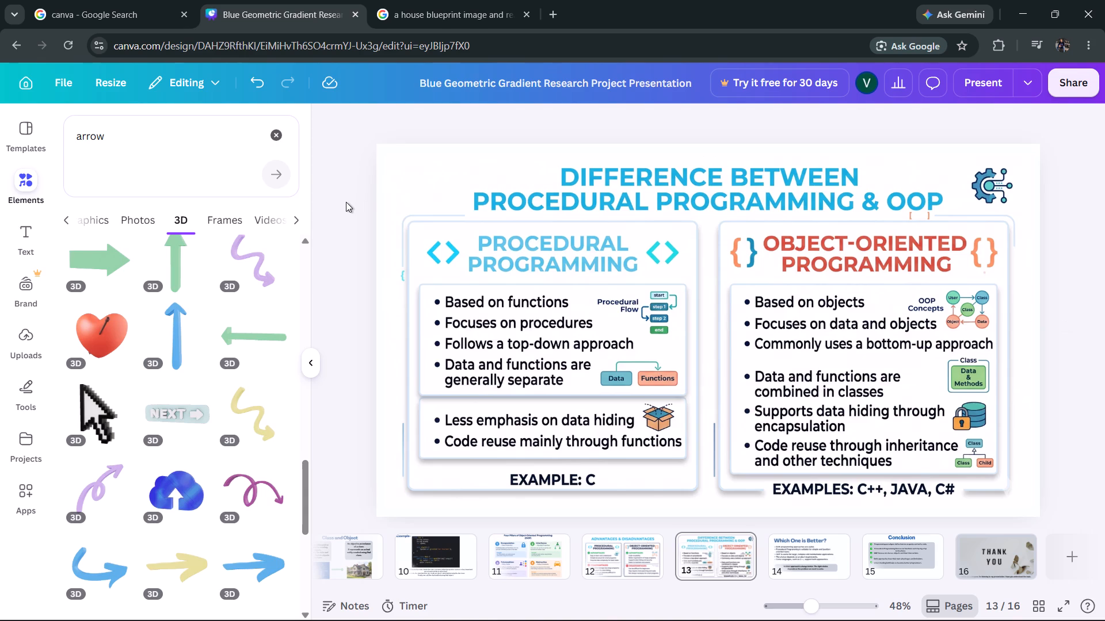
Widen the closing "Thank you, everyone" text box on slide 16 until its right edge aligns with the photo's right edge.
{"action": "scroll", "coordinate": [346, 202], "scroll_direction": "down", "scroll_amount": 2}
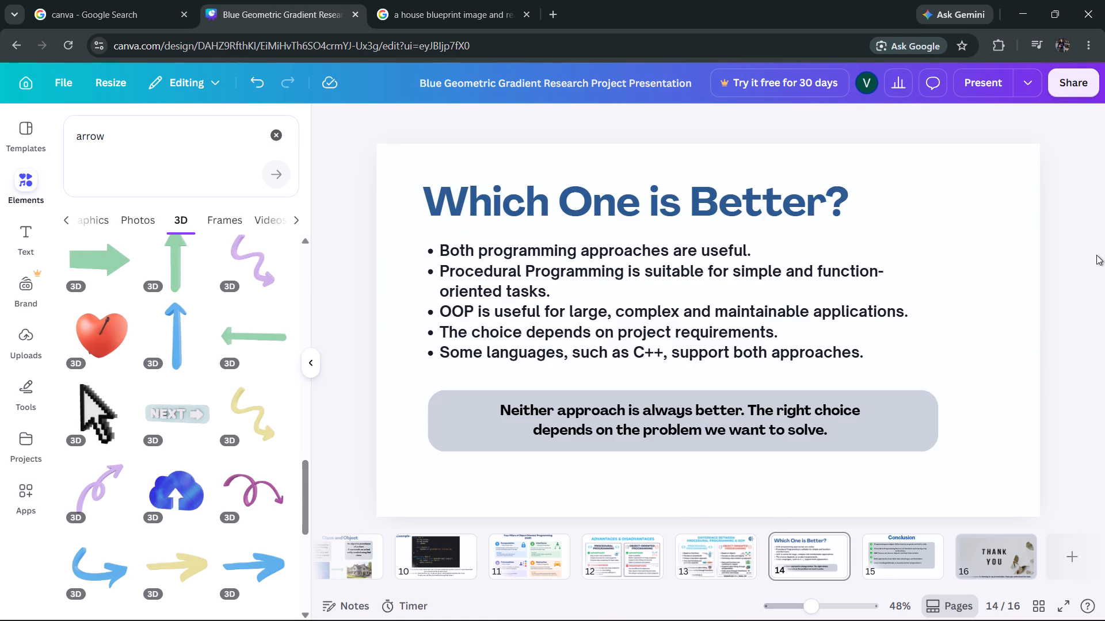
{"action": "left_click", "coordinate": [1096, 255]}
{"action": "scroll", "coordinate": [1023, 286], "scroll_direction": "down", "scroll_amount": 1}
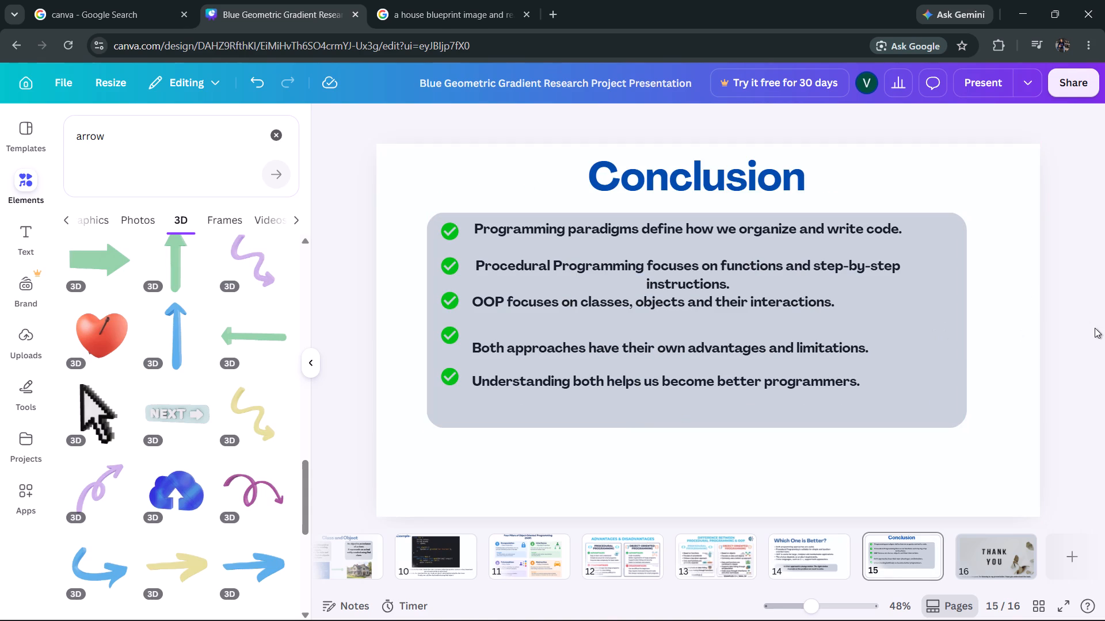
{"action": "left_click", "coordinate": [1088, 333]}
{"action": "scroll", "coordinate": [1051, 326], "scroll_direction": "down", "scroll_amount": 2}
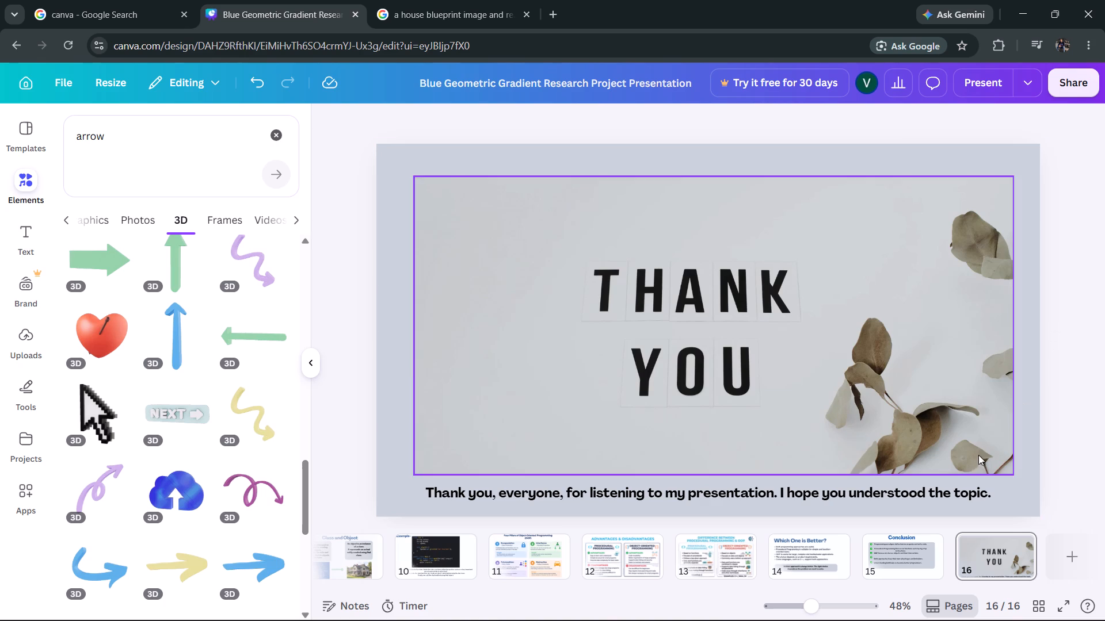
{"action": "left_click", "coordinate": [973, 492]}
{"action": "left_click_drag", "start_coordinate": [996, 496], "coordinate": [997, 496]}
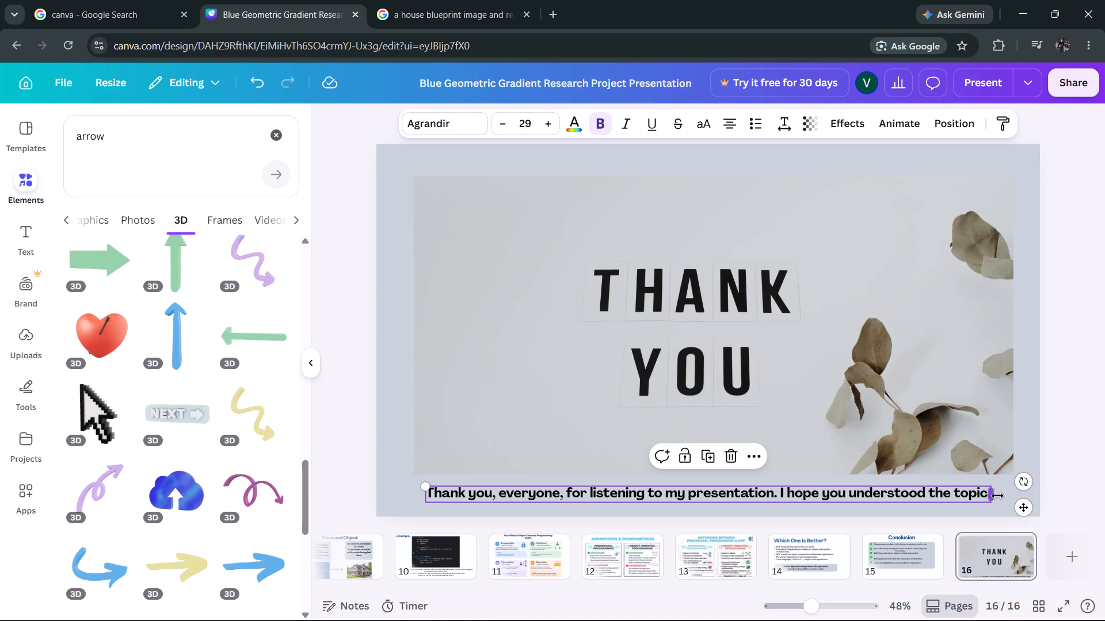
{"action": "left_click_drag", "start_coordinate": [997, 496], "coordinate": [1016, 495]}
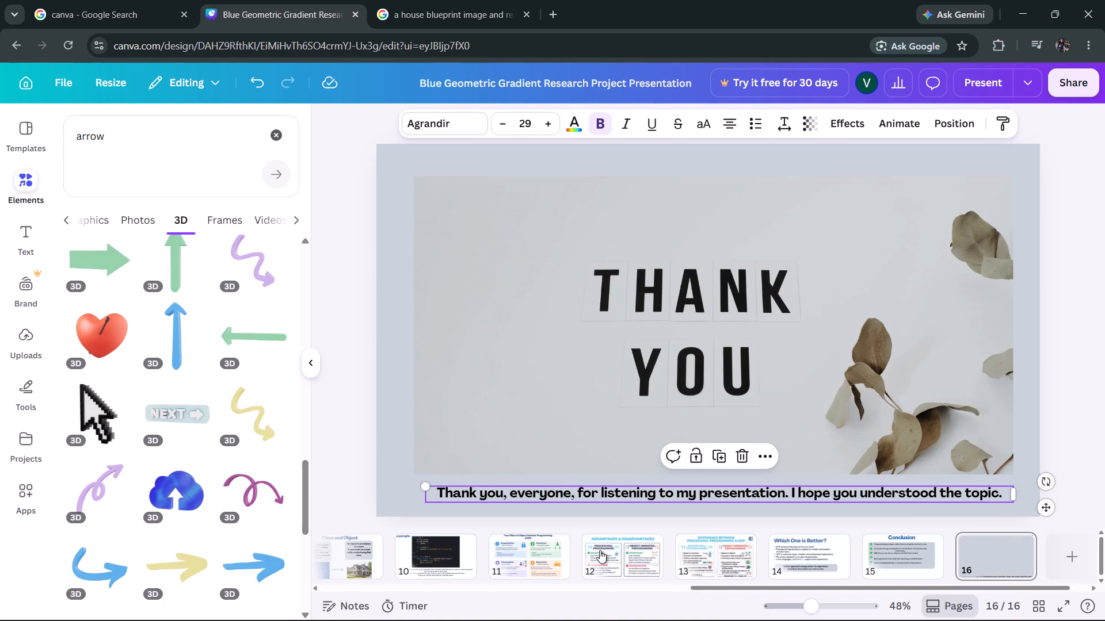
{"action": "left_click", "coordinate": [429, 493]}
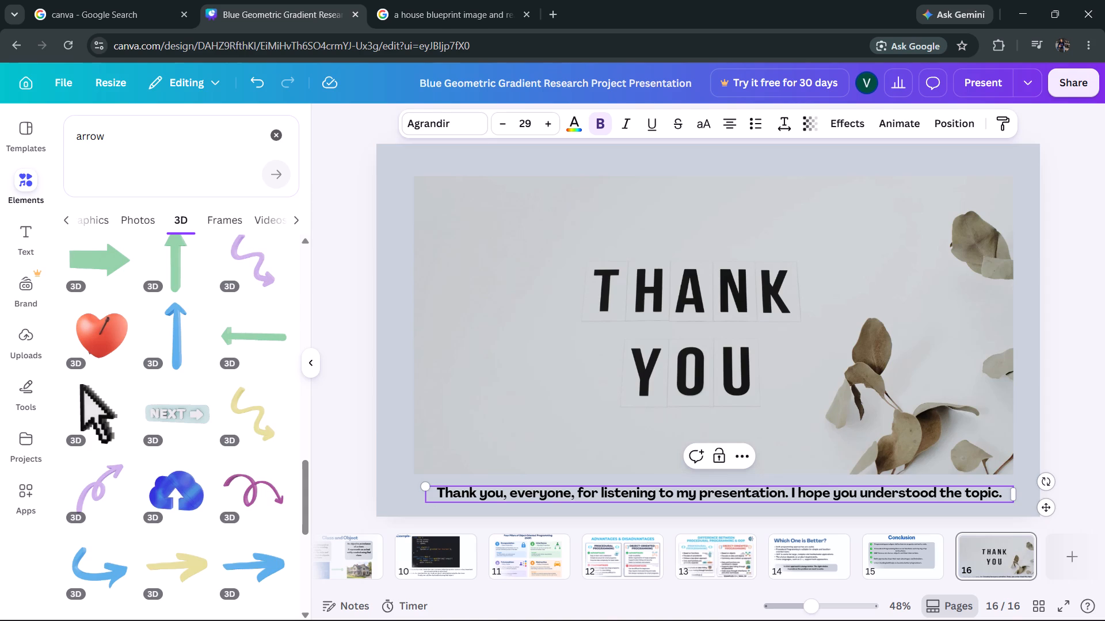
{"action": "left_click", "coordinate": [803, 496]}
{"action": "left_click", "coordinate": [781, 374]}
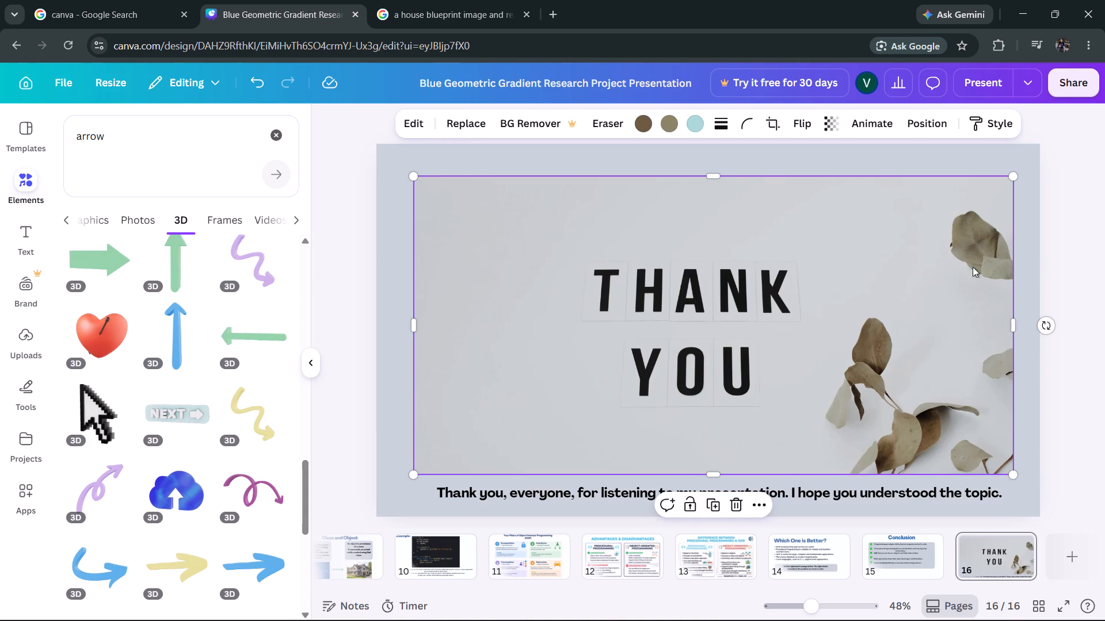
{"action": "left_click", "coordinate": [1084, 253]}
Review the layout of slides 8 to 15, from the OOP definition slide to the Conclusion, for remaining adjustments.
{"action": "scroll", "coordinate": [1081, 256], "scroll_direction": "up", "scroll_amount": 2}
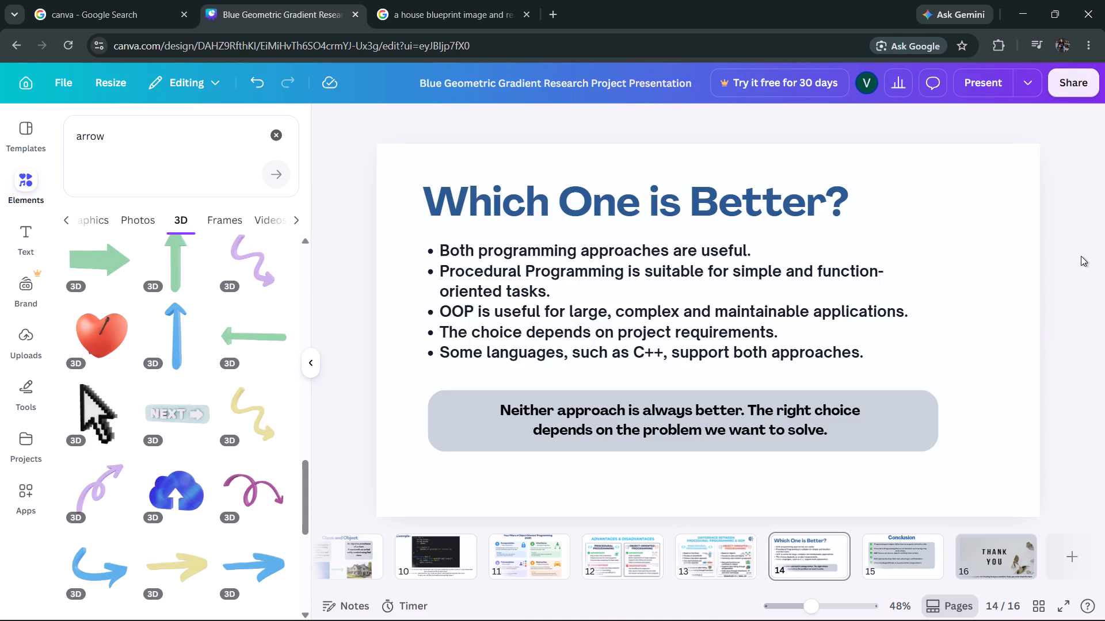
{"action": "scroll", "coordinate": [1081, 256], "scroll_direction": "up", "scroll_amount": 1}
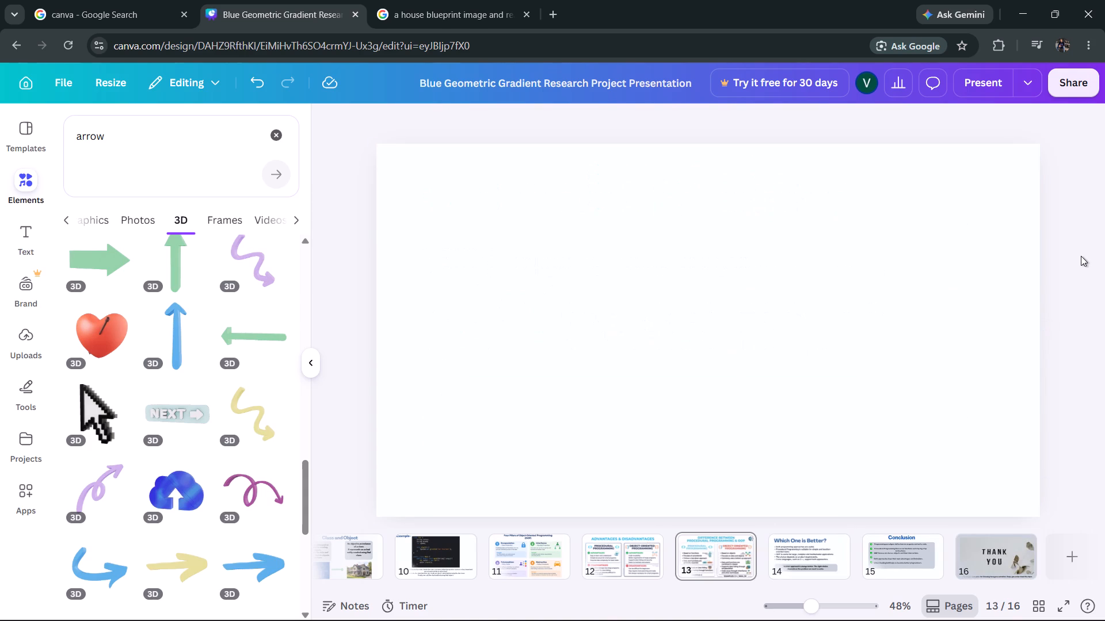
{"action": "scroll", "coordinate": [1080, 264], "scroll_direction": "up", "scroll_amount": 3}
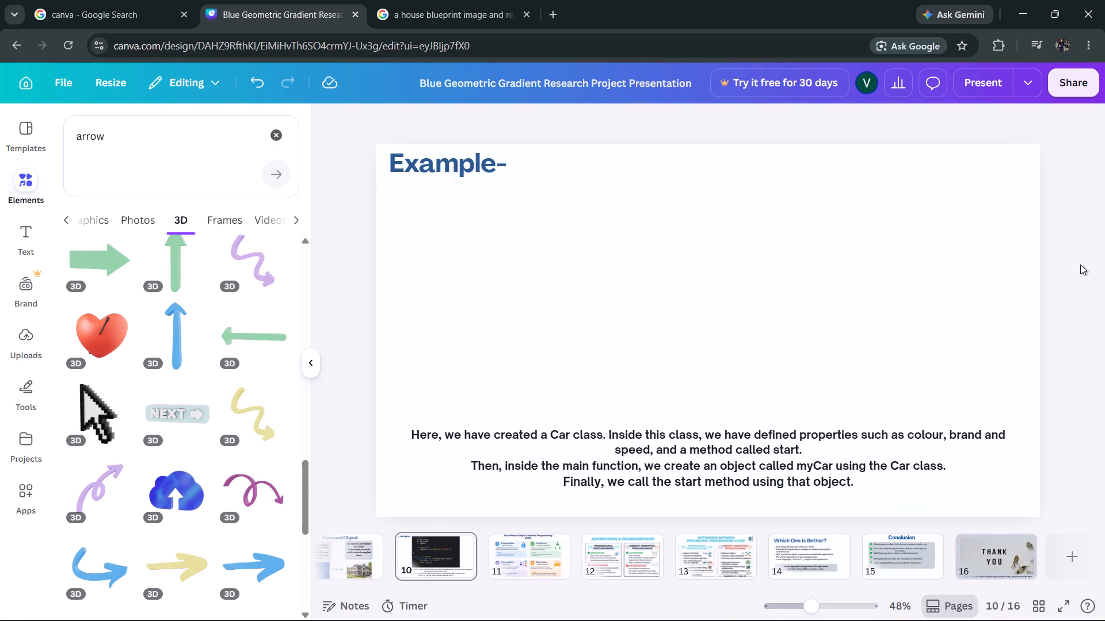
{"action": "left_click", "coordinate": [444, 388]}
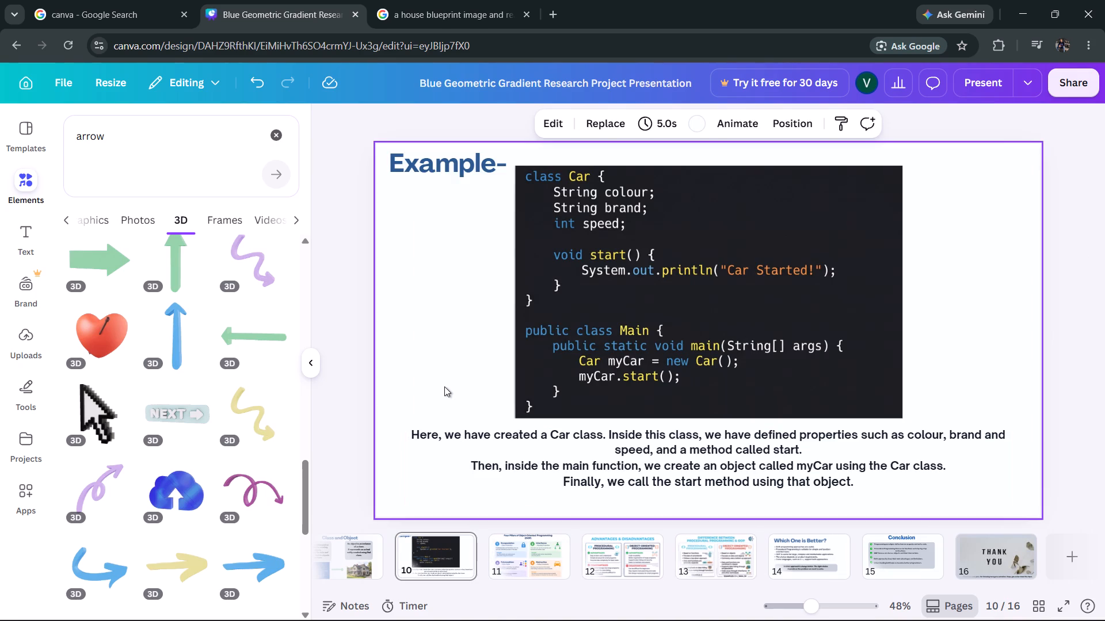
{"action": "scroll", "coordinate": [447, 386], "scroll_direction": "down", "scroll_amount": 1}
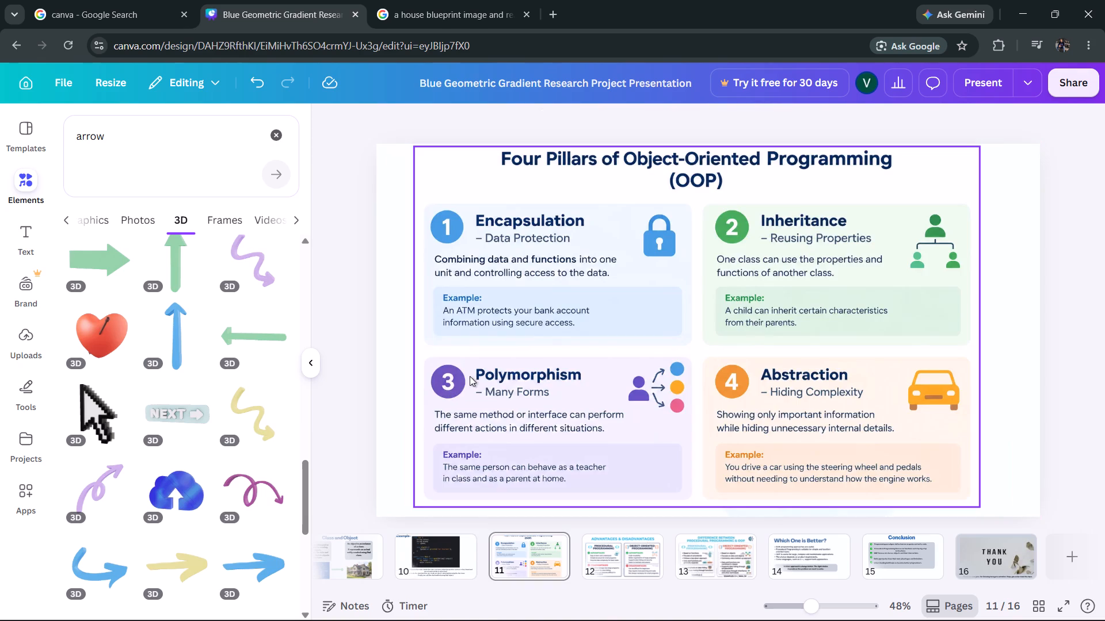
{"action": "scroll", "coordinate": [632, 395], "scroll_direction": "up", "scroll_amount": 1}
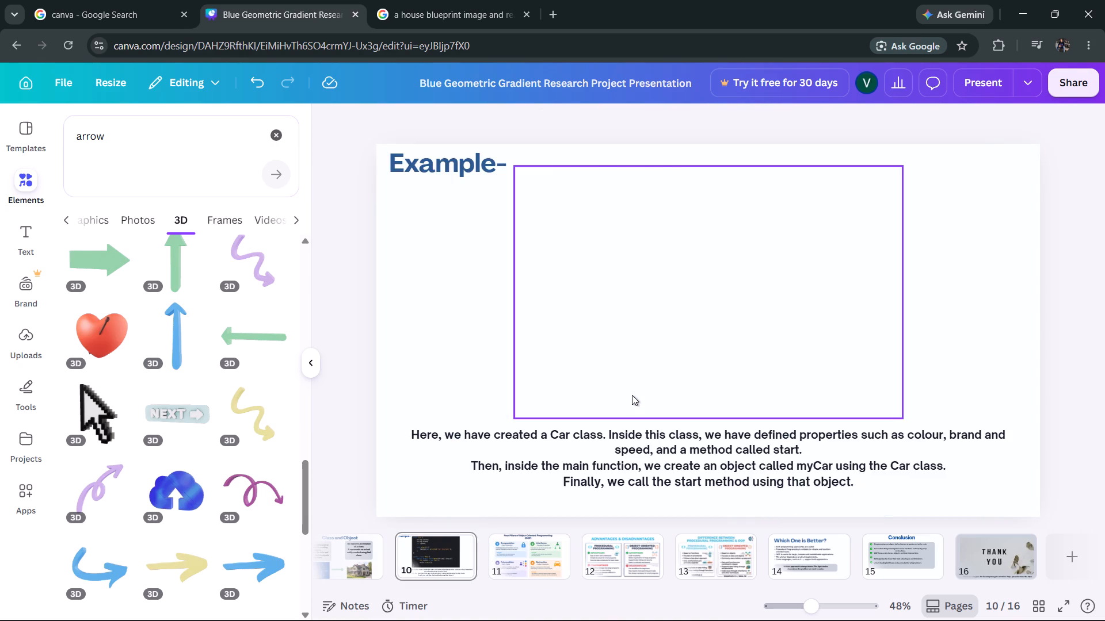
{"action": "scroll", "coordinate": [632, 395], "scroll_direction": "up", "scroll_amount": 2}
{"action": "scroll", "coordinate": [630, 329], "scroll_direction": "down", "scroll_amount": 1}
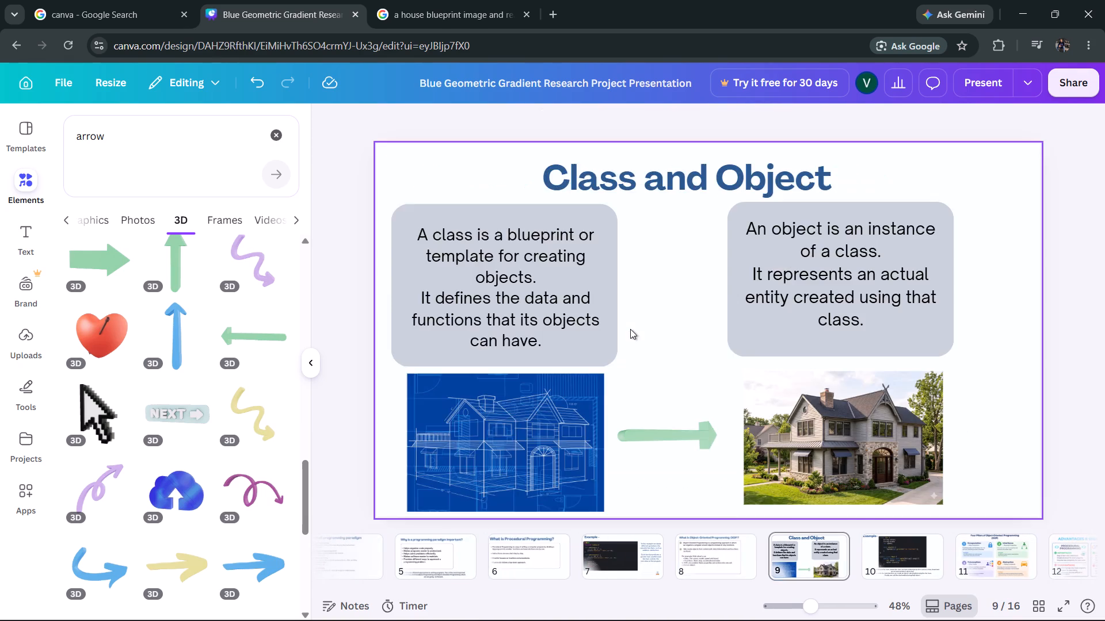
{"action": "scroll", "coordinate": [630, 329], "scroll_direction": "down", "scroll_amount": 2}
{"action": "scroll", "coordinate": [695, 282], "scroll_direction": "down", "scroll_amount": 1}
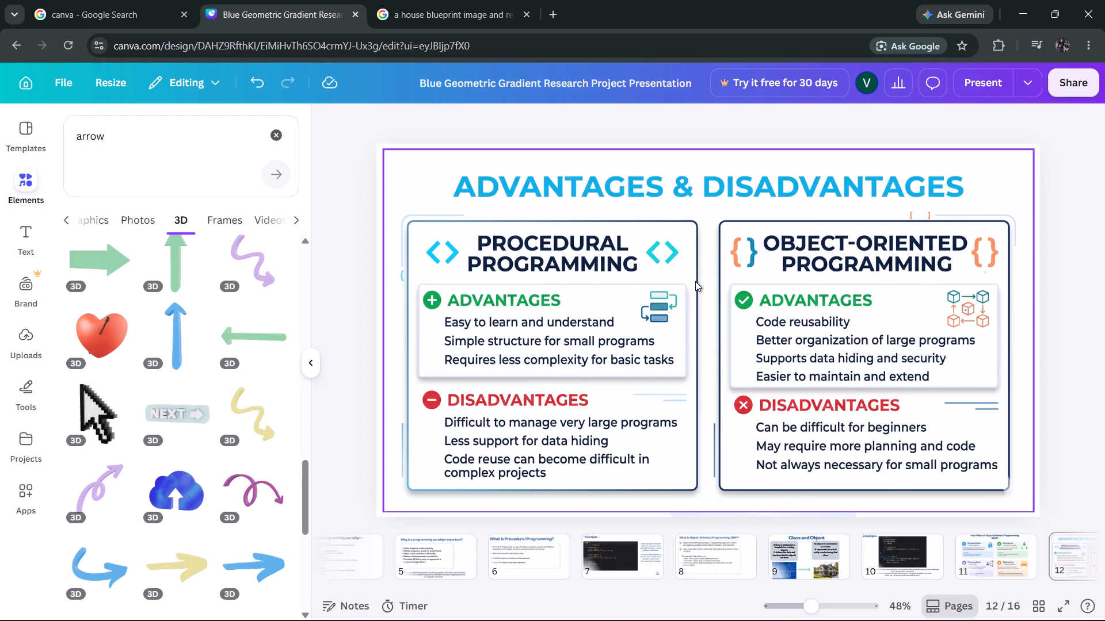
{"action": "scroll", "coordinate": [651, 324], "scroll_direction": "down", "scroll_amount": 2}
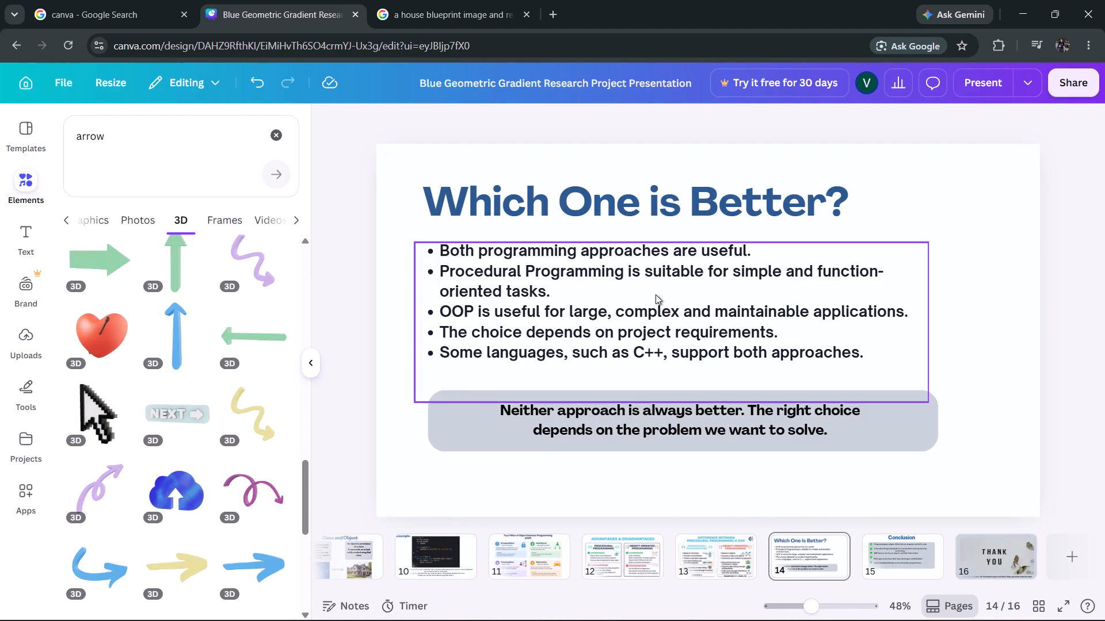
{"action": "left_click", "coordinate": [1014, 284]}
{"action": "scroll", "coordinate": [969, 294], "scroll_direction": "down", "scroll_amount": 1}
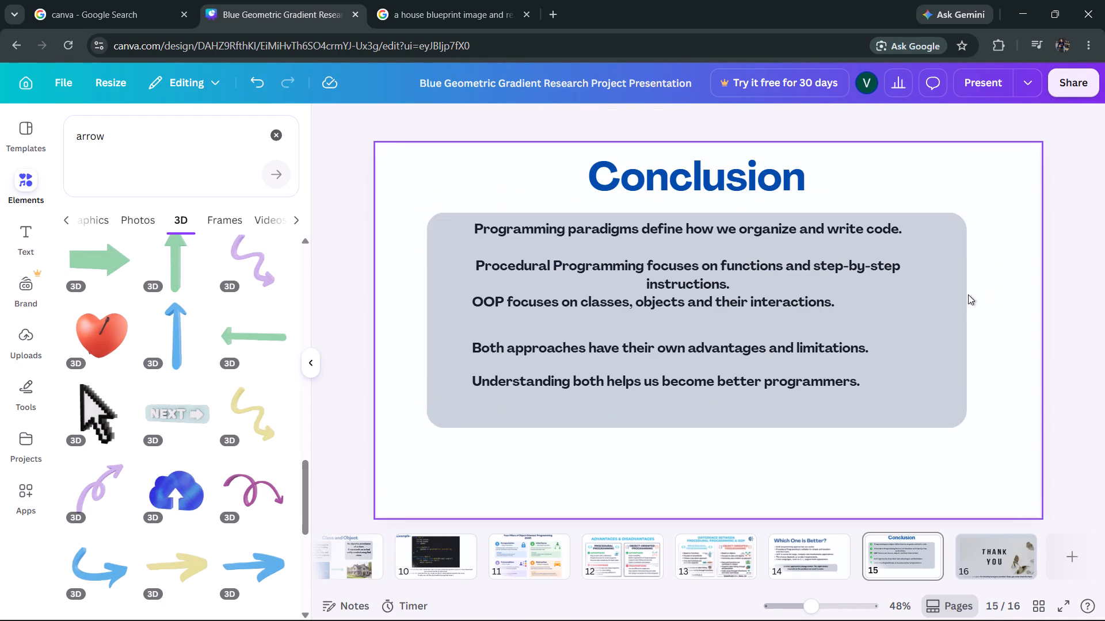
{"action": "left_click", "coordinate": [701, 465]}
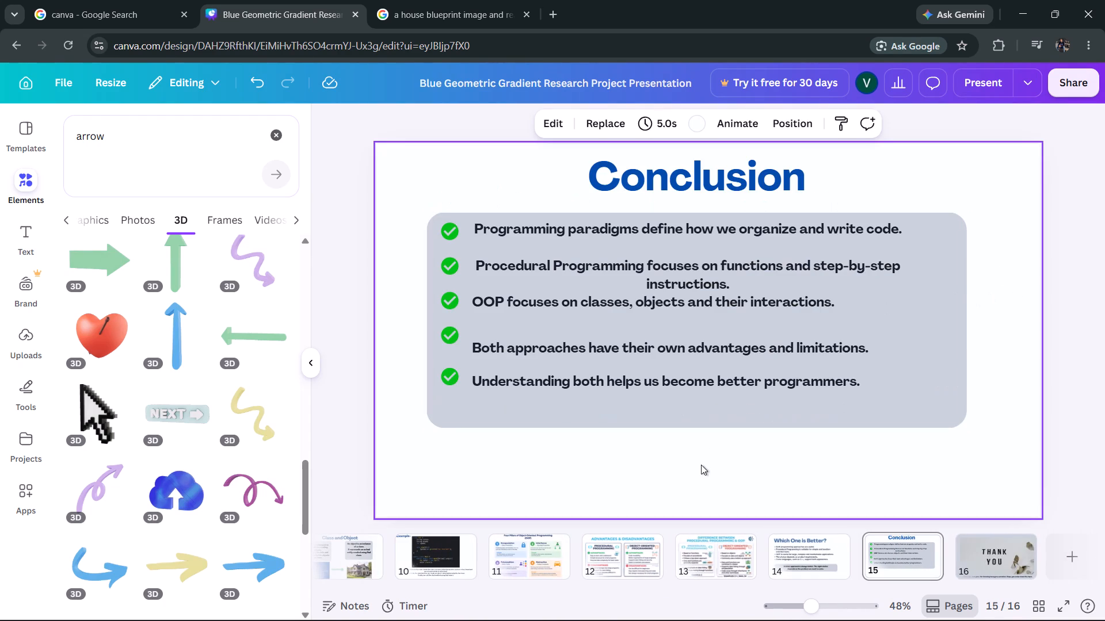
{"action": "scroll", "coordinate": [701, 465], "scroll_direction": "up", "scroll_amount": 3}
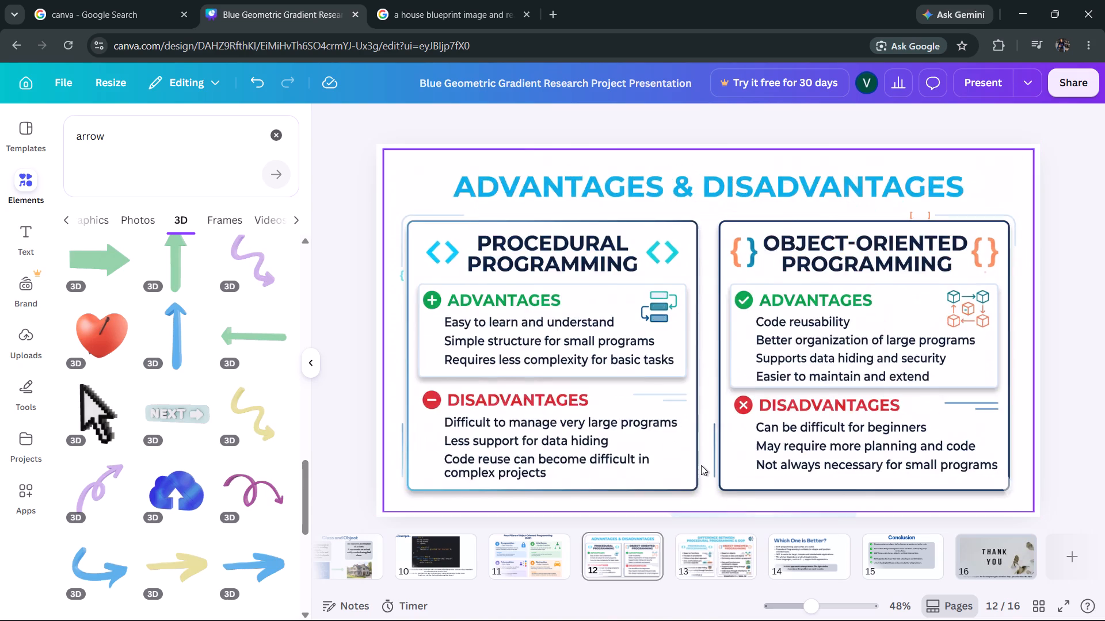
{"action": "scroll", "coordinate": [701, 465], "scroll_direction": "up", "scroll_amount": 5}
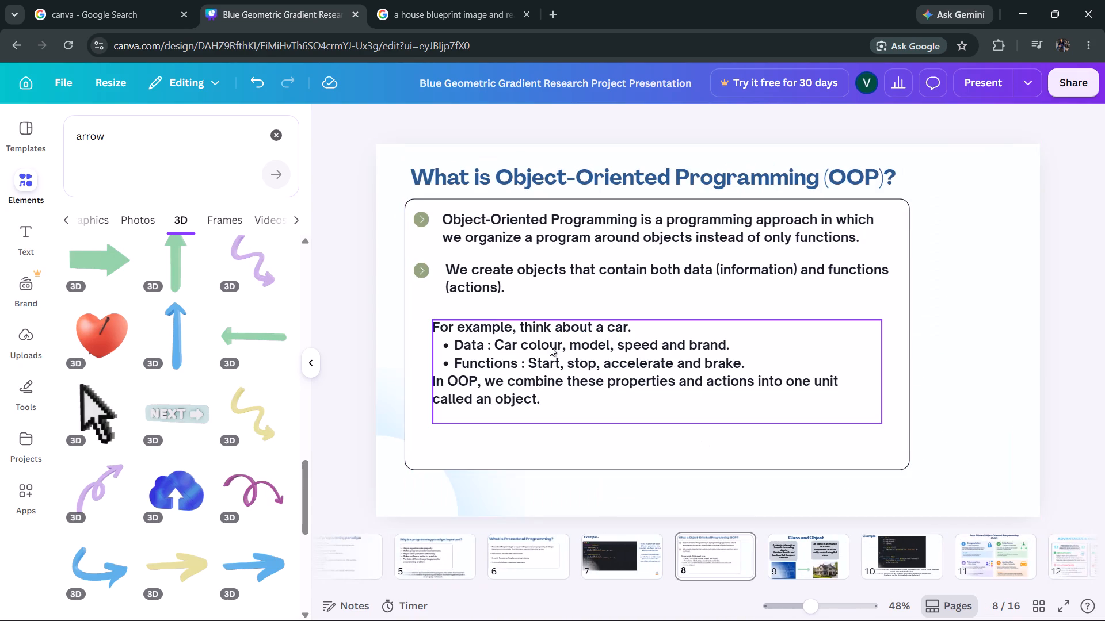
Widen the rounded outline box on the What is Object-Oriented Programming slide, extending its right side close to the slide's right edge.
{"action": "left_click", "coordinate": [957, 370]}
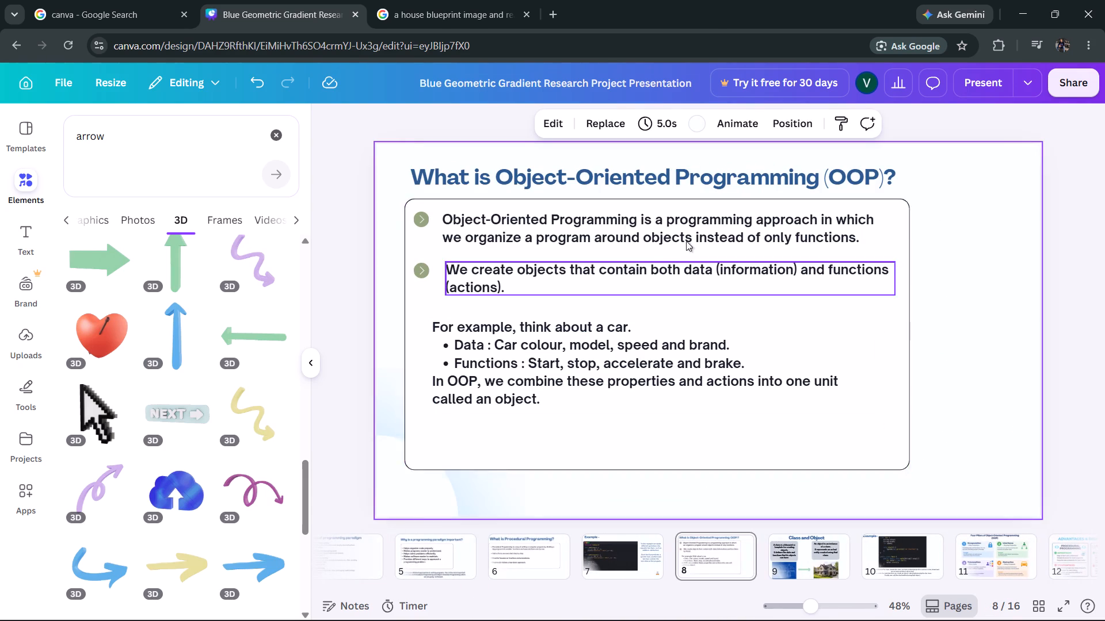
{"action": "left_click", "coordinate": [932, 305]}
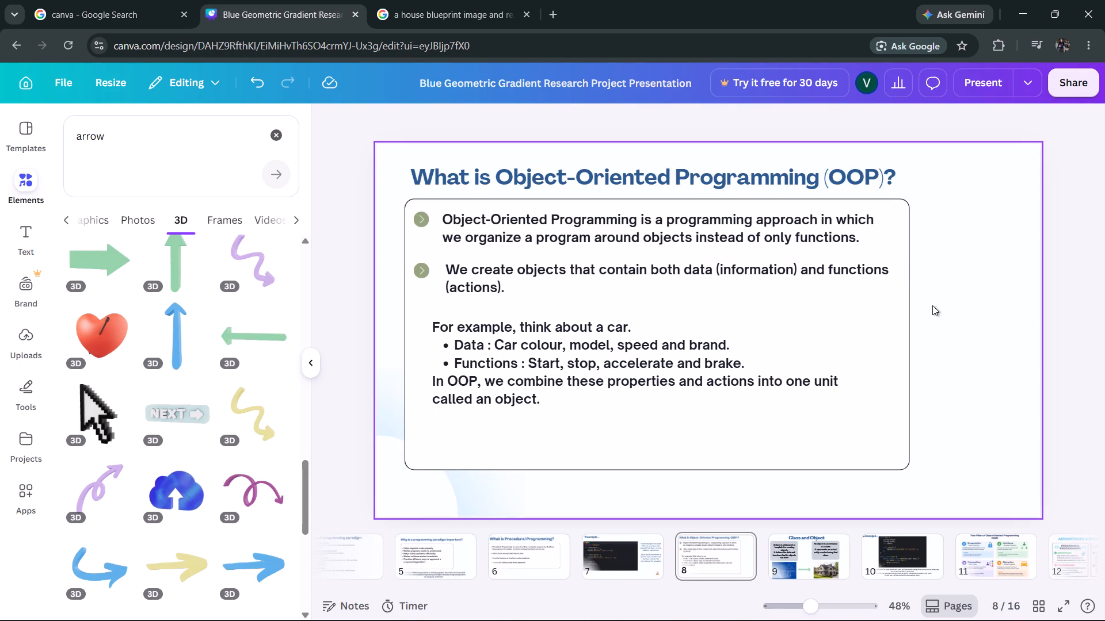
{"action": "left_click", "coordinate": [933, 309]}
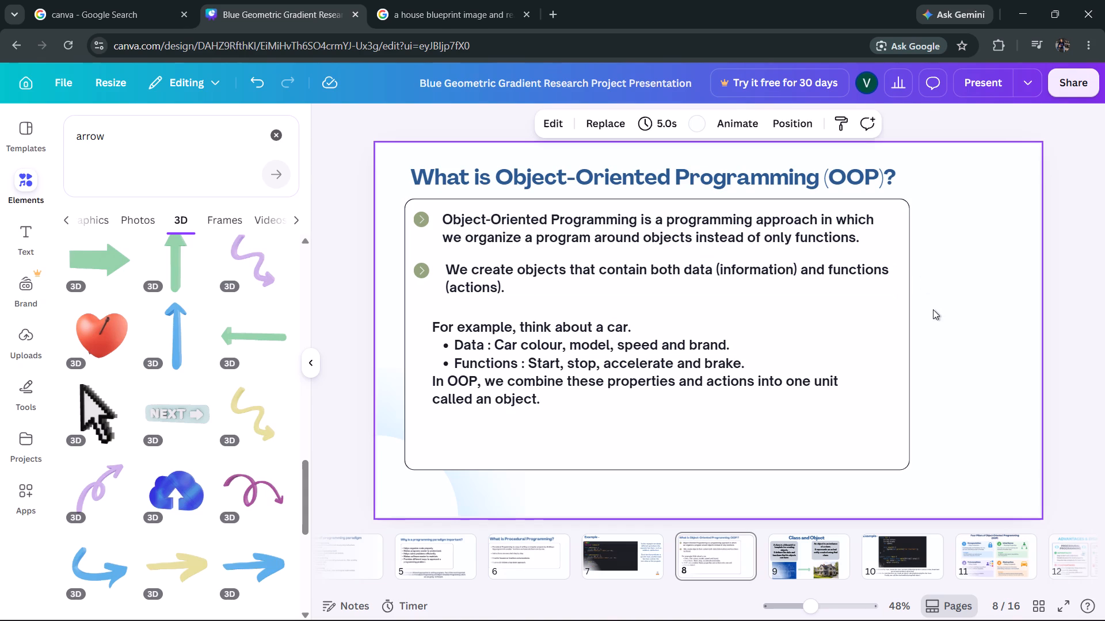
{"action": "left_click", "coordinate": [876, 341]}
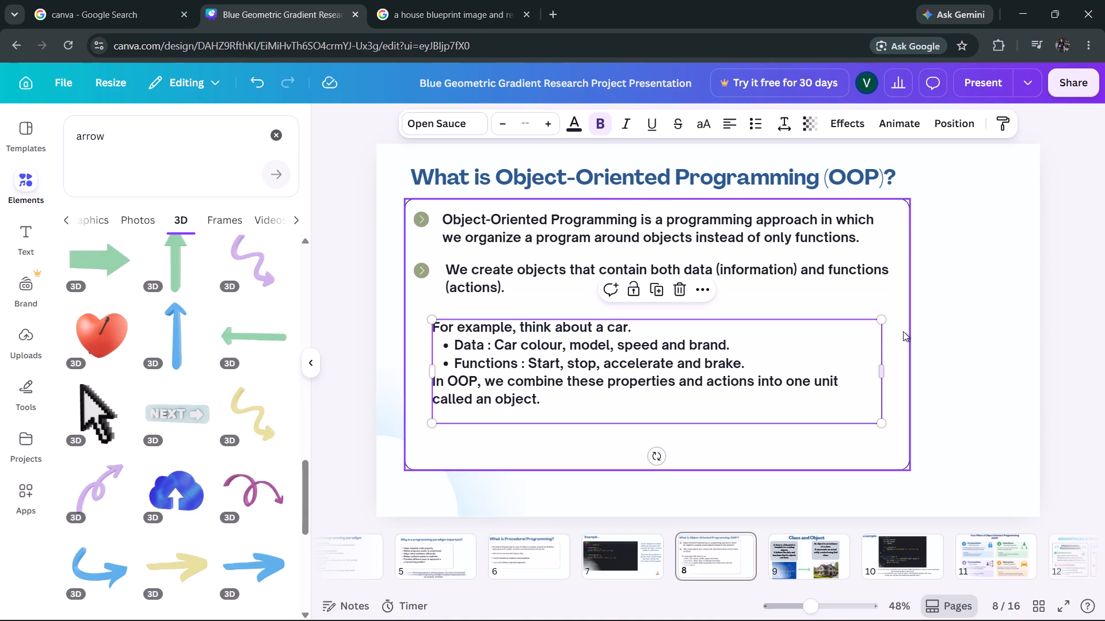
{"action": "left_click", "coordinate": [903, 331]}
{"action": "left_click_drag", "start_coordinate": [906, 334], "coordinate": [943, 334]}
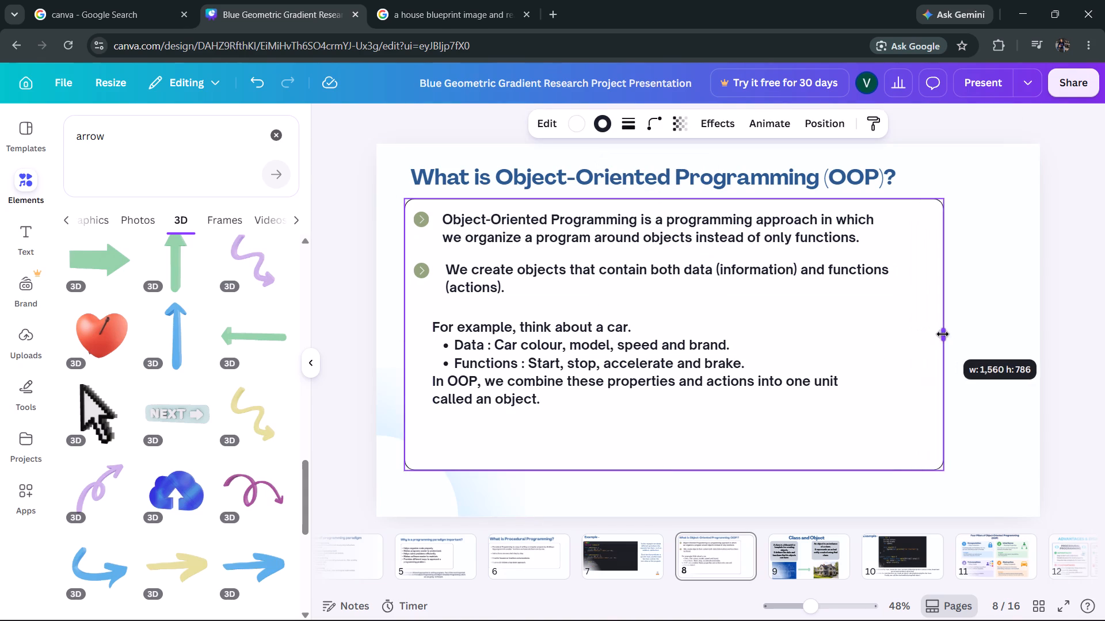
{"action": "left_click_drag", "start_coordinate": [943, 334], "coordinate": [990, 333]}
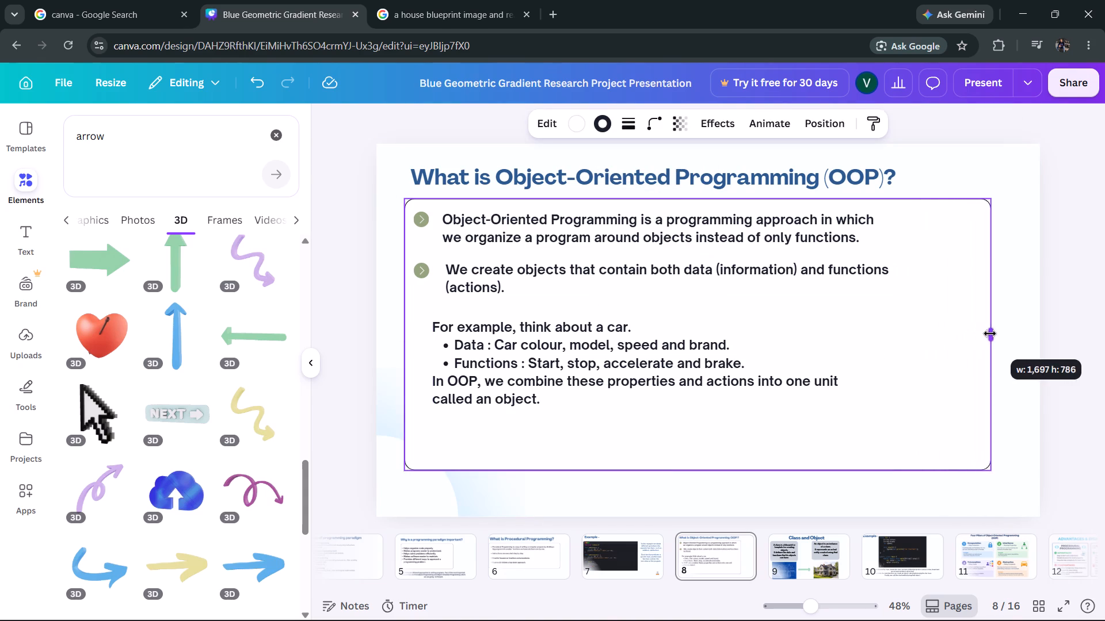
{"action": "left_click_drag", "start_coordinate": [990, 333], "coordinate": [1009, 334]}
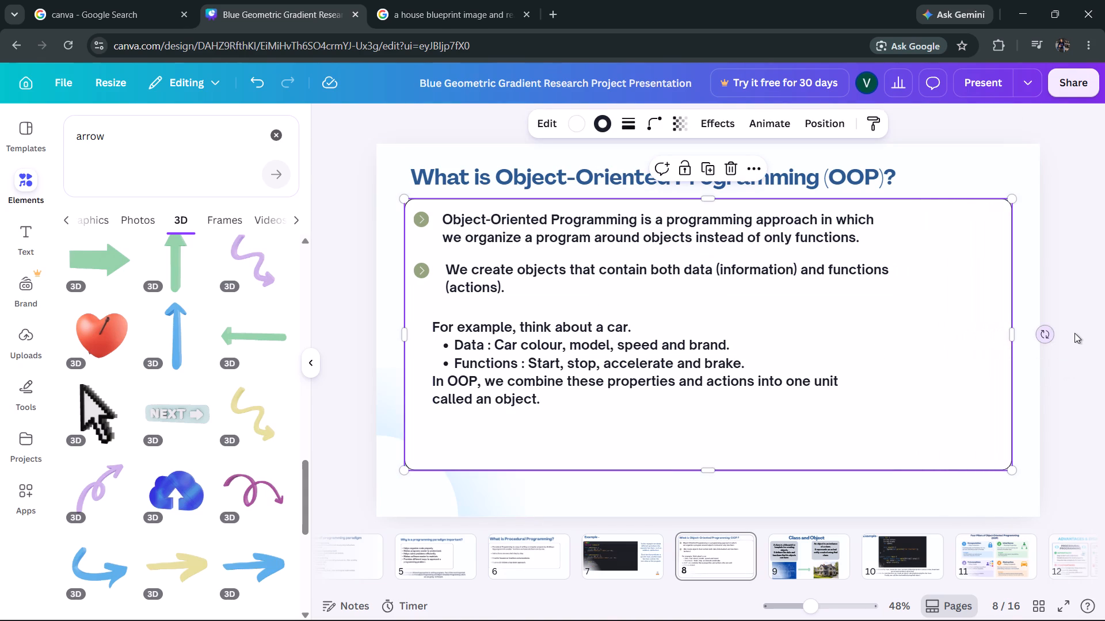
{"action": "left_click", "coordinate": [1074, 333]}
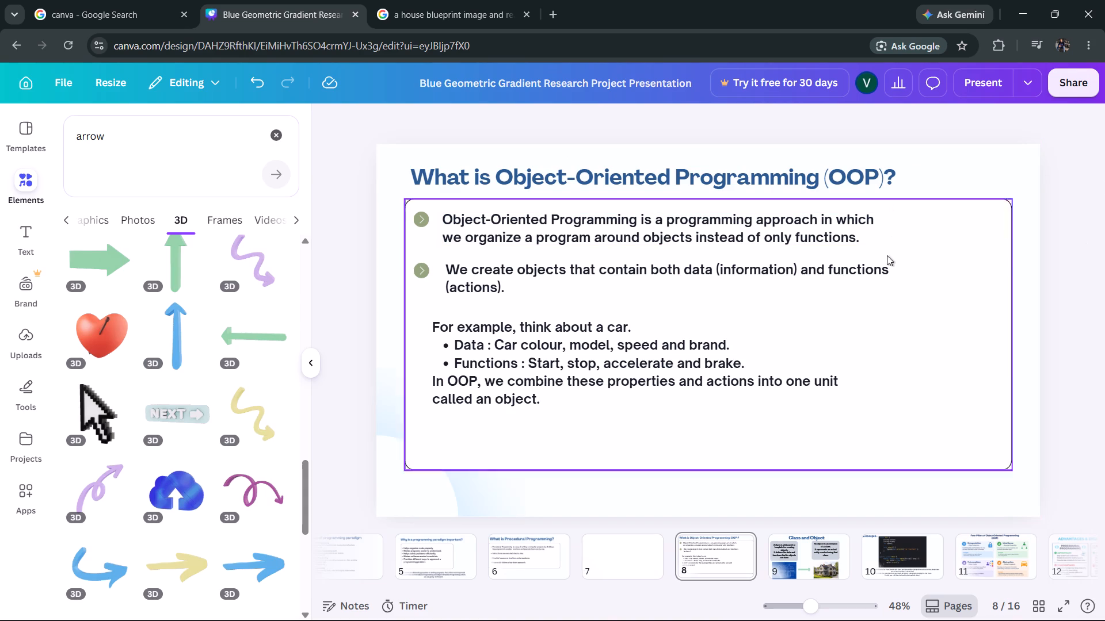
Replace "functions" with "methods" in the second bullet of the What is Object-Oriented Programming slide.
{"action": "left_click", "coordinate": [832, 278]}
{"action": "left_click", "coordinate": [830, 273]}
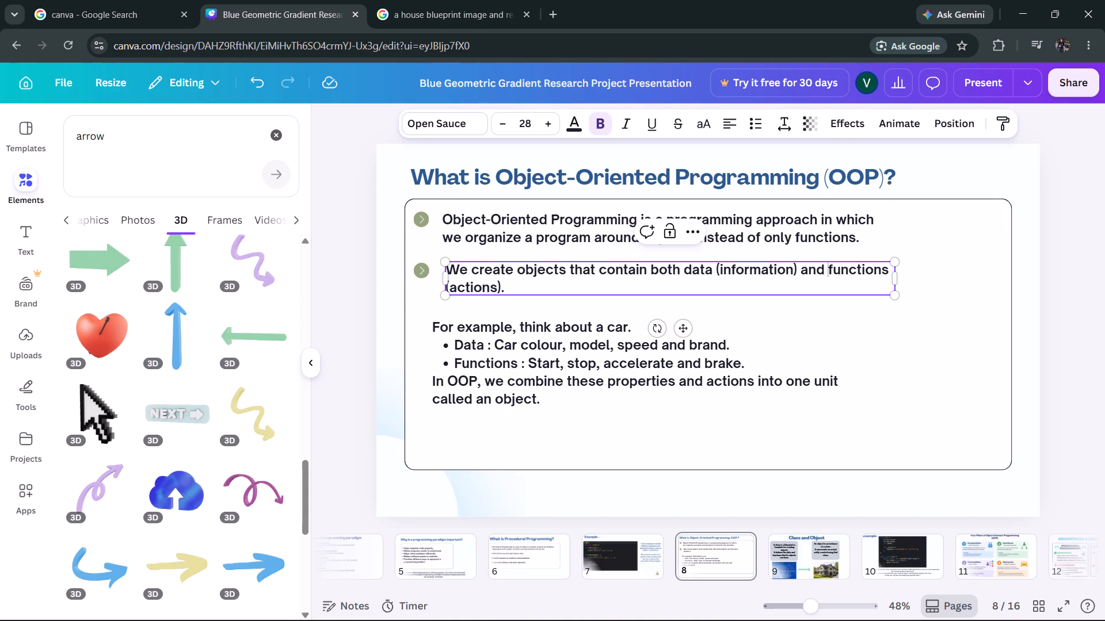
{"action": "left_click_drag", "start_coordinate": [830, 272], "coordinate": [885, 276]}
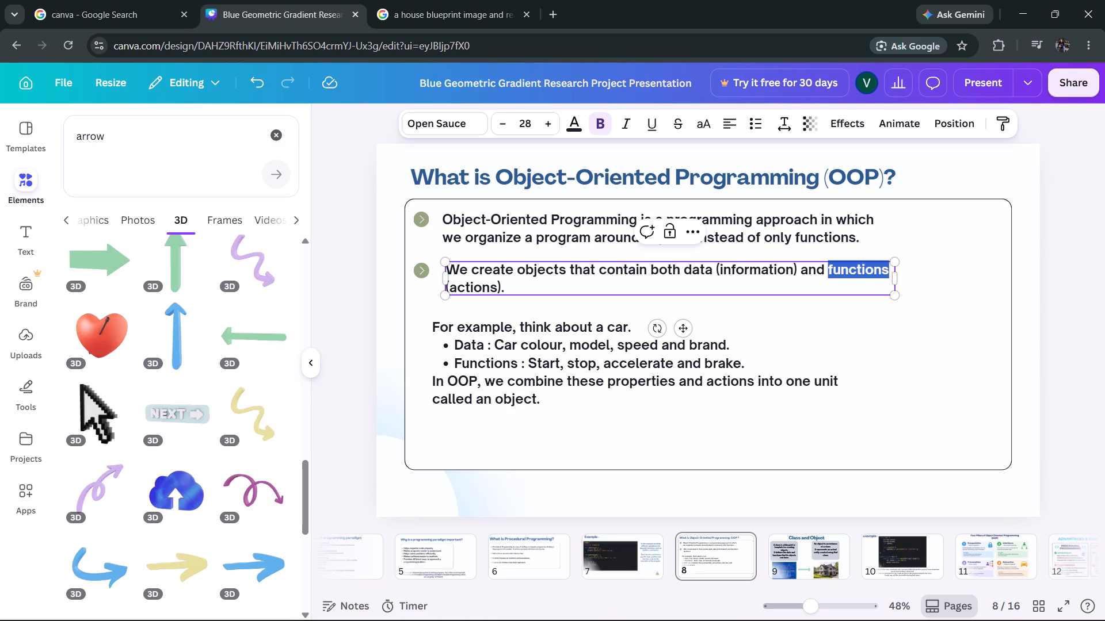
{"action": "left_click_drag", "start_coordinate": [885, 276], "coordinate": [886, 276]}
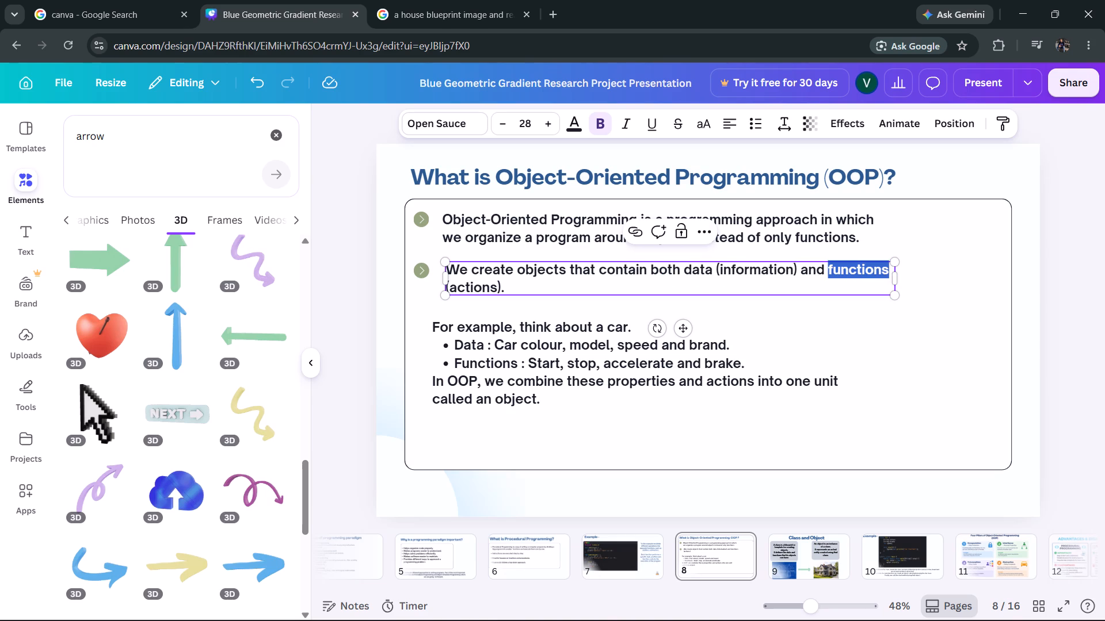
{"action": "type", "text": "methods"}
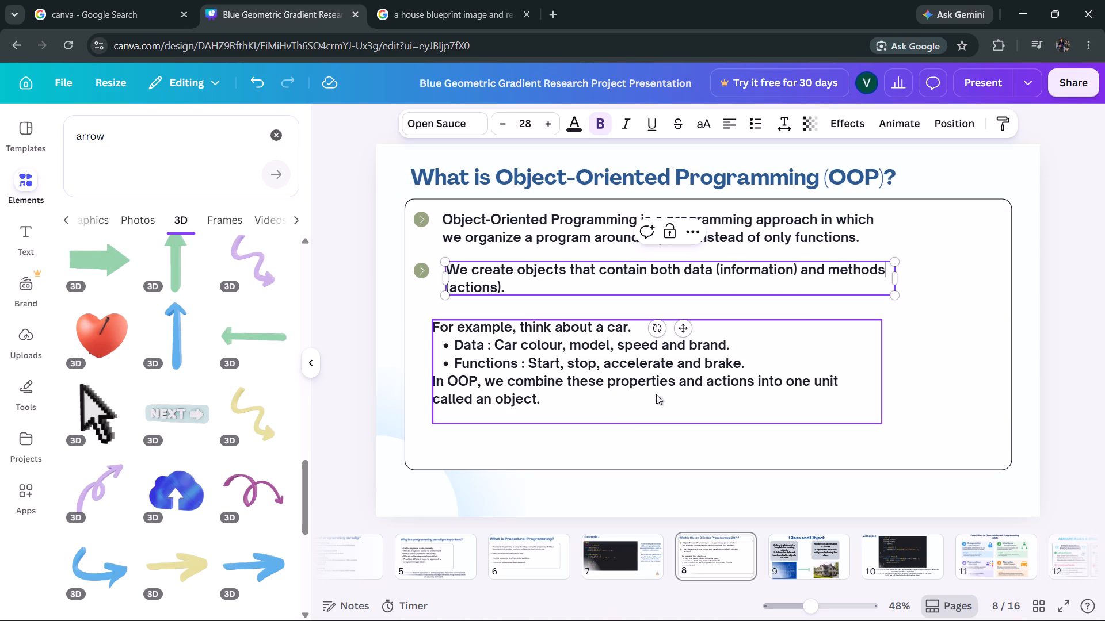
Extend the "Functions" label in the car example to read "Functions/methods".
{"action": "left_click", "coordinate": [517, 367]}
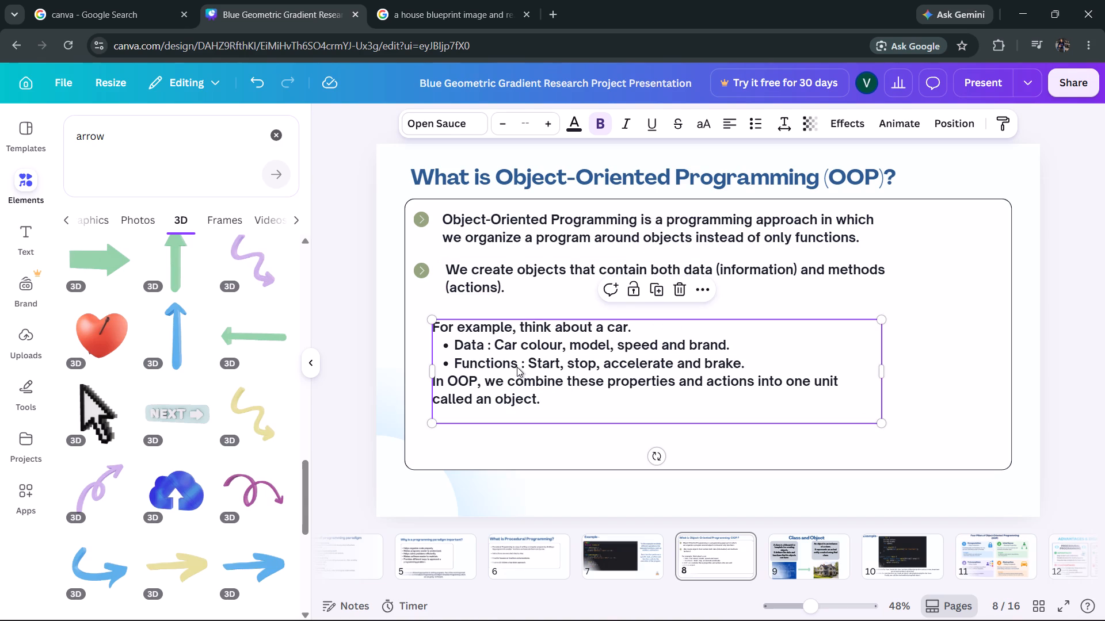
{"action": "left_click", "coordinate": [517, 367]}
{"action": "left_click", "coordinate": [517, 367]}
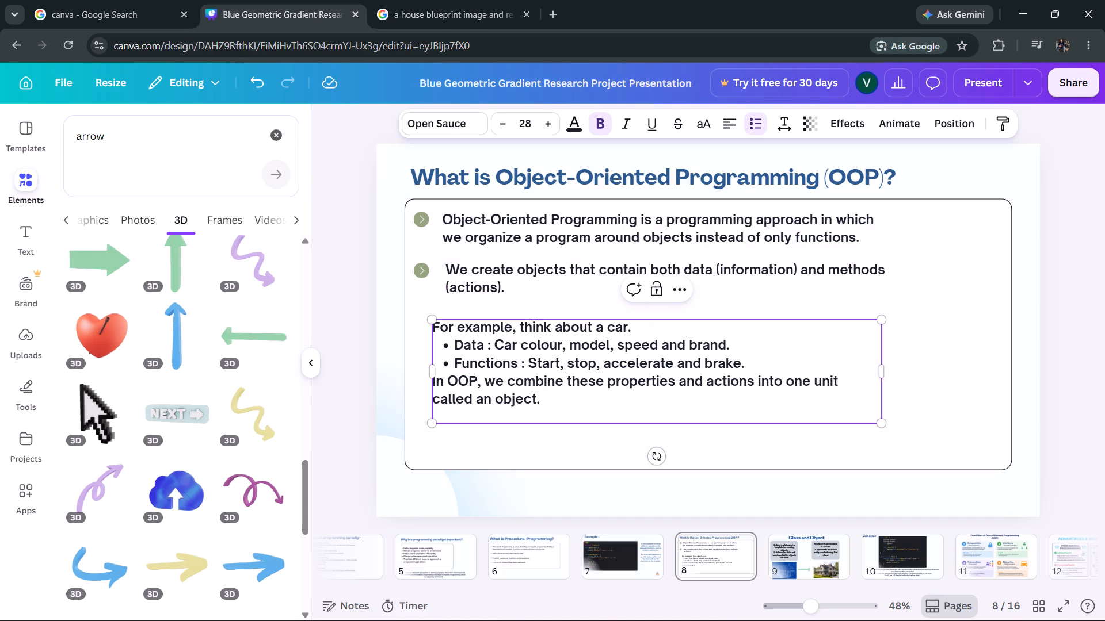
{"action": "key", "text": "slash"}
{"action": "type", "text": "methods"}
{"action": "key", "text": "space"}
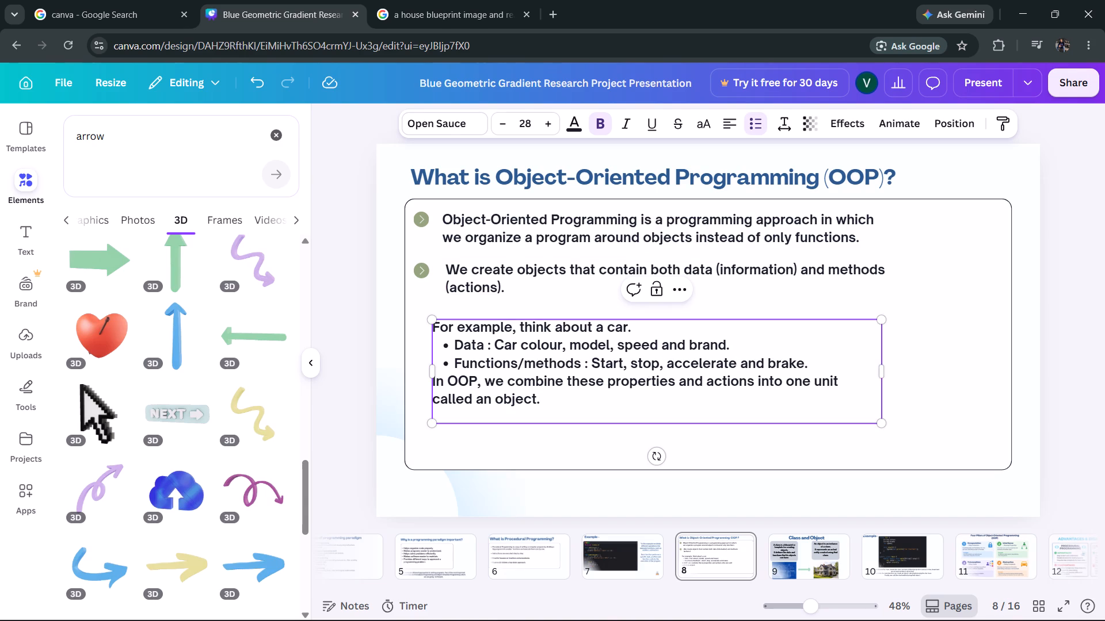
{"action": "left_click", "coordinate": [1069, 345]}
{"action": "left_click", "coordinate": [931, 337]}
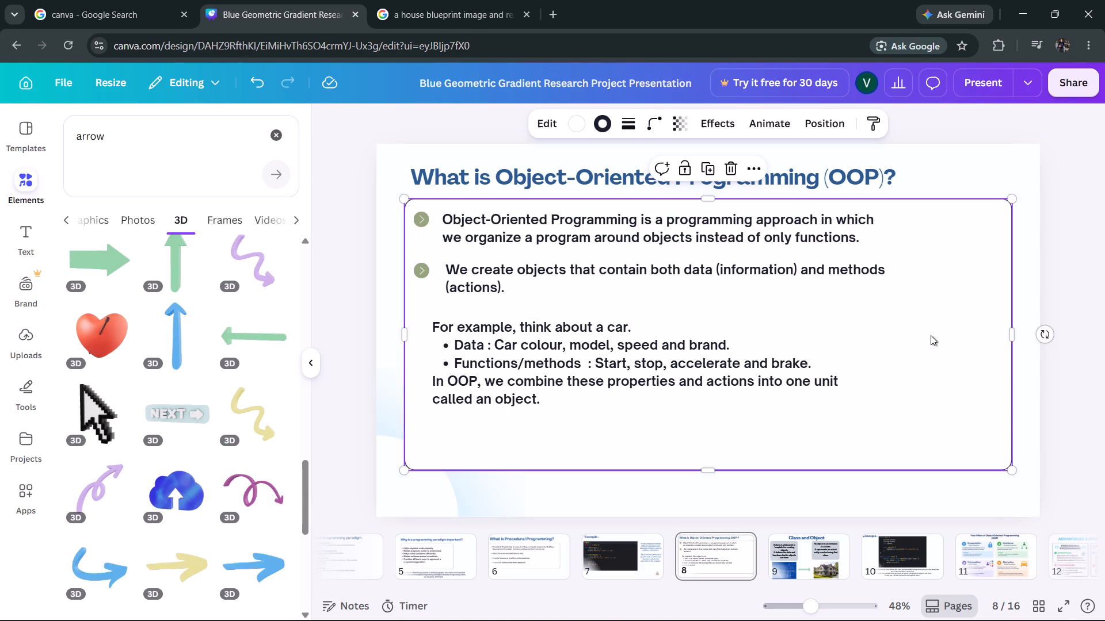
Move the Class and Object title on slide 9 slightly left and up, and shrink it to font size 72.8.
{"action": "scroll", "coordinate": [931, 335], "scroll_direction": "down", "scroll_amount": 1}
{"action": "left_click", "coordinate": [1065, 202]}
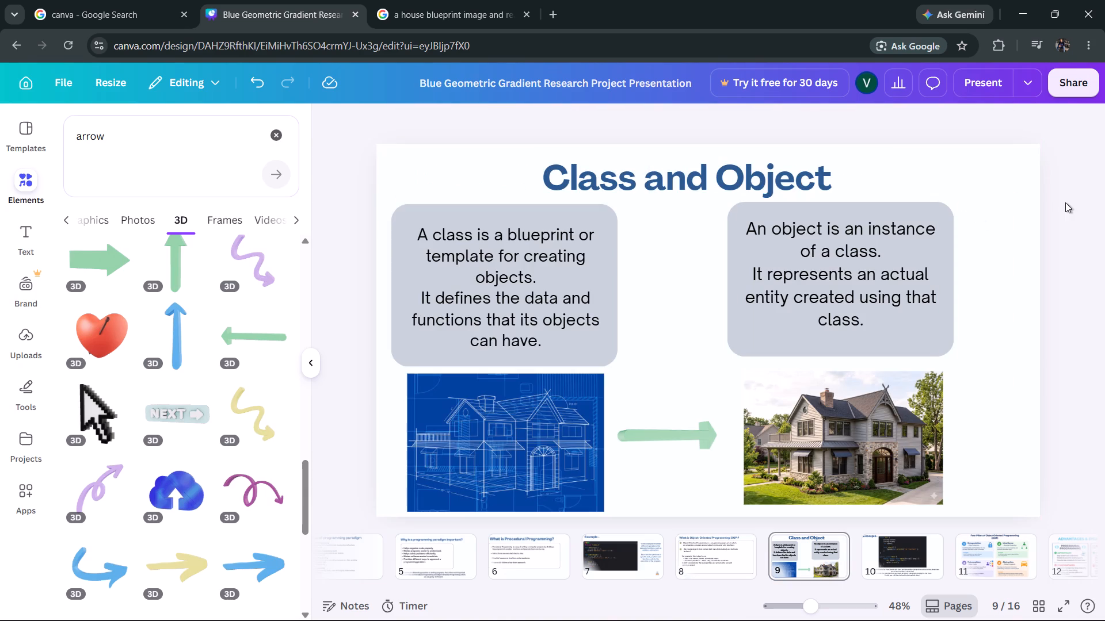
{"action": "left_click_drag", "start_coordinate": [627, 168], "coordinate": [622, 168]}
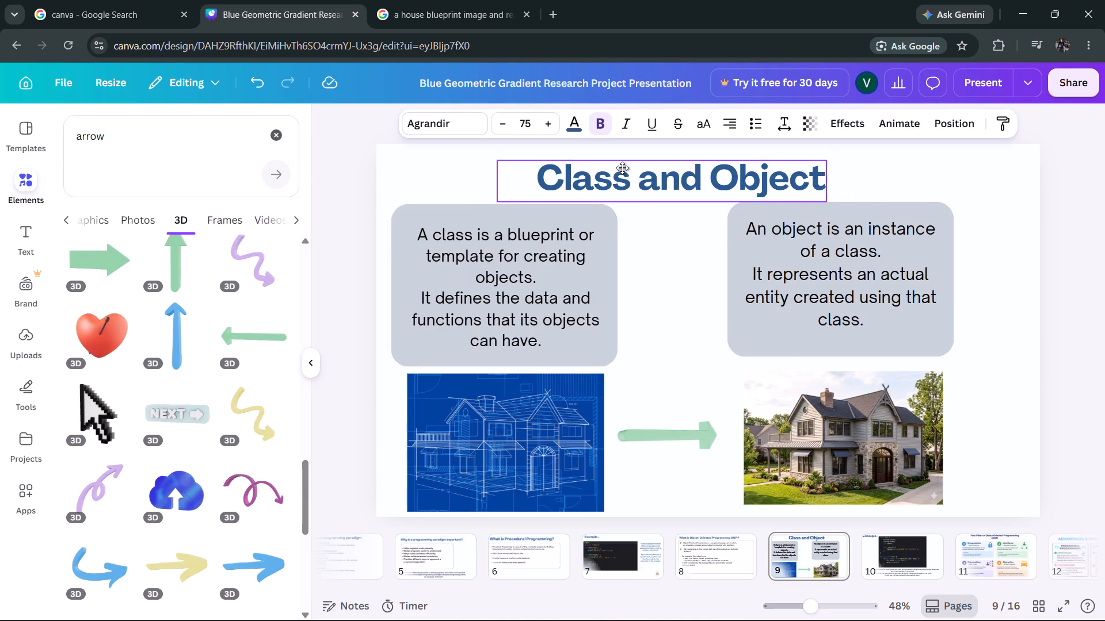
{"action": "left_click_drag", "start_coordinate": [622, 168], "coordinate": [611, 165]}
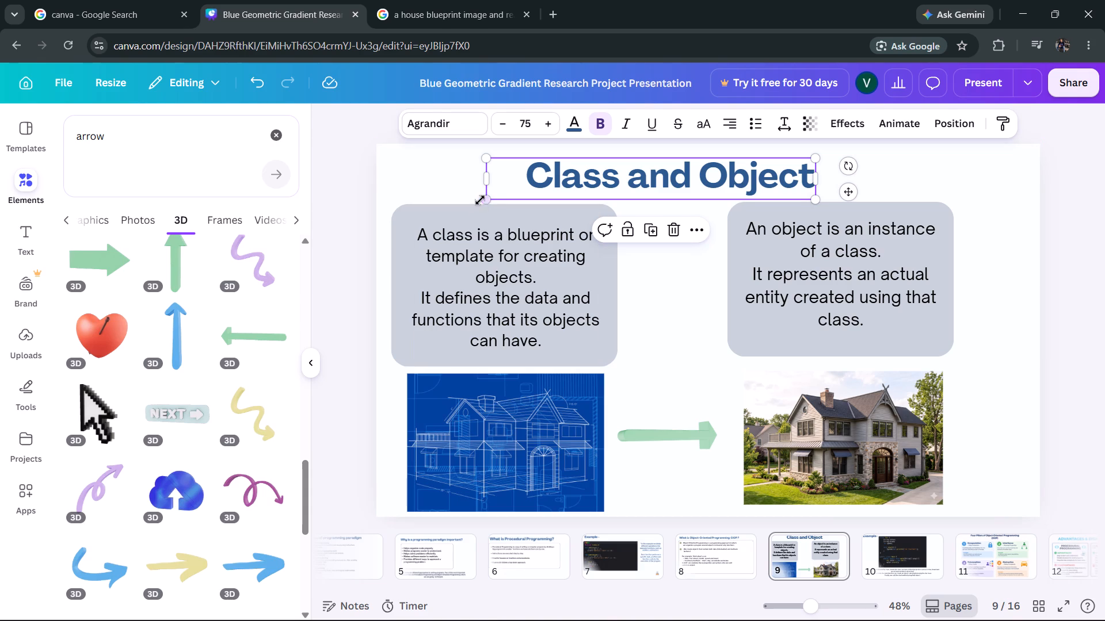
{"action": "left_click_drag", "start_coordinate": [483, 198], "coordinate": [492, 190]}
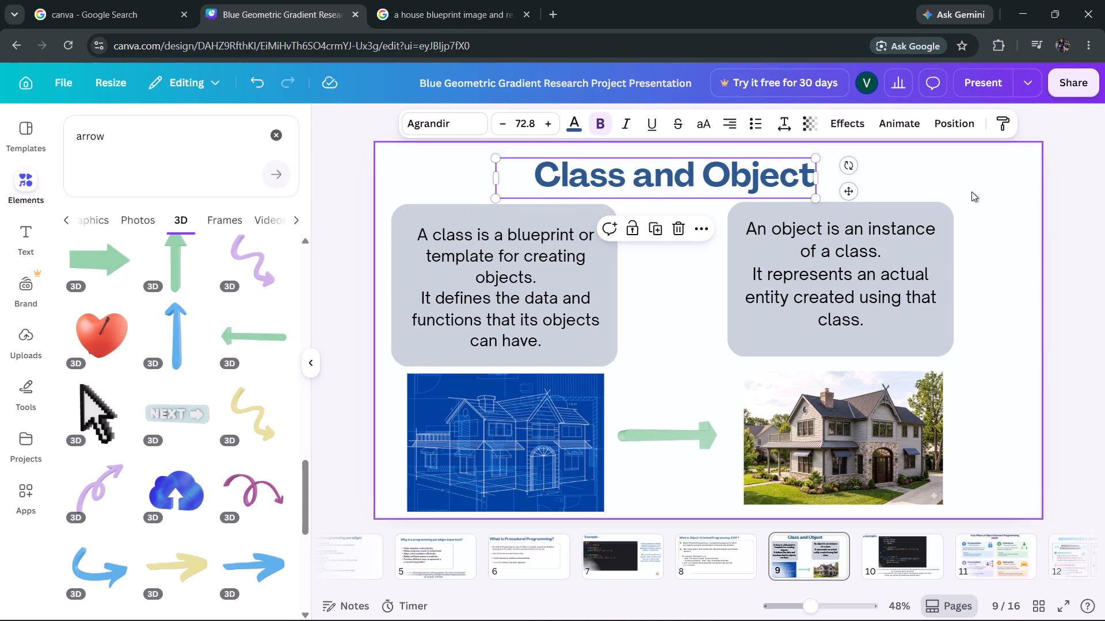
{"action": "left_click", "coordinate": [1074, 215]}
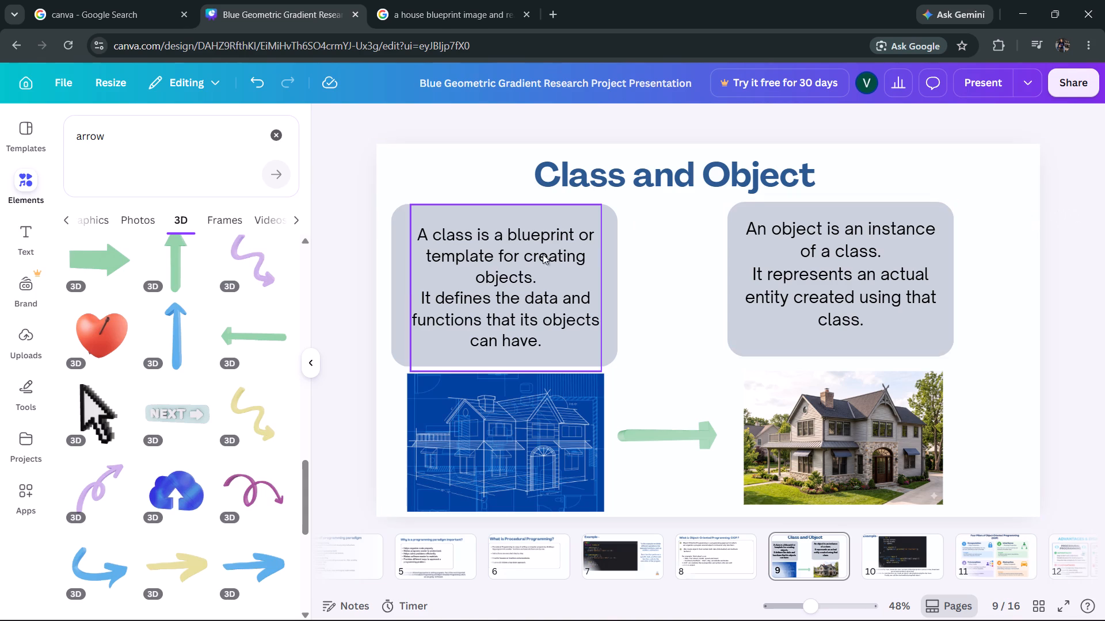
Replace the closing word "have." of the class definition text with "use".
{"action": "left_click", "coordinate": [543, 344]}
{"action": "left_click", "coordinate": [543, 344]}
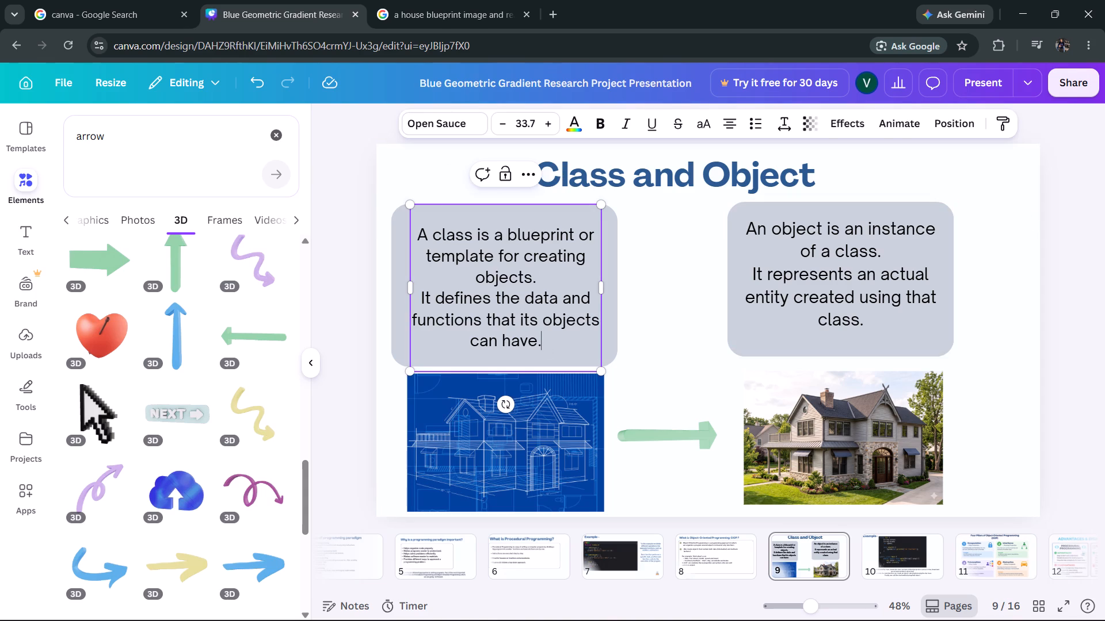
{"action": "key", "text": "BackSpace"}
{"action": "key", "text": "BackSpace"}
{"action": "key", "text": "BackSpace"}
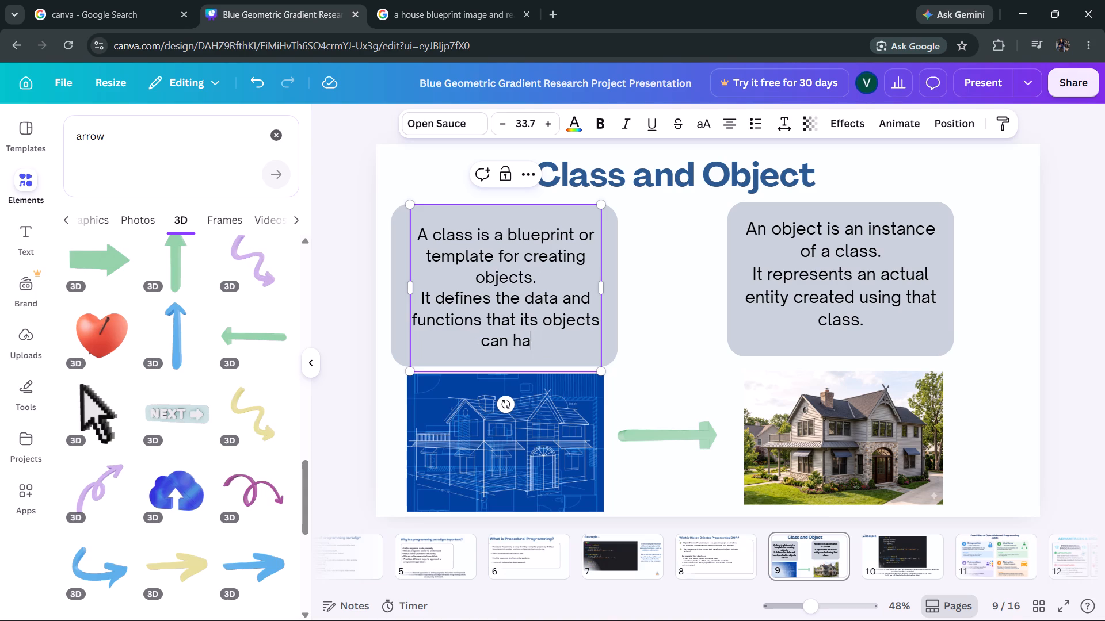
{"action": "key", "text": "BackSpace"}
{"action": "key", "text": "BackSpace"}
{"action": "type", "text": "use"}
{"action": "key", "text": "space"}
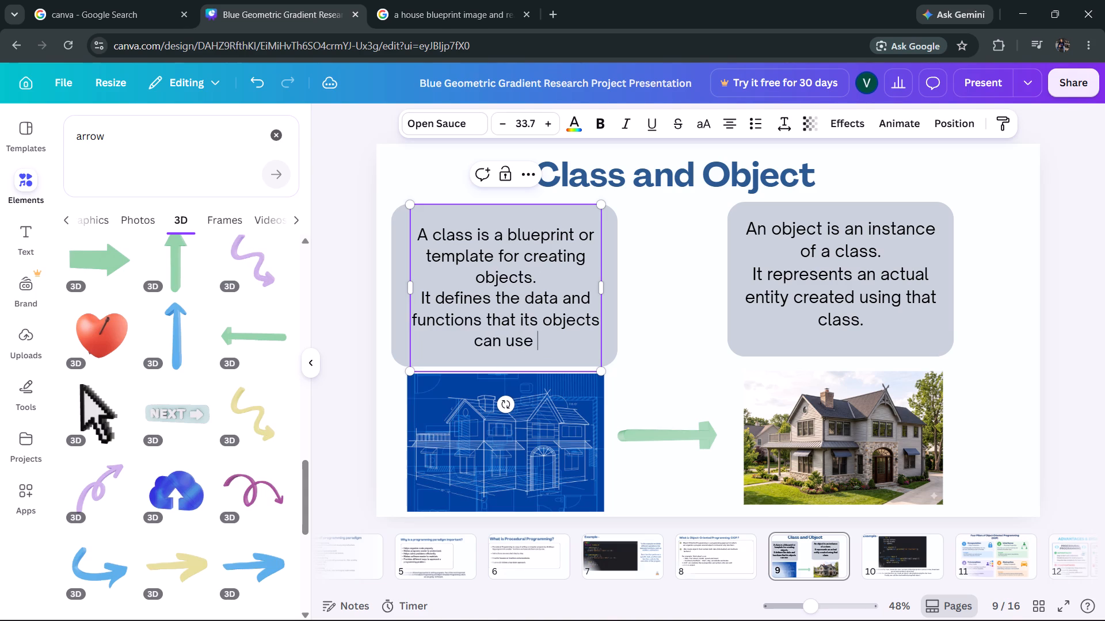
Delete the closing words "can use" so the class definition ends at "objects".
{"action": "key", "text": "BackSpace"}
{"action": "key", "text": "BackSpace"}
{"action": "key", "text": "BackSpace"}
{"action": "key", "text": "BackSpace"}
{"action": "key", "text": "BackSpace"}
{"action": "key", "text": "BackSpace"}
{"action": "key", "text": "BackSpace"}
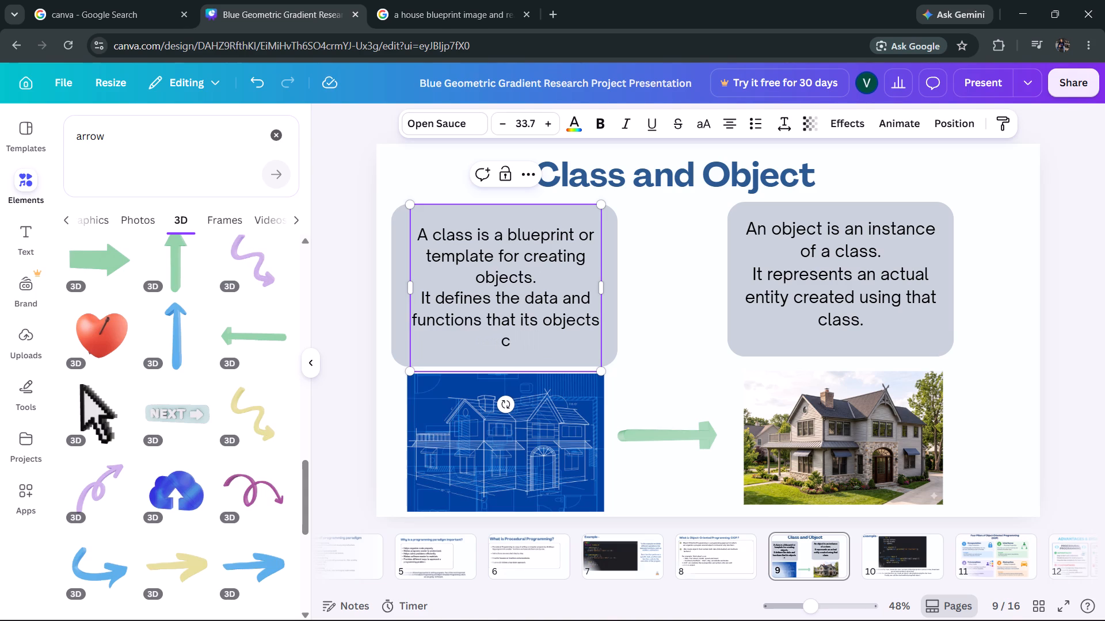
{"action": "key", "text": "BackSpace"}
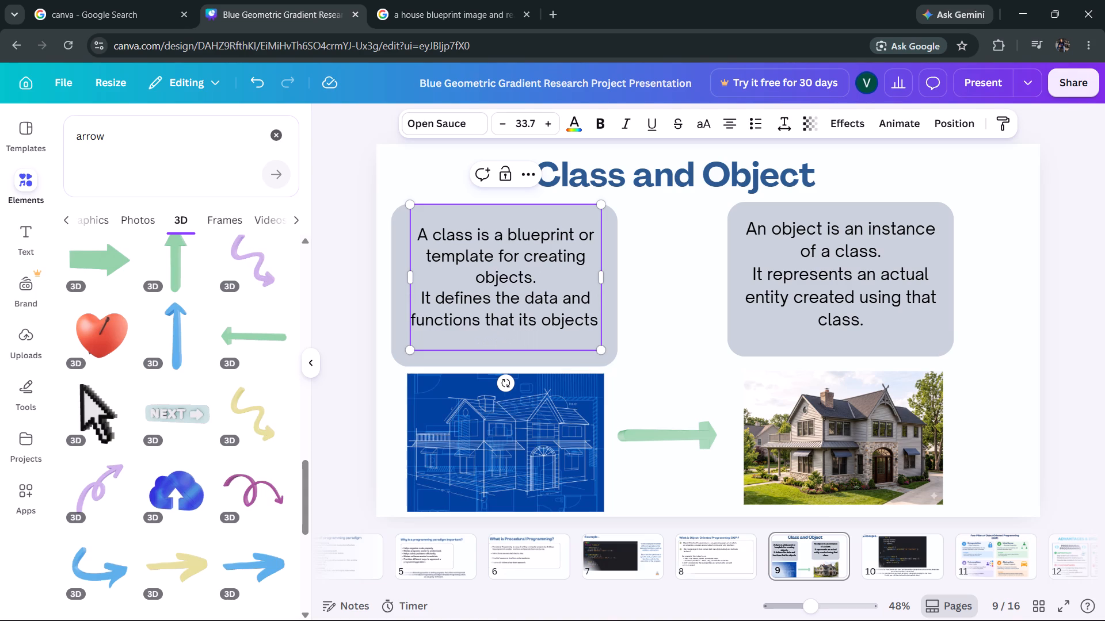
Change "its" to "it's" in the class definition's last sentence.
{"action": "key", "text": "Left"}
{"action": "key", "text": "Left"}
{"action": "key", "text": "Left"}
{"action": "key", "text": "Left"}
{"action": "key", "text": "Left"}
{"action": "key", "text": "Left"}
{"action": "key", "text": "Left"}
{"action": "key", "text": "Left"}
{"action": "key", "text": "Left"}
{"action": "key", "text": "Left"}
{"action": "key", "text": "apostrophe"}
Append "should implement" after "objects" at the end of the class definition.
{"action": "key", "text": "Down"}
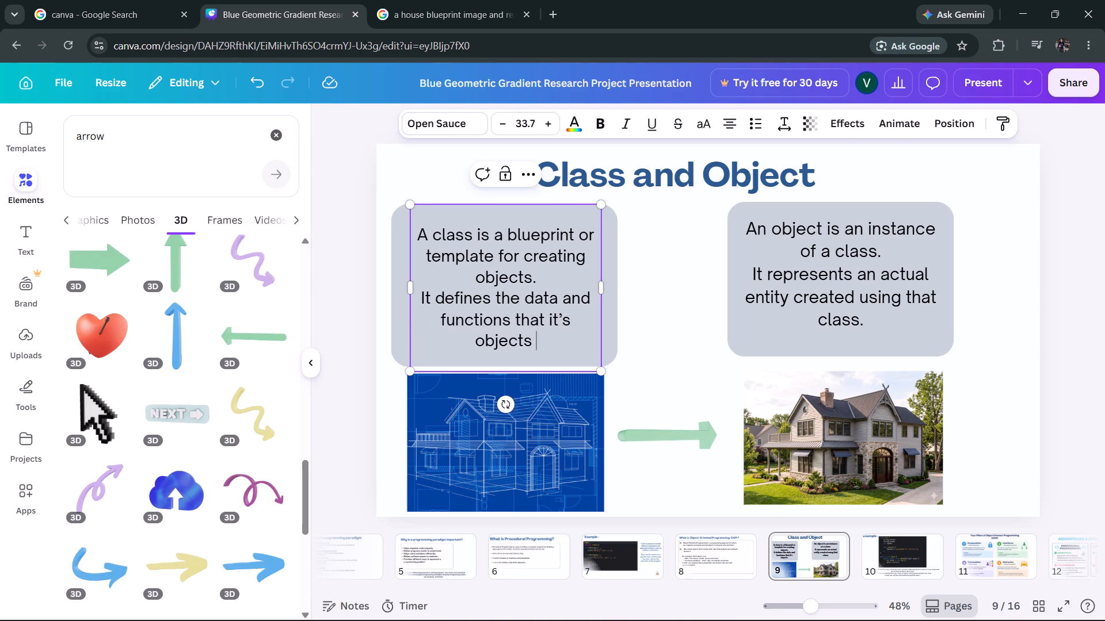
{"action": "type", "text": "should"}
{"action": "key", "text": "space"}
{"action": "type", "text": "implement"}
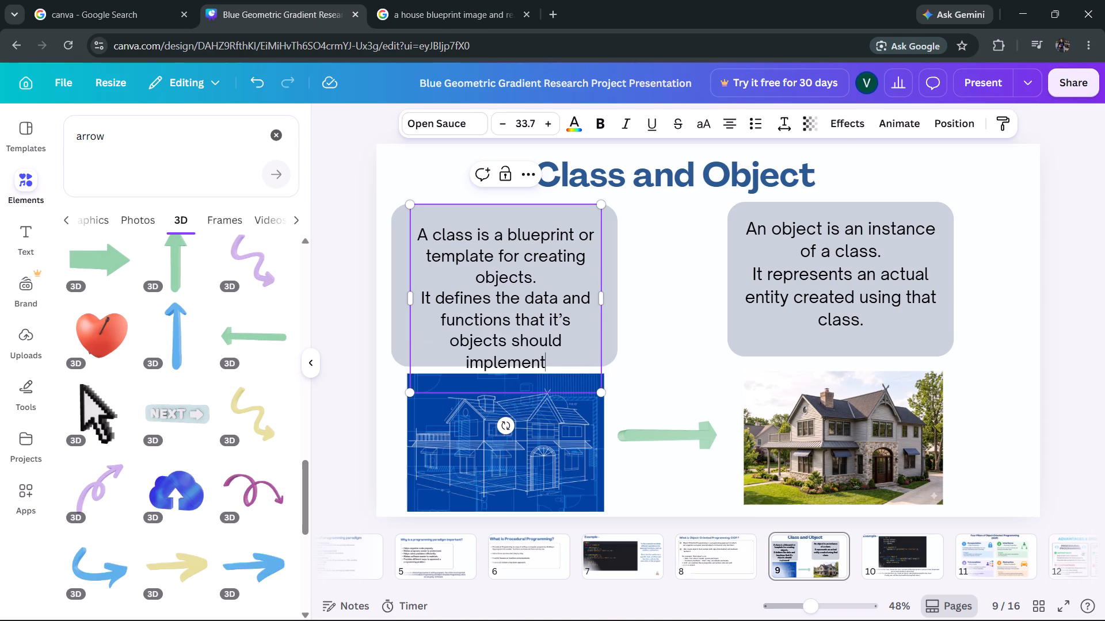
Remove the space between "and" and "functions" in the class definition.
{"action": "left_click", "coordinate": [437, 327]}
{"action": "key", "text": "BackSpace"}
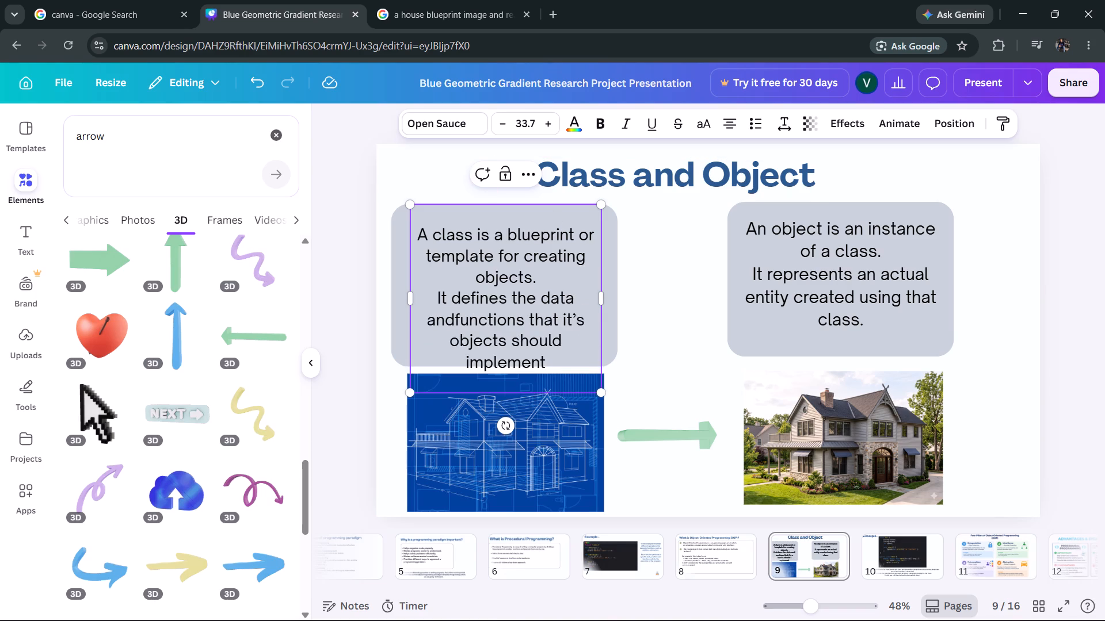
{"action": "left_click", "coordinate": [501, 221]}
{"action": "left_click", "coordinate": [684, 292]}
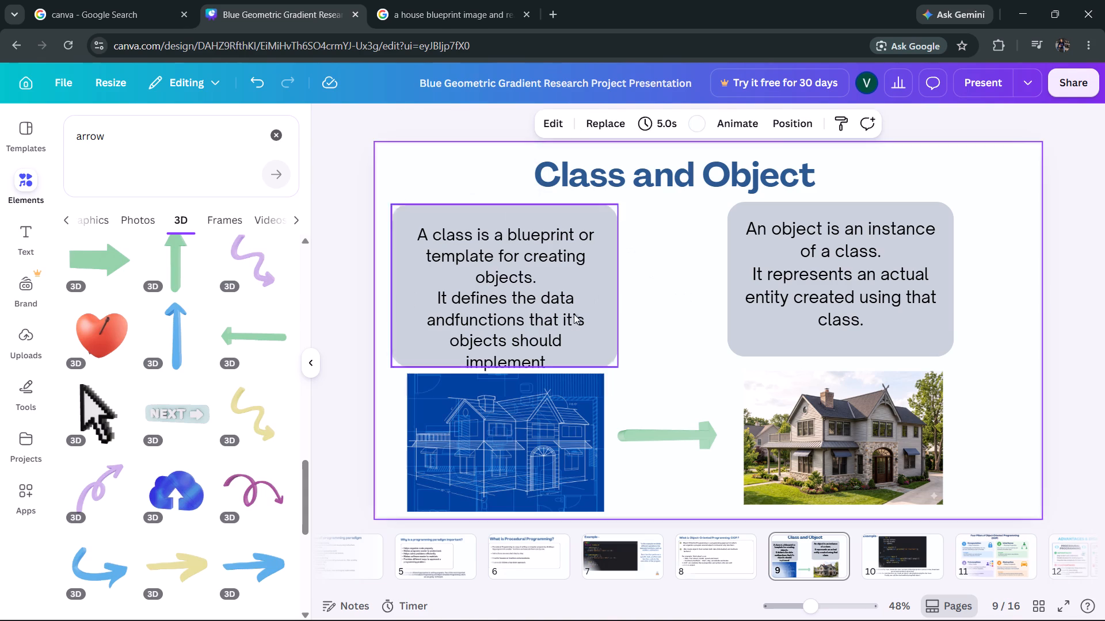
Move the class definition text up slightly so that all its lines sit within the rounded grey box.
{"action": "left_click_drag", "start_coordinate": [527, 315], "coordinate": [526, 304]}
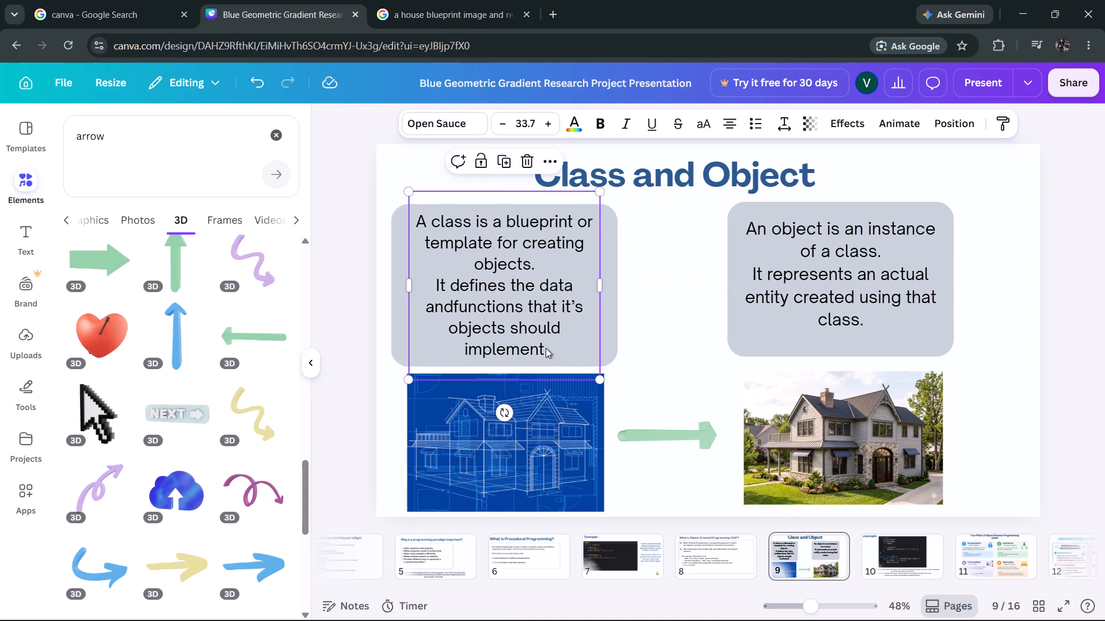
Add a full stop after "implement" at the end of the class definition.
{"action": "left_click", "coordinate": [546, 351]}
{"action": "key", "text": "period"}
{"action": "left_click", "coordinate": [684, 352]}
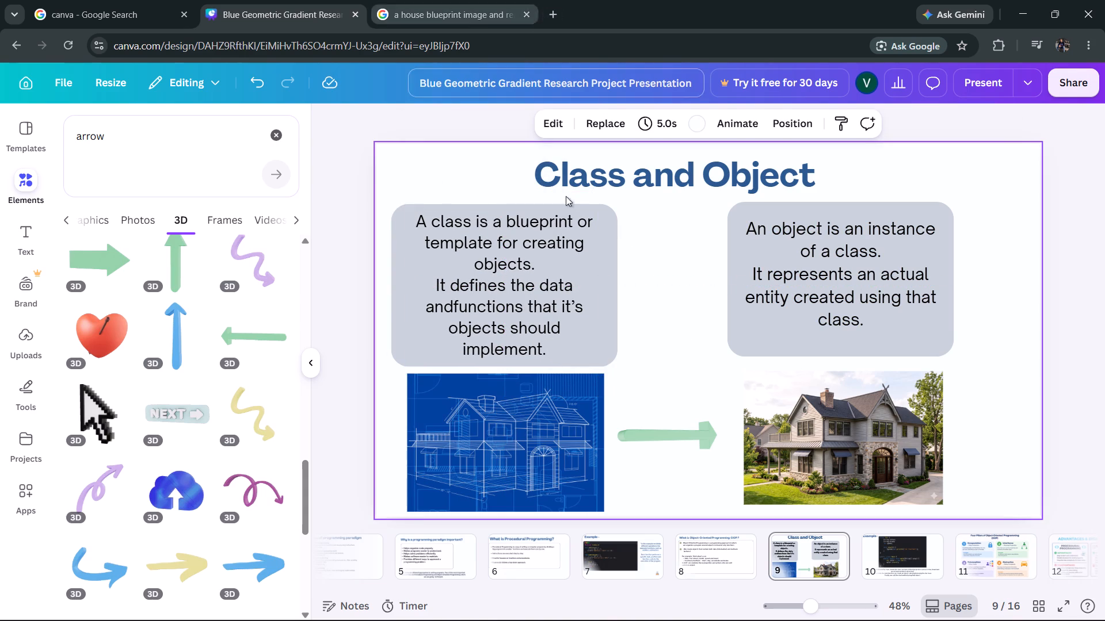
Insert a space between "and" and "functions" in the class definition.
{"action": "left_click", "coordinate": [456, 310]}
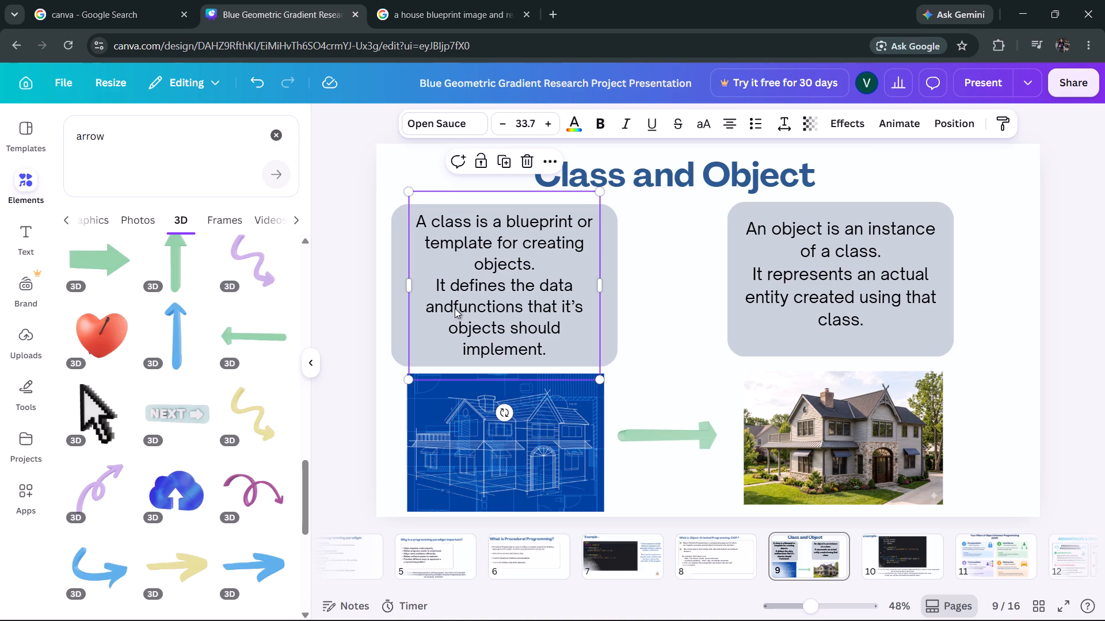
{"action": "left_click", "coordinate": [455, 308]}
{"action": "key", "text": "space"}
{"action": "left_click", "coordinate": [684, 320]}
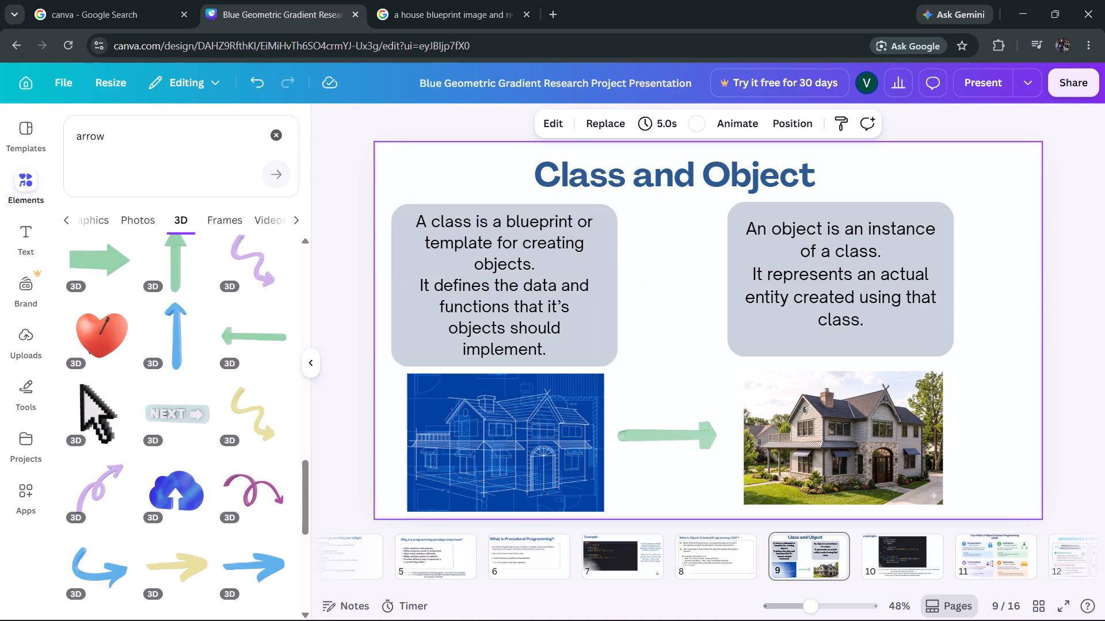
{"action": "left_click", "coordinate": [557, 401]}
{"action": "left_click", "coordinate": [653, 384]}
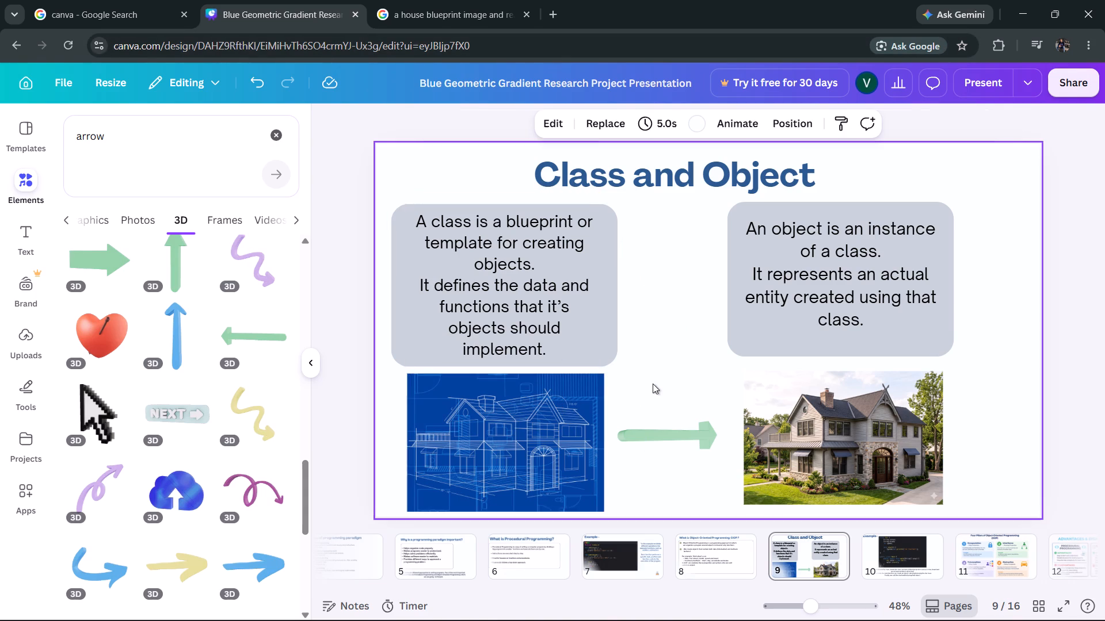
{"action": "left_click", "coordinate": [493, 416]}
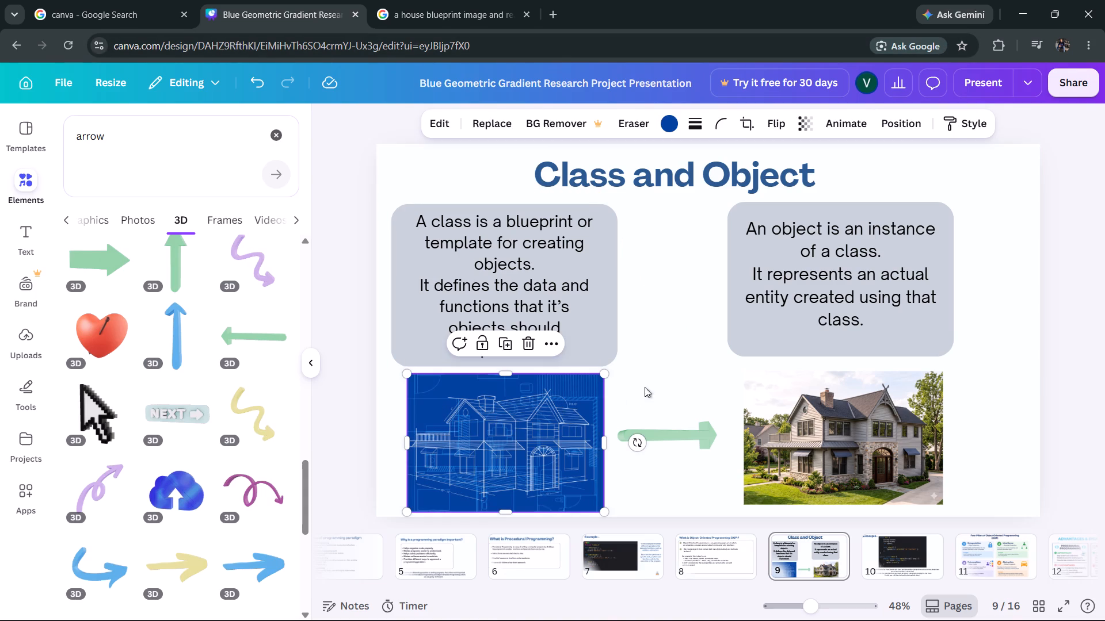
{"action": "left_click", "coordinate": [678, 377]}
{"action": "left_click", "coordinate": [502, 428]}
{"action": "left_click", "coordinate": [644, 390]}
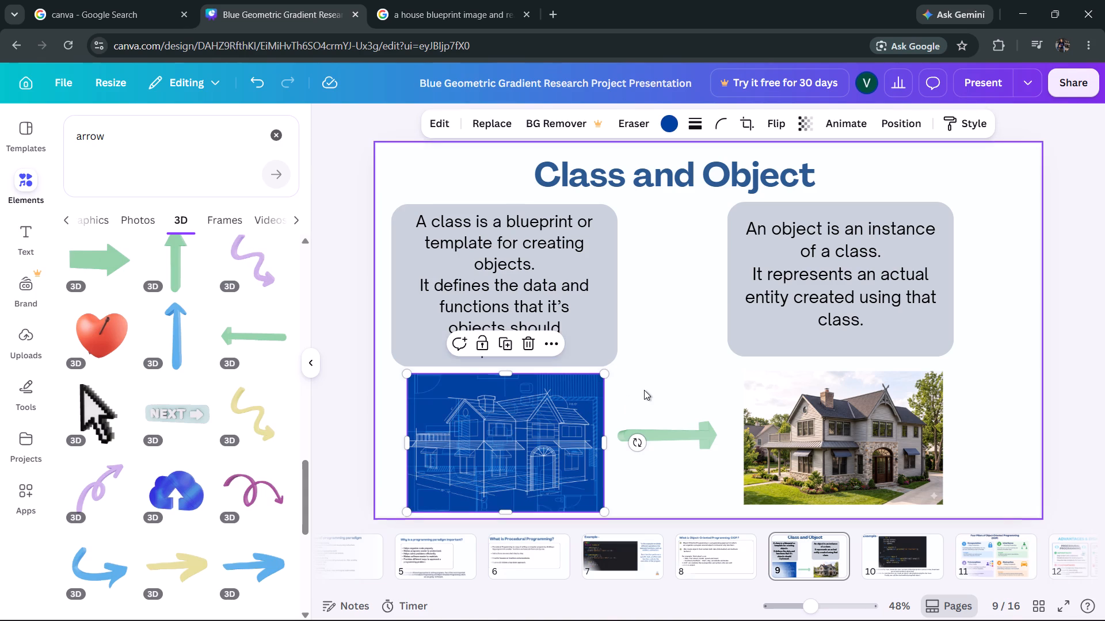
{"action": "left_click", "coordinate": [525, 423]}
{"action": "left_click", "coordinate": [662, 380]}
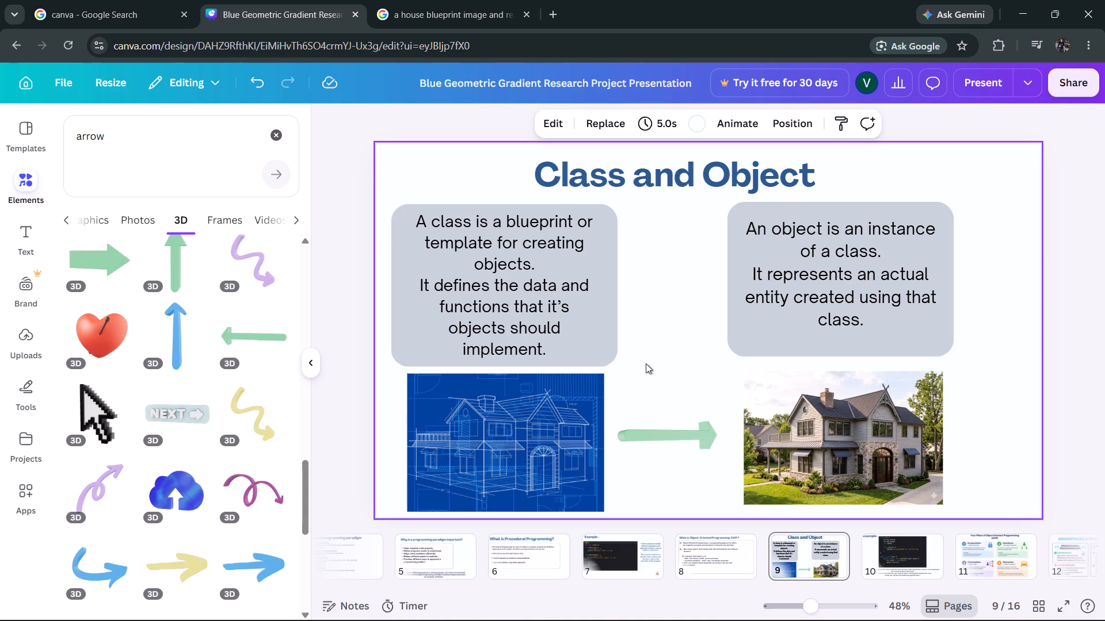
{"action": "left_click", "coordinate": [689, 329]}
Nudge the Class and Object title slightly right and up above the two definition boxes.
{"action": "left_click_drag", "start_coordinate": [650, 185], "coordinate": [657, 181]}
{"action": "left_click", "coordinate": [666, 333]}
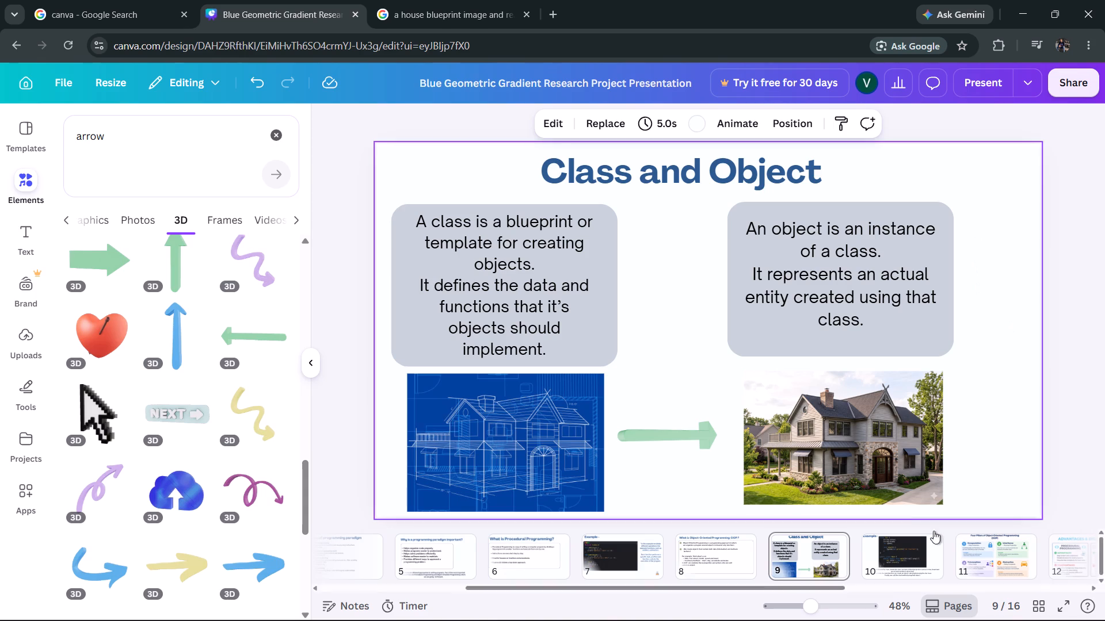
Review the OOP definition, Class and Object, Car code example and Four Pillars slides, checking their wording and layout.
{"action": "left_click", "coordinate": [985, 401]}
{"action": "scroll", "coordinate": [985, 401], "scroll_direction": "down", "scroll_amount": 1}
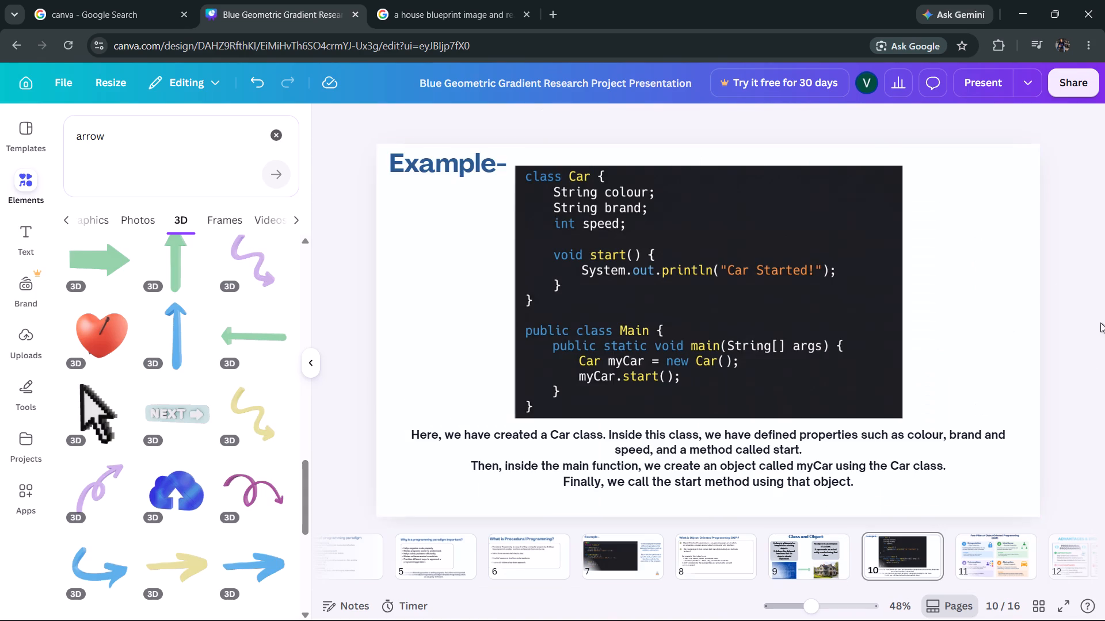
{"action": "scroll", "coordinate": [969, 309], "scroll_direction": "up", "scroll_amount": 1}
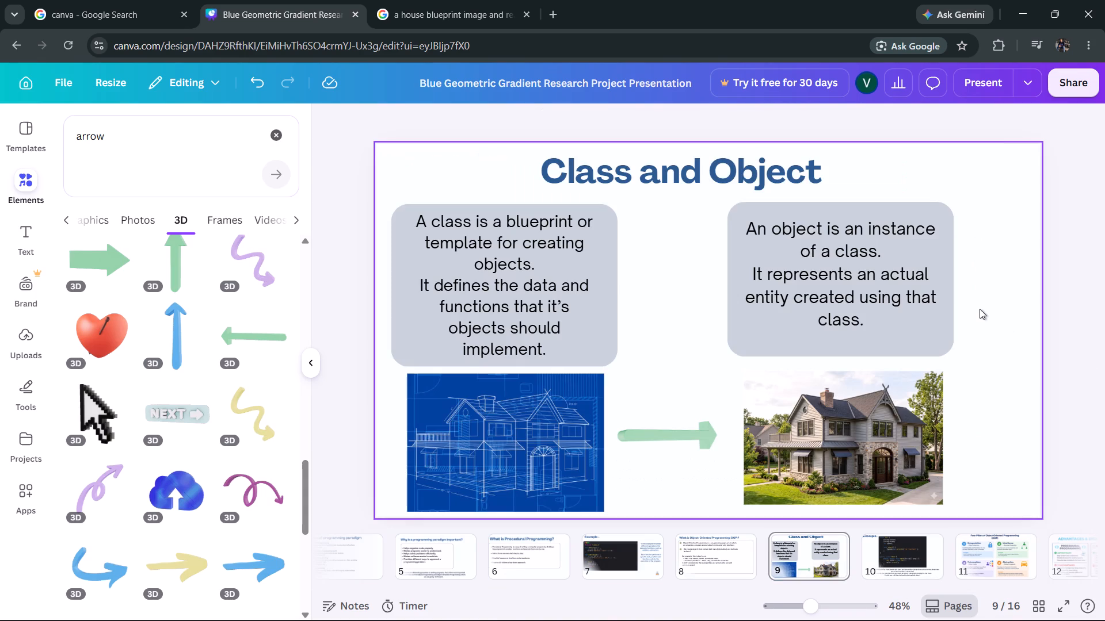
{"action": "scroll", "coordinate": [980, 309], "scroll_direction": "down", "scroll_amount": 1}
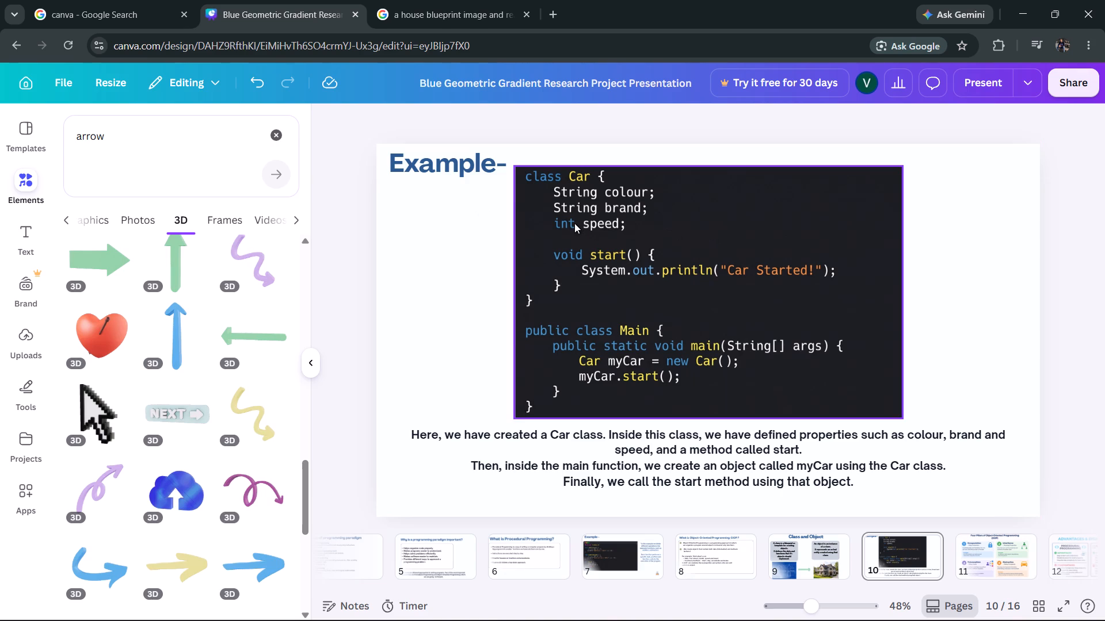
{"action": "left_click", "coordinate": [945, 292]}
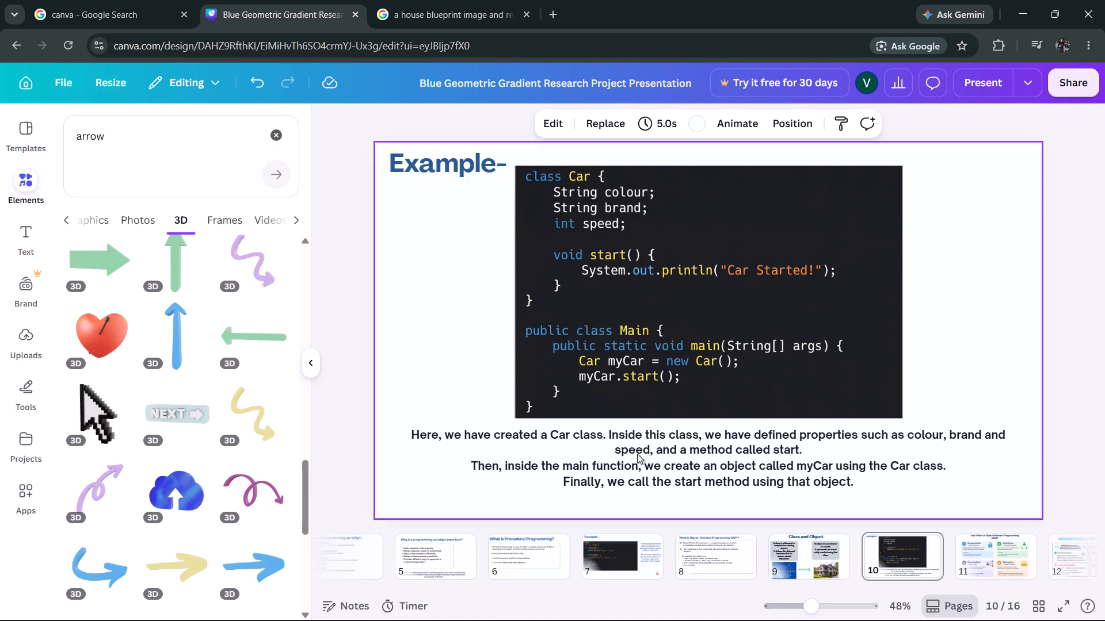
{"action": "left_click", "coordinate": [405, 295]}
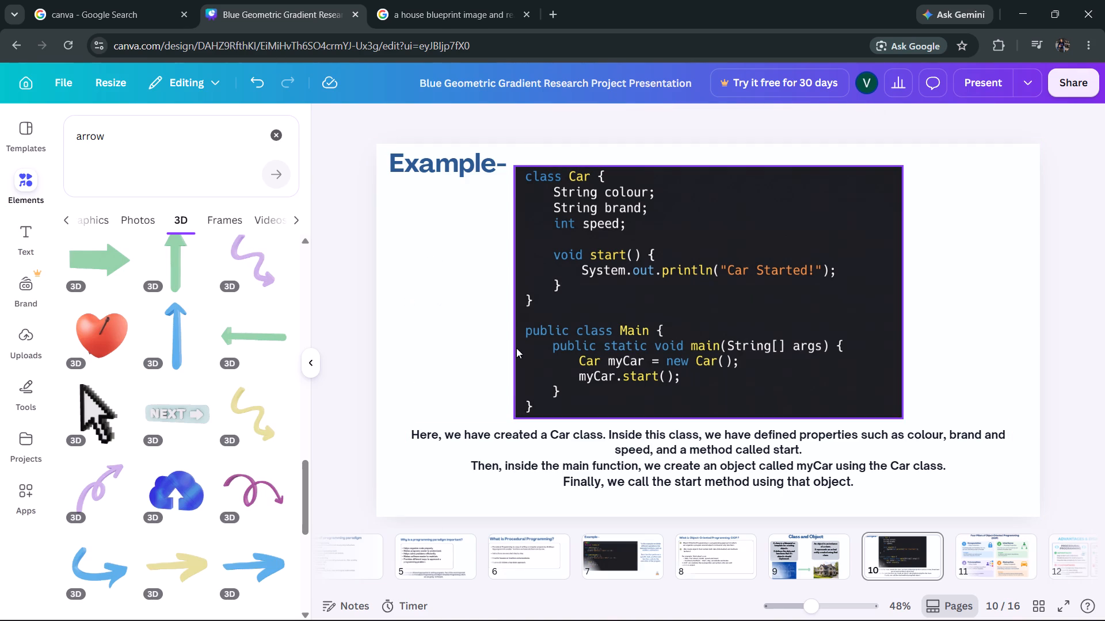
{"action": "scroll", "coordinate": [414, 290], "scroll_direction": "up", "scroll_amount": 3}
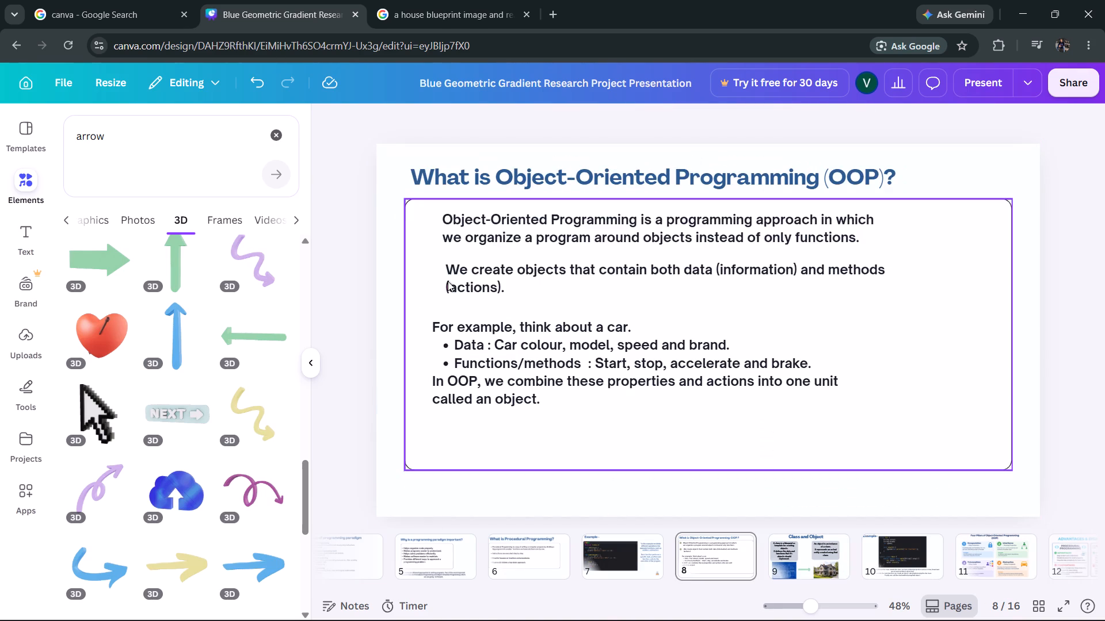
{"action": "scroll", "coordinate": [817, 293], "scroll_direction": "down", "scroll_amount": 3}
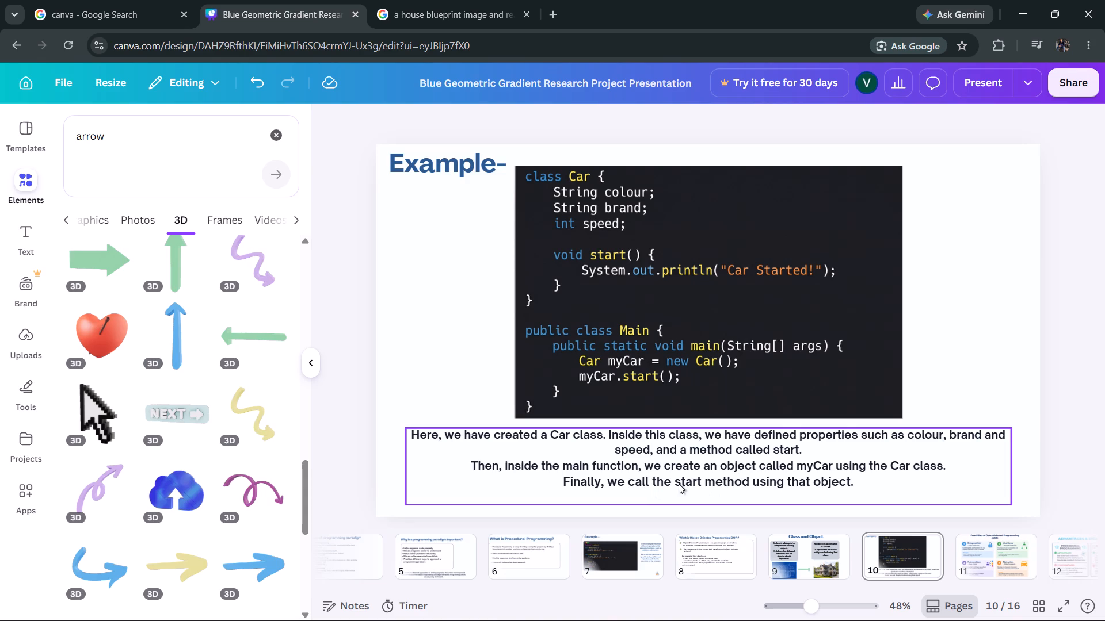
{"action": "left_click", "coordinate": [853, 489]}
{"action": "left_click", "coordinate": [853, 489]}
{"action": "left_click", "coordinate": [854, 486]}
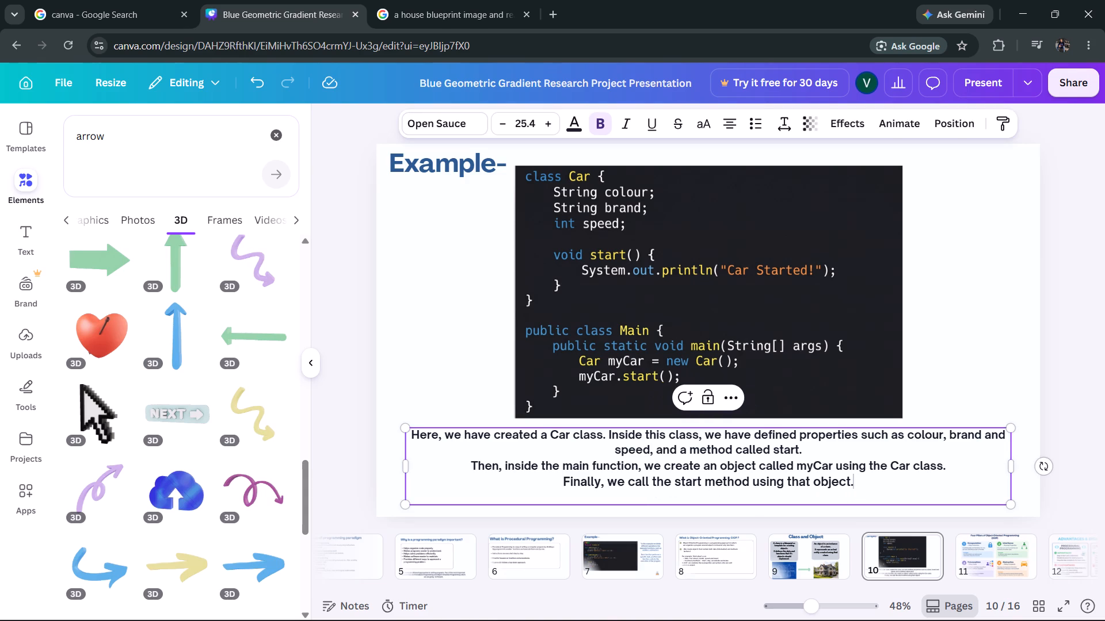
{"action": "left_click", "coordinate": [944, 384]}
{"action": "scroll", "coordinate": [944, 384], "scroll_direction": "down", "scroll_amount": 1}
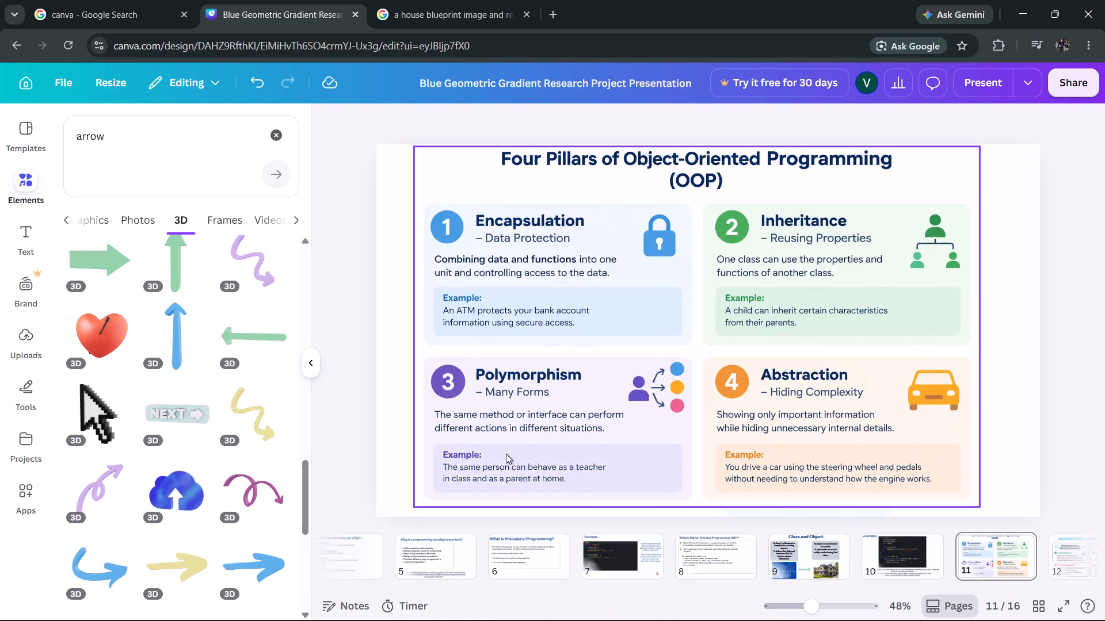
{"action": "left_click", "coordinate": [630, 435]}
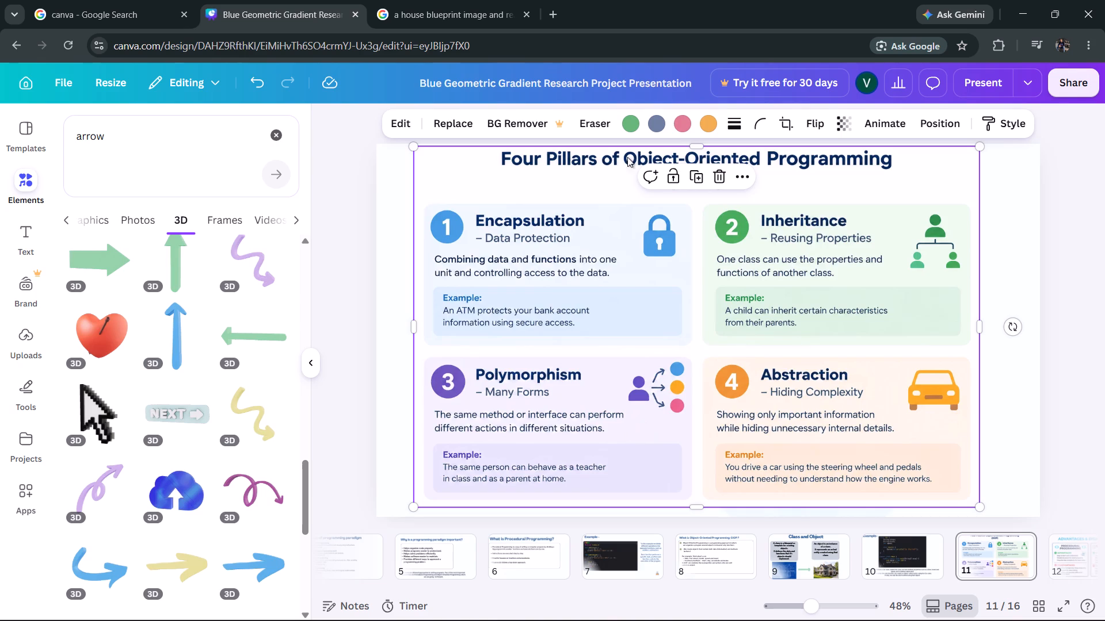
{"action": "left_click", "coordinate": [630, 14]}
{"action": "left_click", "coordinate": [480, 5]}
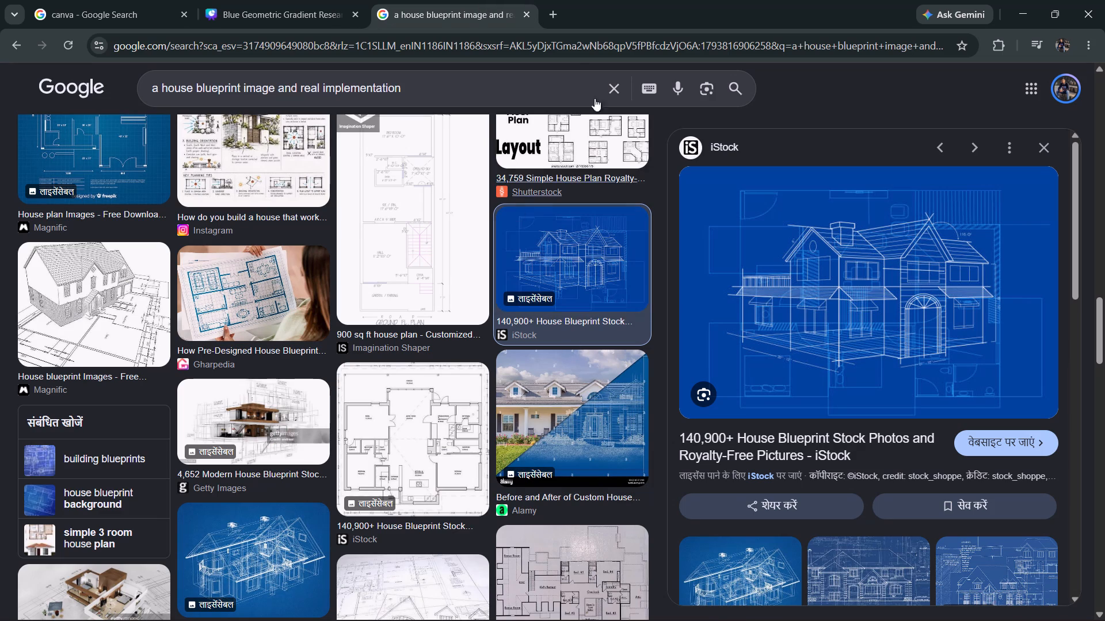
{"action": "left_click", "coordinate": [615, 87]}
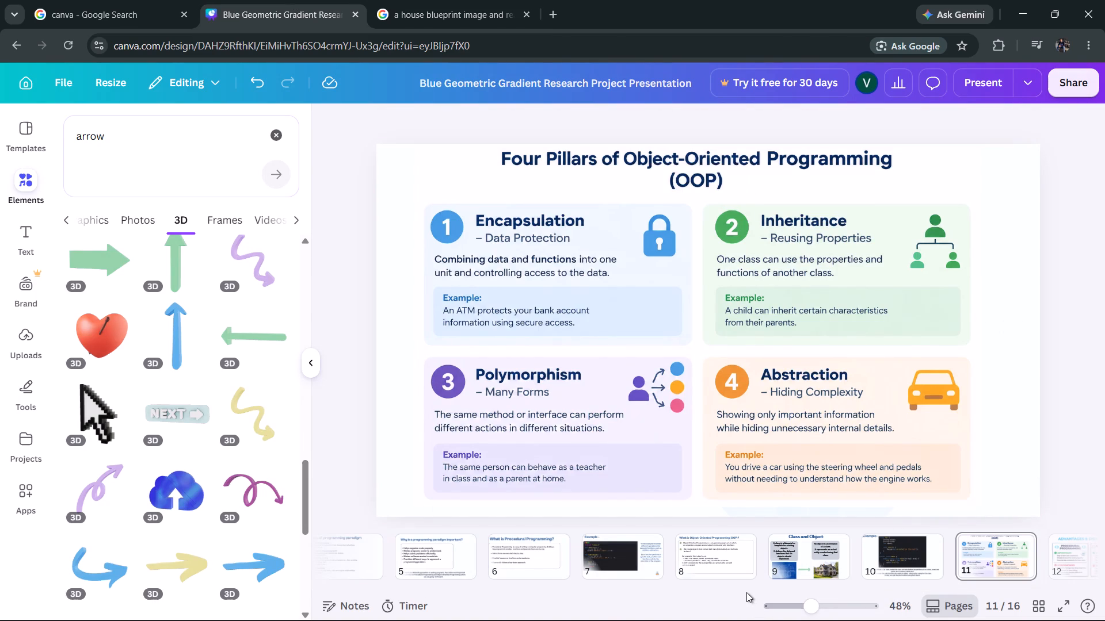
{"action": "left_click_drag", "start_coordinate": [746, 588], "coordinate": [963, 585]}
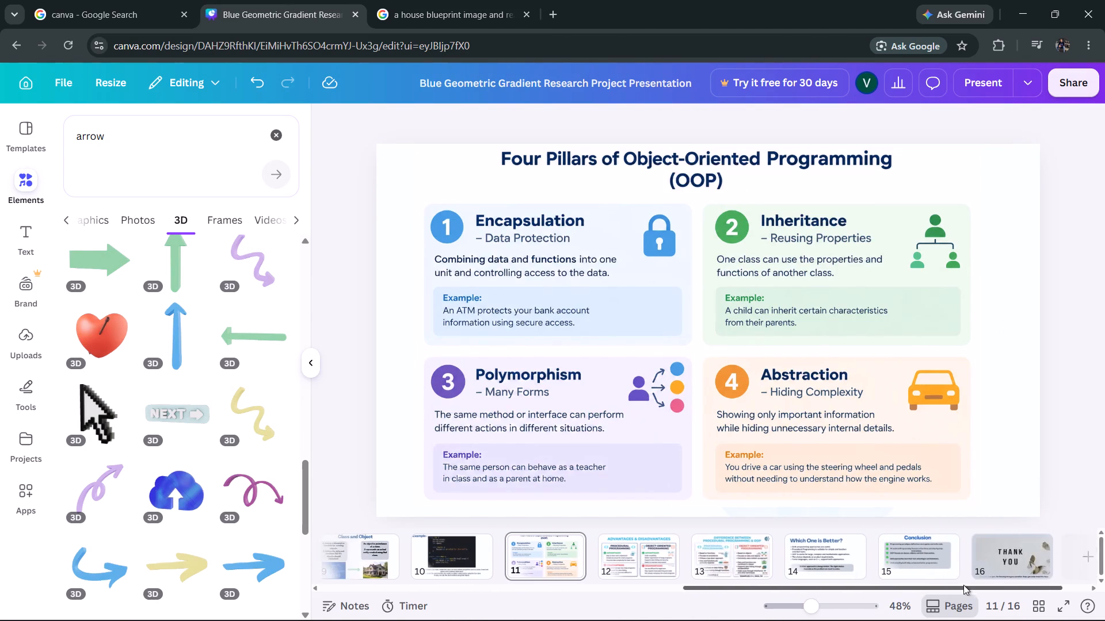
{"action": "left_click_drag", "start_coordinate": [963, 585], "coordinate": [581, 588]}
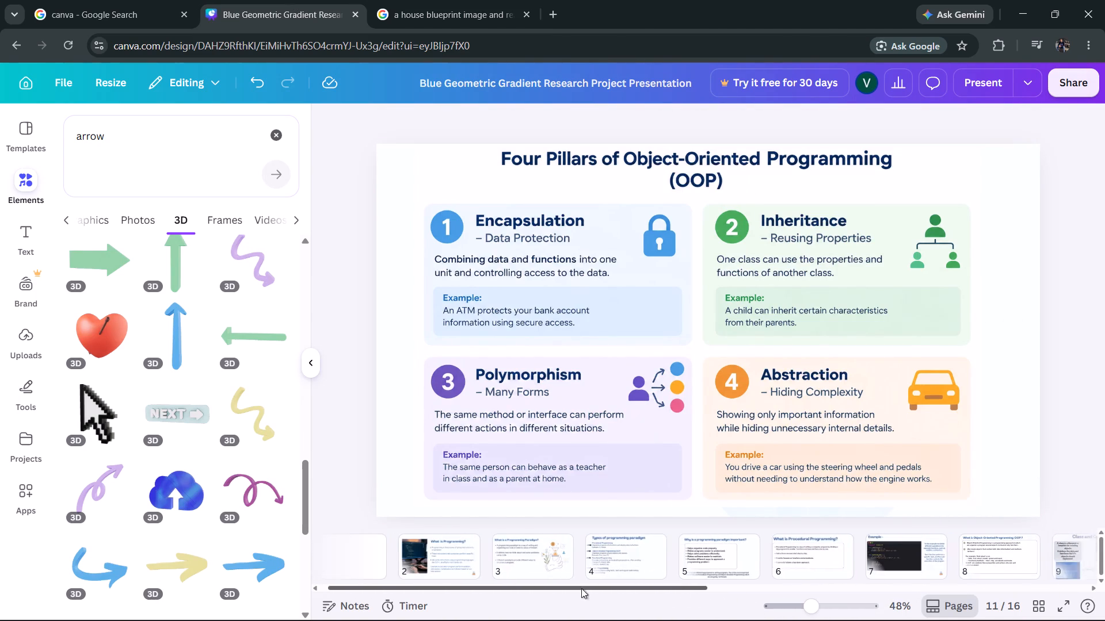
{"action": "left_click_drag", "start_coordinate": [581, 588], "coordinate": [574, 588]}
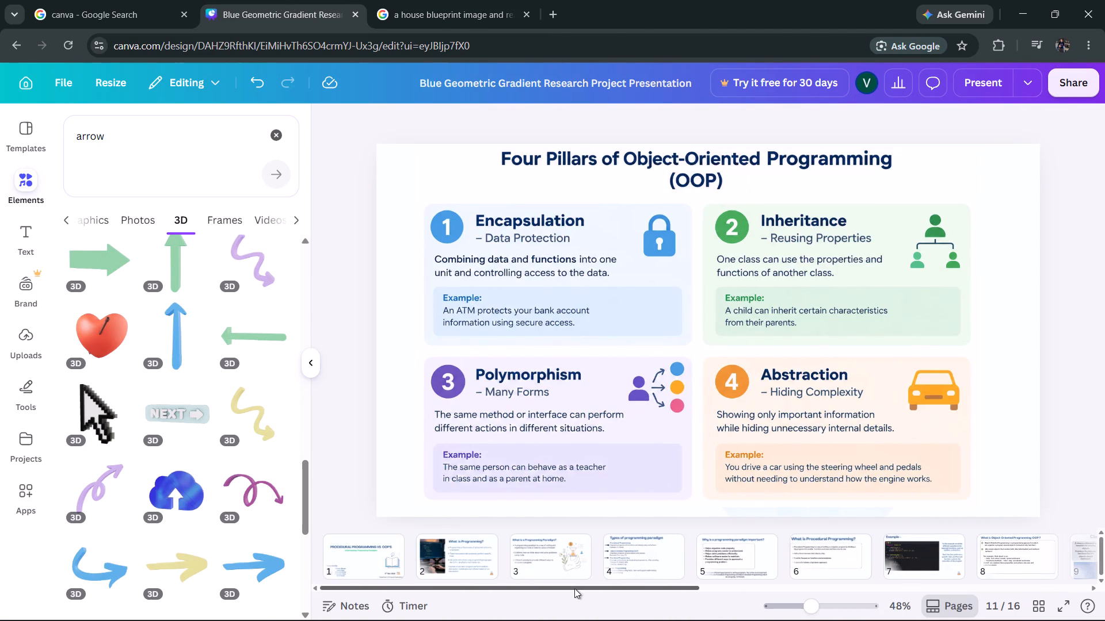
{"action": "left_click_drag", "start_coordinate": [574, 588], "coordinate": [898, 582]}
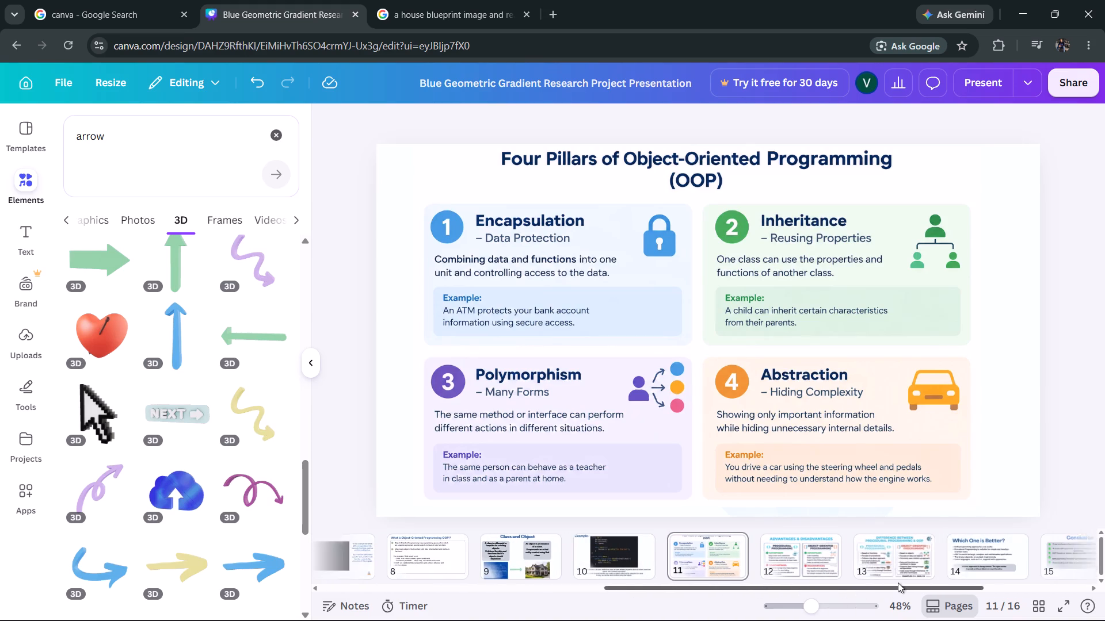
{"action": "left_click_drag", "start_coordinate": [898, 582], "coordinate": [990, 590]}
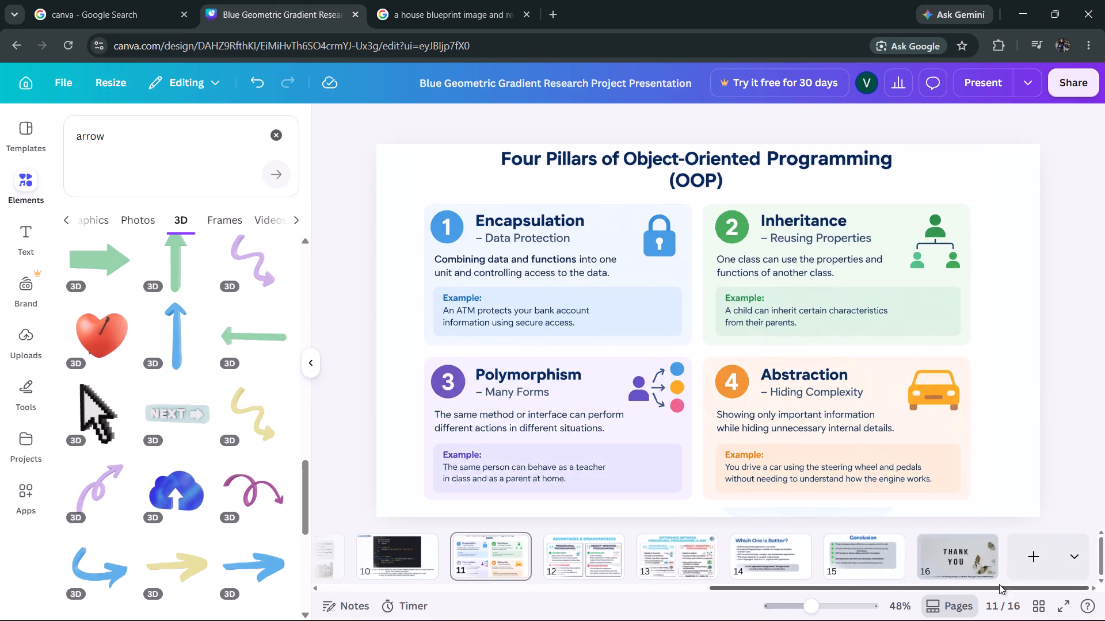
Examine the Advantages & Disadvantages, Difference Between Procedural Programming & OOP and Which One is Better? slides for content and order.
{"action": "left_click", "coordinate": [1074, 414]}
{"action": "scroll", "coordinate": [1073, 304], "scroll_direction": "down", "scroll_amount": 1}
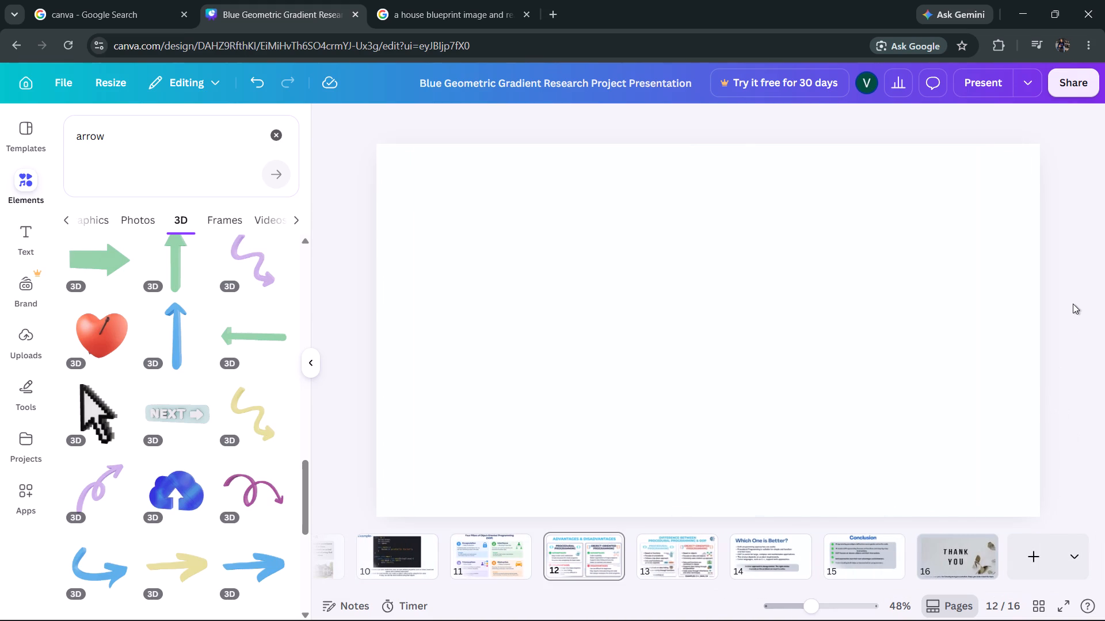
{"action": "scroll", "coordinate": [1073, 304], "scroll_direction": "down", "scroll_amount": 3}
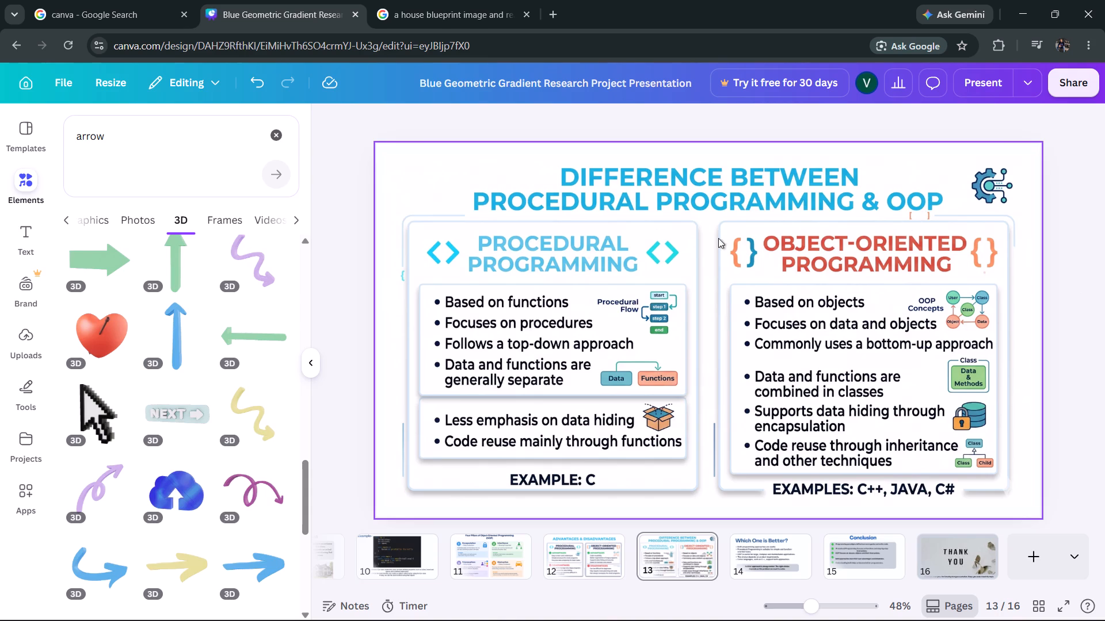
{"action": "left_click", "coordinate": [1062, 310]}
{"action": "scroll", "coordinate": [1062, 310], "scroll_direction": "up", "scroll_amount": 1}
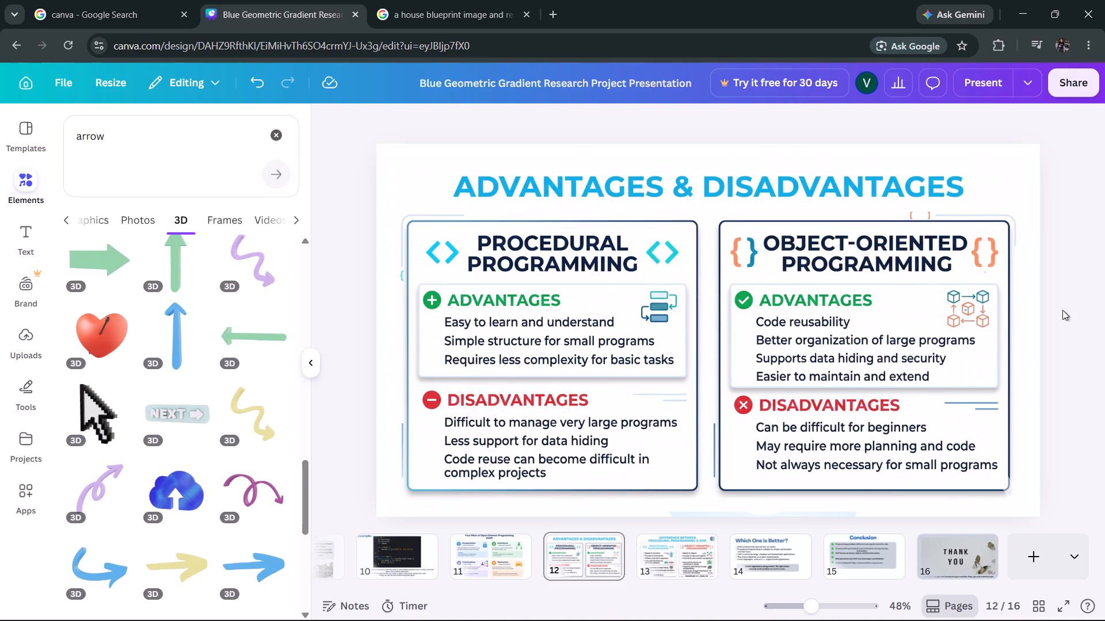
{"action": "scroll", "coordinate": [1062, 310], "scroll_direction": "up", "scroll_amount": 1}
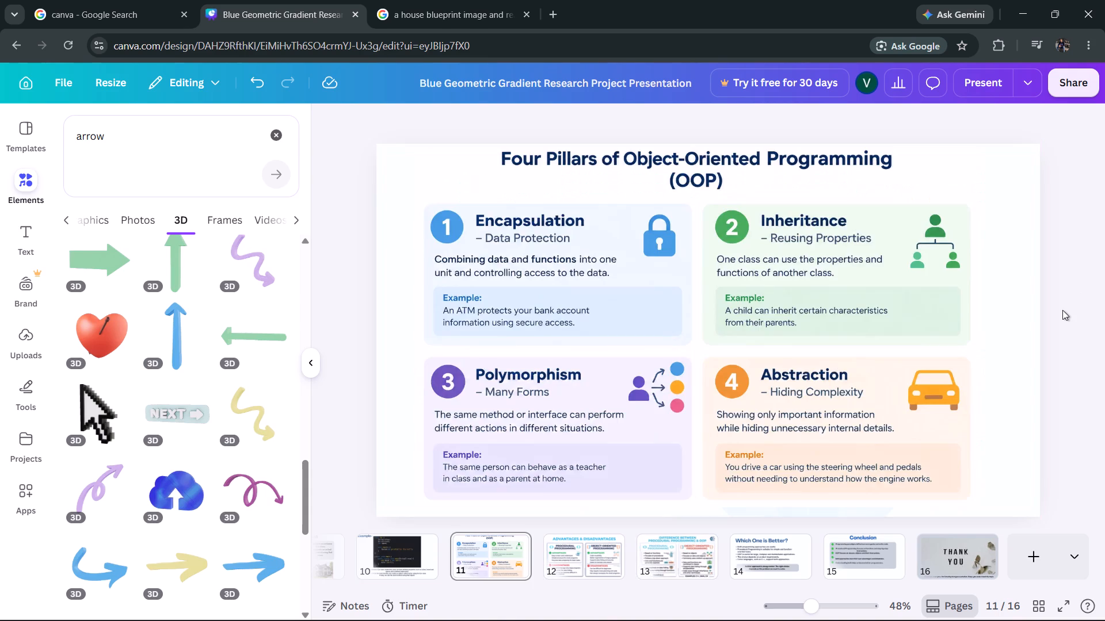
{"action": "scroll", "coordinate": [1062, 310], "scroll_direction": "down", "scroll_amount": 1}
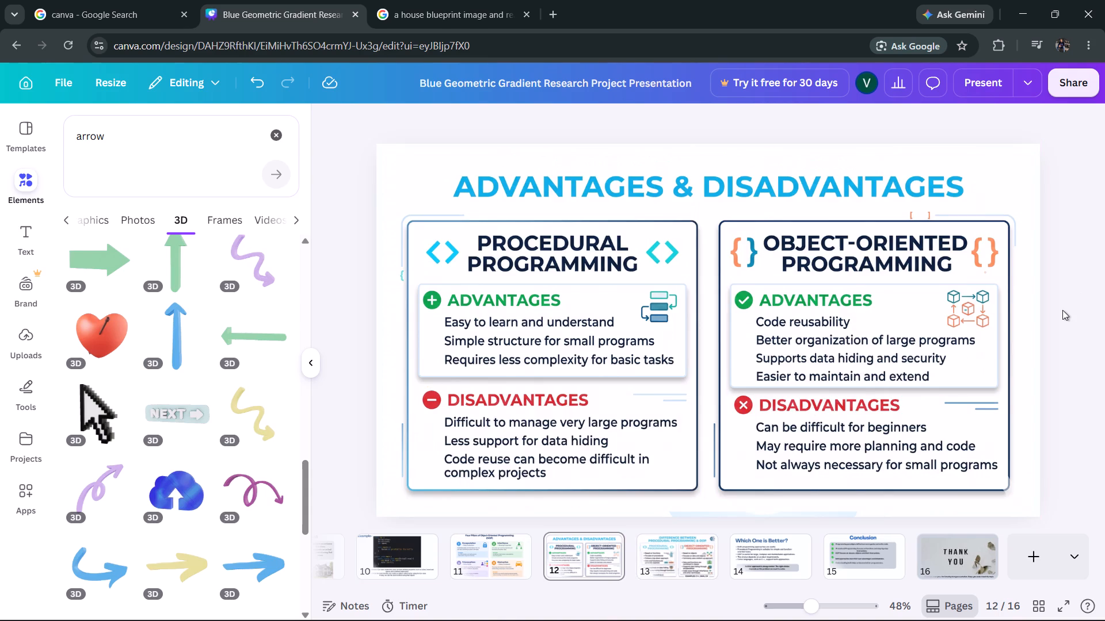
{"action": "scroll", "coordinate": [1062, 310], "scroll_direction": "down", "scroll_amount": 1}
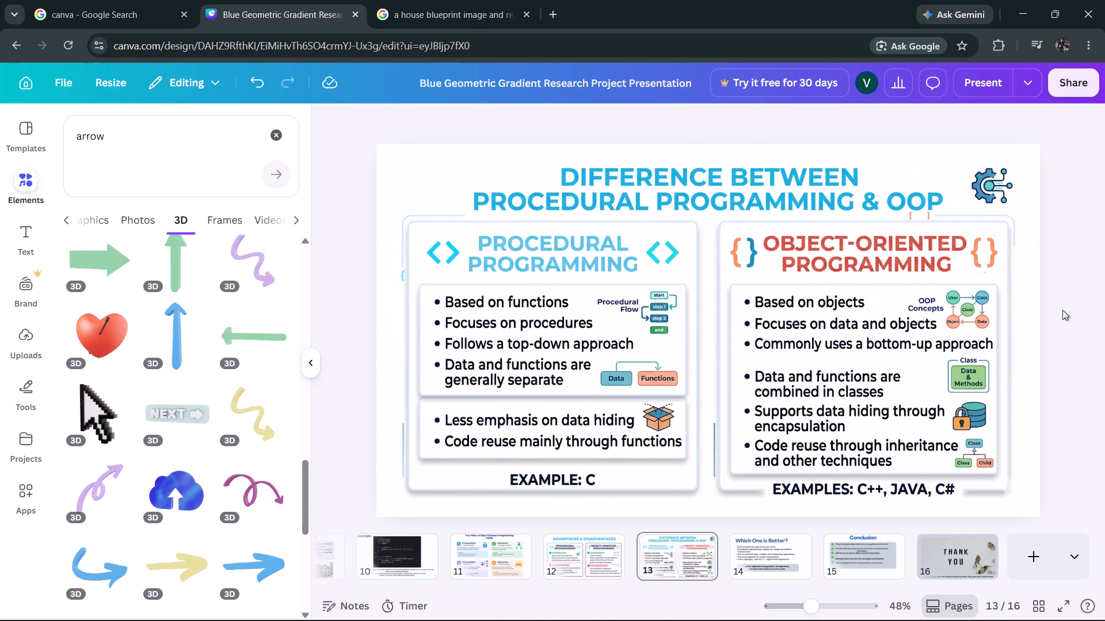
{"action": "scroll", "coordinate": [1062, 310], "scroll_direction": "up", "scroll_amount": 1}
{"action": "left_click", "coordinate": [1060, 312]}
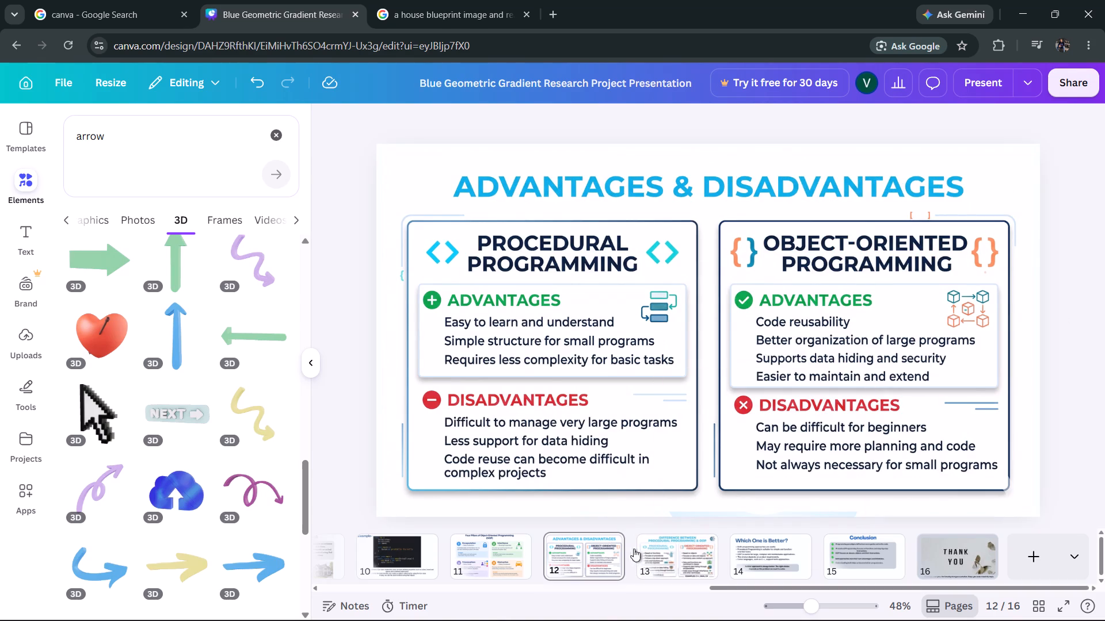
{"action": "left_click", "coordinate": [616, 542]}
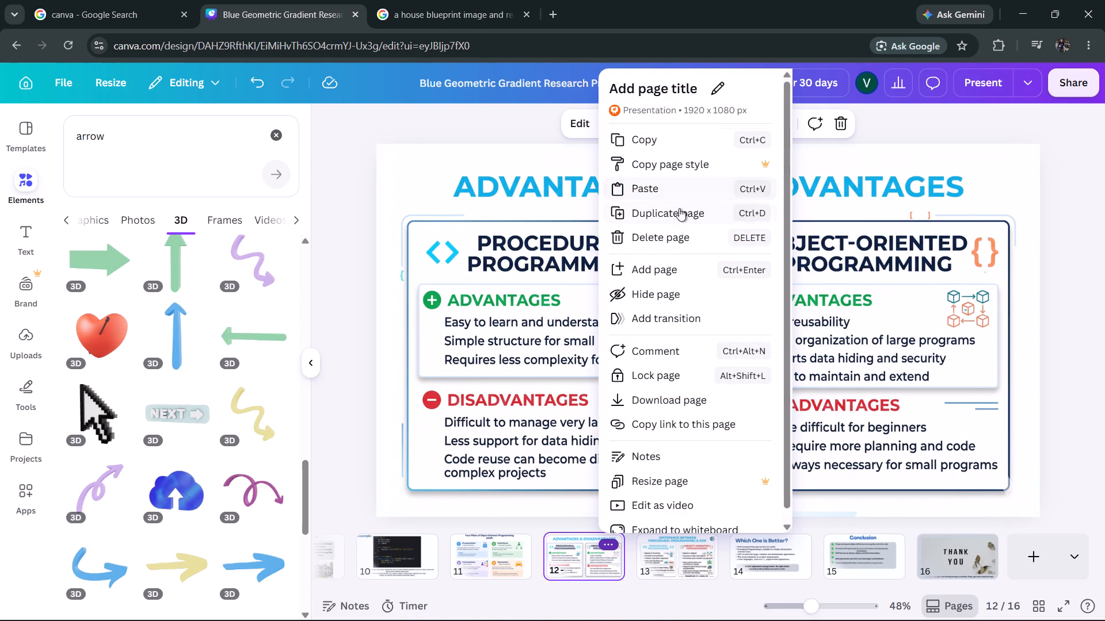
{"action": "left_click", "coordinate": [1088, 319]}
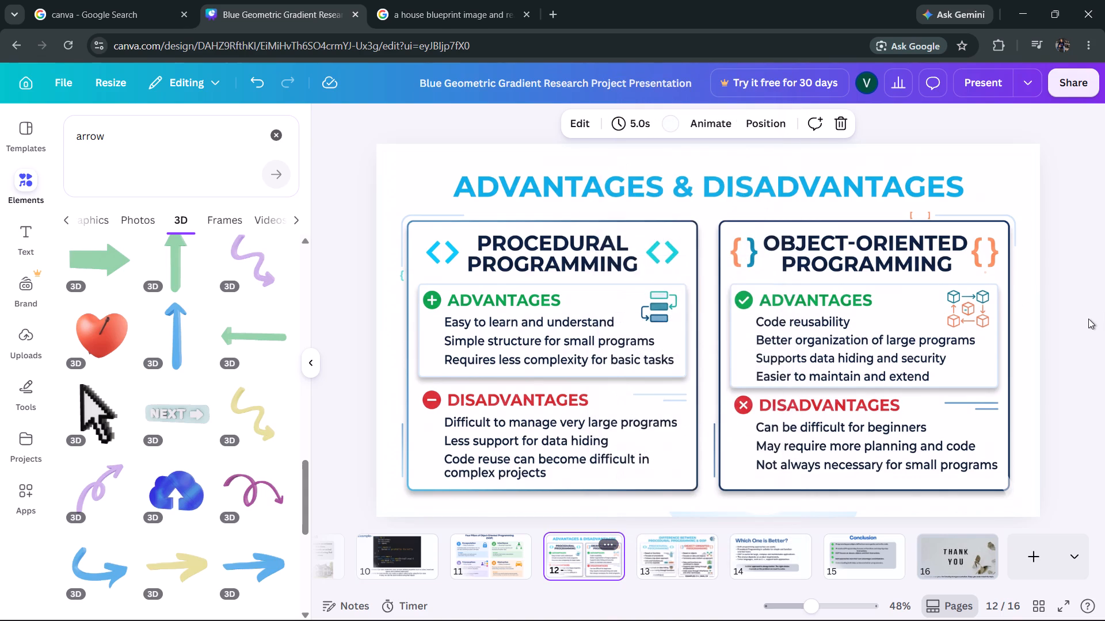
{"action": "scroll", "coordinate": [1088, 319], "scroll_direction": "down", "scroll_amount": 2}
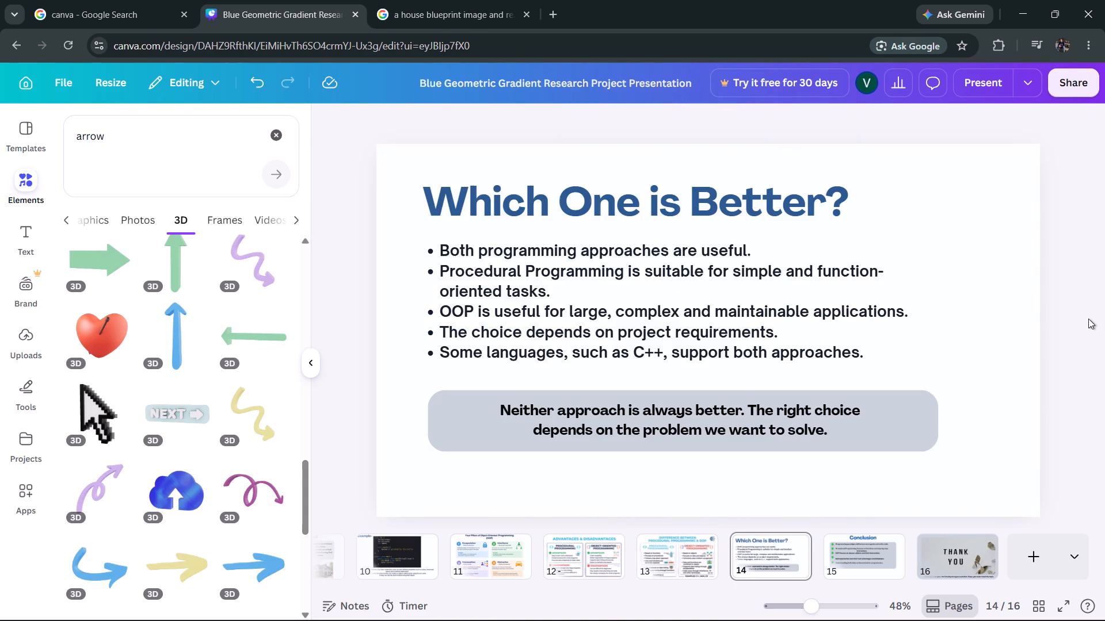
Examine the slides from Advantages & Disadvantages through Conclusion for content and layout.
{"action": "scroll", "coordinate": [1088, 319], "scroll_direction": "down", "scroll_amount": 3}
{"action": "scroll", "coordinate": [1088, 319], "scroll_direction": "up", "scroll_amount": 2}
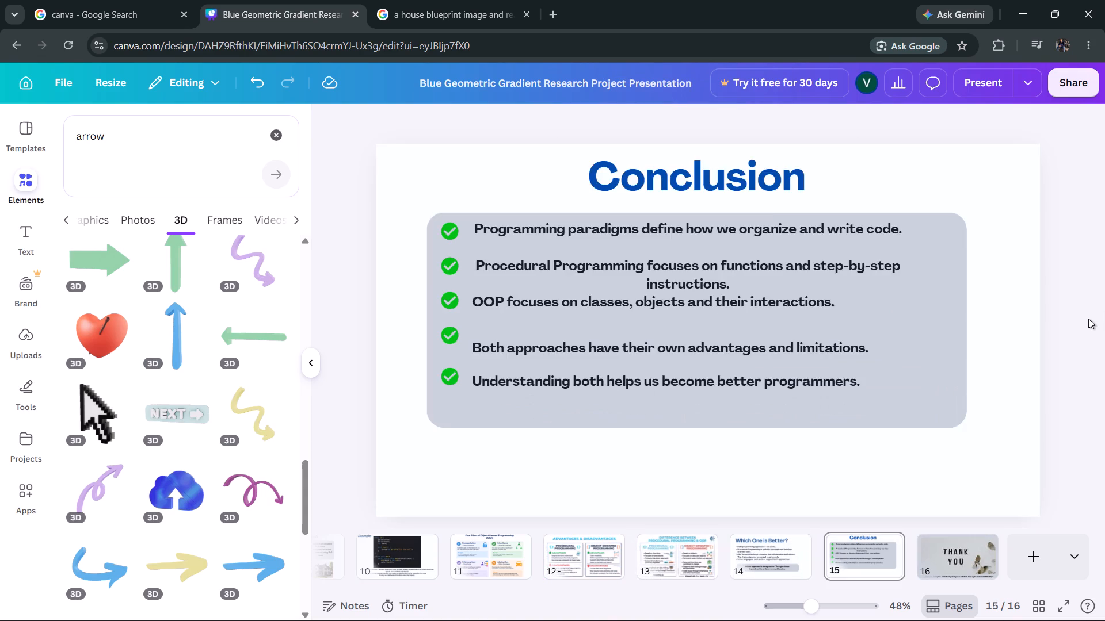
{"action": "scroll", "coordinate": [1088, 319], "scroll_direction": "up", "scroll_amount": 3}
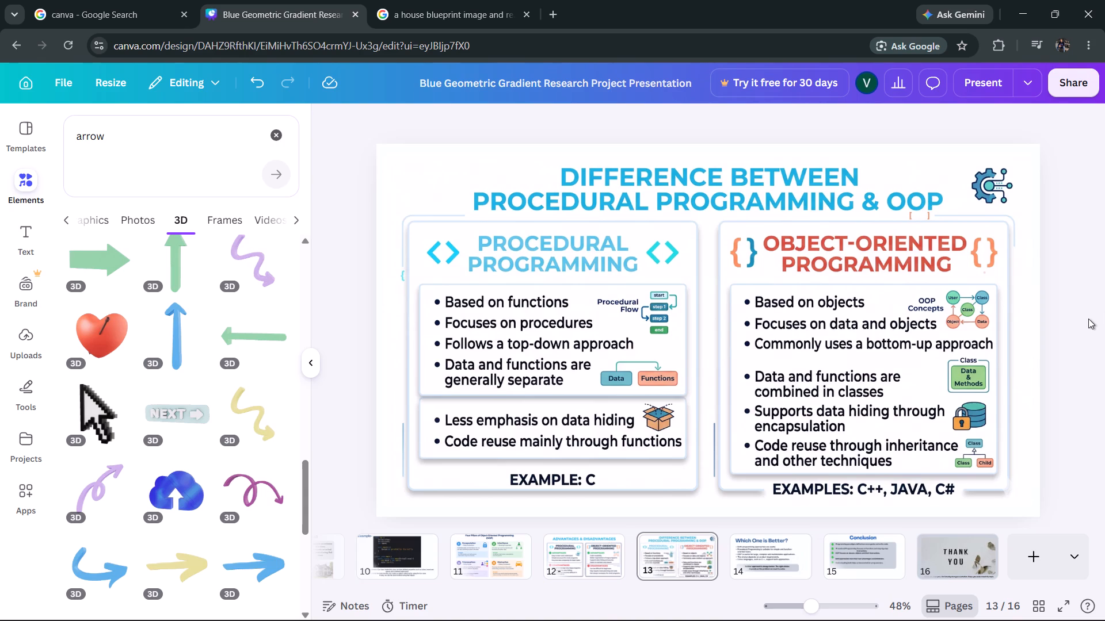
{"action": "scroll", "coordinate": [1088, 319], "scroll_direction": "up", "scroll_amount": 1}
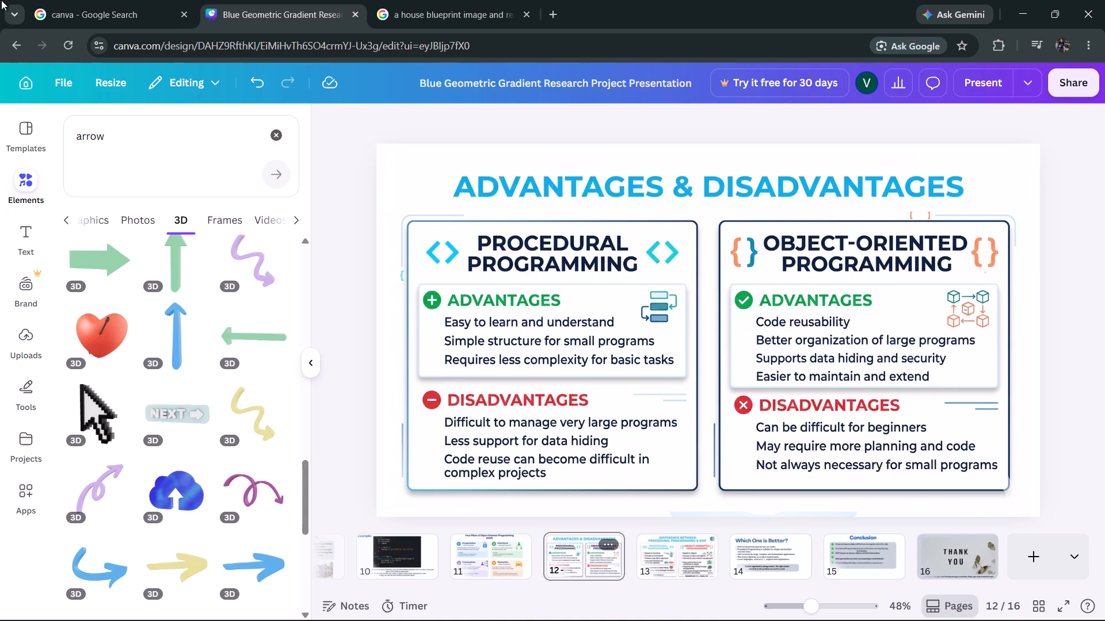
{"action": "left_click", "coordinate": [756, 0]}
{"action": "left_click", "coordinate": [1068, 342]}
{"action": "scroll", "coordinate": [1068, 342], "scroll_direction": "down", "scroll_amount": 1}
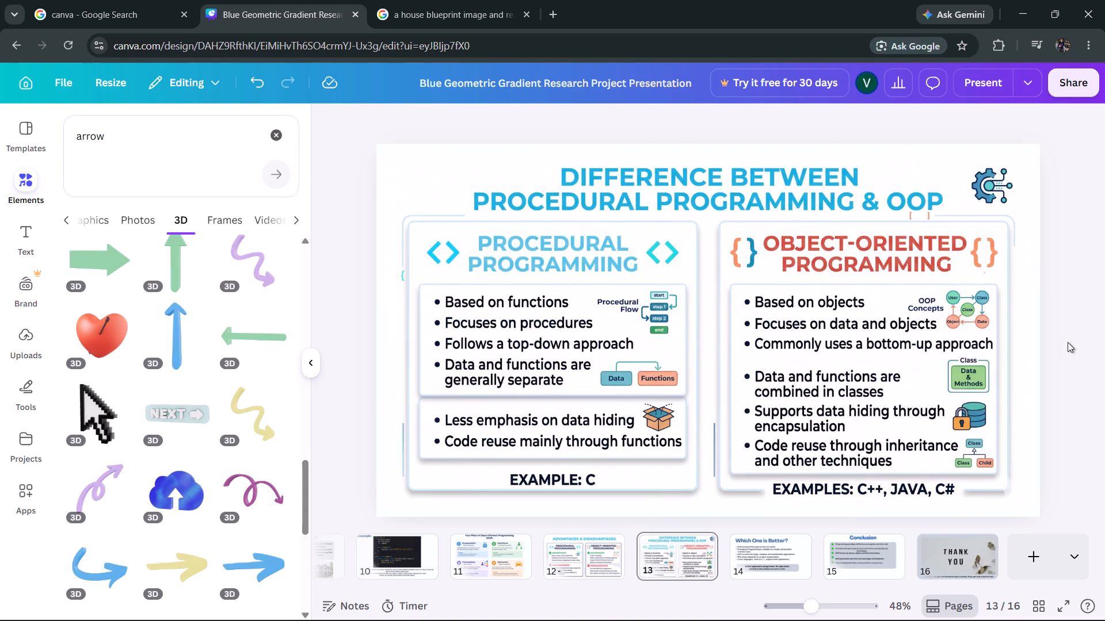
{"action": "scroll", "coordinate": [1068, 342], "scroll_direction": "down", "scroll_amount": 2}
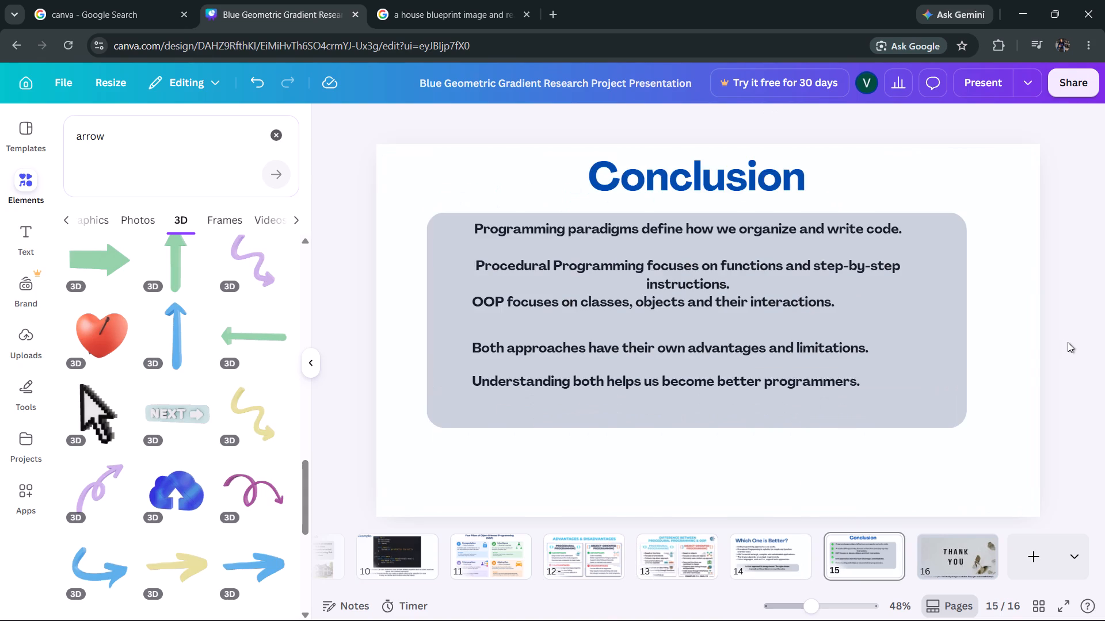
{"action": "scroll", "coordinate": [1068, 342], "scroll_direction": "up", "scroll_amount": 1}
{"action": "scroll", "coordinate": [1068, 342], "scroll_direction": "down", "scroll_amount": 1}
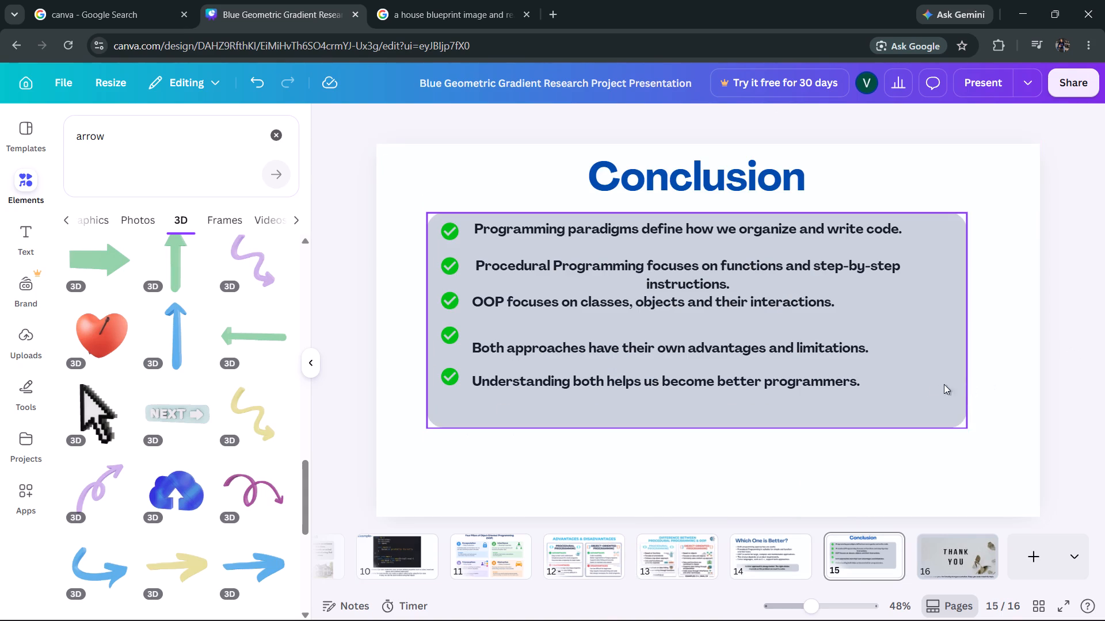
Move the grey background panel on the Conclusion slide slightly up, closer to the title.
{"action": "left_click_drag", "start_coordinate": [930, 381], "coordinate": [931, 370]}
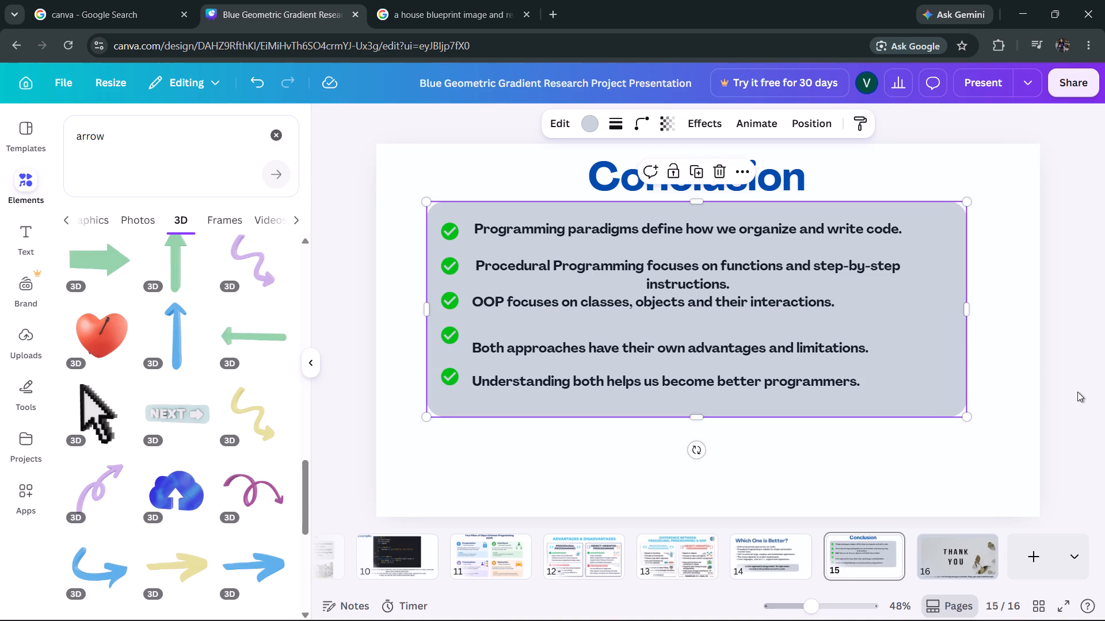
{"action": "left_click", "coordinate": [1077, 392]}
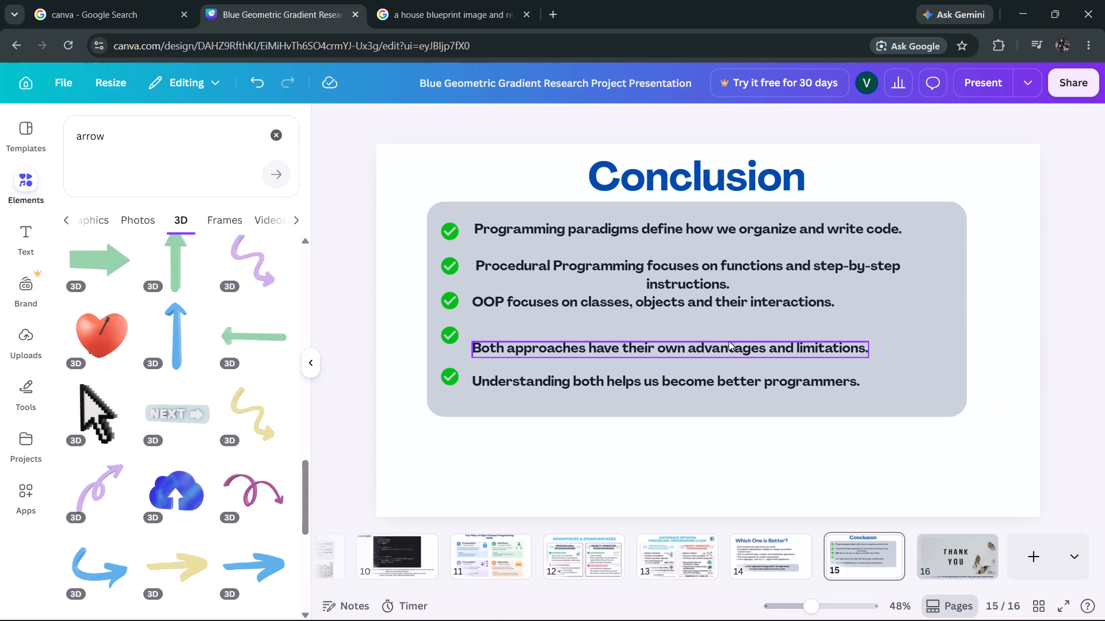
Insert "execution of" before "instructions" in the Procedural Programming point on the Conclusion slide.
{"action": "left_click", "coordinate": [679, 279]}
{"action": "left_click", "coordinate": [644, 287]}
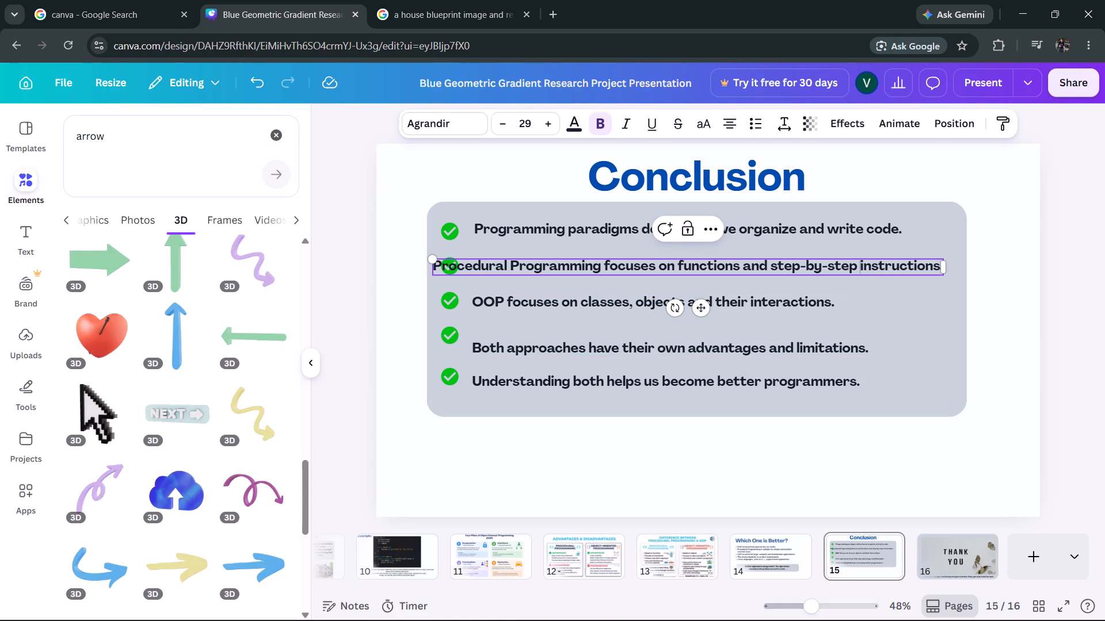
{"action": "key", "text": "space"}
{"action": "type", "text": "execu"}
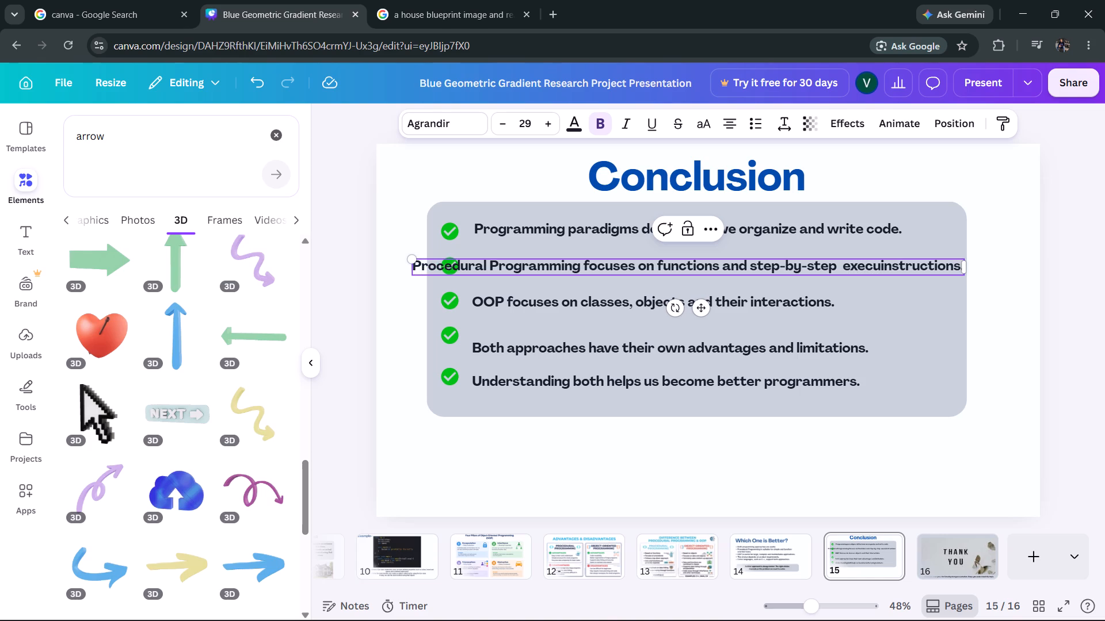
{"action": "type", "text": "tion of"}
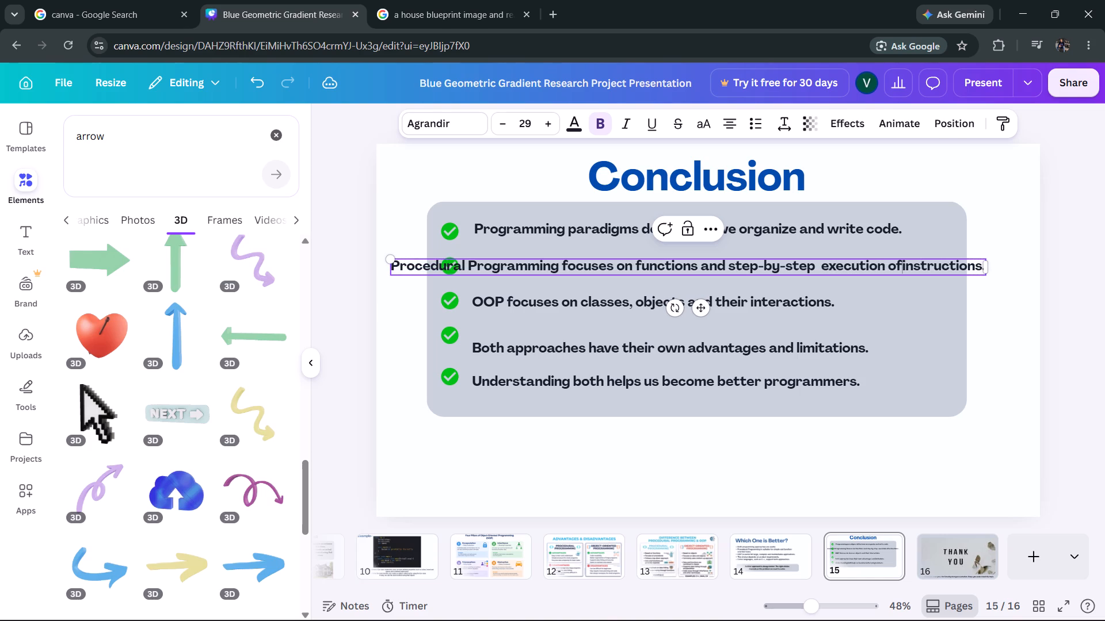
{"action": "key", "text": "space"}
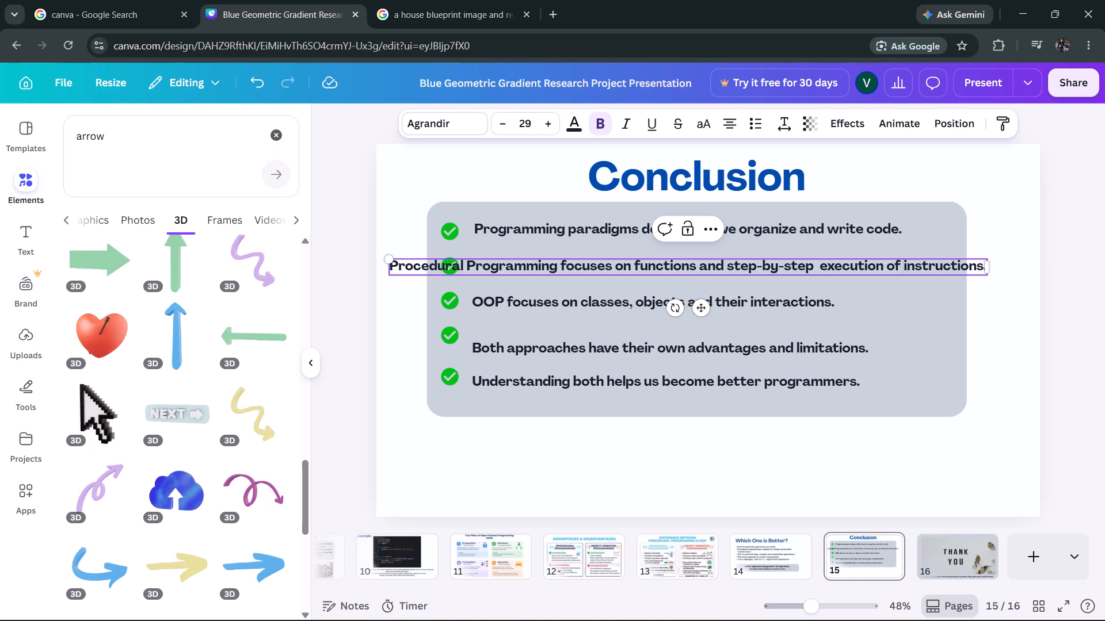
{"action": "left_click", "coordinate": [890, 340]}
Narrow the Procedural Programming text box to wrap before "execution of instructions" and align it beside its check mark.
{"action": "left_click", "coordinate": [815, 274]}
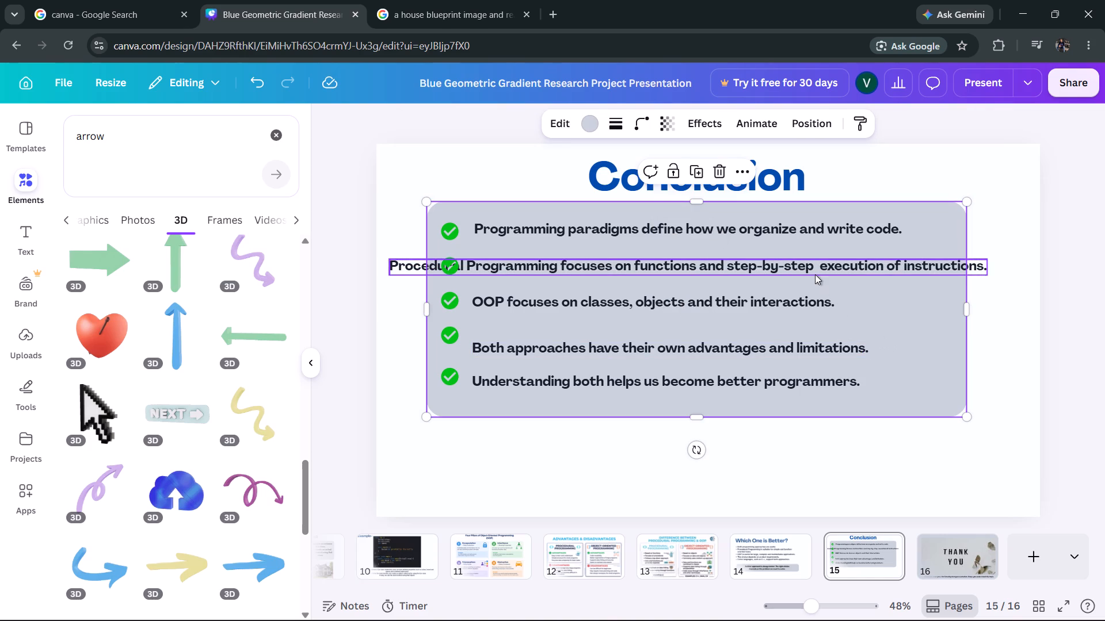
{"action": "left_click_drag", "start_coordinate": [989, 266], "coordinate": [965, 268]}
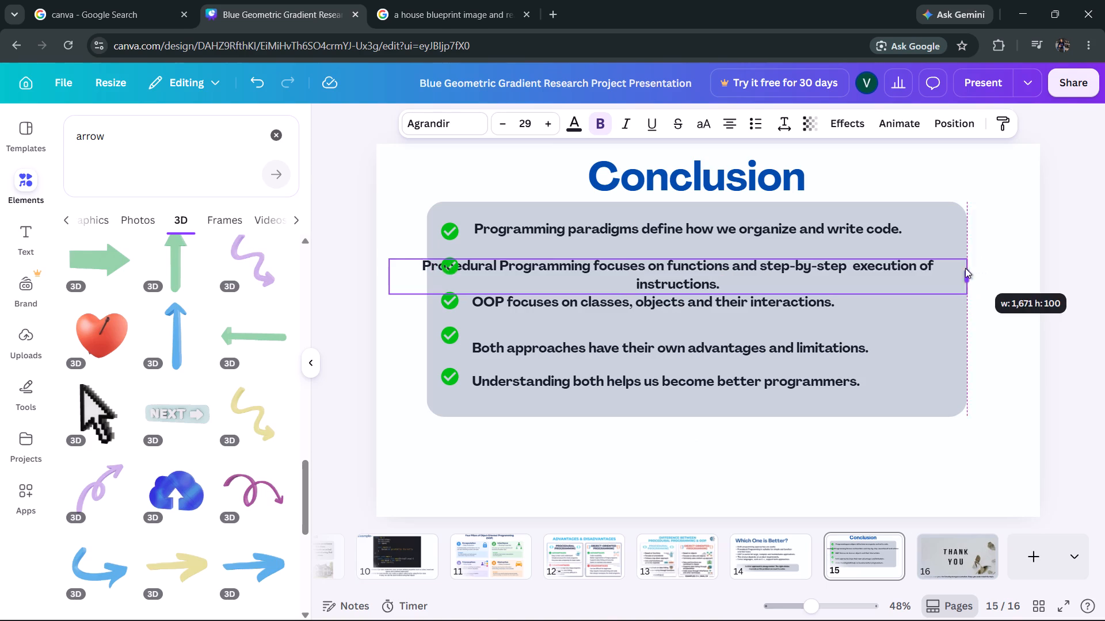
{"action": "left_click_drag", "start_coordinate": [965, 268], "coordinate": [907, 269]}
{"action": "left_click_drag", "start_coordinate": [830, 272], "coordinate": [868, 270]}
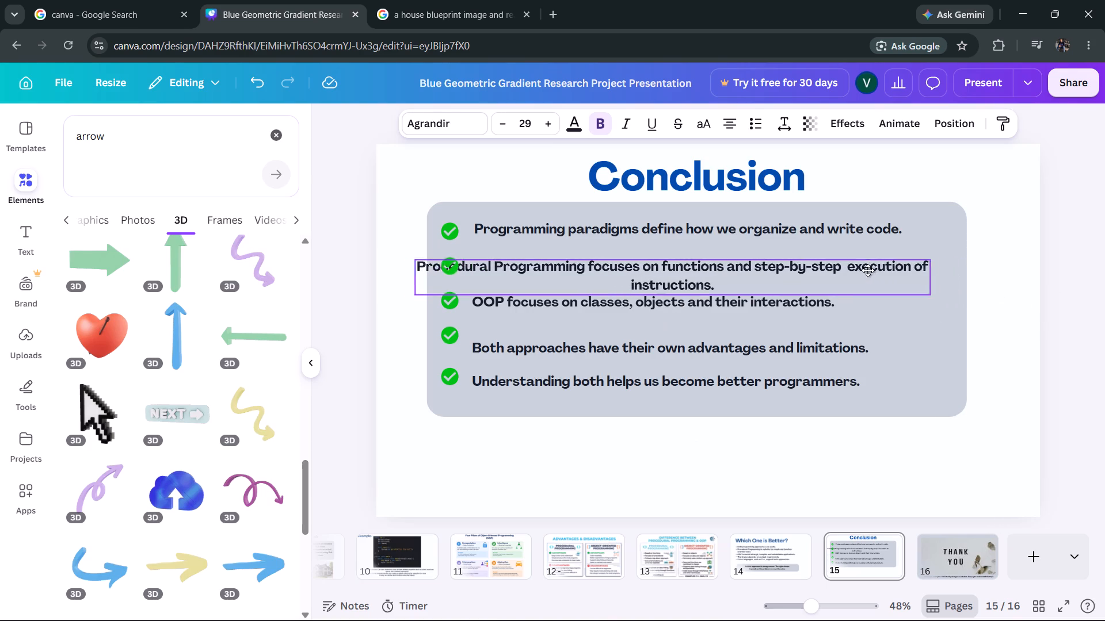
{"action": "left_click_drag", "start_coordinate": [868, 270], "coordinate": [900, 270]}
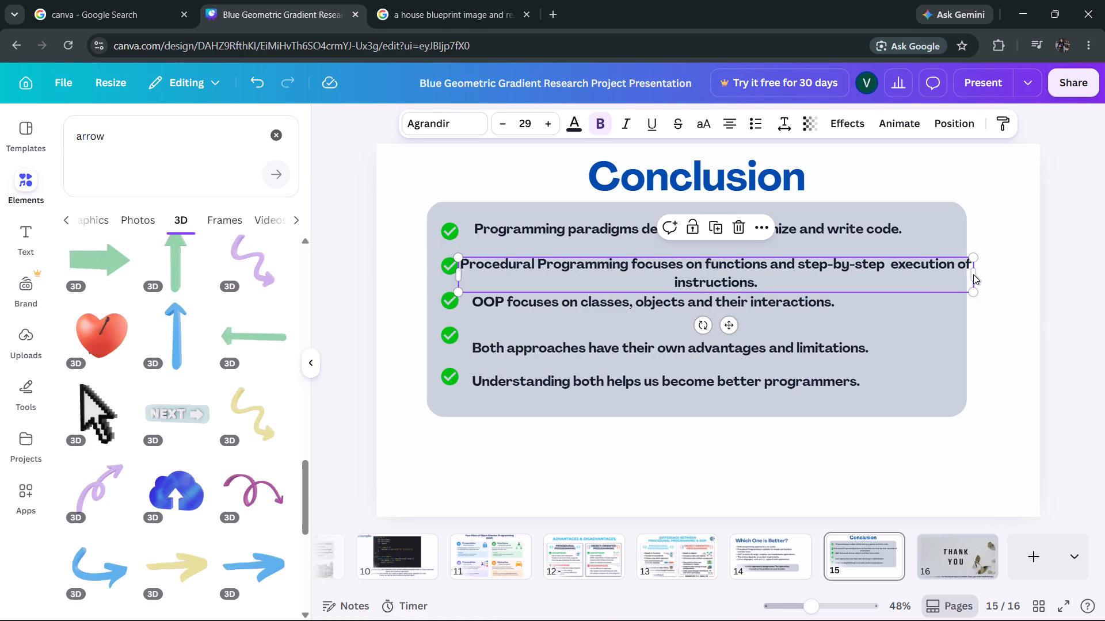
{"action": "left_click_drag", "start_coordinate": [974, 274], "coordinate": [944, 274]}
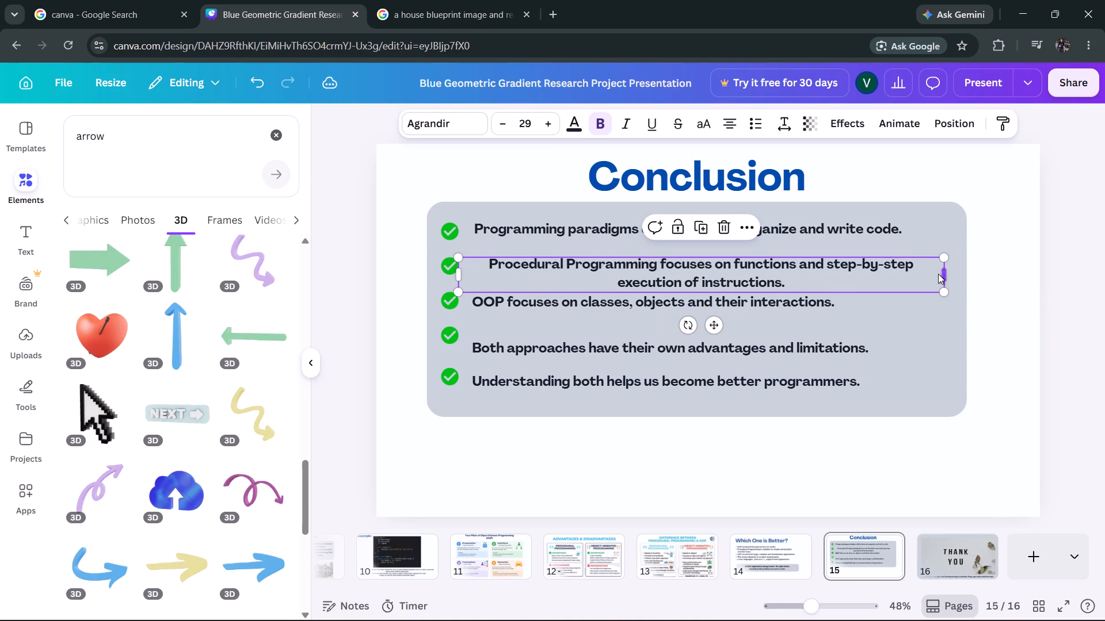
{"action": "left_click_drag", "start_coordinate": [917, 271], "coordinate": [907, 269]}
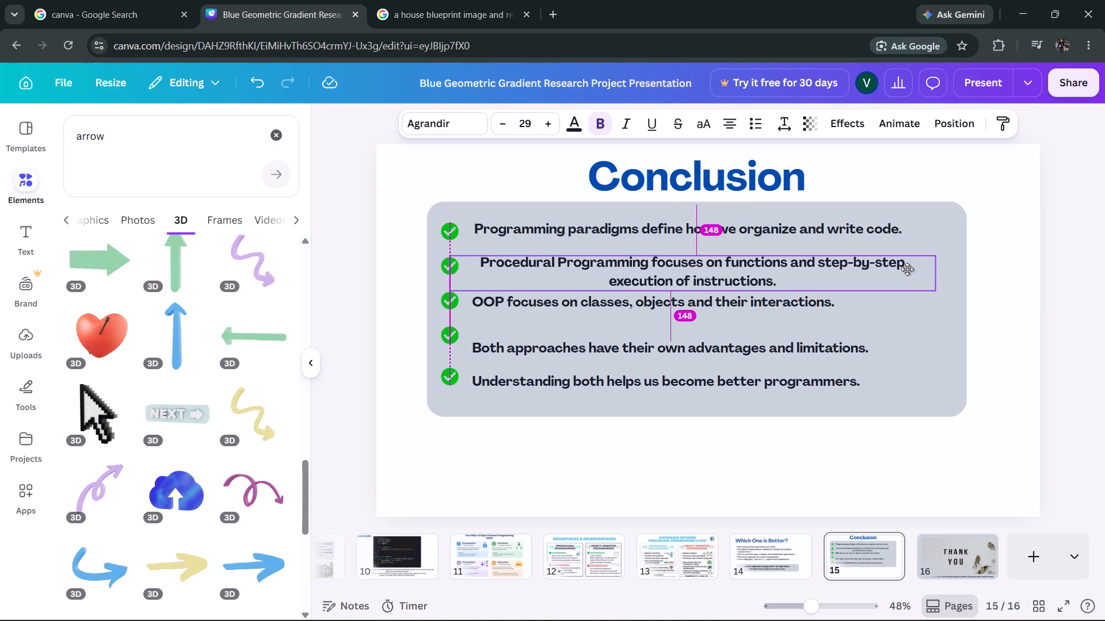
{"action": "left_click_drag", "start_coordinate": [907, 269], "coordinate": [900, 269]}
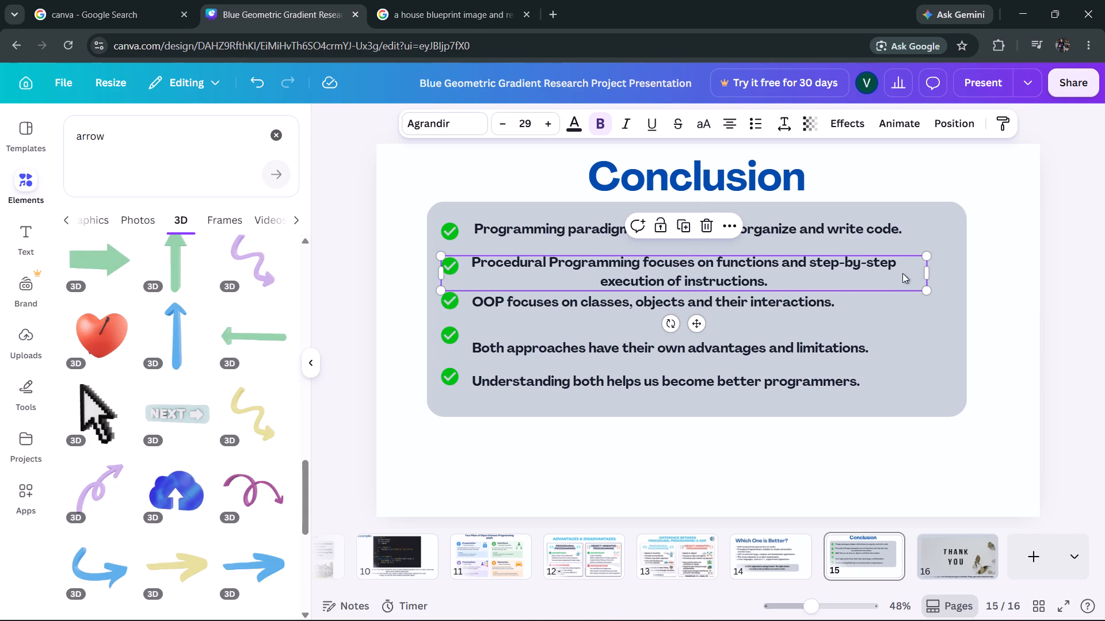
{"action": "left_click", "coordinate": [904, 352]}
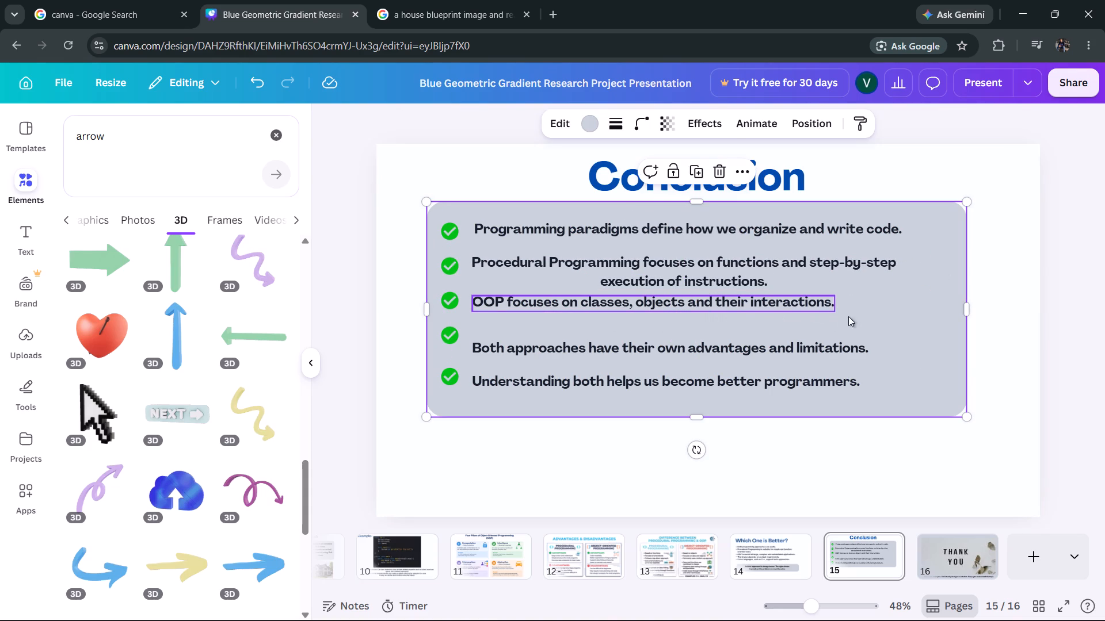
Shift the "Both approaches" and "Understanding both" points up so each lines up with its check mark.
{"action": "left_click", "coordinate": [864, 315]}
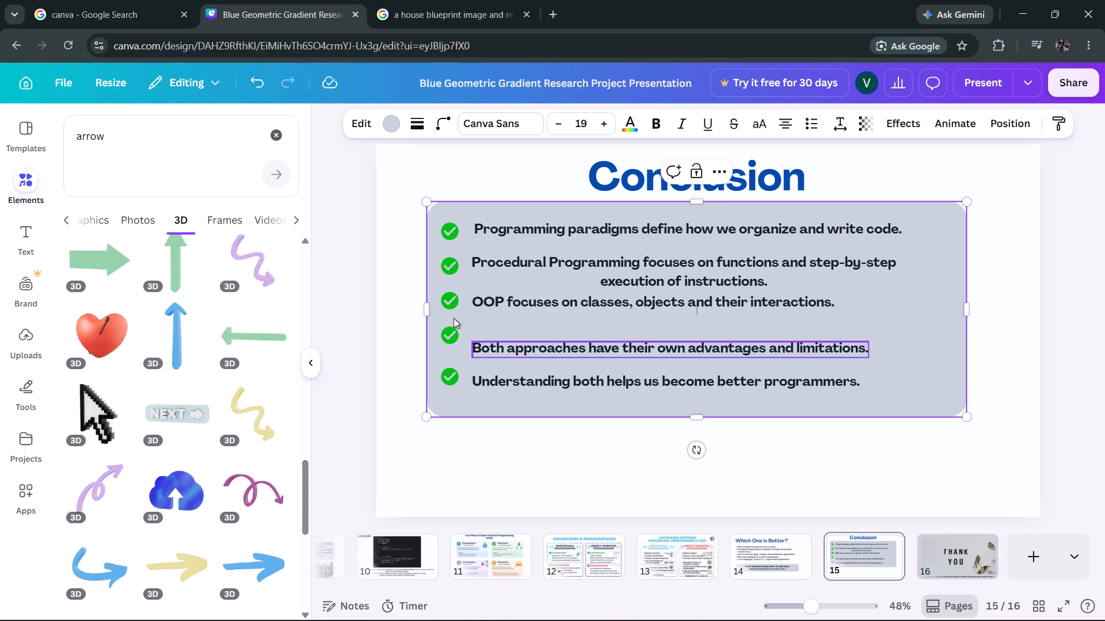
{"action": "left_click_drag", "start_coordinate": [509, 350], "coordinate": [510, 340]}
{"action": "left_click", "coordinate": [910, 375]}
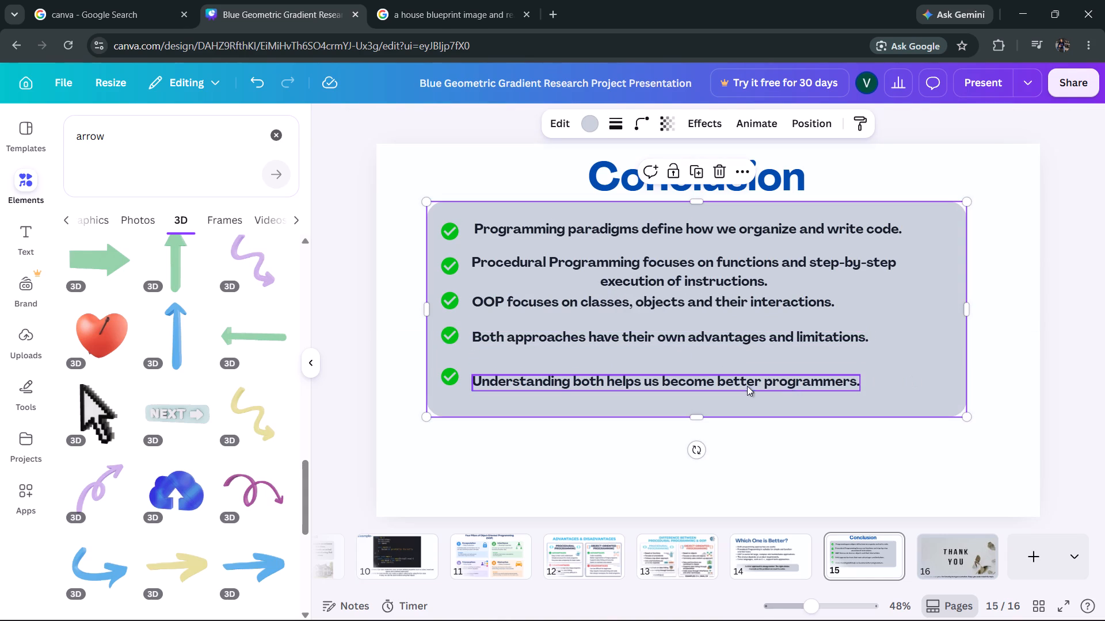
{"action": "left_click", "coordinate": [737, 382]}
{"action": "left_click", "coordinate": [891, 385]}
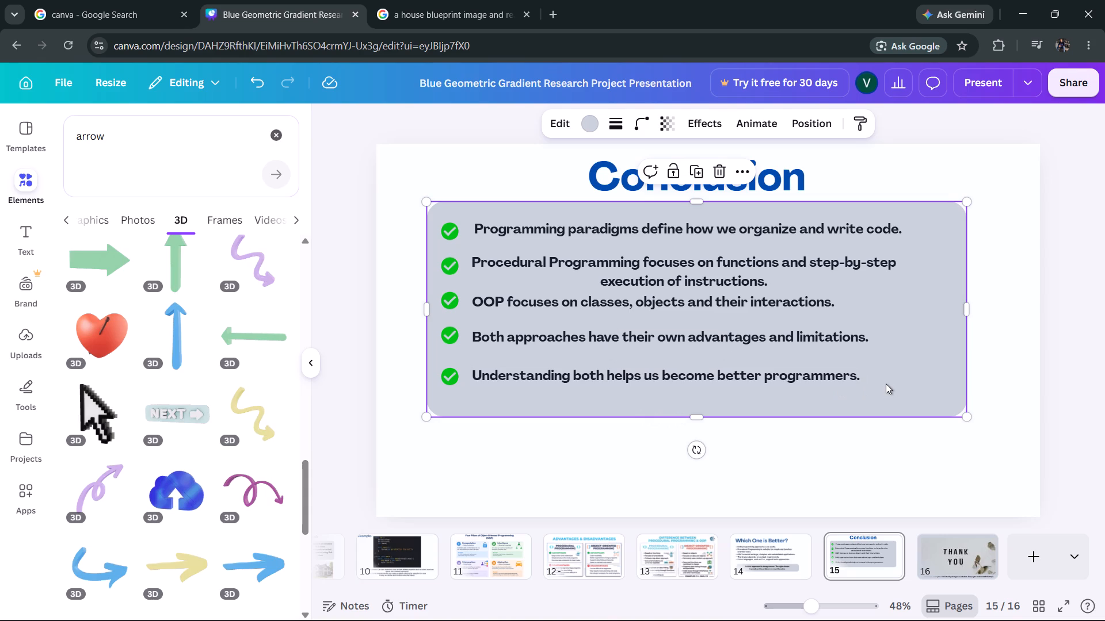
{"action": "left_click", "coordinate": [915, 459]}
Check the Thank You and Conclusion slides, and look back through the pages to the title slide.
{"action": "scroll", "coordinate": [906, 459], "scroll_direction": "down", "scroll_amount": 1}
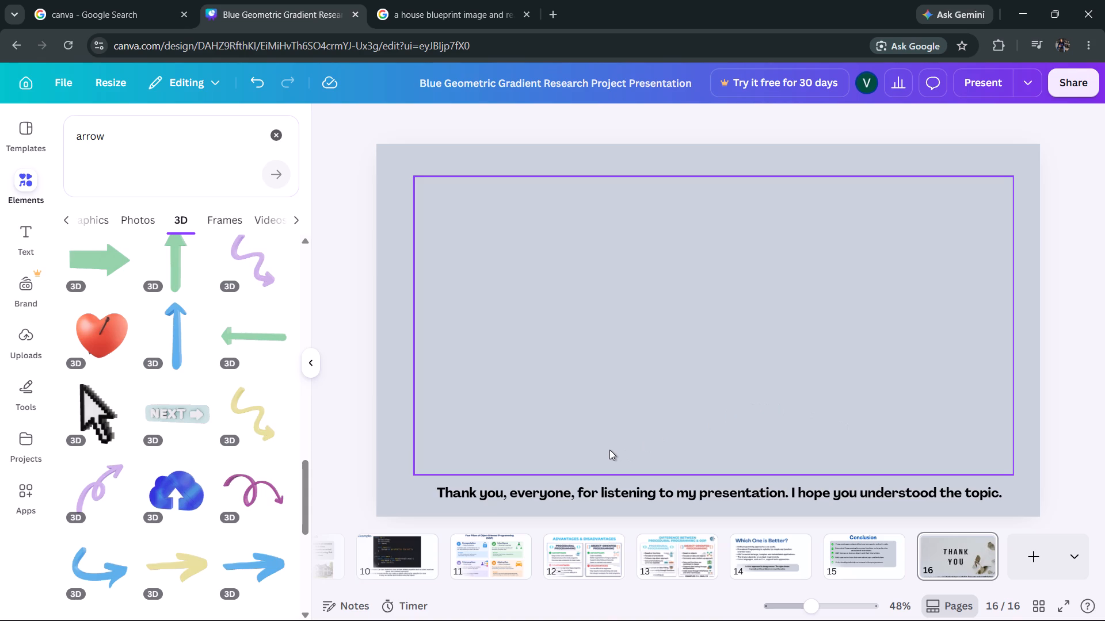
{"action": "left_click", "coordinate": [1104, 416]}
{"action": "scroll", "coordinate": [1017, 415], "scroll_direction": "up", "scroll_amount": 1}
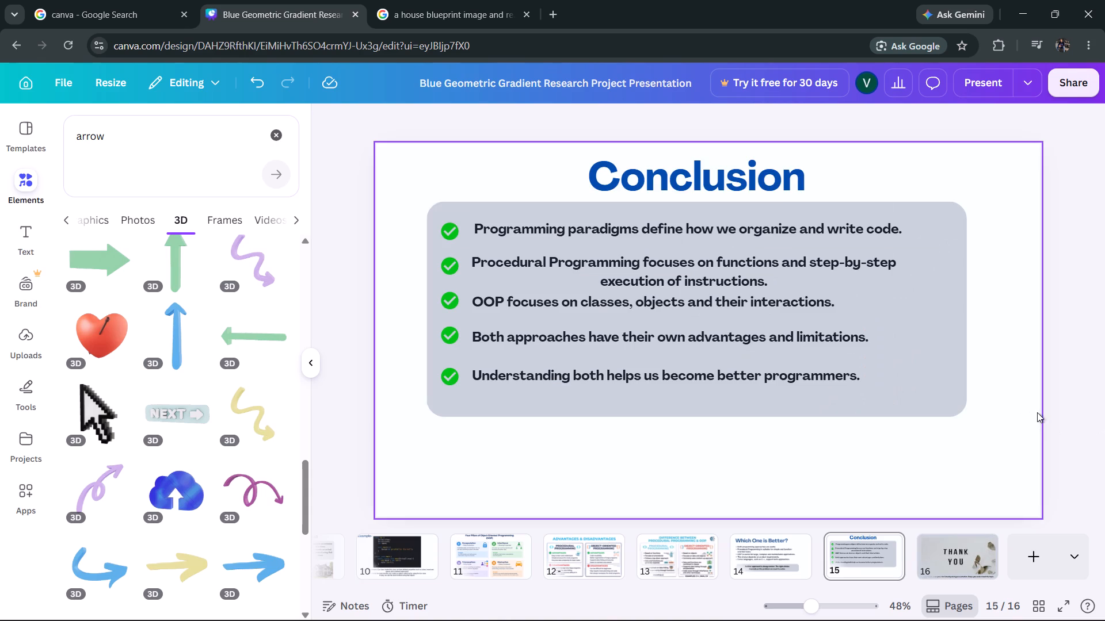
{"action": "left_click", "coordinate": [946, 372]}
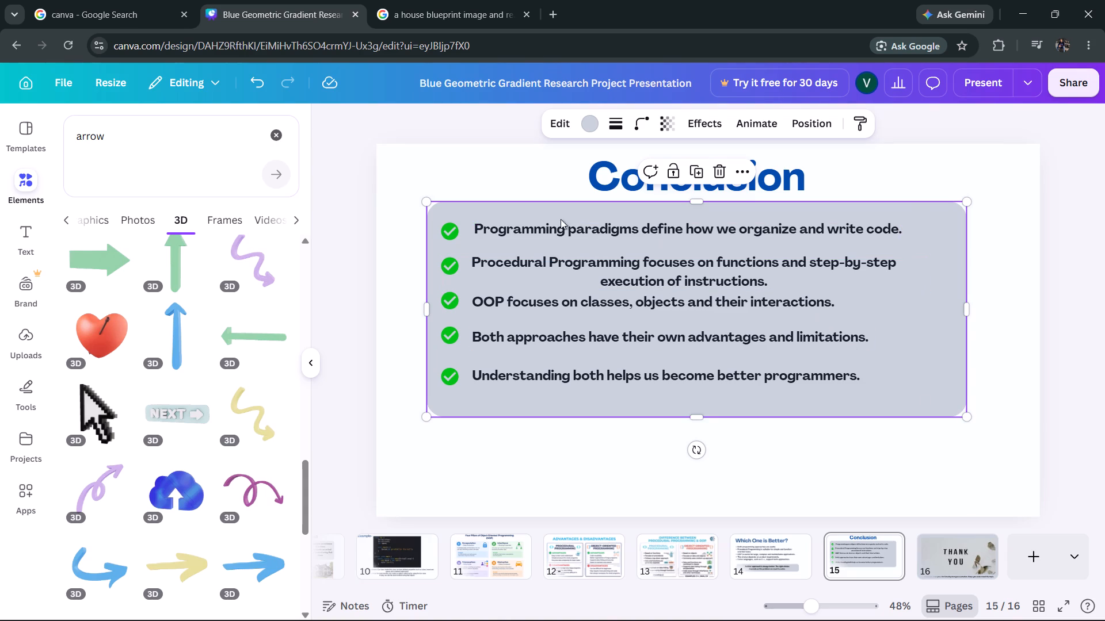
{"action": "left_click", "coordinate": [913, 329]}
{"action": "left_click", "coordinate": [1074, 314]}
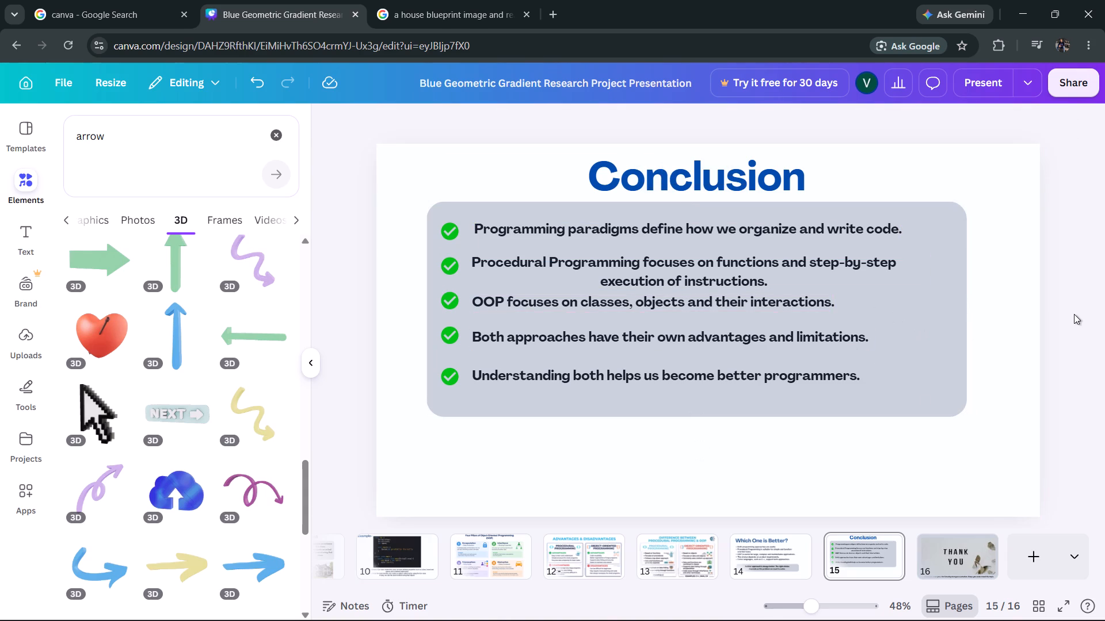
{"action": "scroll", "coordinate": [1074, 314], "scroll_direction": "up", "scroll_amount": 1}
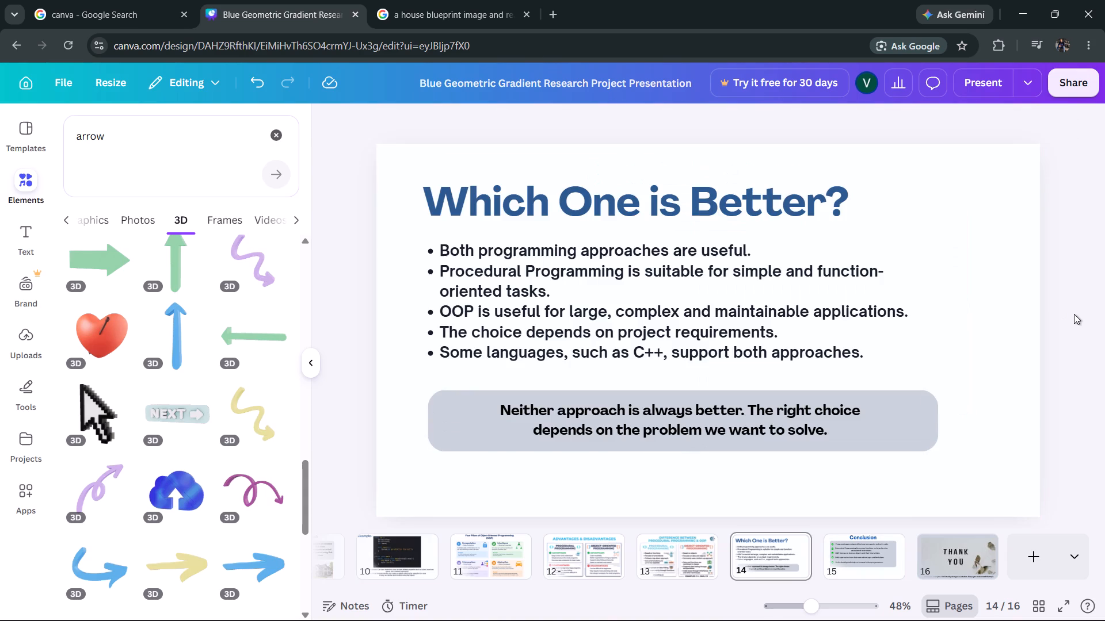
{"action": "scroll", "coordinate": [1074, 314], "scroll_direction": "up", "scroll_amount": 6}
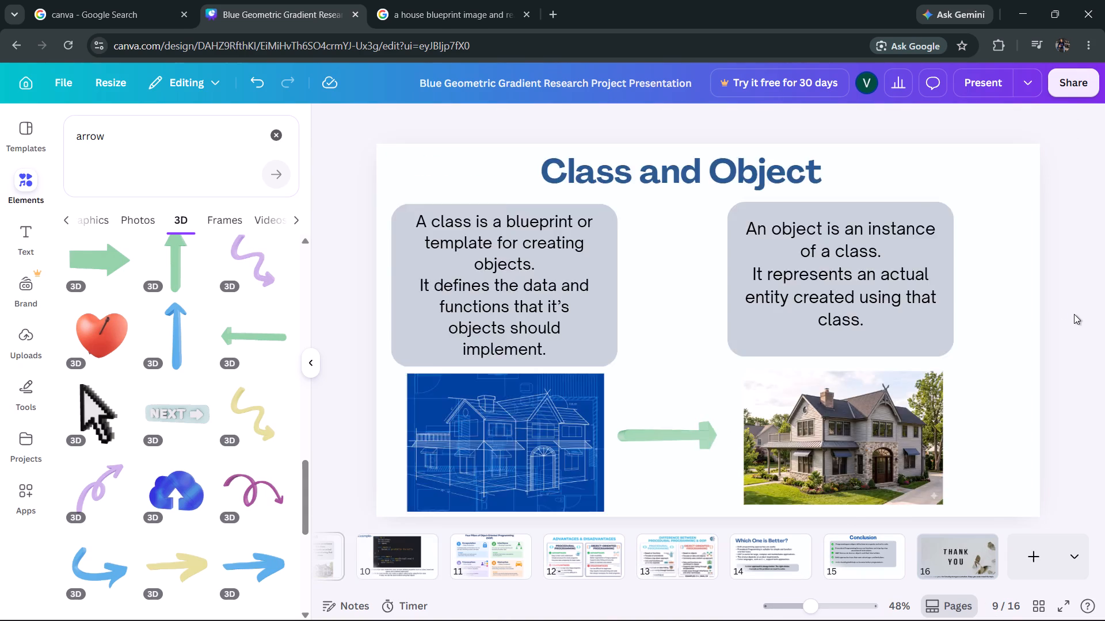
{"action": "scroll", "coordinate": [1074, 314], "scroll_direction": "up", "scroll_amount": 9}
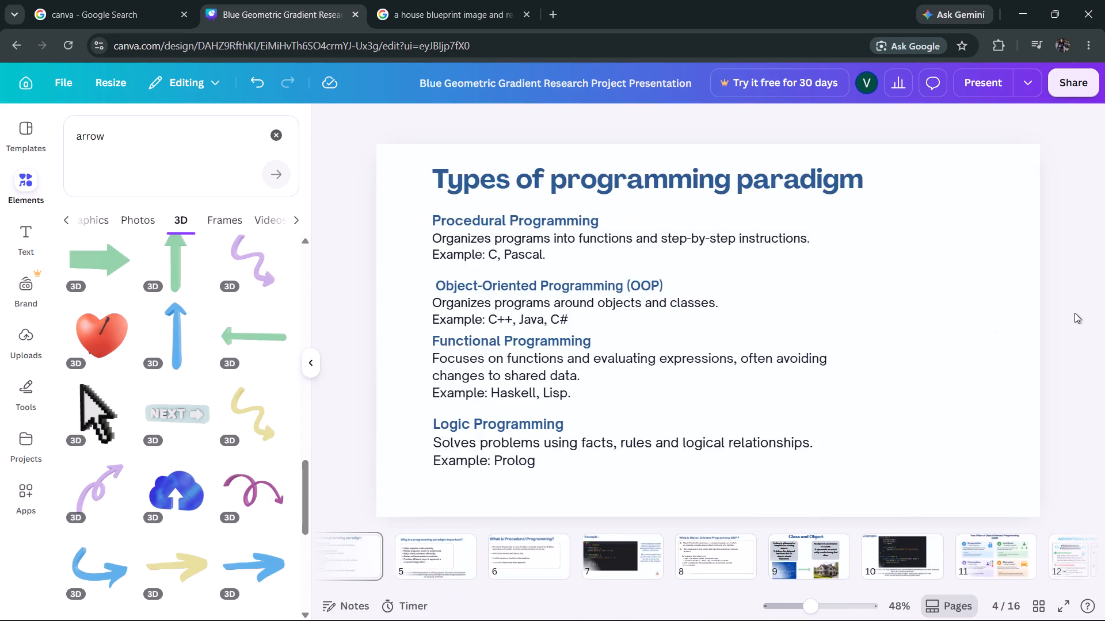
{"action": "scroll", "coordinate": [1074, 313], "scroll_direction": "up", "scroll_amount": 7}
{"action": "scroll", "coordinate": [1074, 313], "scroll_direction": "down", "scroll_amount": 2}
{"action": "scroll", "coordinate": [1074, 313], "scroll_direction": "up", "scroll_amount": 2}
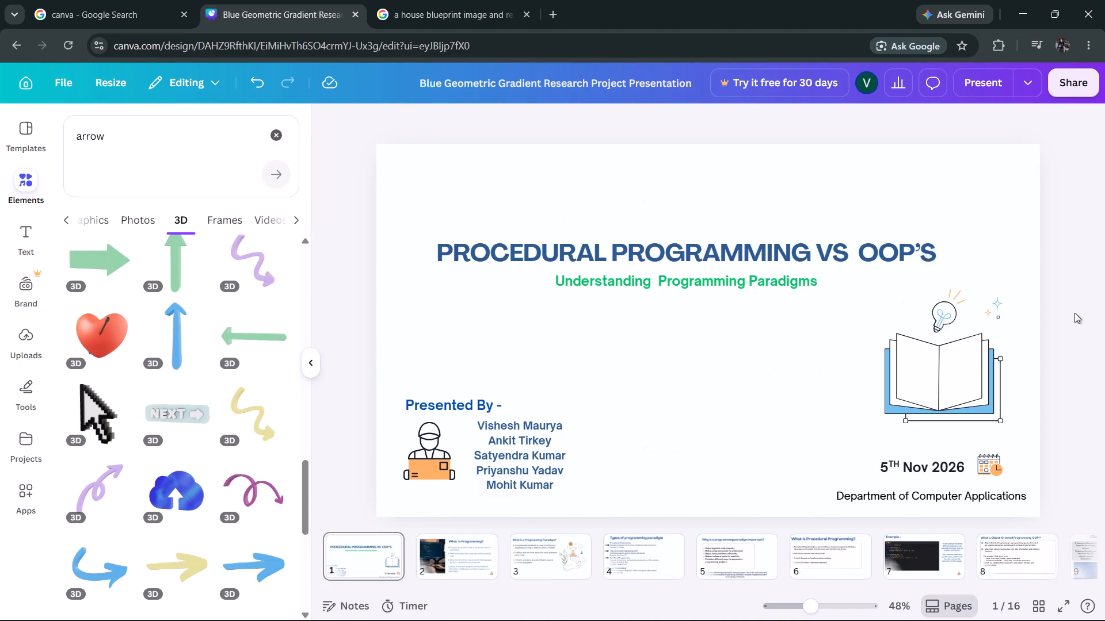
{"action": "left_click", "coordinate": [780, 374]}
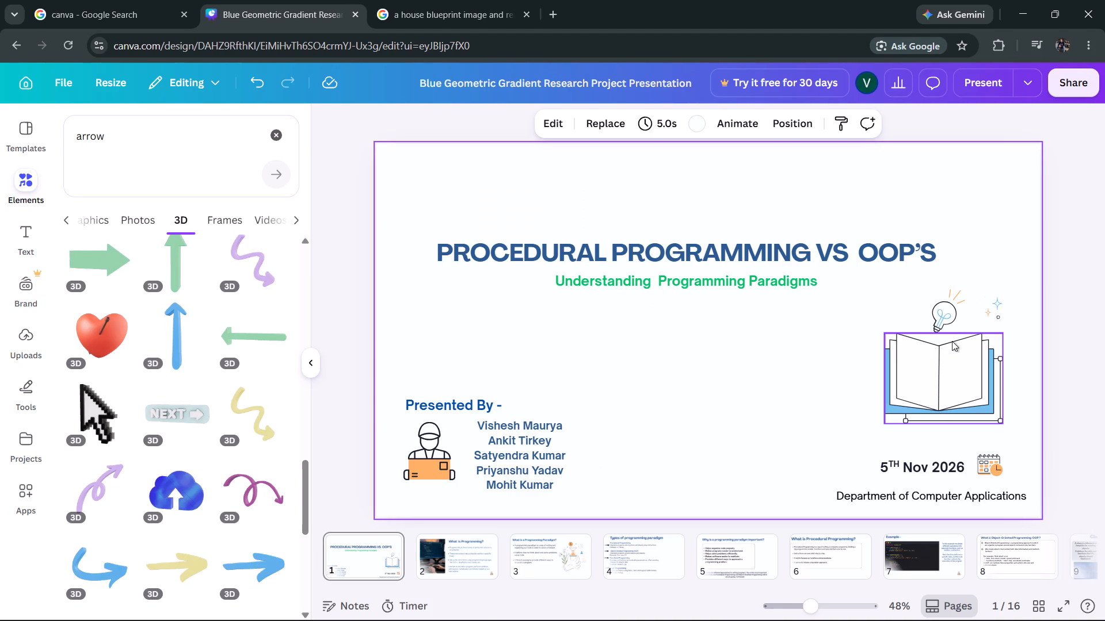
{"action": "left_click", "coordinate": [1080, 352]}
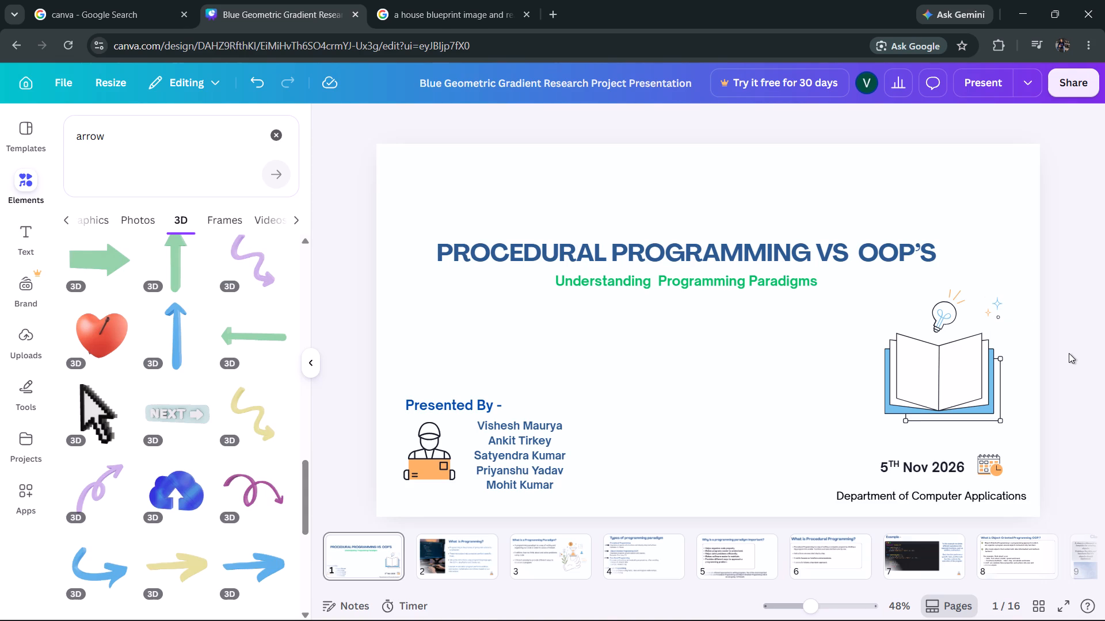
Check the title slide and the two slides after it, including the placement of the title slide's subtitle.
{"action": "scroll", "coordinate": [1069, 353], "scroll_direction": "down", "scroll_amount": 1}
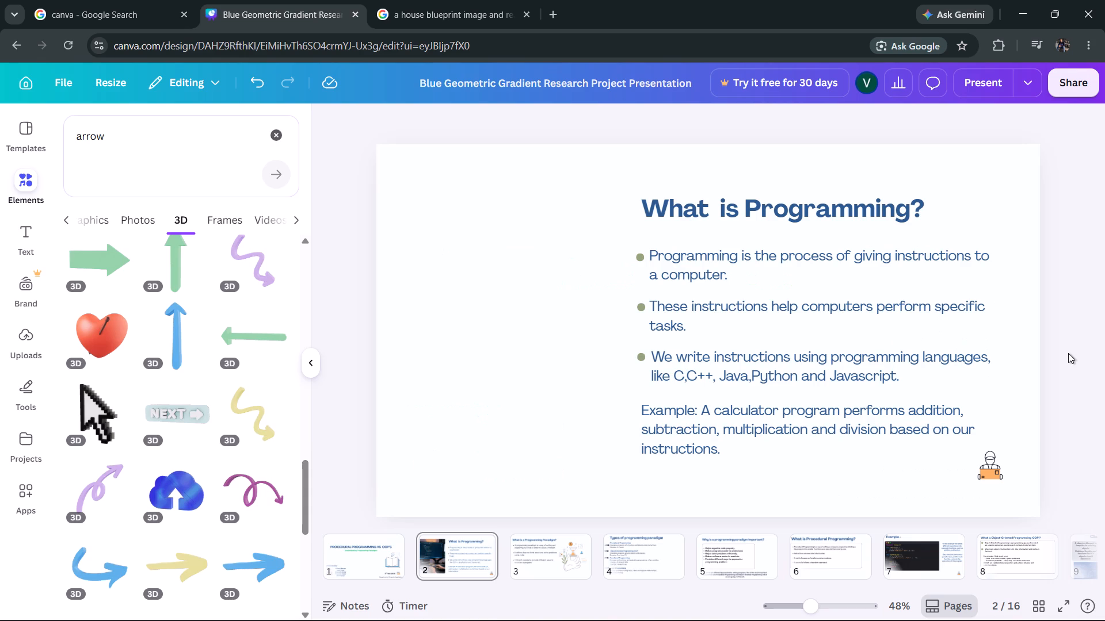
{"action": "scroll", "coordinate": [1068, 353], "scroll_direction": "down", "scroll_amount": 1}
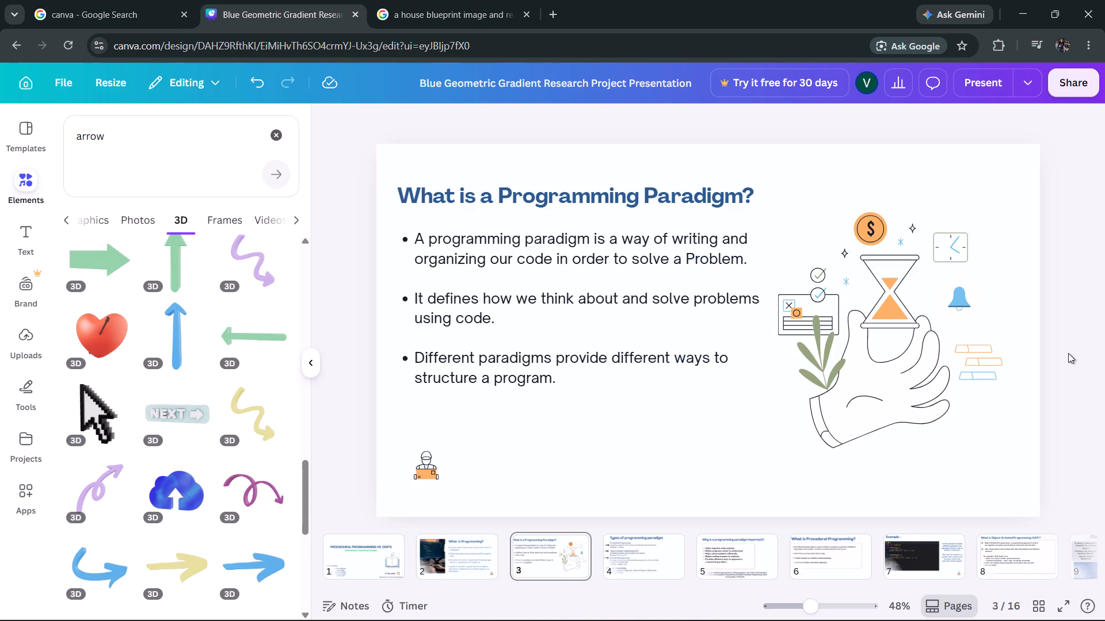
{"action": "scroll", "coordinate": [1068, 353], "scroll_direction": "up", "scroll_amount": 4}
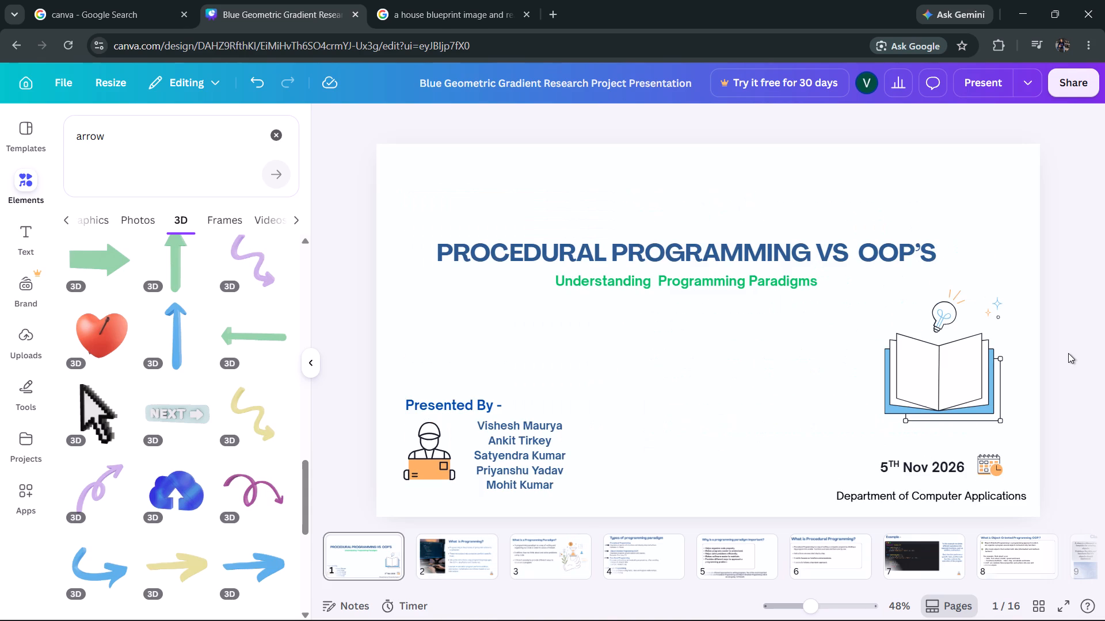
{"action": "left_click", "coordinate": [773, 285]}
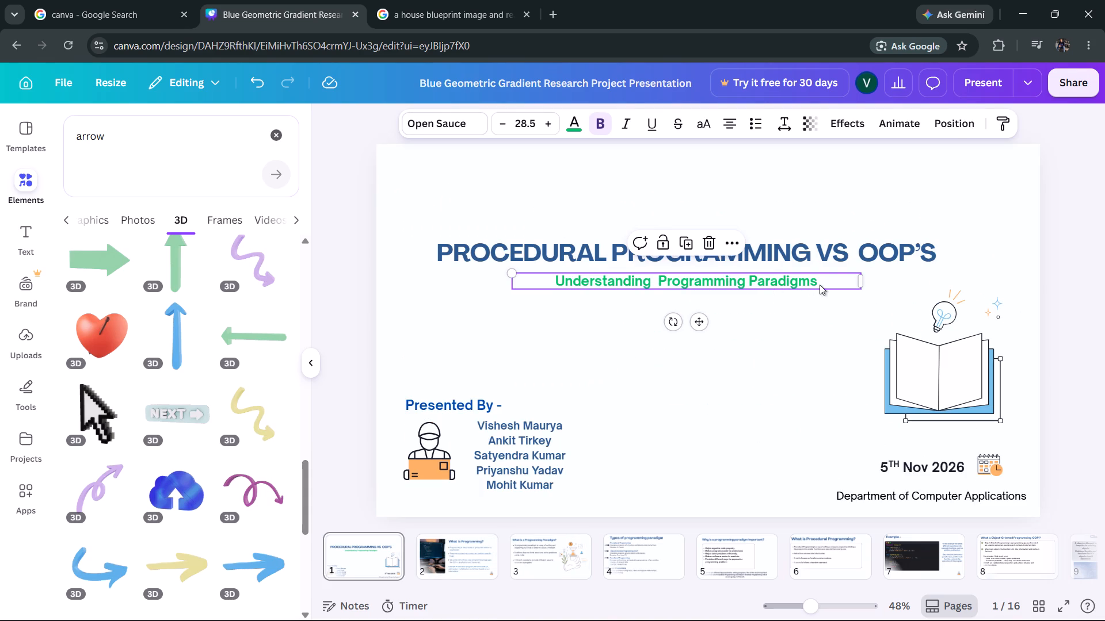
{"action": "left_click", "coordinate": [820, 285]}
{"action": "left_click", "coordinate": [840, 352]}
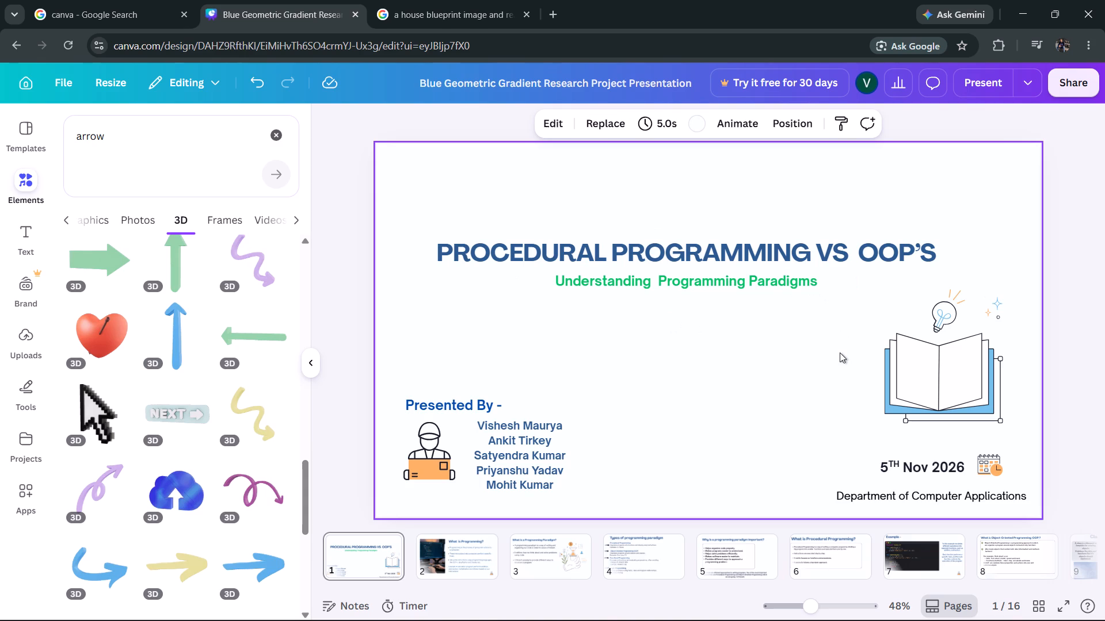
{"action": "left_click", "coordinate": [1086, 390]}
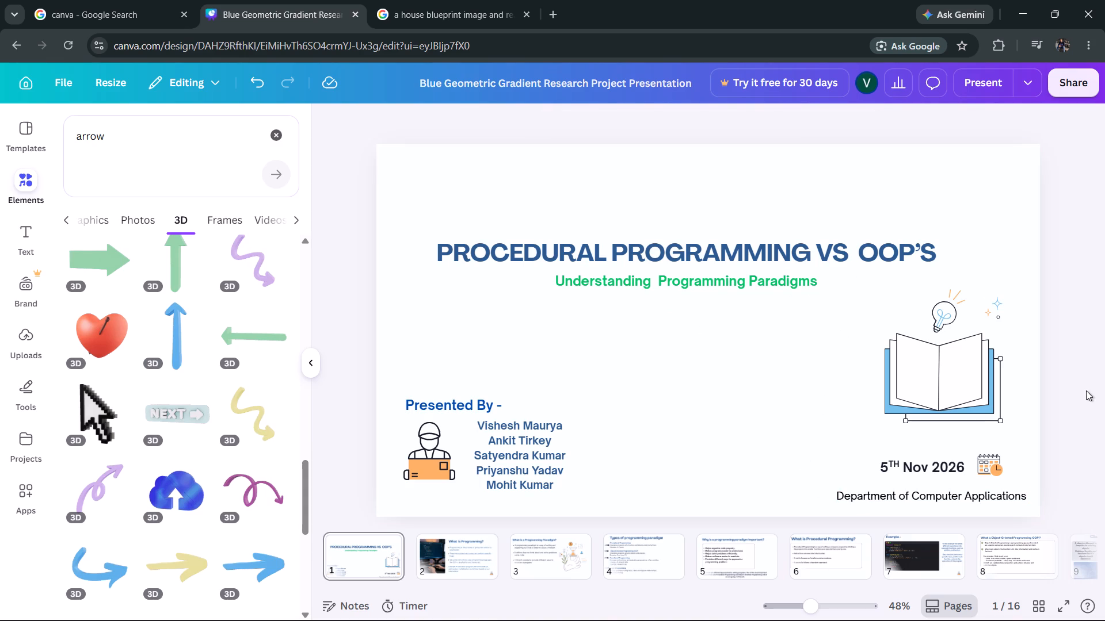
Narrow the "Presented By -" text box on the title slide and align it with the slide's left edge.
{"action": "left_click", "coordinate": [757, 374]}
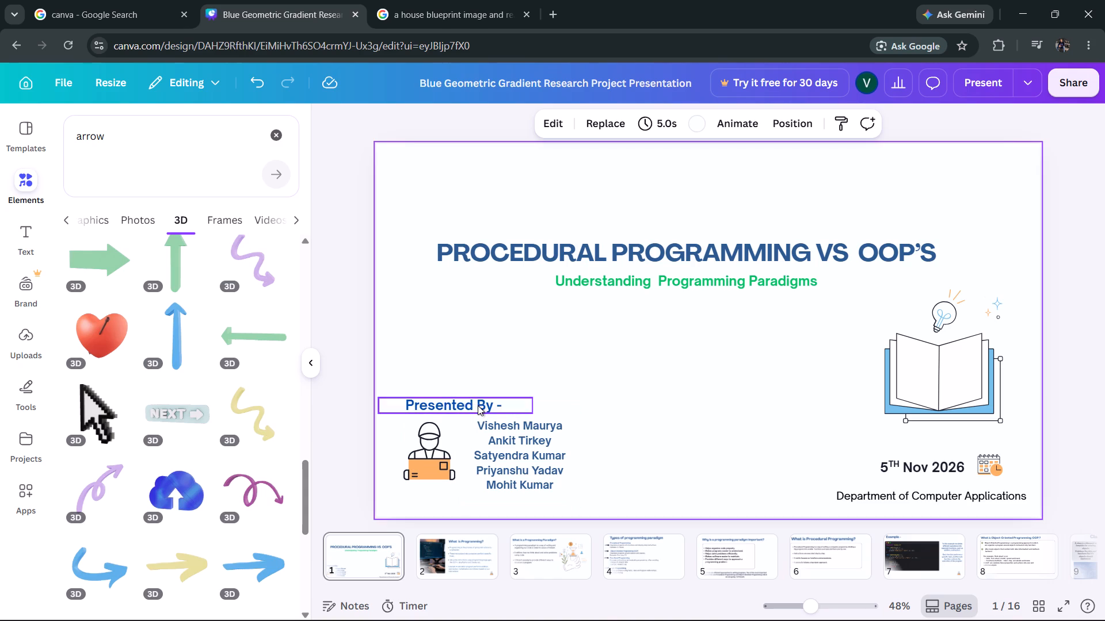
{"action": "left_click_drag", "start_coordinate": [490, 401], "coordinate": [474, 401]}
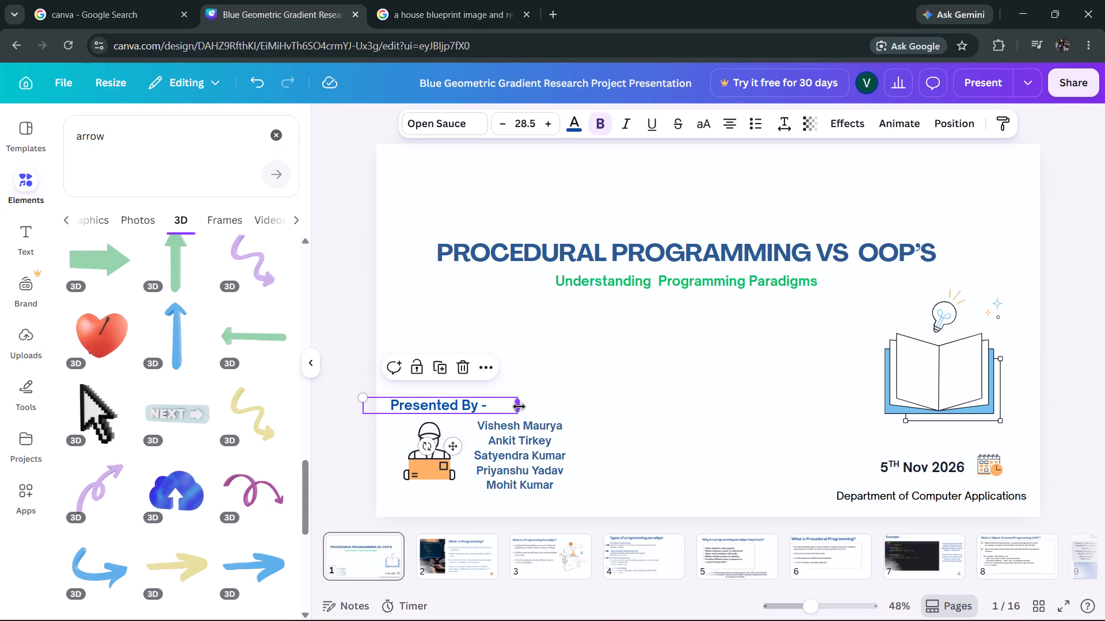
{"action": "left_click_drag", "start_coordinate": [519, 407], "coordinate": [490, 406]}
{"action": "left_click_drag", "start_coordinate": [479, 406], "coordinate": [490, 406]}
{"action": "left_click", "coordinate": [491, 406]}
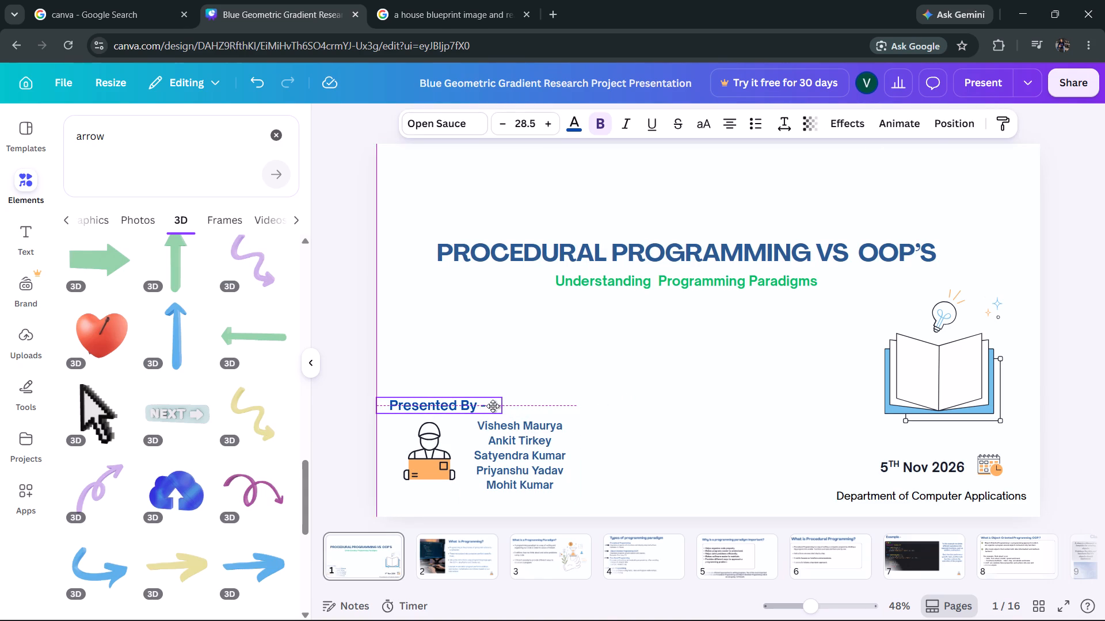
{"action": "left_click", "coordinate": [608, 389]}
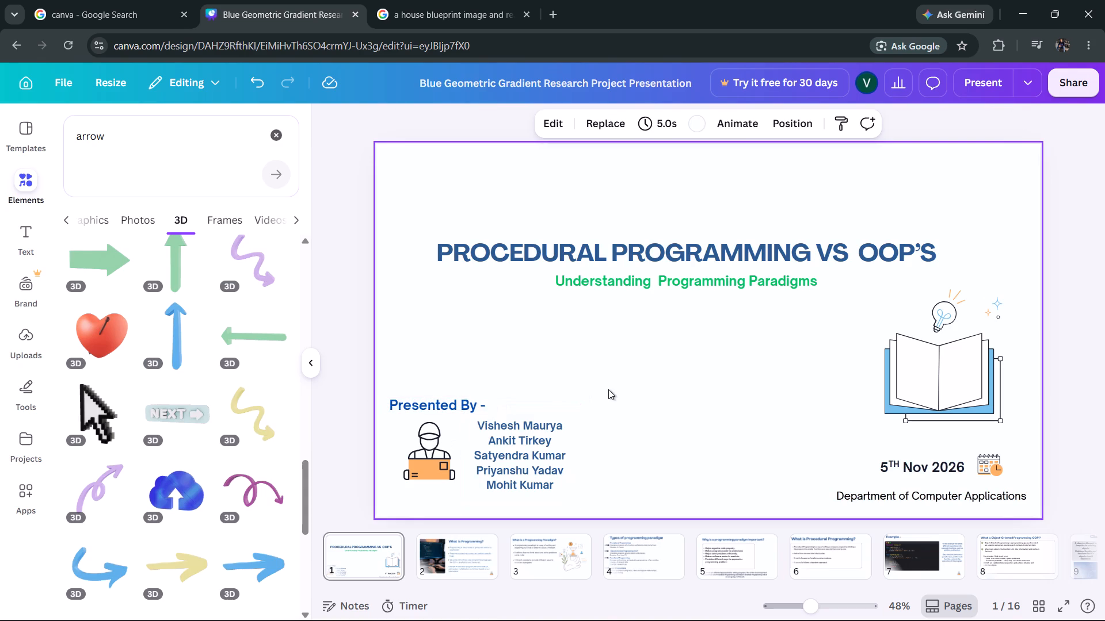
{"action": "left_click", "coordinate": [608, 389]}
{"action": "left_click", "coordinate": [747, 445]}
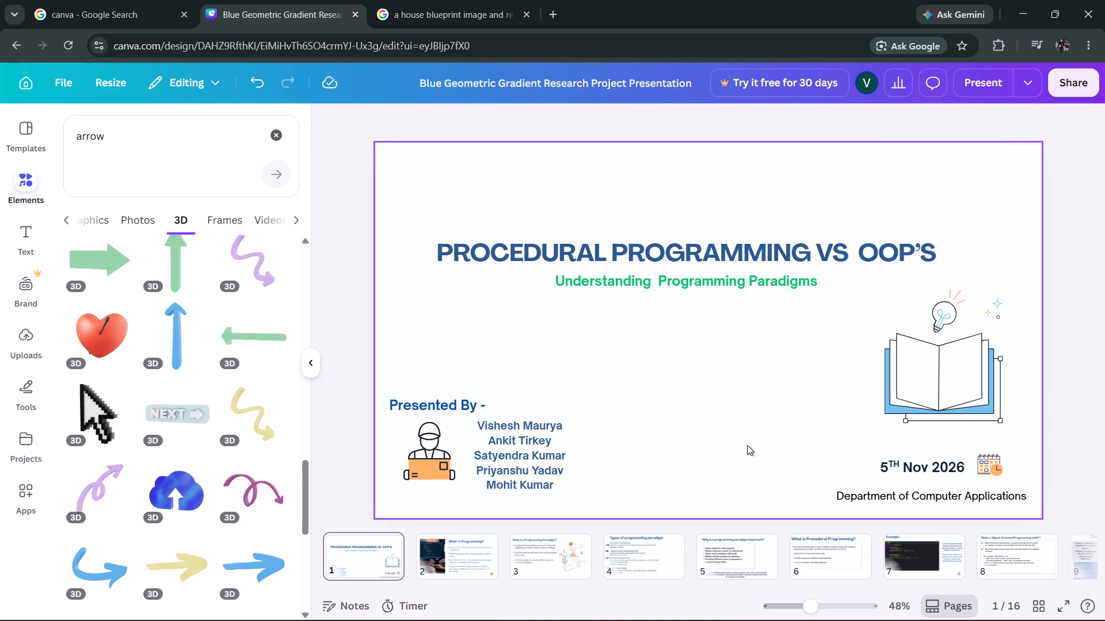
Delete the small person icon from the "What is a Programming Paradigm?" slide.
{"action": "scroll", "coordinate": [731, 386], "scroll_direction": "down", "scroll_amount": 1}
{"action": "scroll", "coordinate": [840, 455], "scroll_direction": "down", "scroll_amount": 1}
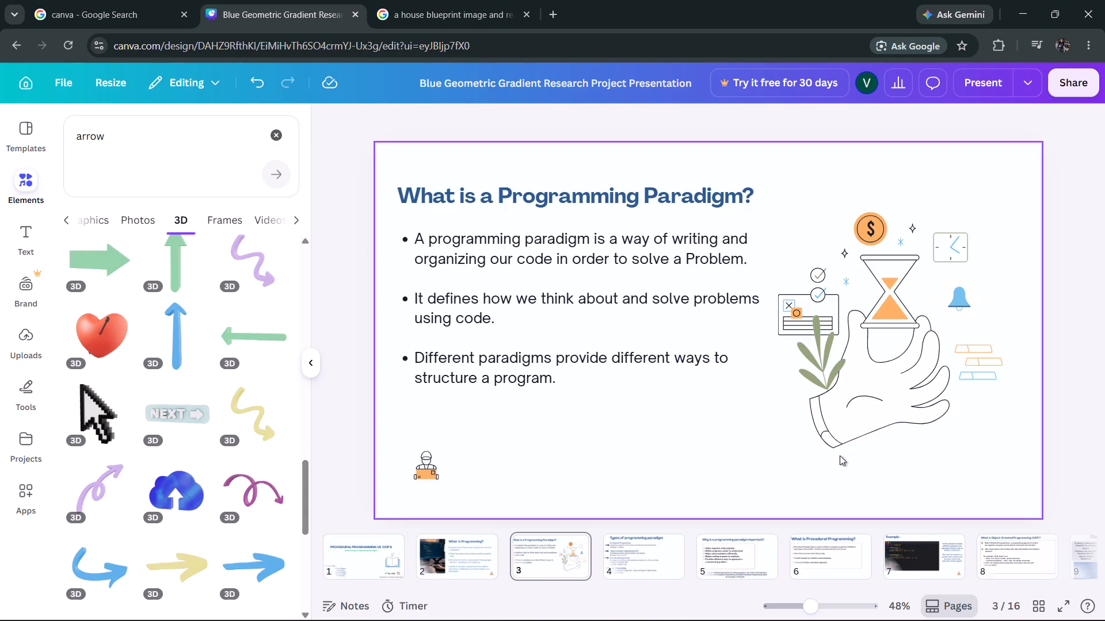
{"action": "left_click", "coordinate": [684, 440]}
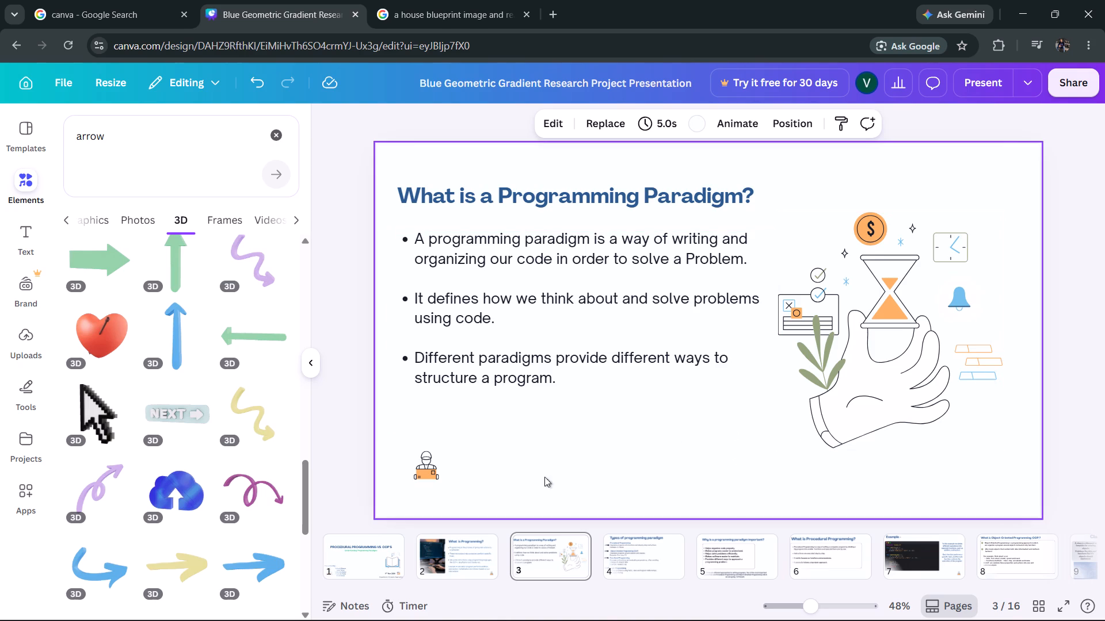
{"action": "left_click", "coordinate": [437, 462]}
{"action": "left_click", "coordinate": [452, 423]}
{"action": "left_click", "coordinate": [553, 447]}
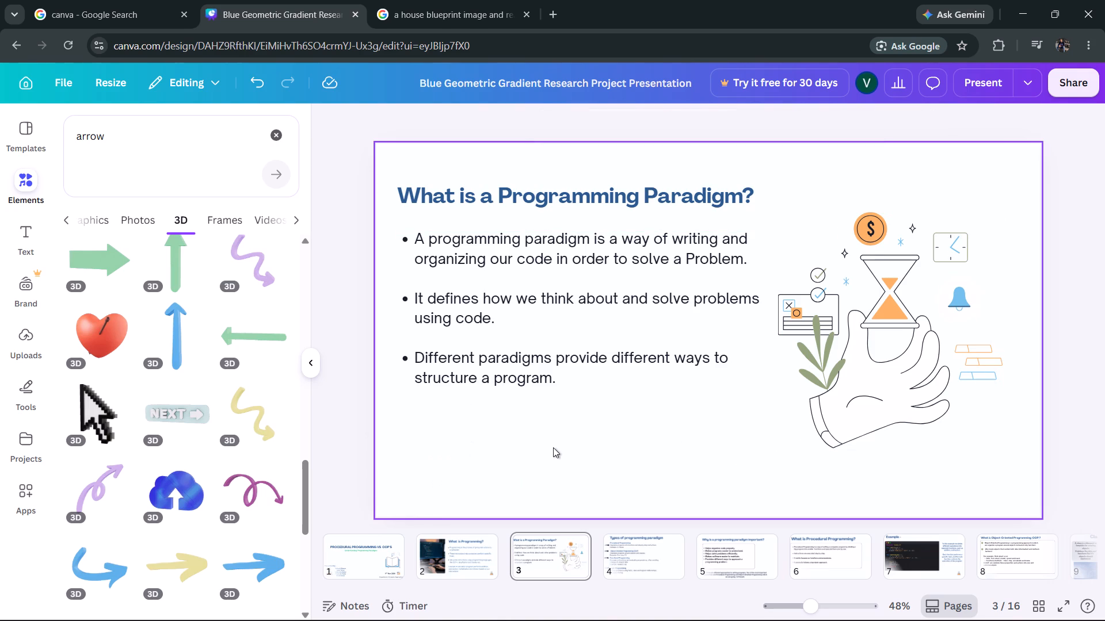
Delete the small person icon from the "What is Programming?" slide.
{"action": "scroll", "coordinate": [553, 447], "scroll_direction": "up", "scroll_amount": 1}
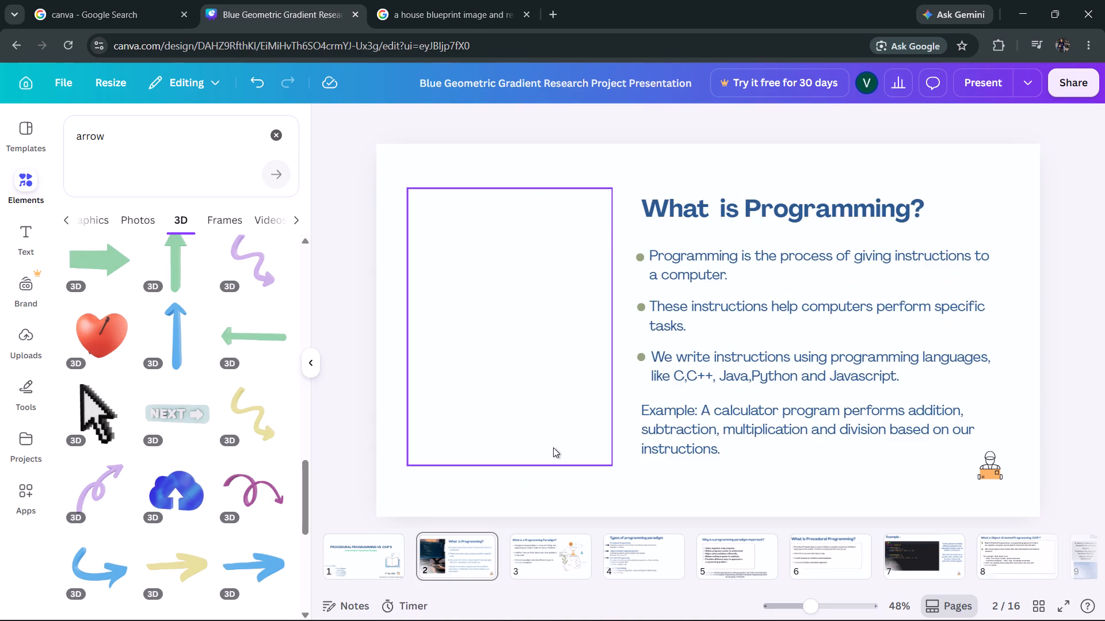
{"action": "left_click", "coordinate": [993, 466]}
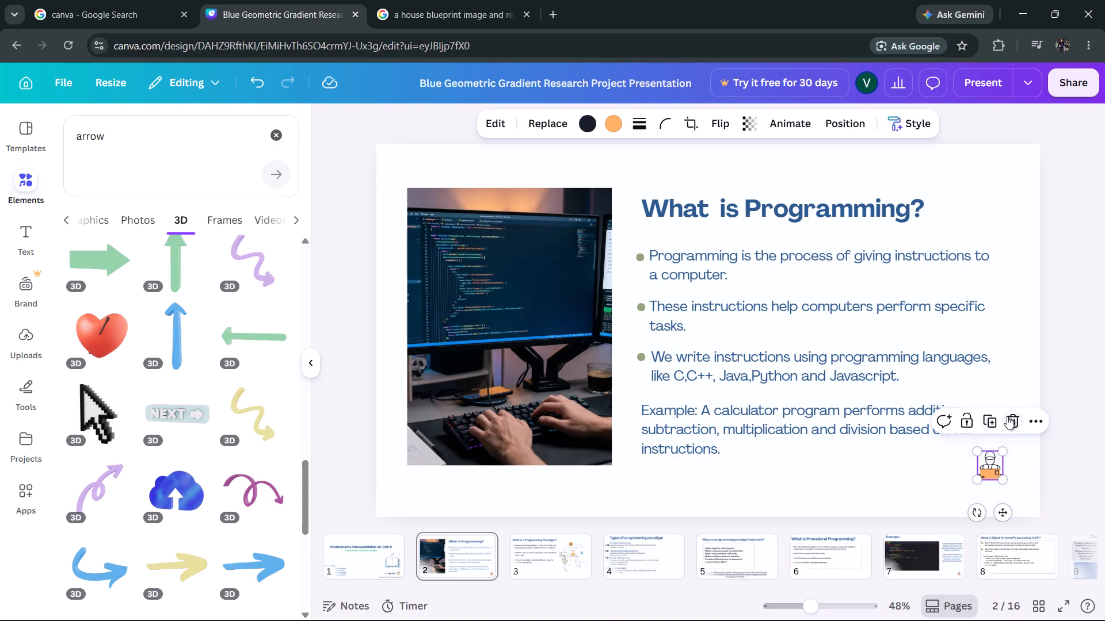
{"action": "left_click", "coordinate": [1007, 416]}
Delete the small person icon from the Example slide with the C addition and subtraction code.
{"action": "scroll", "coordinate": [867, 454], "scroll_direction": "up", "scroll_amount": 1}
{"action": "scroll", "coordinate": [700, 420], "scroll_direction": "down", "scroll_amount": 1}
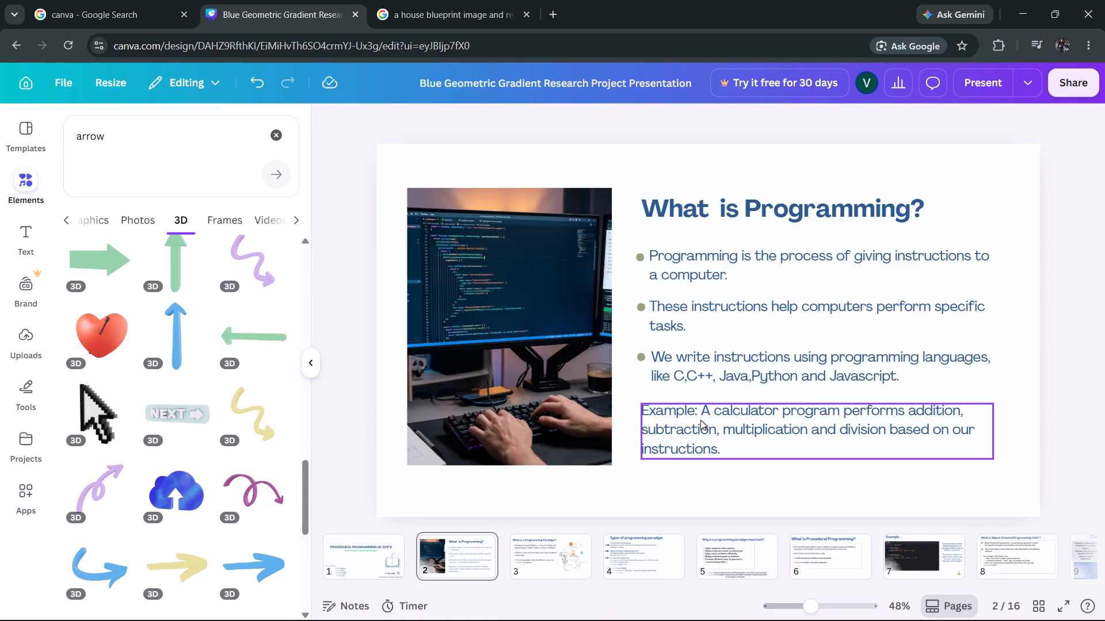
{"action": "scroll", "coordinate": [700, 420], "scroll_direction": "down", "scroll_amount": 5}
{"action": "left_click", "coordinate": [997, 472]}
{"action": "left_click", "coordinate": [1011, 421]}
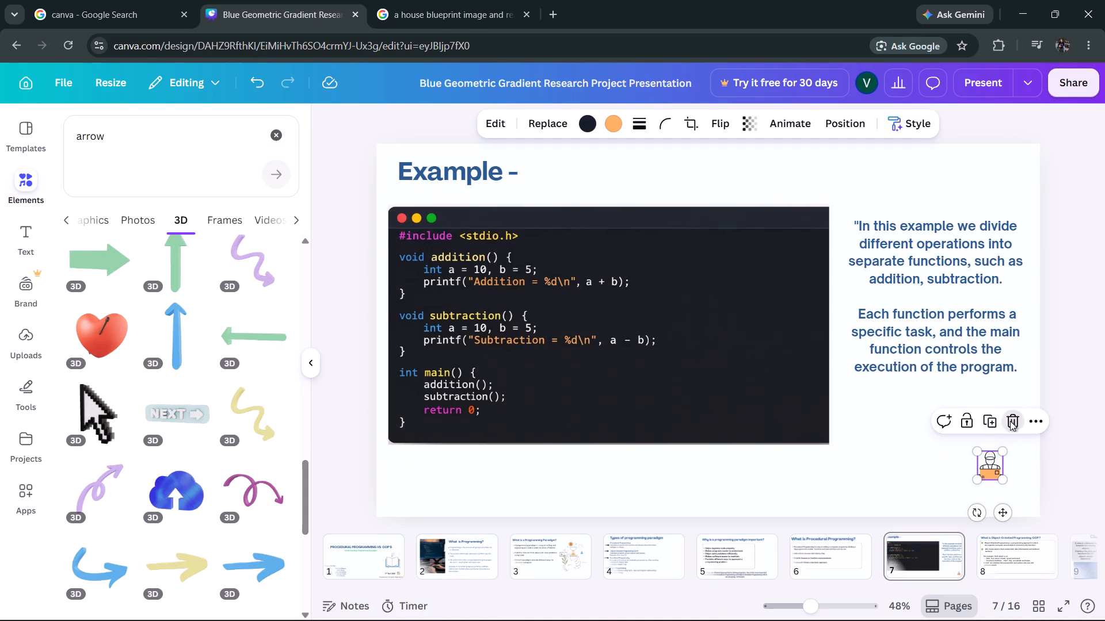
Look through the remaining slides to the end of the deck and return to the Class and Object slide.
{"action": "scroll", "coordinate": [889, 424], "scroll_direction": "down", "scroll_amount": 3}
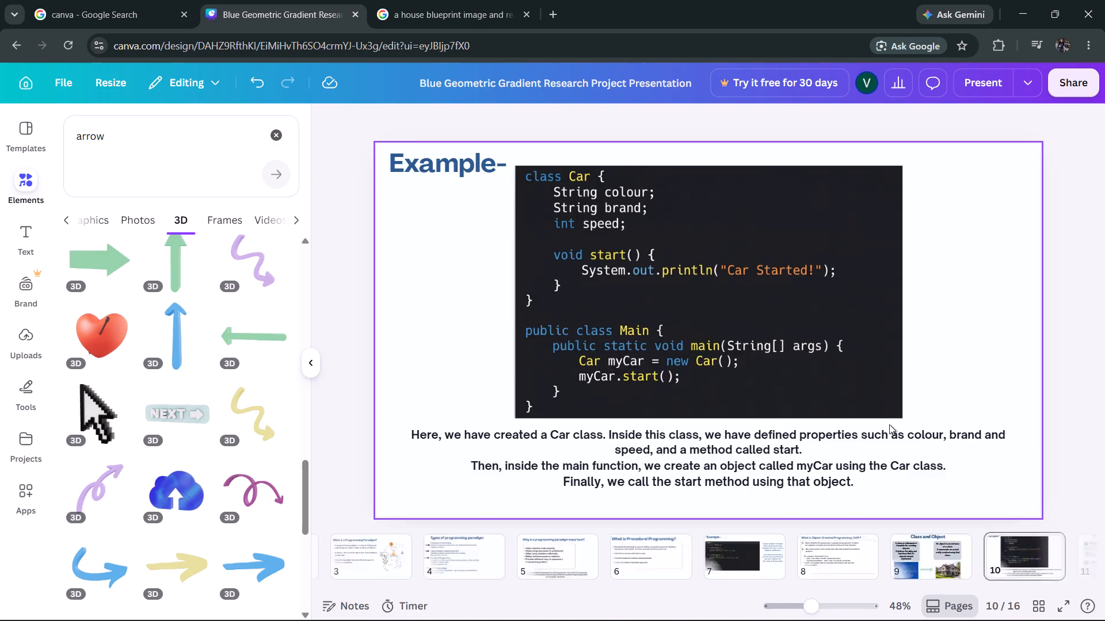
{"action": "scroll", "coordinate": [889, 424], "scroll_direction": "down", "scroll_amount": 4}
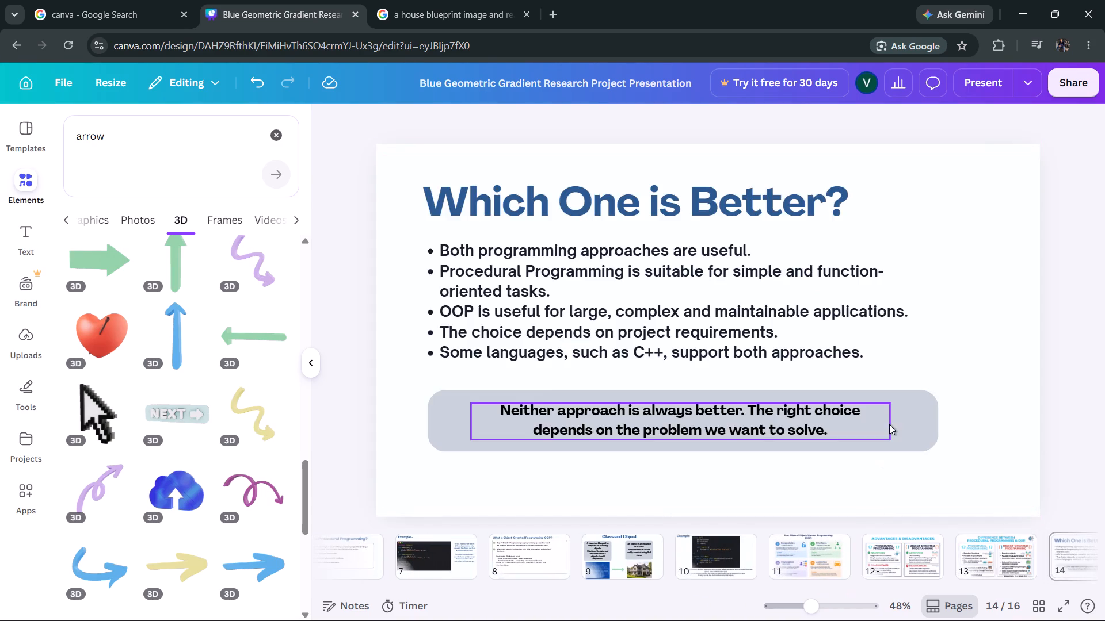
{"action": "scroll", "coordinate": [889, 424], "scroll_direction": "down", "scroll_amount": 3}
{"action": "scroll", "coordinate": [889, 424], "scroll_direction": "up", "scroll_amount": 4}
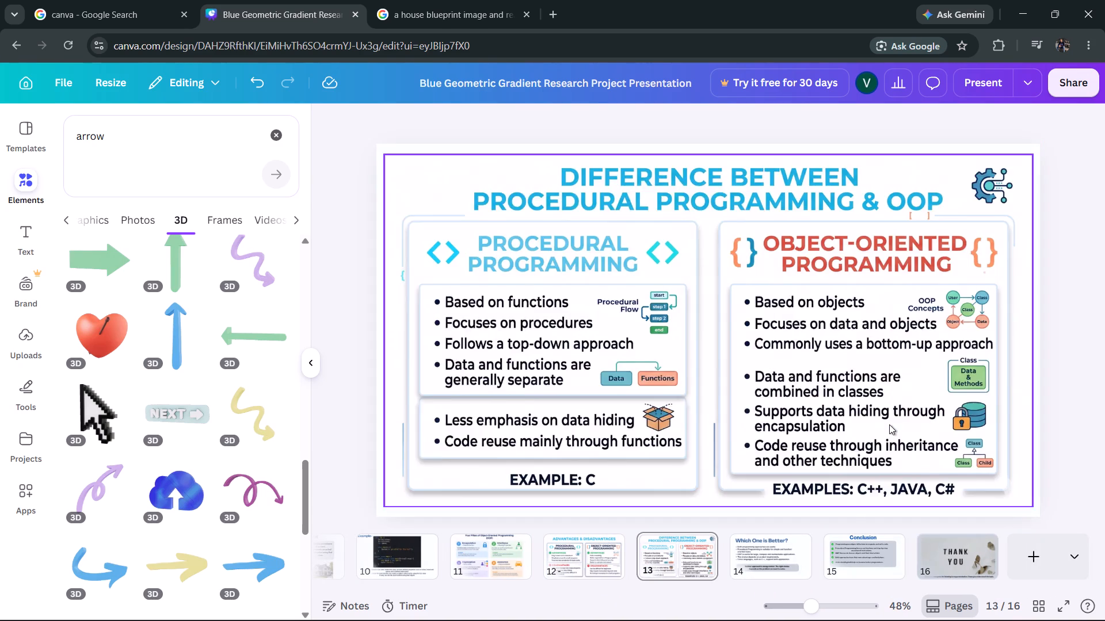
{"action": "scroll", "coordinate": [889, 424], "scroll_direction": "up", "scroll_amount": 5}
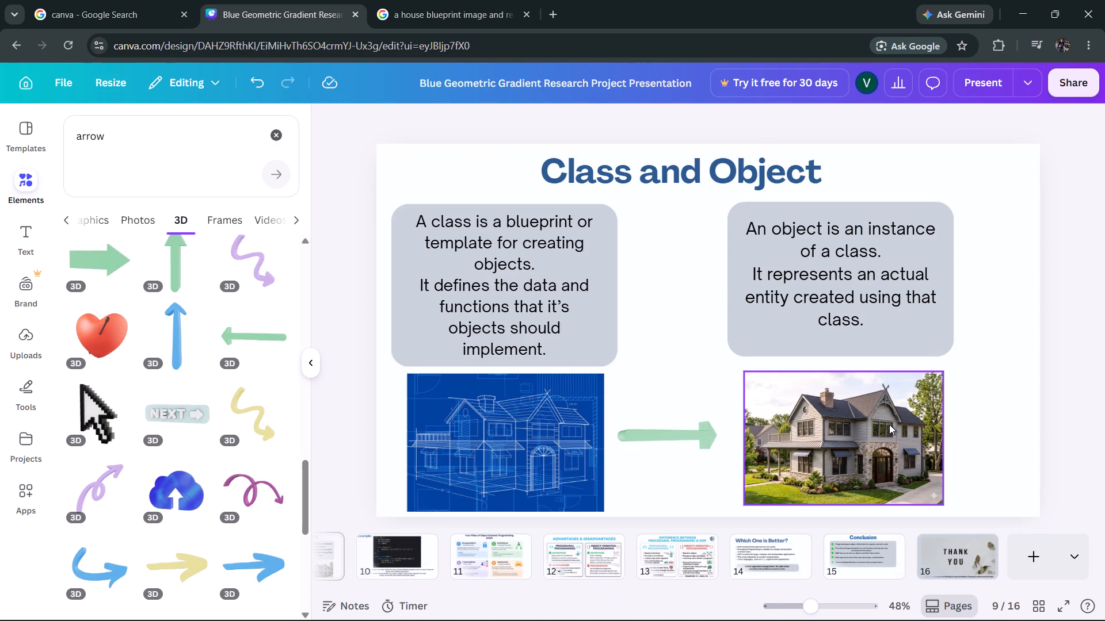
Switch to YouTube Music, set "Mangal Rang" to play next, and return to the presentation.
{"action": "left_click", "coordinate": [753, 604]}
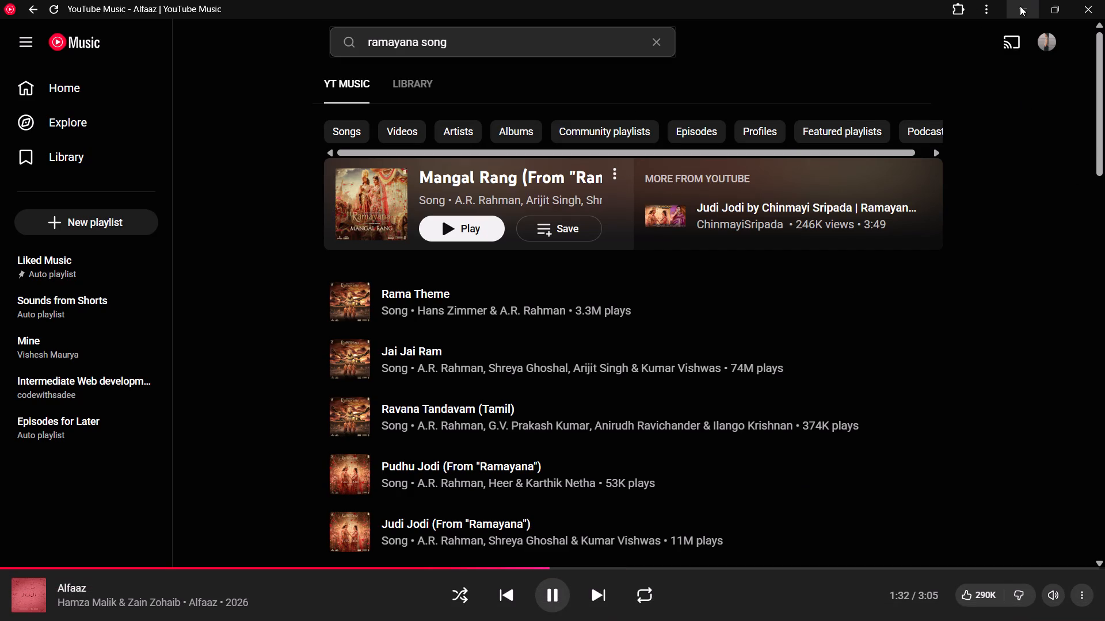
{"action": "left_click", "coordinate": [621, 166]}
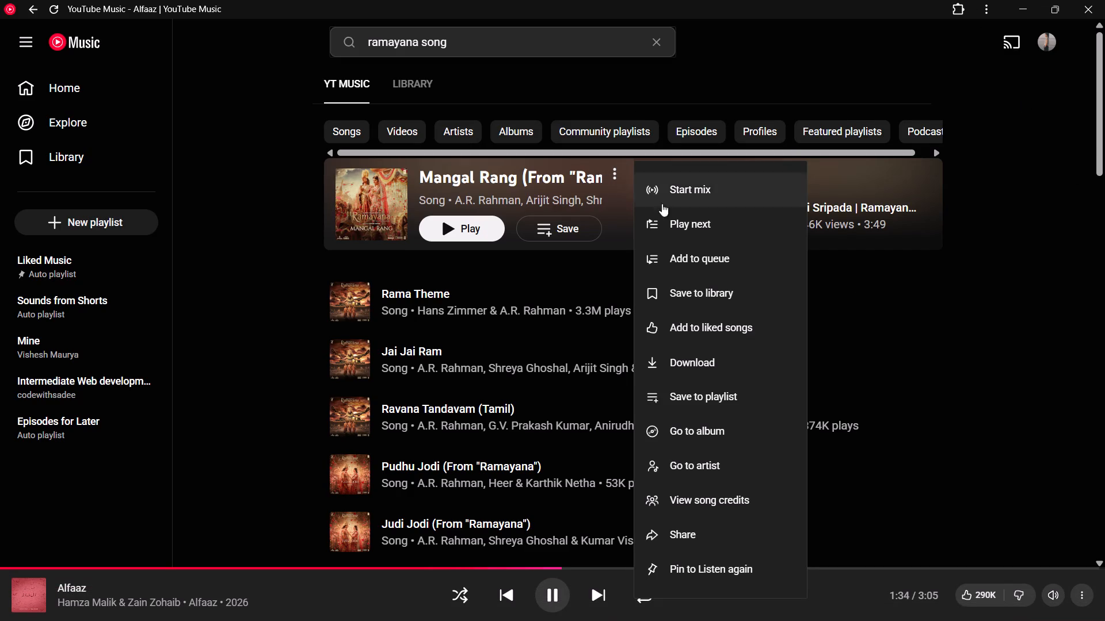
{"action": "left_click", "coordinate": [675, 220]}
{"action": "left_click", "coordinate": [1021, 3]}
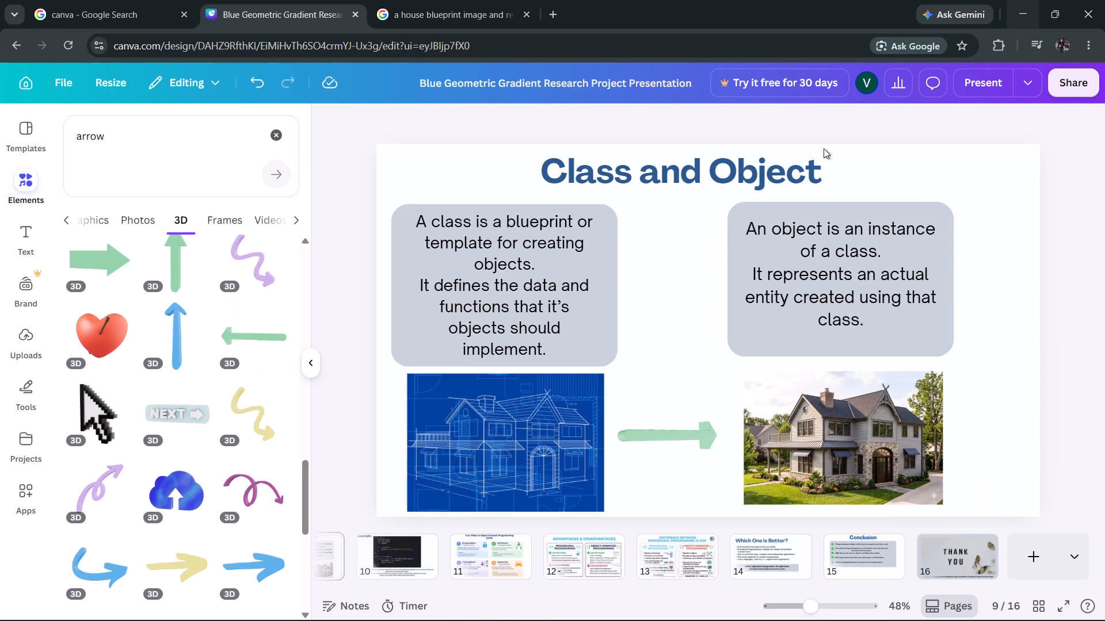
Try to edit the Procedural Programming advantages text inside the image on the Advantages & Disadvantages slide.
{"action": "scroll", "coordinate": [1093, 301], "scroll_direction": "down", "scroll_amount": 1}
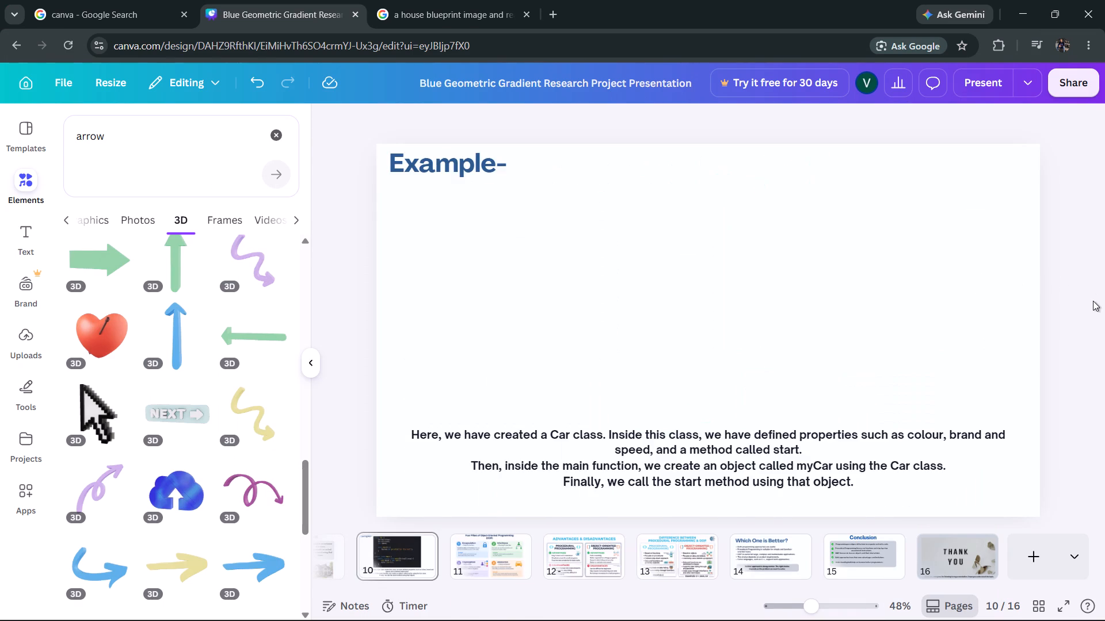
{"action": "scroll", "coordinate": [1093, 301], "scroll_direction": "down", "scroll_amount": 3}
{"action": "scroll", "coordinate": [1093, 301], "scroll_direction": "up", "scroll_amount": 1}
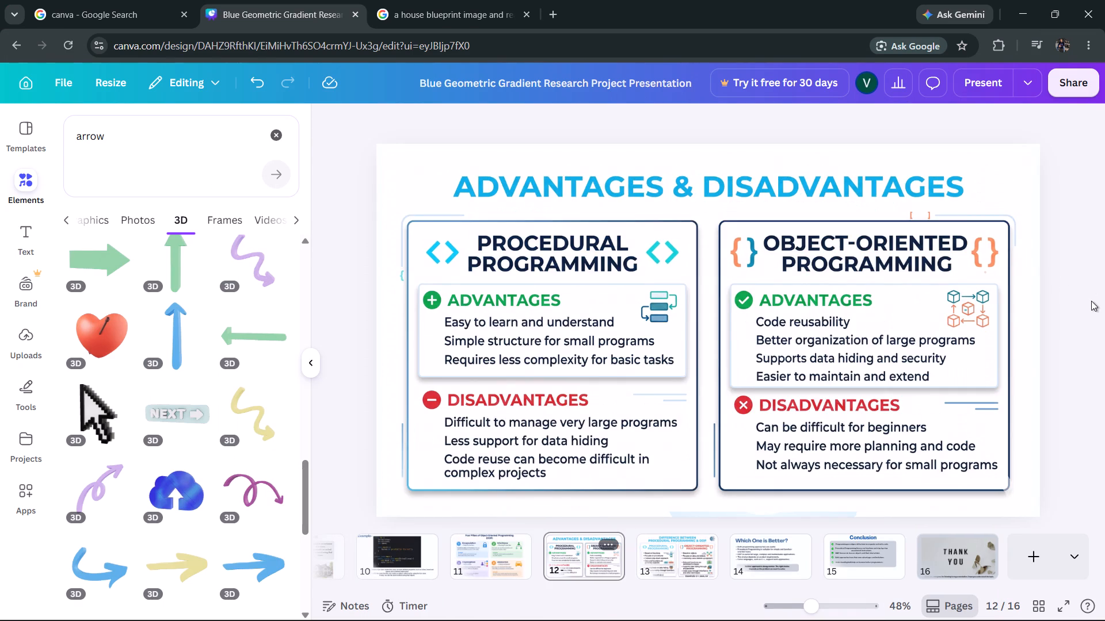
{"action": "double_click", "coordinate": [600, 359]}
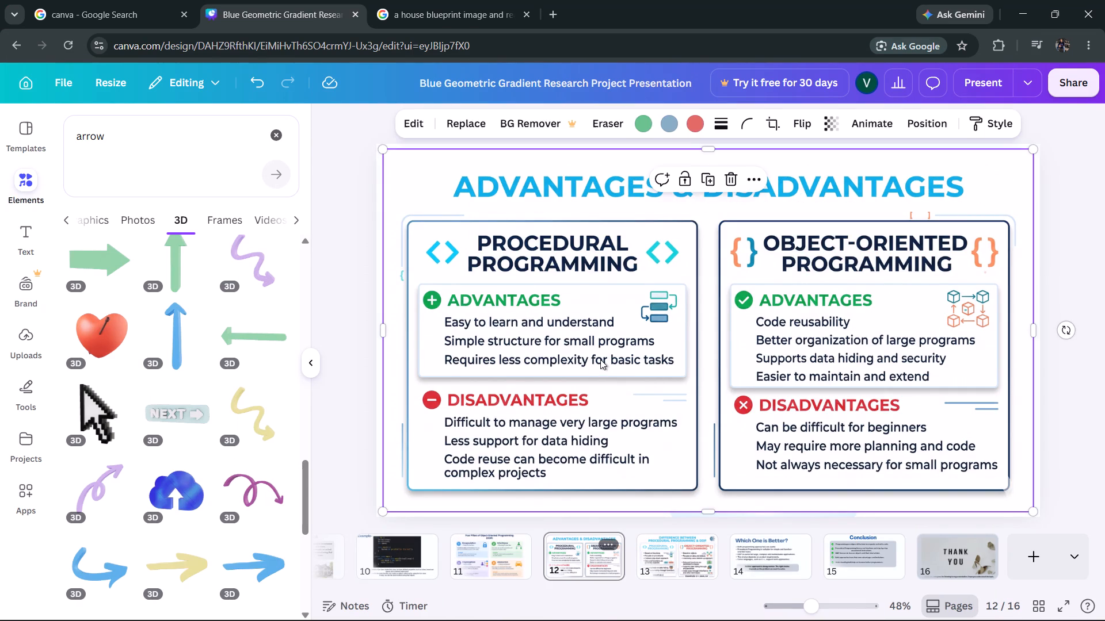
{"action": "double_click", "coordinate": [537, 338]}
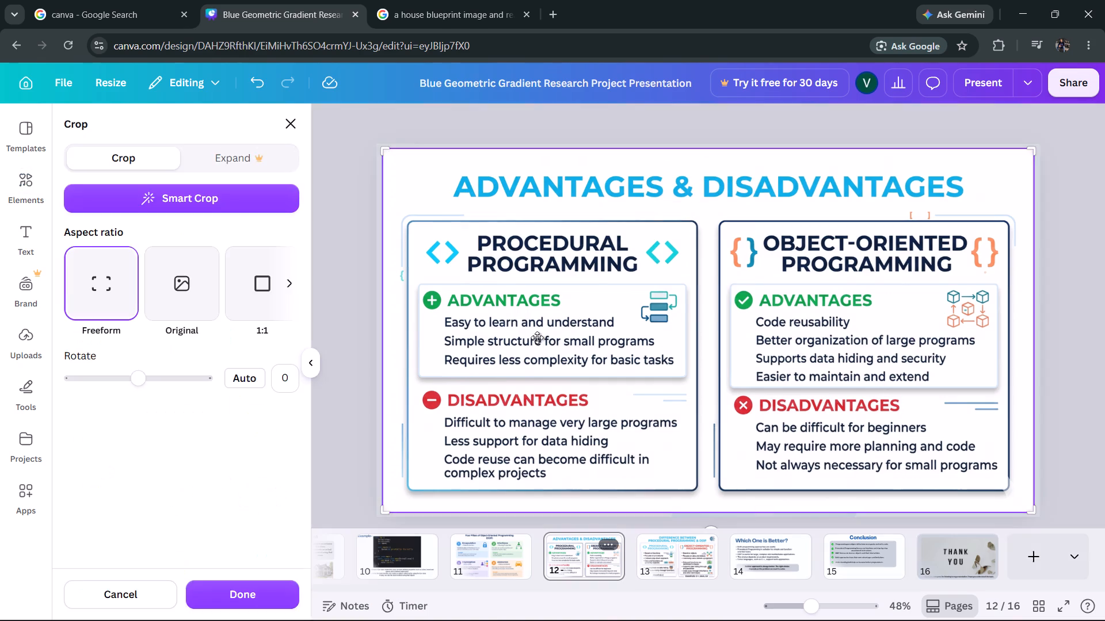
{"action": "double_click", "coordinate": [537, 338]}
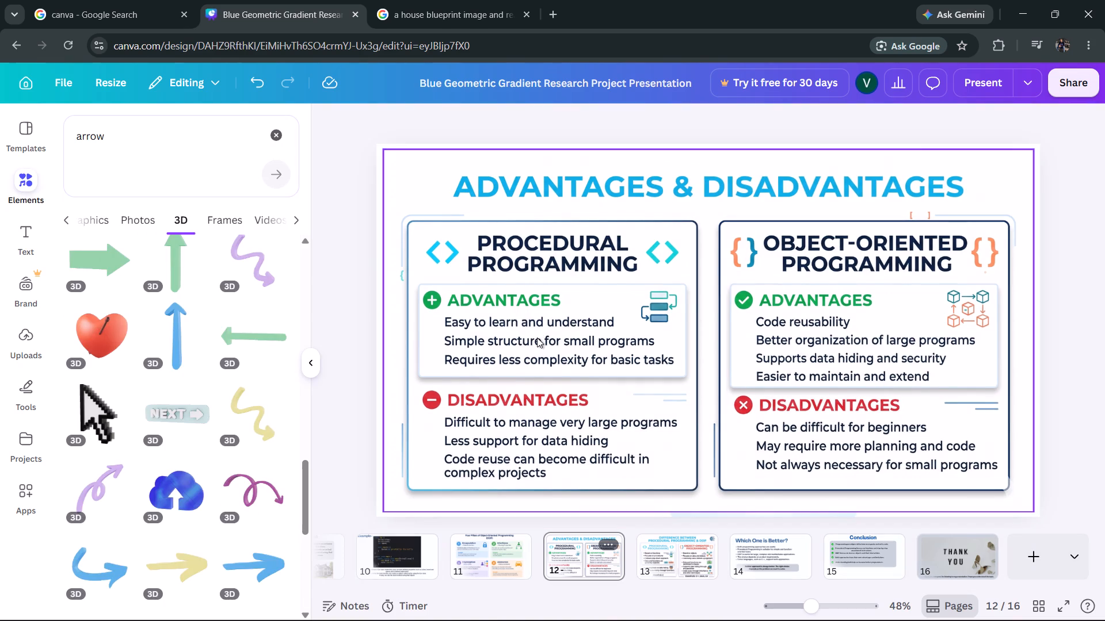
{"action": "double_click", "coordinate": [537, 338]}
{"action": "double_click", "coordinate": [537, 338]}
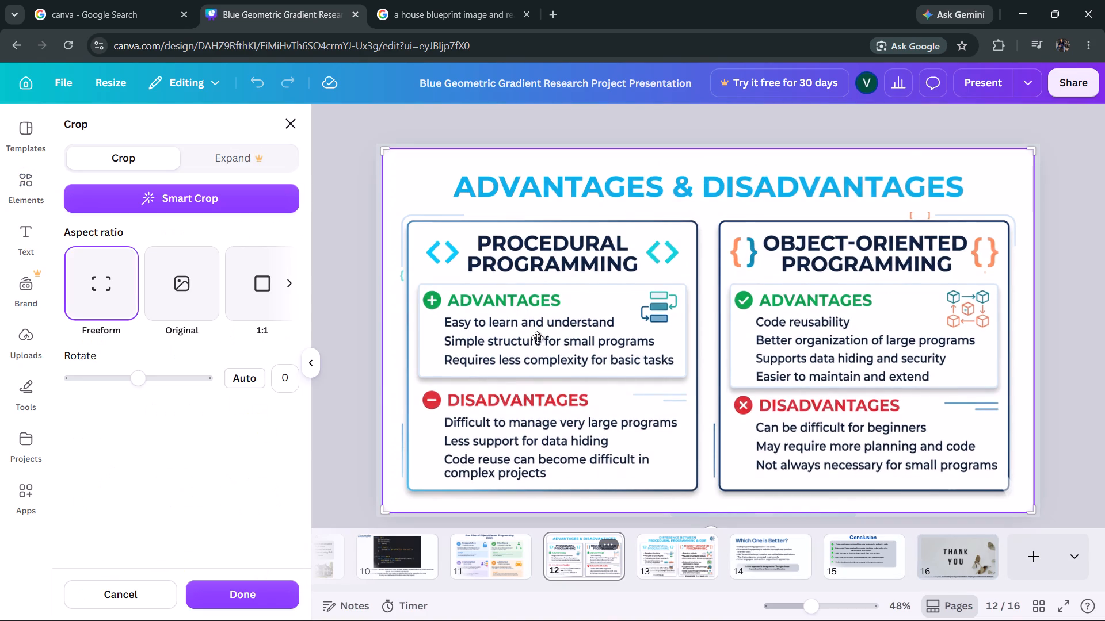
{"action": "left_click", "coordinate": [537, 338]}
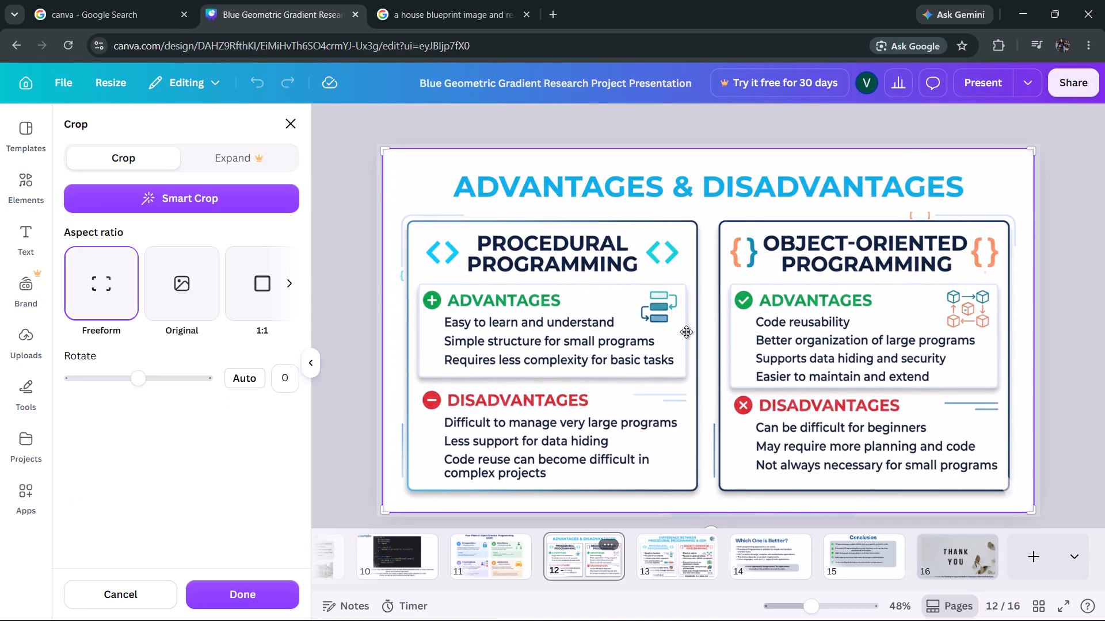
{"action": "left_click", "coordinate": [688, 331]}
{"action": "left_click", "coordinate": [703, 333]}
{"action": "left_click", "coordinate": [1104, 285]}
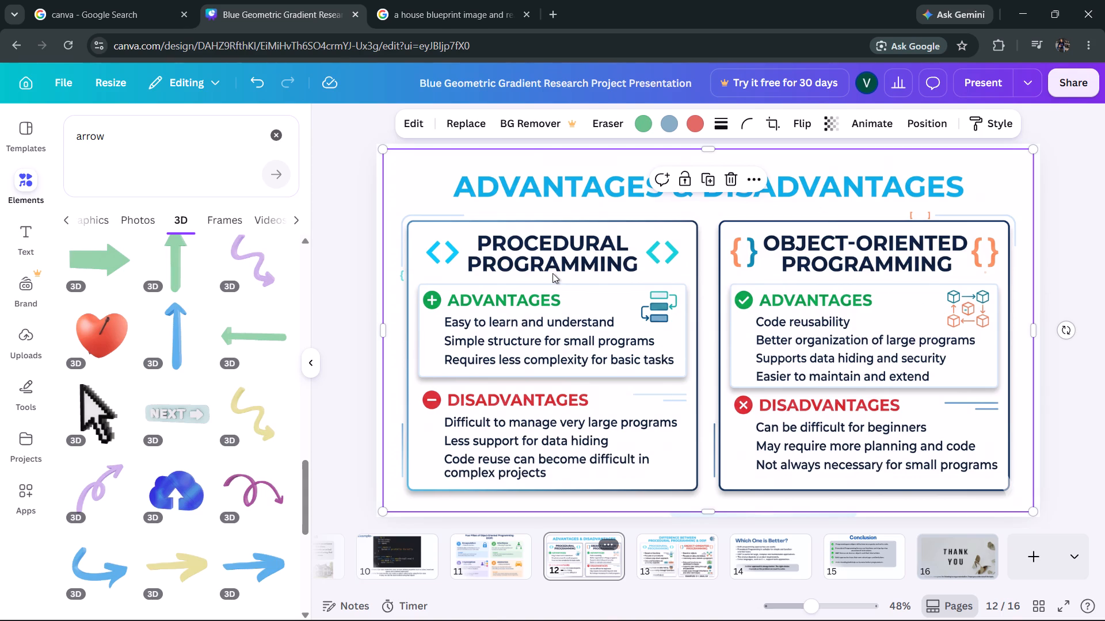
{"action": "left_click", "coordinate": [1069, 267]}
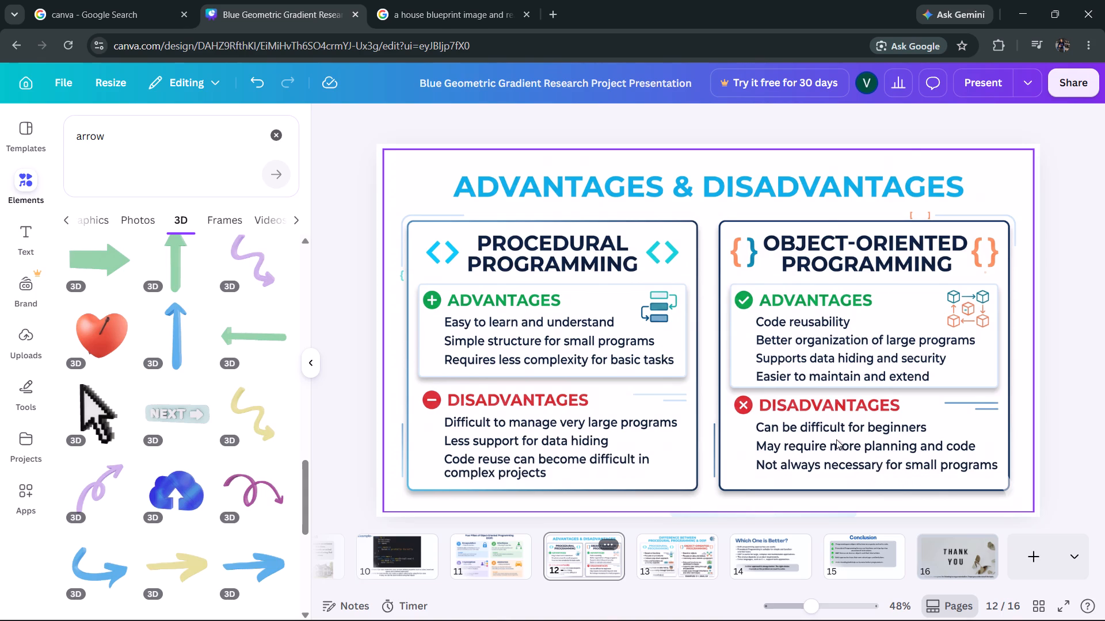
Examine the comparison content on the Difference Between Procedural Programming & OOP slide.
{"action": "scroll", "coordinate": [844, 444], "scroll_direction": "down", "scroll_amount": 1}
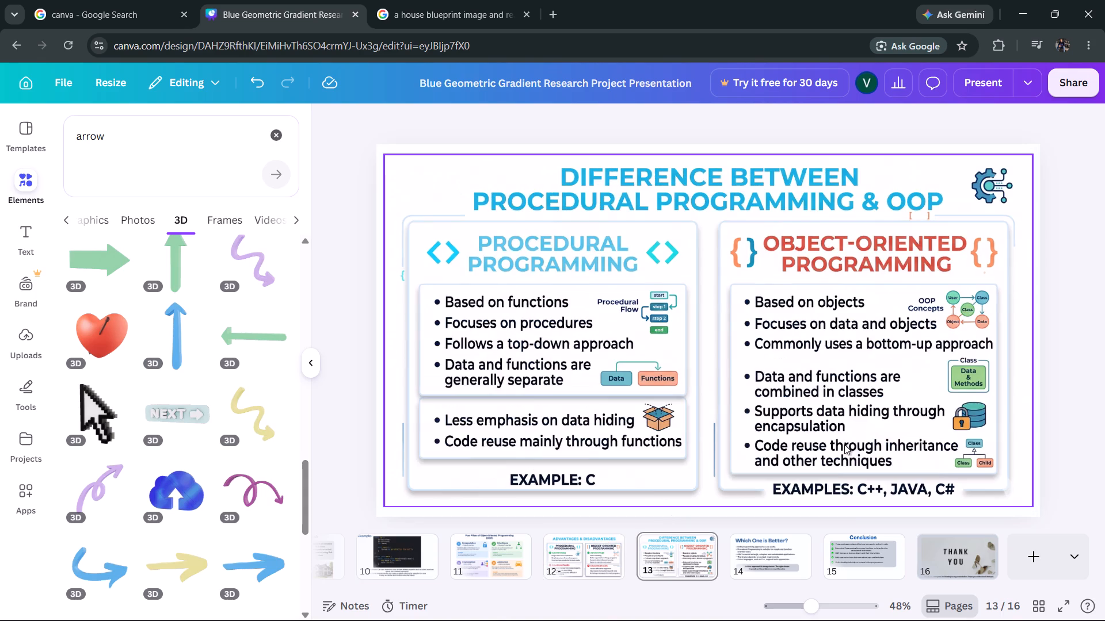
{"action": "left_click", "coordinate": [1074, 348]}
{"action": "left_click", "coordinate": [454, 190]}
{"action": "left_click", "coordinate": [357, 163]}
{"action": "left_click", "coordinate": [508, 170]}
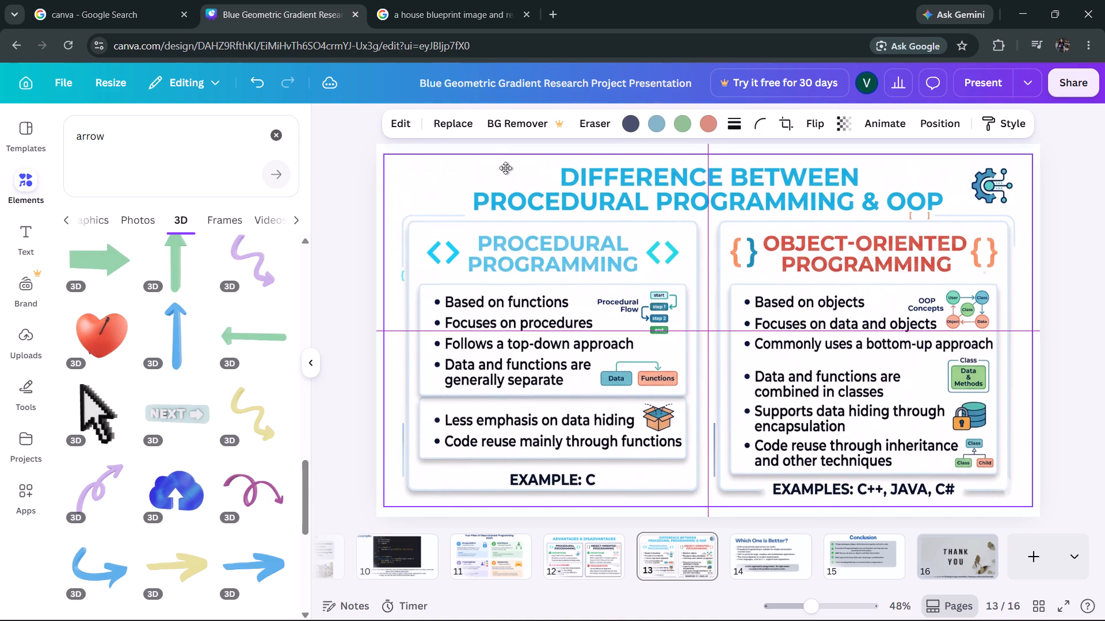
{"action": "left_click", "coordinate": [347, 192]}
{"action": "left_click", "coordinate": [474, 186]}
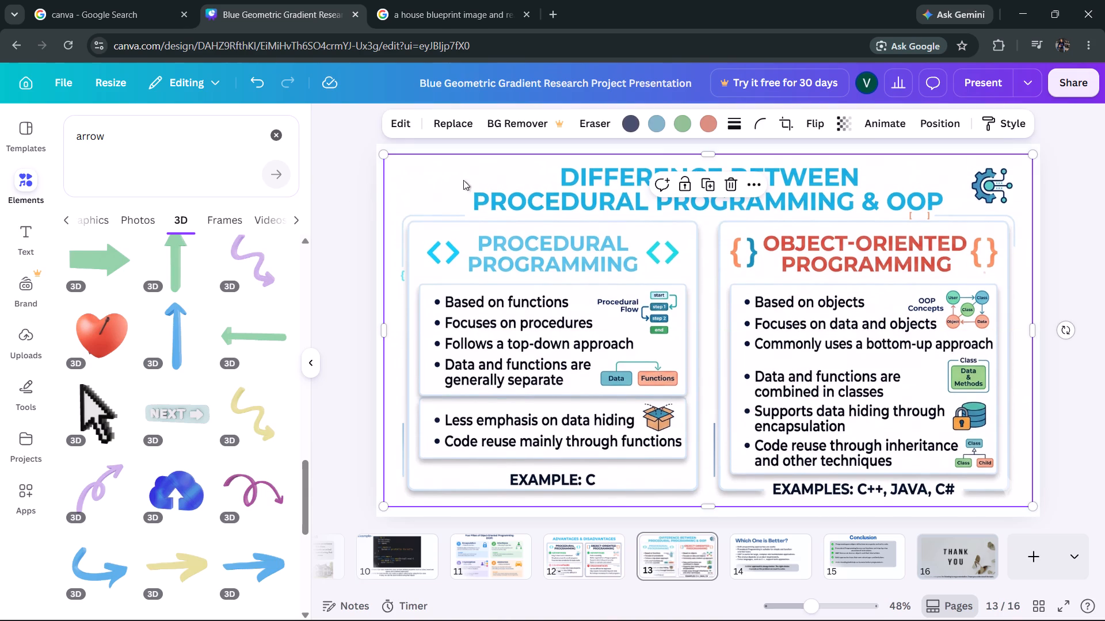
{"action": "left_click", "coordinate": [359, 175]}
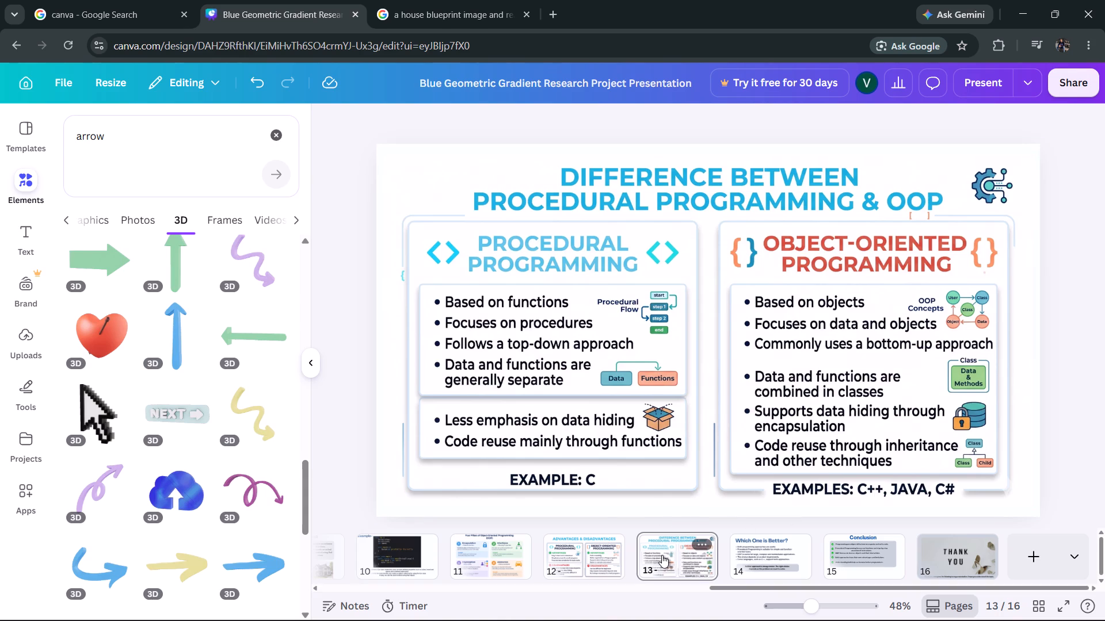
Go back and compare slides 8 to 11, from the OOP definition through Class and Object and the Car example to the Four Pillars.
{"action": "left_click", "coordinate": [480, 563]}
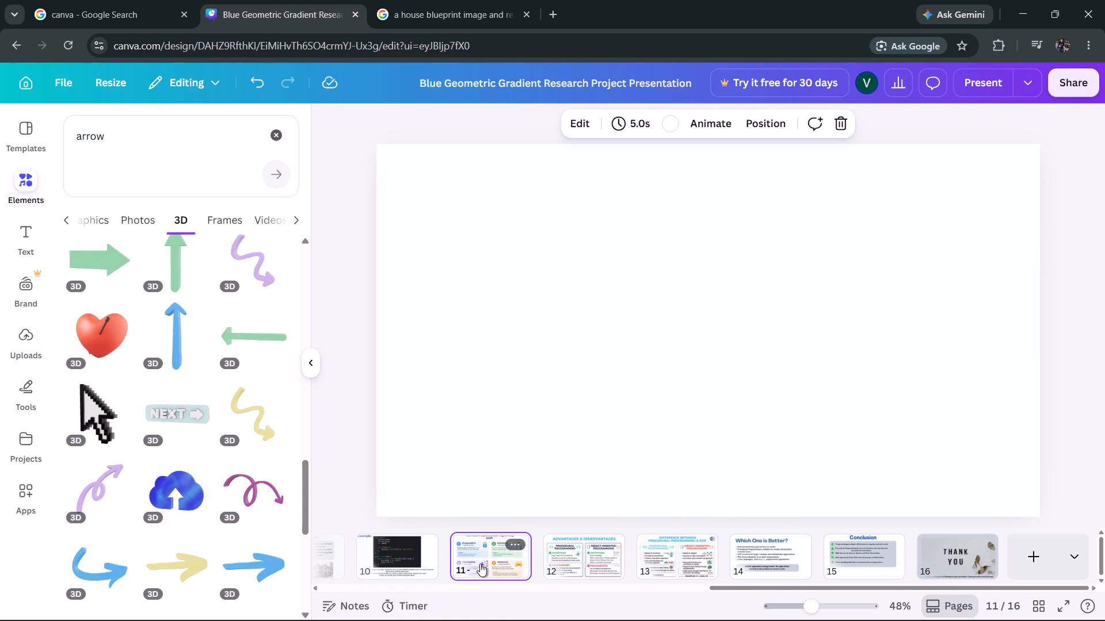
{"action": "left_click", "coordinate": [413, 561]}
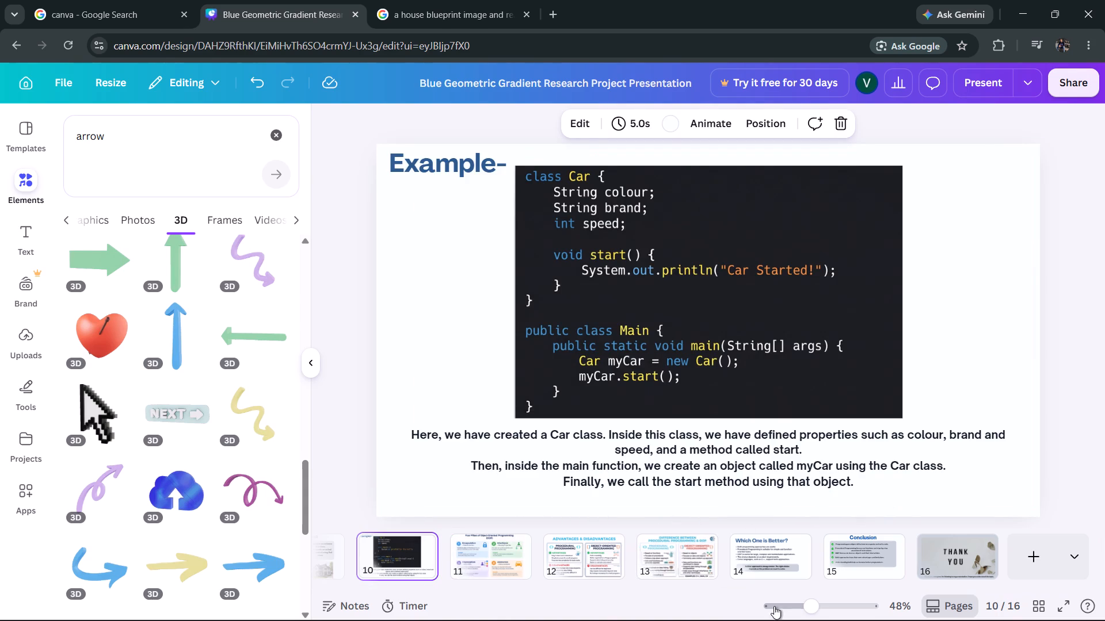
{"action": "left_click_drag", "start_coordinate": [752, 588], "coordinate": [573, 589]}
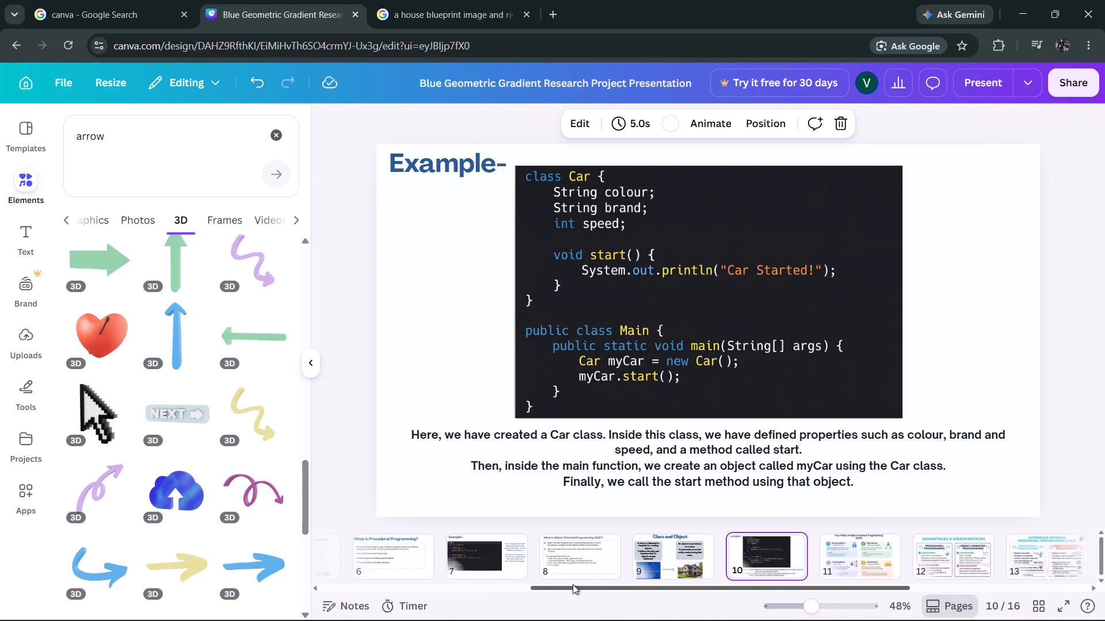
{"action": "left_click", "coordinate": [577, 557]}
{"action": "left_click", "coordinate": [675, 557]}
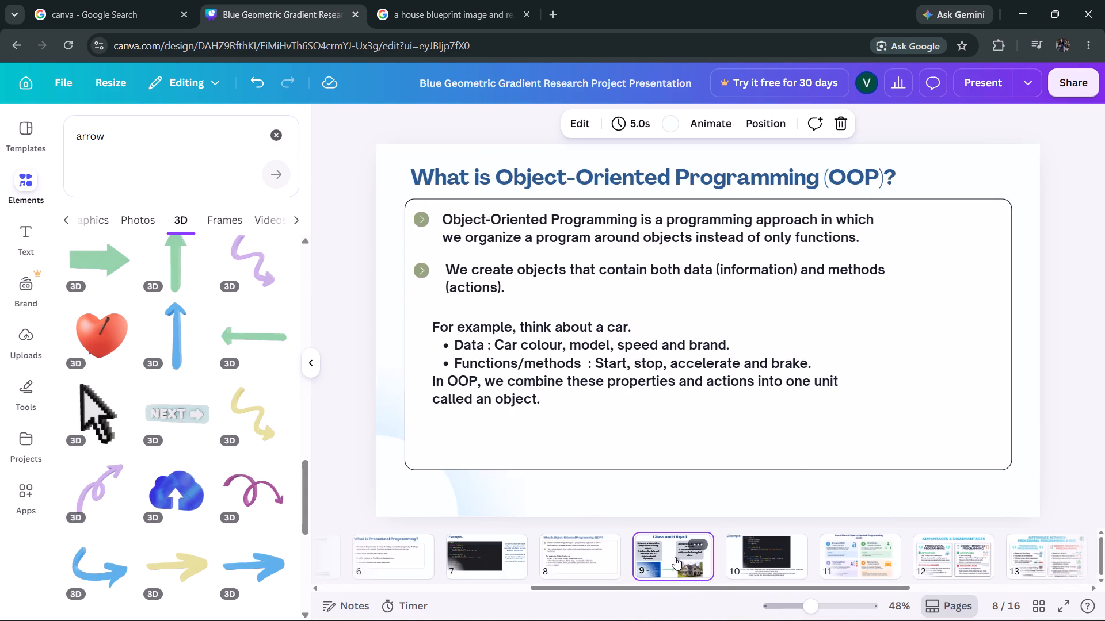
{"action": "left_click", "coordinate": [755, 550]}
{"action": "left_click", "coordinate": [858, 557]}
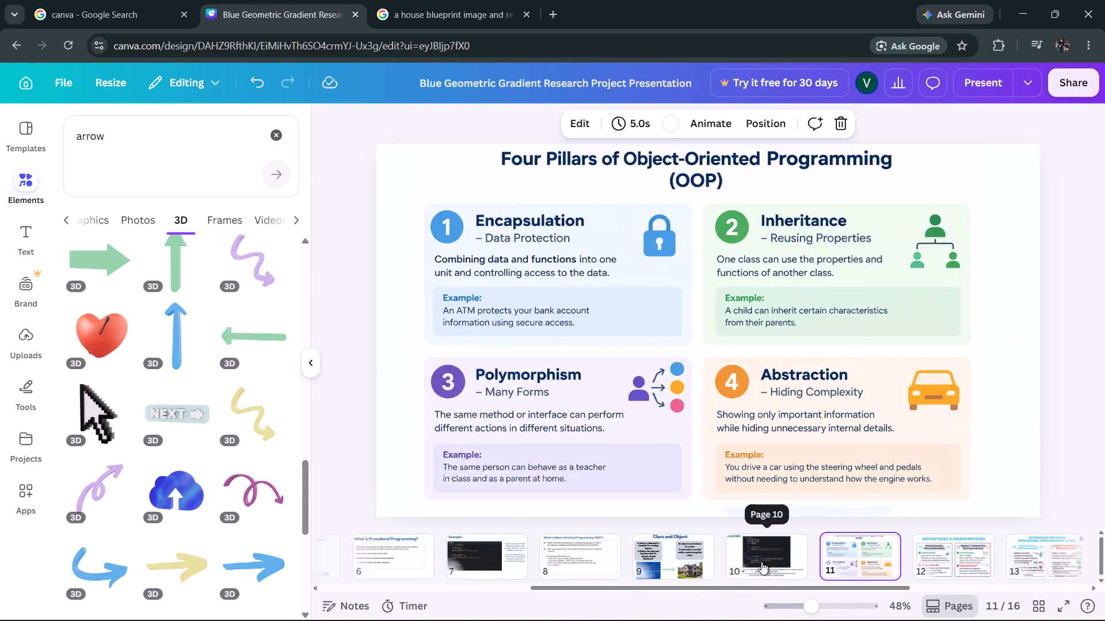
{"action": "left_click", "coordinate": [761, 562]}
{"action": "left_click", "coordinate": [660, 562]}
{"action": "left_click", "coordinate": [547, 558]}
{"action": "left_click", "coordinate": [721, 559]}
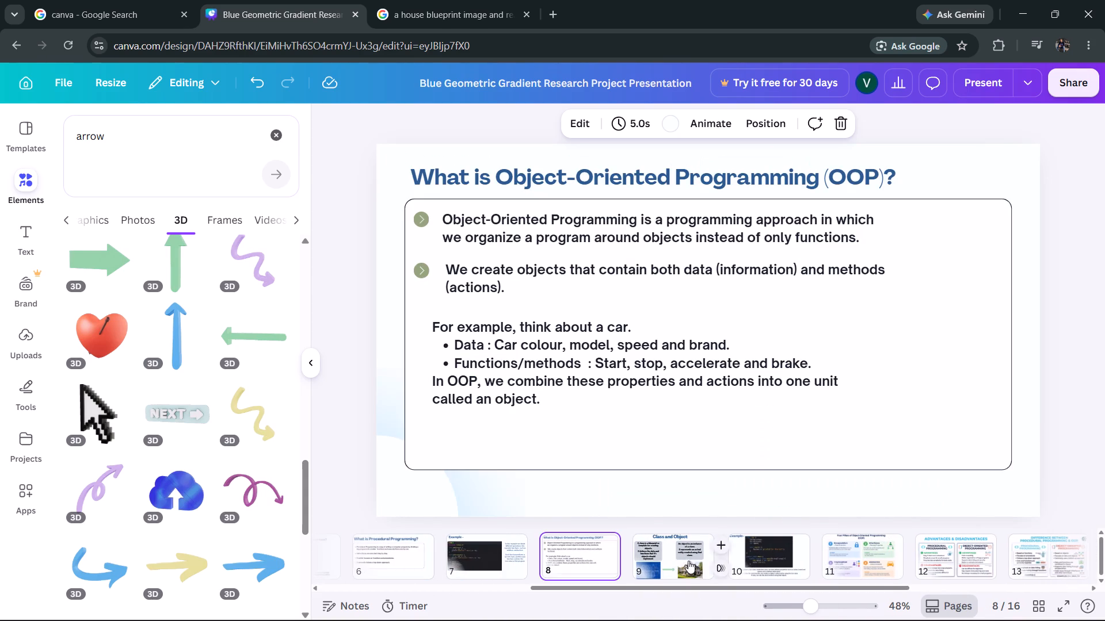
{"action": "left_click", "coordinate": [682, 561]}
{"action": "left_click", "coordinate": [773, 561]}
{"action": "left_click", "coordinate": [849, 561]}
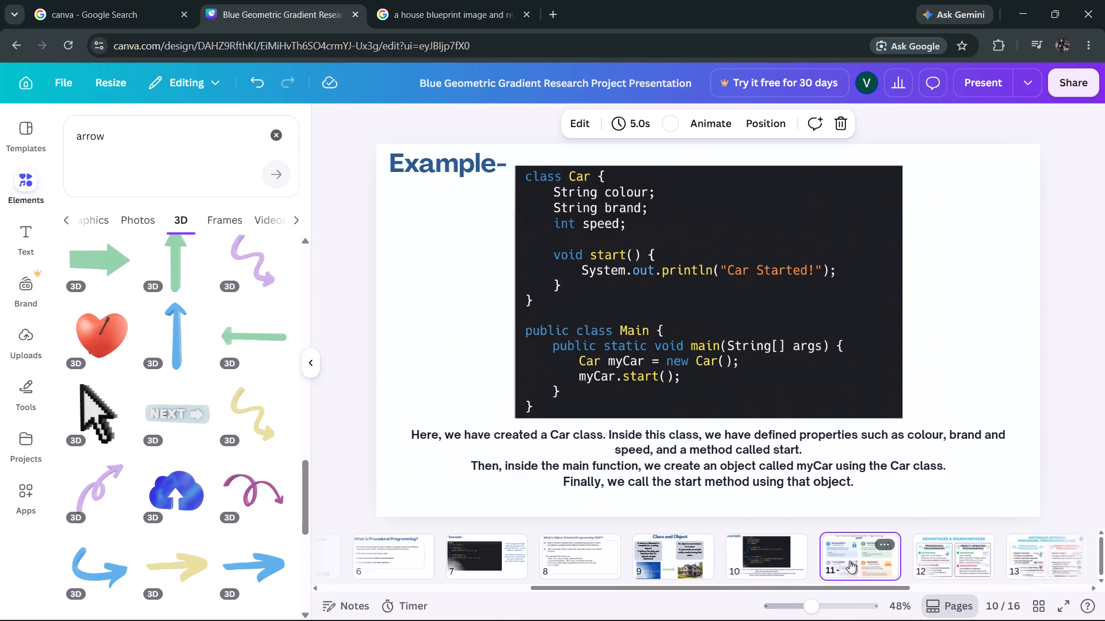
{"action": "left_click", "coordinate": [782, 565]}
{"action": "left_click", "coordinate": [669, 565]}
{"action": "left_click", "coordinate": [573, 559]}
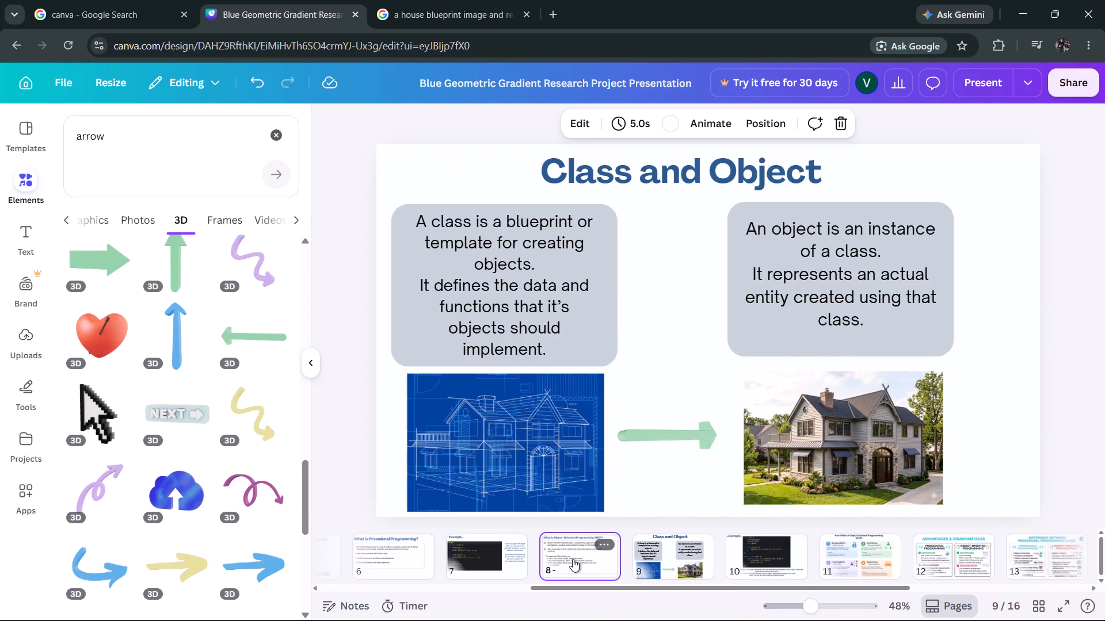
{"action": "left_click", "coordinate": [678, 569]}
{"action": "left_click", "coordinate": [782, 569]}
{"action": "left_click", "coordinate": [864, 562]}
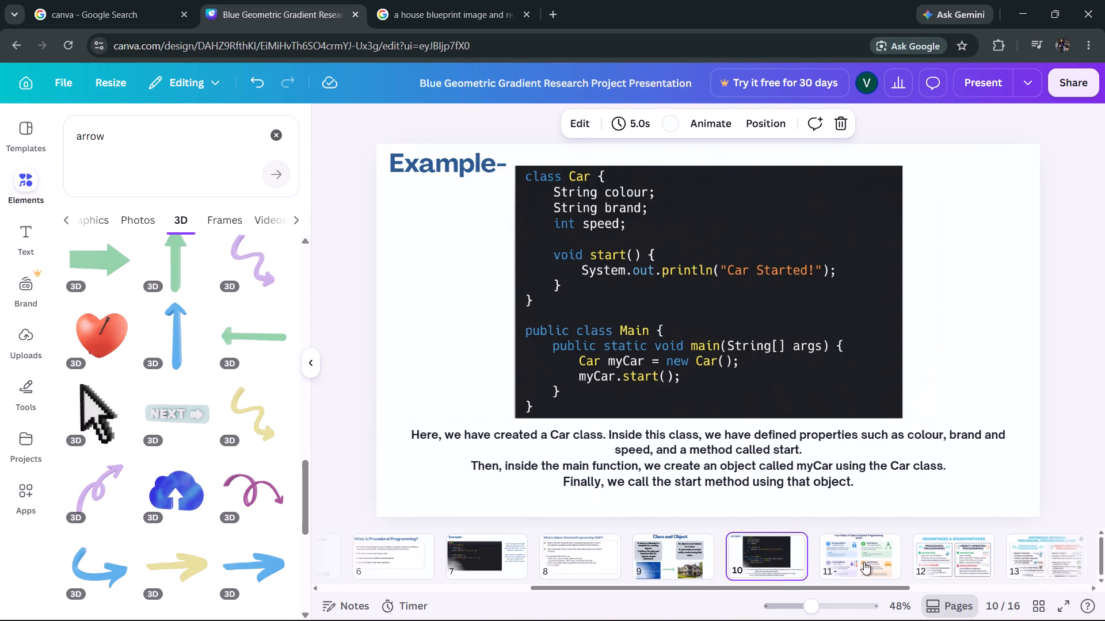
{"action": "left_click", "coordinate": [772, 562]}
{"action": "left_click", "coordinate": [665, 559]}
{"action": "left_click", "coordinate": [604, 558]}
{"action": "left_click", "coordinate": [674, 563]}
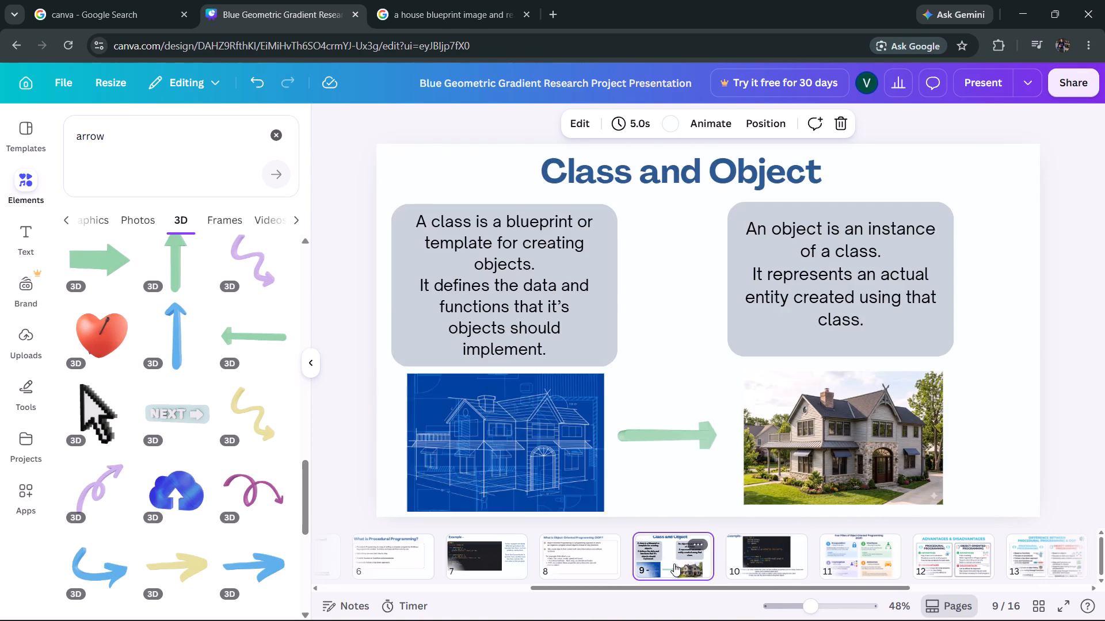
{"action": "left_click", "coordinate": [766, 564]}
{"action": "left_click", "coordinate": [839, 564]}
Look over the page thumbnails along the whole deck to check the slide order.
{"action": "left_click_drag", "start_coordinate": [830, 588], "coordinate": [834, 588]}
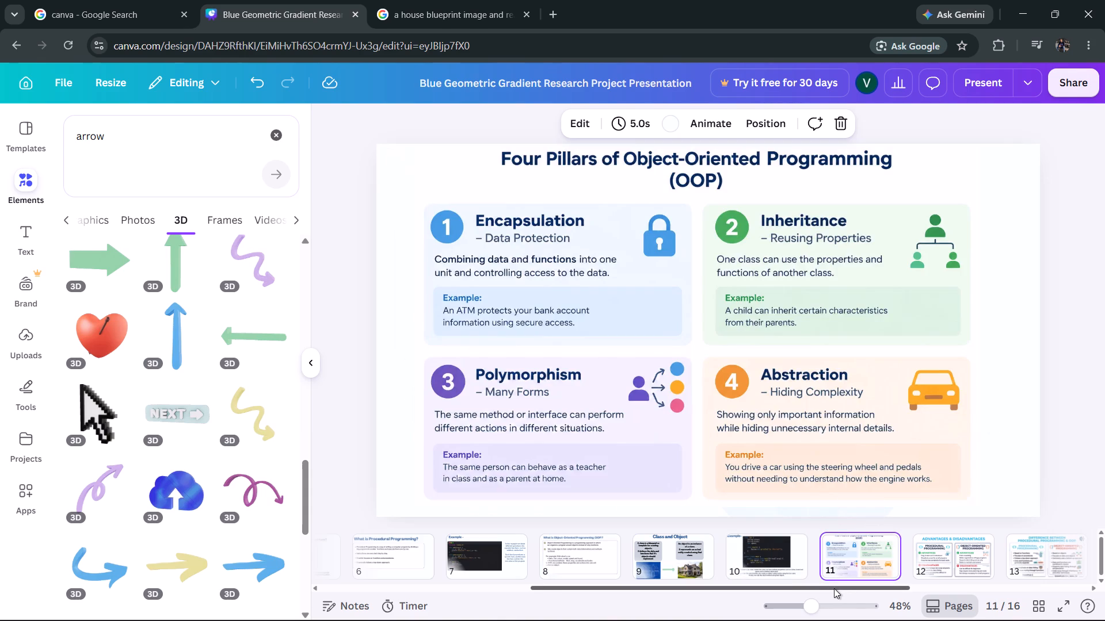
{"action": "left_click_drag", "start_coordinate": [834, 588], "coordinate": [924, 588]}
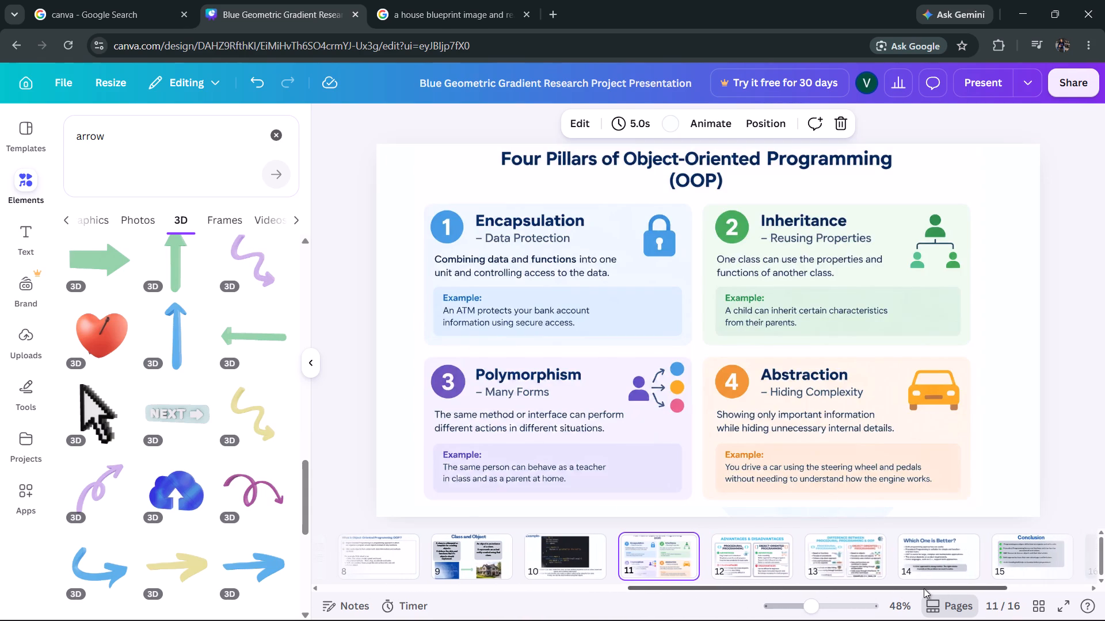
{"action": "left_click_drag", "start_coordinate": [924, 588], "coordinate": [933, 590]}
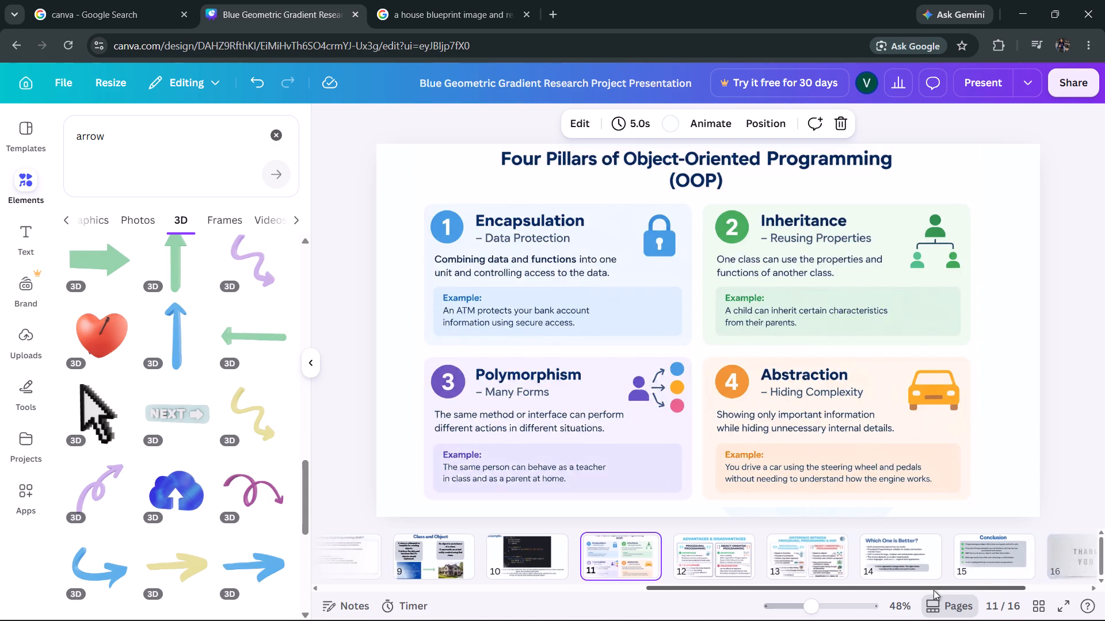
{"action": "left_click_drag", "start_coordinate": [933, 590], "coordinate": [746, 601]}
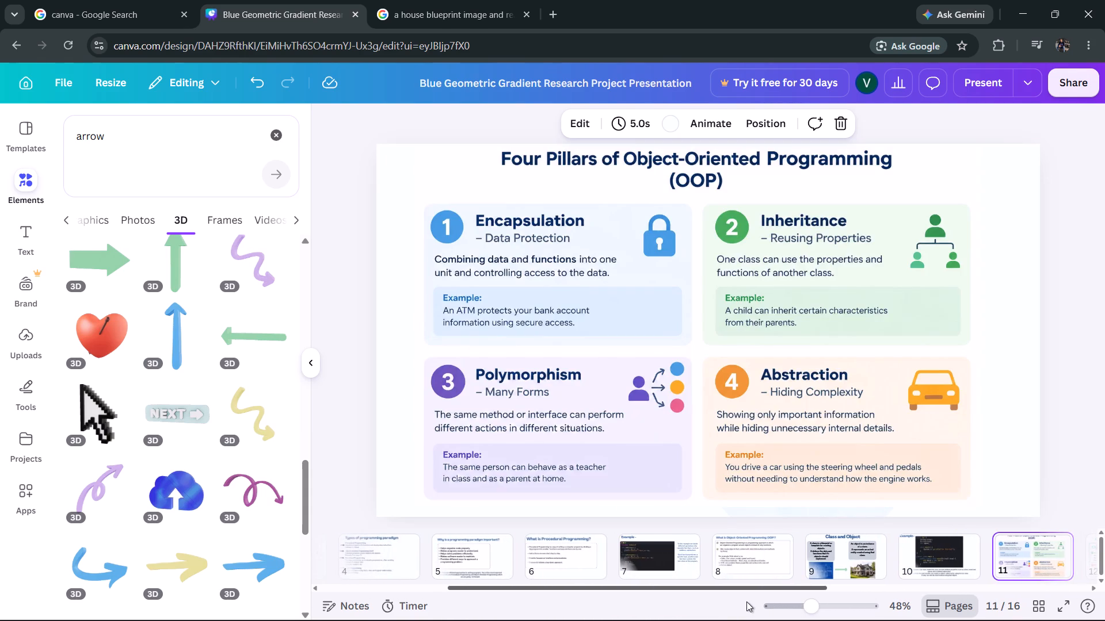
{"action": "left_click_drag", "start_coordinate": [746, 601], "coordinate": [610, 604]}
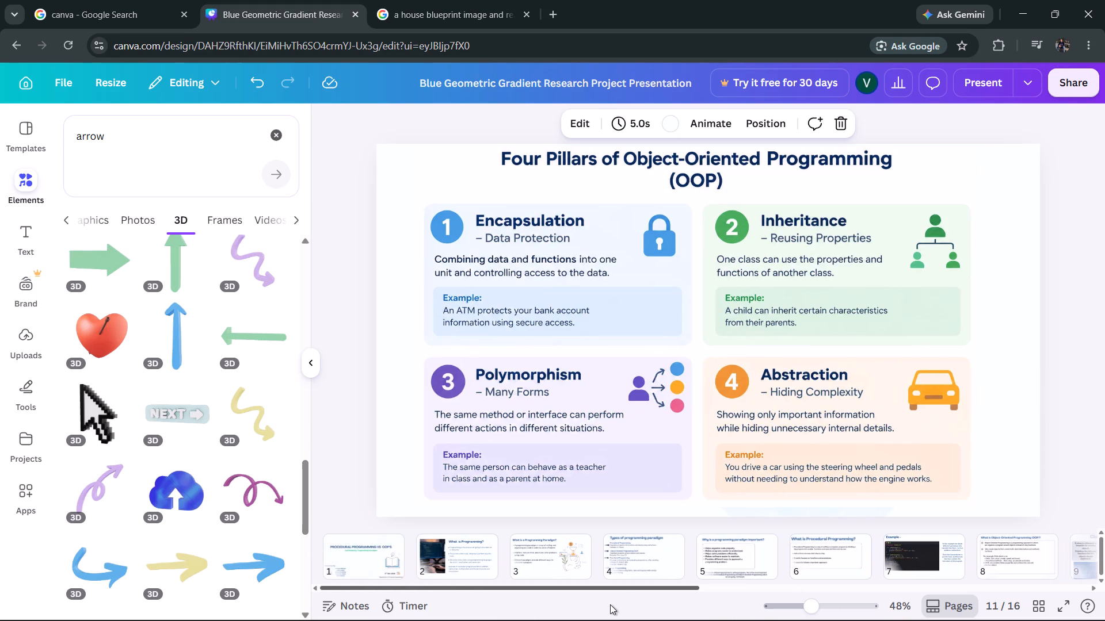
{"action": "left_click_drag", "start_coordinate": [610, 604], "coordinate": [657, 602]}
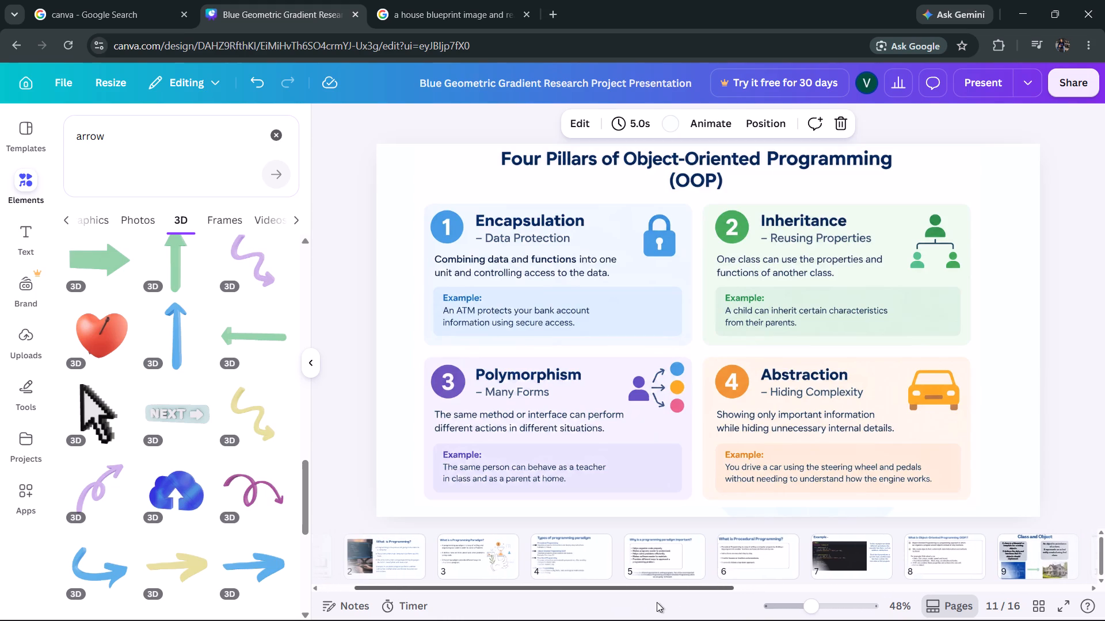
{"action": "left_click_drag", "start_coordinate": [657, 602], "coordinate": [717, 602]}
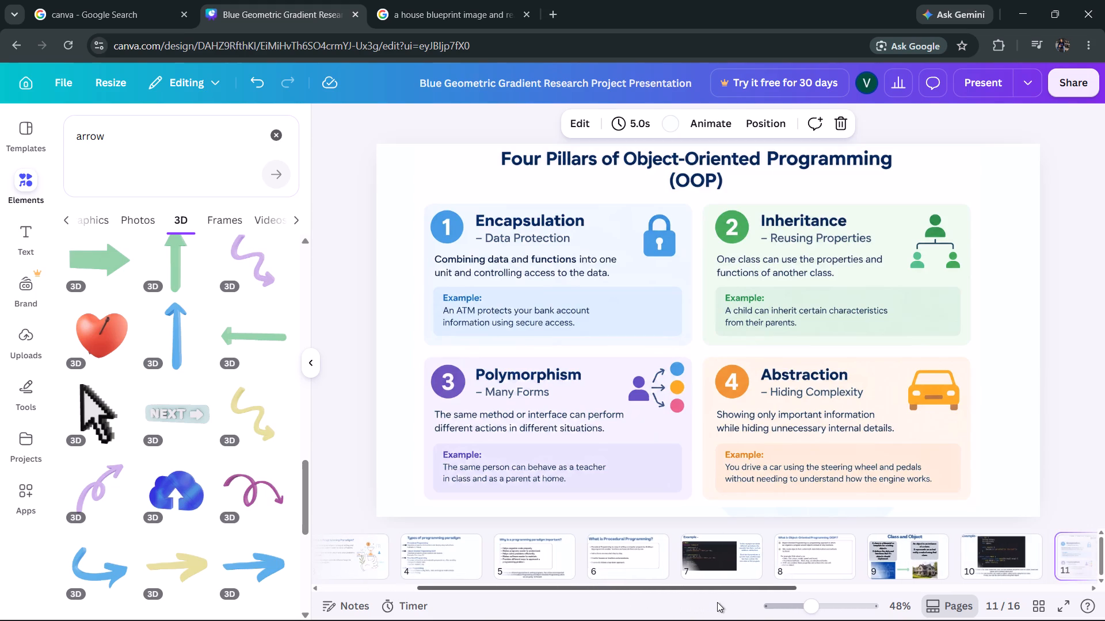
{"action": "left_click_drag", "start_coordinate": [717, 602], "coordinate": [721, 602]}
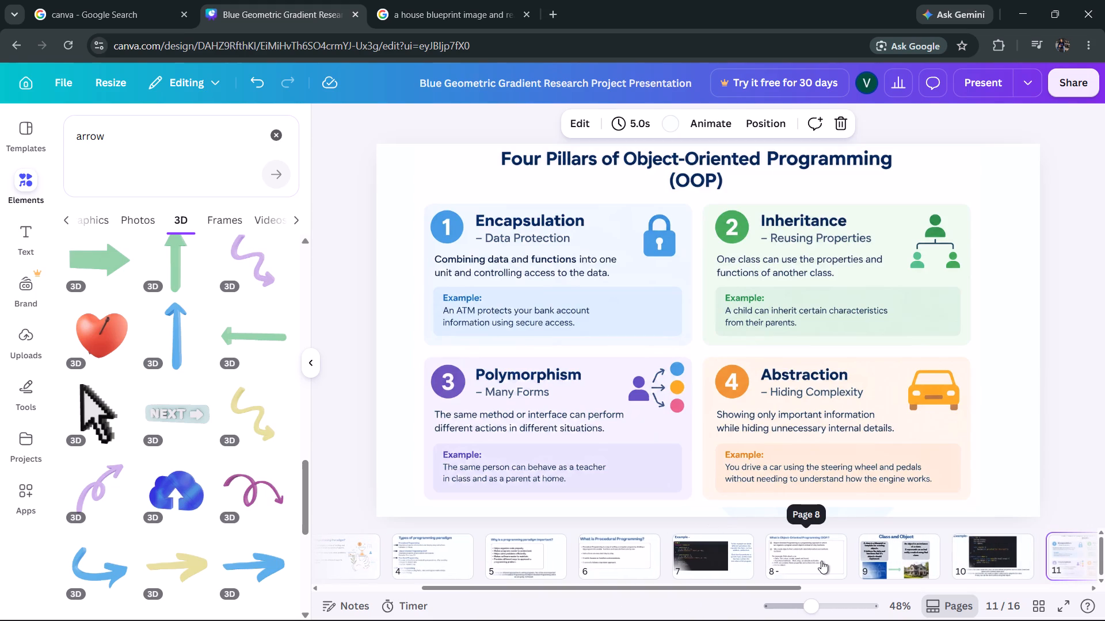
Review slides 8 to 11 again for flow, ending on the What is Object-Oriented Programming (OOP)? slide.
{"action": "left_click", "coordinate": [821, 561]}
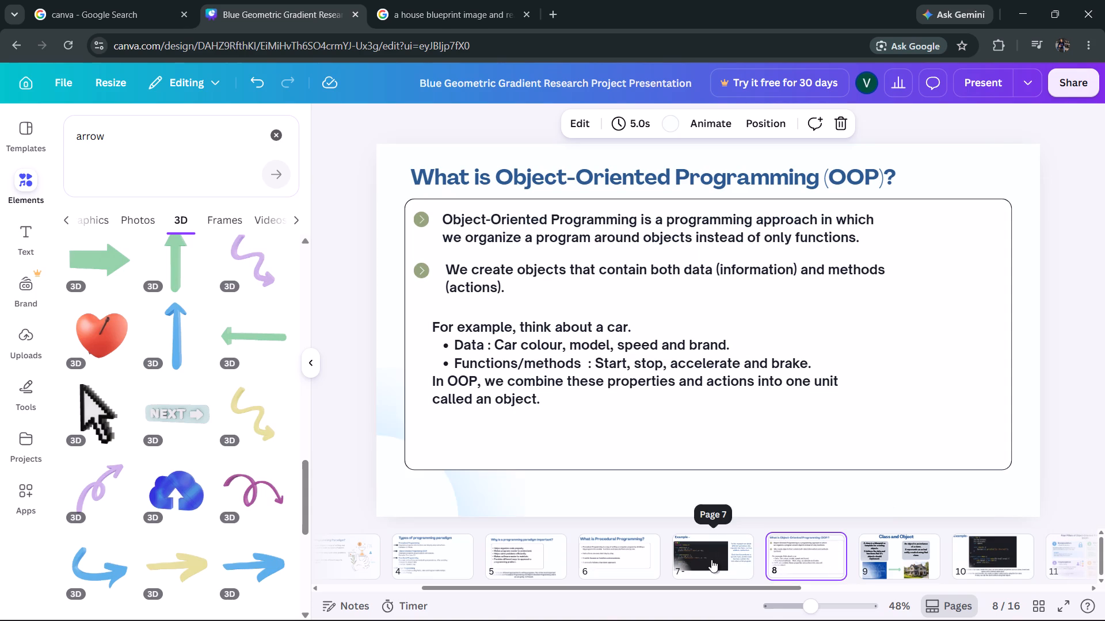
{"action": "left_click_drag", "start_coordinate": [652, 586], "coordinate": [710, 587]}
{"action": "left_click", "coordinate": [688, 562]}
{"action": "left_click", "coordinate": [783, 563]}
{"action": "left_click", "coordinate": [874, 563]}
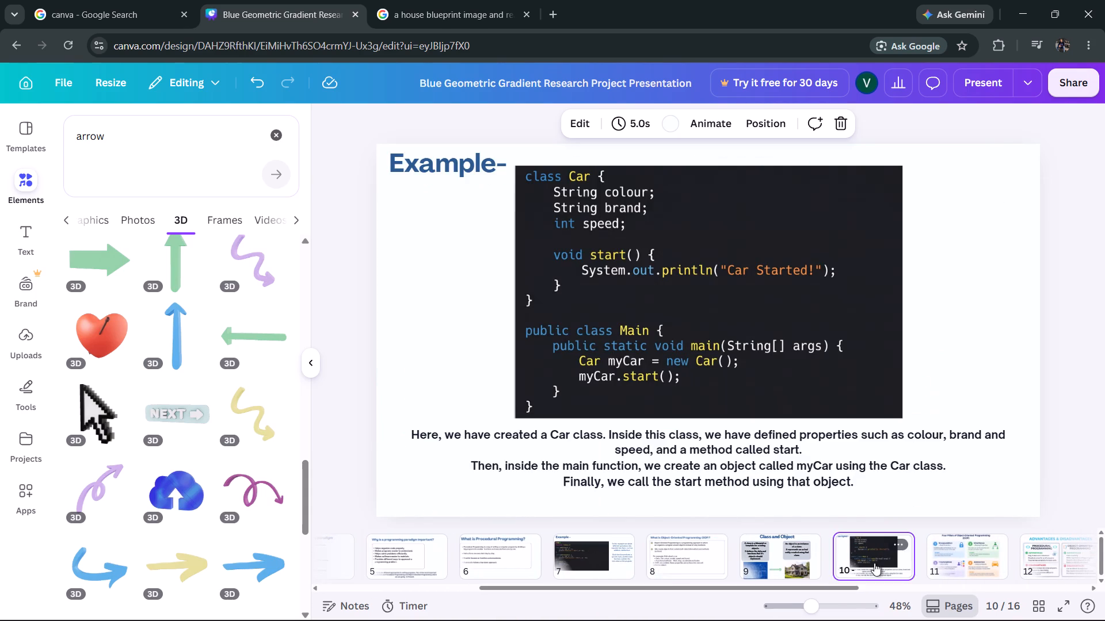
{"action": "left_click", "coordinate": [955, 557]}
{"action": "left_click_drag", "start_coordinate": [799, 590], "coordinate": [810, 590]}
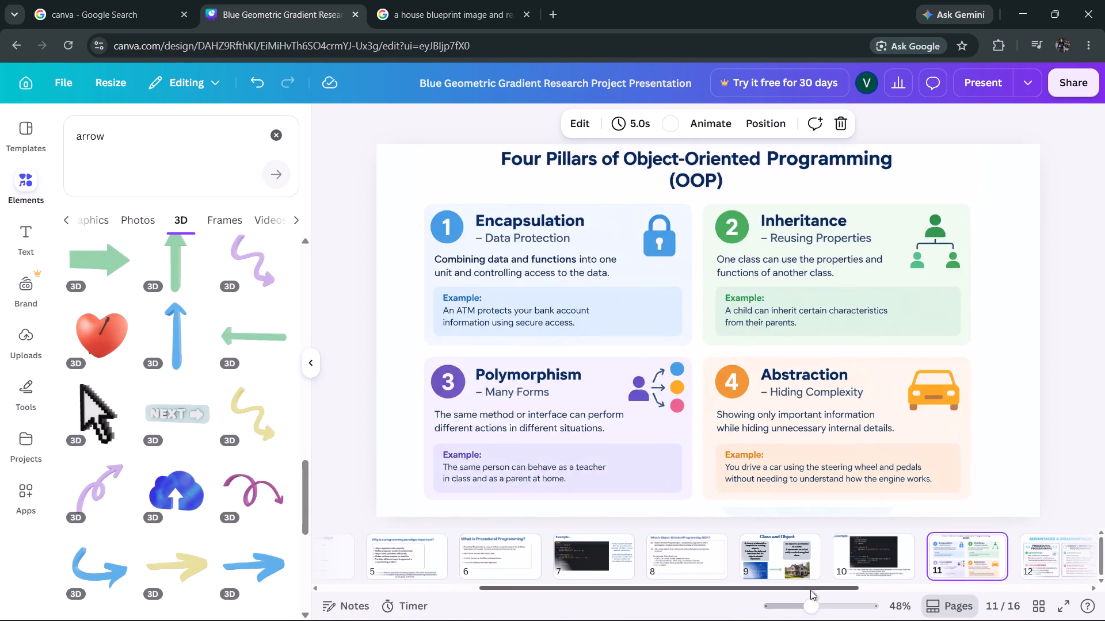
{"action": "left_click_drag", "start_coordinate": [810, 590], "coordinate": [817, 592]}
{"action": "left_click", "coordinate": [641, 569]}
{"action": "left_click", "coordinate": [718, 569]}
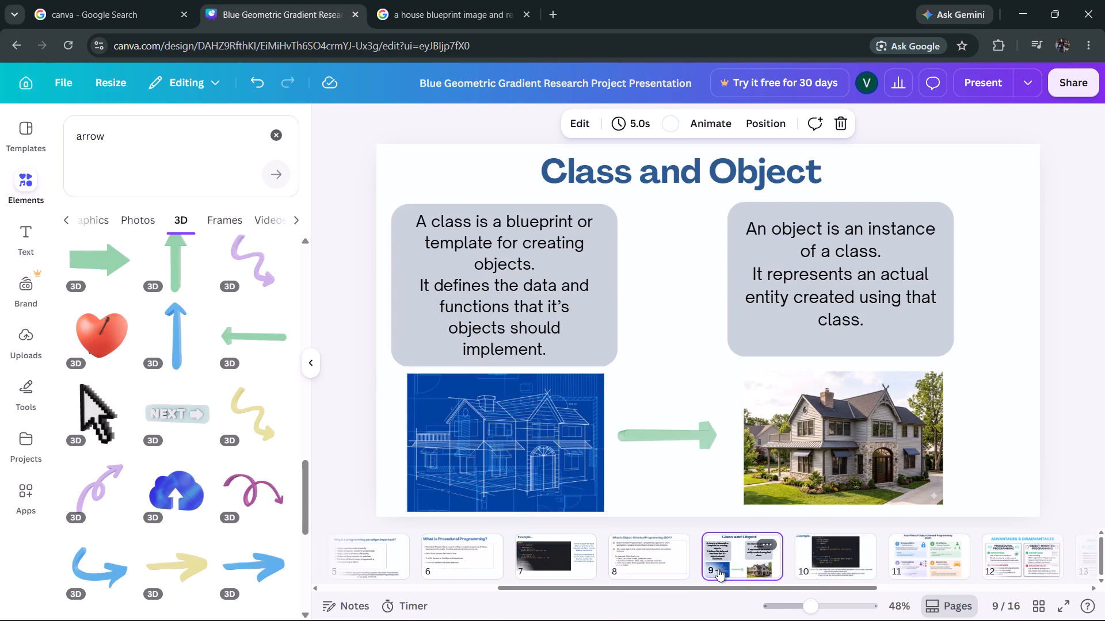
{"action": "left_click", "coordinate": [836, 570]}
{"action": "left_click", "coordinate": [909, 569]}
{"action": "left_click", "coordinate": [839, 561]}
{"action": "left_click", "coordinate": [761, 560]}
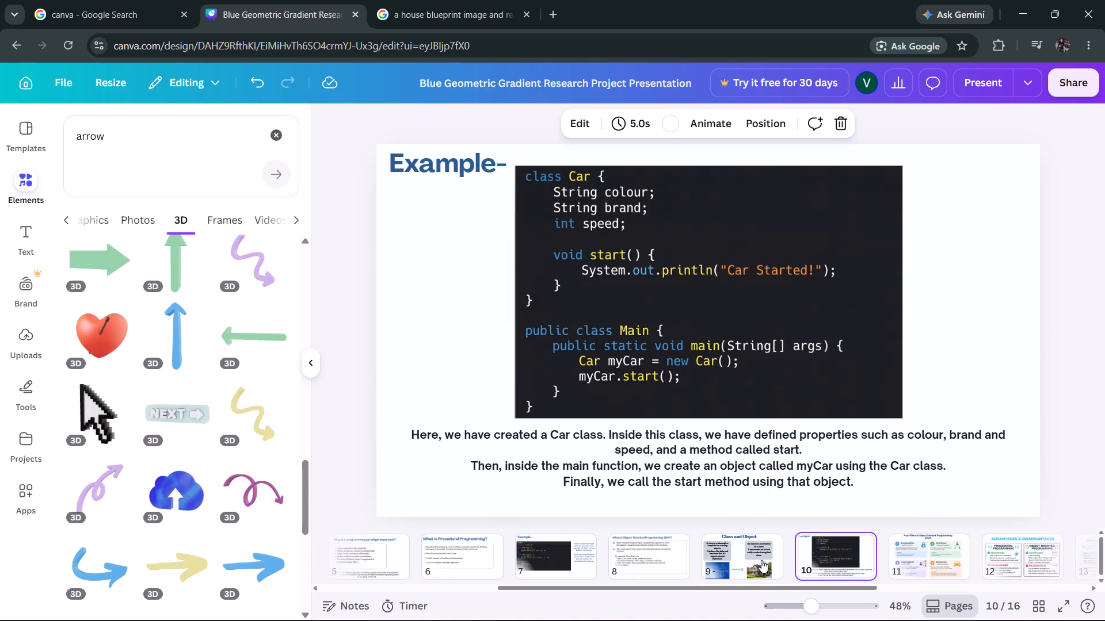
{"action": "left_click", "coordinate": [645, 560]}
{"action": "left_click", "coordinate": [1071, 389]}
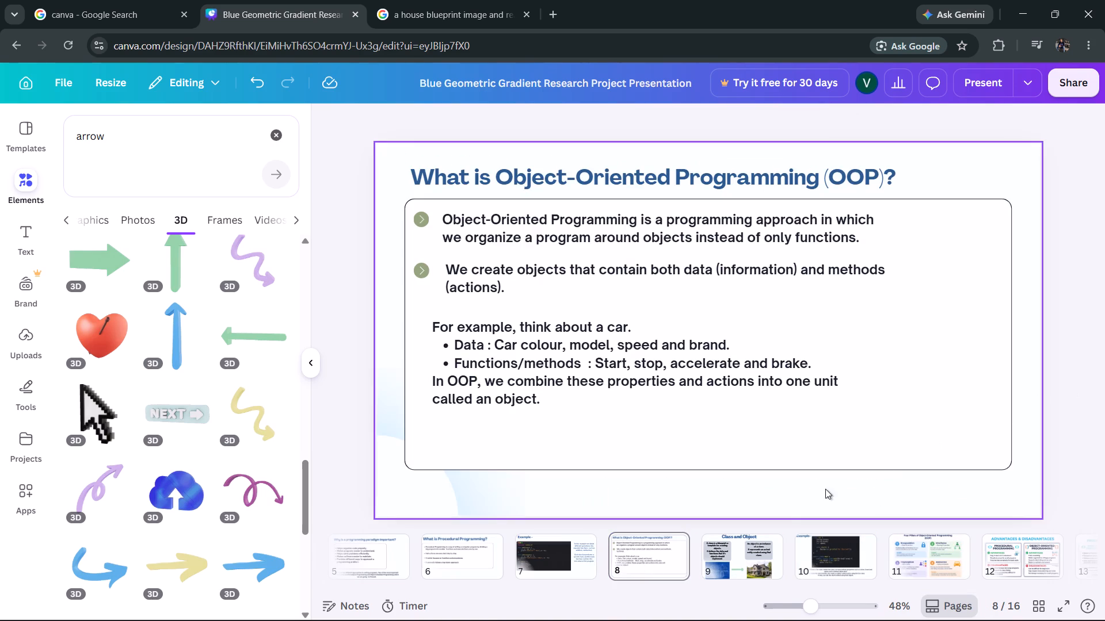
Open the Class and Object slide and inspect its house blueprint image and the green arrow.
{"action": "left_click", "coordinate": [746, 546]}
{"action": "left_click", "coordinate": [1086, 260]}
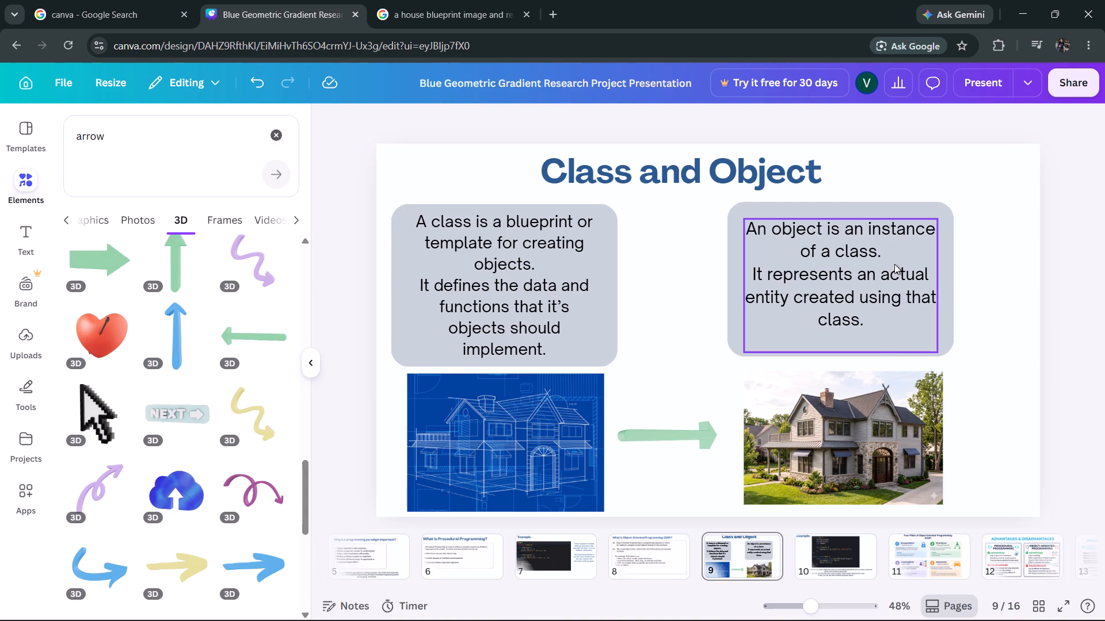
{"action": "left_click", "coordinate": [512, 444]}
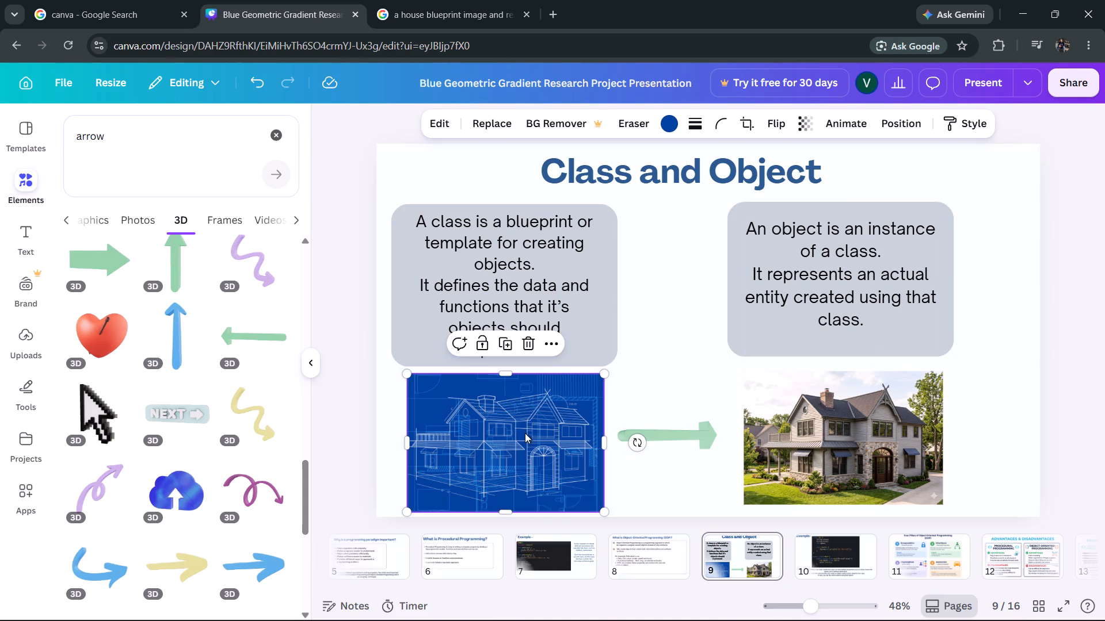
{"action": "left_click", "coordinate": [531, 429]}
{"action": "left_click", "coordinate": [675, 371]}
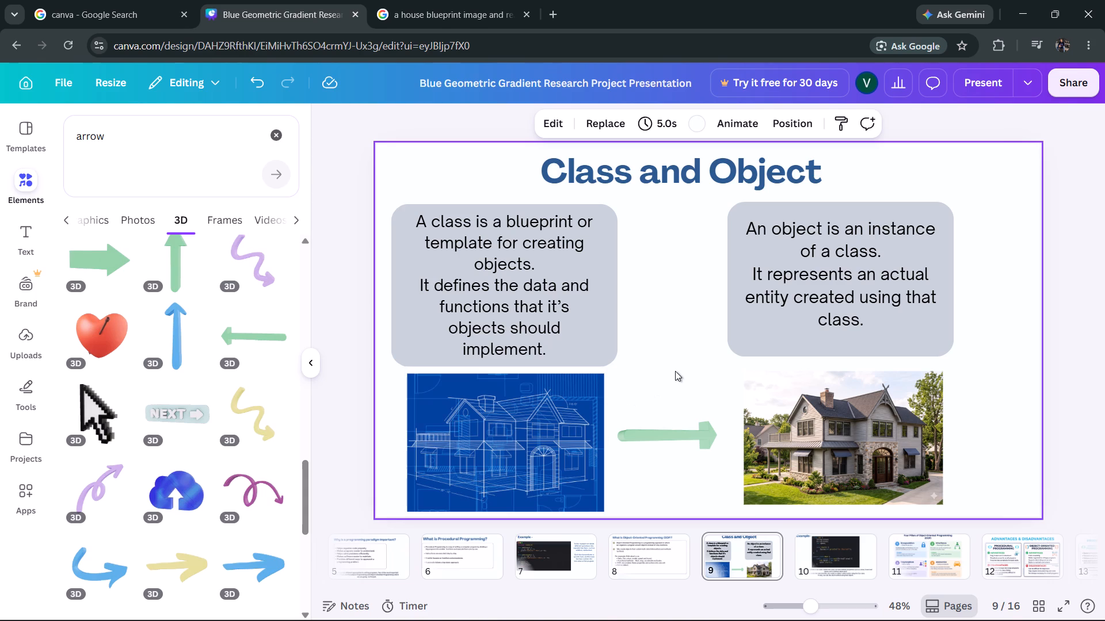
{"action": "left_click", "coordinate": [685, 442]}
{"action": "left_click", "coordinate": [705, 461]}
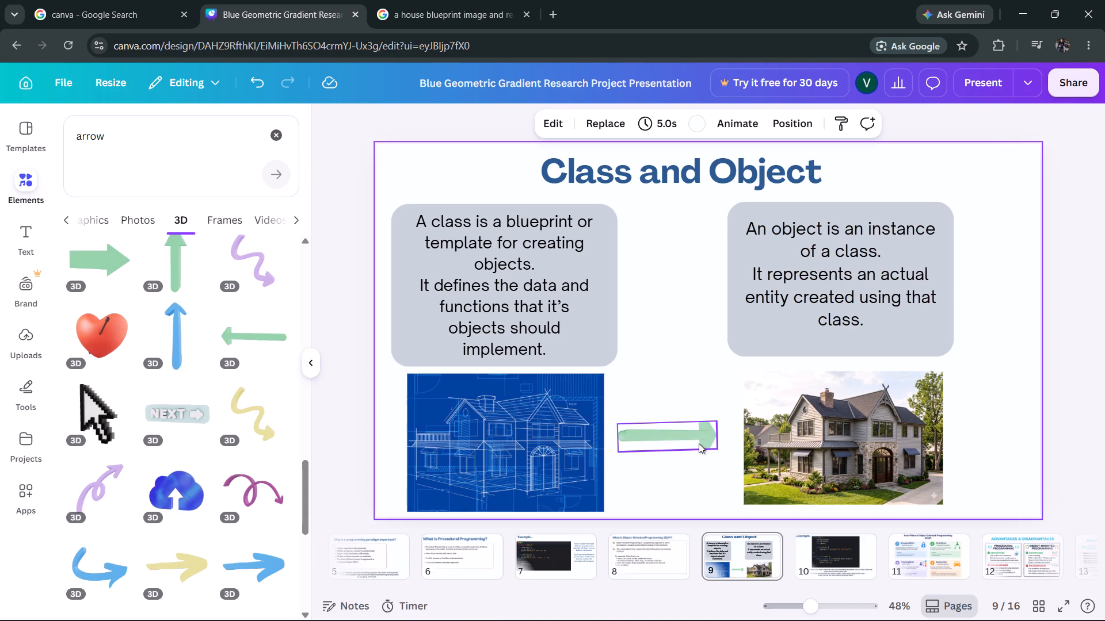
{"action": "left_click", "coordinate": [699, 489]}
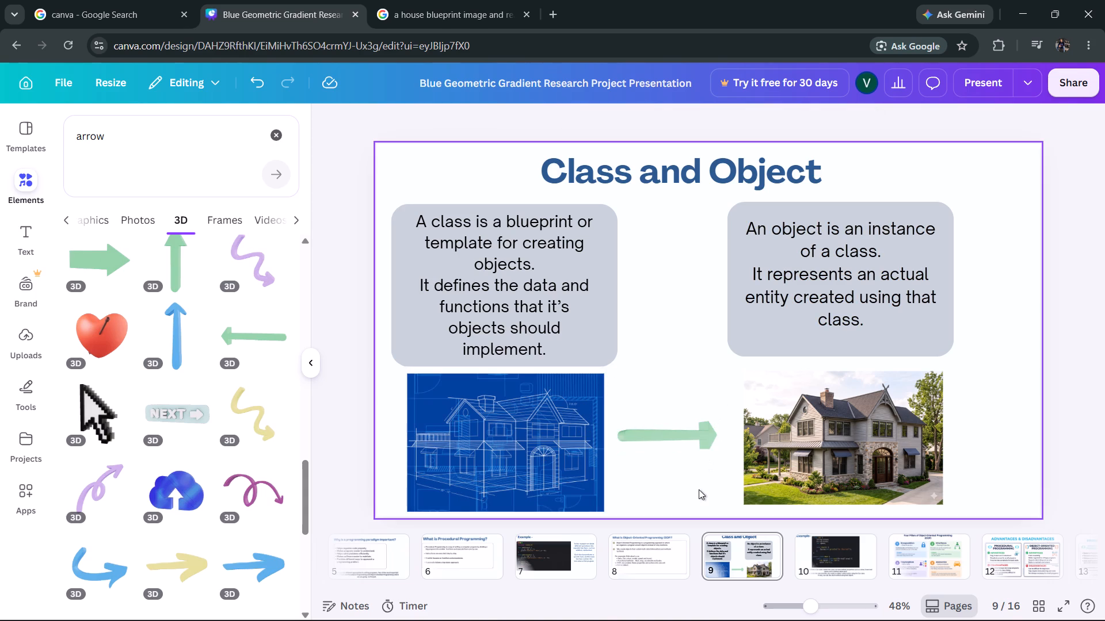
Inspect the house photo on the Class and Object slide, and review slides 9 to 13, ending on the Four Pillars slide.
{"action": "left_click", "coordinate": [791, 476]}
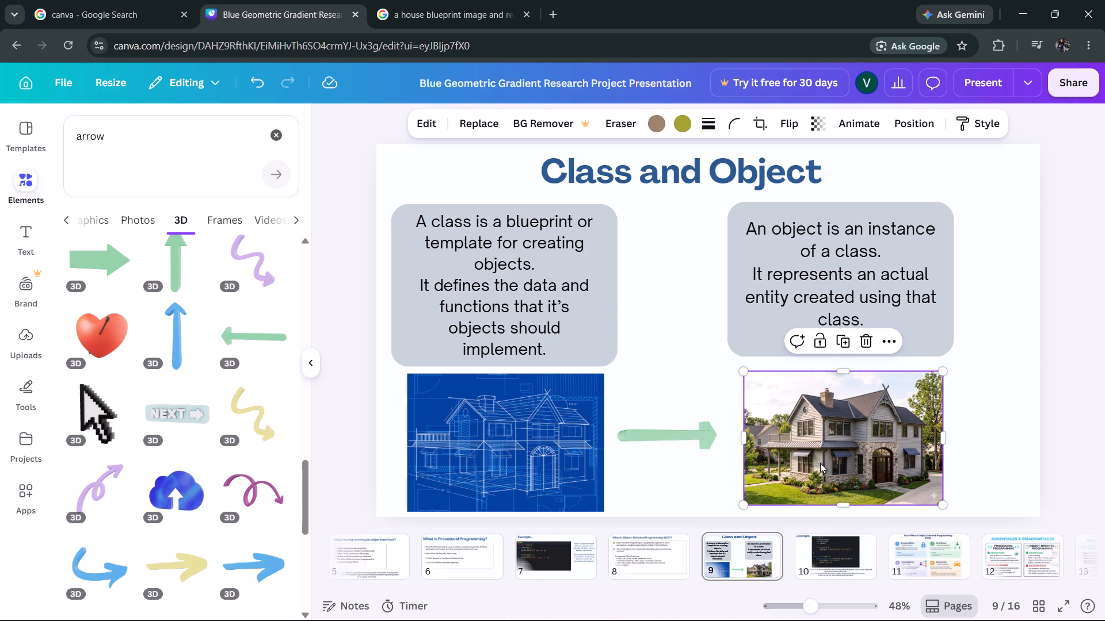
{"action": "left_click", "coordinate": [1018, 450]}
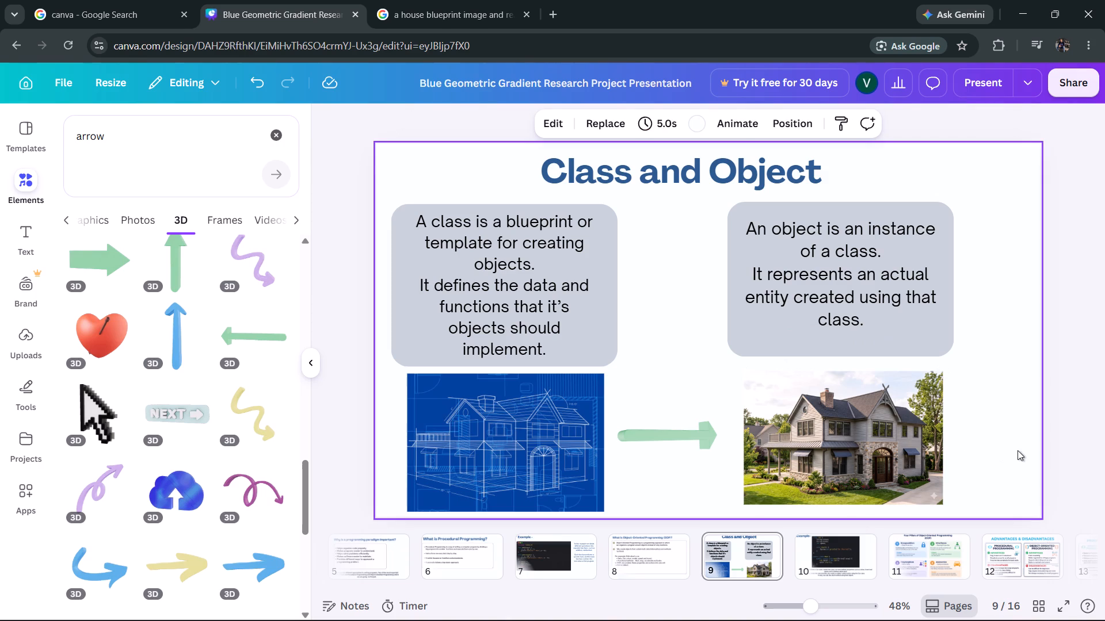
{"action": "left_click", "coordinate": [1018, 450]}
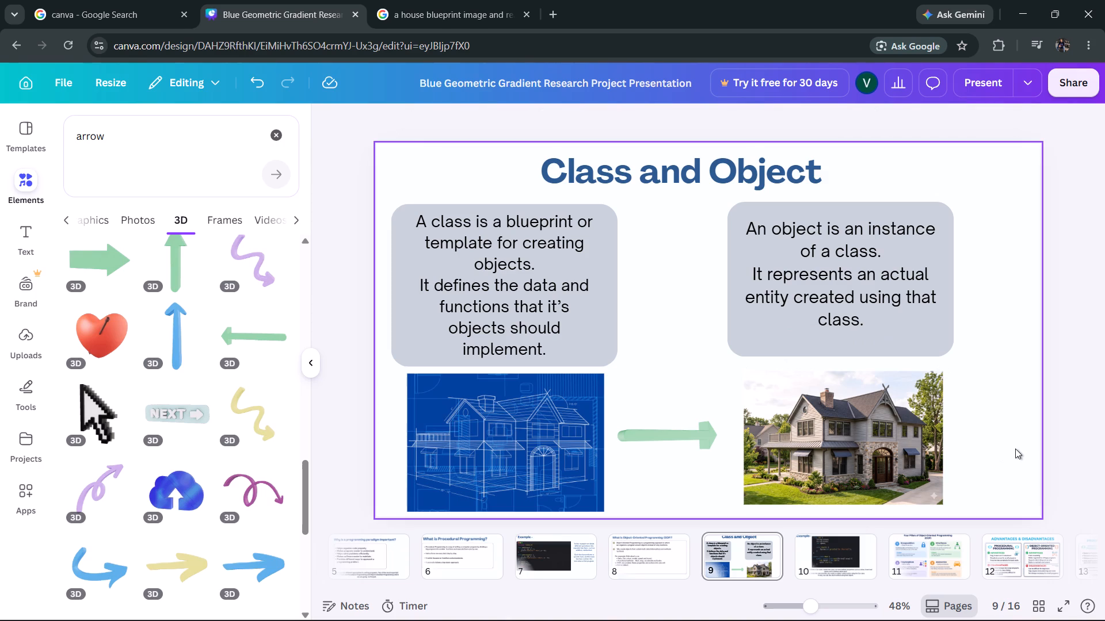
{"action": "scroll", "coordinate": [1015, 448], "scroll_direction": "down", "scroll_amount": 1}
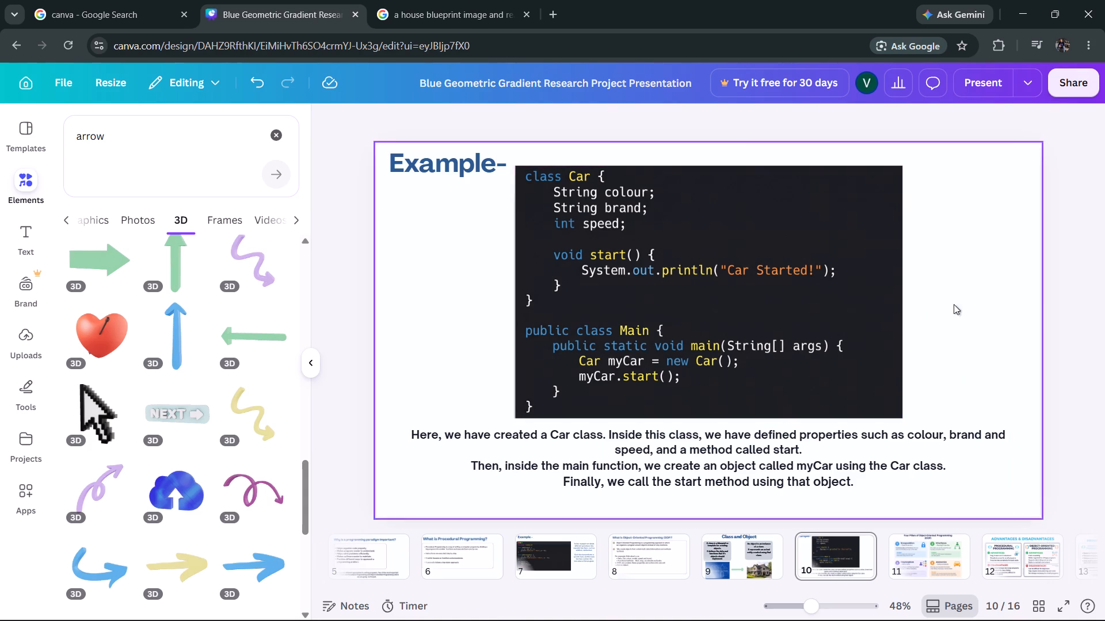
{"action": "scroll", "coordinate": [1055, 335], "scroll_direction": "up", "scroll_amount": 1}
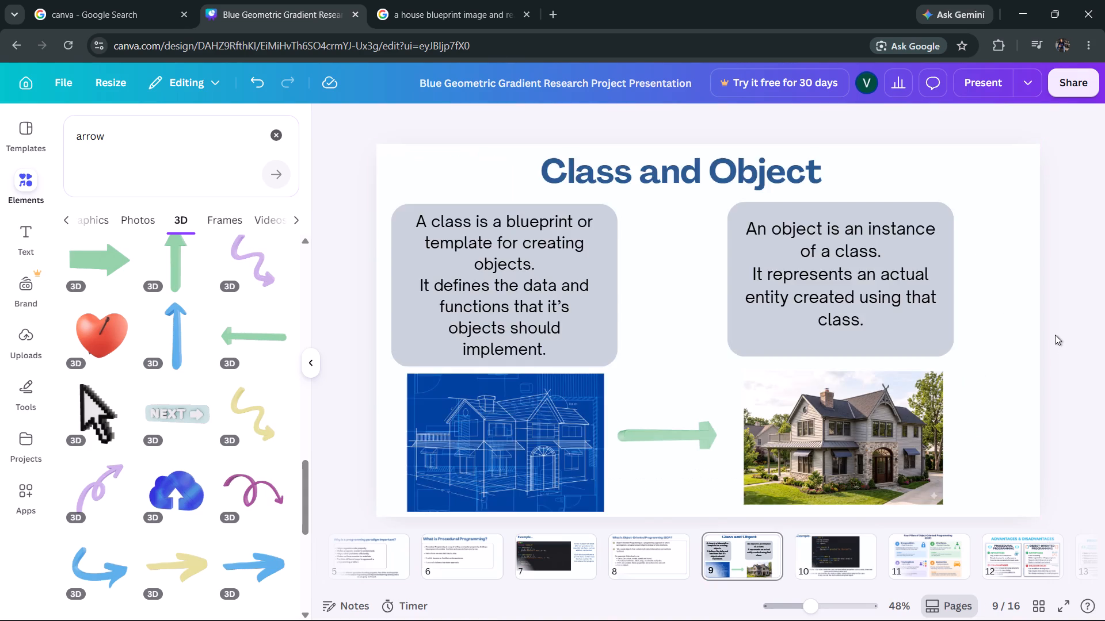
{"action": "scroll", "coordinate": [1055, 335], "scroll_direction": "down", "scroll_amount": 5}
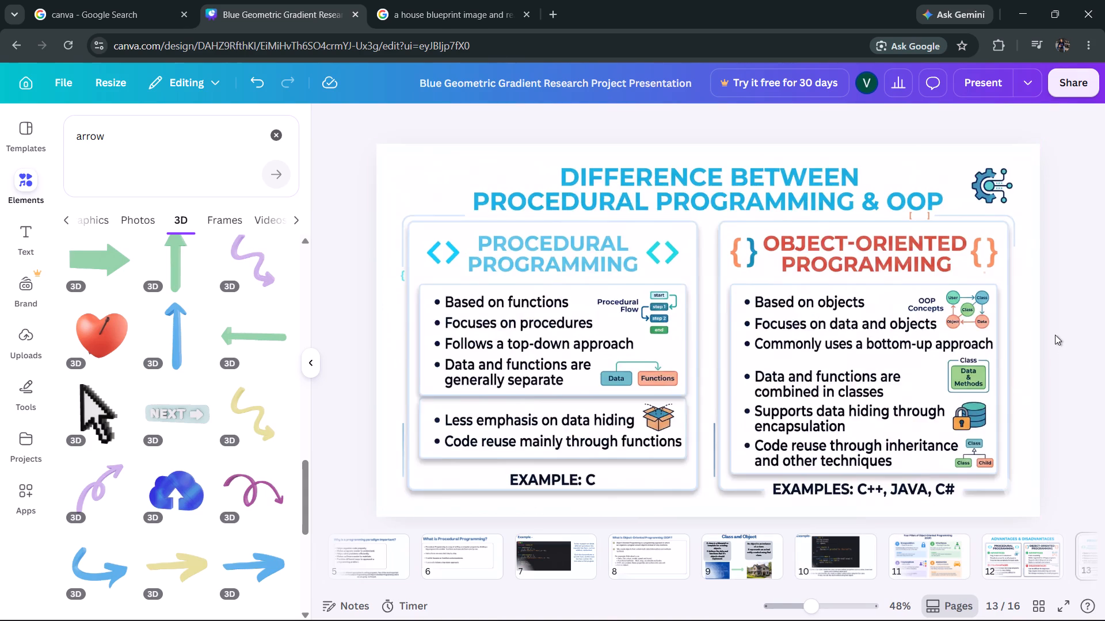
{"action": "scroll", "coordinate": [1055, 335], "scroll_direction": "up", "scroll_amount": 4}
{"action": "scroll", "coordinate": [1055, 335], "scroll_direction": "down", "scroll_amount": 2}
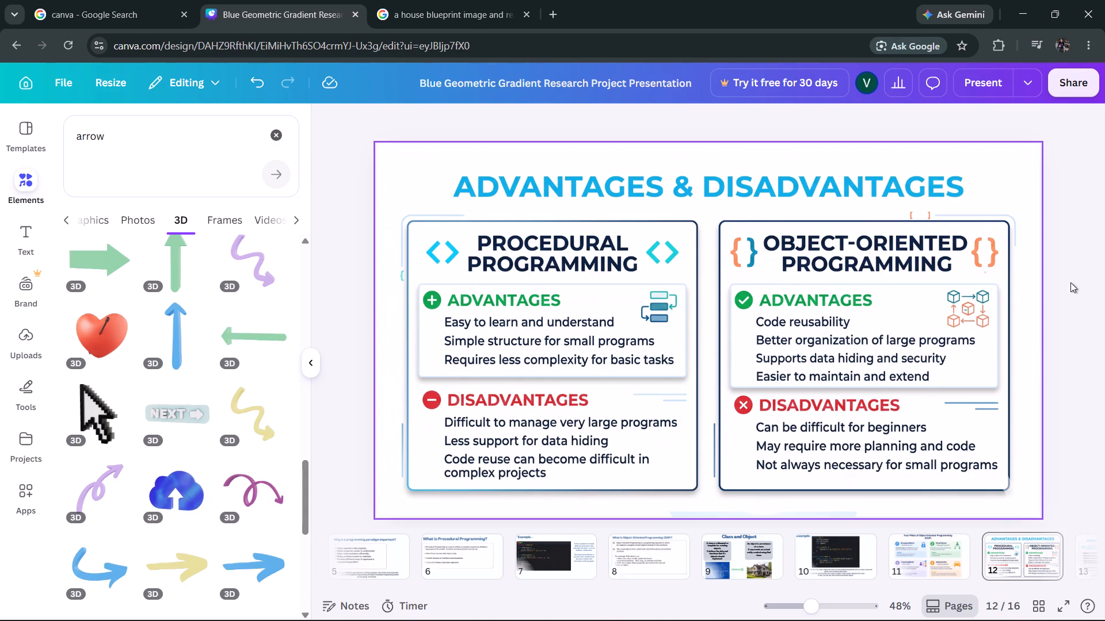
{"action": "left_click", "coordinate": [1070, 282]}
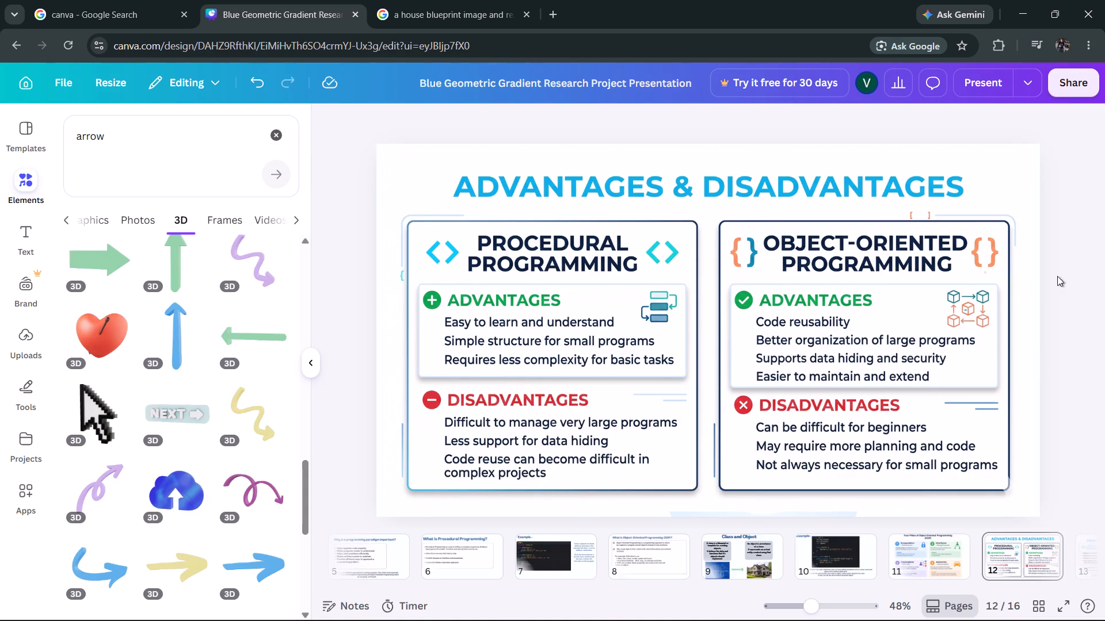
{"action": "scroll", "coordinate": [835, 247], "scroll_direction": "up", "scroll_amount": 1}
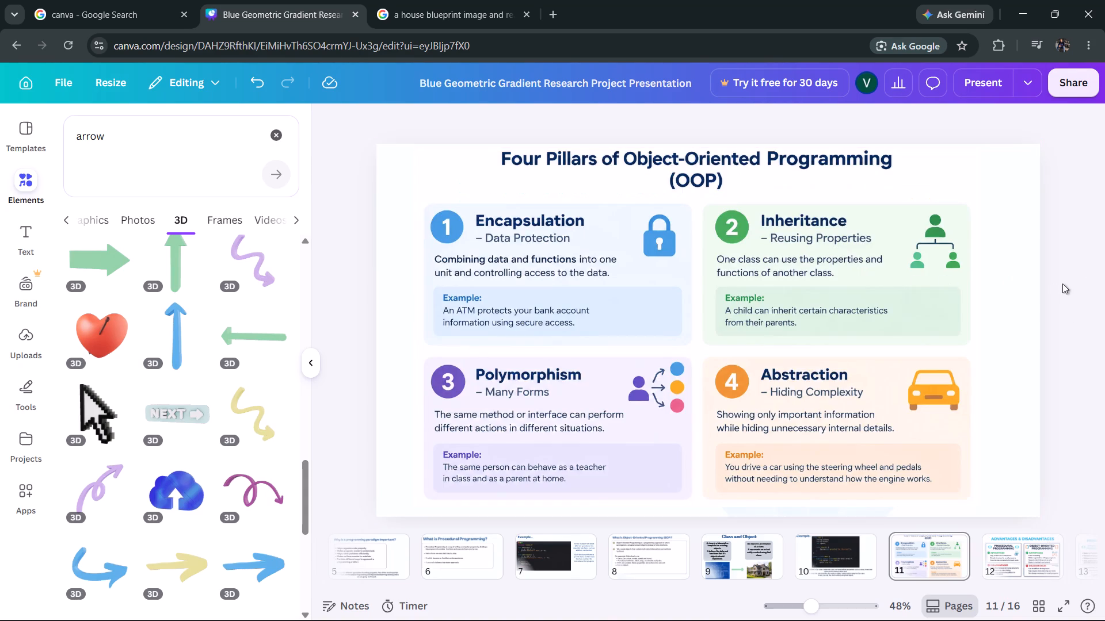
{"action": "left_click", "coordinate": [1067, 283]}
Switch to YouTube Music, rewind the Mangal Rang song to about 0:24, raise the volume slightly and return to the presentation.
{"action": "left_click", "coordinate": [760, 609]}
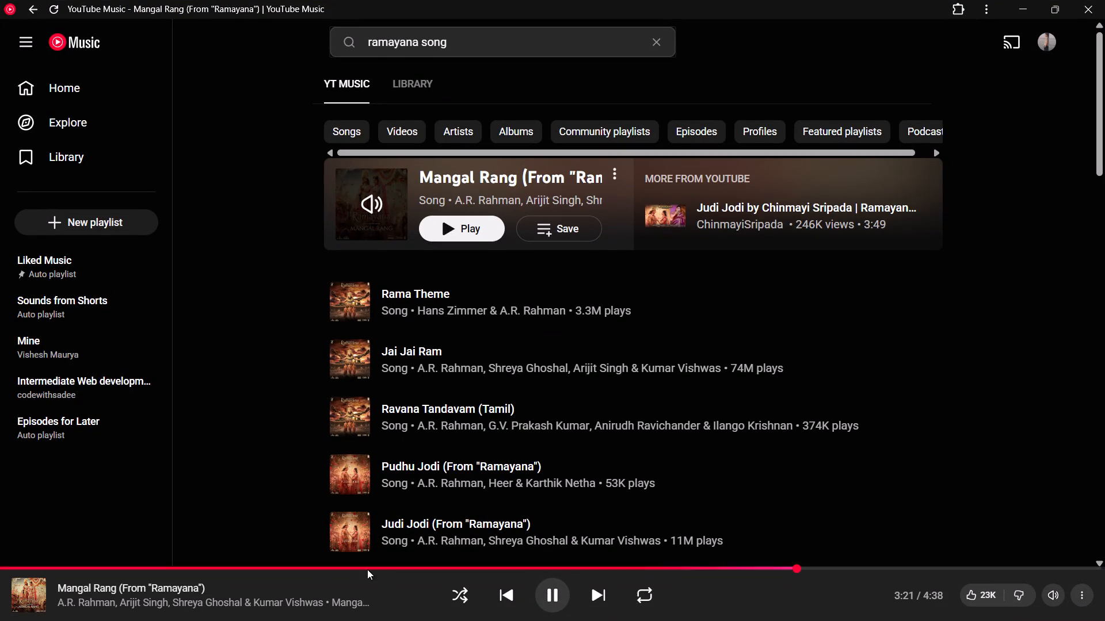
{"action": "left_click_drag", "start_coordinate": [367, 569], "coordinate": [155, 562]}
{"action": "left_click", "coordinate": [161, 561]}
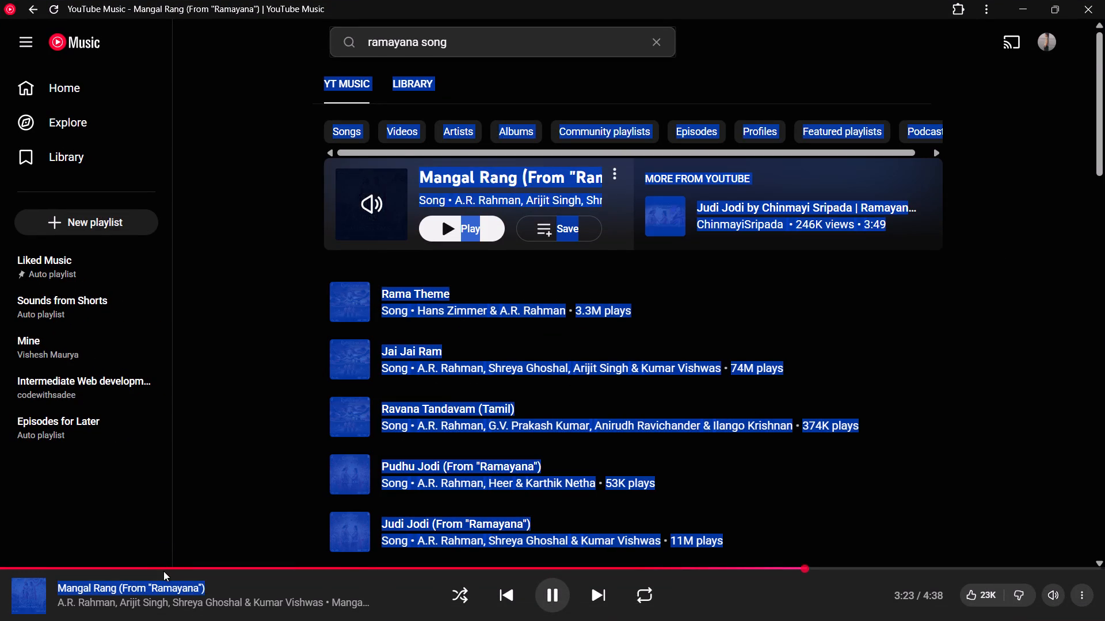
{"action": "left_click", "coordinate": [163, 571]}
{"action": "left_click", "coordinate": [163, 568]}
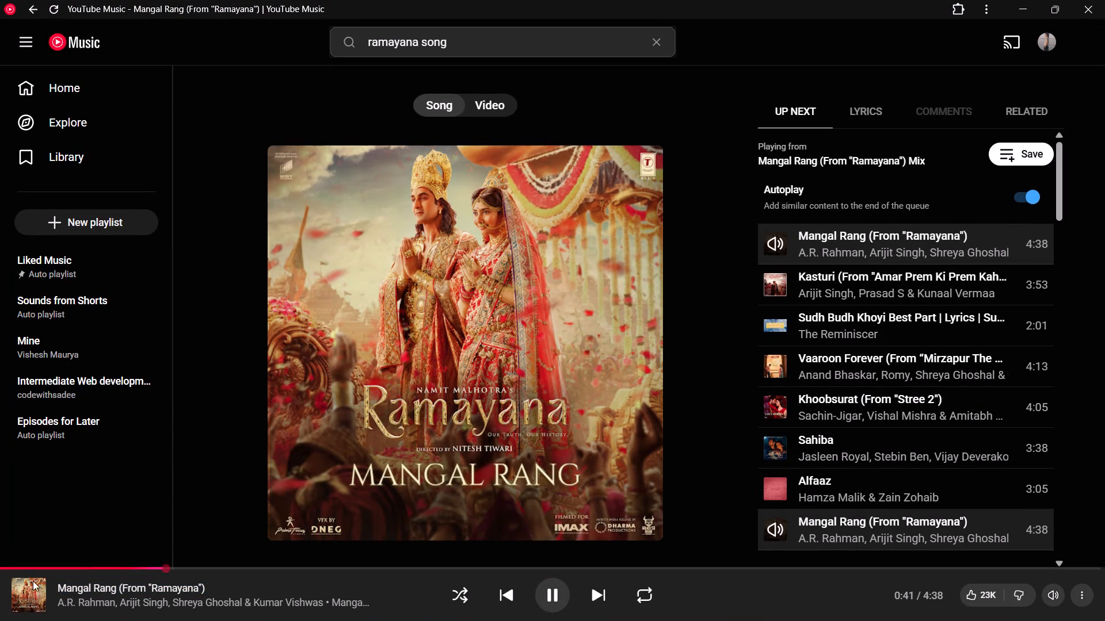
{"action": "left_click", "coordinate": [94, 568]}
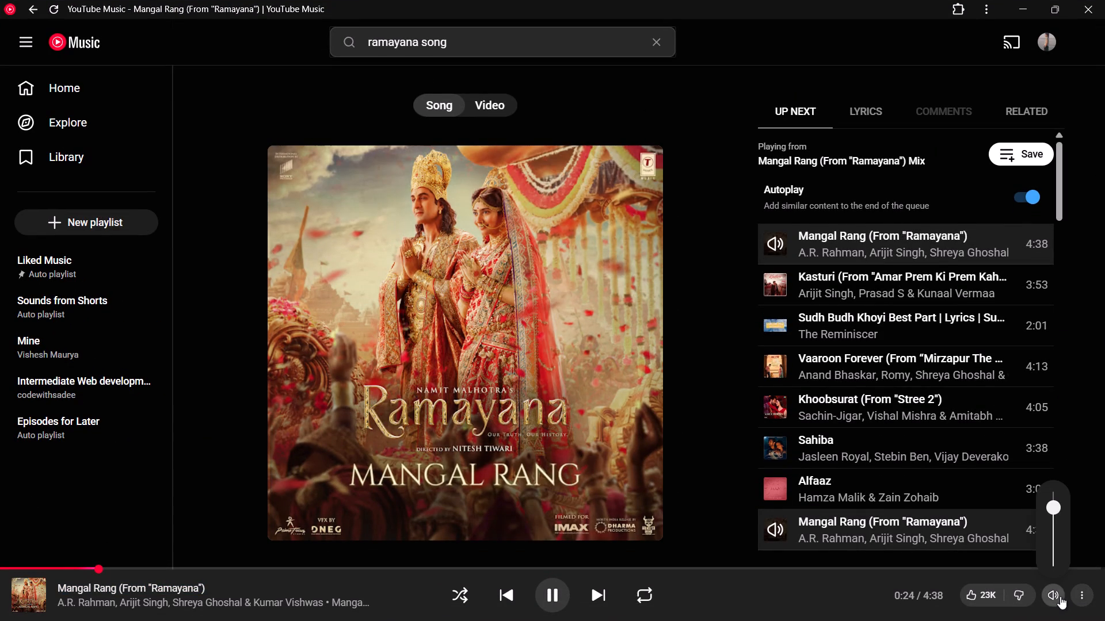
{"action": "left_click_drag", "start_coordinate": [1056, 509], "coordinate": [1056, 501]}
{"action": "left_click", "coordinate": [1021, 4]}
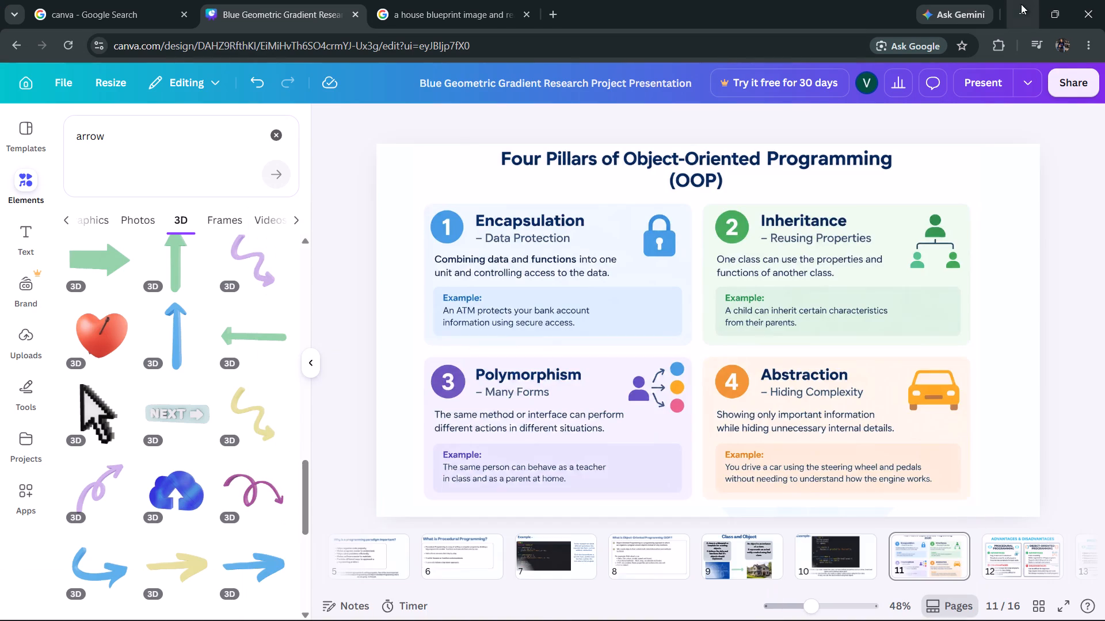
Review the remaining slides from the Four Pillars to the end of the deck, and go back through to the title slide.
{"action": "scroll", "coordinate": [1104, 387], "scroll_direction": "down", "scroll_amount": 10}
{"action": "scroll", "coordinate": [1098, 388], "scroll_direction": "up", "scroll_amount": 2}
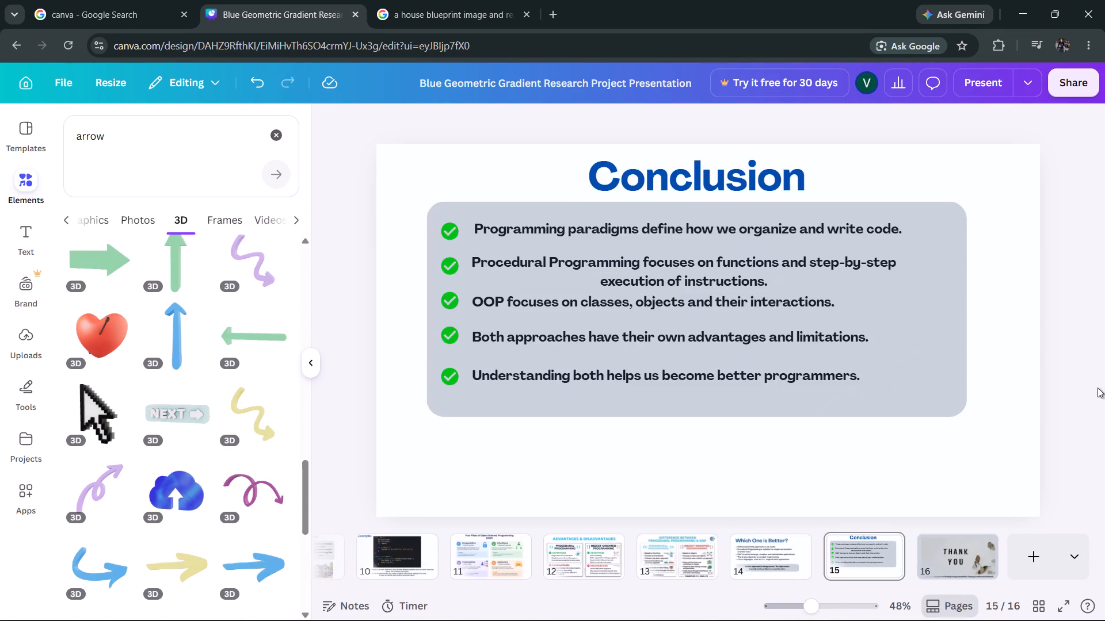
{"action": "scroll", "coordinate": [1098, 388], "scroll_direction": "up", "scroll_amount": 4}
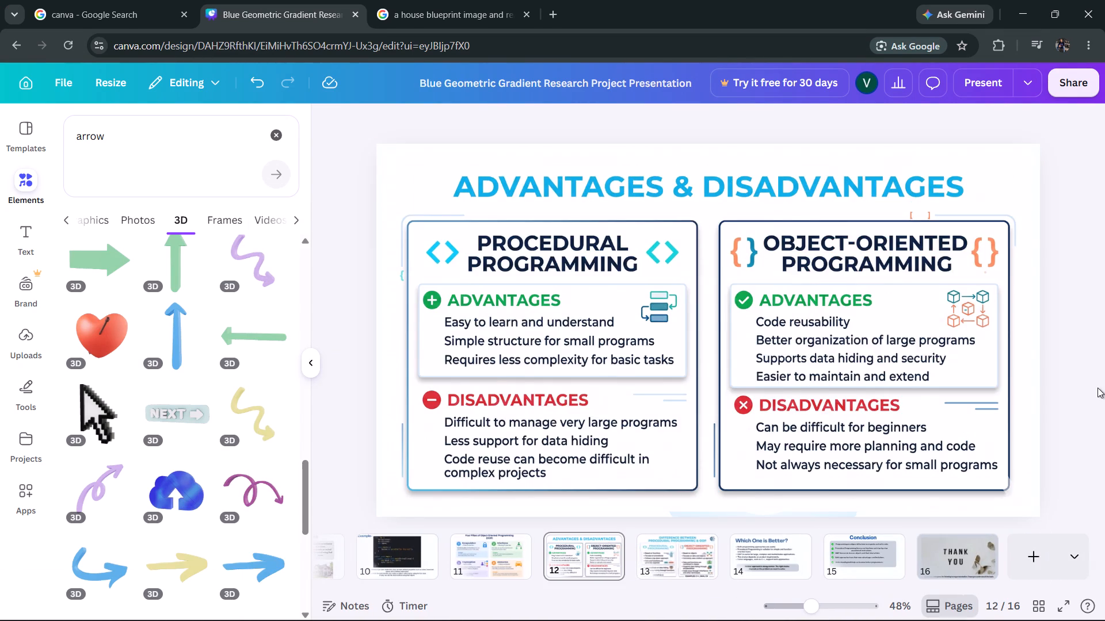
{"action": "scroll", "coordinate": [1098, 388], "scroll_direction": "up", "scroll_amount": 19}
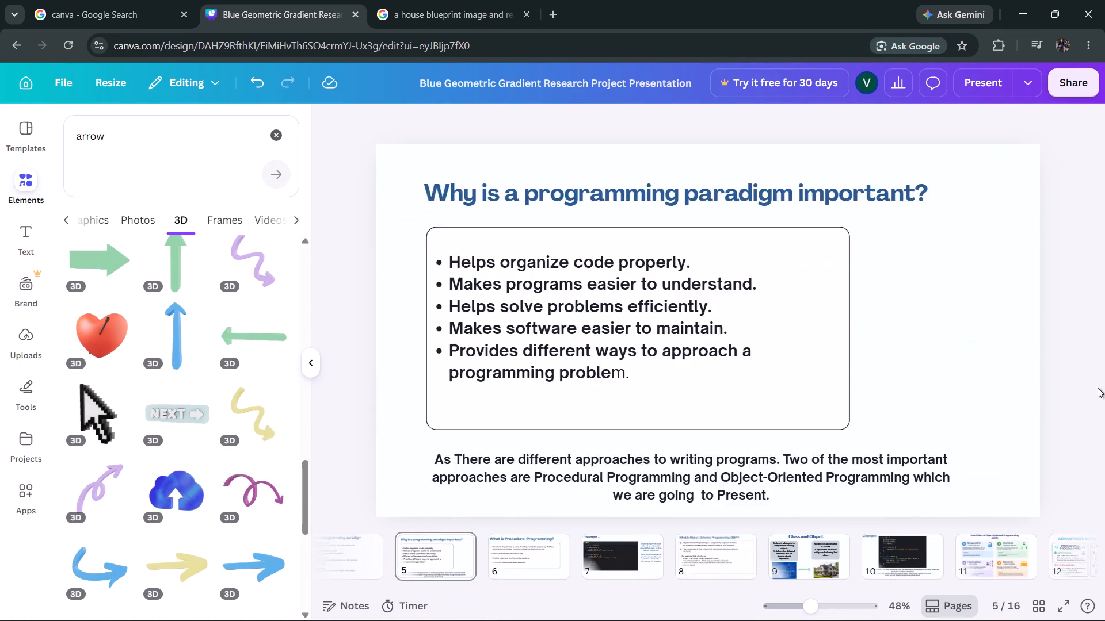
{"action": "scroll", "coordinate": [1098, 388], "scroll_direction": "up", "scroll_amount": 11}
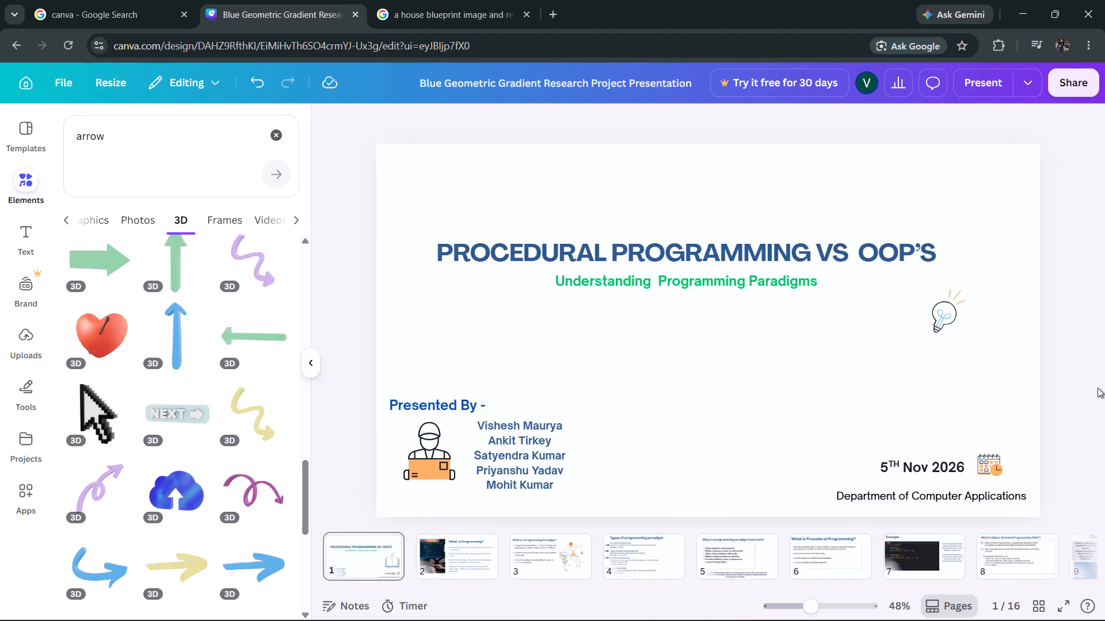
{"action": "left_click", "coordinate": [1074, 398]}
Look through the slides from the title slide up to Class and Object, examining the blueprint and house comparison.
{"action": "scroll", "coordinate": [1078, 387], "scroll_direction": "down", "scroll_amount": 8}
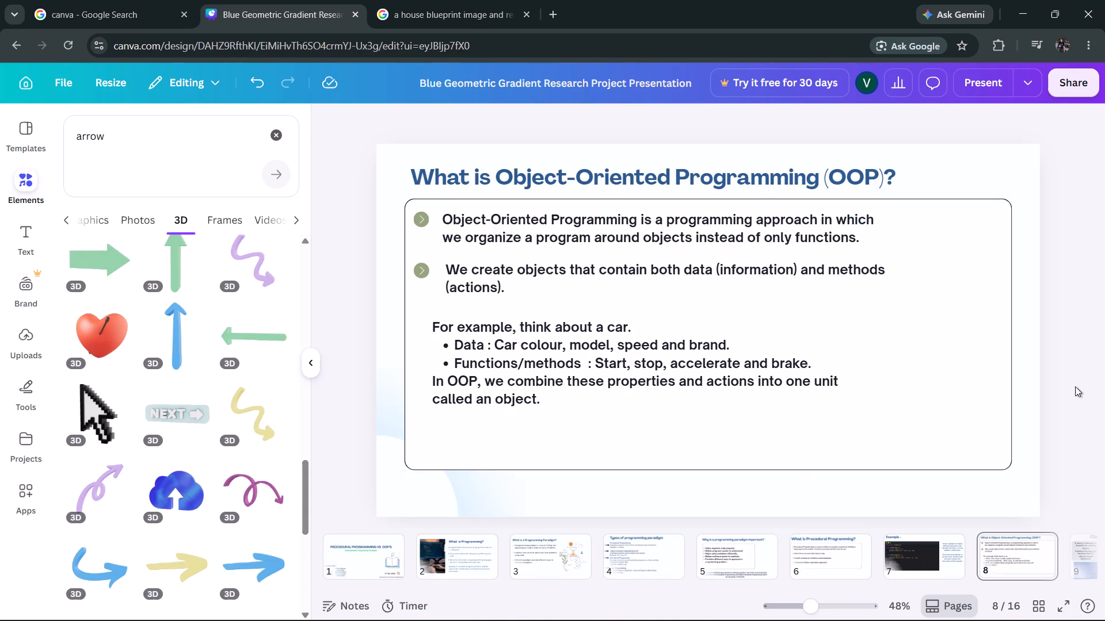
{"action": "scroll", "coordinate": [1075, 386], "scroll_direction": "down", "scroll_amount": 1}
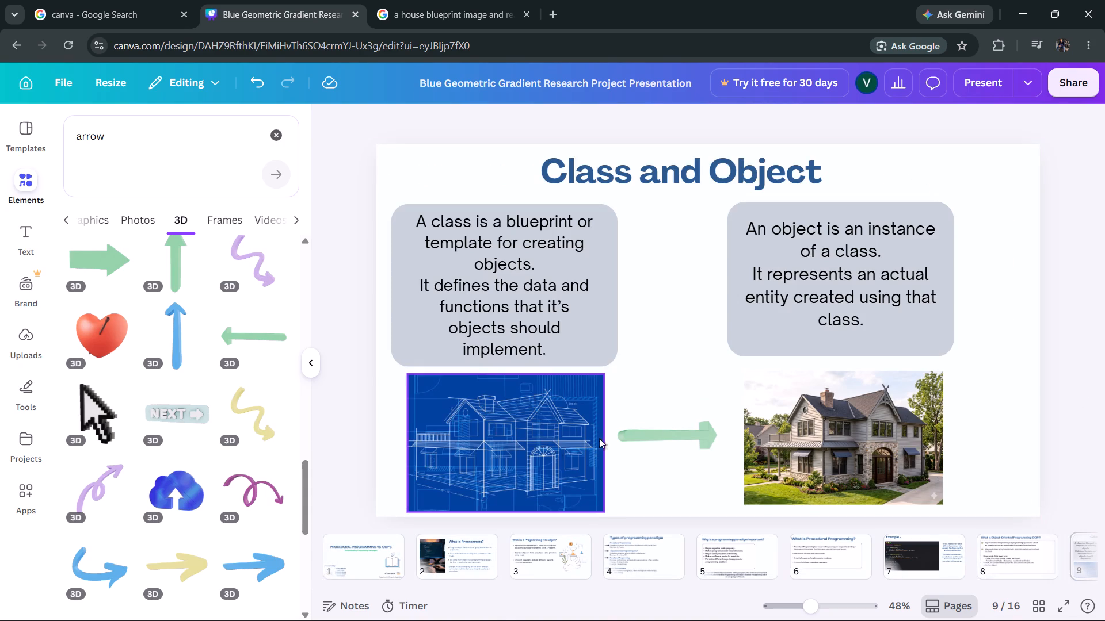
{"action": "left_click", "coordinate": [675, 367]}
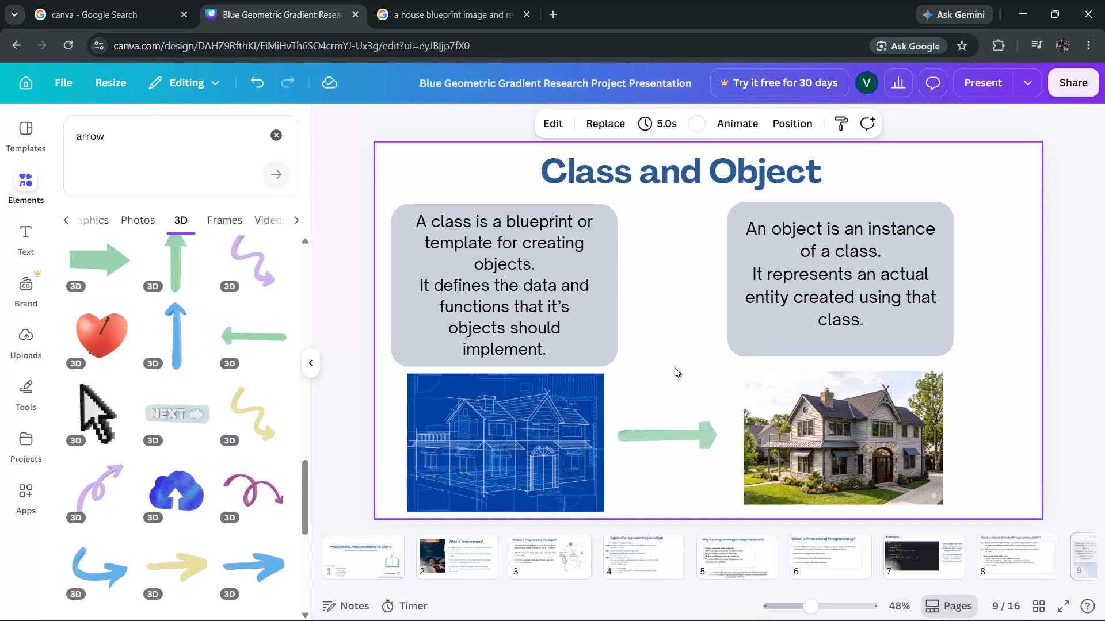
Examine the Car class example slide alongside the neighbouring Class and Object and Four Pillars slides.
{"action": "scroll", "coordinate": [675, 365], "scroll_direction": "down", "scroll_amount": 1}
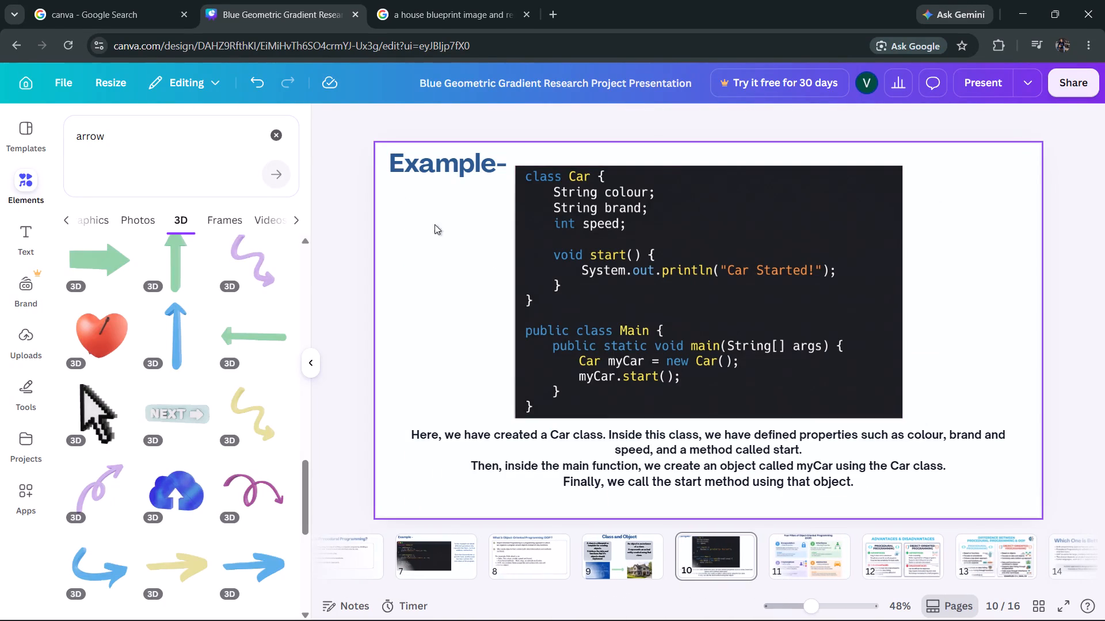
{"action": "left_click", "coordinate": [402, 289]}
{"action": "left_click", "coordinate": [460, 273]}
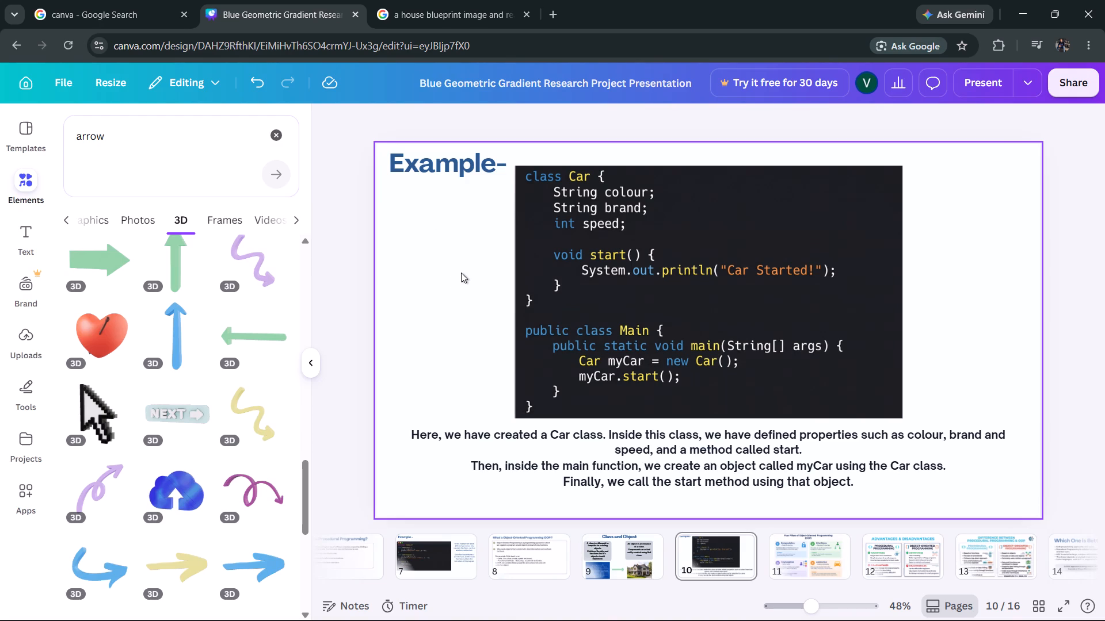
{"action": "scroll", "coordinate": [436, 309], "scroll_direction": "down", "scroll_amount": 1}
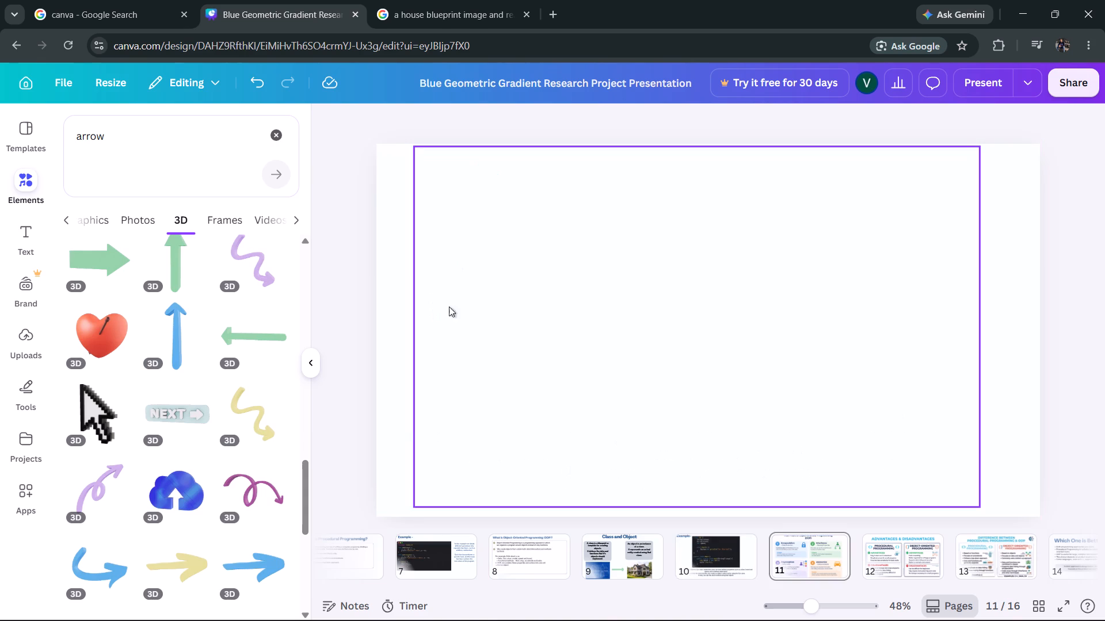
{"action": "scroll", "coordinate": [595, 337], "scroll_direction": "up", "scroll_amount": 1}
{"action": "scroll", "coordinate": [449, 289], "scroll_direction": "up", "scroll_amount": 1}
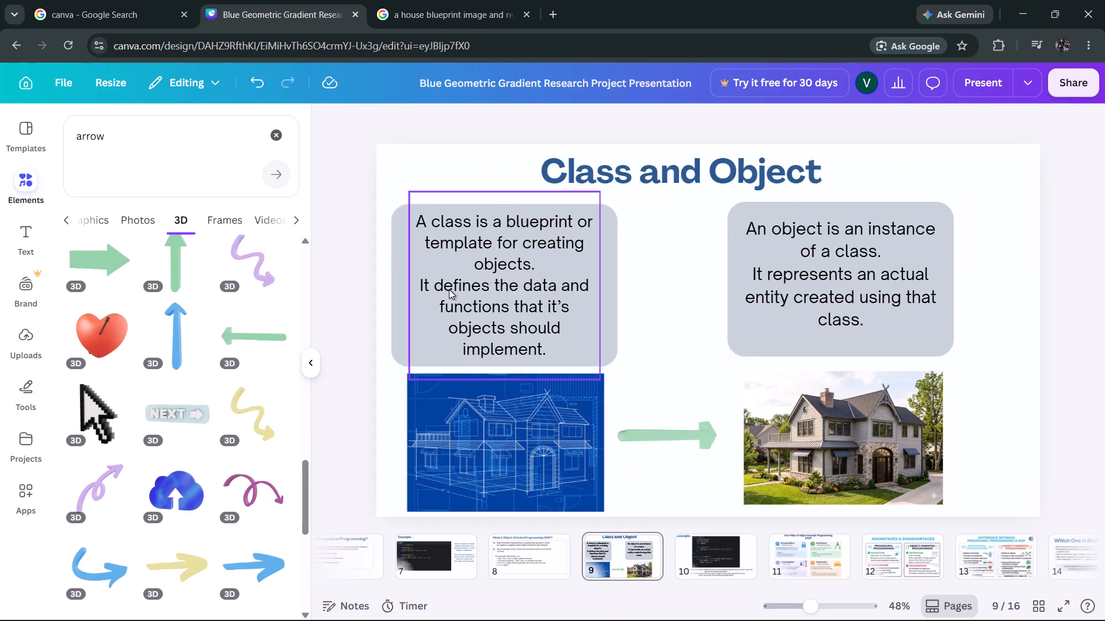
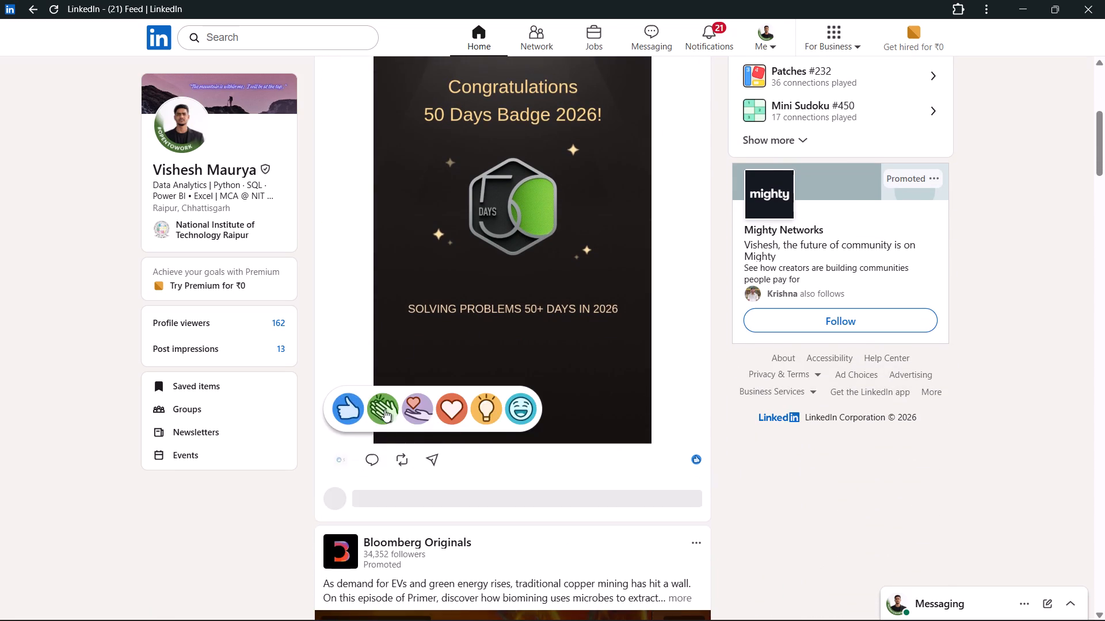
Expand the LeetCode 50 Days Badge post in the feed and open its author's profile.
{"action": "scroll", "coordinate": [401, 374], "scroll_direction": "up", "scroll_amount": 9}
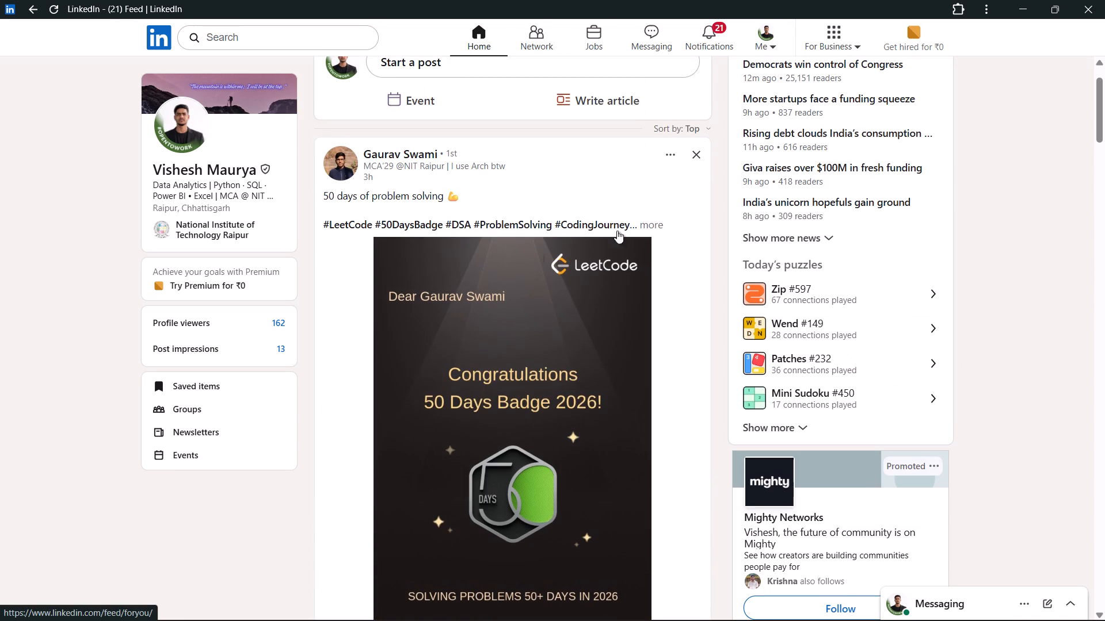
{"action": "left_click", "coordinate": [646, 224]}
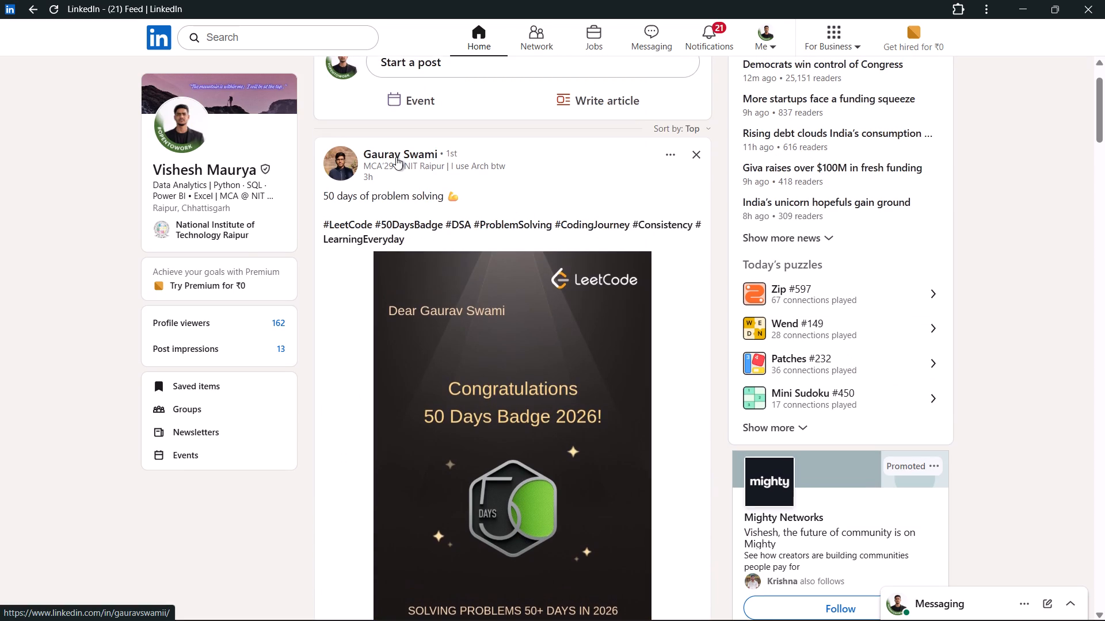
{"action": "left_click", "coordinate": [396, 157]}
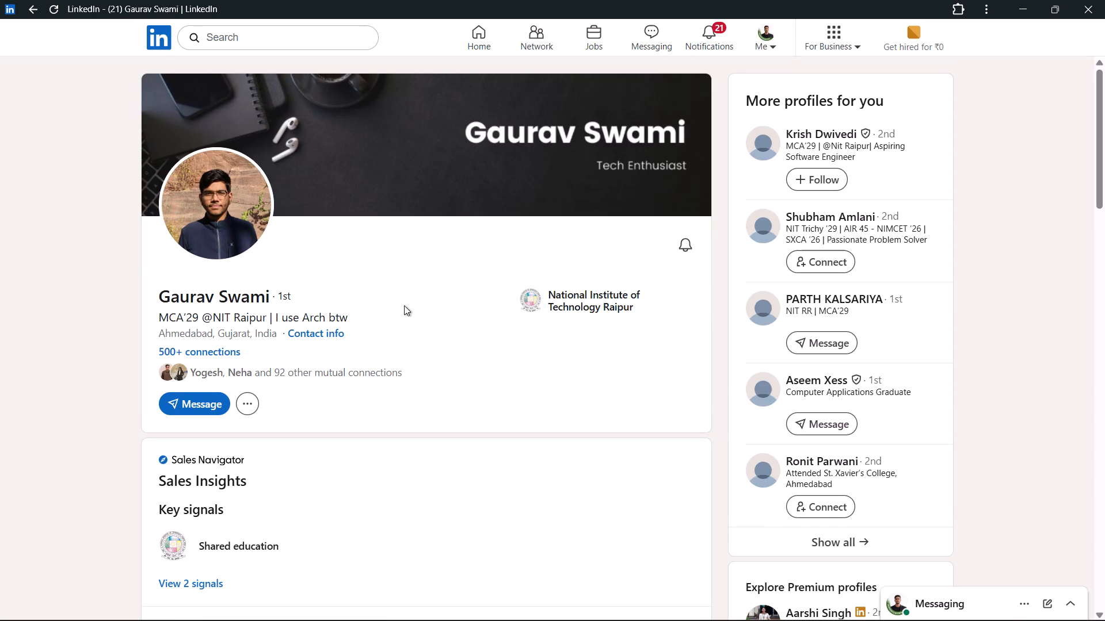
Look through the profile's activity posts, from the 50-day badge to the start of the BCA journey at St. Xavier.
{"action": "scroll", "coordinate": [404, 305], "scroll_direction": "down", "scroll_amount": 14}
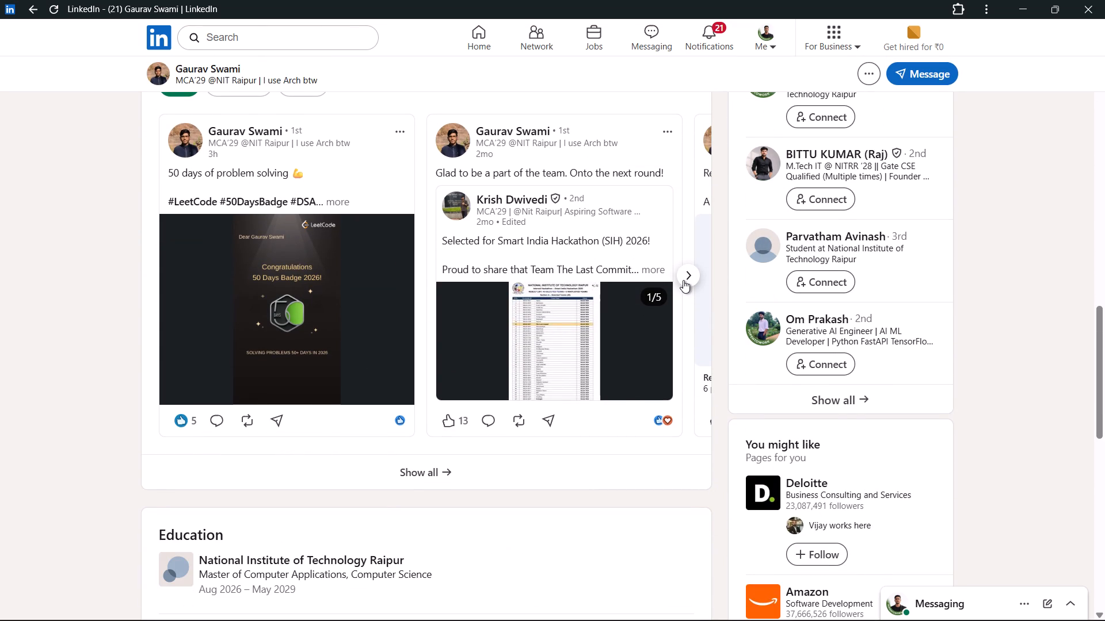
{"action": "left_click", "coordinate": [683, 280]}
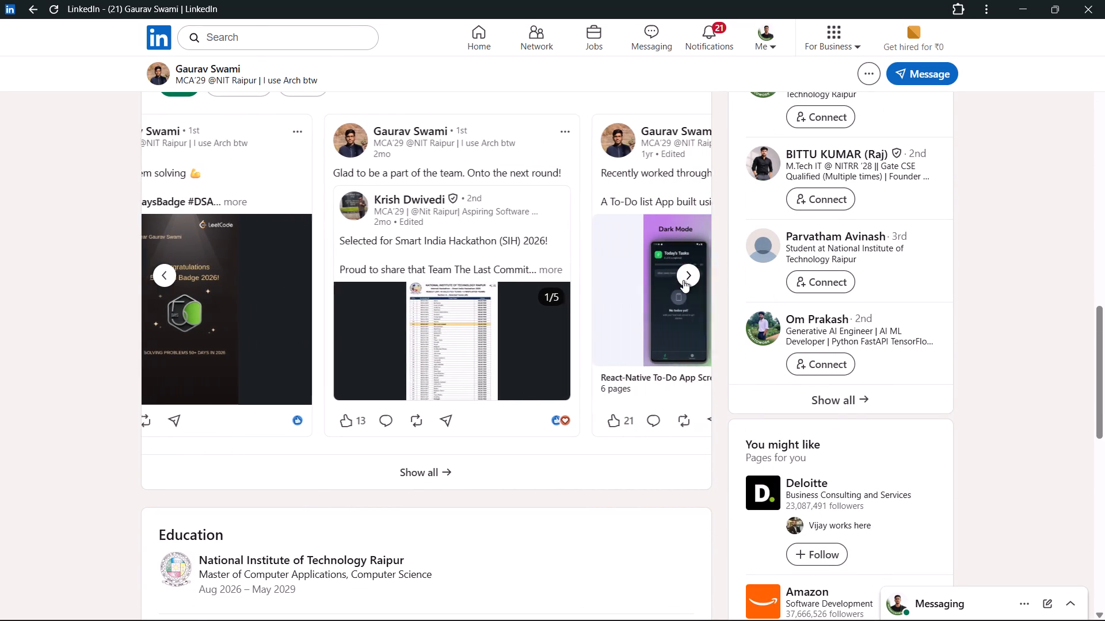
{"action": "left_click", "coordinate": [683, 280]}
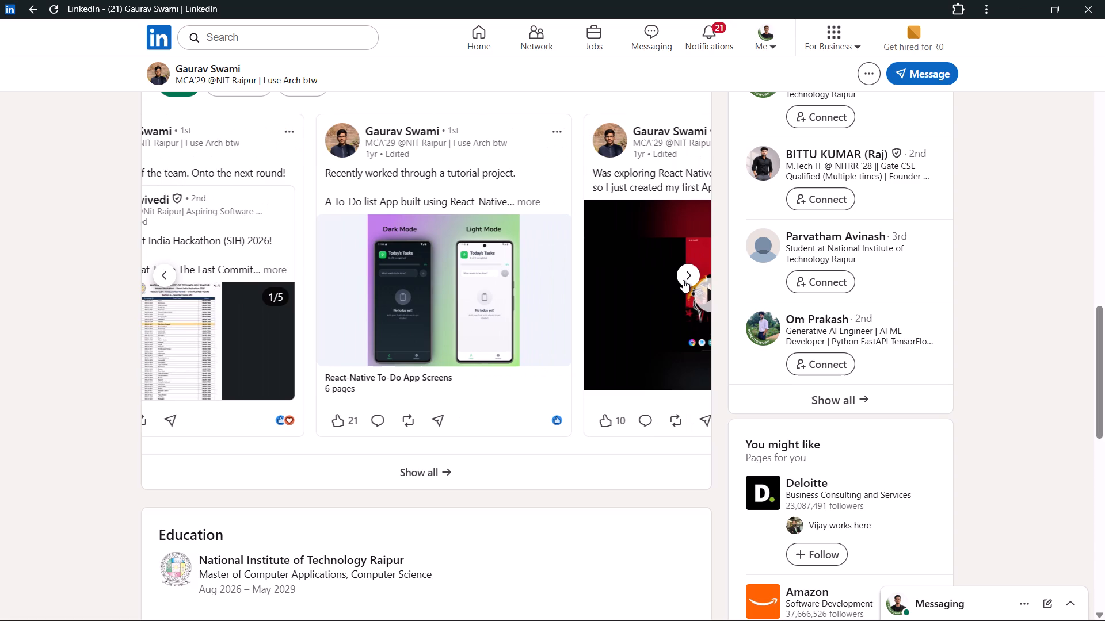
{"action": "left_click", "coordinate": [683, 280]}
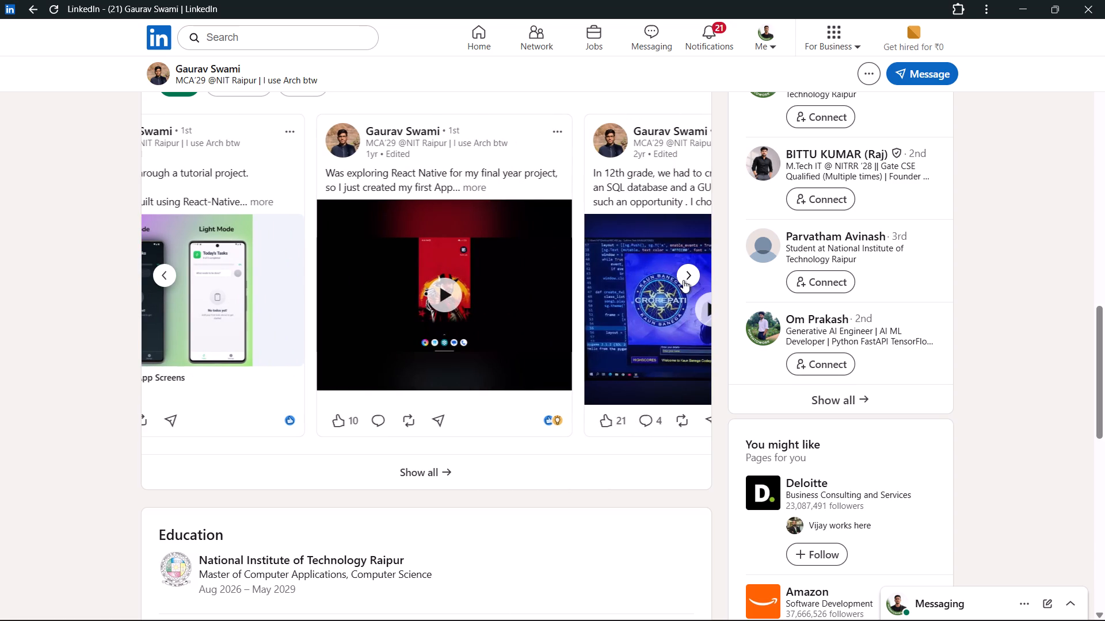
{"action": "left_click", "coordinate": [683, 280]}
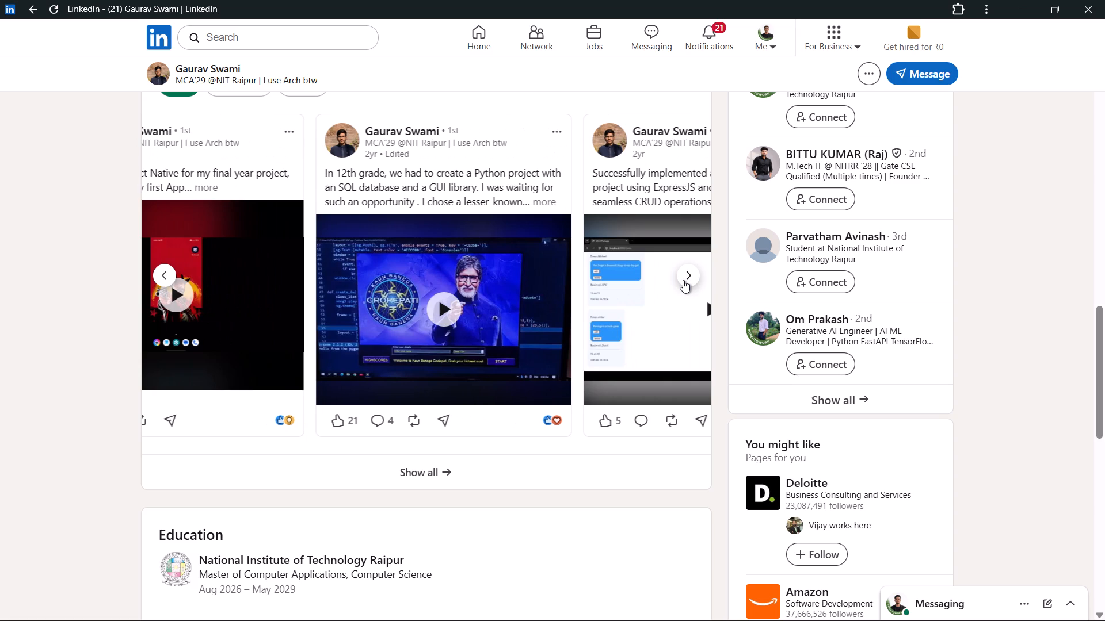
{"action": "left_click", "coordinate": [683, 280]}
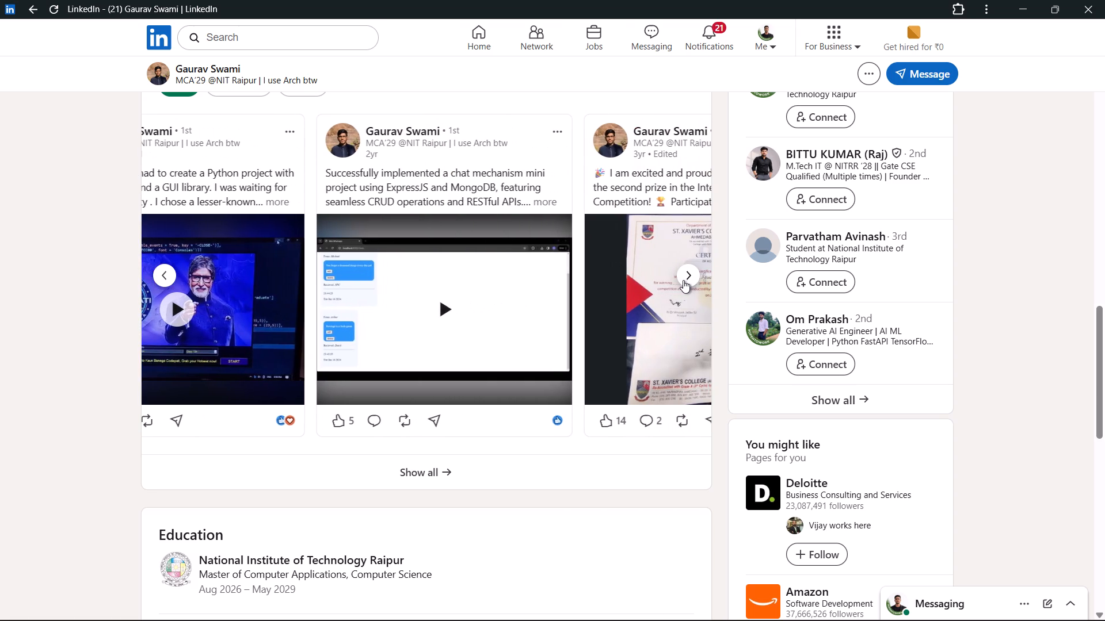
{"action": "left_click", "coordinate": [683, 280]}
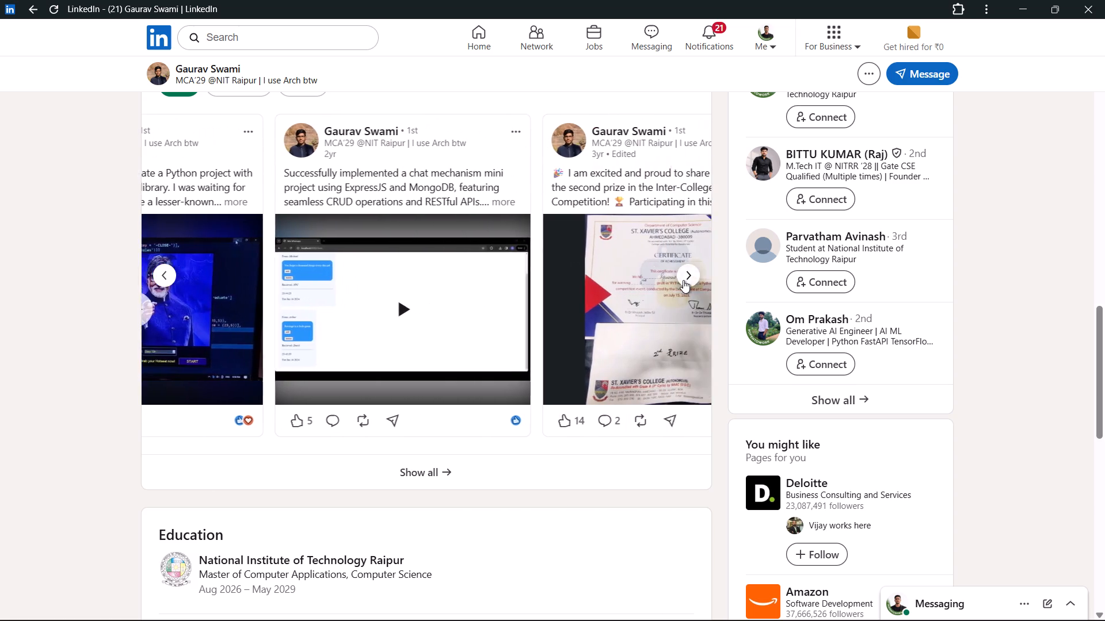
{"action": "left_click", "coordinate": [683, 280]}
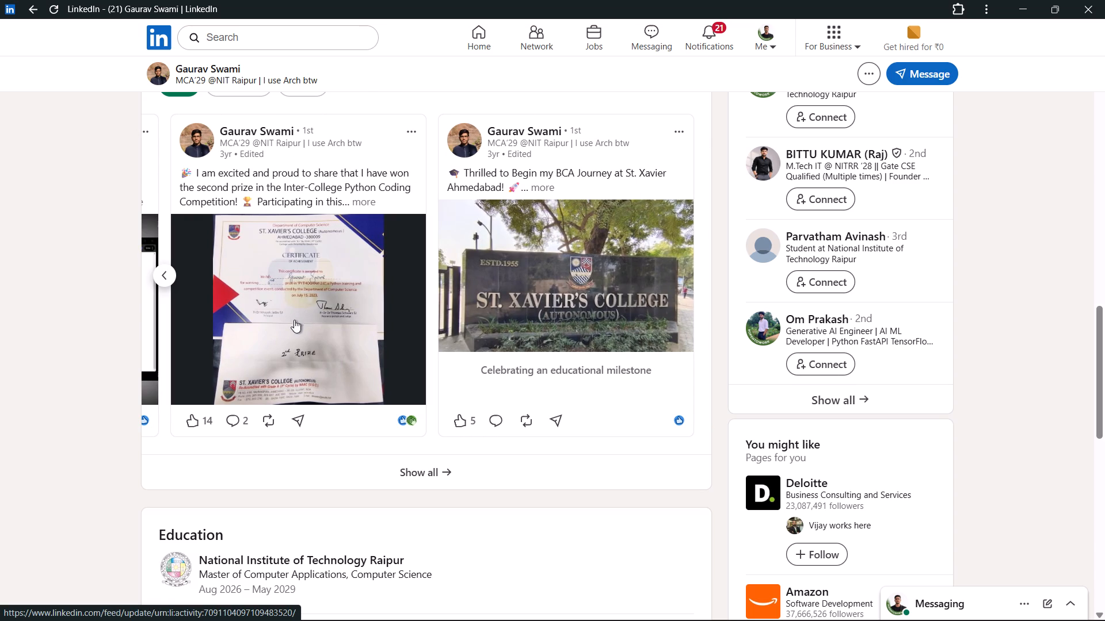
Open the Inter-College Python Coding Competition post, examine its text, certificate image, reactions and comments, and return to the author's profile.
{"action": "left_click", "coordinate": [264, 301]}
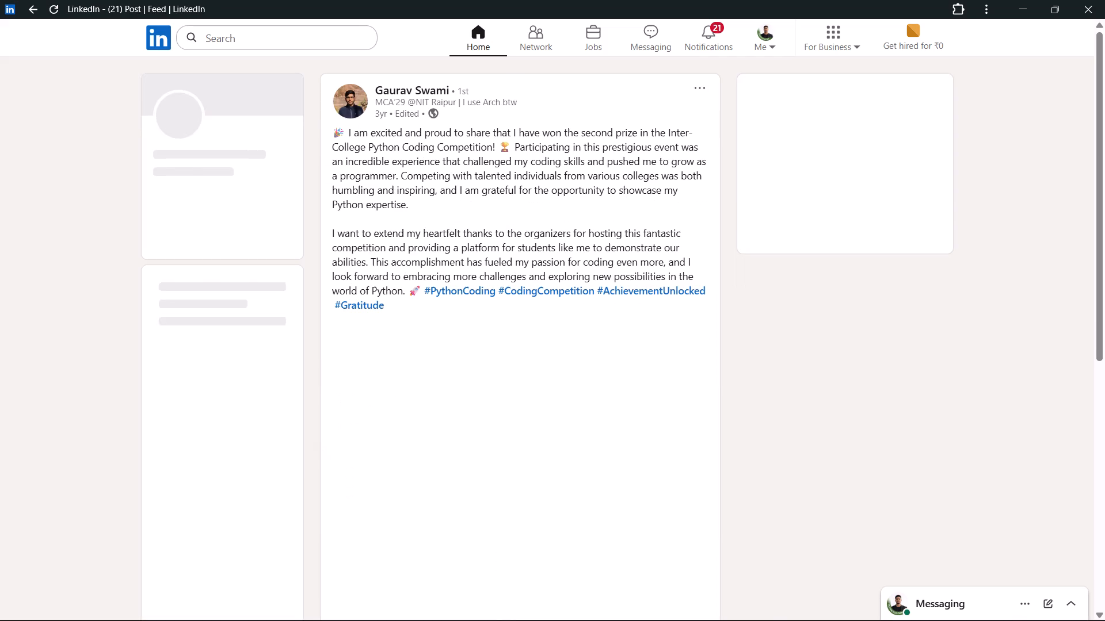
{"action": "scroll", "coordinate": [483, 348], "scroll_direction": "down", "scroll_amount": 3}
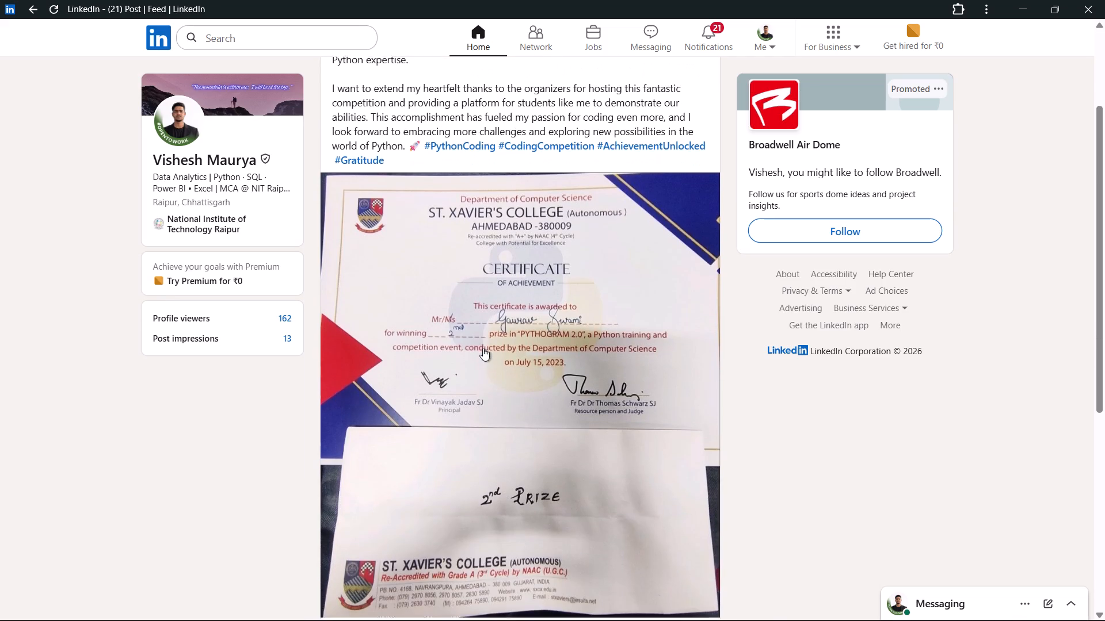
{"action": "scroll", "coordinate": [483, 348], "scroll_direction": "down", "scroll_amount": 2}
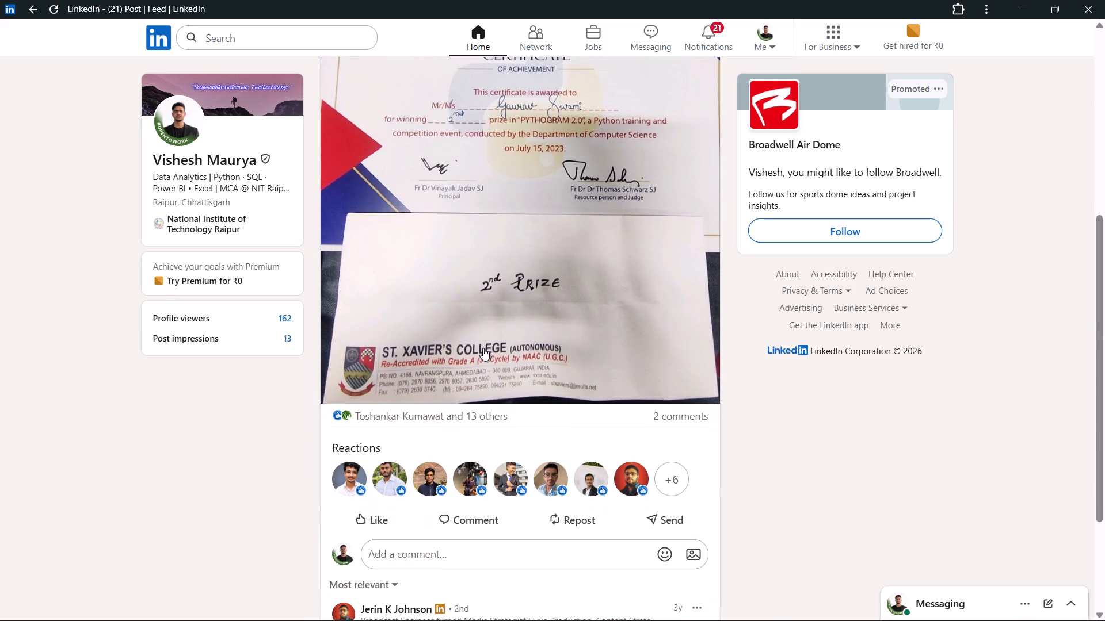
{"action": "scroll", "coordinate": [480, 354], "scroll_direction": "down", "scroll_amount": 2}
{"action": "scroll", "coordinate": [409, 417], "scroll_direction": "up", "scroll_amount": 7}
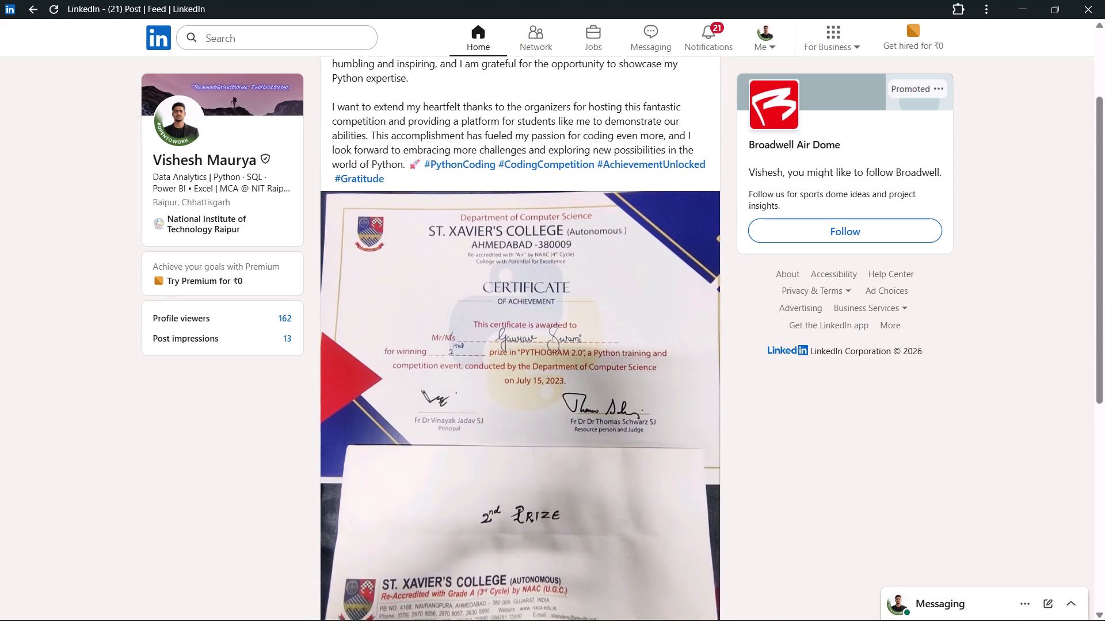
{"action": "scroll", "coordinate": [409, 417], "scroll_direction": "down", "scroll_amount": 7}
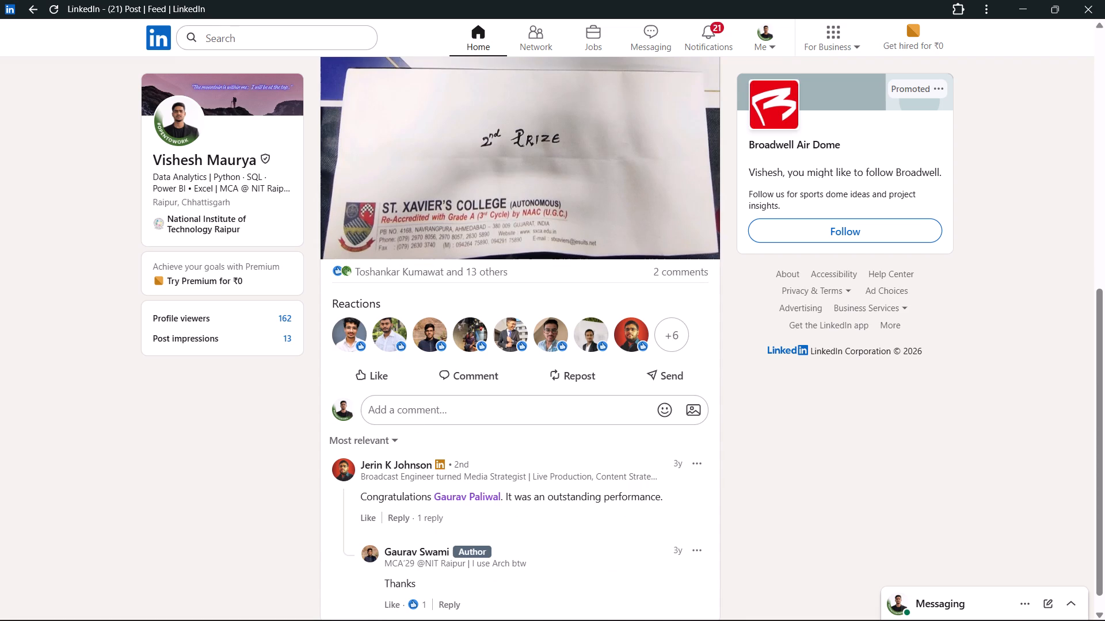
{"action": "scroll", "coordinate": [409, 417], "scroll_direction": "down", "scroll_amount": 1}
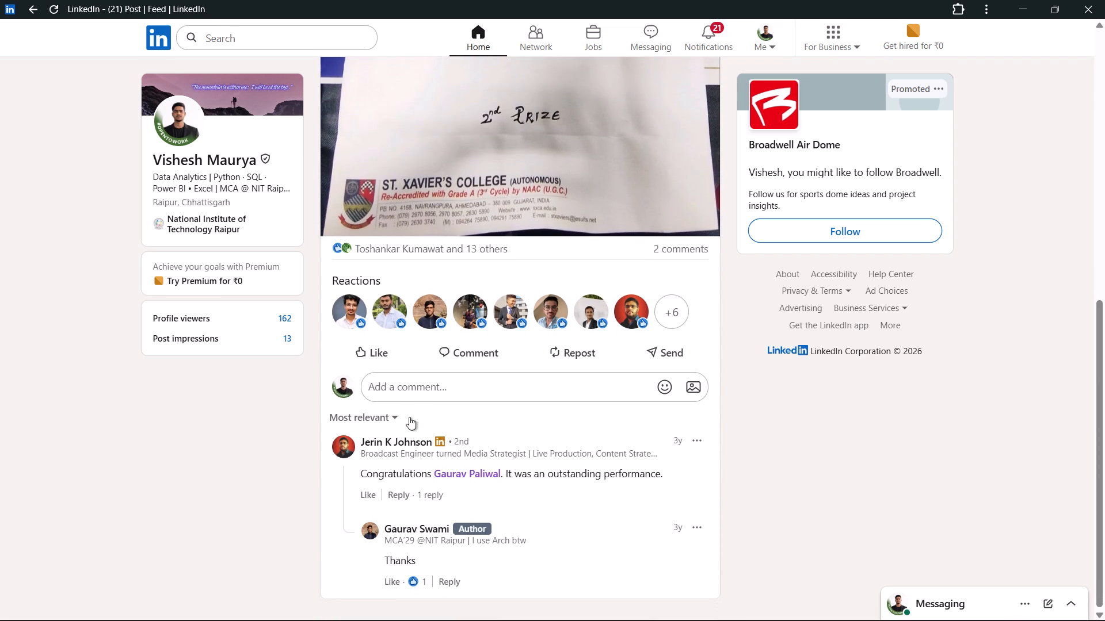
{"action": "scroll", "coordinate": [409, 417], "scroll_direction": "down", "scroll_amount": 1}
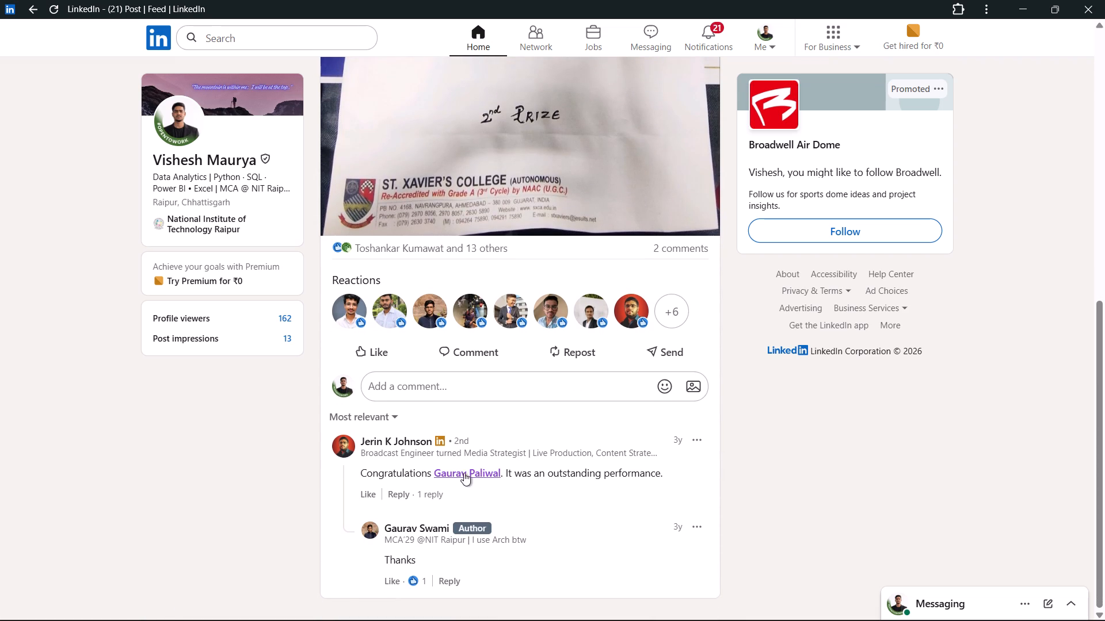
{"action": "scroll", "coordinate": [575, 459], "scroll_direction": "up", "scroll_amount": 5}
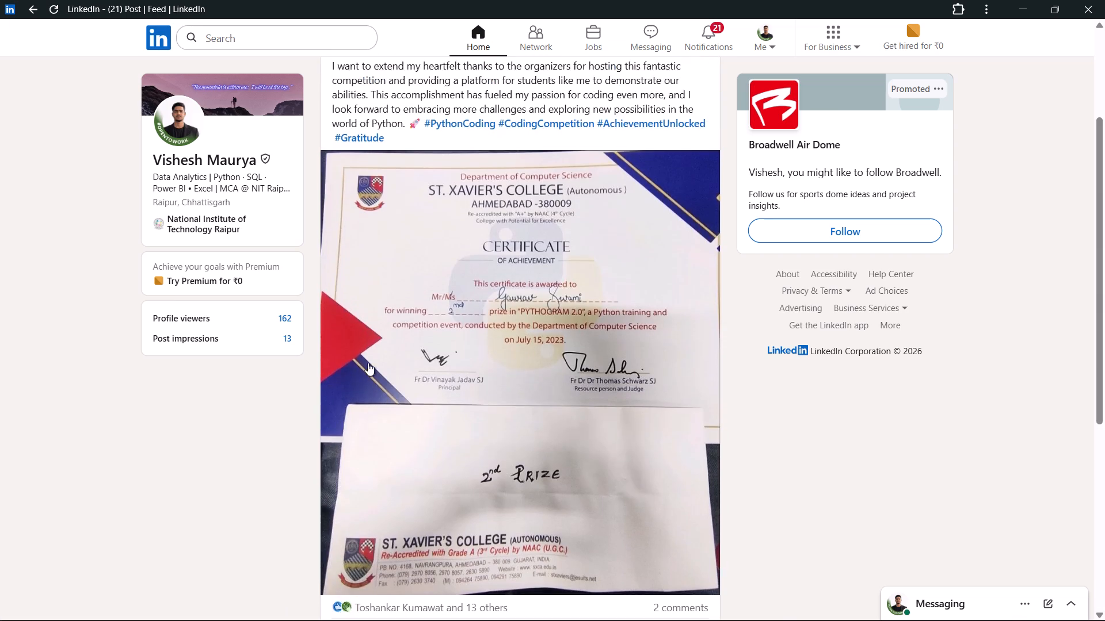
{"action": "scroll", "coordinate": [414, 357], "scroll_direction": "down", "scroll_amount": 7}
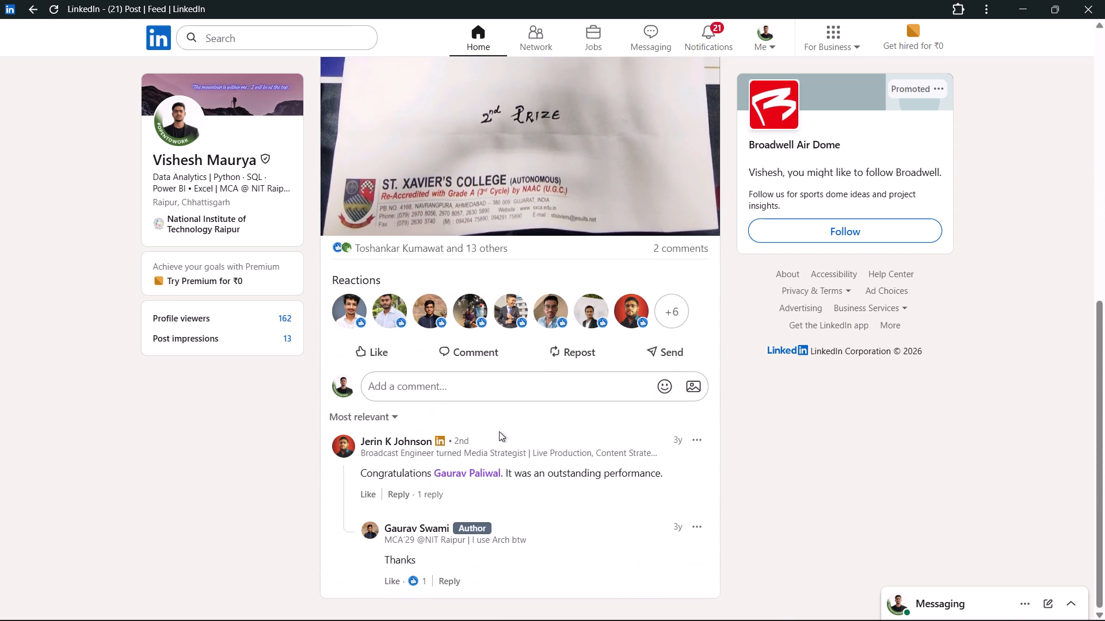
{"action": "scroll", "coordinate": [499, 431], "scroll_direction": "up", "scroll_amount": 18}
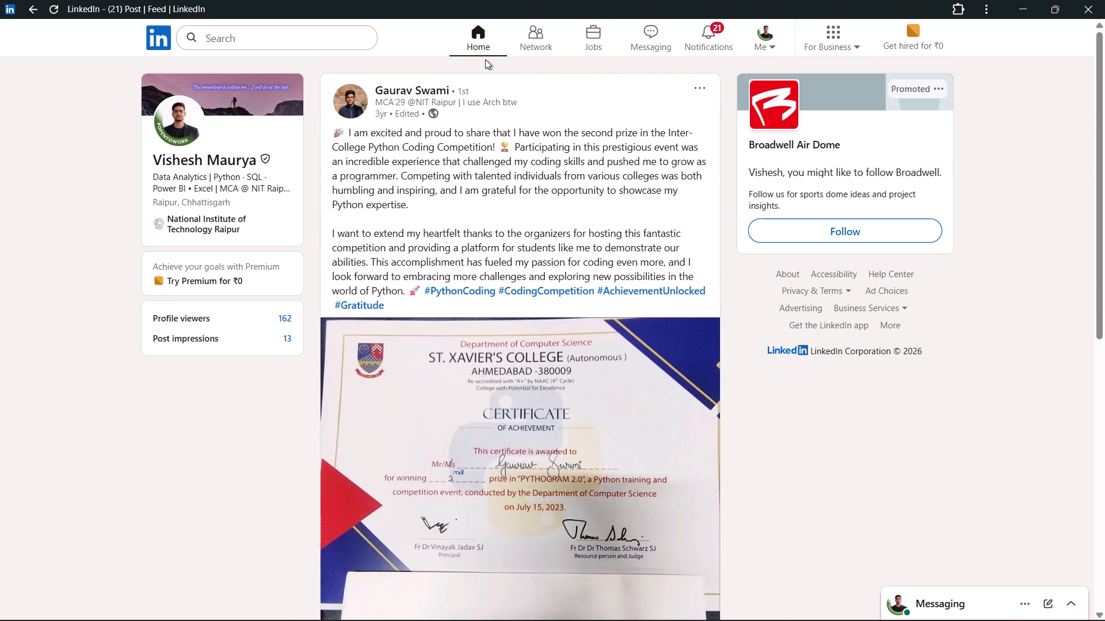
{"action": "left_click", "coordinate": [37, 12]}
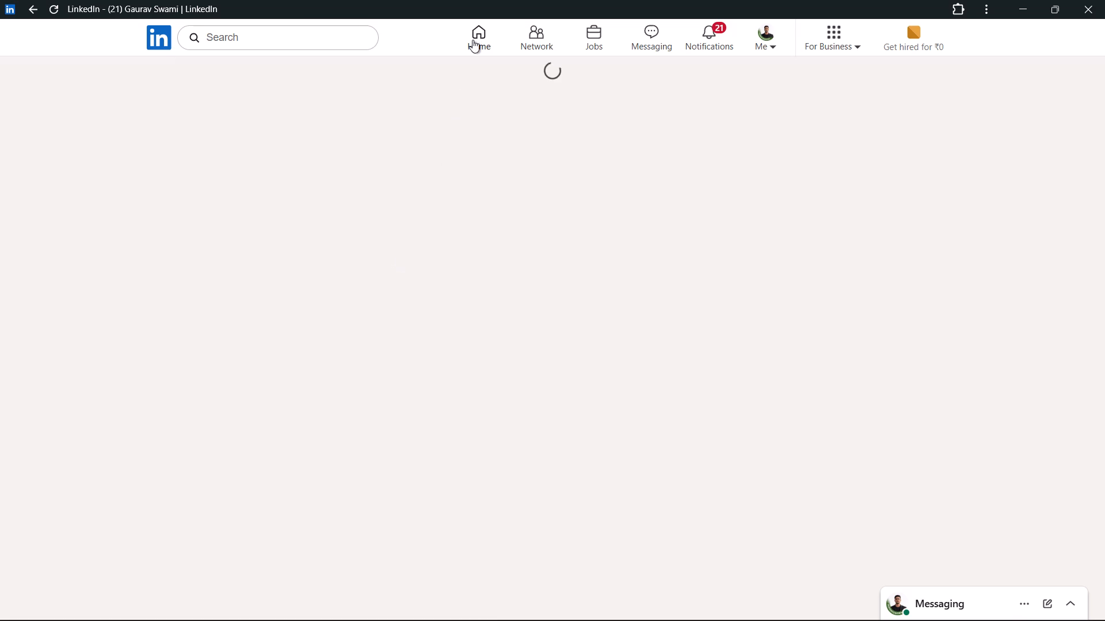
Open the profile of the person listed under recent searches and close the search suggestions.
{"action": "left_click", "coordinate": [219, 37]}
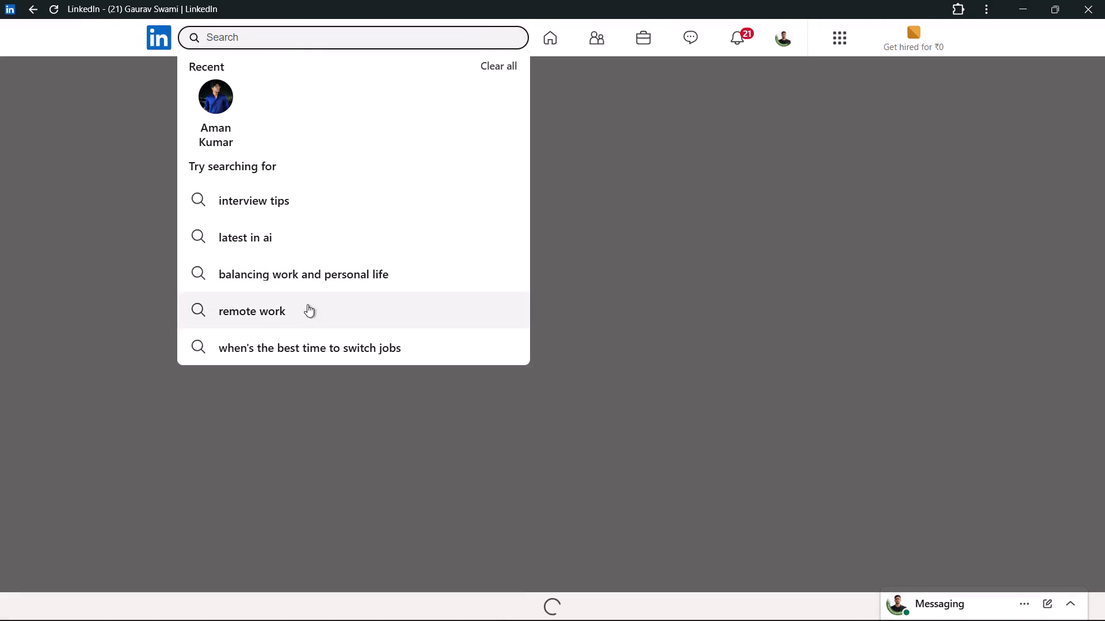
{"action": "left_click", "coordinate": [269, 421]}
{"action": "left_click", "coordinate": [254, 44]}
{"action": "left_click", "coordinate": [219, 130]}
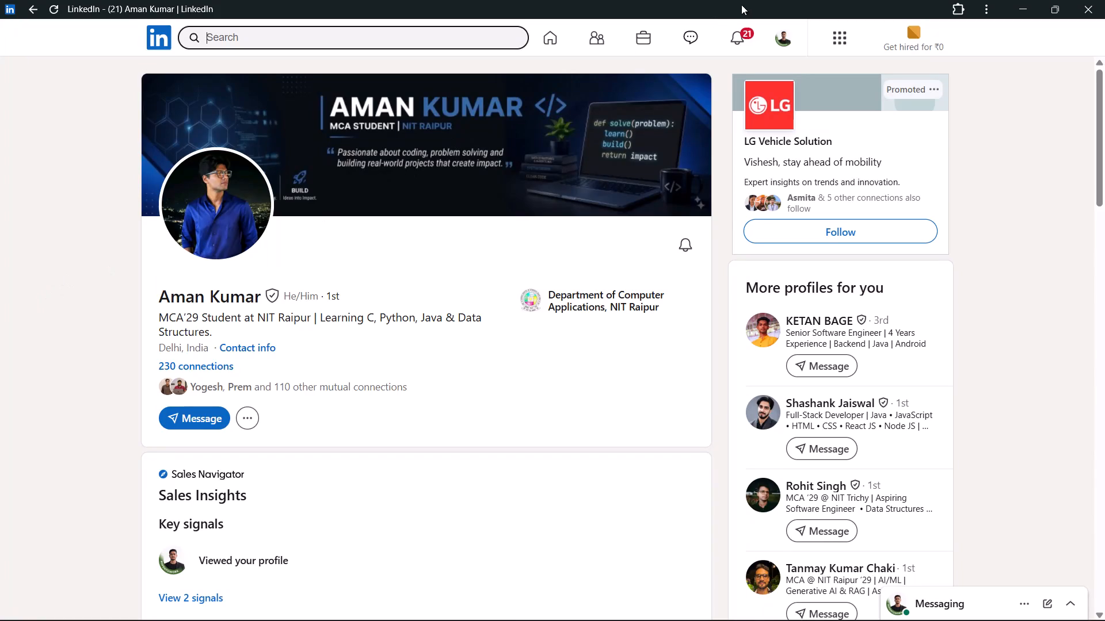
{"action": "left_click", "coordinate": [691, 40]}
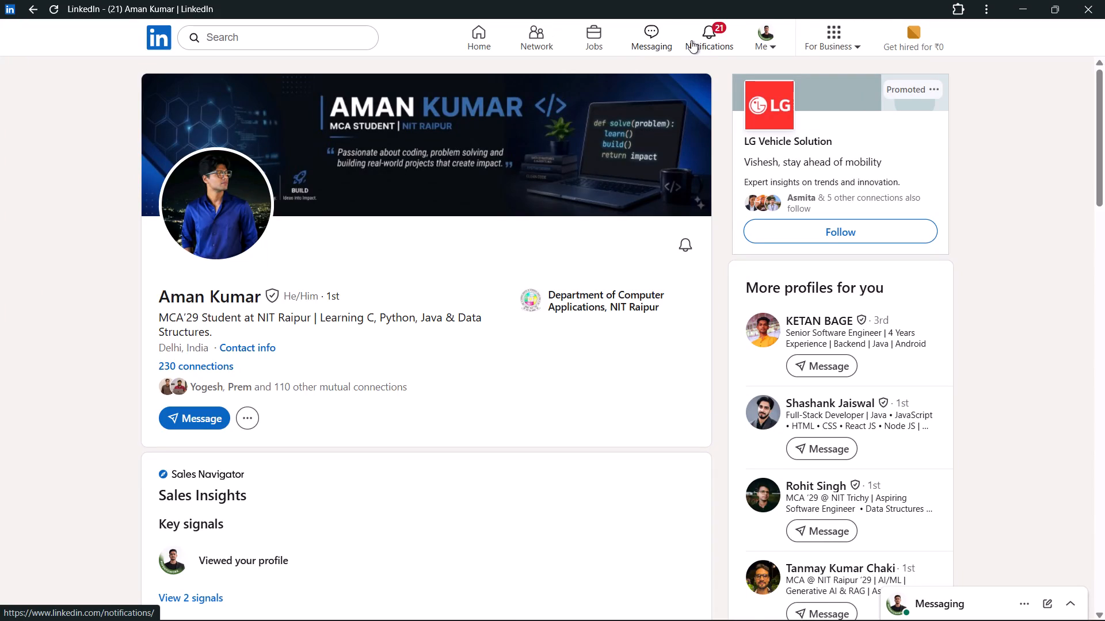
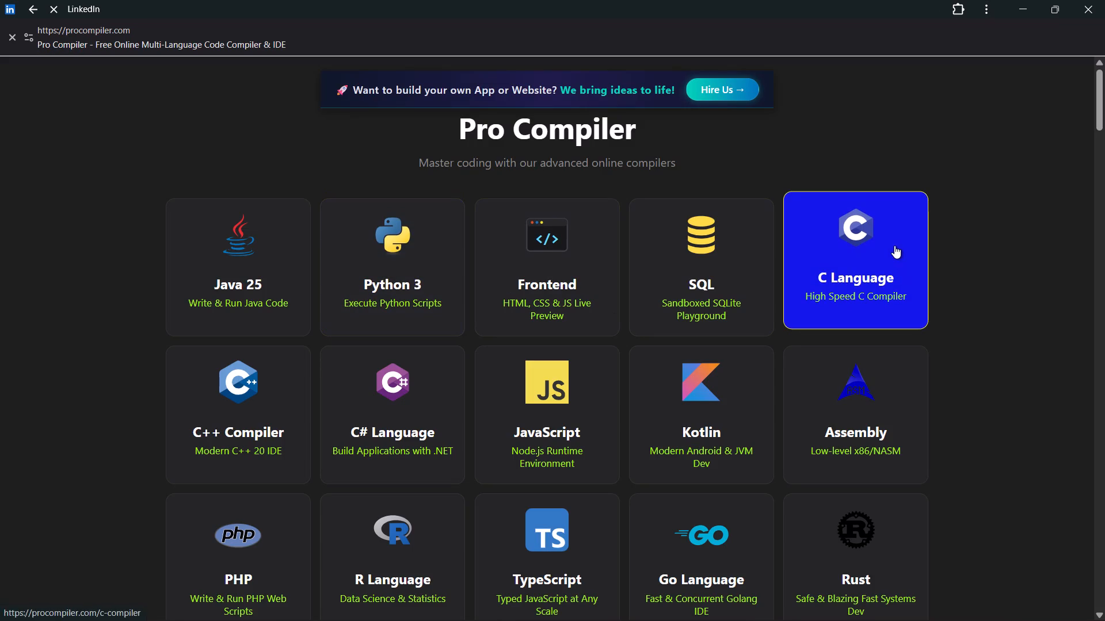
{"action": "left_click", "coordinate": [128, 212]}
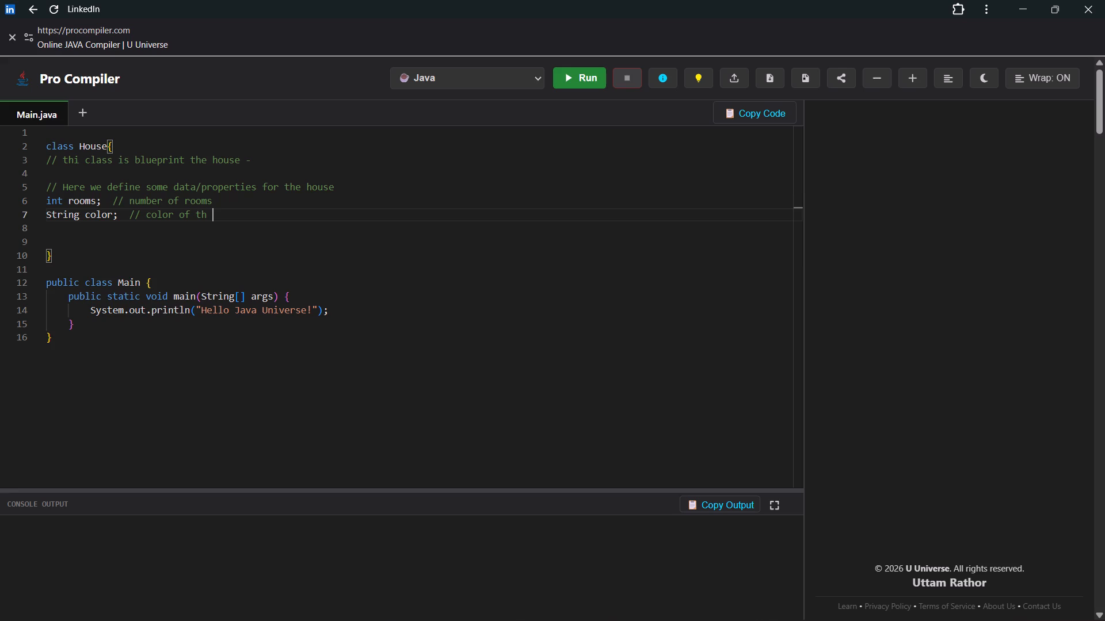
{"action": "key", "text": "BackSpace"}
{"action": "key", "text": "BackSpace"}
{"action": "key", "text": "BackSpace"}
{"action": "type", "text": "ouyt"}
{"action": "key", "text": "space"}
{"action": "key", "text": "BackSpace"}
{"action": "key", "text": "BackSpace"}
{"action": "key", "text": "BackSpace"}
{"action": "type", "text": "r"}
{"action": "key", "text": "space"}
{"action": "type", "text": "house"}
Add an empty House() constructor with a brace body below the color declaration, separated by a blank line.
{"action": "key", "text": "Return"}
{"action": "key", "text": "Return"}
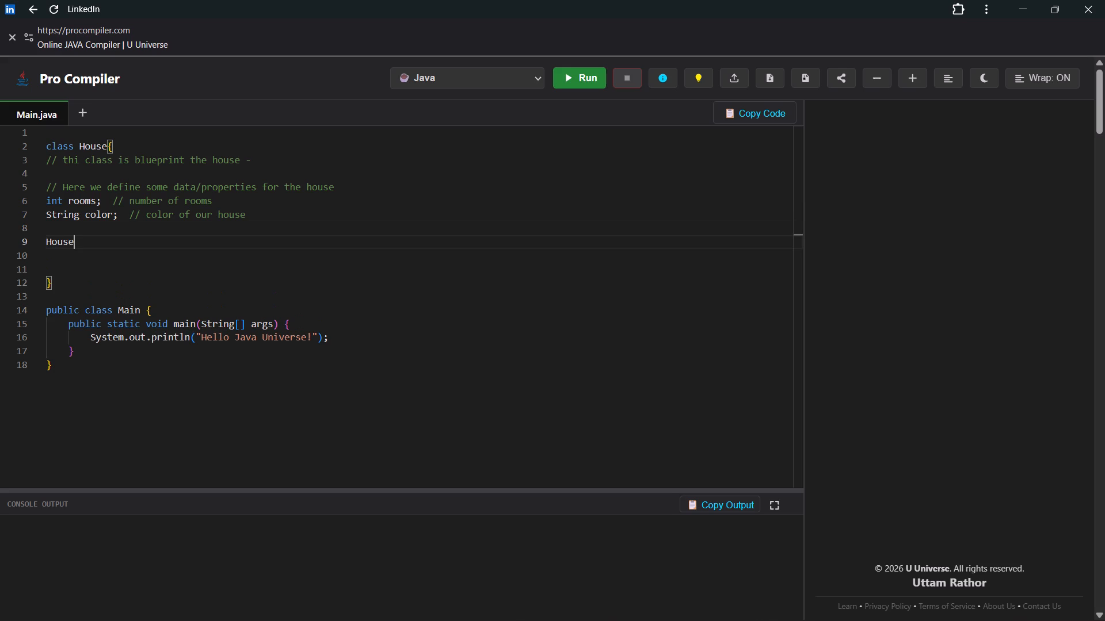
{"action": "key", "text": "shift+parenleft"}
{"action": "key", "text": "Right"}
{"action": "key", "text": "shift+braceleft"}
{"action": "key", "text": "shift+Return"}
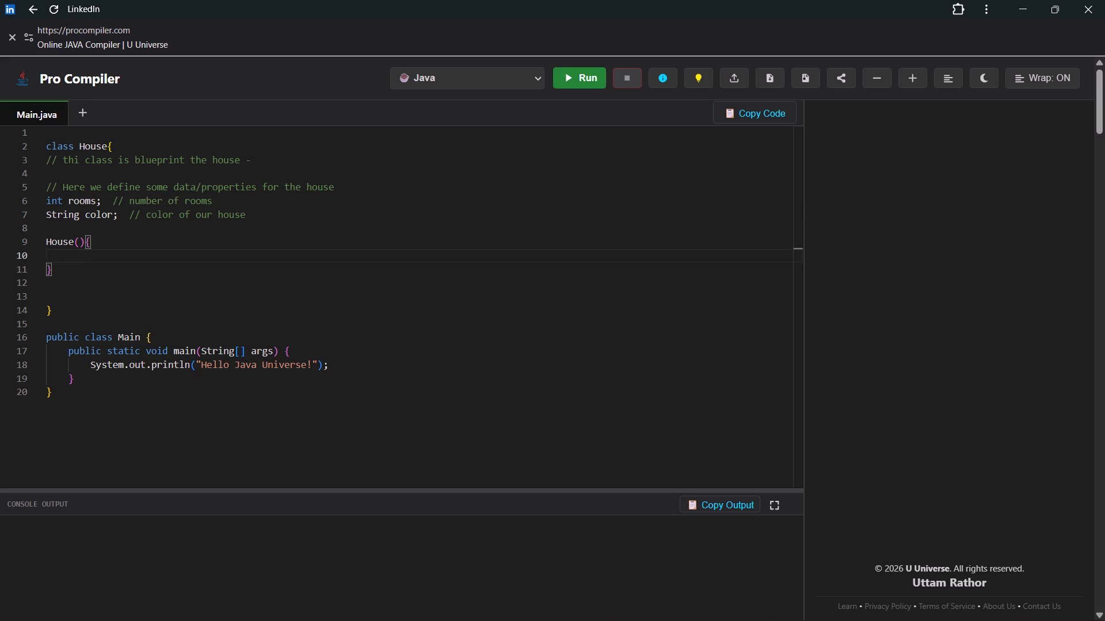
Give the House constructor the parameters "int num , String col".
{"action": "key", "text": "Up"}
{"action": "key", "text": "Right"}
{"action": "key", "text": "Right"}
{"action": "type", "text": "int"}
{"action": "key", "text": "space"}
{"action": "key", "text": "space"}
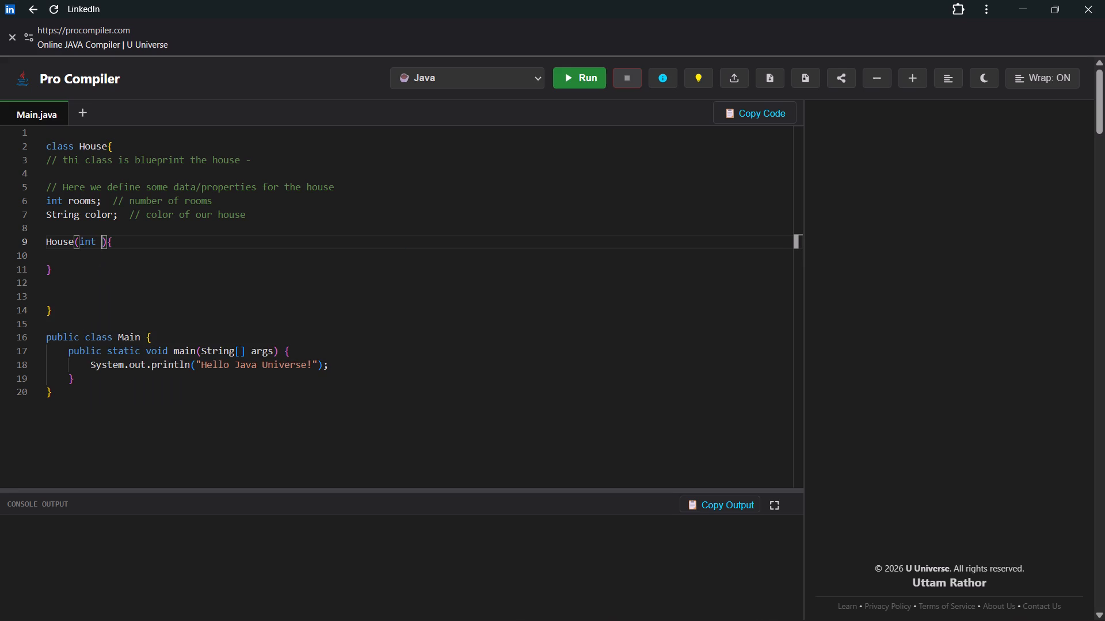
{"action": "type", "text": "num ."}
{"action": "key", "text": "space"}
{"action": "key", "text": "space"}
{"action": "key", "text": "BackSpace"}
{"action": "key", "text": "BackSpace"}
{"action": "key", "text": "BackSpace"}
{"action": "key", "text": "space"}
{"action": "type", "text": ","}
{"action": "key", "text": "space"}
{"action": "key", "text": "space"}
{"action": "type", "text": "tring"}
{"action": "key", "text": "space"}
{"action": "key", "text": "space"}
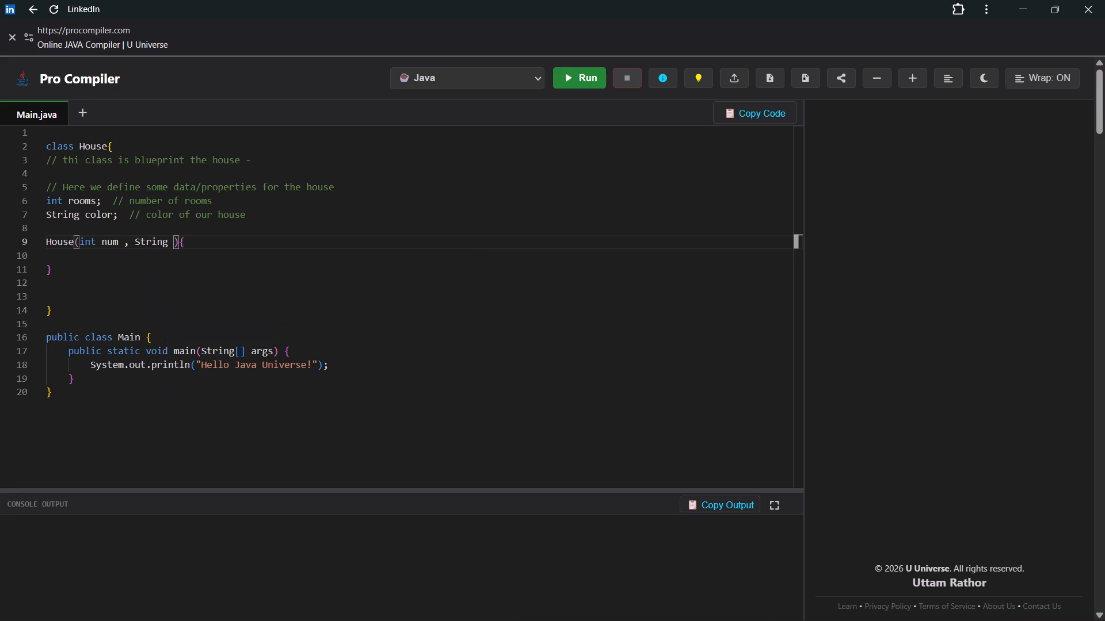
{"action": "type", "text": "col"}
{"action": "key", "text": "Right"}
Add the indented assignment "this.color=col;" as the first line of the House constructor's body.
{"action": "key", "text": "Right"}
{"action": "key", "text": "Return"}
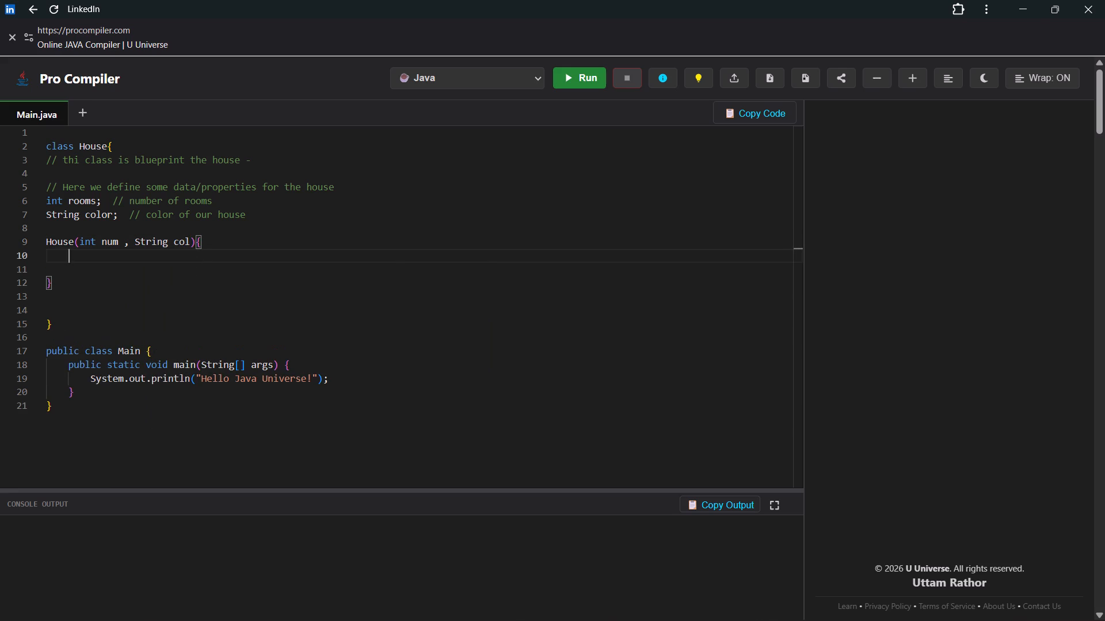
{"action": "type", "text": "trh"}
{"action": "key", "text": "BackSpace"}
{"action": "key", "text": "BackSpace"}
{"action": "type", "text": "his"}
{"action": "key", "text": "period"}
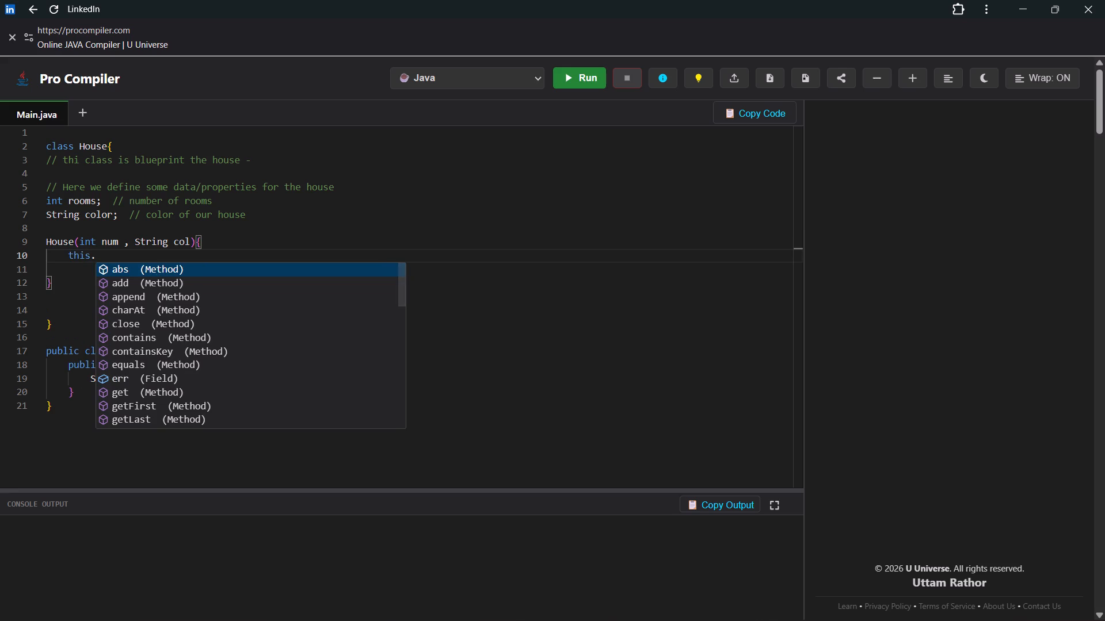
{"action": "type", "text": "cl"}
{"action": "key", "text": "BackSpace"}
{"action": "type", "text": "ol"}
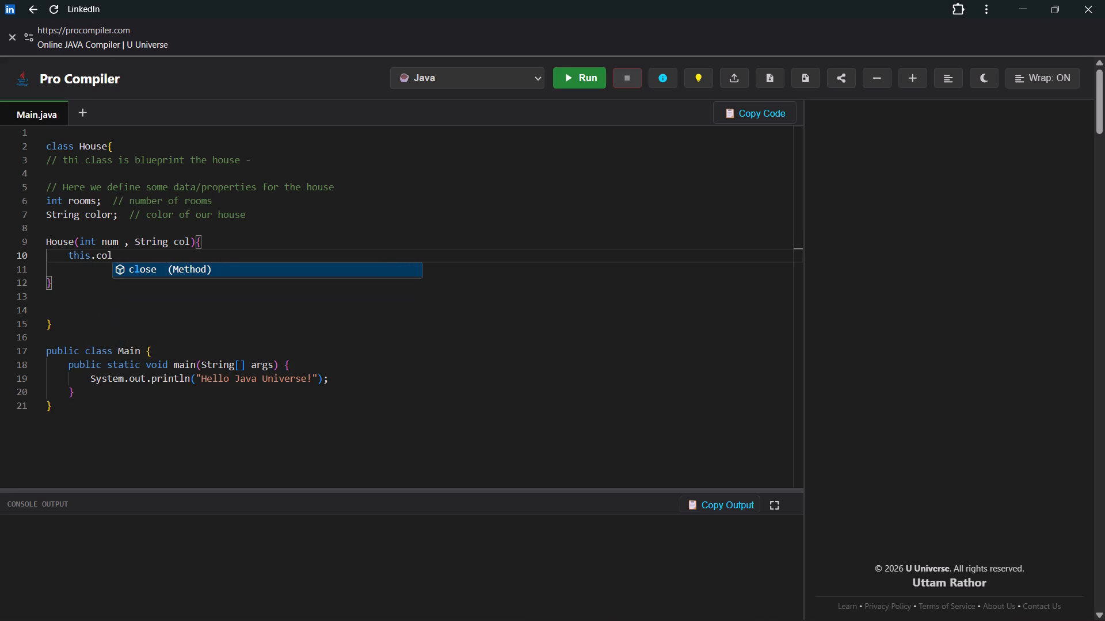
{"action": "type", "text": "oe"}
{"action": "key", "text": "BackSpace"}
{"action": "type", "text": "r="}
{"action": "type", "text": "col"}
{"action": "key", "text": "semicolon"}
{"action": "key", "text": "Return"}
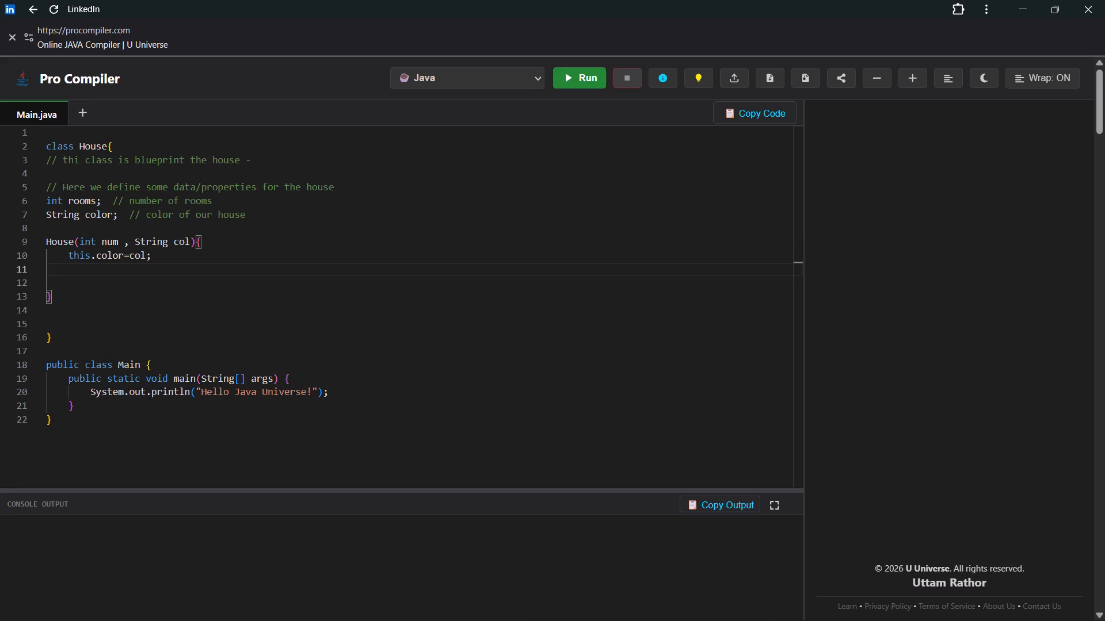
Add the assignment "this.rooms=num;" below the color assignment in the House constructor.
{"action": "type", "text": "this"}
{"action": "key", "text": "period"}
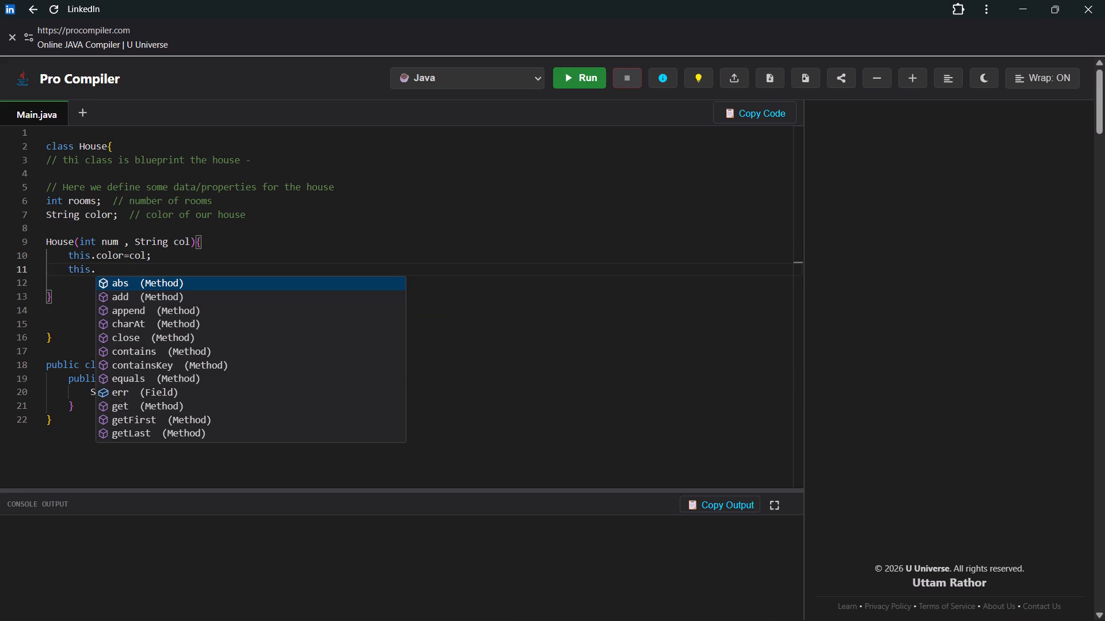
{"action": "type", "text": "rooms="}
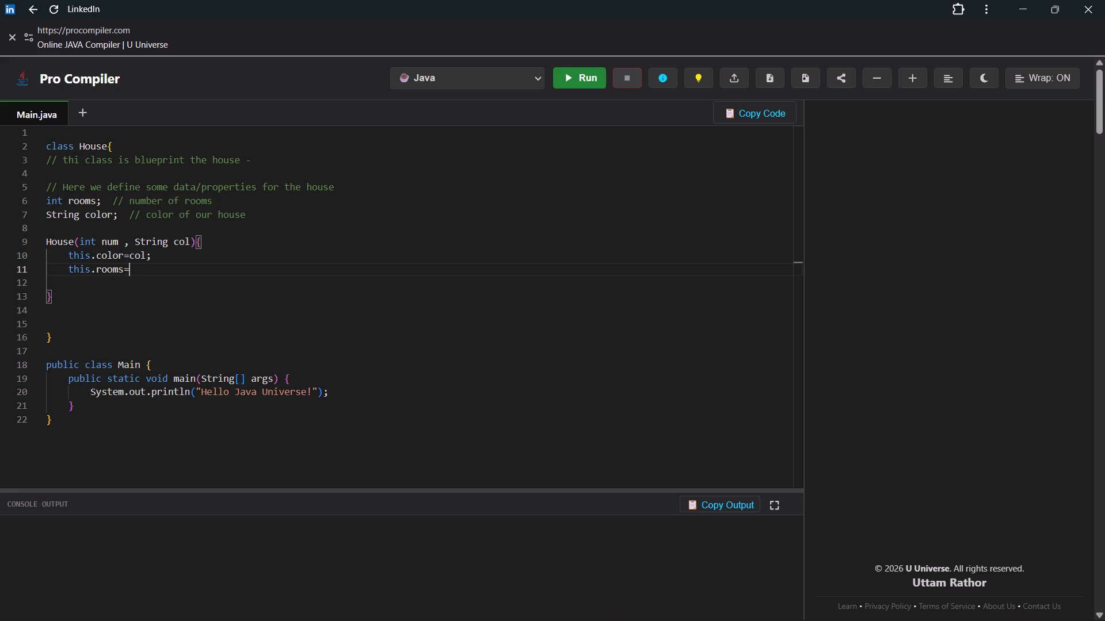
{"action": "type", "text": "num;"}
Add the comment "// Methods/functions" below the House constructor, with a blank line before and after it.
{"action": "left_click", "coordinate": [223, 241]}
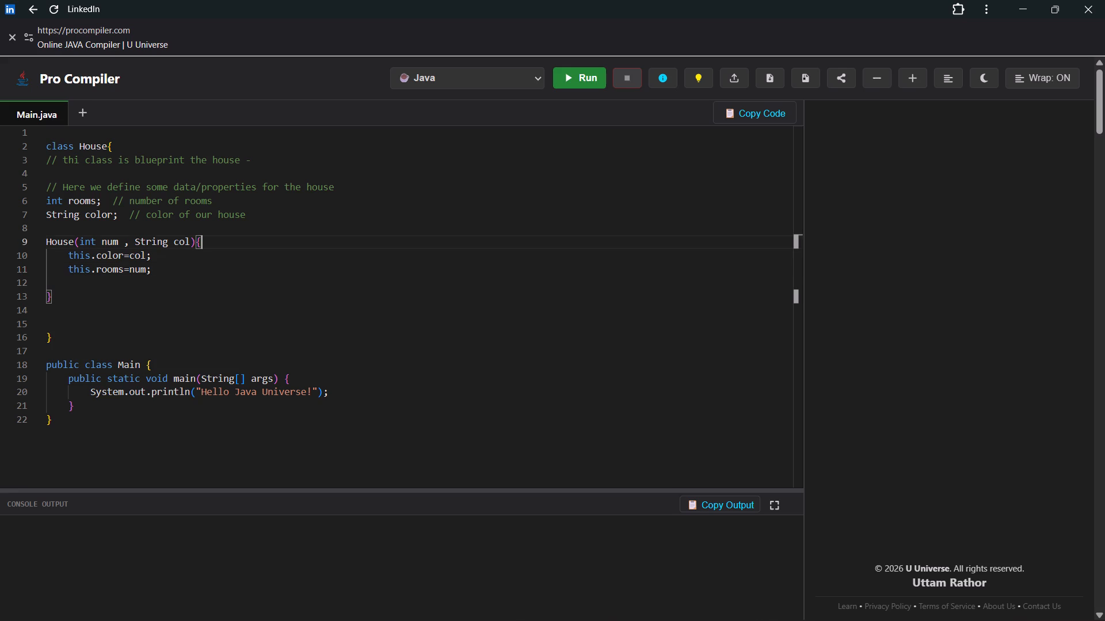
{"action": "left_click", "coordinate": [105, 312]}
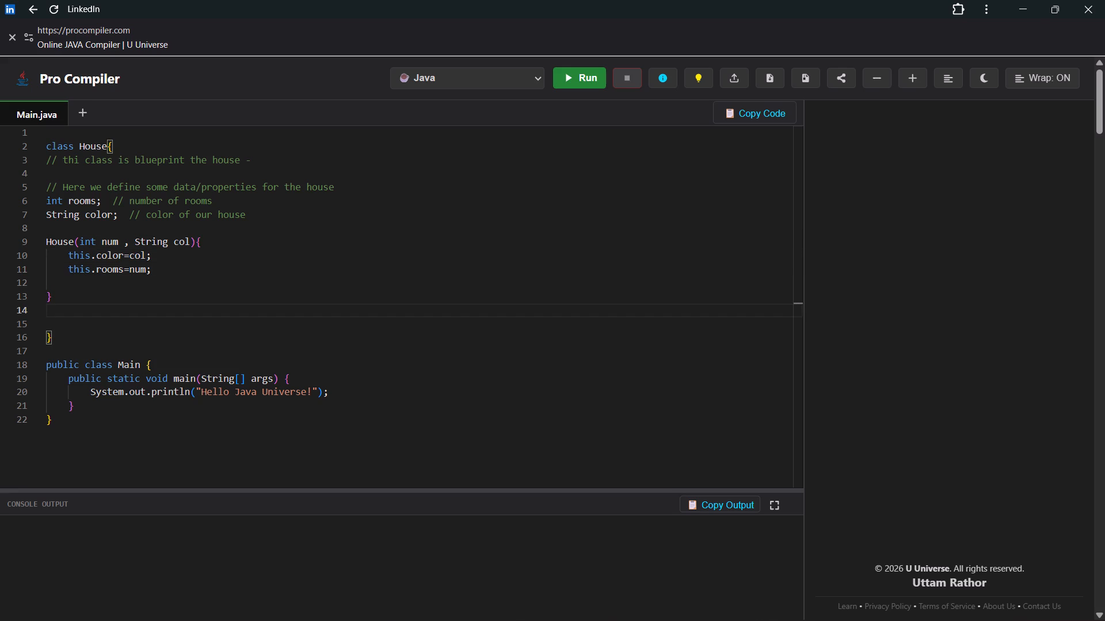
{"action": "key", "text": "Return"}
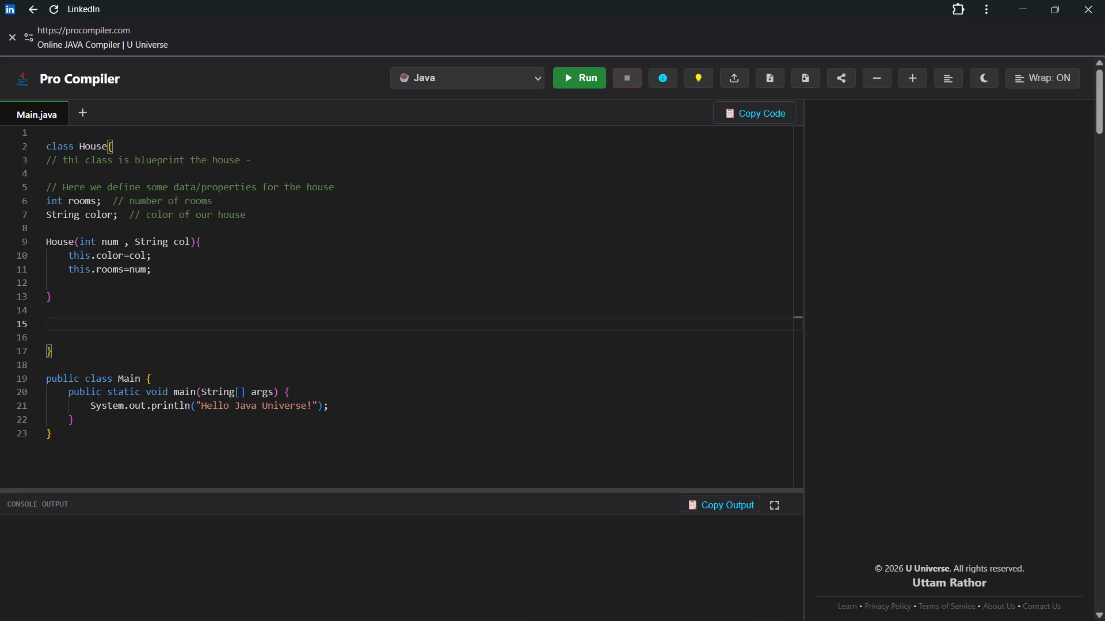
{"action": "type", "text": "//"}
{"action": "key", "text": "space"}
{"action": "type", "text": "etho"}
{"action": "type", "text": "nds"}
{"action": "key", "text": "BackSpace"}
{"action": "key", "text": "BackSpace"}
{"action": "key", "text": "BackSpace"}
{"action": "type", "text": "ds"}
{"action": "key", "text": "space"}
{"action": "type", "text": "or"}
{"action": "key", "text": "space"}
{"action": "key", "text": "BackSpace"}
{"action": "key", "text": "BackSpace"}
{"action": "key", "text": "BackSpace"}
{"action": "key", "text": "BackSpace"}
{"action": "key", "text": "BackSpace"}
{"action": "key", "text": "s"}
{"action": "type", "text": "/funs"}
{"action": "key", "text": "BackSpace"}
{"action": "key", "text": "x"}
{"action": "key", "text": "BackSpace"}
{"action": "key", "text": "c"}
{"action": "type", "text": "tiosn"}
{"action": "key", "text": "BackSpace"}
{"action": "key", "text": "BackSpace"}
{"action": "type", "text": "ns"}
{"action": "key", "text": "Return"}
{"action": "key", "text": "Return"}
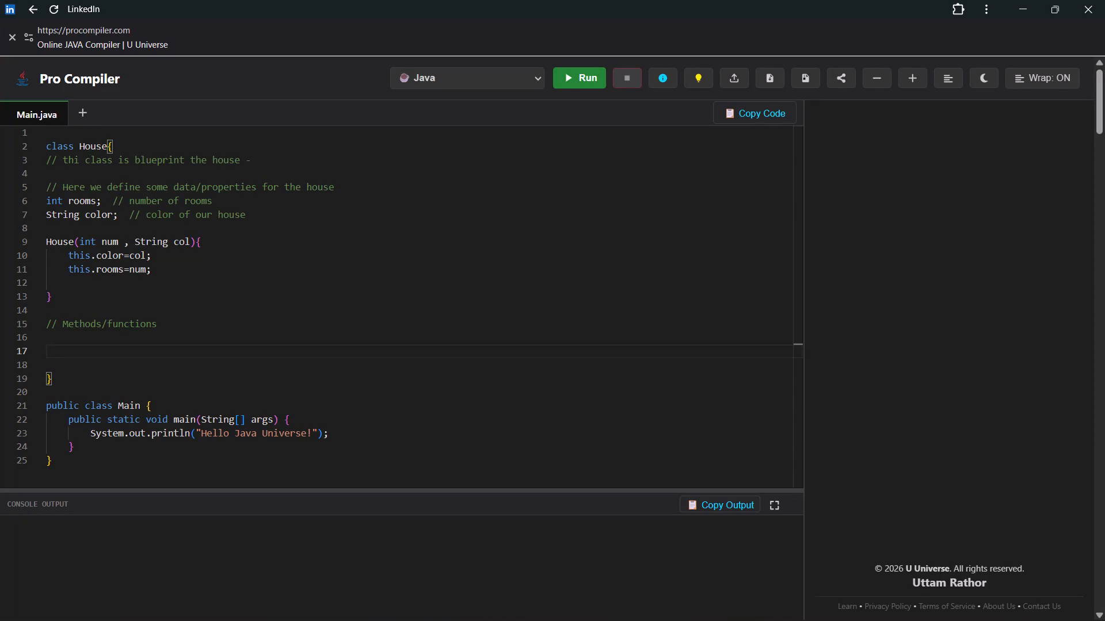
Add an empty method "void info()" with a brace body below the Methods/functions comment.
{"action": "key", "text": "p"}
{"action": "key", "text": "BackSpace"}
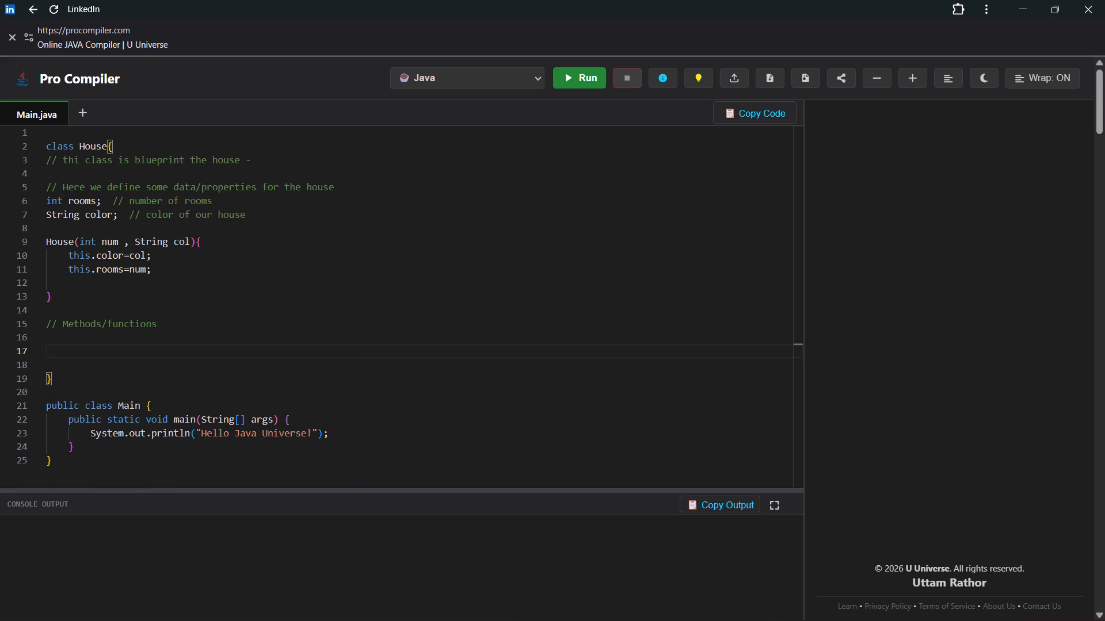
{"action": "key", "text": "o"}
{"action": "key", "text": "BackSpace"}
{"action": "type", "text": "void"}
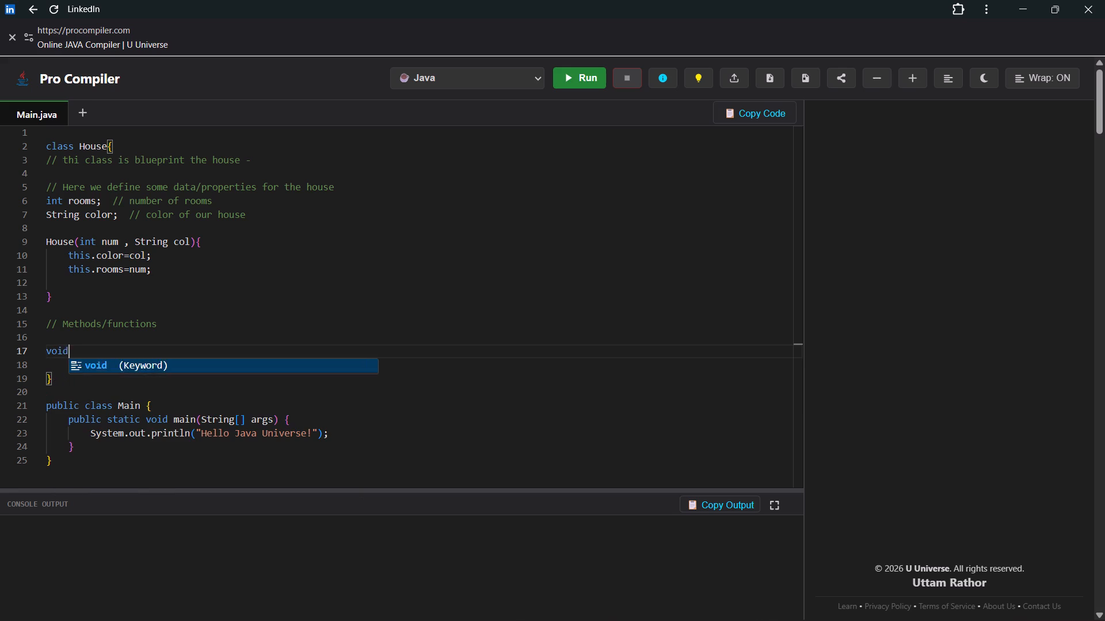
{"action": "key", "text": "space"}
{"action": "key", "text": "space"}
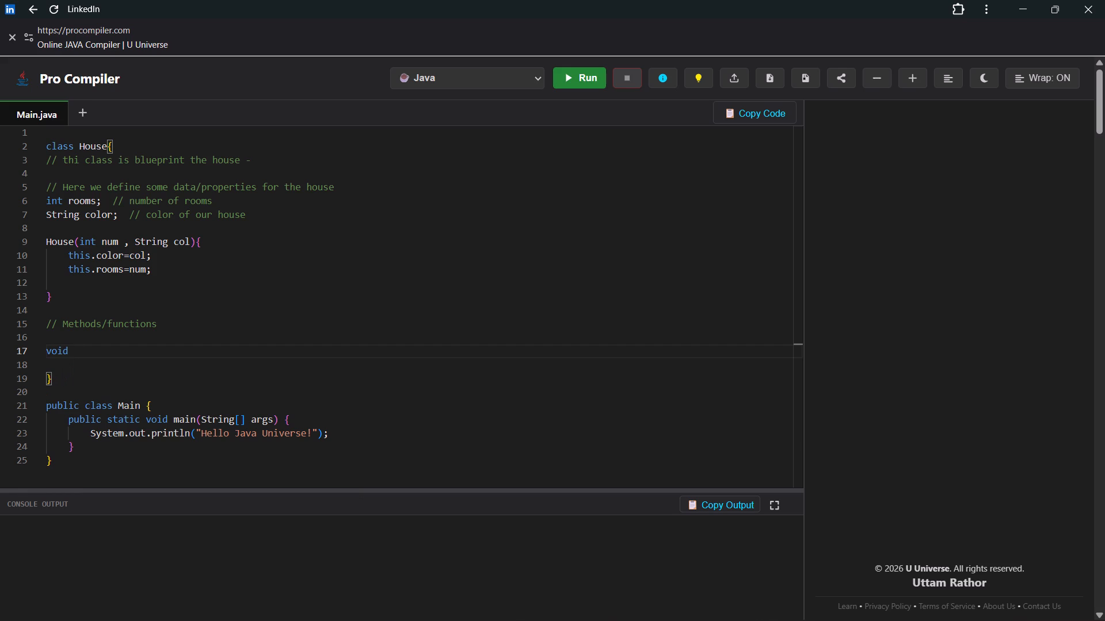
{"action": "type", "text": "info"}
{"action": "key", "text": "shift+parenleft"}
{"action": "key", "text": "Right"}
{"action": "key", "text": "shift+braceleft"}
{"action": "key", "text": "shift+Return"}
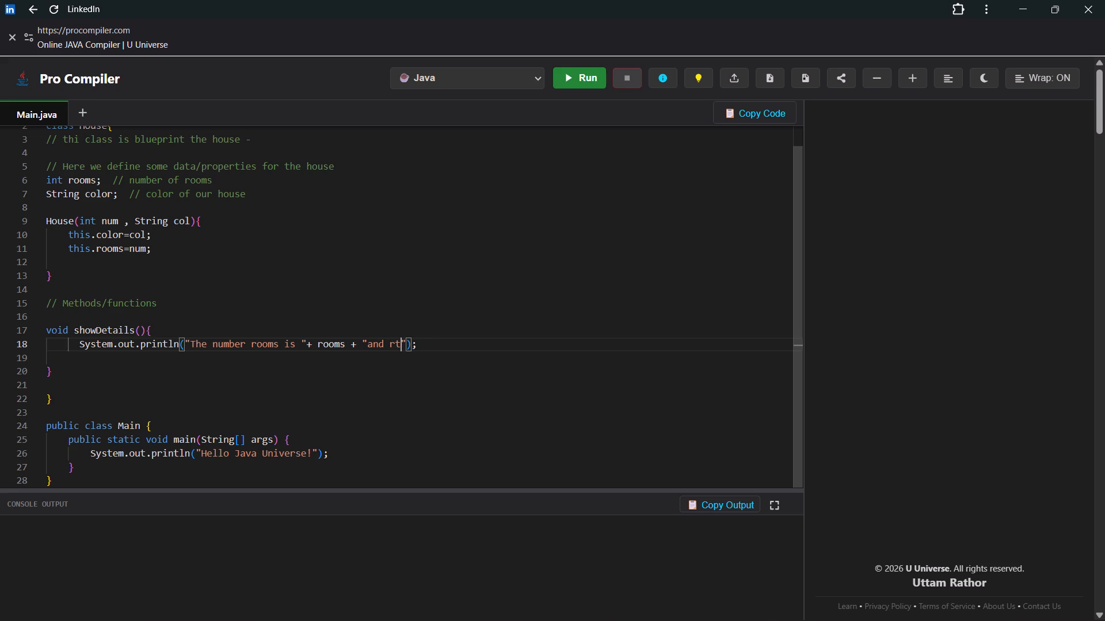
{"action": "key", "text": "BackSpace"}
{"action": "key", "text": "BackSpace"}
{"action": "type", "text": "th"}
{"action": "key", "text": "space"}
{"action": "key", "text": "space"}
{"action": "key", "text": "BackSpace"}
{"action": "type", "text": "e colo"}
{"action": "type", "text": "r o"}
{"action": "type", "text": "f the"}
{"action": "key", "text": "space"}
{"action": "key", "text": "space"}
{"action": "type", "text": "house id"}
{"action": "key", "text": "BackSpace"}
{"action": "type", "text": "s"}
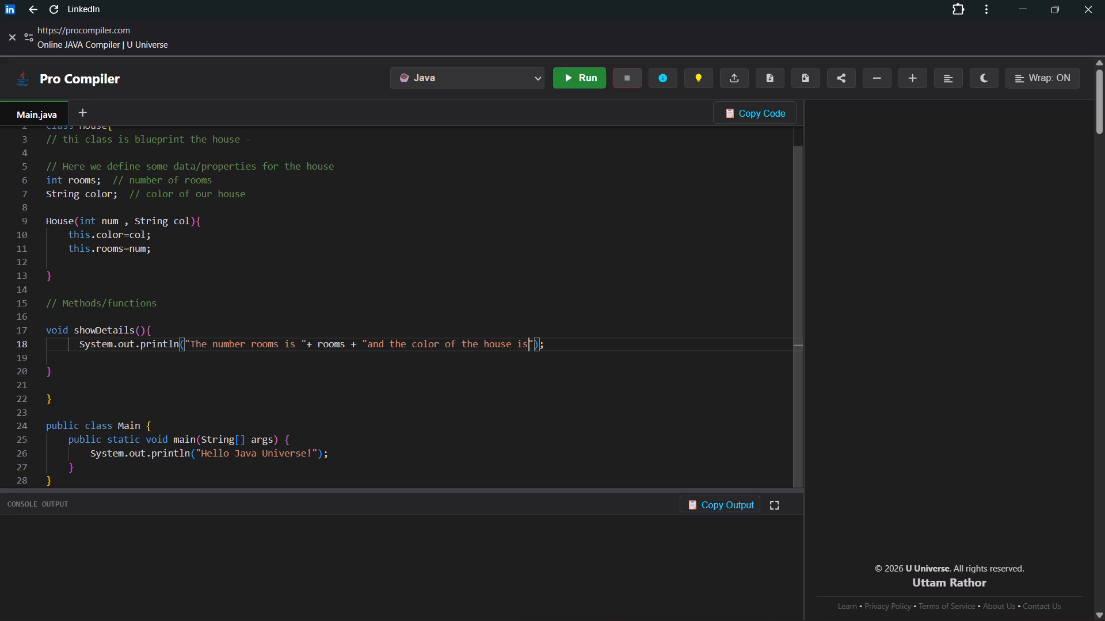
{"action": "key", "text": "space"}
{"action": "key", "text": "BackSpace"}
{"action": "key", "text": "space"}
Append +color after the last string in the showDetails print statement.
{"action": "key", "text": "Right"}
{"action": "type", "text": "+color"}
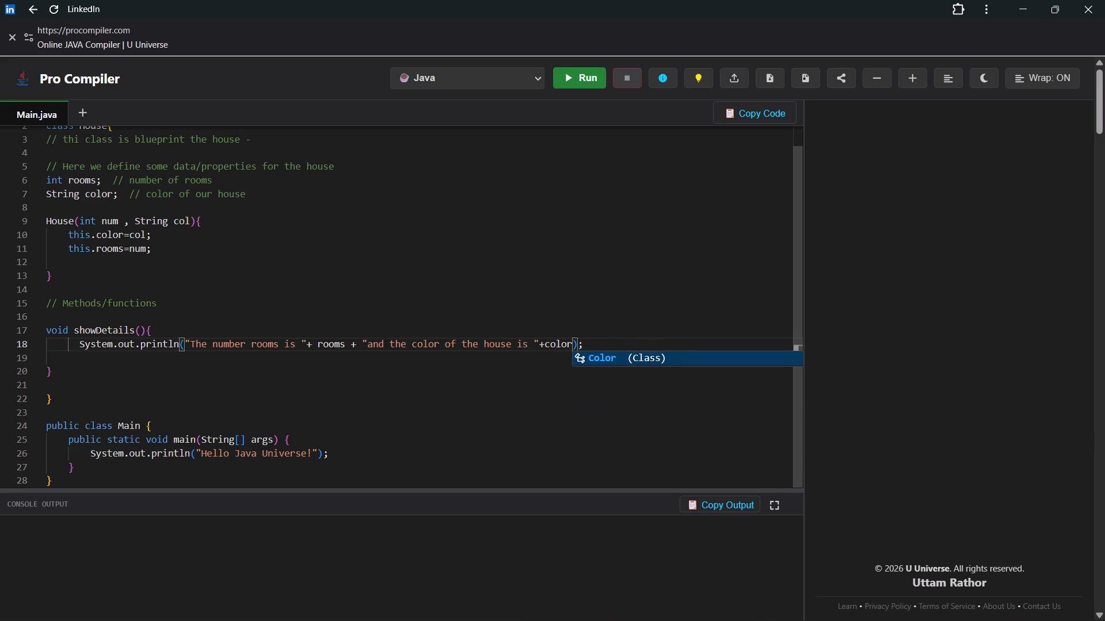
Delete the "Hello Java Universe!" print statement from the main method, leaving its line empty.
{"action": "key", "text": "Down"}
{"action": "key", "text": "Down"}
{"action": "key", "text": "Down"}
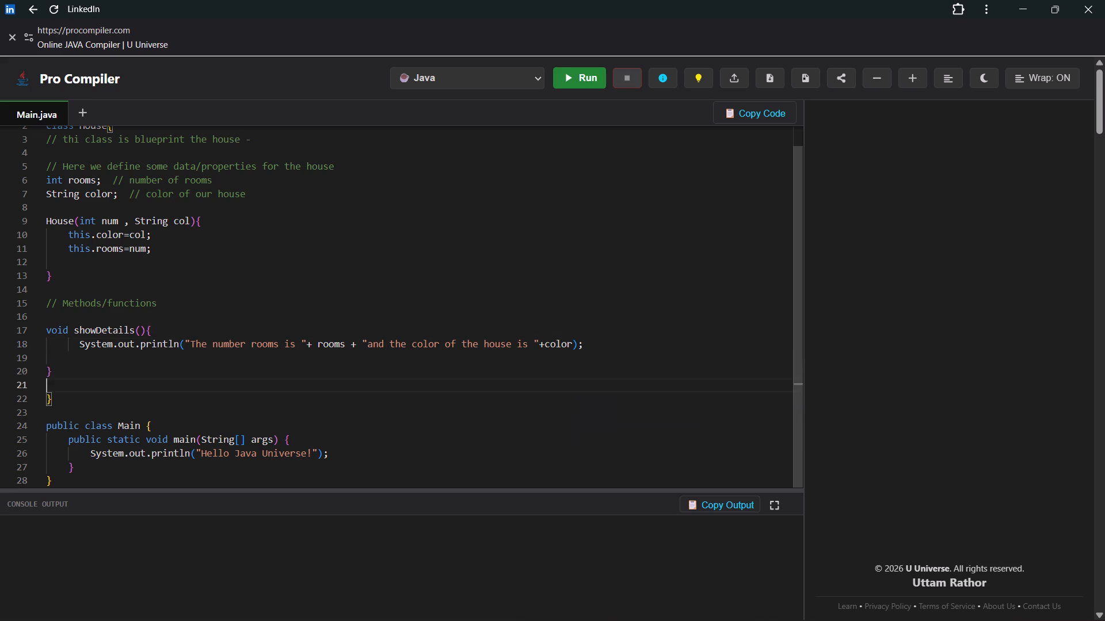
{"action": "key", "text": "Down"}
{"action": "key", "text": "Down"}
{"action": "key", "text": "Down"}
{"action": "key", "text": "Down"}
{"action": "scroll", "coordinate": [293, 339], "scroll_direction": "down", "scroll_amount": 2}
{"action": "scroll", "coordinate": [275, 391], "scroll_direction": "down", "scroll_amount": 3}
{"action": "left_click_drag", "start_coordinate": [83, 451], "coordinate": [329, 447]}
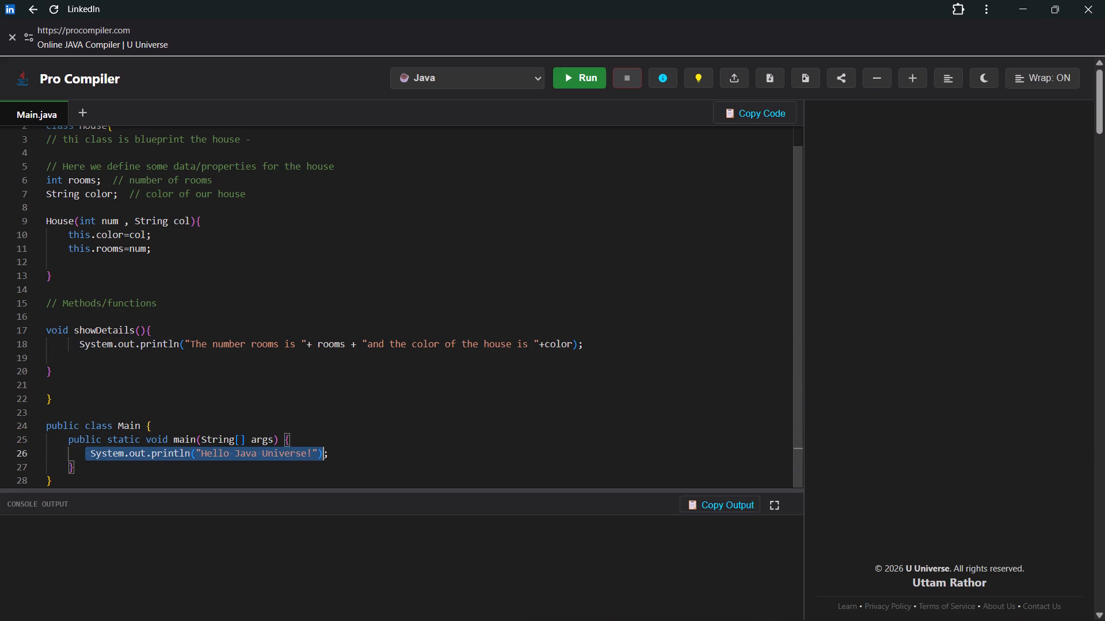
{"action": "left_click_drag", "start_coordinate": [329, 447], "coordinate": [352, 451]}
{"action": "key", "text": "BackSpace"}
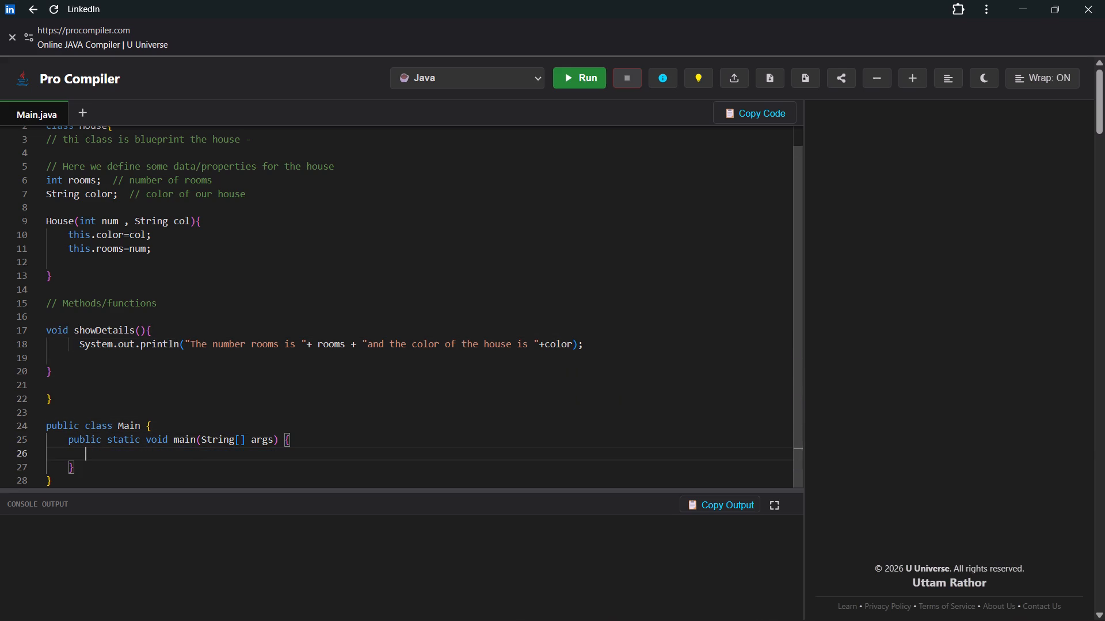
{"action": "key", "text": "BackSpace"}
In the main method, begin an object declaration reading House obj = new House.
{"action": "type", "text": "use"}
{"action": "key", "text": "space"}
{"action": "type", "text": "obj"}
{"action": "key", "text": "space"}
{"action": "type", "text": "= new"}
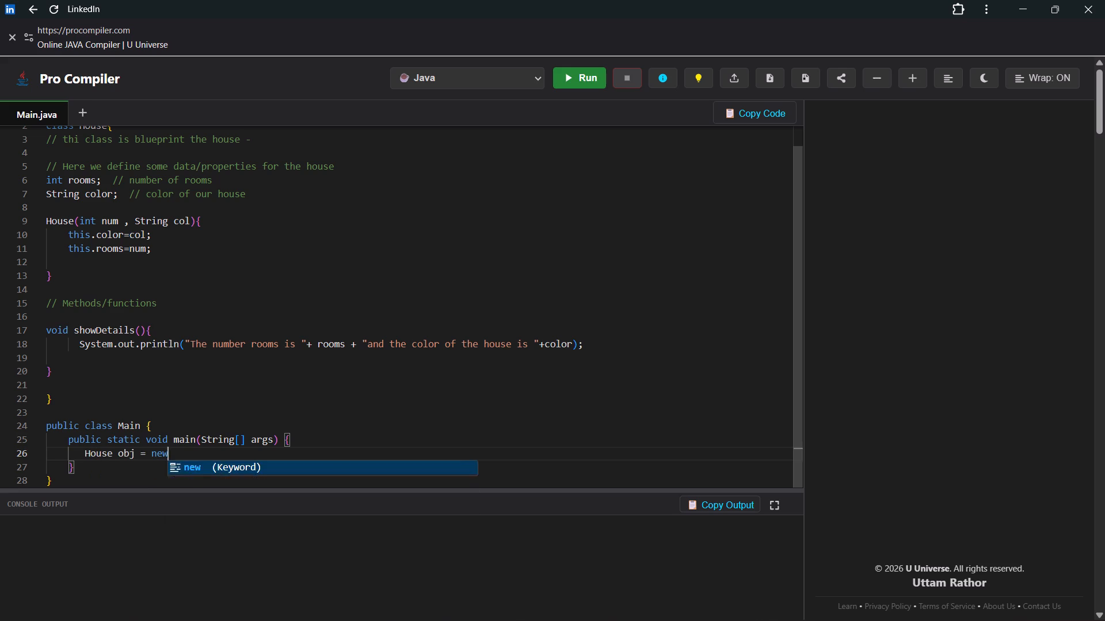
{"action": "key", "text": "space"}
{"action": "key", "text": "BackSpace"}
{"action": "key", "text": "BackSpace"}
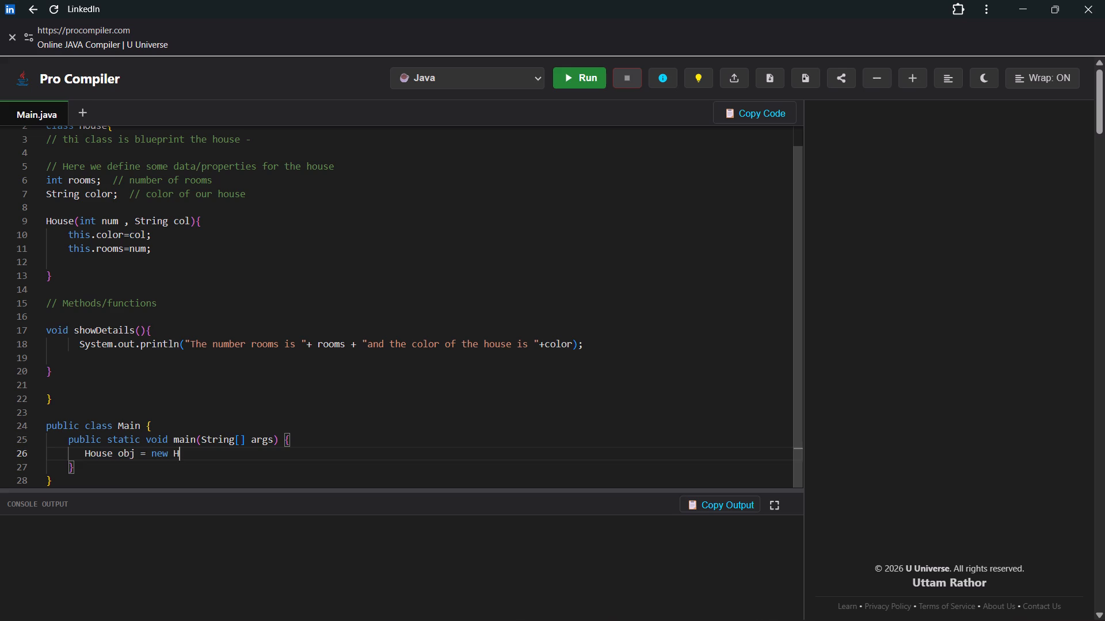
{"action": "type", "text": "use"}
Pass 4 and "white" as the House constructor arguments, end the statement with a semicolon and start a new line.
{"action": "key", "text": "shift+parenleft"}
{"action": "type", "text": "4,\""}
{"action": "key", "text": "w"}
{"action": "type", "text": "hite"}
{"action": "key", "text": "Right"}
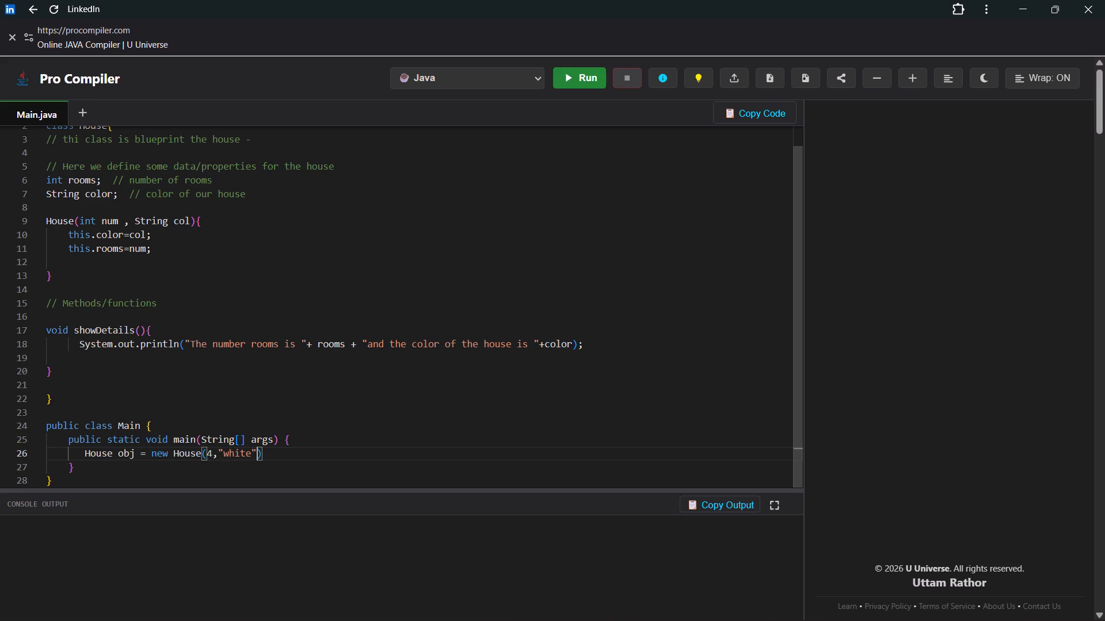
{"action": "key", "text": "Right"}
{"action": "key", "text": "Right"}
{"action": "key", "text": "Left"}
{"action": "key", "text": "apostrophe"}
{"action": "key", "text": "Return"}
{"action": "key", "text": "BackSpace"}
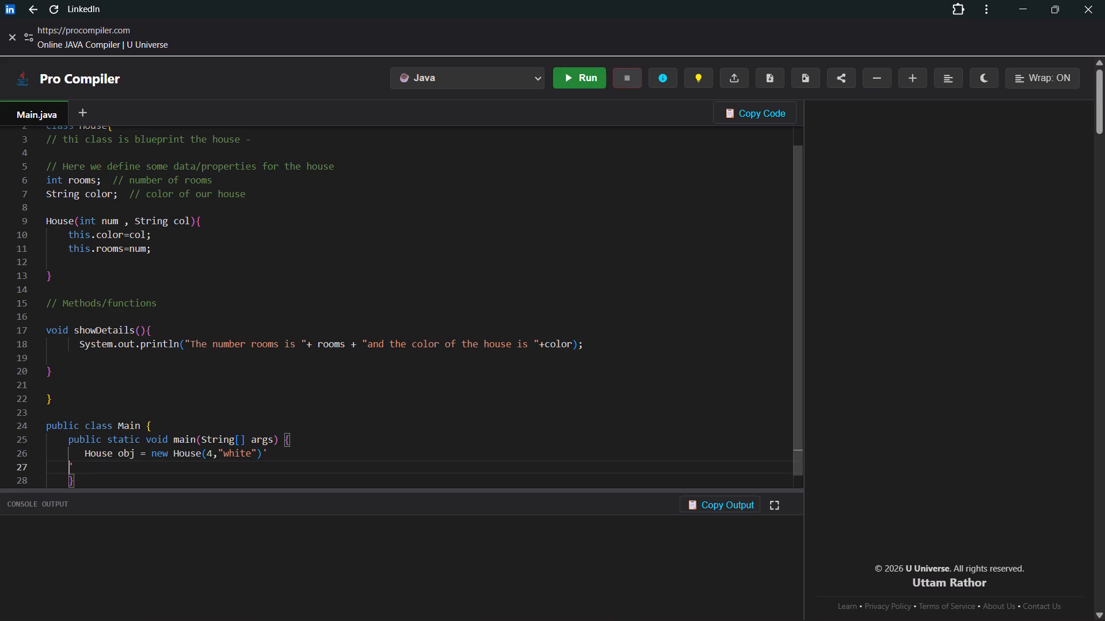
{"action": "key", "text": "BackSpace"}
{"action": "key", "text": "BackSpace"}
{"action": "key", "text": "BackSpace"}
{"action": "key", "text": "Right"}
{"action": "key", "text": "BackSpace"}
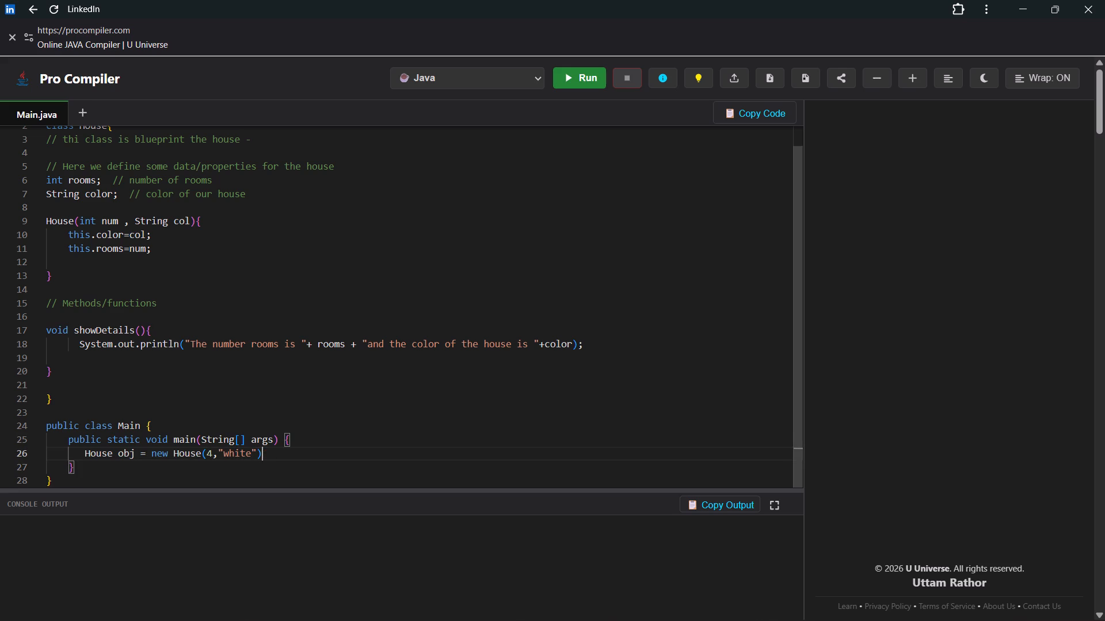
{"action": "key", "text": "semicolon"}
{"action": "key", "text": "Return"}
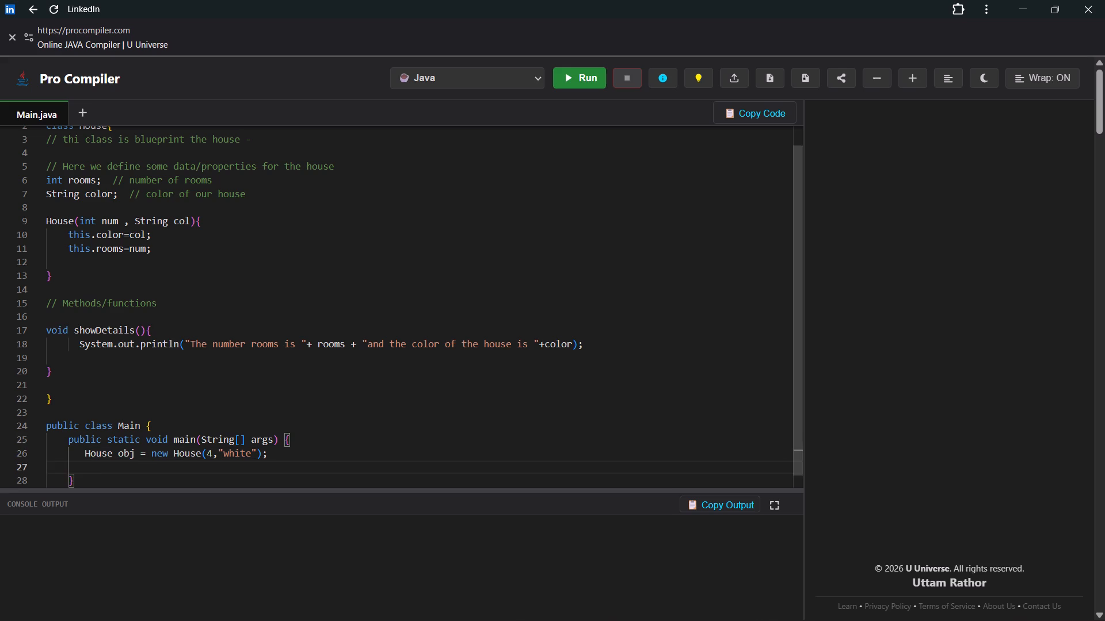
Add the call obj.showDetails(); below the object creation in the main method.
{"action": "type", "text": "obj."}
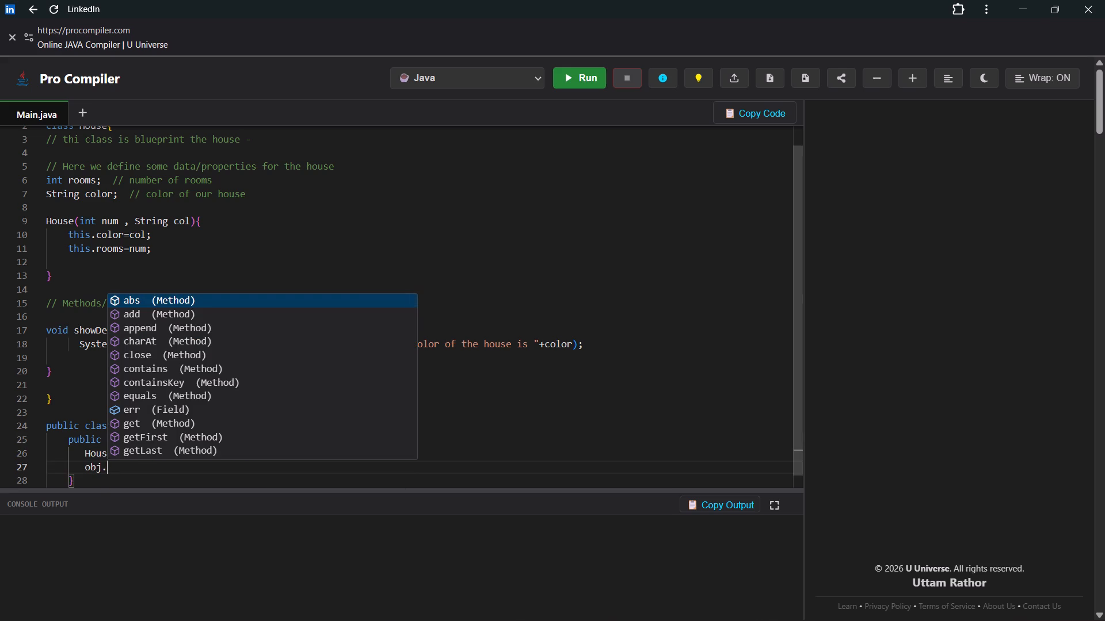
{"action": "type", "text": "sh"}
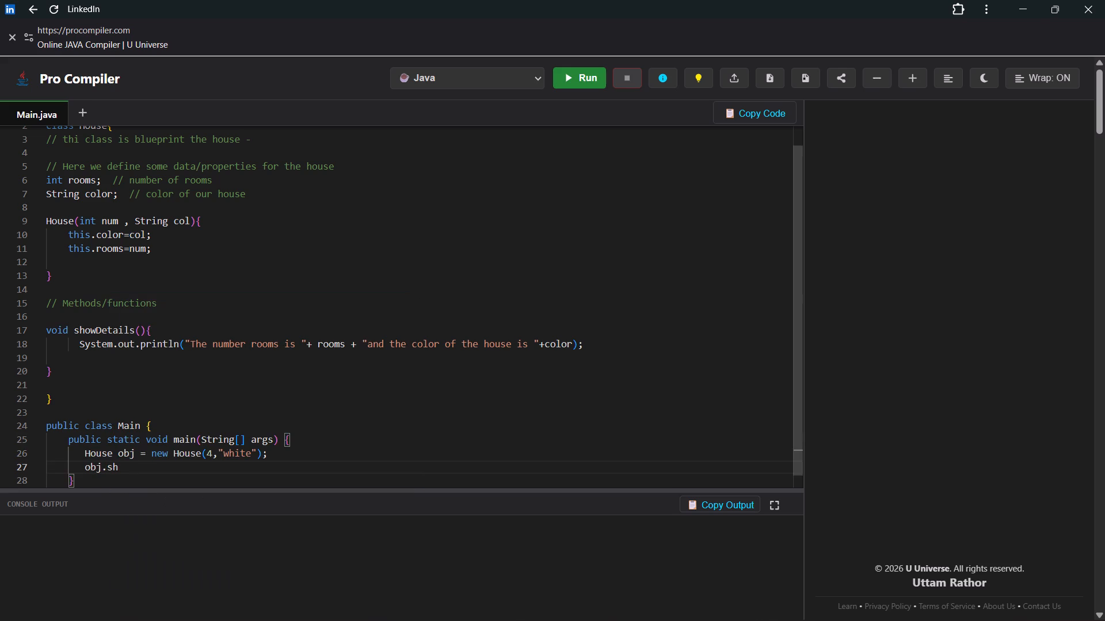
{"action": "type", "text": "ow"}
{"action": "key", "text": "BackSpace"}
{"action": "key", "text": "BackSpace"}
{"action": "type", "text": "etails"}
{"action": "key", "text": "shift+parenleft"}
{"action": "key", "text": "Right"}
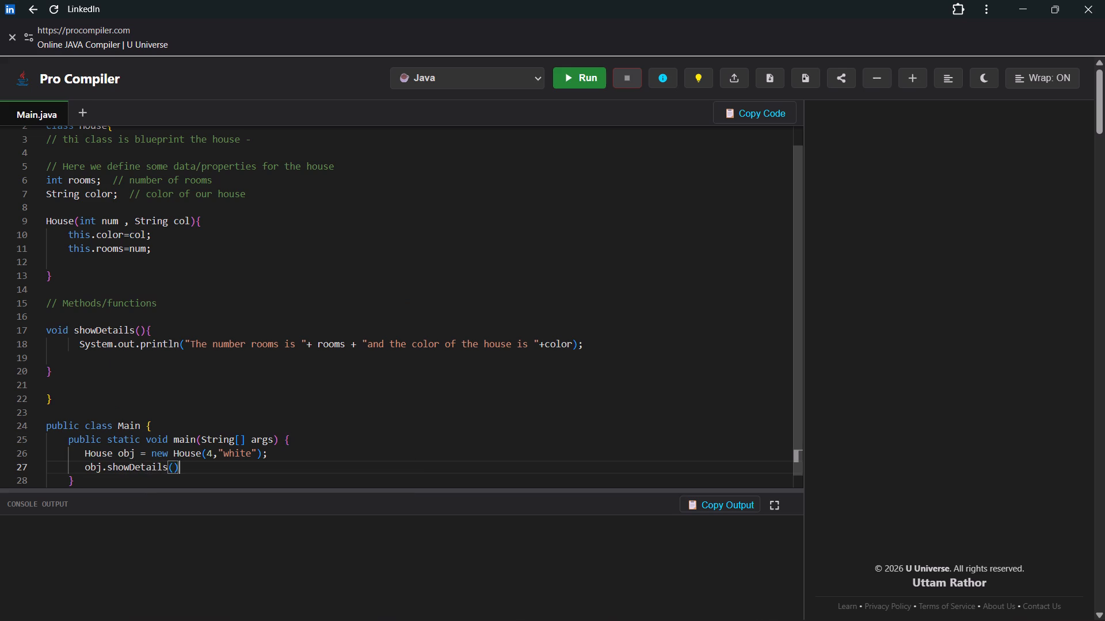
{"action": "key", "text": "semicolon"}
{"action": "scroll", "coordinate": [342, 419], "scroll_direction": "down", "scroll_amount": 4}
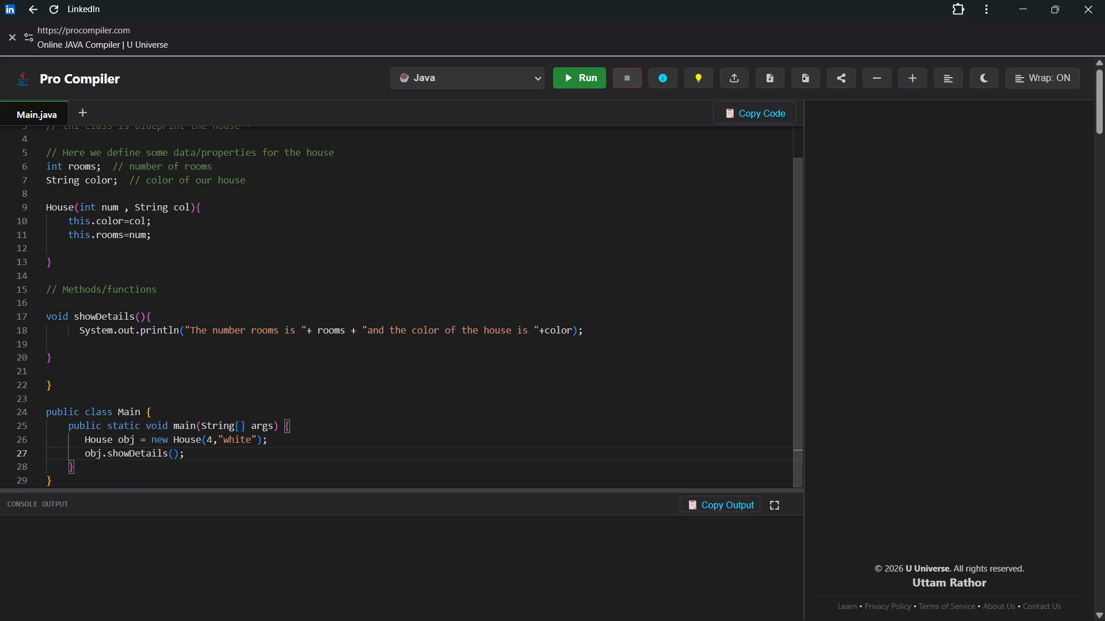
{"action": "scroll", "coordinate": [205, 412], "scroll_direction": "down", "scroll_amount": 3}
{"action": "left_click", "coordinate": [212, 470]}
{"action": "scroll", "coordinate": [219, 240], "scroll_direction": "up", "scroll_amount": 4}
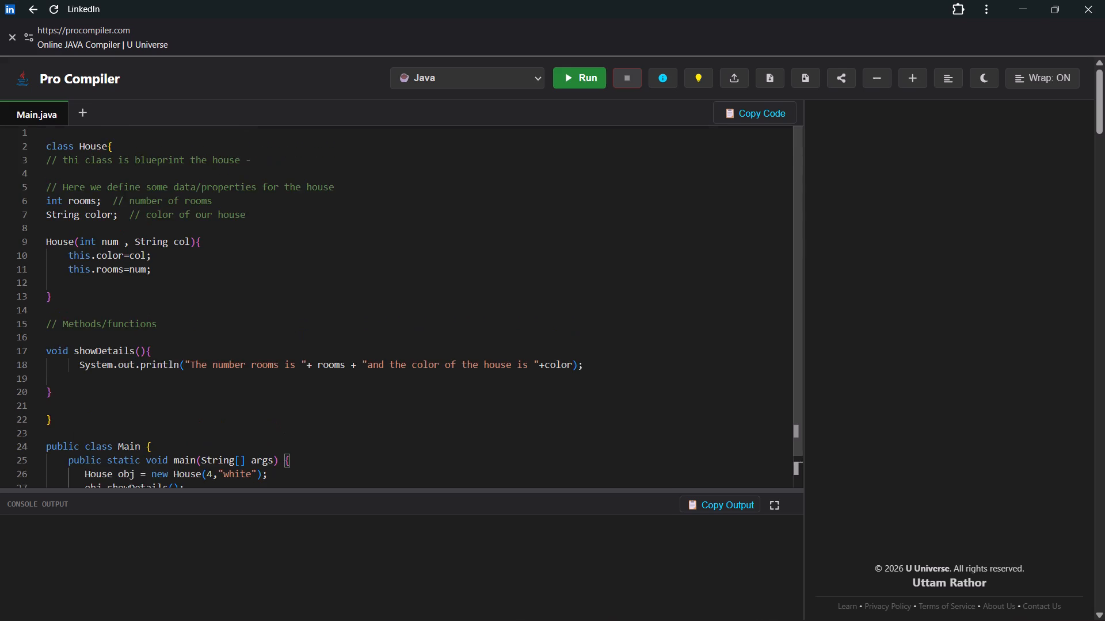
{"action": "scroll", "coordinate": [219, 243], "scroll_direction": "down", "scroll_amount": 4}
{"action": "left_click", "coordinate": [141, 368]}
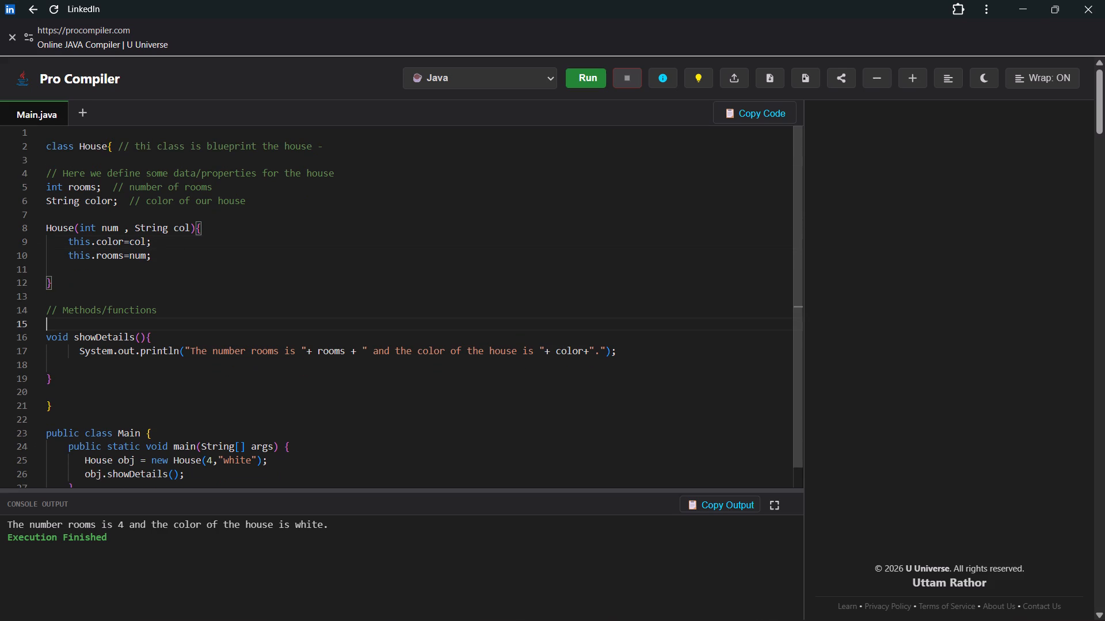
{"action": "key", "text": "BackSpace"}
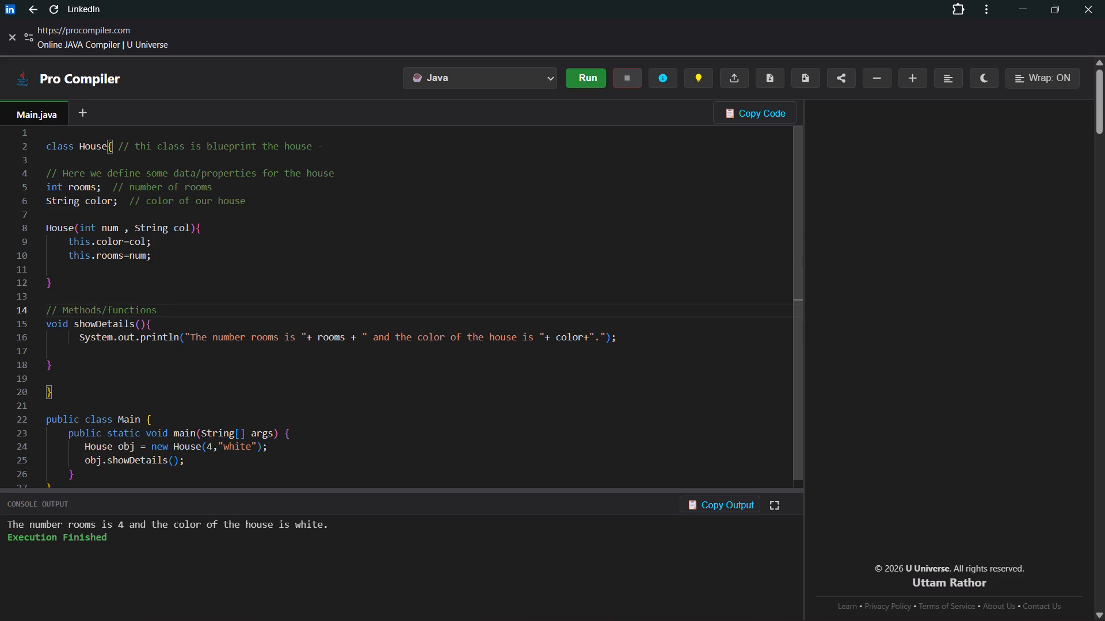
{"action": "left_click", "coordinate": [66, 378]}
{"action": "key", "text": "BackSpace"}
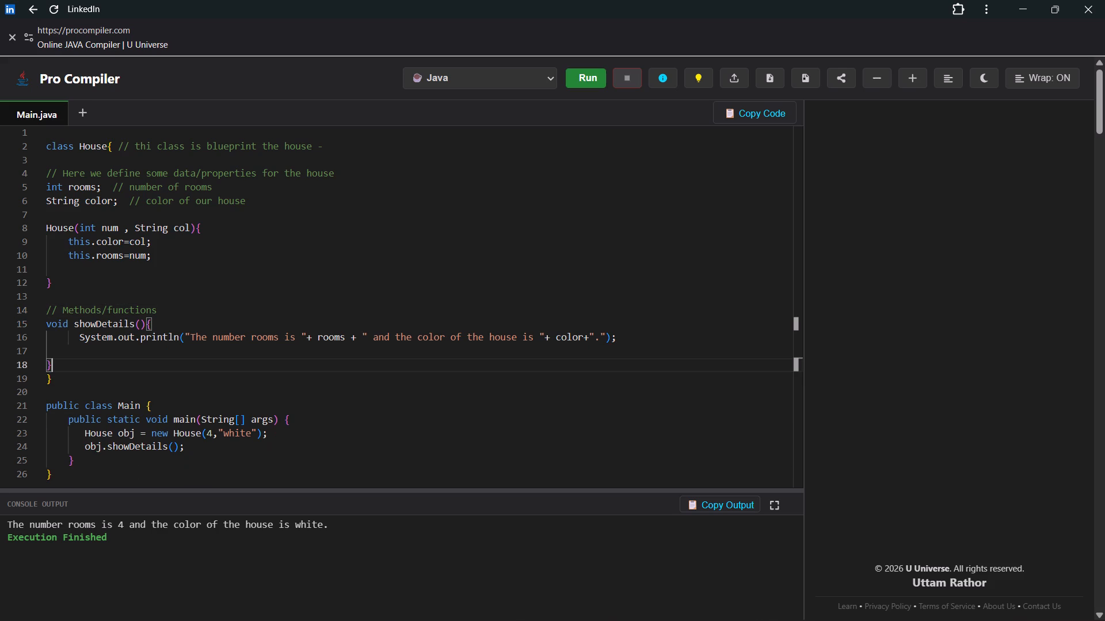
{"action": "left_click", "coordinate": [56, 390]}
{"action": "key", "text": "BackSpace"}
{"action": "left_click", "coordinate": [92, 467]}
{"action": "scroll", "coordinate": [201, 309], "scroll_direction": "up", "scroll_amount": 1}
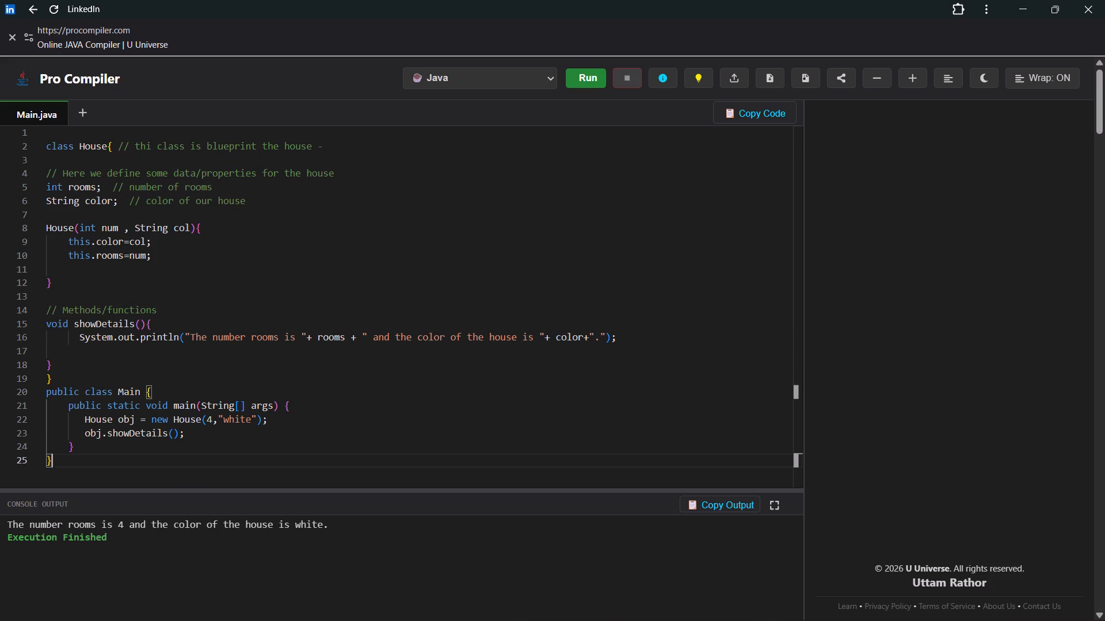
{"action": "scroll", "coordinate": [201, 309], "scroll_direction": "up", "scroll_amount": 3}
{"action": "left_click", "coordinate": [301, 0]}
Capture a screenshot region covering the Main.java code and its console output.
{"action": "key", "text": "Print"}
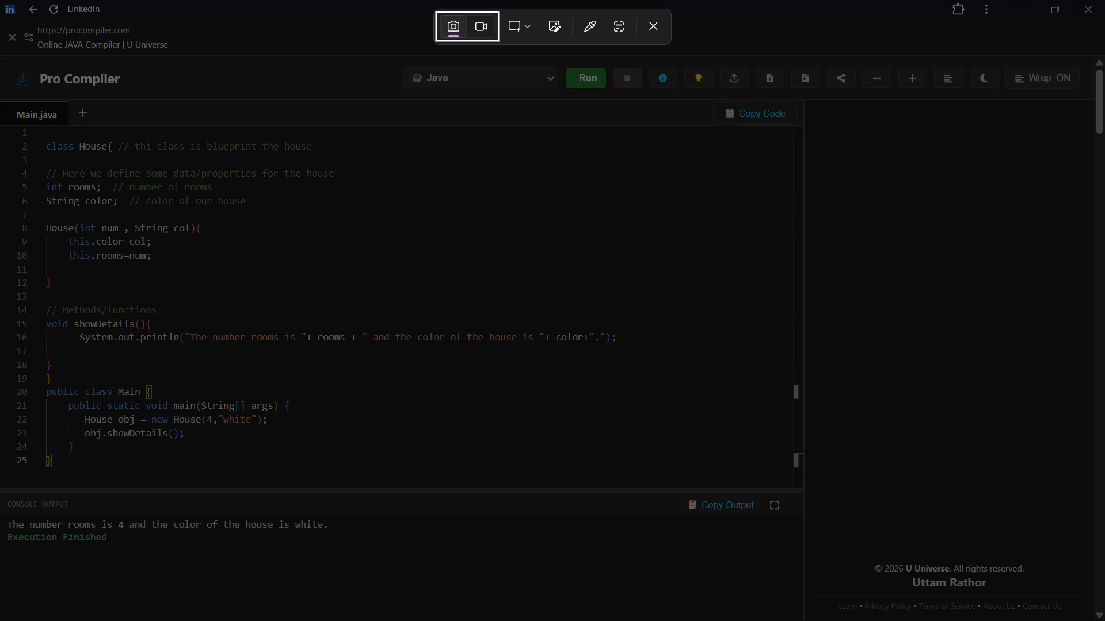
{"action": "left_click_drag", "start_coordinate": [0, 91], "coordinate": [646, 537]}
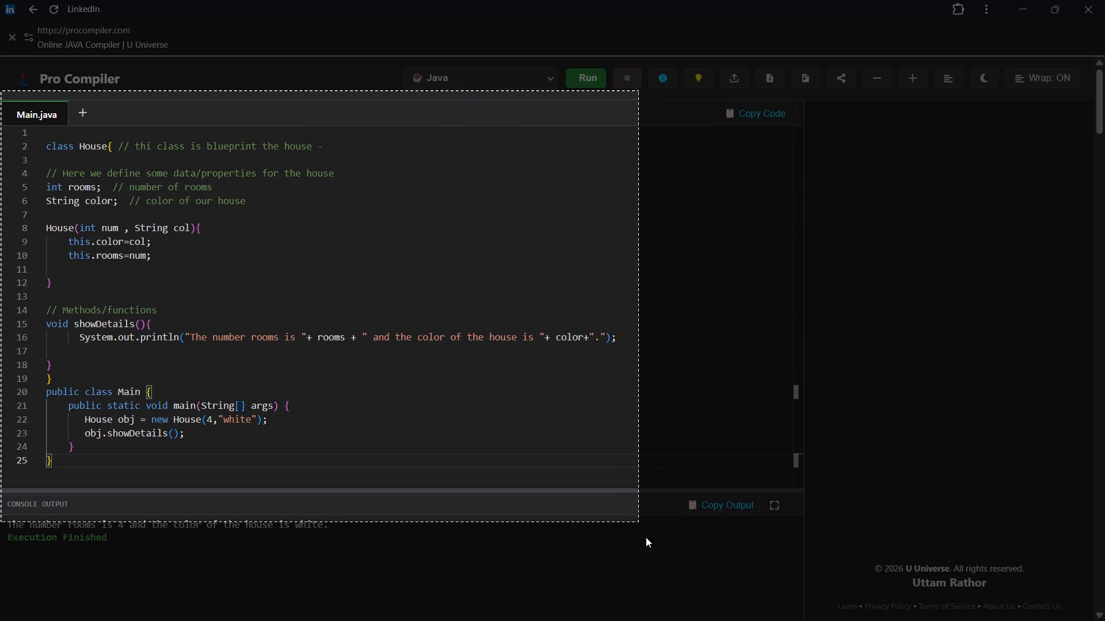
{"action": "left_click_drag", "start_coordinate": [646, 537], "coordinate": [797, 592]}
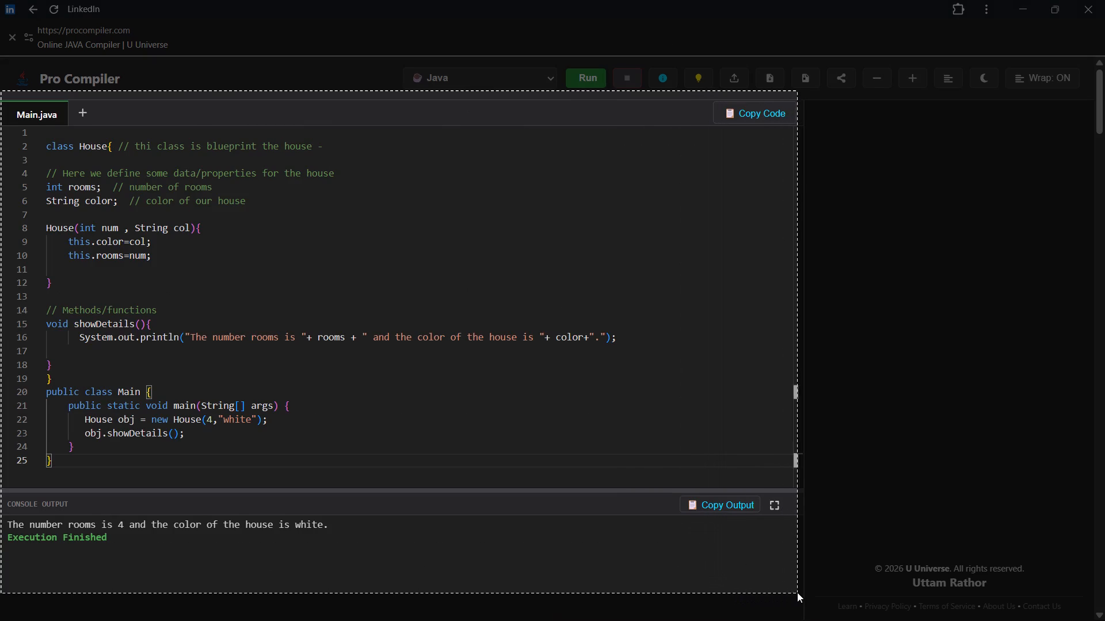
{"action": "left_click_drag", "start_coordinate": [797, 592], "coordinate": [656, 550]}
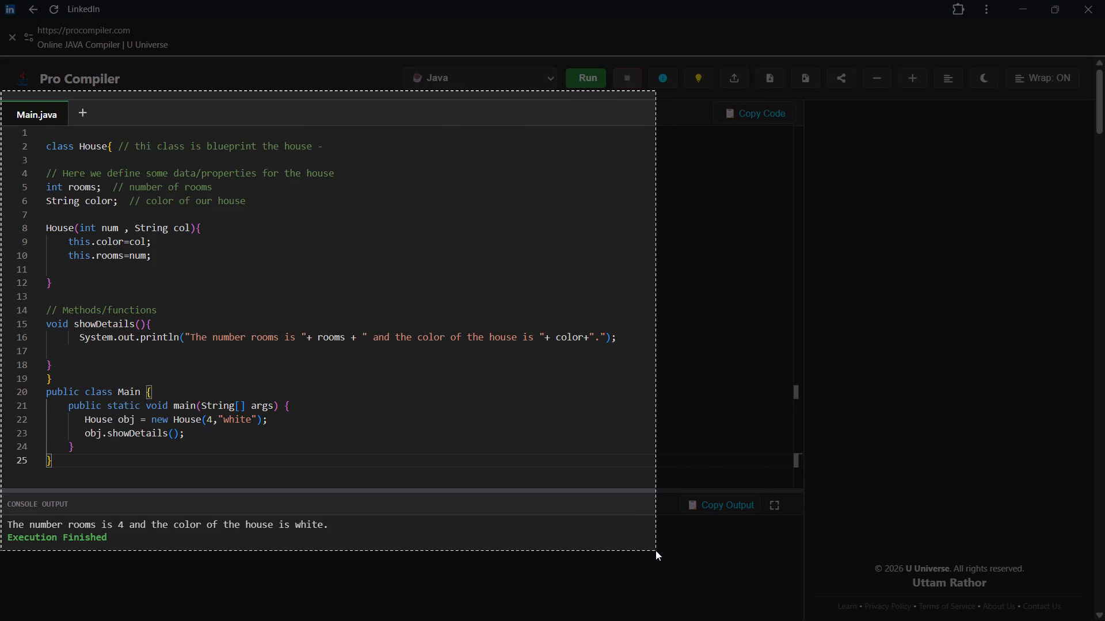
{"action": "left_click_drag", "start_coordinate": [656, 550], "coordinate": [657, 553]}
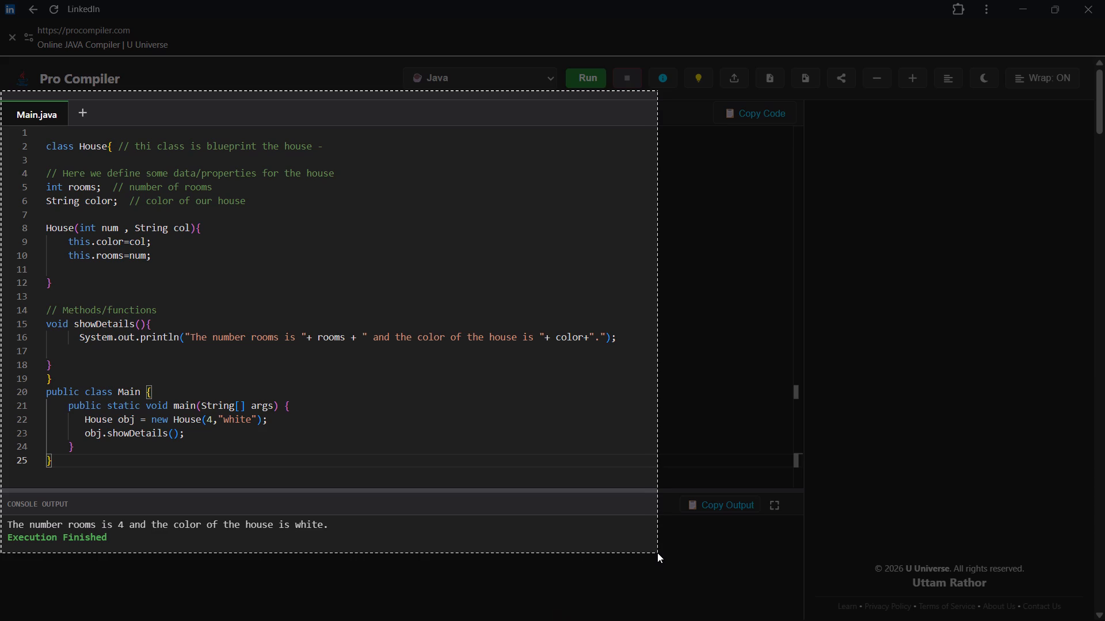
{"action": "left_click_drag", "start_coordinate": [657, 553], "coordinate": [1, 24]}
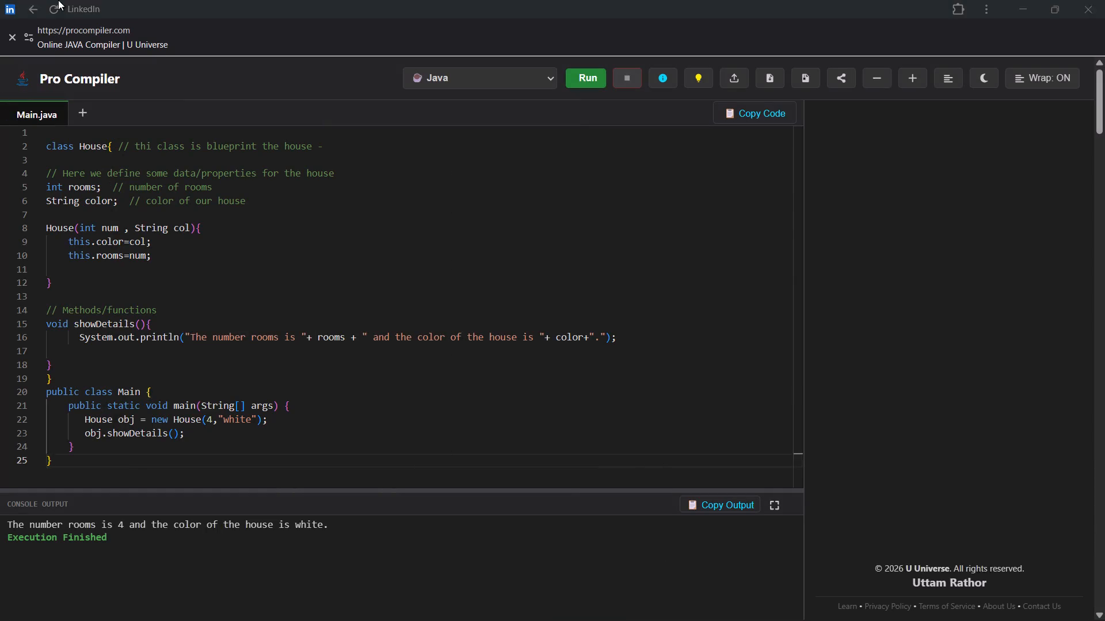
Correct "thi" to "this" in the blueprint comment on the class House line.
{"action": "left_click", "coordinate": [206, 121]}
{"action": "left_click", "coordinate": [154, 144]}
{"action": "key", "text": "s"}
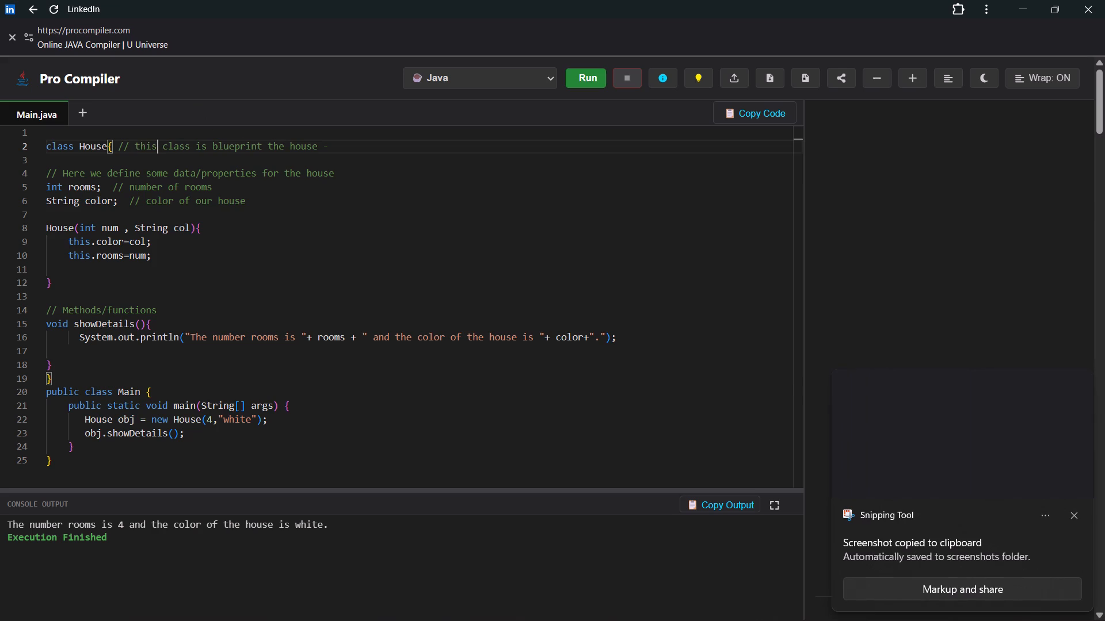
{"action": "left_click", "coordinate": [273, 246]}
Capture a new screenshot region covering the corrected Main.java code and its console output, and dismiss the capture notification.
{"action": "key", "text": "Print"}
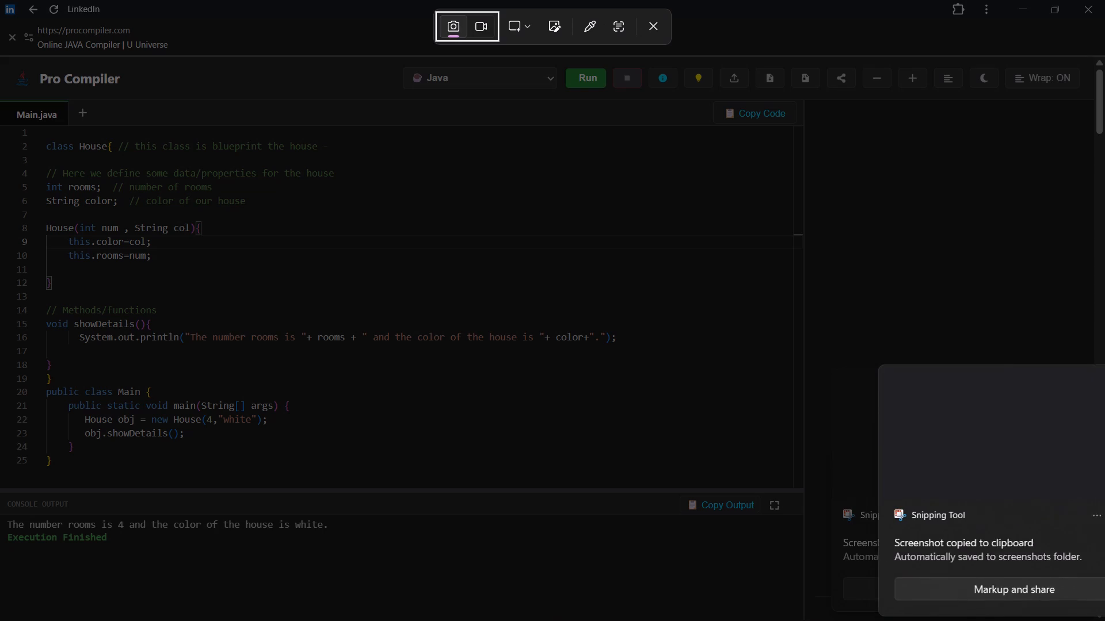
{"action": "left_click_drag", "start_coordinate": [0, 95], "coordinate": [573, 530]}
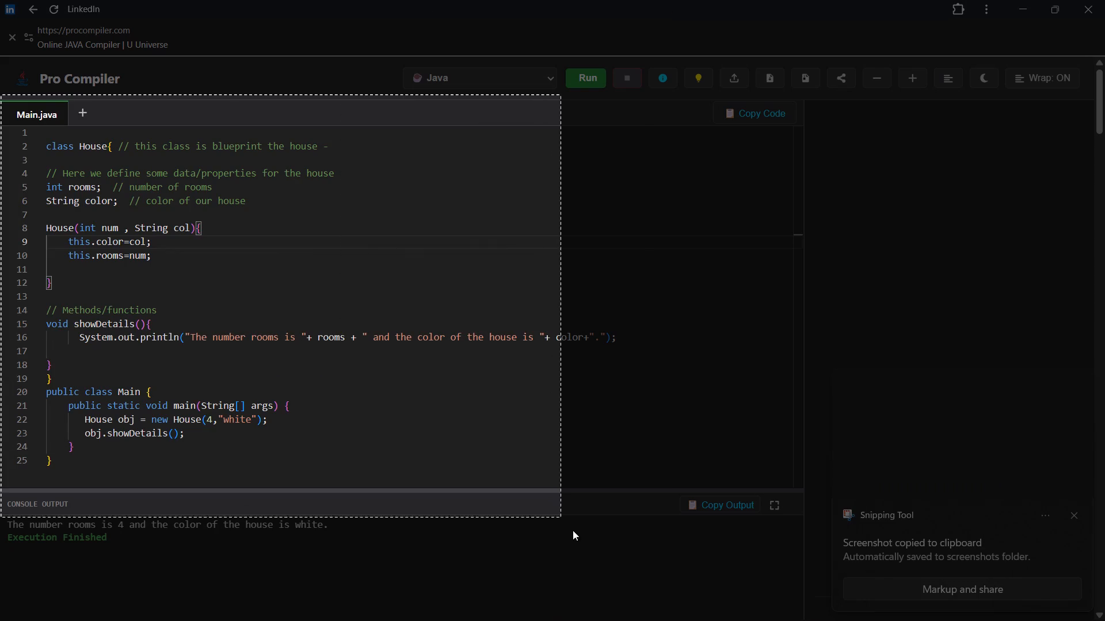
{"action": "left_click_drag", "start_coordinate": [573, 530], "coordinate": [673, 562]}
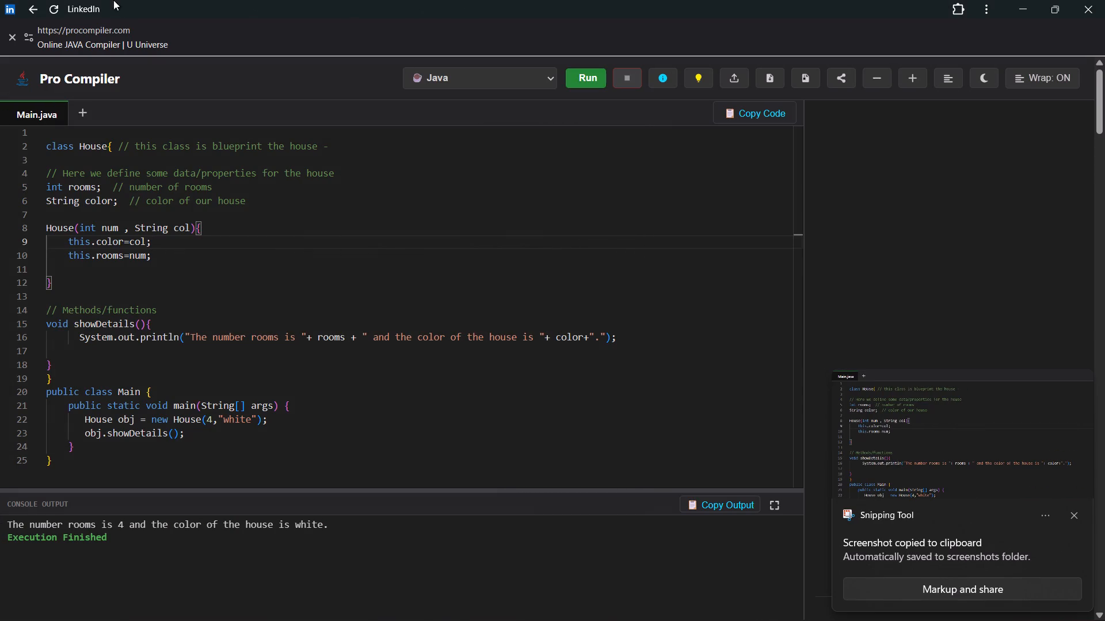
{"action": "left_click", "coordinate": [1070, 518]}
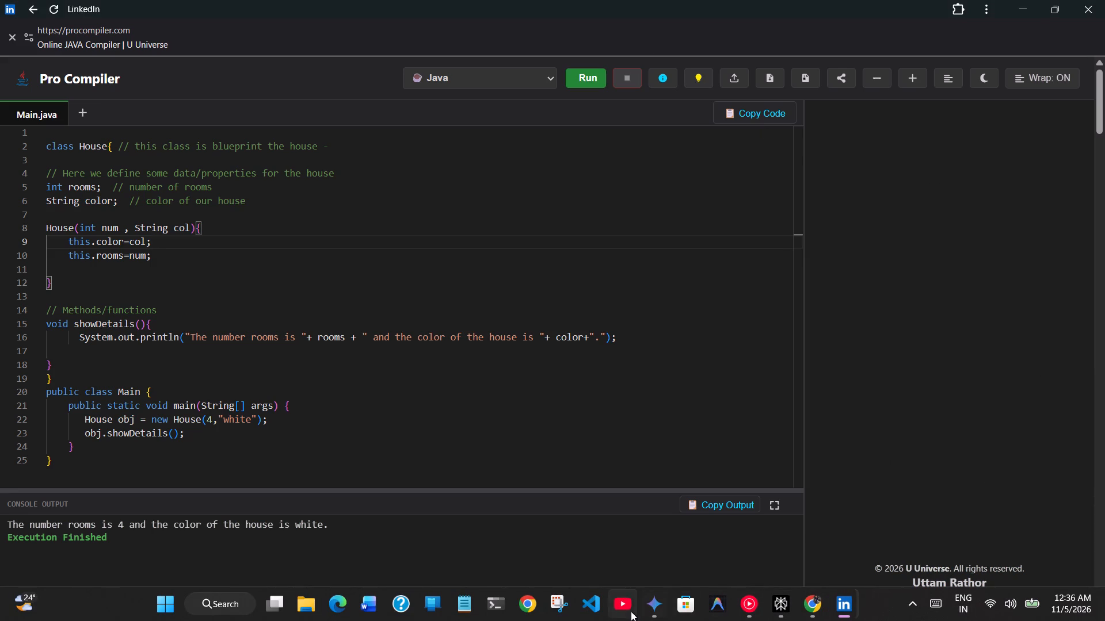
Switch to the Canva presentation and upload the newest House code screenshot from the Pictures > Screenshots folder.
{"action": "left_click", "coordinate": [809, 611]}
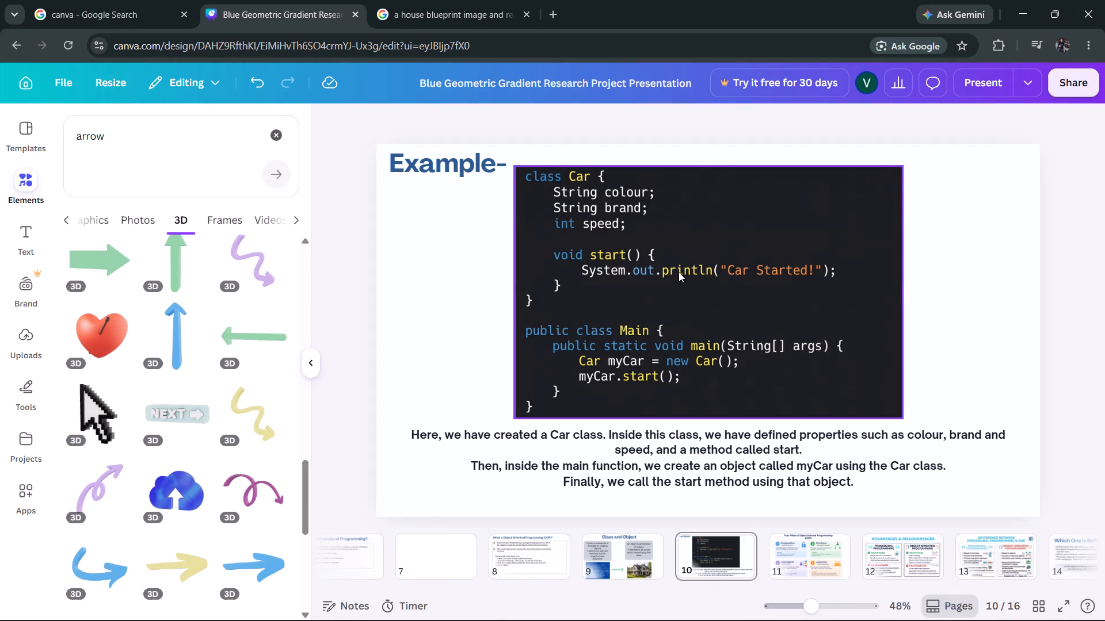
{"action": "left_click", "coordinate": [679, 272]}
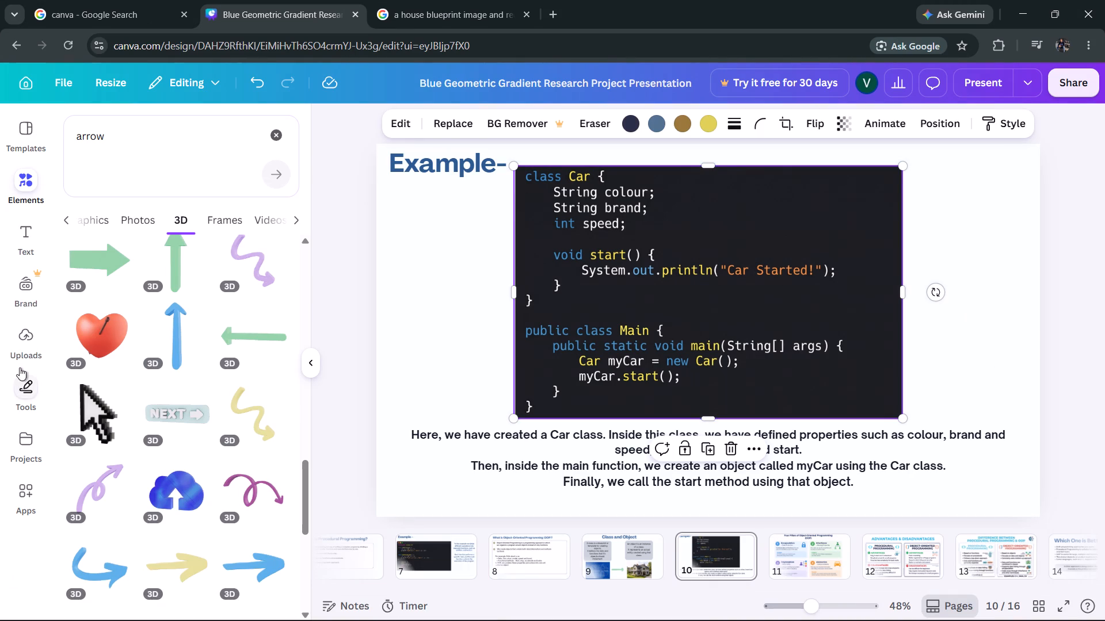
{"action": "left_click", "coordinate": [20, 342]}
{"action": "left_click", "coordinate": [168, 170]}
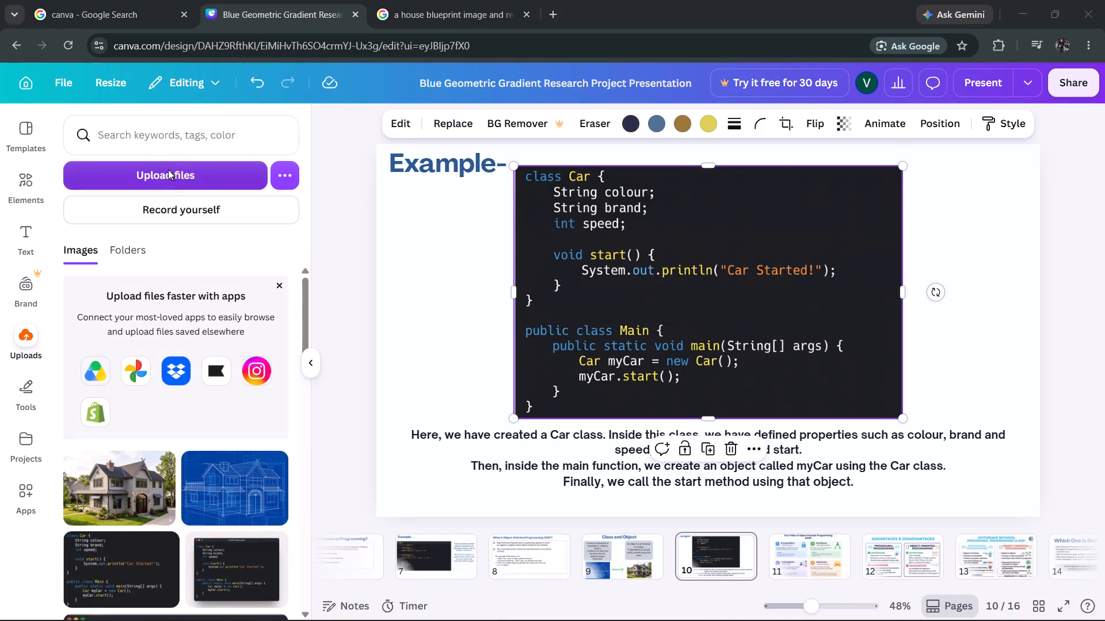
{"action": "scroll", "coordinate": [574, 216], "scroll_direction": "down", "scroll_amount": 15}
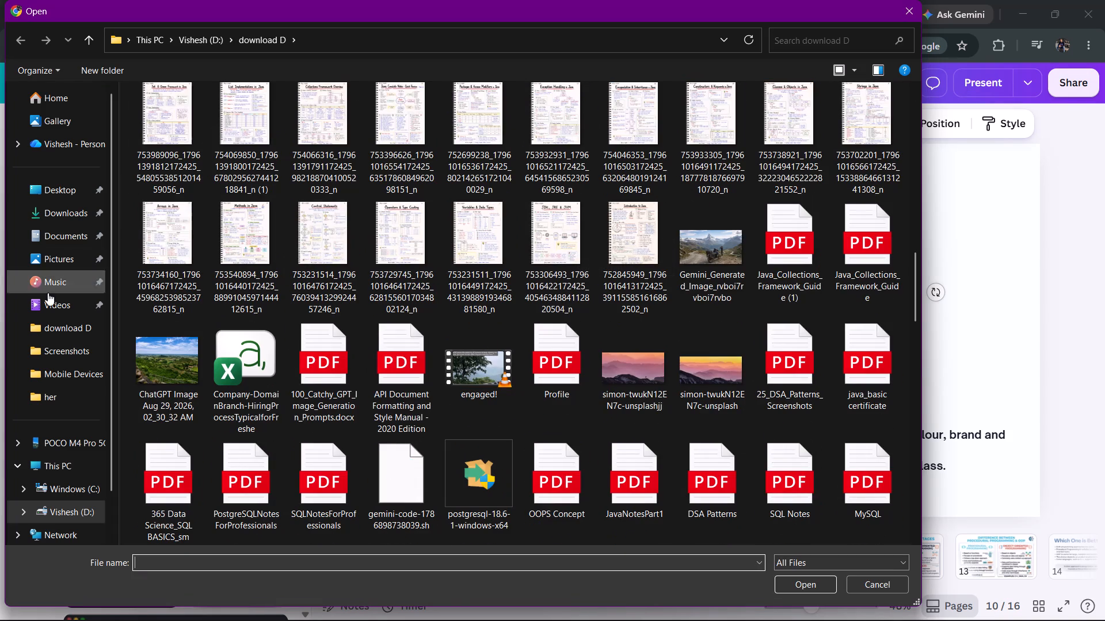
{"action": "left_click", "coordinate": [67, 256]}
{"action": "double_click", "coordinate": [223, 142]}
{"action": "scroll", "coordinate": [223, 142], "scroll_direction": "down", "scroll_amount": 20}
{"action": "scroll", "coordinate": [223, 142], "scroll_direction": "down", "scroll_amount": 20}
{"action": "scroll", "coordinate": [223, 142], "scroll_direction": "down", "scroll_amount": 20}
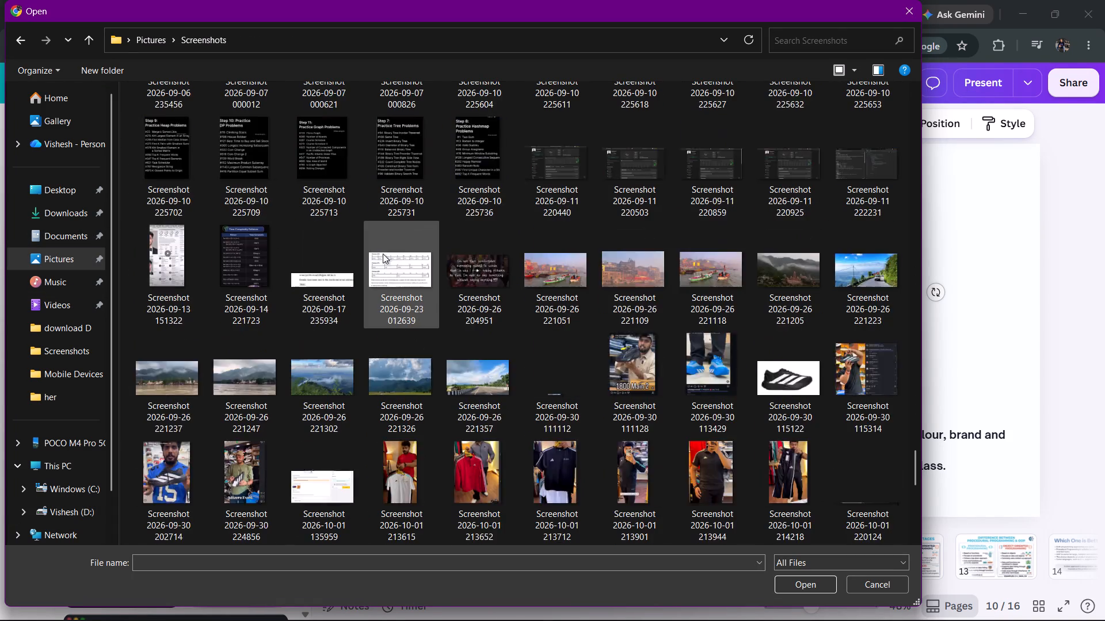
{"action": "scroll", "coordinate": [383, 254], "scroll_direction": "down", "scroll_amount": 20}
{"action": "scroll", "coordinate": [383, 254], "scroll_direction": "down", "scroll_amount": 19}
{"action": "double_click", "coordinate": [872, 485]}
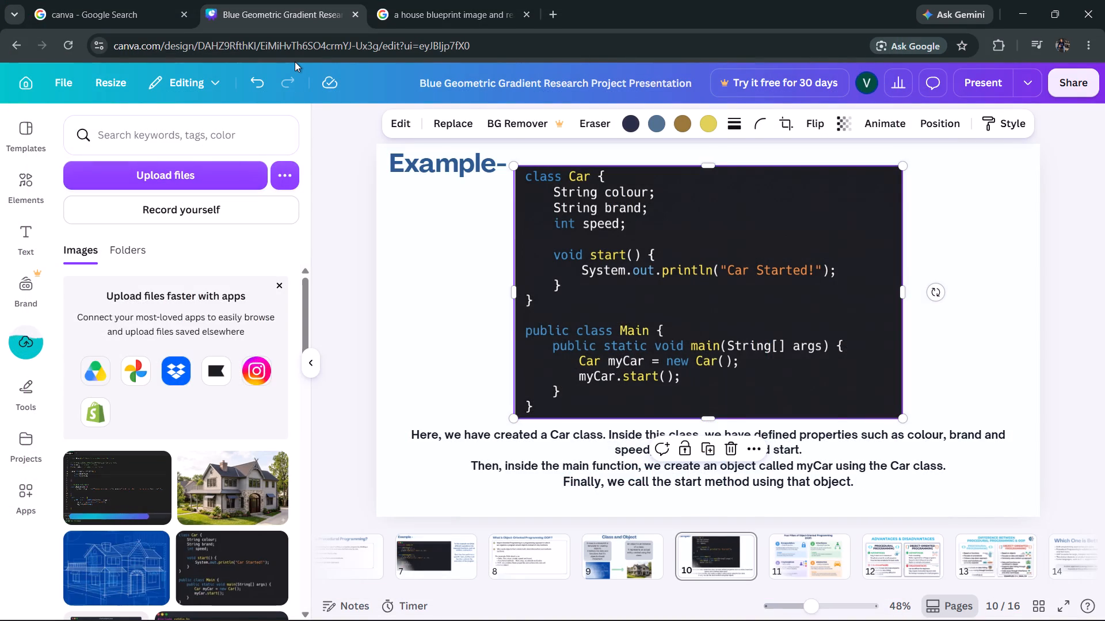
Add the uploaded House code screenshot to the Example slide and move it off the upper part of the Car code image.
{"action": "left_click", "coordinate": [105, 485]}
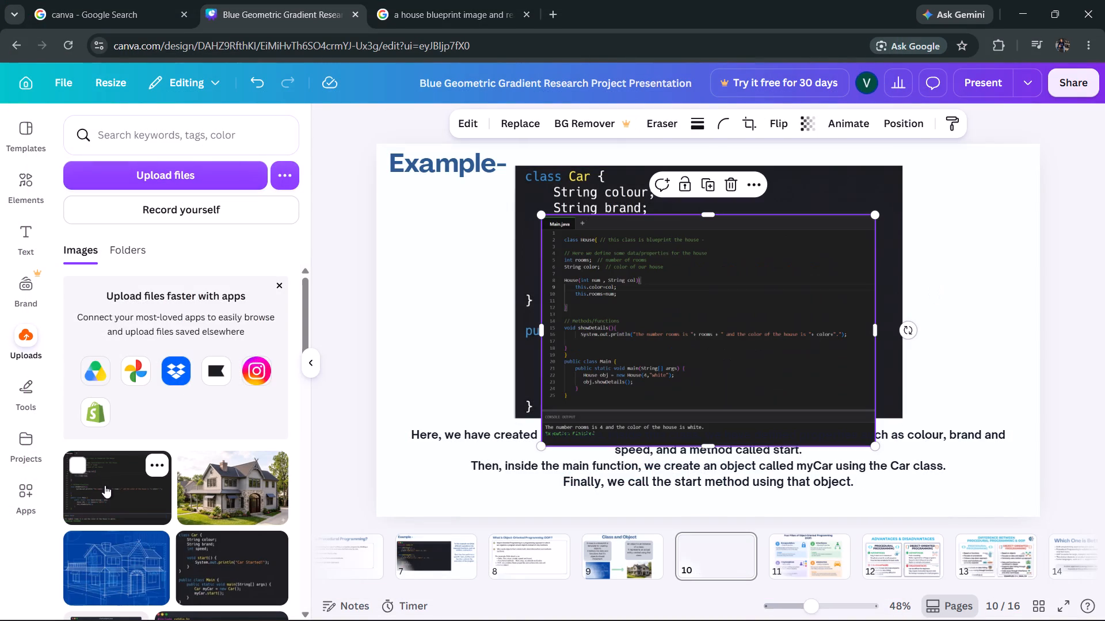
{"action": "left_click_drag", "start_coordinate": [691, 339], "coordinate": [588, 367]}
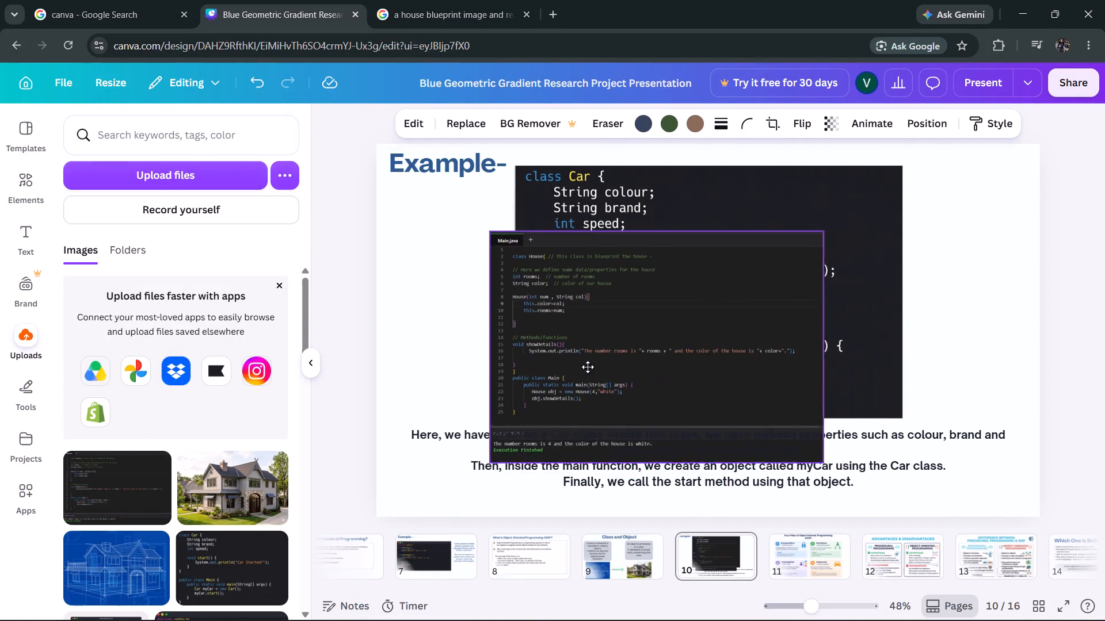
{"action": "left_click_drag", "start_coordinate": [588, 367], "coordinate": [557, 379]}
Delete the Car code image from the Example slide on page 10.
{"action": "left_click", "coordinate": [824, 257]}
{"action": "left_click", "coordinate": [810, 205]}
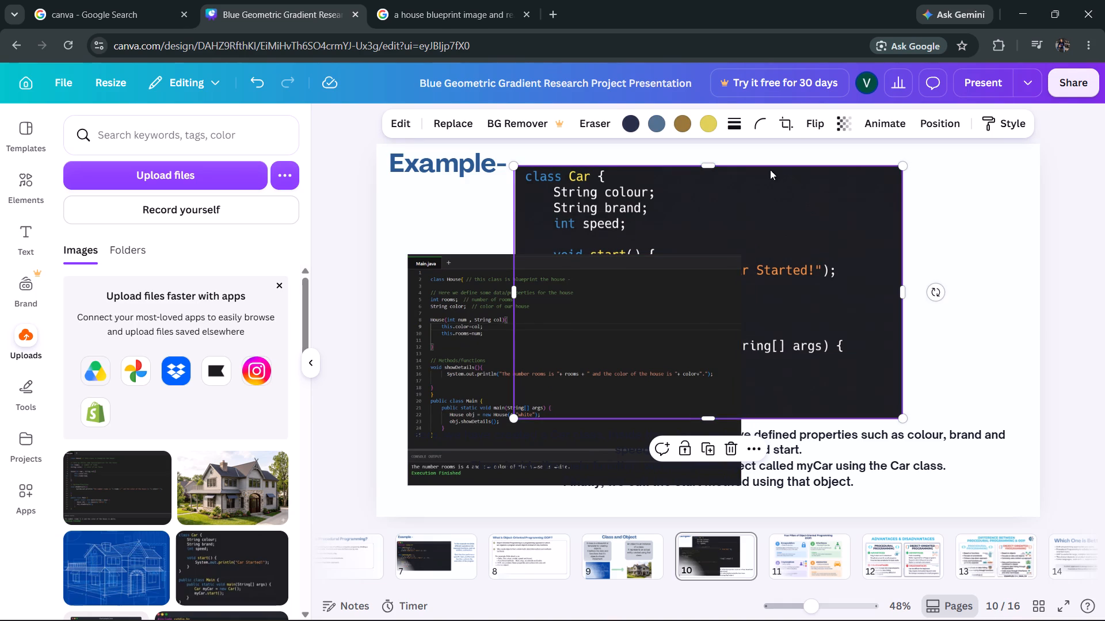
{"action": "left_click", "coordinate": [767, 170]}
{"action": "left_click", "coordinate": [764, 217]}
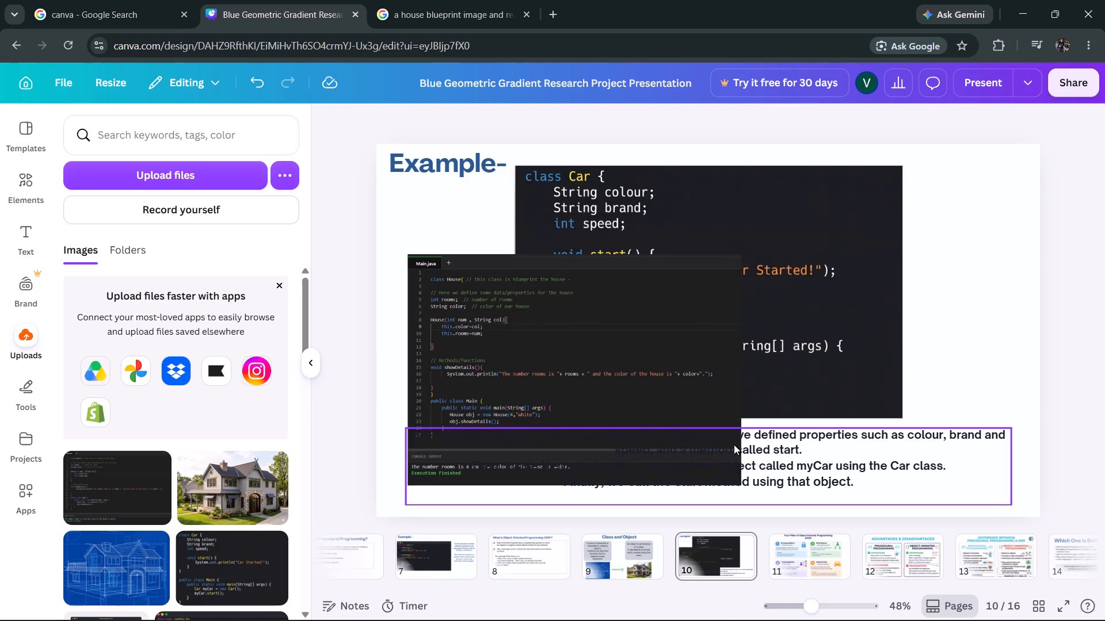
{"action": "left_click", "coordinate": [764, 326]}
{"action": "left_click", "coordinate": [730, 443]}
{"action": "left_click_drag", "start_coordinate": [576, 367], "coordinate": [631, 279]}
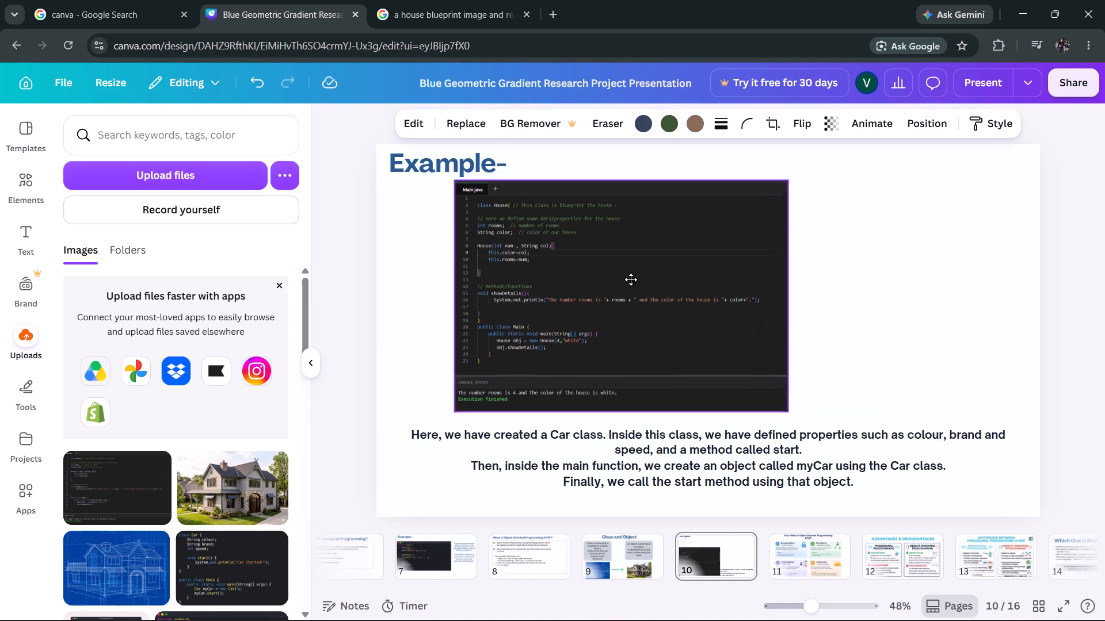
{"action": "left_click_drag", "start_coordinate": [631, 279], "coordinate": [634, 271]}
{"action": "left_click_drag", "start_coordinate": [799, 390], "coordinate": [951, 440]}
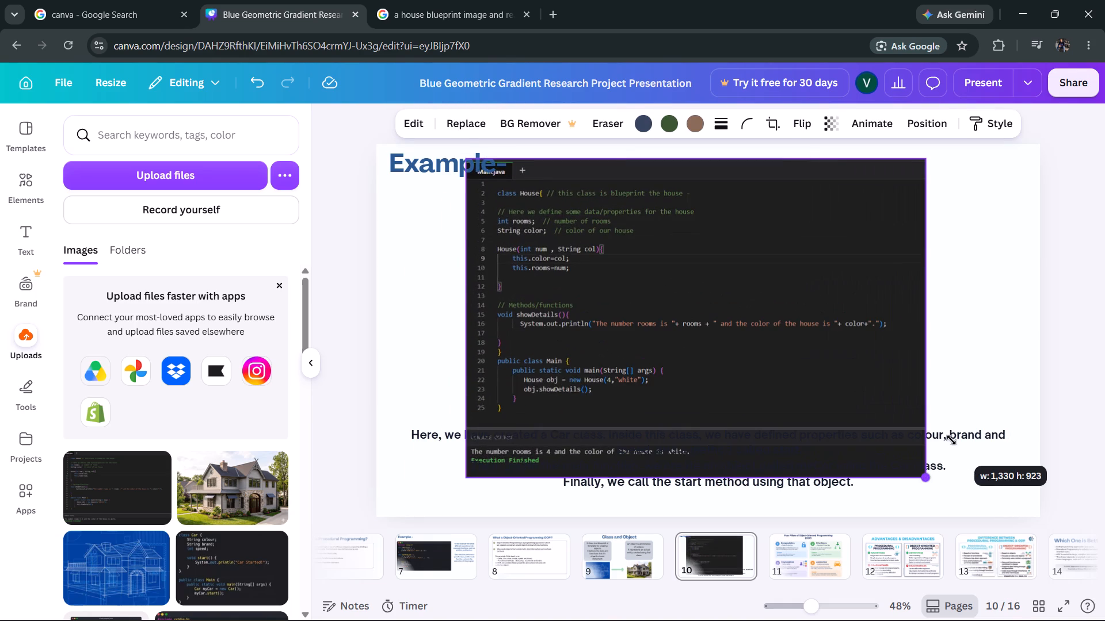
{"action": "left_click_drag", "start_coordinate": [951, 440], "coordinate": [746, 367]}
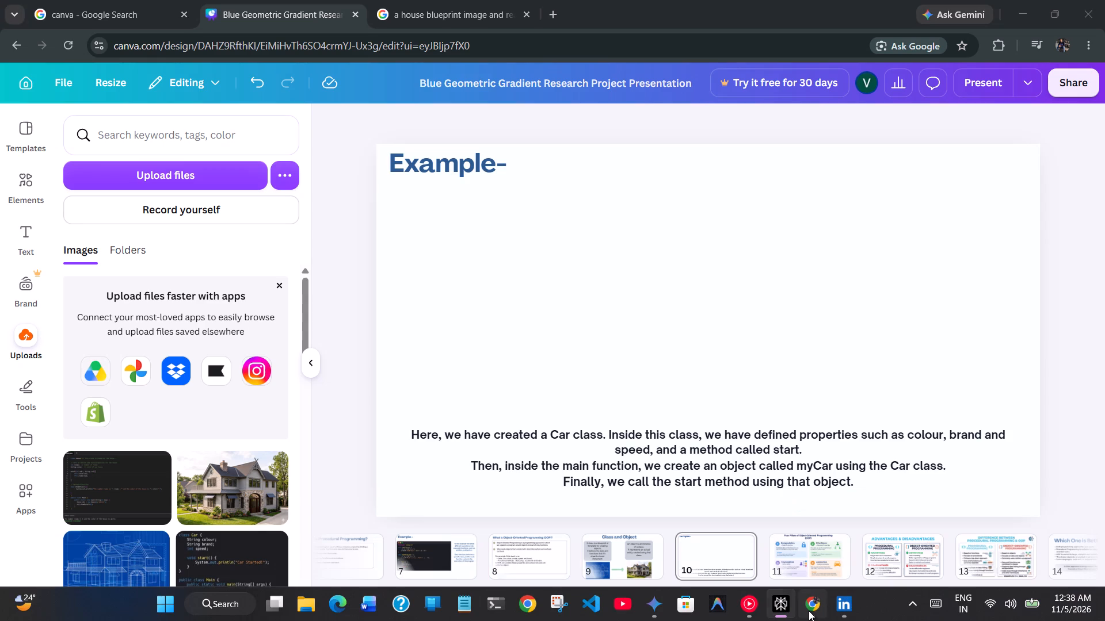
{"action": "left_click", "coordinate": [29, 335]}
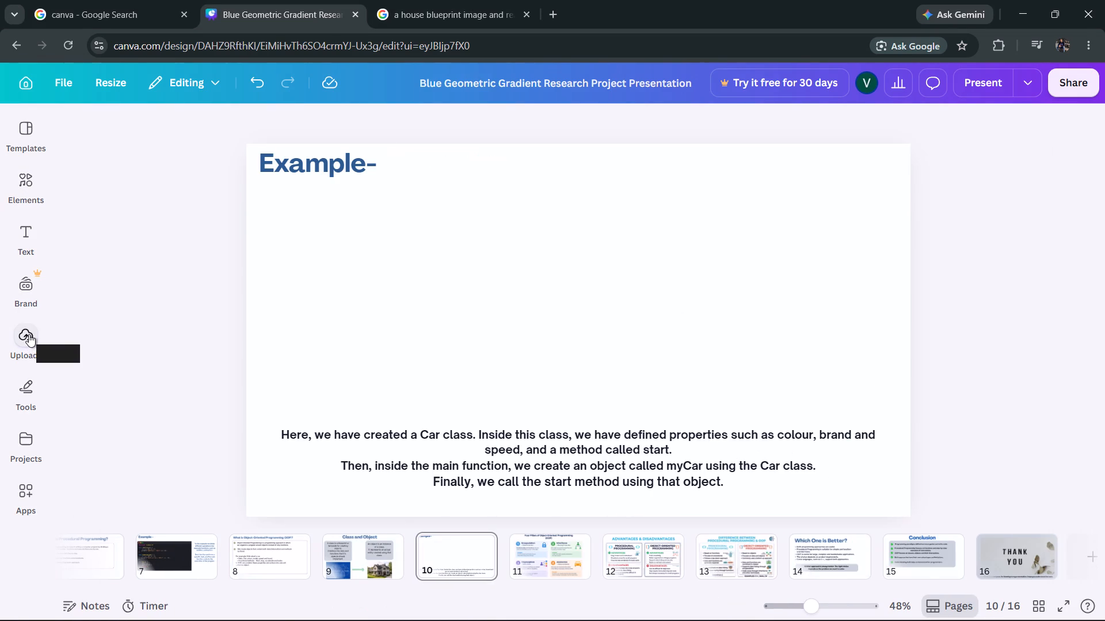
{"action": "left_click", "coordinate": [29, 334]}
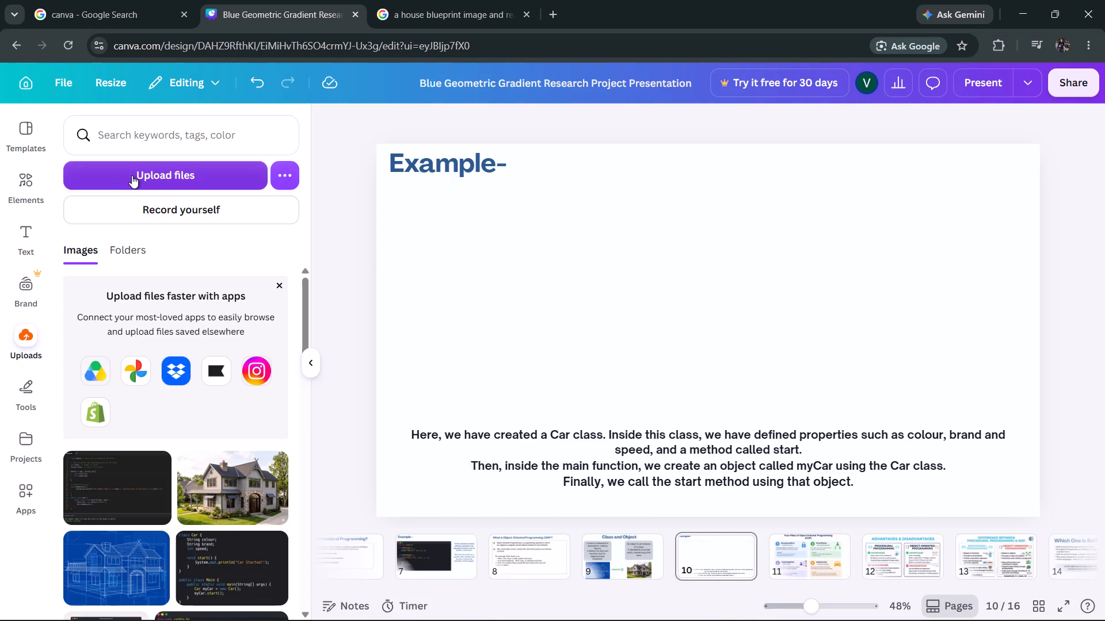
{"action": "left_click", "coordinate": [132, 175]}
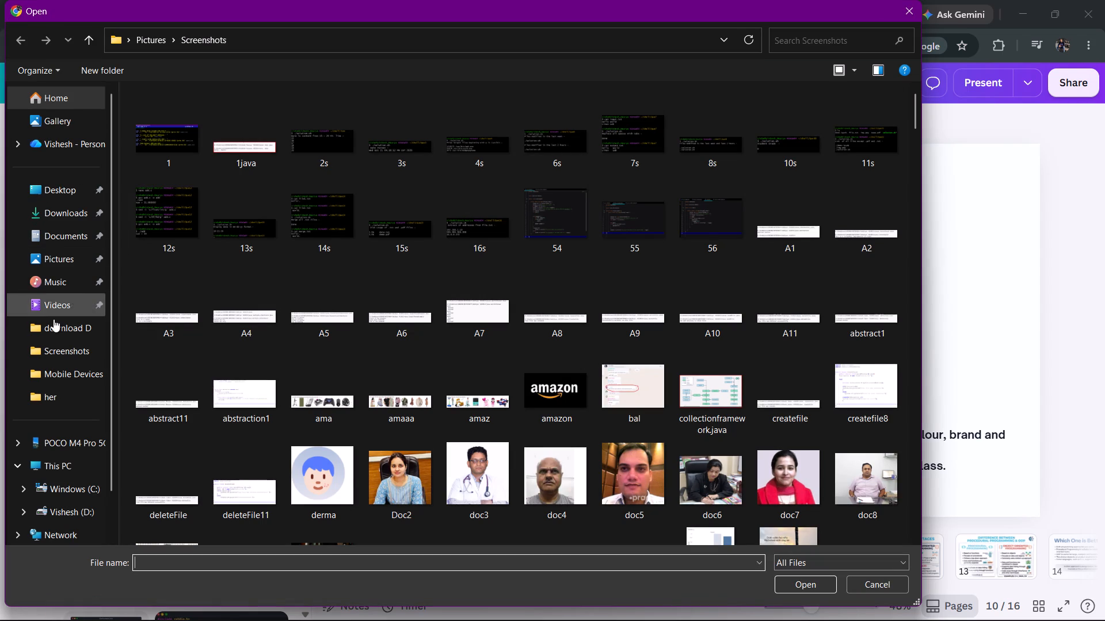
{"action": "left_click", "coordinate": [55, 325]}
{"action": "double_click", "coordinate": [154, 155]}
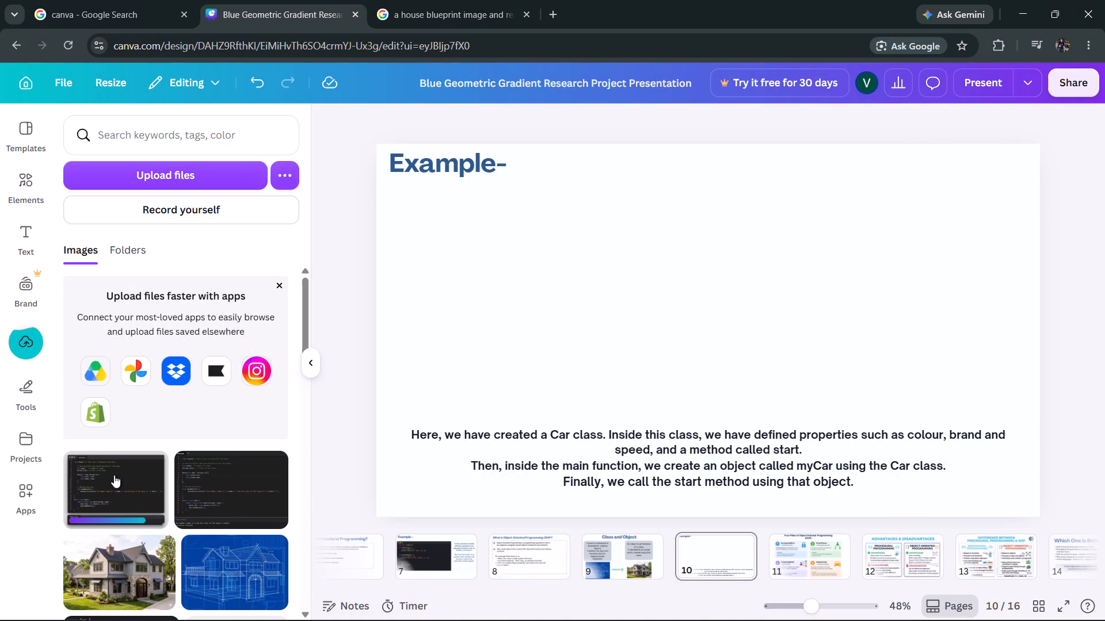
Place the uploaded House code image on slide 10, enlarge it to about 1,400 wide, and move it toward the slide's left edge.
{"action": "left_click", "coordinate": [136, 494]}
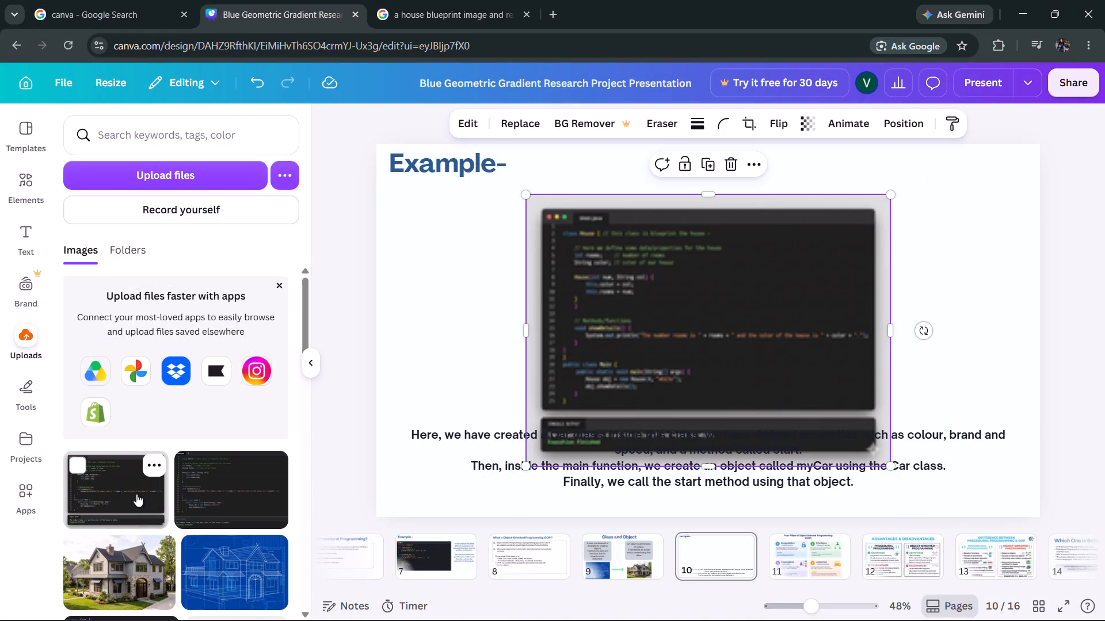
{"action": "left_click_drag", "start_coordinate": [675, 348], "coordinate": [647, 309]}
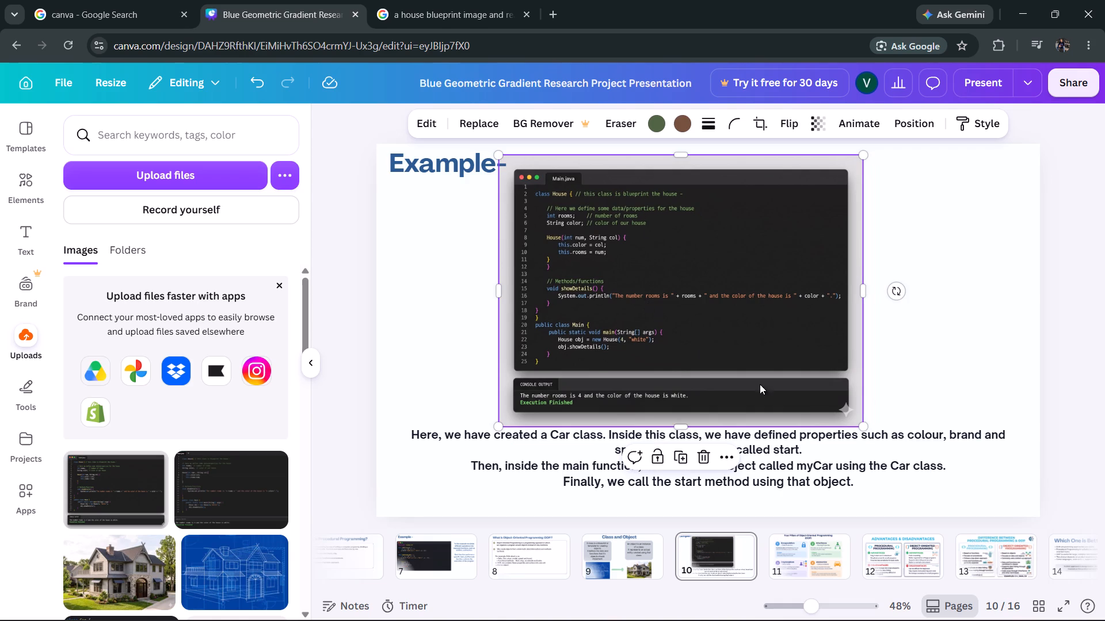
{"action": "left_click_drag", "start_coordinate": [863, 428], "coordinate": [1018, 497]}
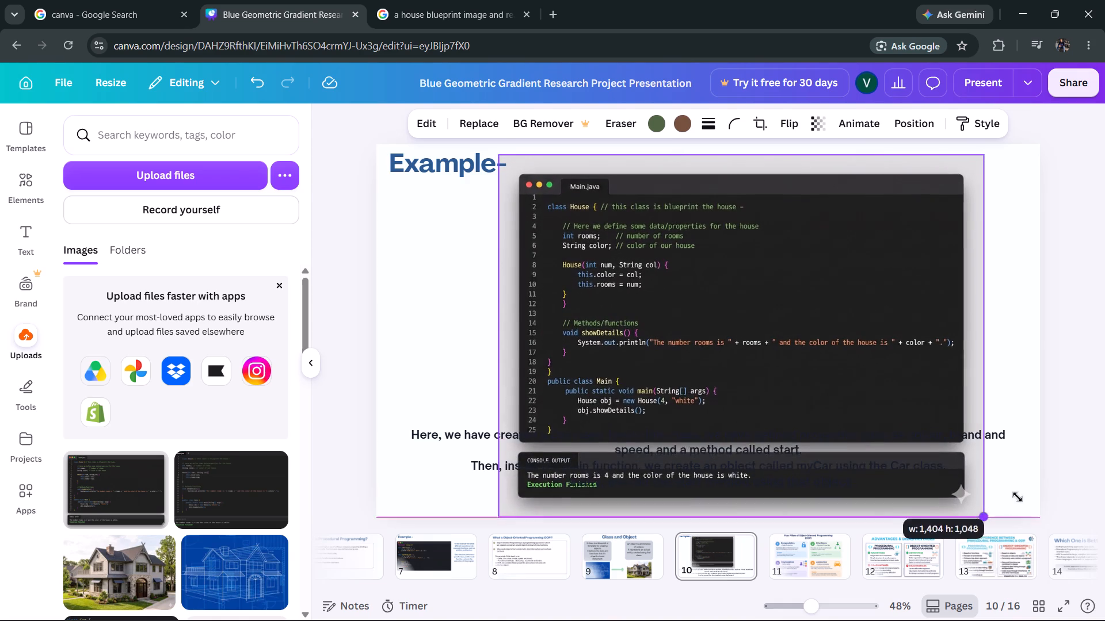
{"action": "left_click_drag", "start_coordinate": [1018, 497], "coordinate": [1011, 474]}
{"action": "left_click_drag", "start_coordinate": [820, 359], "coordinate": [689, 333]}
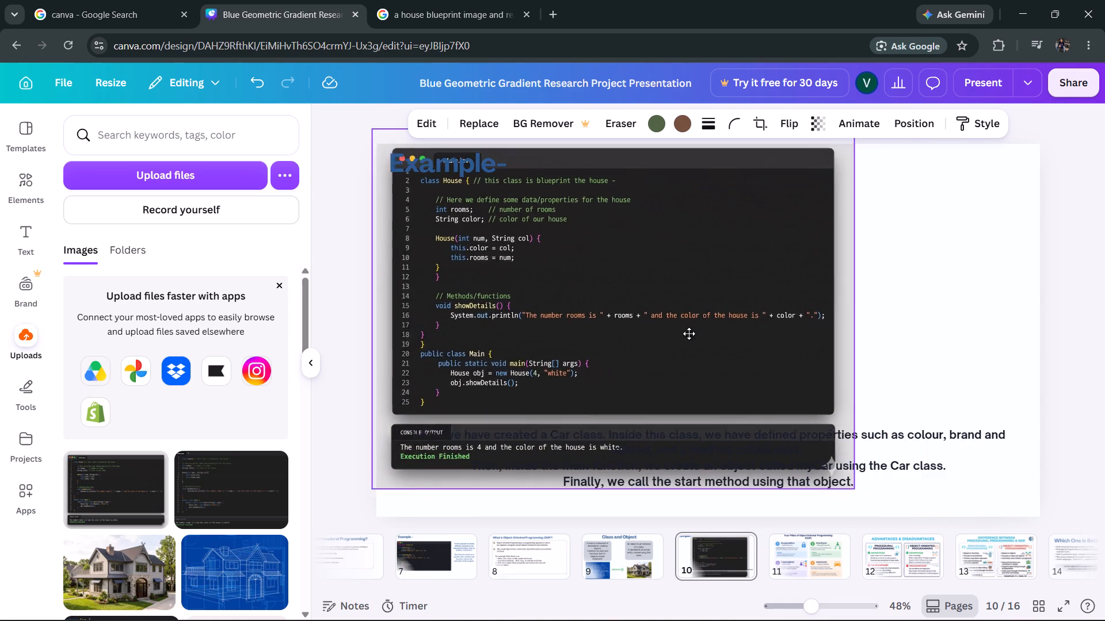
{"action": "left_click_drag", "start_coordinate": [689, 333], "coordinate": [677, 335]}
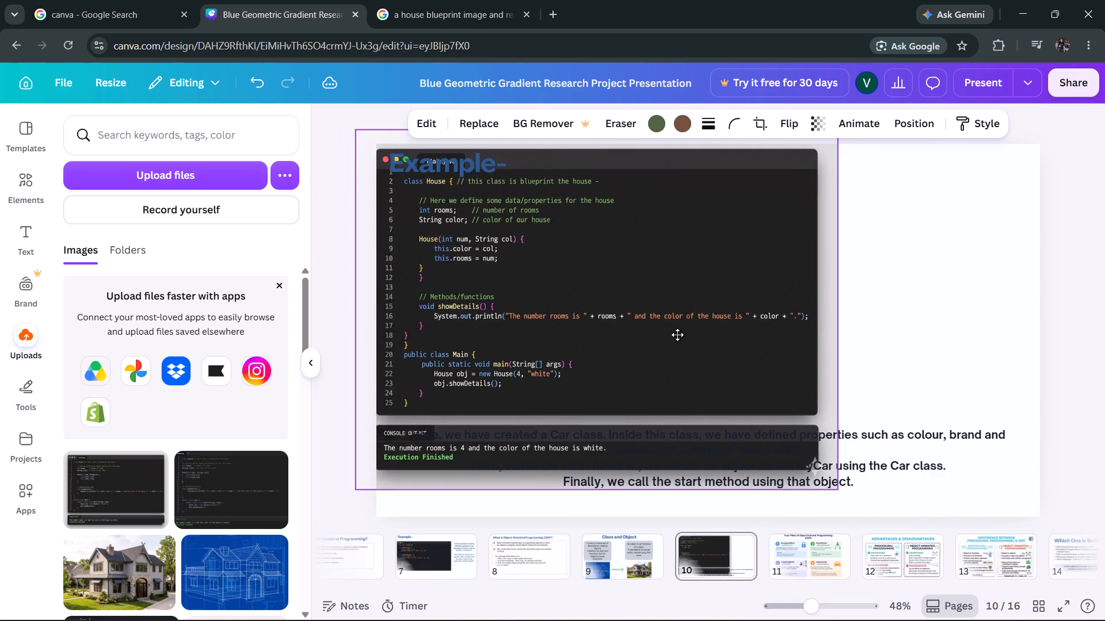
{"action": "left_click_drag", "start_coordinate": [677, 335], "coordinate": [681, 335]}
{"action": "left_click", "coordinate": [915, 328]}
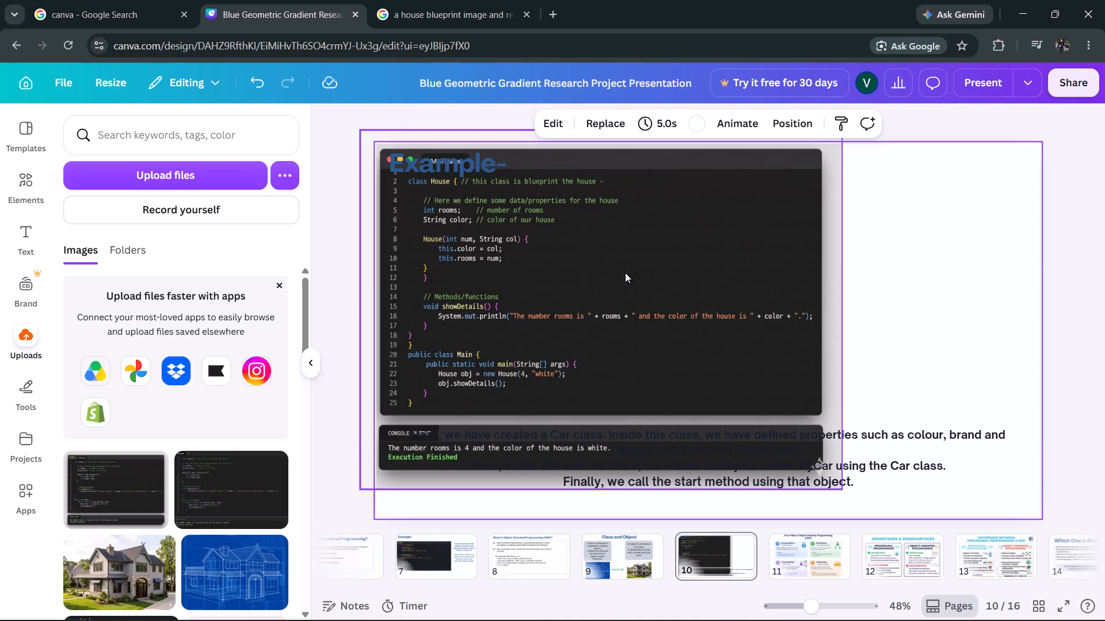
{"action": "left_click_drag", "start_coordinate": [624, 276], "coordinate": [622, 283]}
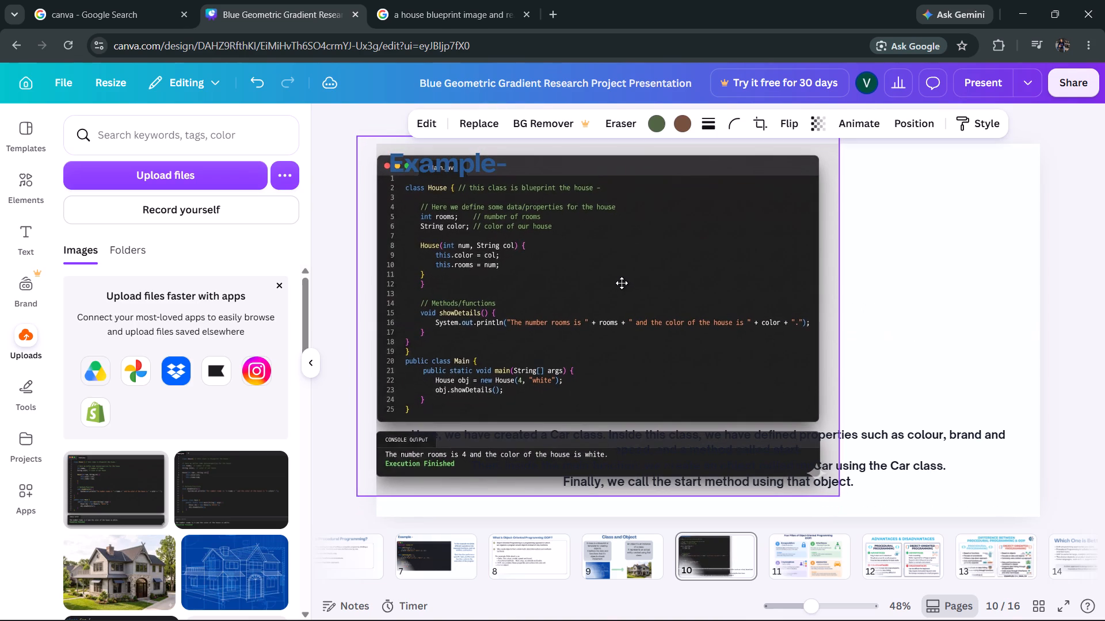
{"action": "left_click_drag", "start_coordinate": [622, 283], "coordinate": [623, 283]}
Narrow the Car explanation text box to a slim column and move it into the white space right of the code image.
{"action": "left_click", "coordinate": [957, 467]}
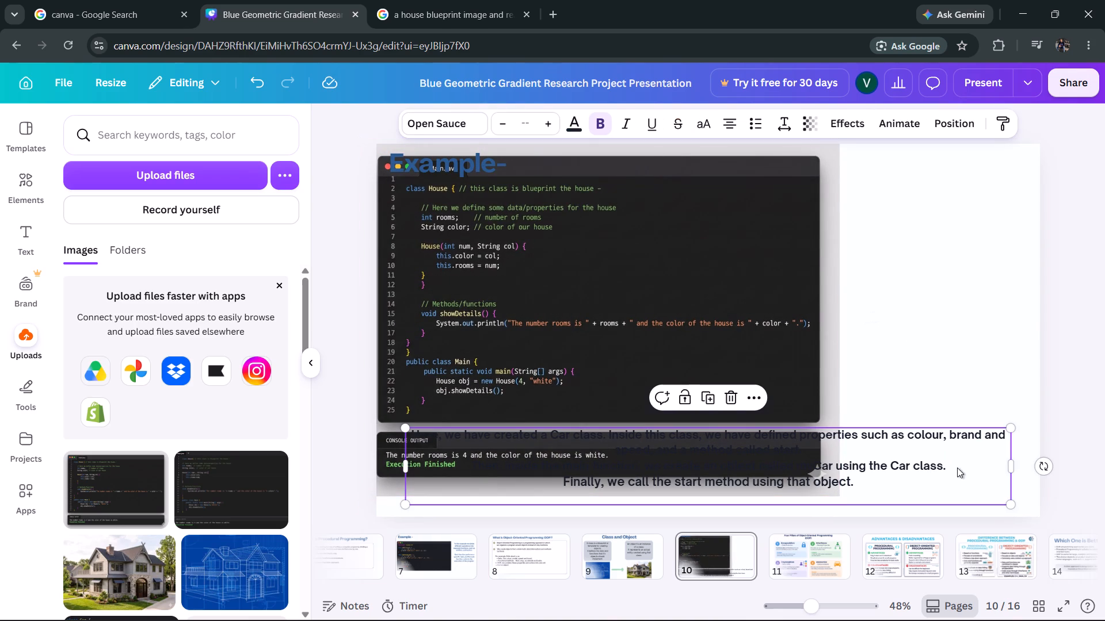
{"action": "left_click_drag", "start_coordinate": [405, 466], "coordinate": [543, 468]}
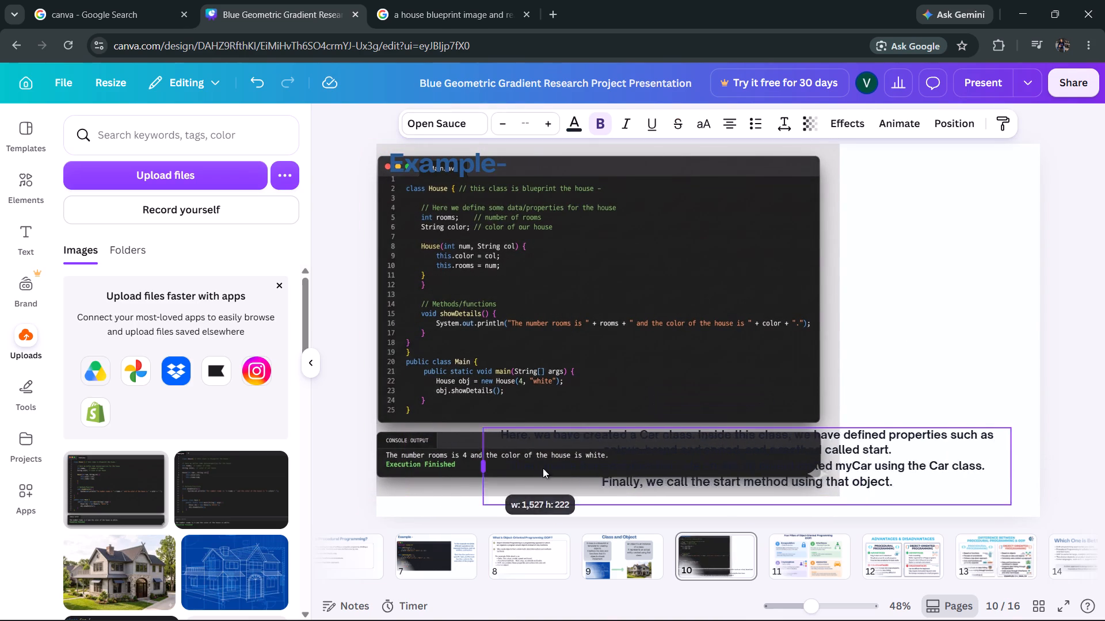
{"action": "left_click_drag", "start_coordinate": [543, 468], "coordinate": [860, 443]}
{"action": "left_click", "coordinate": [935, 433]}
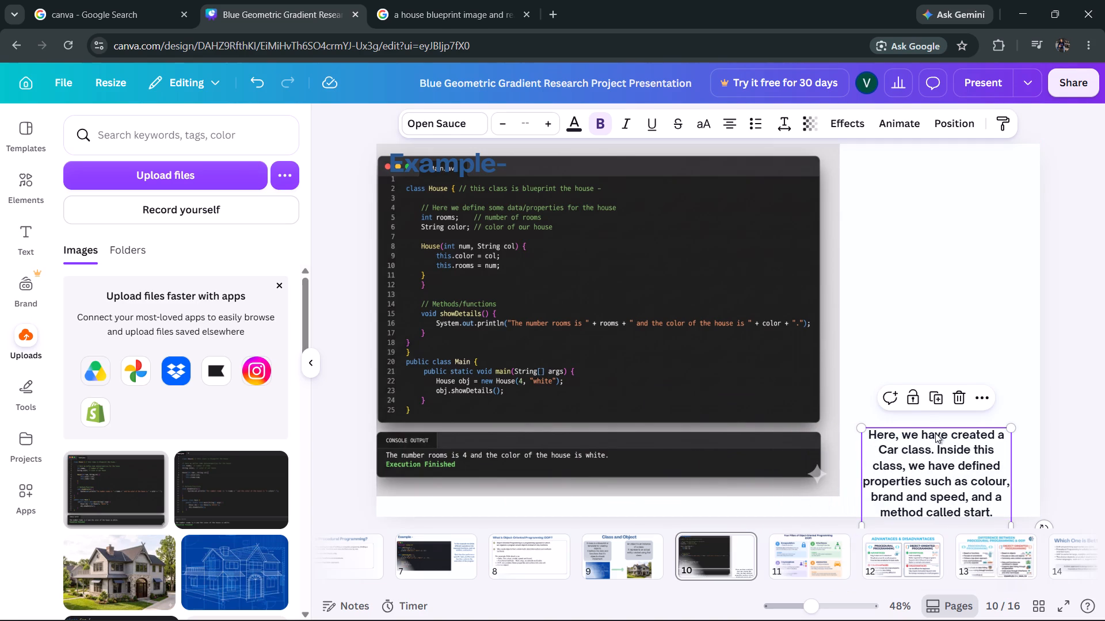
{"action": "left_click_drag", "start_coordinate": [938, 442], "coordinate": [938, 420]}
{"action": "left_click", "coordinate": [970, 323]}
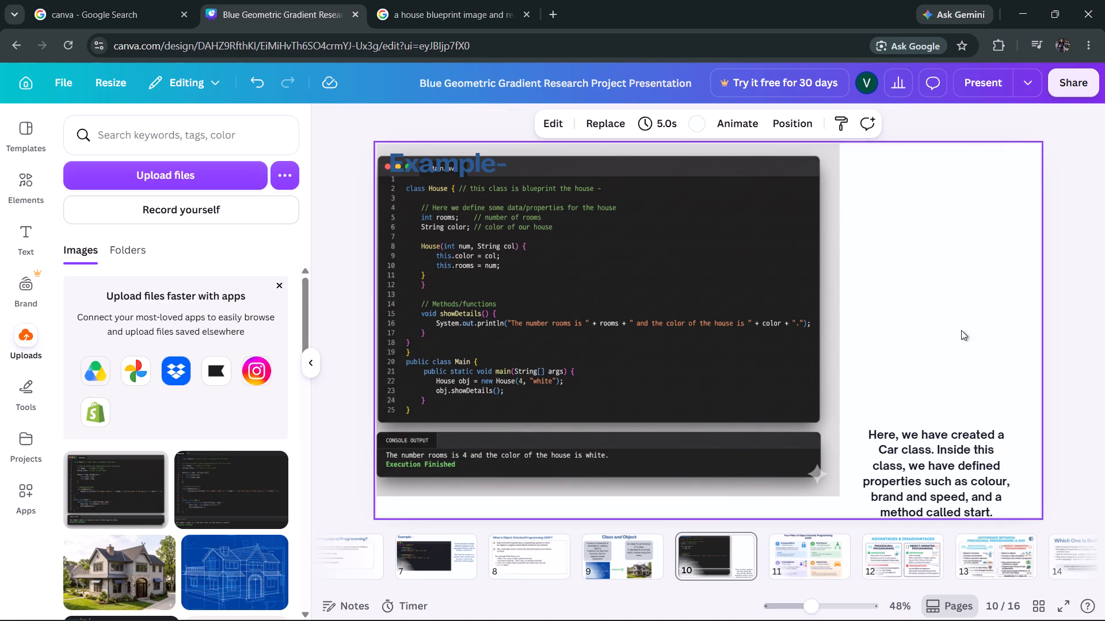
{"action": "left_click_drag", "start_coordinate": [940, 476], "coordinate": [936, 227]}
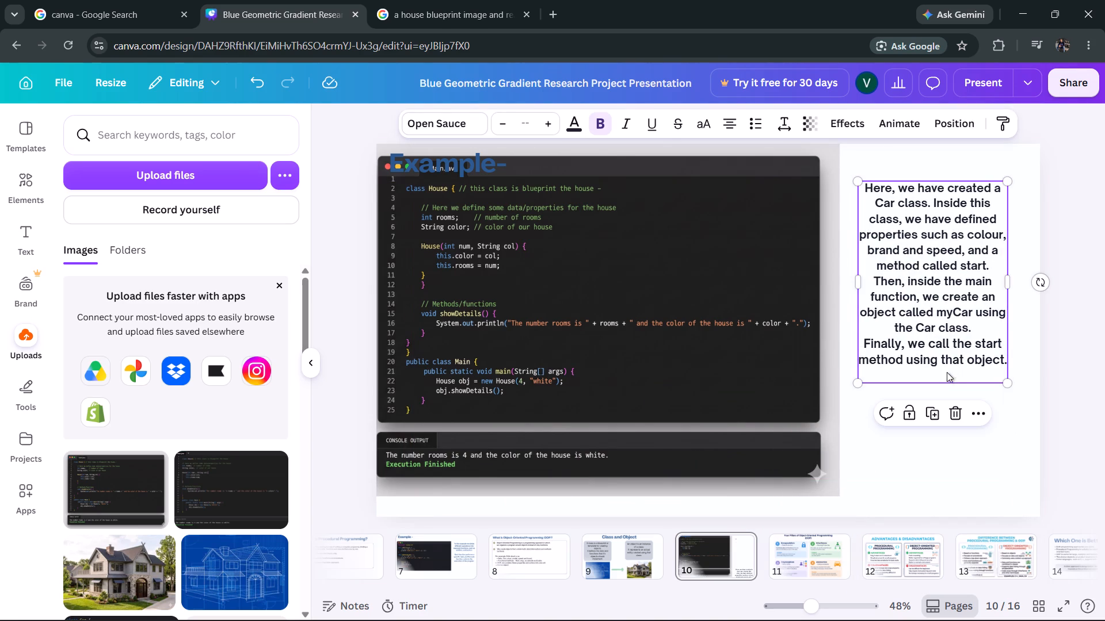
{"action": "left_click", "coordinate": [948, 485]}
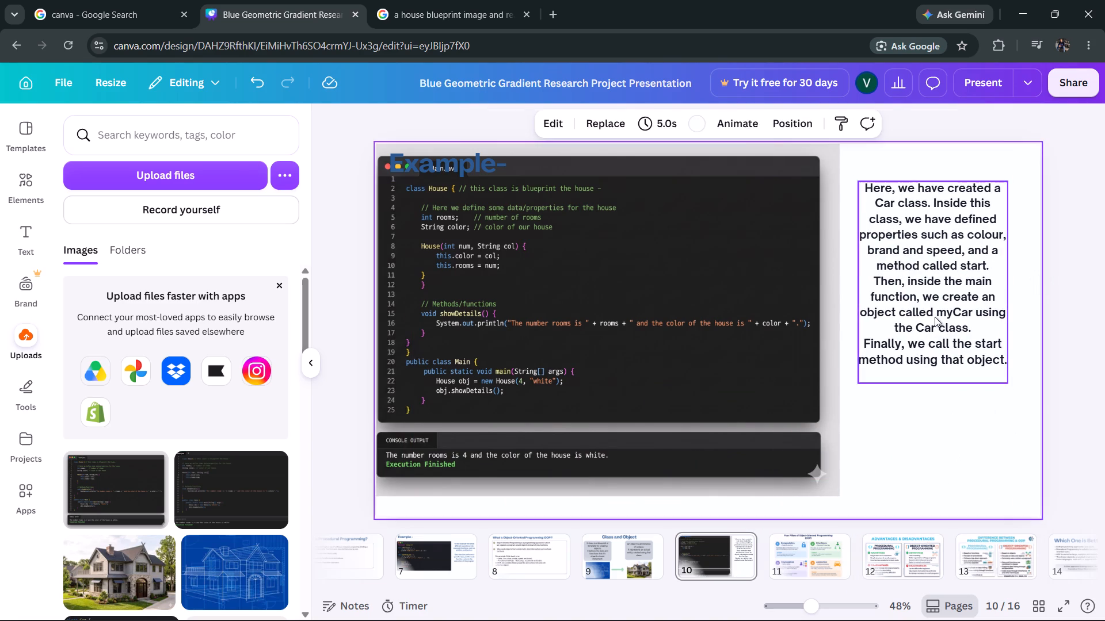
{"action": "left_click_drag", "start_coordinate": [935, 317], "coordinate": [938, 352]}
{"action": "left_click", "coordinate": [855, 199]}
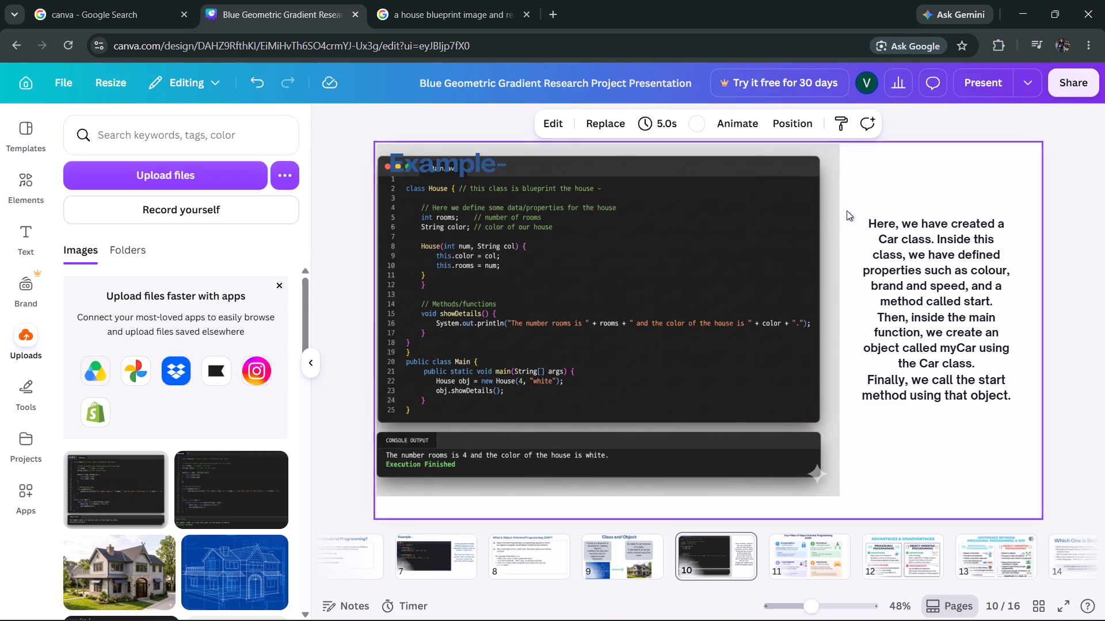
Enlarge the code image slightly to cover the slide's full height and align it with the slide's top-left corner.
{"action": "left_click_drag", "start_coordinate": [758, 265], "coordinate": [777, 273]}
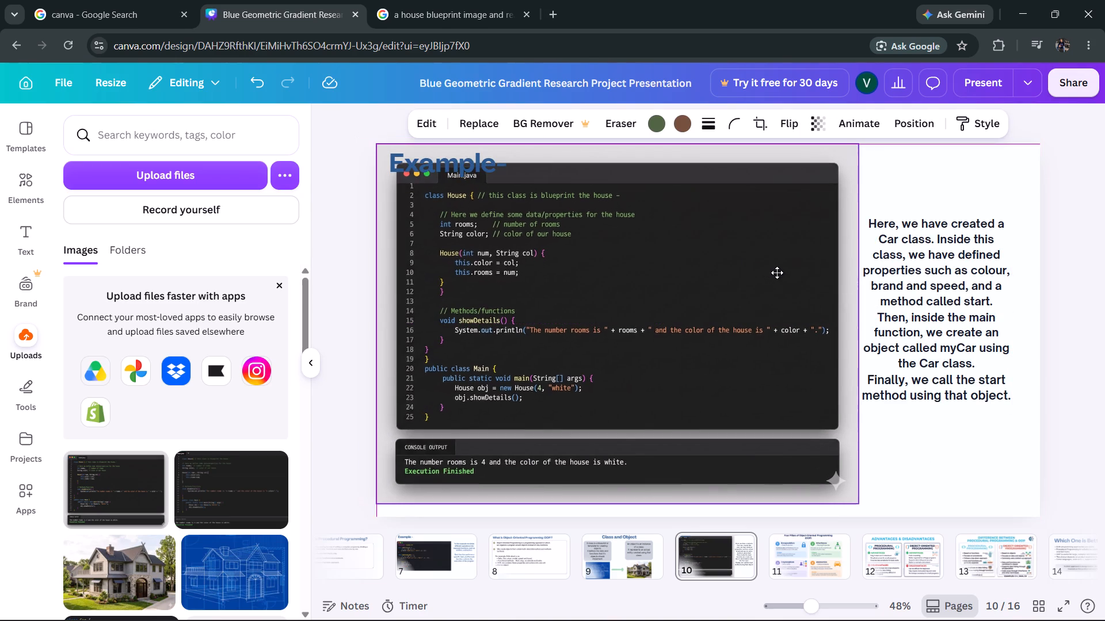
{"action": "left_click_drag", "start_coordinate": [777, 273], "coordinate": [779, 277]}
{"action": "left_click_drag", "start_coordinate": [861, 512], "coordinate": [866, 513]}
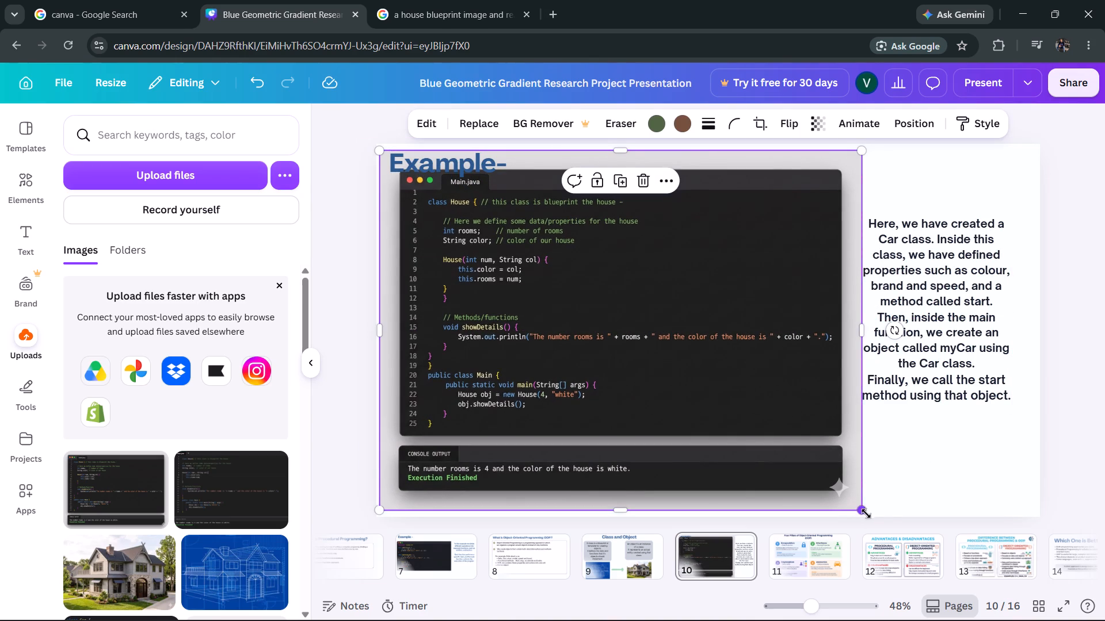
{"action": "left_click_drag", "start_coordinate": [866, 513], "coordinate": [896, 517]}
{"action": "left_click", "coordinate": [921, 425]}
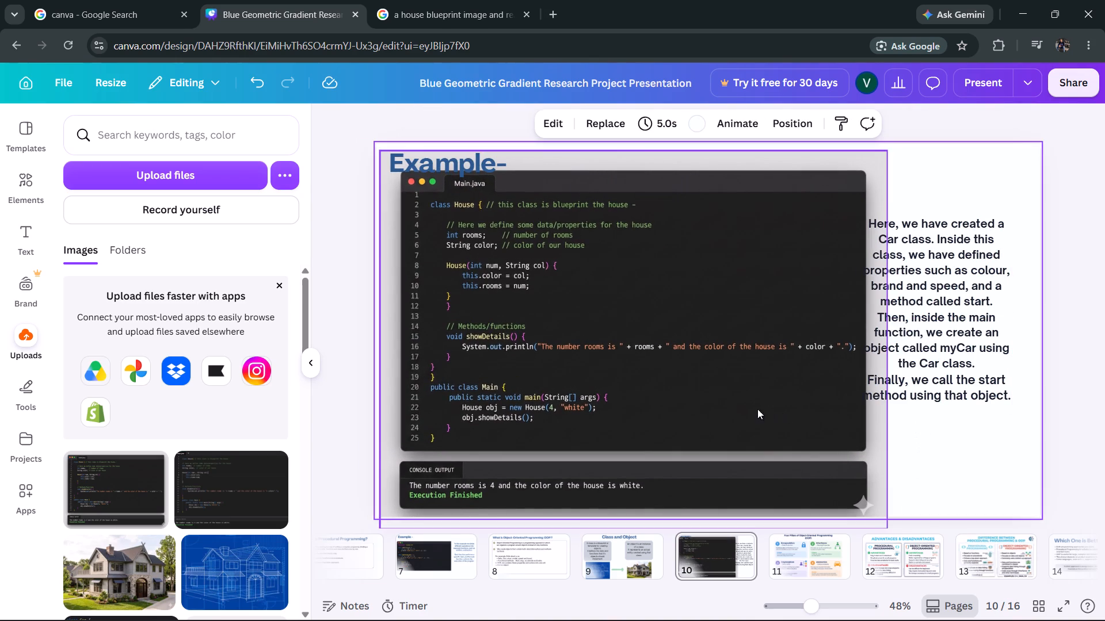
{"action": "left_click_drag", "start_coordinate": [756, 409], "coordinate": [753, 401]}
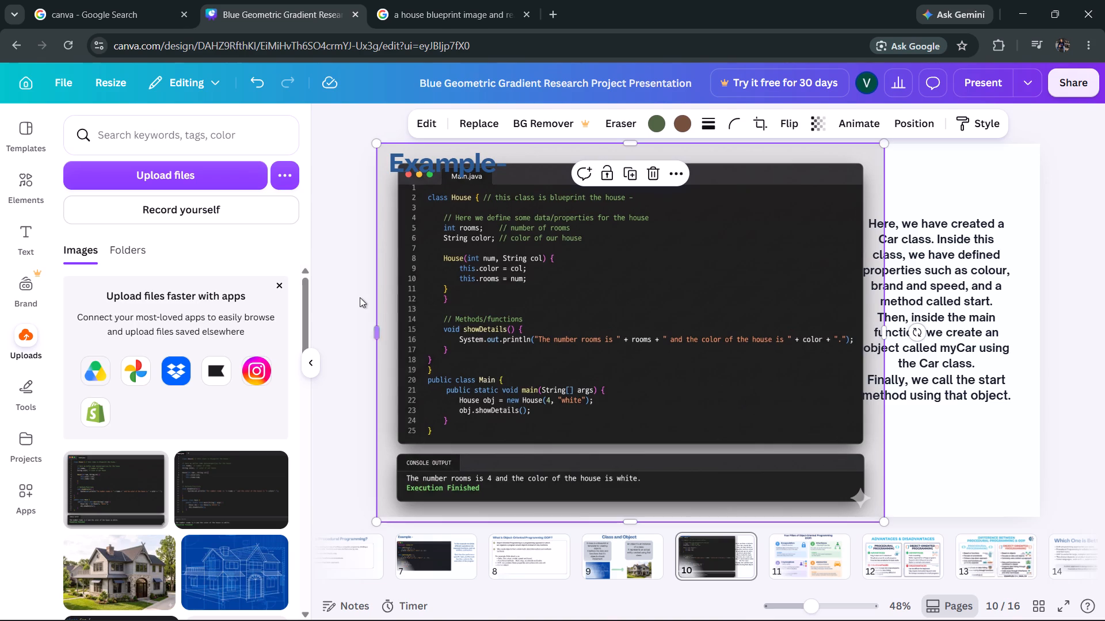
{"action": "left_click", "coordinate": [352, 296]}
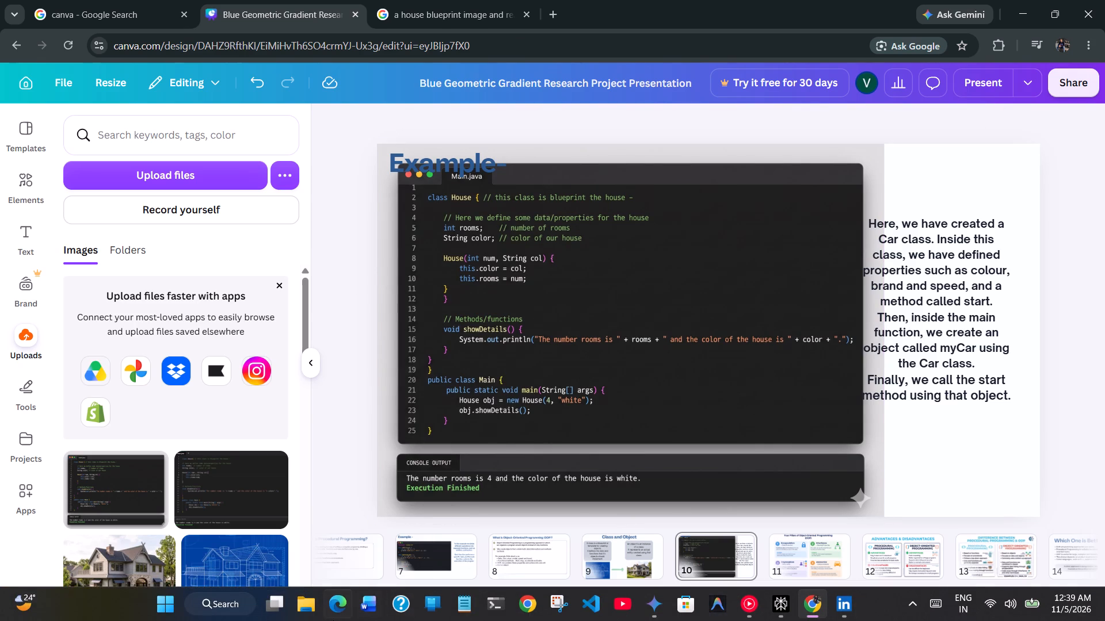
Open the downloaded House code image in Photos and crop it to the Main.java code window, 2188 x 1342, excluding the console output.
{"action": "left_click", "coordinate": [300, 609]}
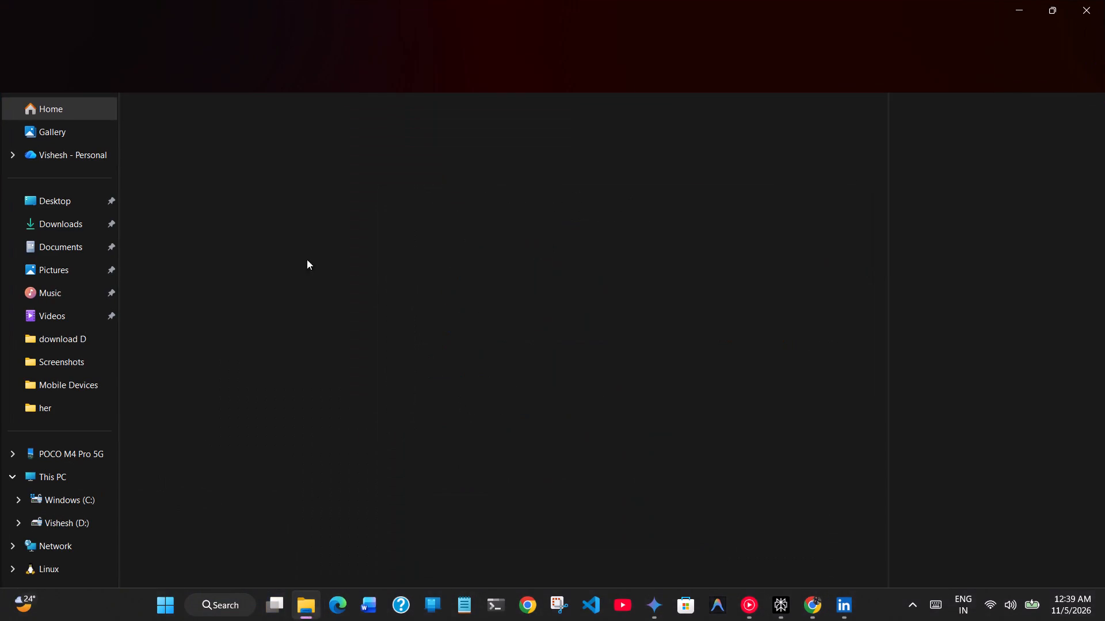
{"action": "double_click", "coordinate": [243, 390]}
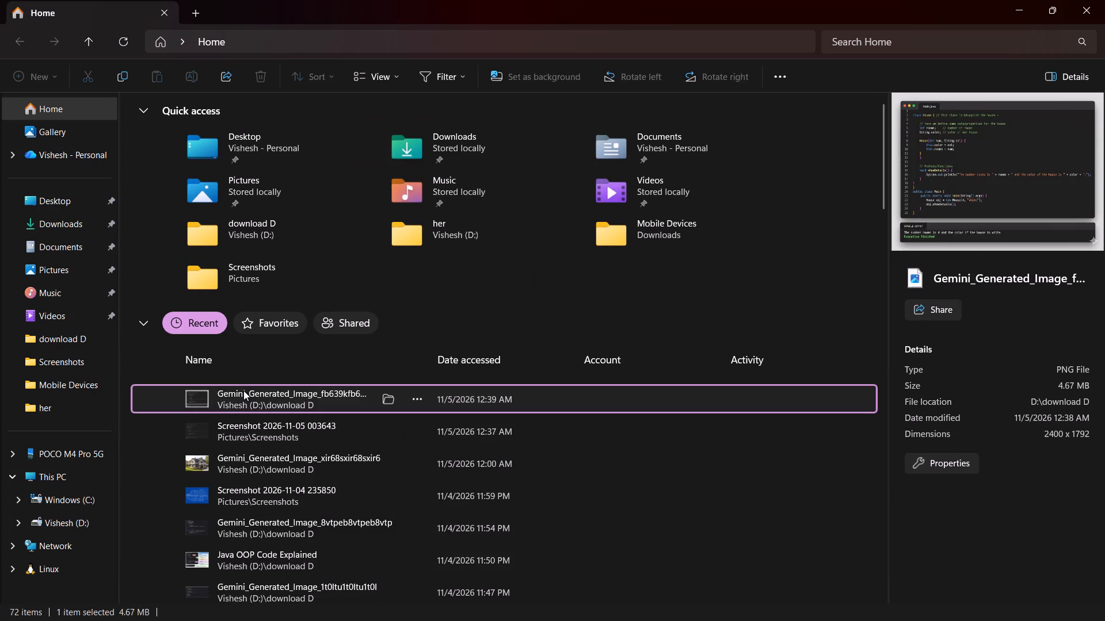
{"action": "left_click", "coordinate": [98, 67]}
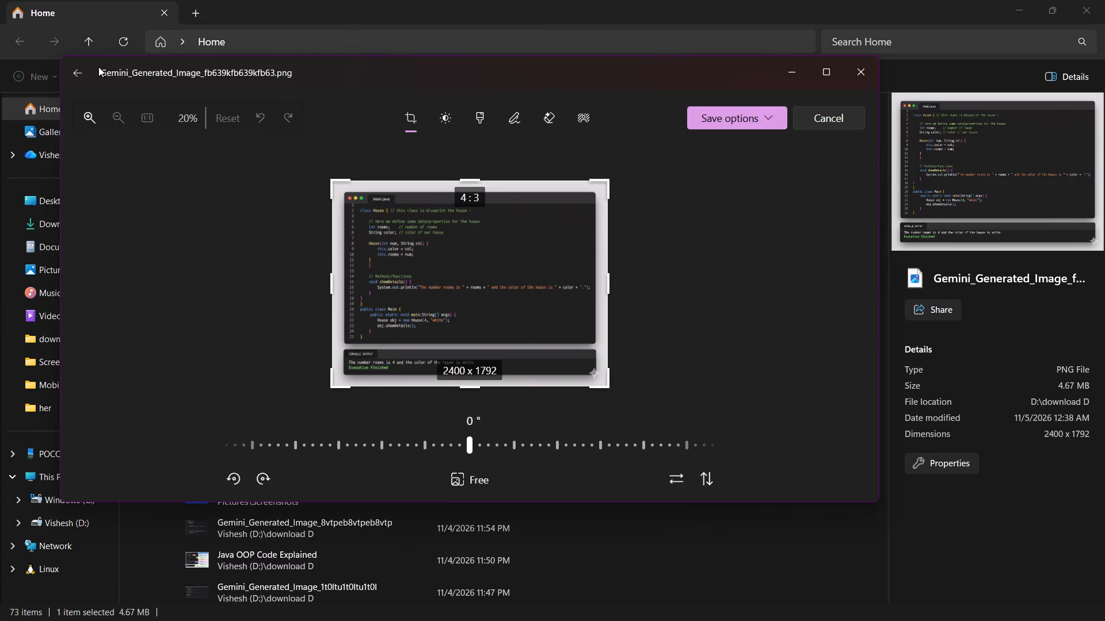
{"action": "left_click_drag", "start_coordinate": [331, 388], "coordinate": [338, 367]}
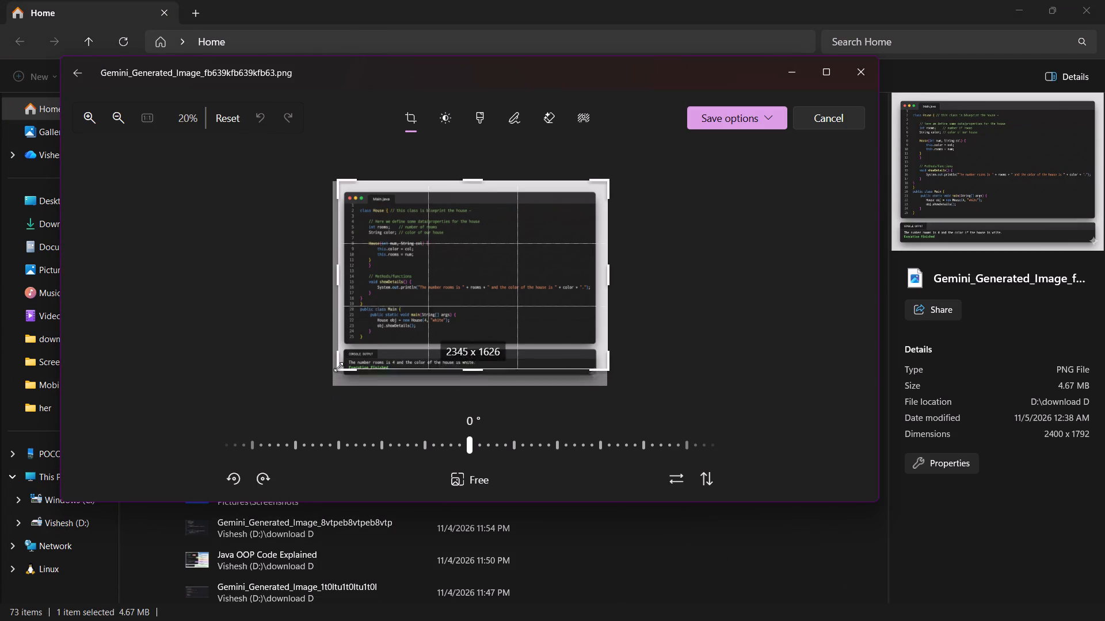
{"action": "left_click_drag", "start_coordinate": [338, 367], "coordinate": [342, 347]}
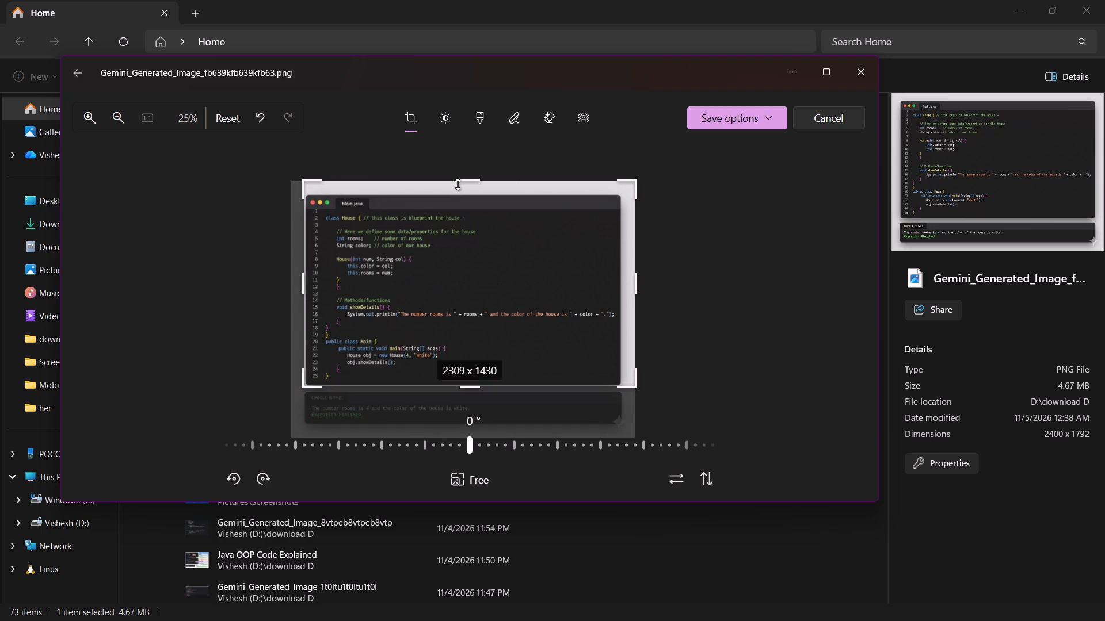
{"action": "left_click_drag", "start_coordinate": [464, 180], "coordinate": [464, 193]}
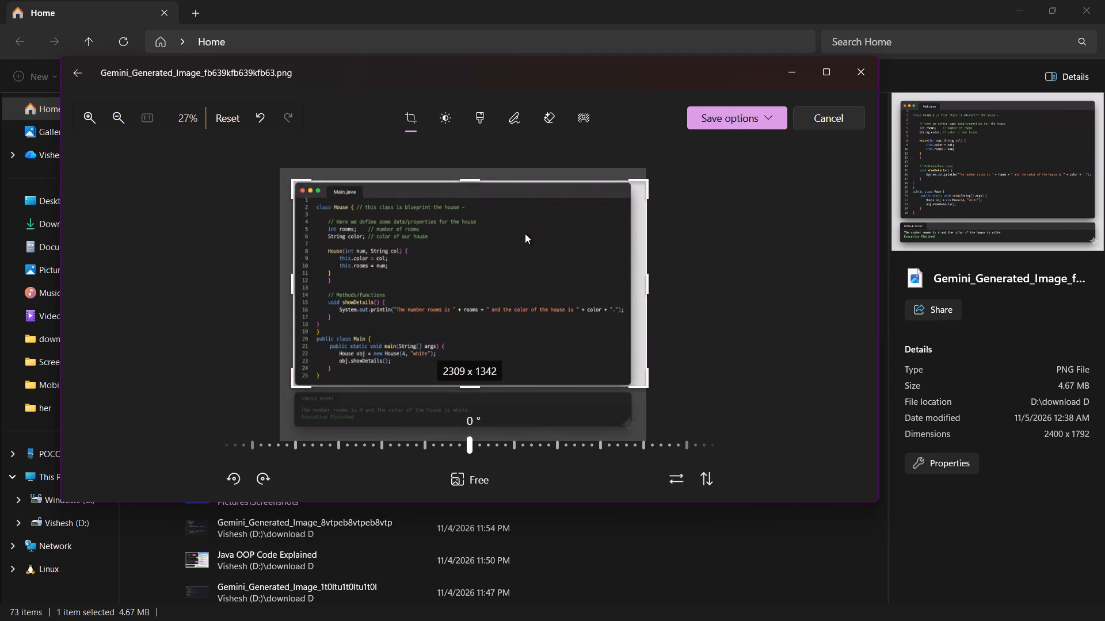
{"action": "left_click_drag", "start_coordinate": [648, 289], "coordinate": [630, 289]}
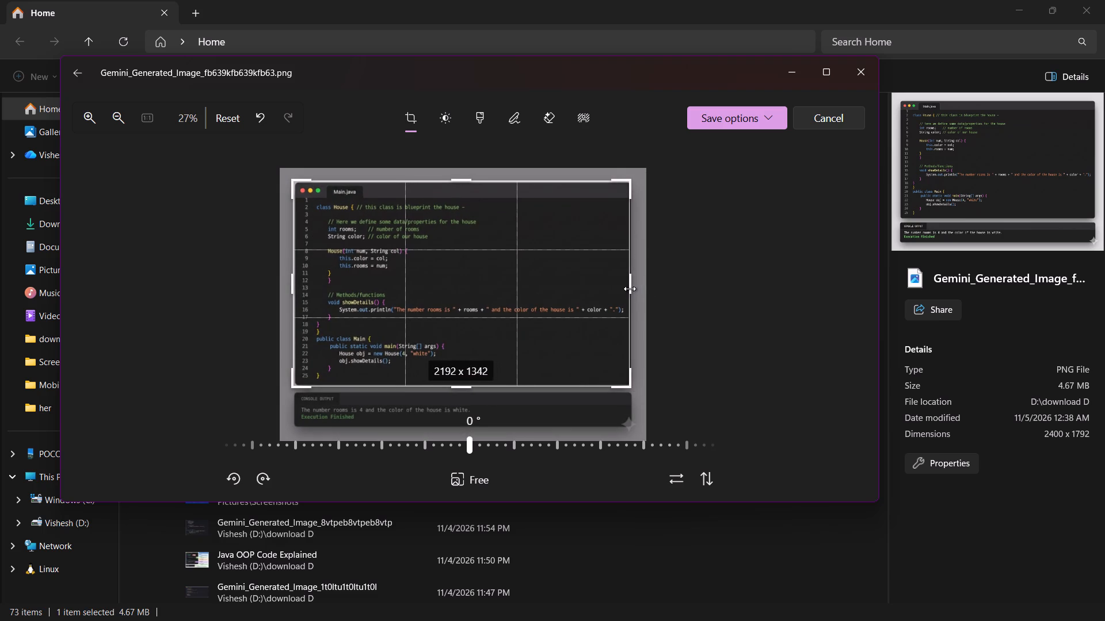
{"action": "left_click_drag", "start_coordinate": [630, 289], "coordinate": [629, 289]}
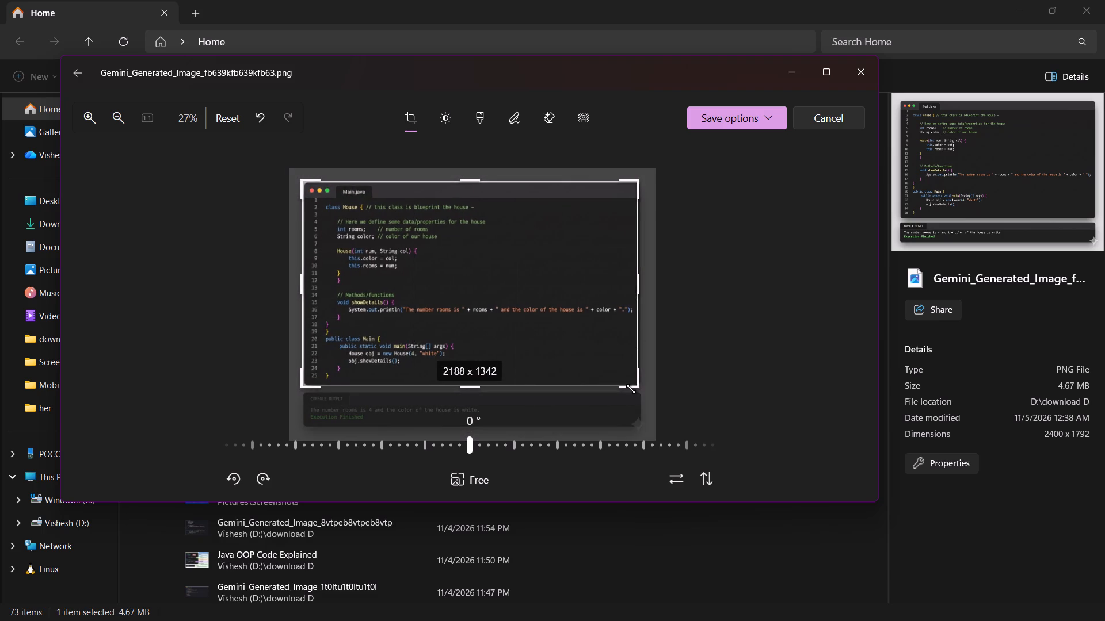
{"action": "left_click", "coordinate": [631, 389]}
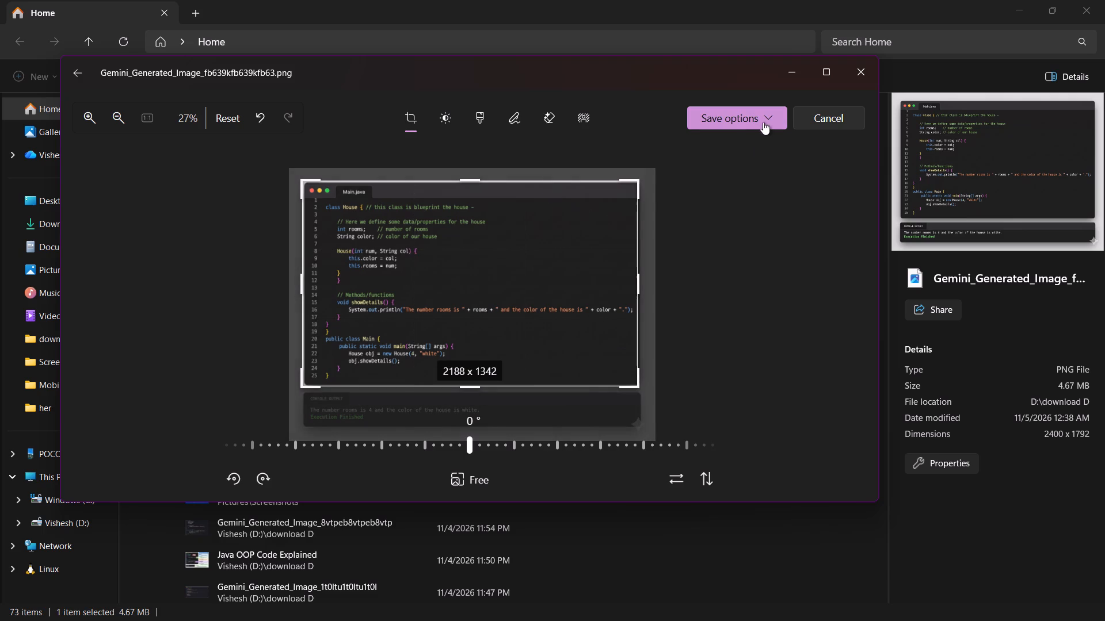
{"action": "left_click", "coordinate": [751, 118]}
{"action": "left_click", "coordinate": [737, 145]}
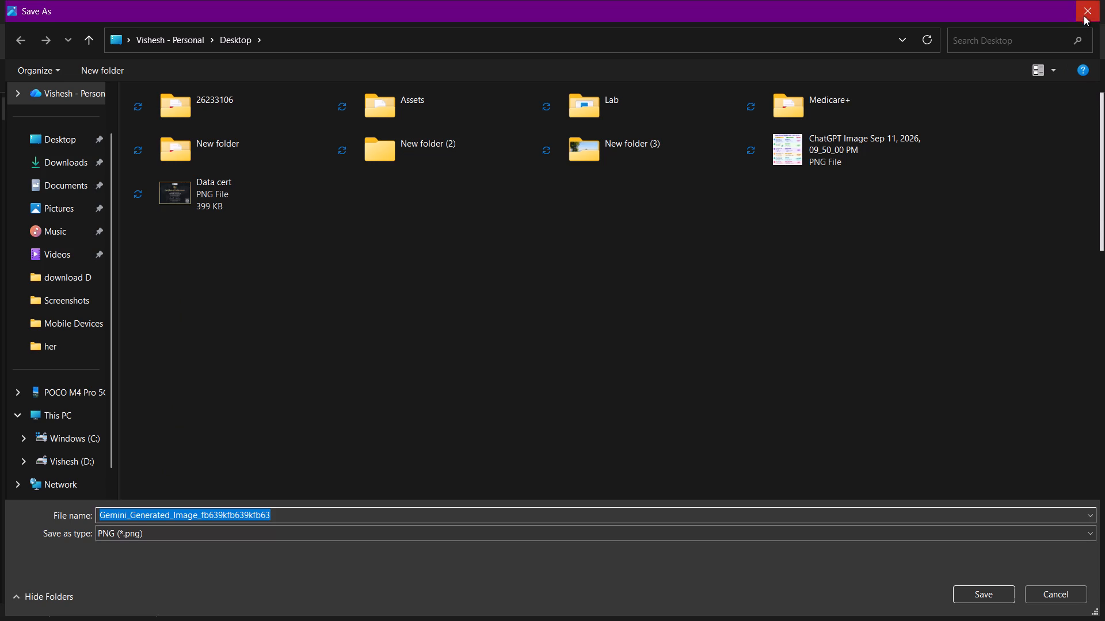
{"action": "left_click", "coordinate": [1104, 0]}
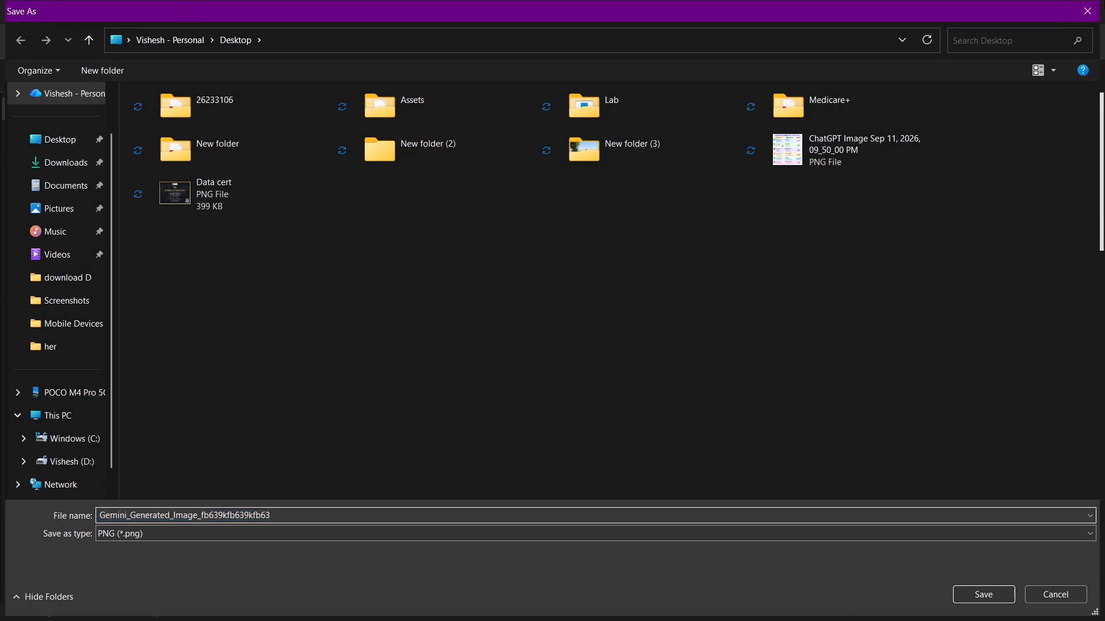
Save the cropped House code image over the original file, and put the Photos and File Explorer windows away.
{"action": "left_click", "coordinate": [727, 120]}
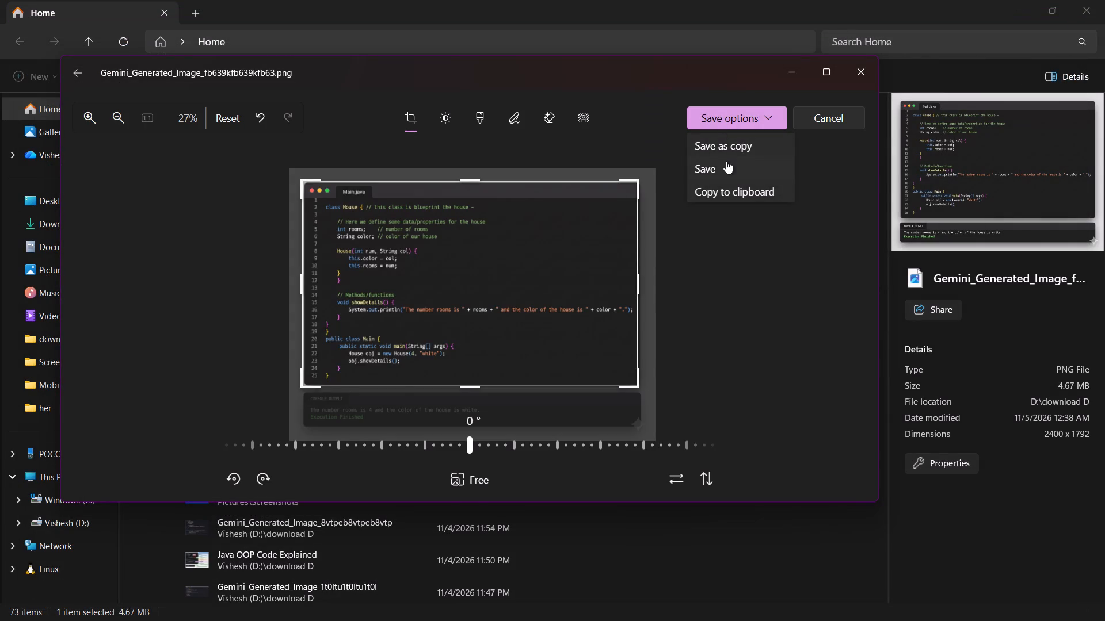
{"action": "left_click", "coordinate": [726, 162]}
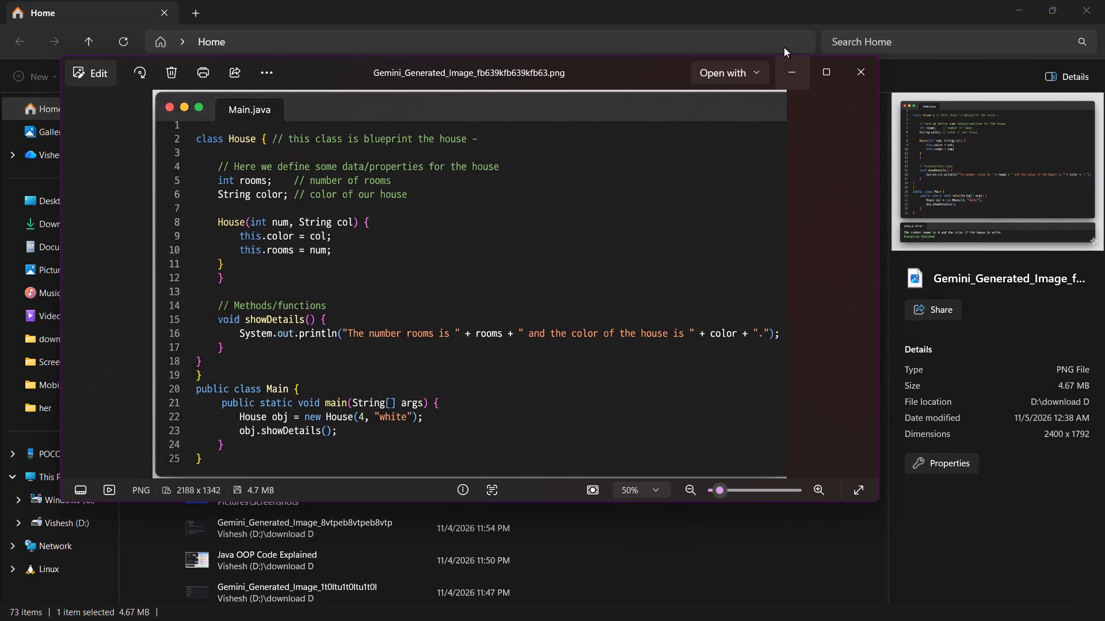
{"action": "left_click", "coordinate": [790, 68]}
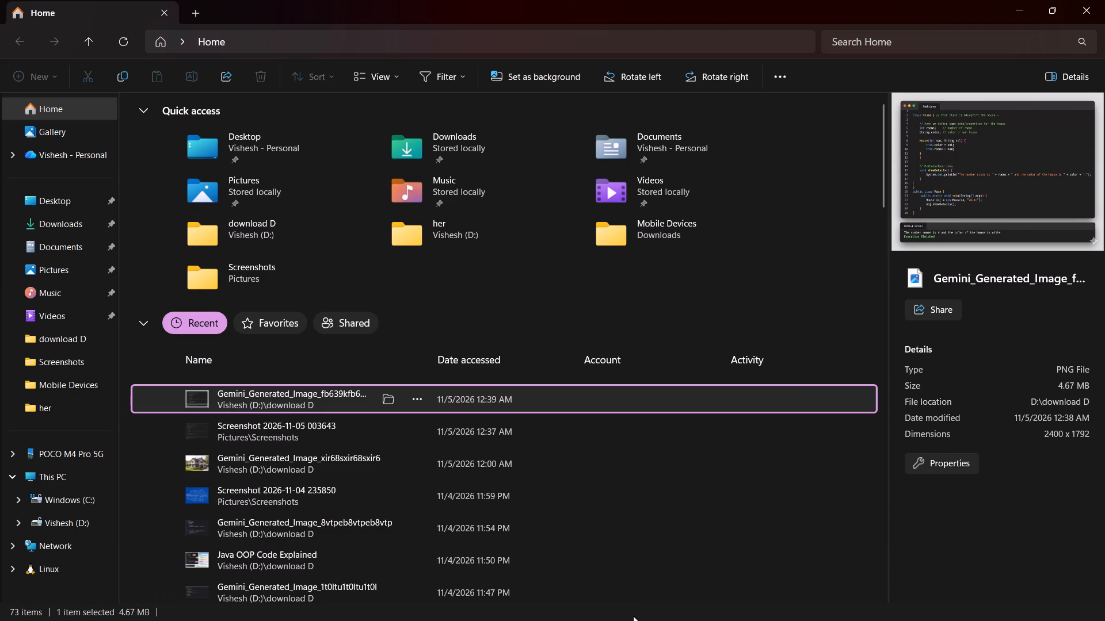
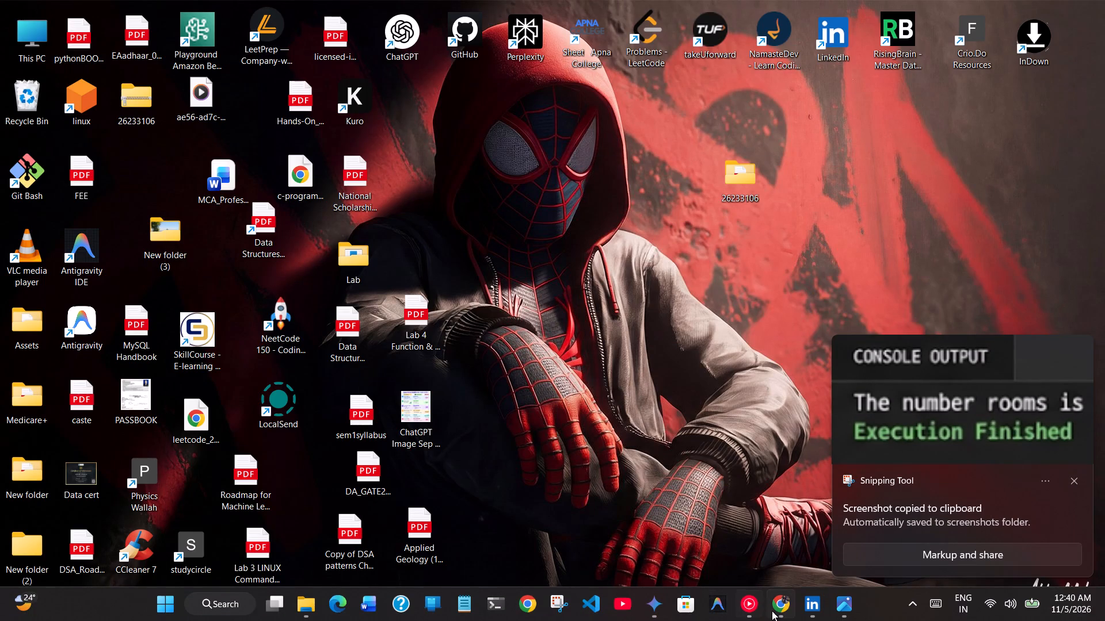
{"action": "left_click", "coordinate": [772, 611]}
Upload the cropped House code image from the download D folder to Canva.
{"action": "left_click", "coordinate": [144, 167]}
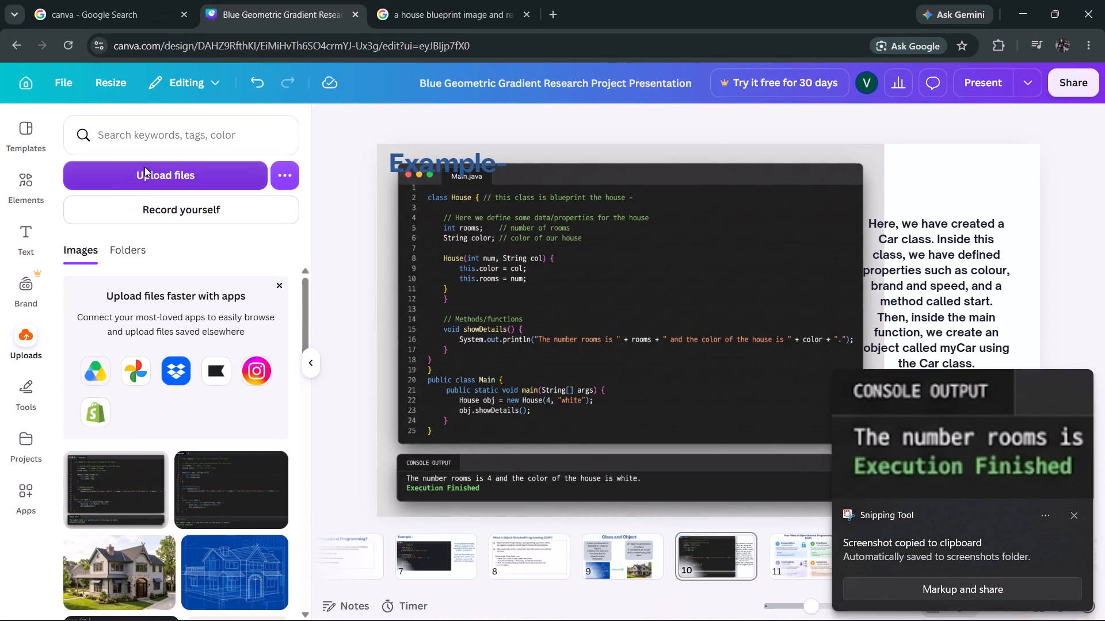
{"action": "double_click", "coordinate": [161, 145]}
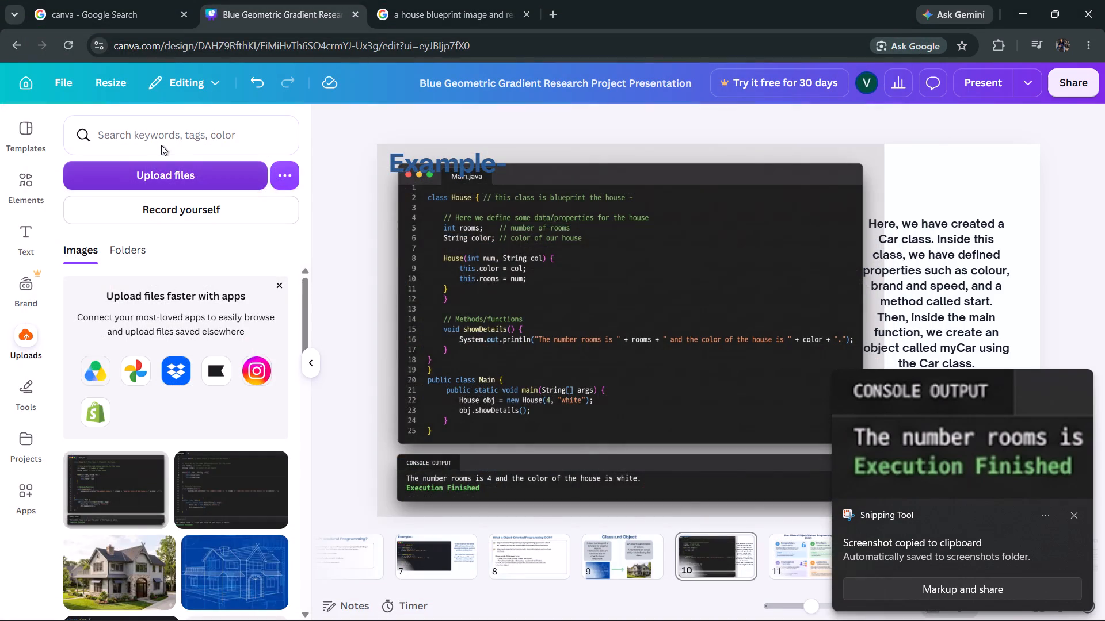
Delete the old, uncropped House code image from slide 10.
{"action": "left_click", "coordinate": [673, 225]}
{"action": "left_click", "coordinate": [647, 175]}
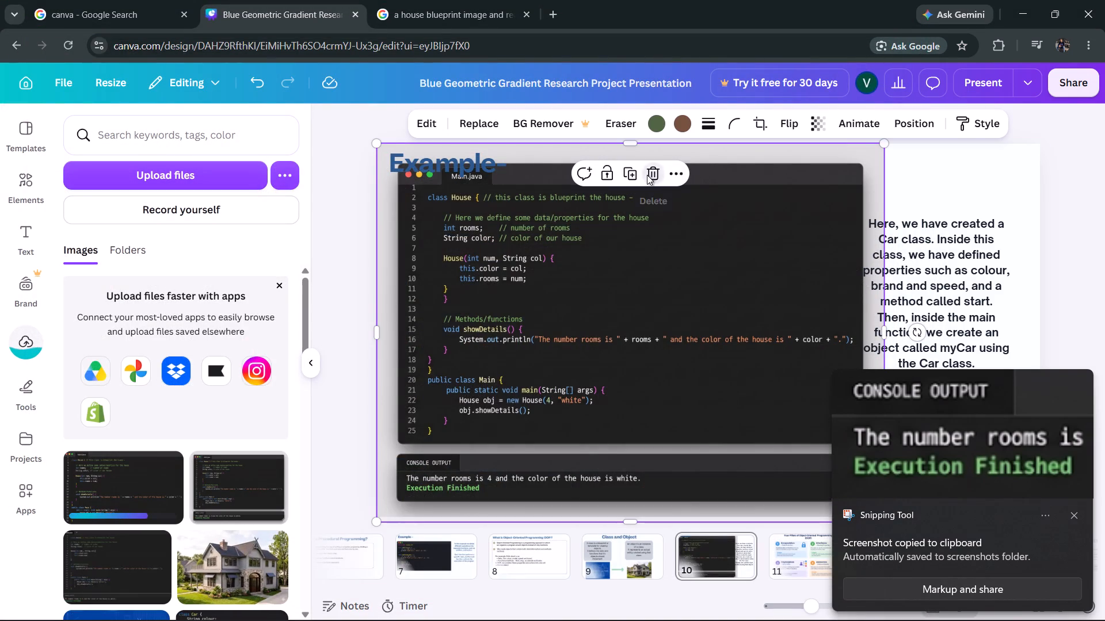
{"action": "left_click", "coordinate": [112, 178]}
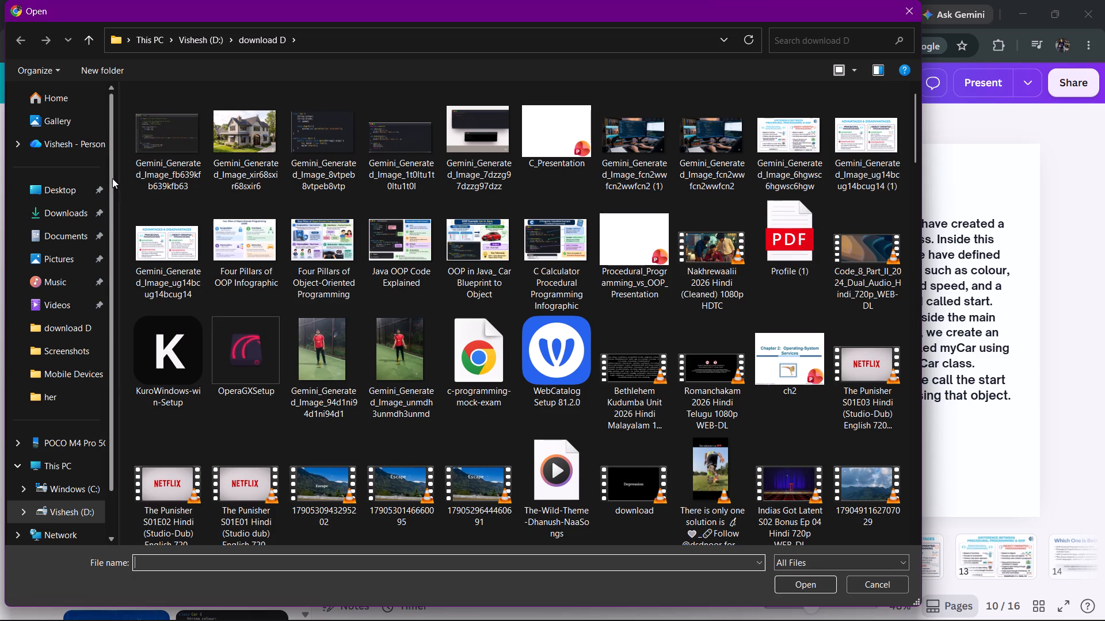
{"action": "left_click", "coordinate": [67, 260]}
{"action": "double_click", "coordinate": [256, 143]}
{"action": "scroll", "coordinate": [423, 263], "scroll_direction": "down", "scroll_amount": 20}
{"action": "scroll", "coordinate": [423, 263], "scroll_direction": "down", "scroll_amount": 13}
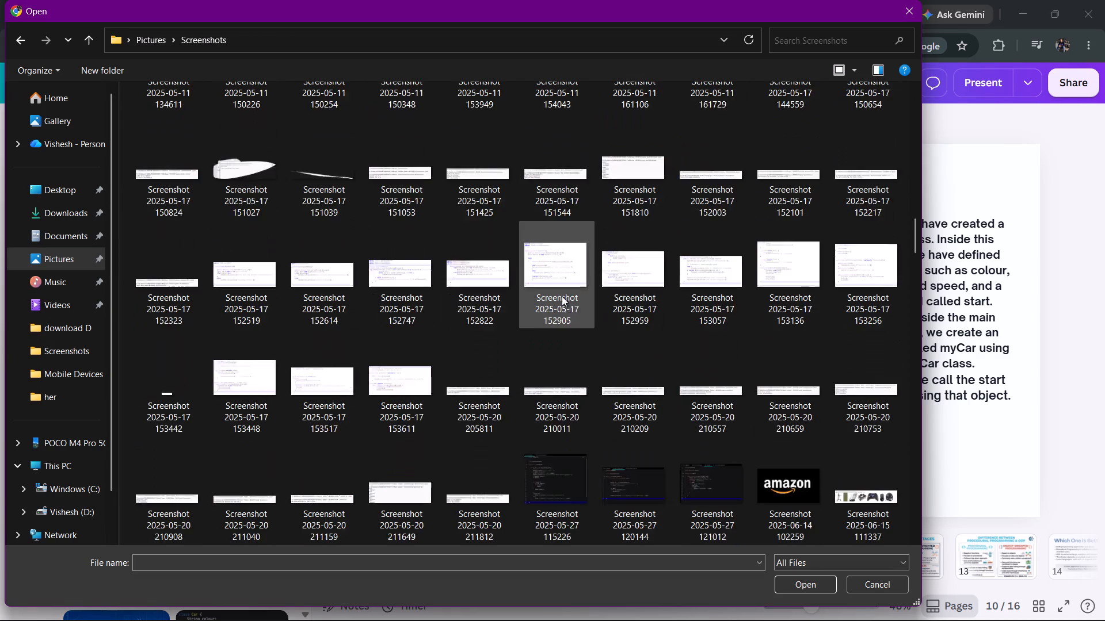
{"action": "scroll", "coordinate": [562, 296], "scroll_direction": "down", "scroll_amount": 20}
{"action": "scroll", "coordinate": [562, 296], "scroll_direction": "down", "scroll_amount": 20}
{"action": "scroll", "coordinate": [562, 296], "scroll_direction": "down", "scroll_amount": 20}
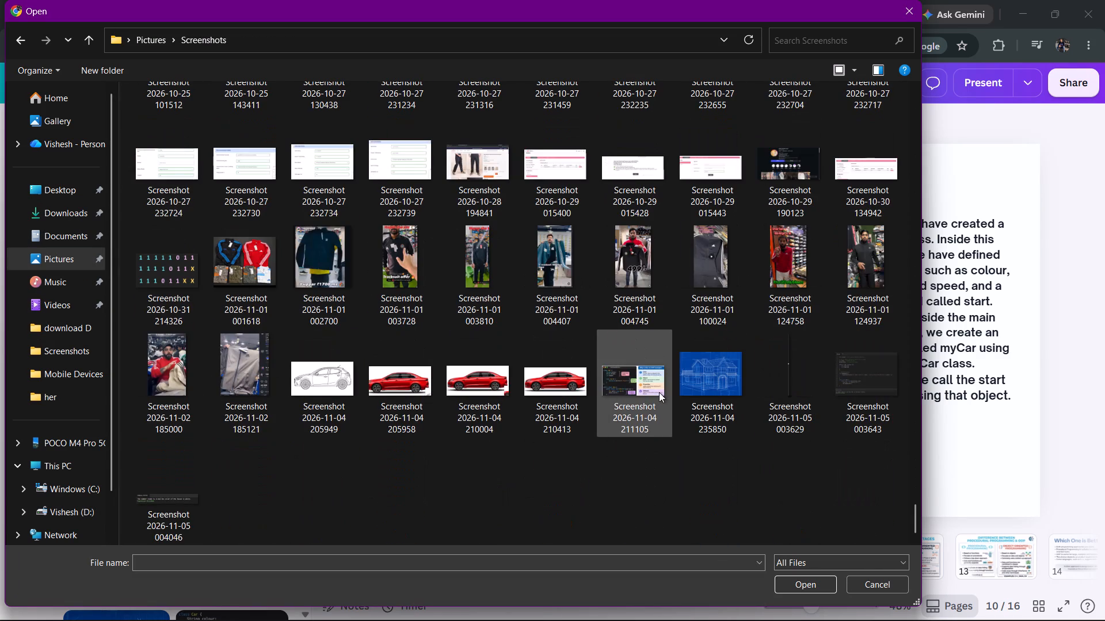
{"action": "double_click", "coordinate": [173, 494]}
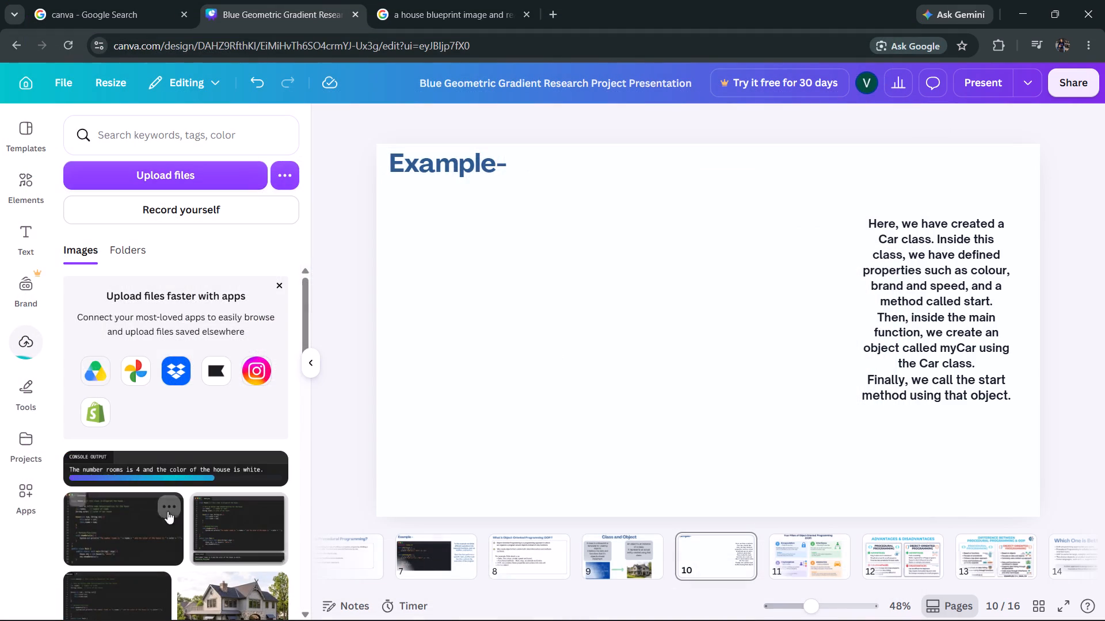
Add the cropped House code image beneath the "Example-" heading and enlarge it to reach the explanation text.
{"action": "left_click", "coordinate": [135, 538]}
{"action": "left_click_drag", "start_coordinate": [608, 375], "coordinate": [539, 365]}
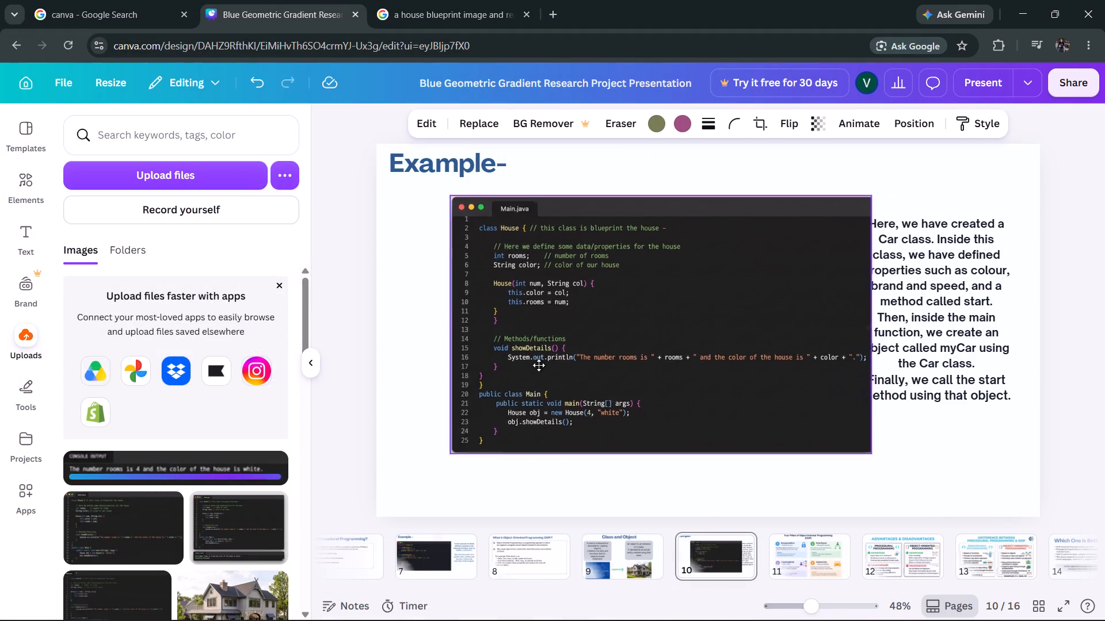
{"action": "left_click_drag", "start_coordinate": [539, 365], "coordinate": [508, 358]}
{"action": "left_click", "coordinate": [740, 466]}
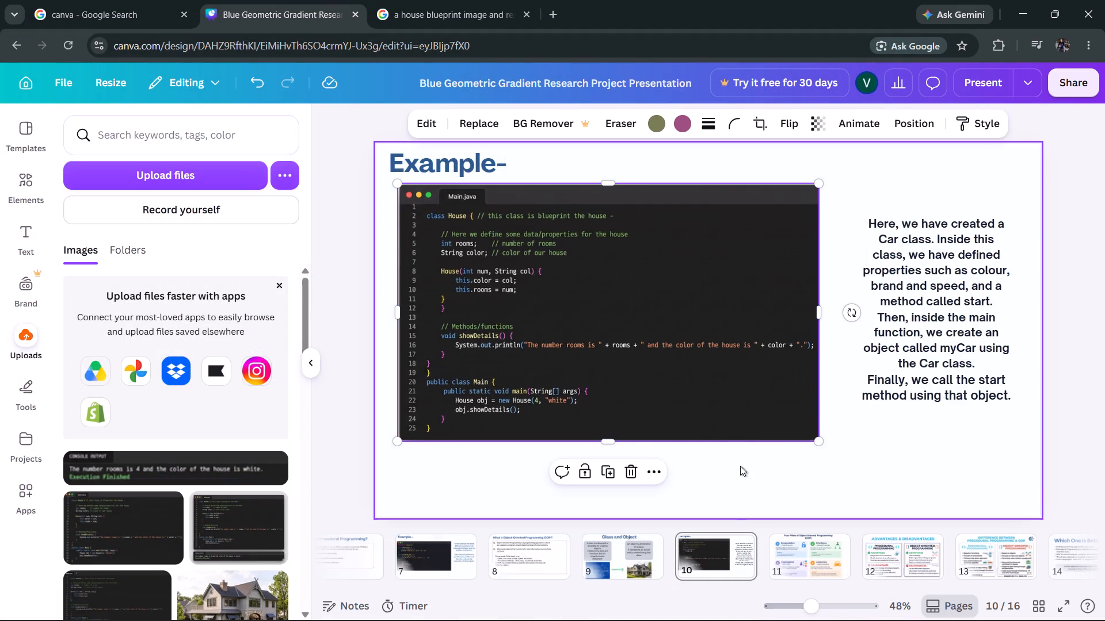
{"action": "left_click", "coordinate": [763, 412]}
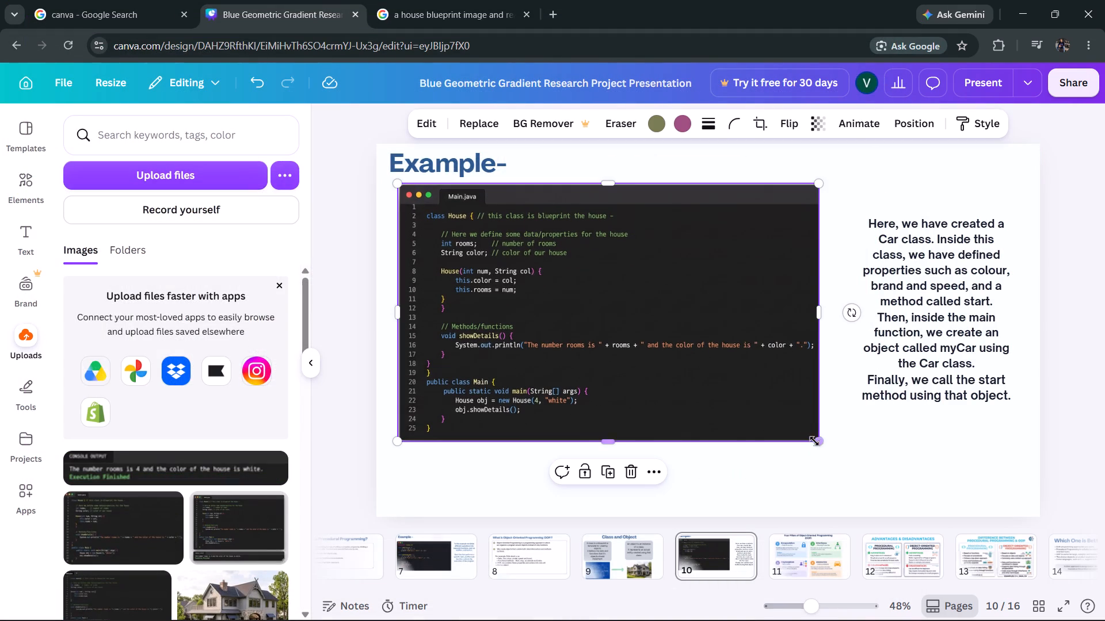
{"action": "left_click_drag", "start_coordinate": [821, 443], "coordinate": [860, 467]}
{"action": "left_click", "coordinate": [939, 186]}
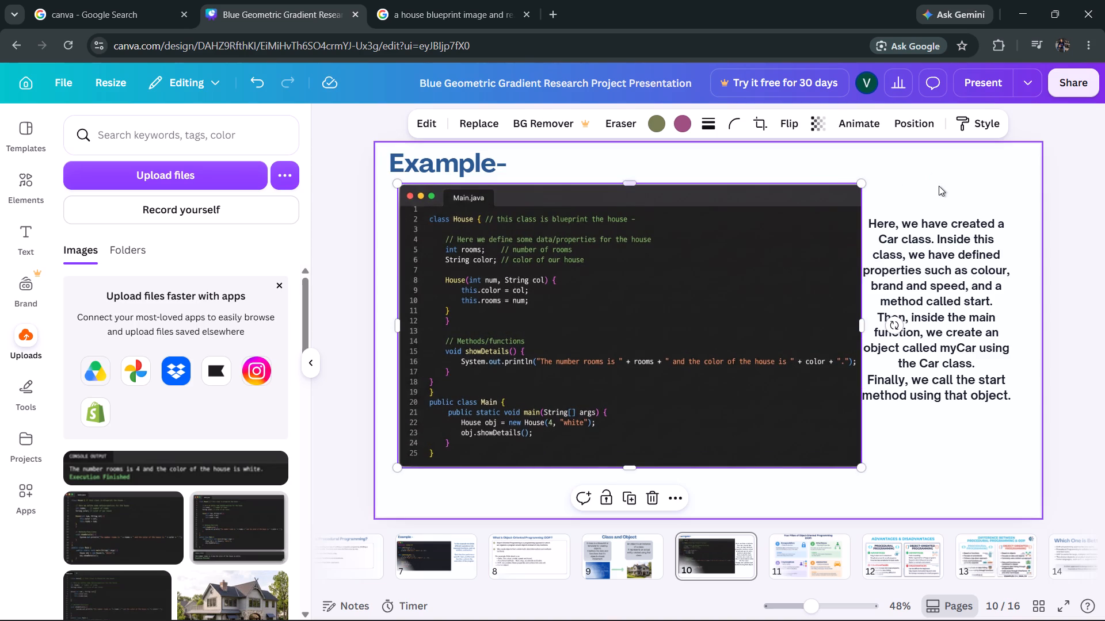
Add the console output image below the code image and crop off its left margin and CONSOLE OUTPUT header.
{"action": "left_click", "coordinate": [190, 476]}
{"action": "left_click_drag", "start_coordinate": [741, 332], "coordinate": [637, 489]}
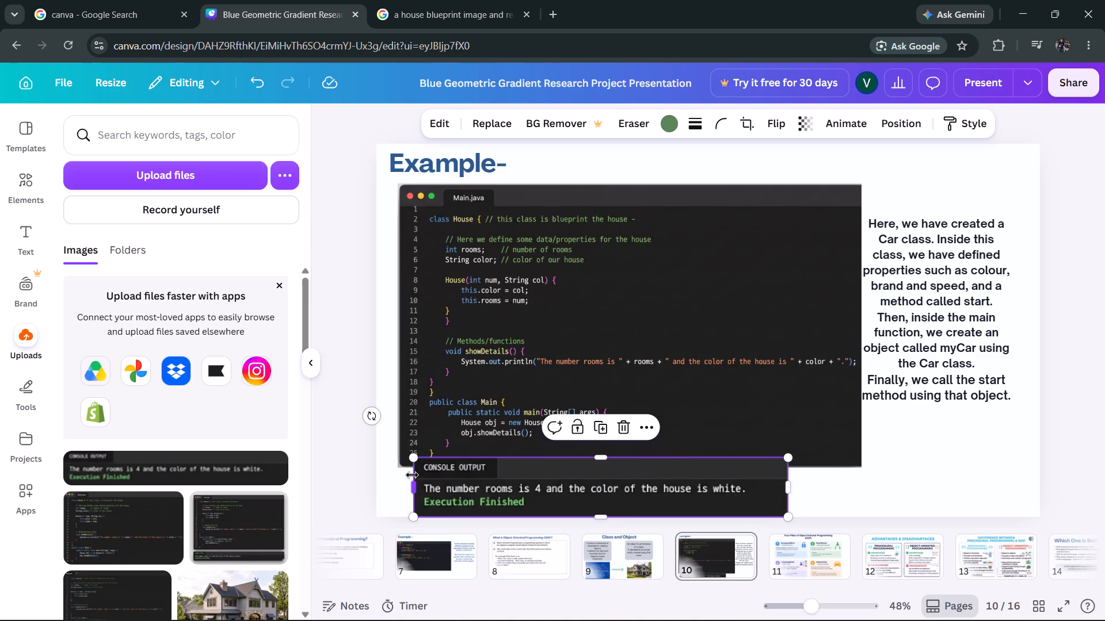
{"action": "left_click_drag", "start_coordinate": [413, 464], "coordinate": [419, 478]}
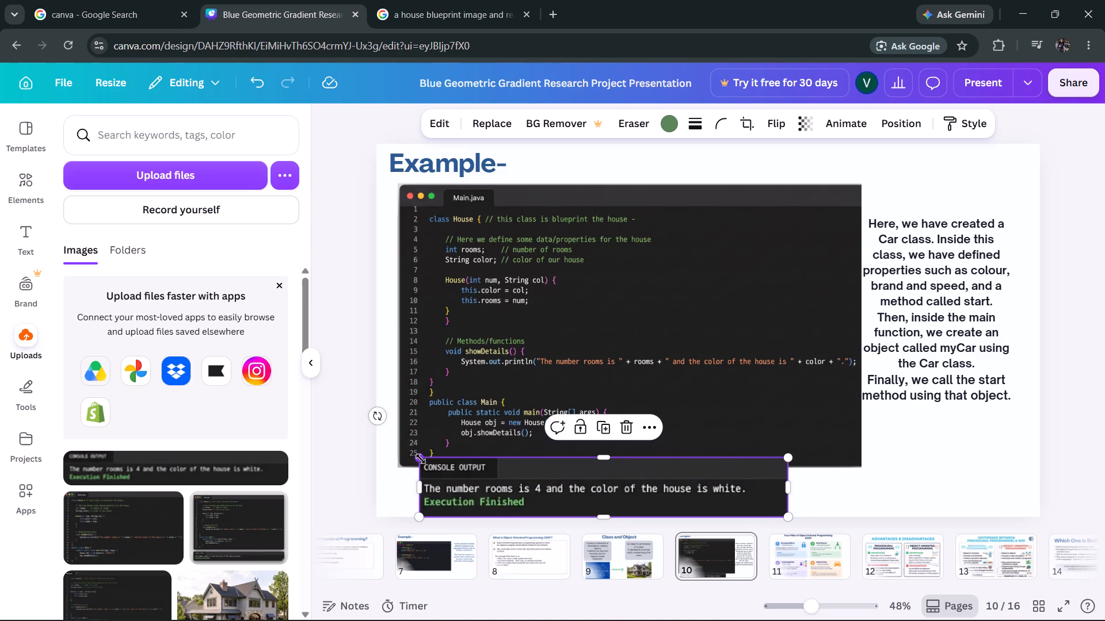
{"action": "left_click_drag", "start_coordinate": [421, 459], "coordinate": [420, 466]}
{"action": "left_click_drag", "start_coordinate": [601, 459], "coordinate": [602, 464]}
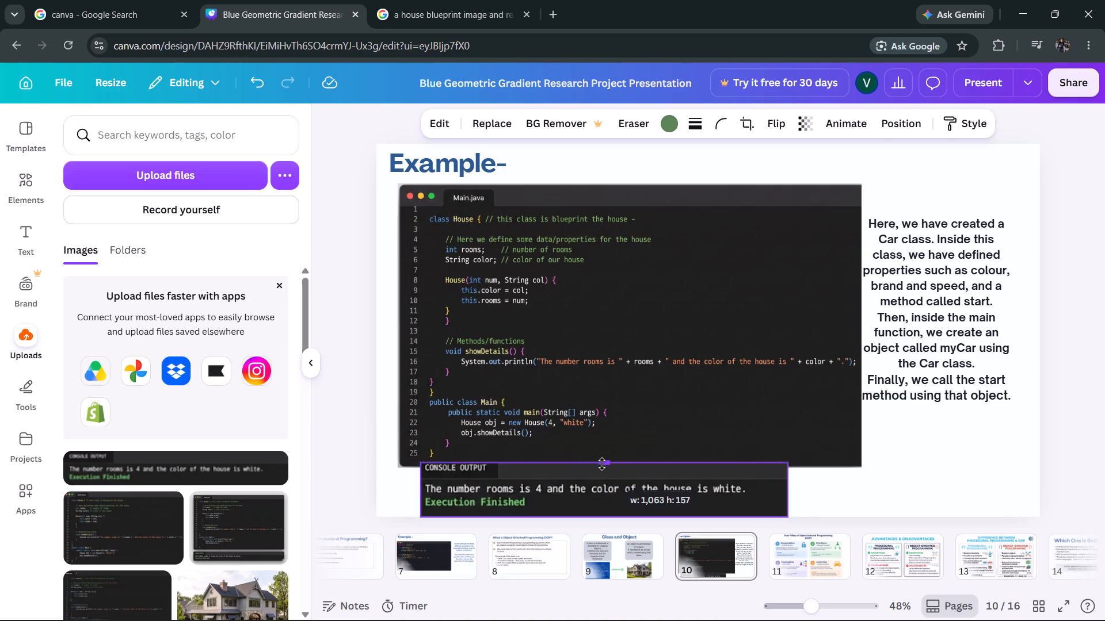
{"action": "left_click_drag", "start_coordinate": [602, 464], "coordinate": [599, 478]}
{"action": "left_click", "coordinate": [844, 482]}
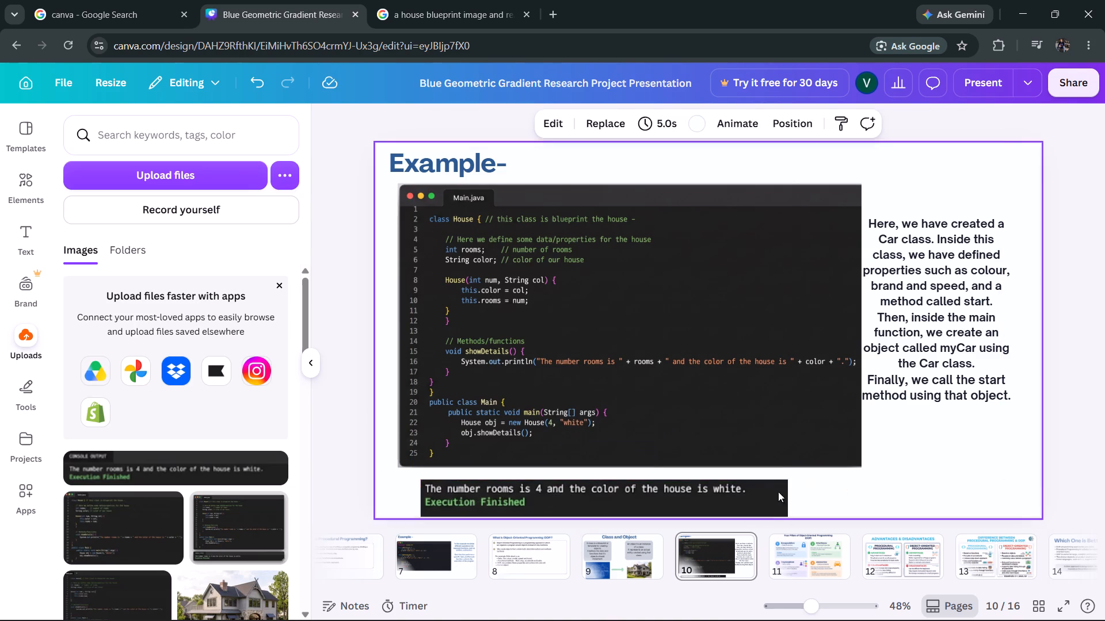
Align the console output strip with the code image's left edge and widen it to match the code image's width.
{"action": "left_click_drag", "start_coordinate": [730, 501], "coordinate": [714, 496]}
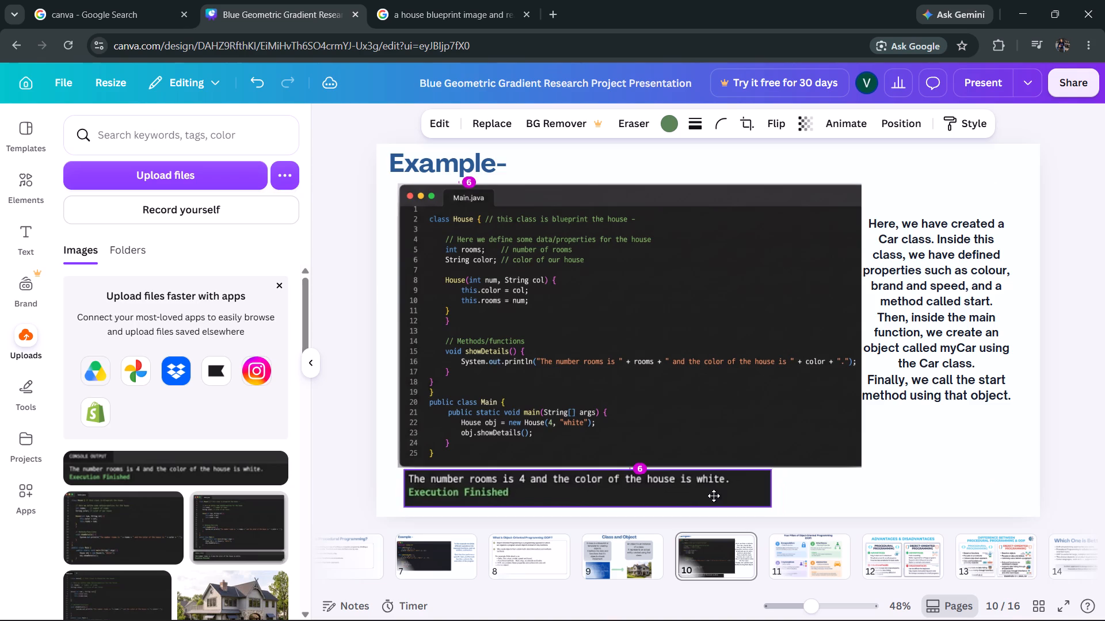
{"action": "left_click_drag", "start_coordinate": [714, 496], "coordinate": [707, 497]}
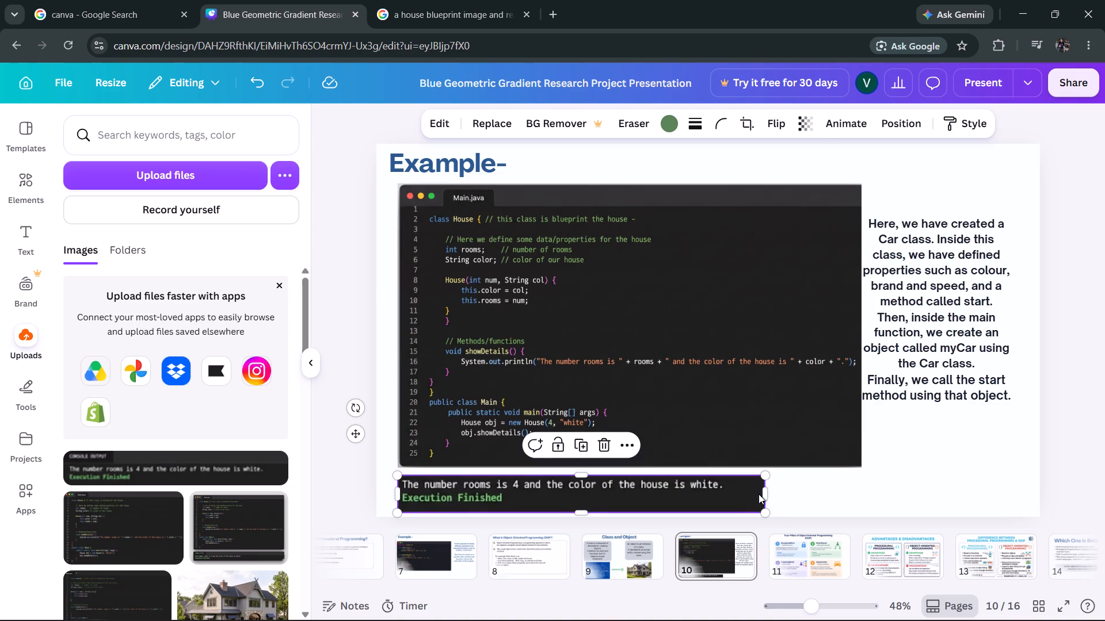
{"action": "left_click_drag", "start_coordinate": [763, 494], "coordinate": [853, 494]}
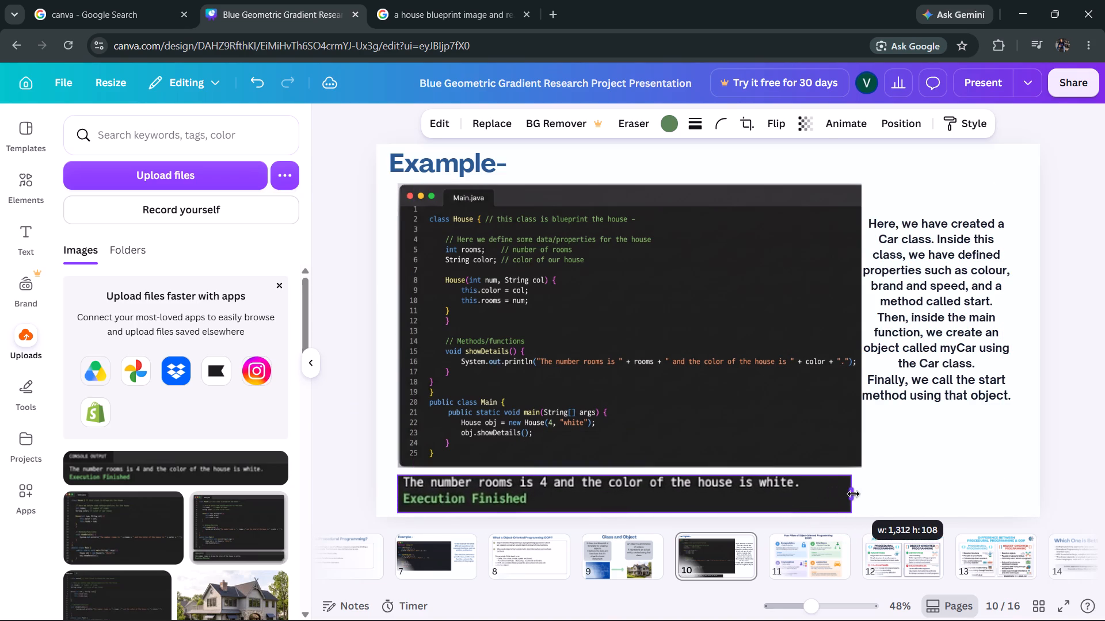
{"action": "left_click_drag", "start_coordinate": [853, 494], "coordinate": [858, 494]}
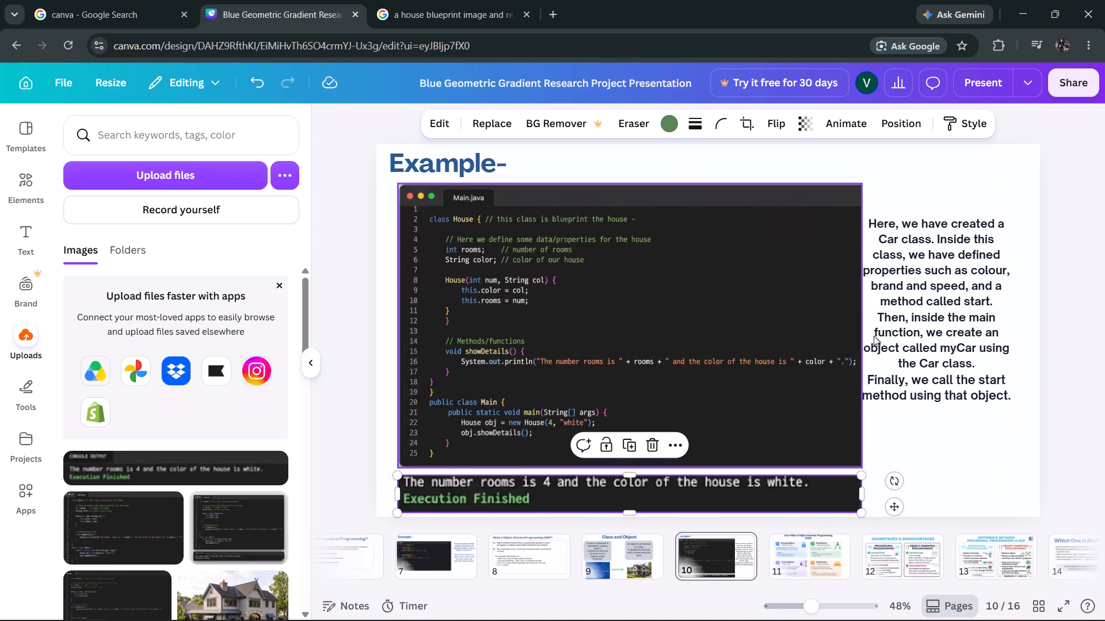
{"action": "left_click", "coordinate": [936, 459]}
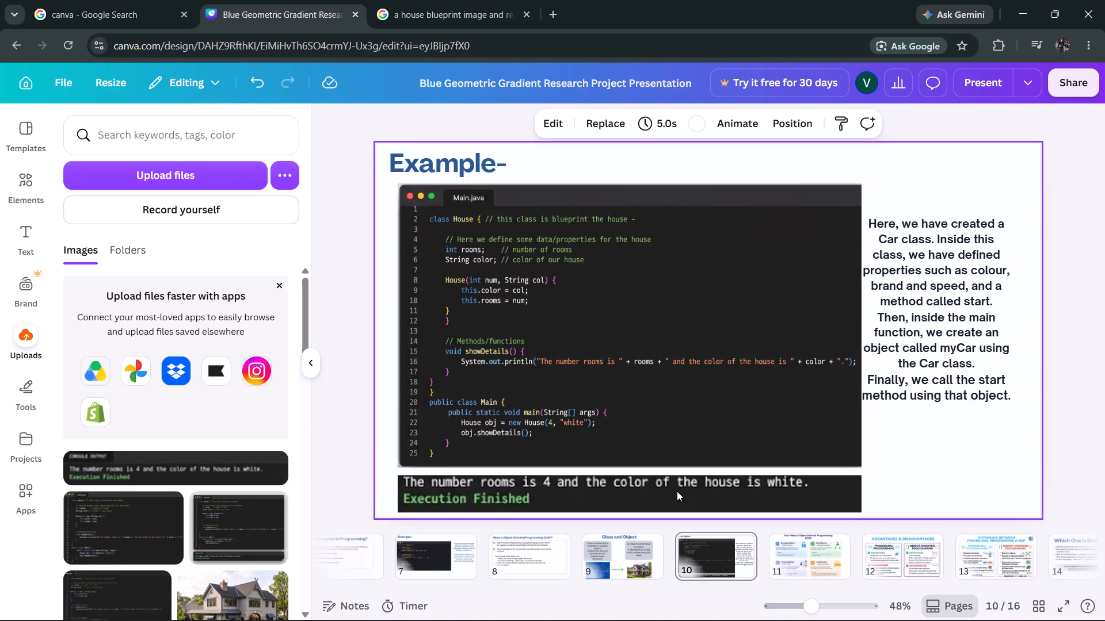
Move the console output strip up to sit just beneath the code image, keeping their side edges aligned.
{"action": "left_click_drag", "start_coordinate": [676, 496], "coordinate": [682, 486]}
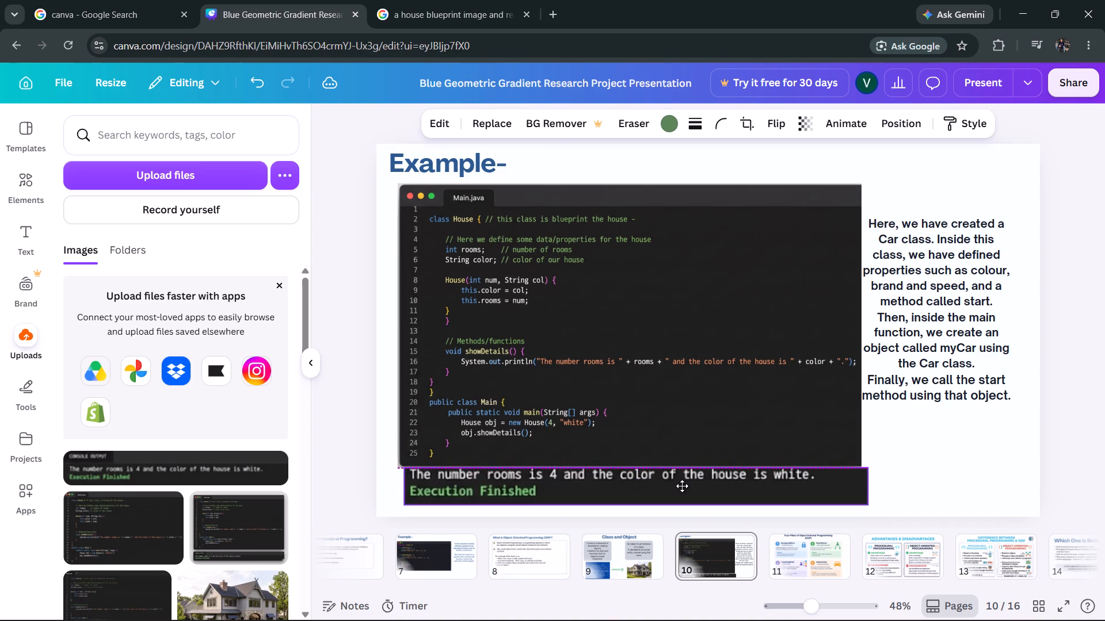
{"action": "left_click_drag", "start_coordinate": [682, 486], "coordinate": [679, 485]}
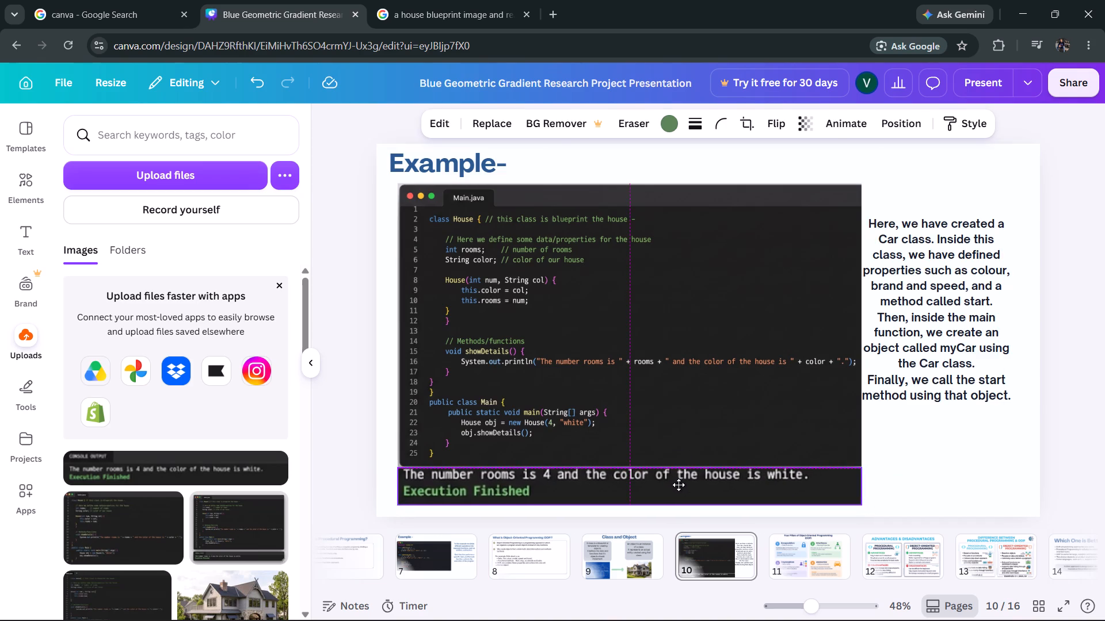
{"action": "left_click_drag", "start_coordinate": [679, 485], "coordinate": [680, 490]}
{"action": "left_click", "coordinate": [937, 474]}
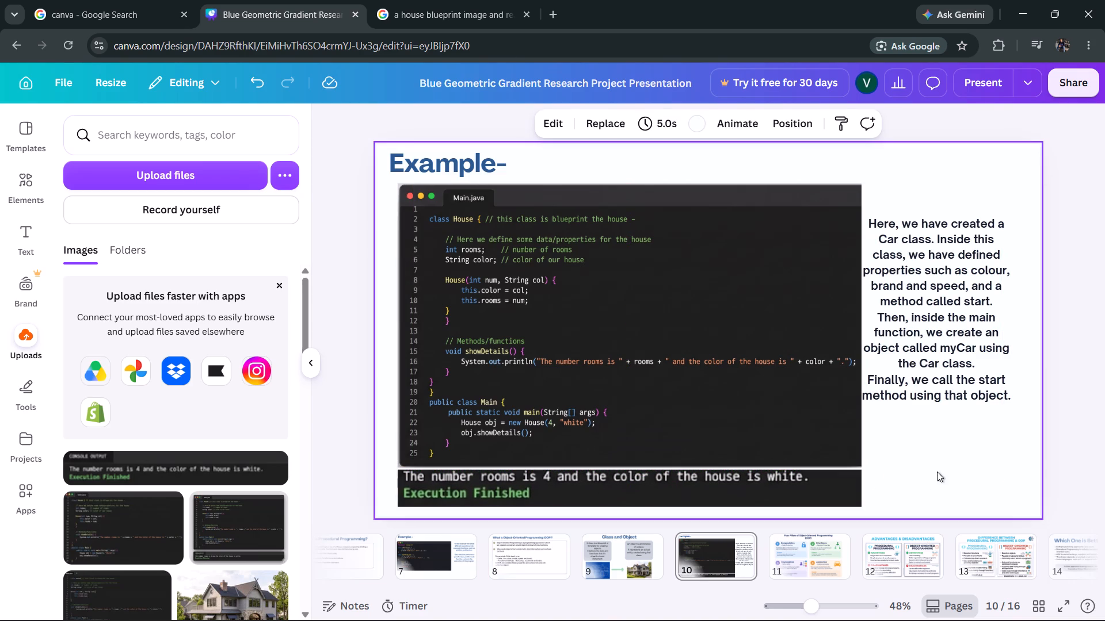
{"action": "left_click", "coordinate": [354, 287]}
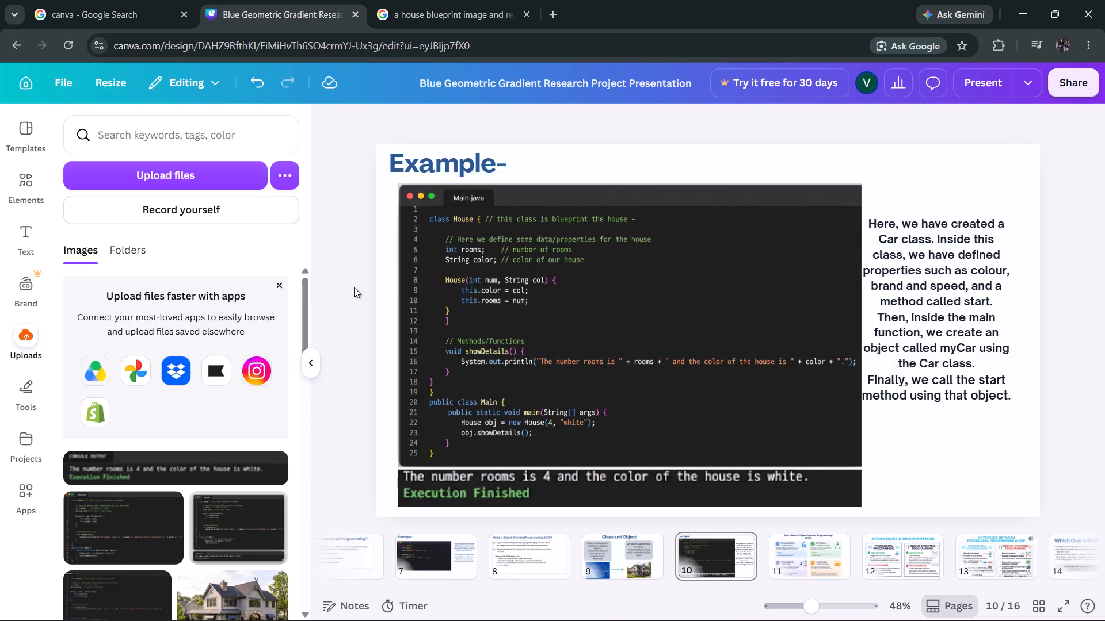
Move the explanation text box slightly up and away from the code image.
{"action": "left_click", "coordinate": [960, 277]}
{"action": "left_click_drag", "start_coordinate": [956, 277], "coordinate": [968, 254]}
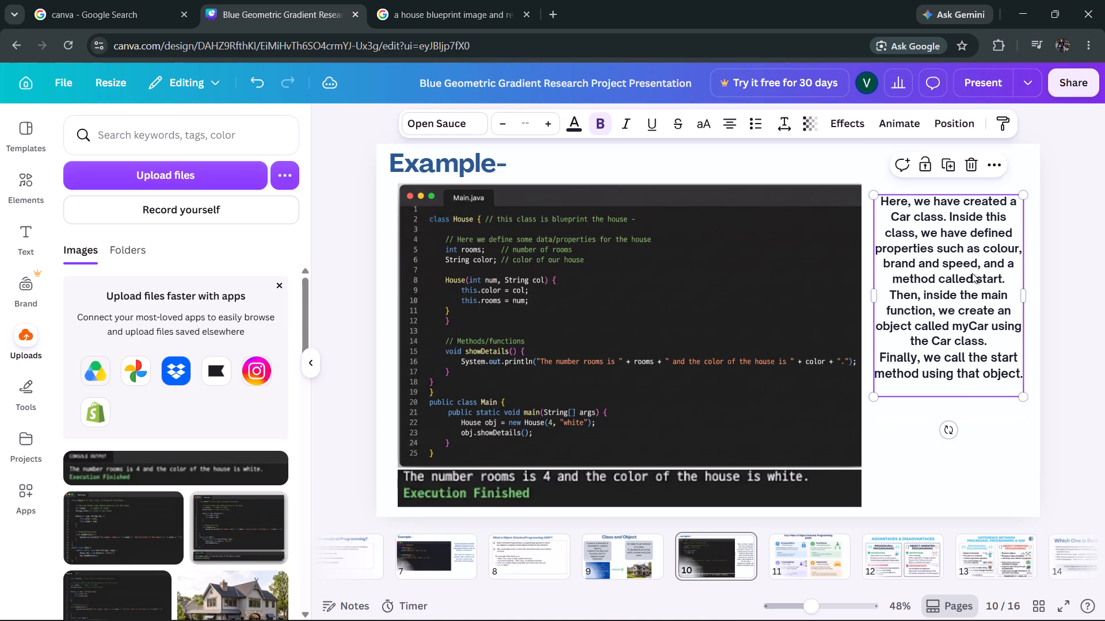
Replace "Car" with "House" in the explanation's first sentence.
{"action": "left_click", "coordinate": [976, 386]}
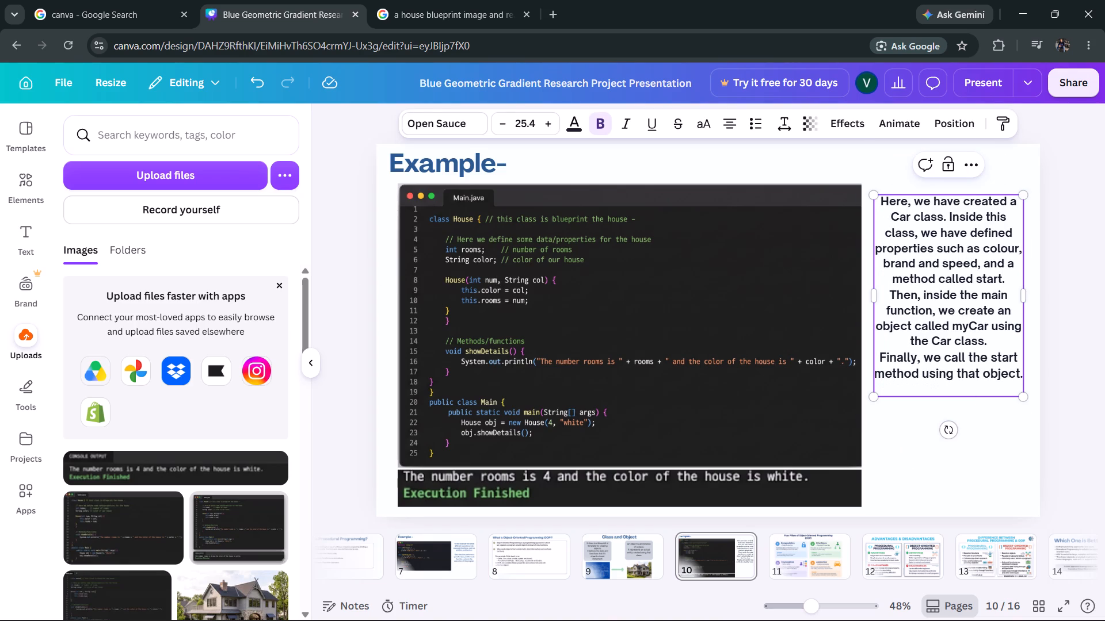
{"action": "left_click", "coordinate": [912, 222]}
{"action": "key", "text": "BackSpace"}
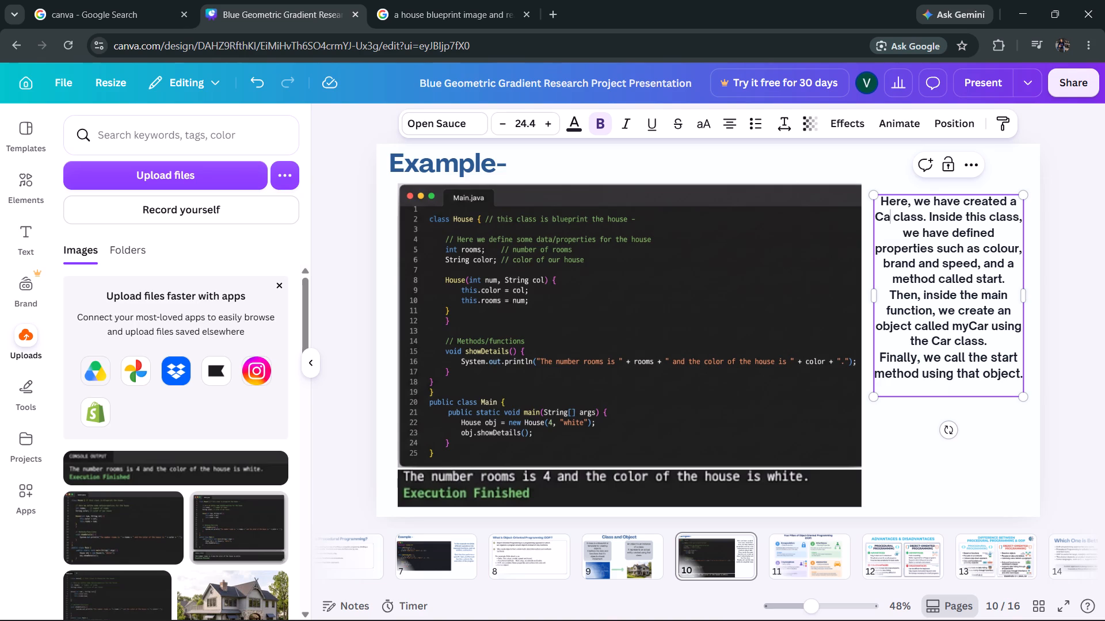
{"action": "key", "text": "BackSpace"}
{"action": "key", "text": "BackSpace"}
{"action": "key", "text": "BackSpace"}
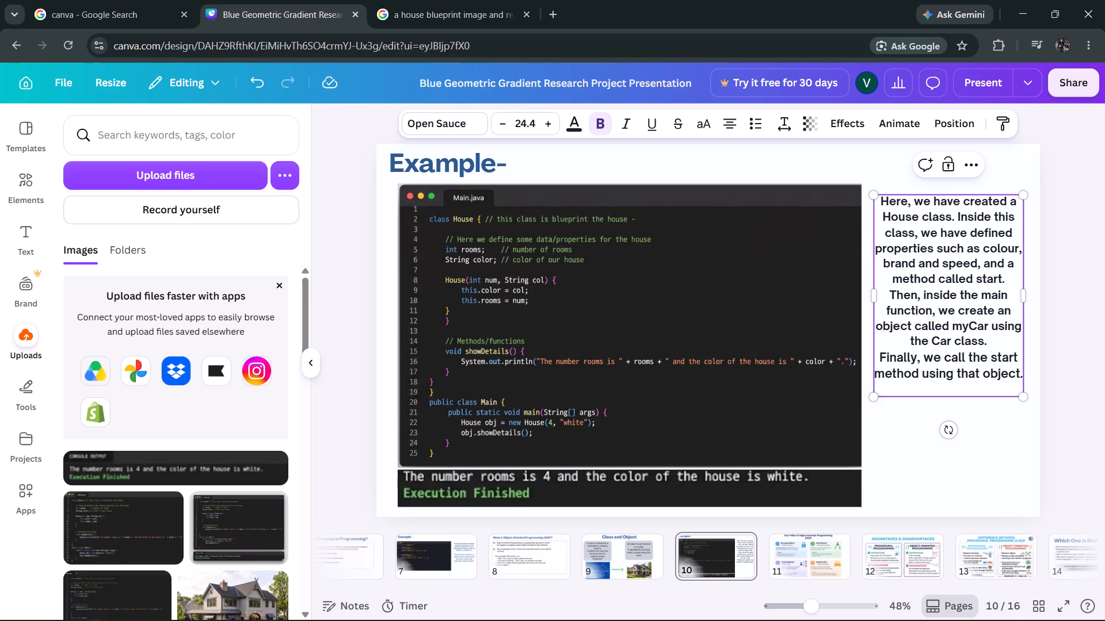
Delete ", brand and speed," after "colour" in the explanation's list of class properties.
{"action": "key", "text": "Down"}
{"action": "key", "text": "Right"}
{"action": "key", "text": "Down"}
{"action": "key", "text": "Right"}
{"action": "key", "text": "Right"}
{"action": "key", "text": "Right"}
{"action": "key", "text": "Right"}
{"action": "key", "text": "Right"}
{"action": "key", "text": "Right"}
{"action": "key", "text": "Right"}
{"action": "key", "text": "Down"}
{"action": "key", "text": "Down"}
{"action": "key", "text": "Left"}
{"action": "key", "text": "Right"}
{"action": "key", "text": "Right"}
{"action": "key", "text": "Right"}
{"action": "key", "text": "Right"}
{"action": "key", "text": "Up"}
{"action": "key", "text": "BackSpace"}
{"action": "key", "text": "BackSpace"}
{"action": "key", "text": "BackSpace"}
{"action": "key", "text": "BackSpace"}
{"action": "key", "text": "BackSpace"}
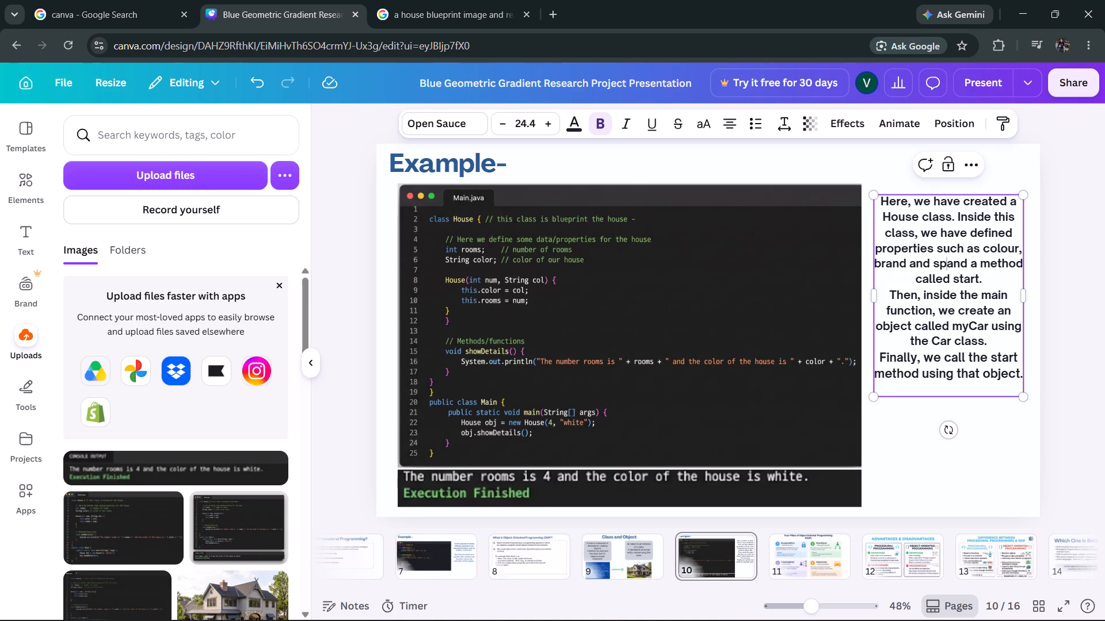
{"action": "key", "text": "BackSpace"}
{"action": "key", "text": "BackSpace"}
{"action": "key", "text": "BackSpace"}
{"action": "key", "text": "BackSpace"}
{"action": "key", "text": "BackSpace"}
{"action": "key", "text": "BackSpace"}
{"action": "key", "text": "BackSpace"}
{"action": "key", "text": "BackSpace"}
{"action": "key", "text": "BackSpace"}
{"action": "key", "text": "BackSpace"}
{"action": "key", "text": "BackSpace"}
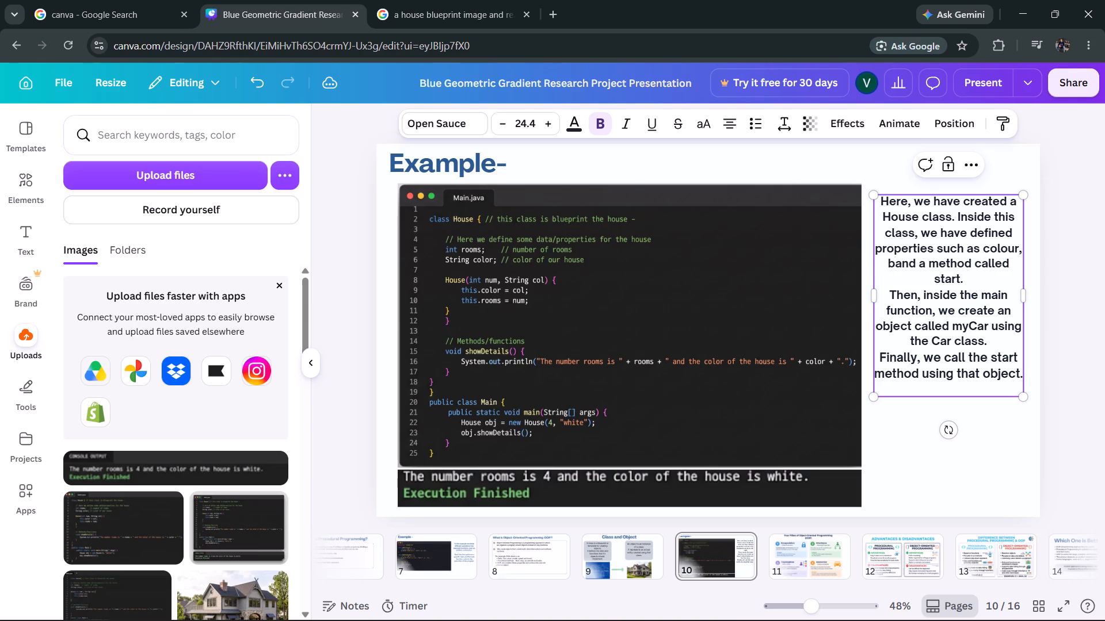
{"action": "key", "text": "BackSpace"}
{"action": "key", "text": "BackSpace"}
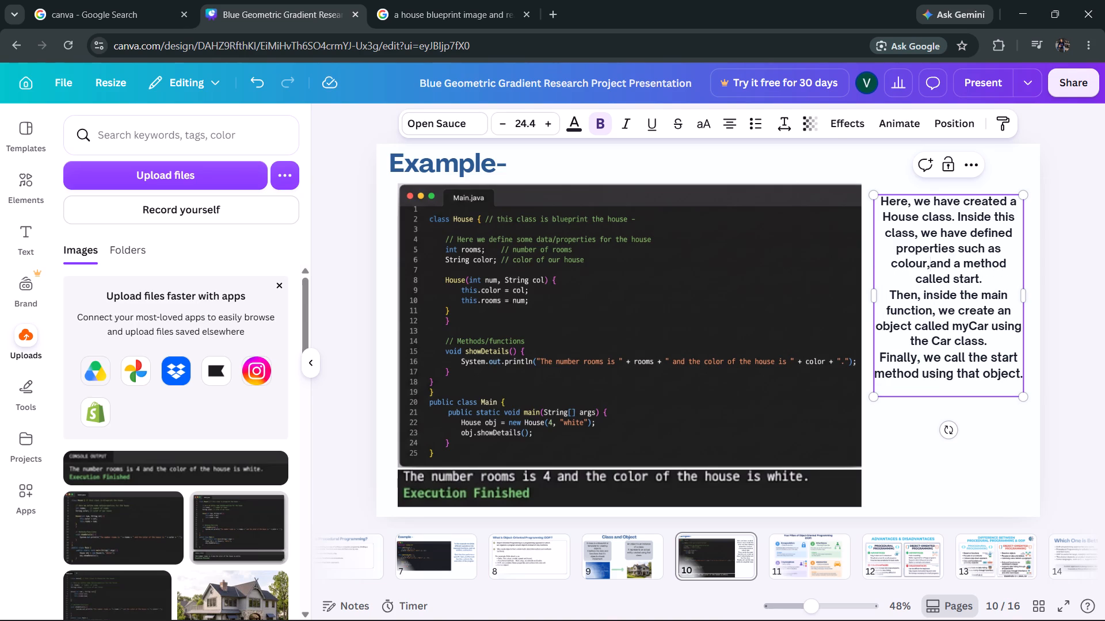
{"action": "key", "text": "BackSpace"}
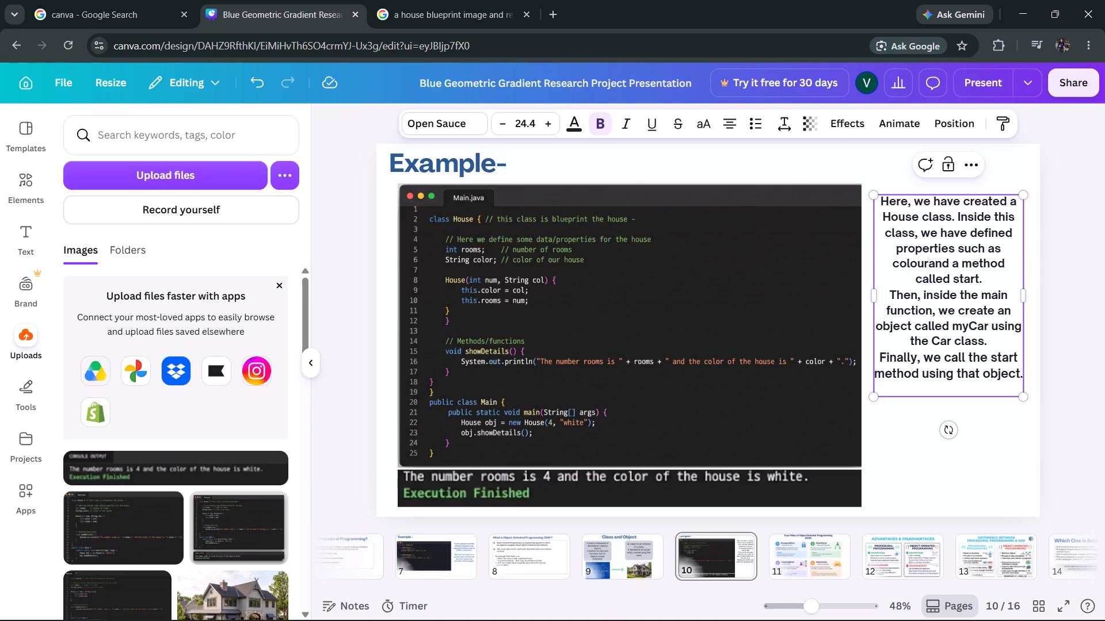
Insert "and numbers of rooms" after "colour" in the explanation's property list.
{"action": "key", "text": "space"}
{"action": "type", "text": "and"}
{"action": "key", "text": "space"}
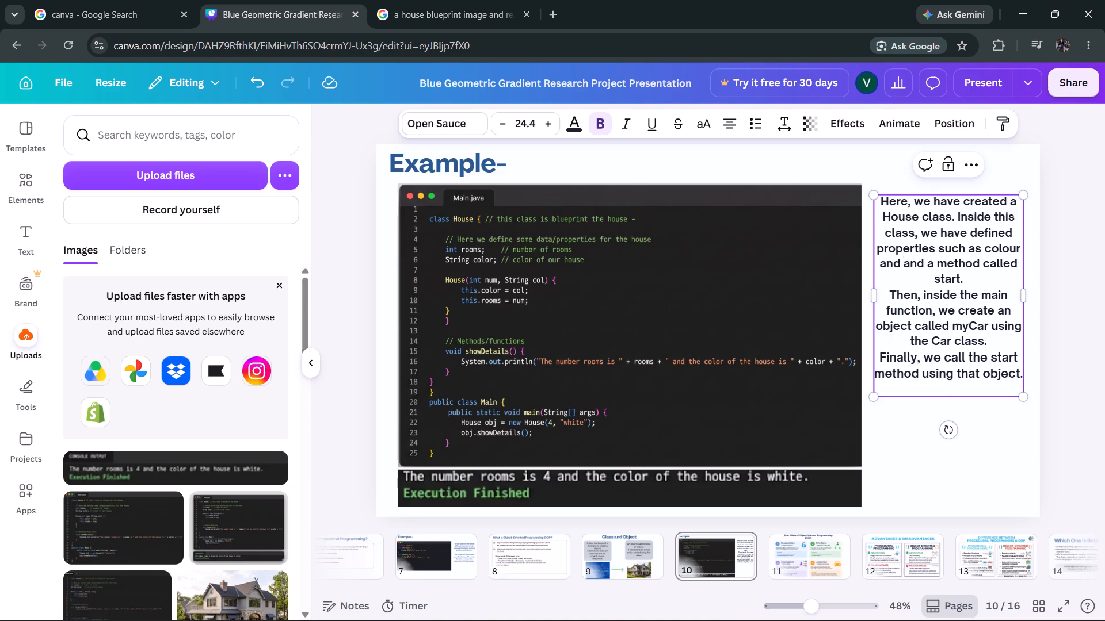
{"action": "type", "text": "numner"}
{"action": "key", "text": "space"}
{"action": "key", "text": "BackSpace"}
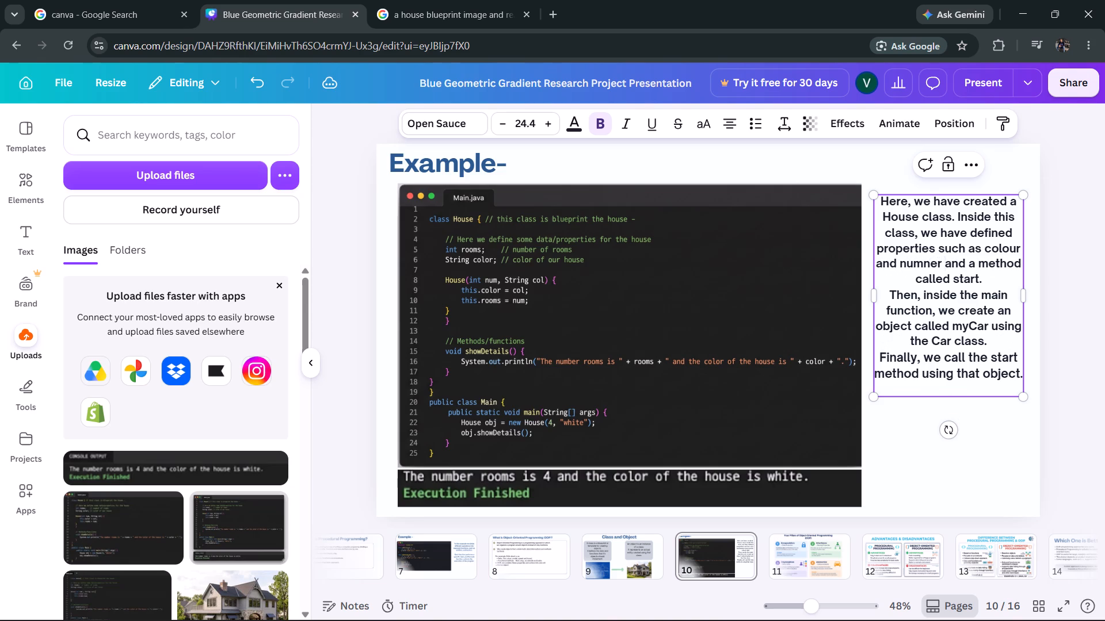
{"action": "key", "text": "BackSpace"}
{"action": "key", "text": "BackSpace"}
{"action": "key", "text": "BackSpace"}
{"action": "key", "text": "BackSpace"}
{"action": "type", "text": "mber"}
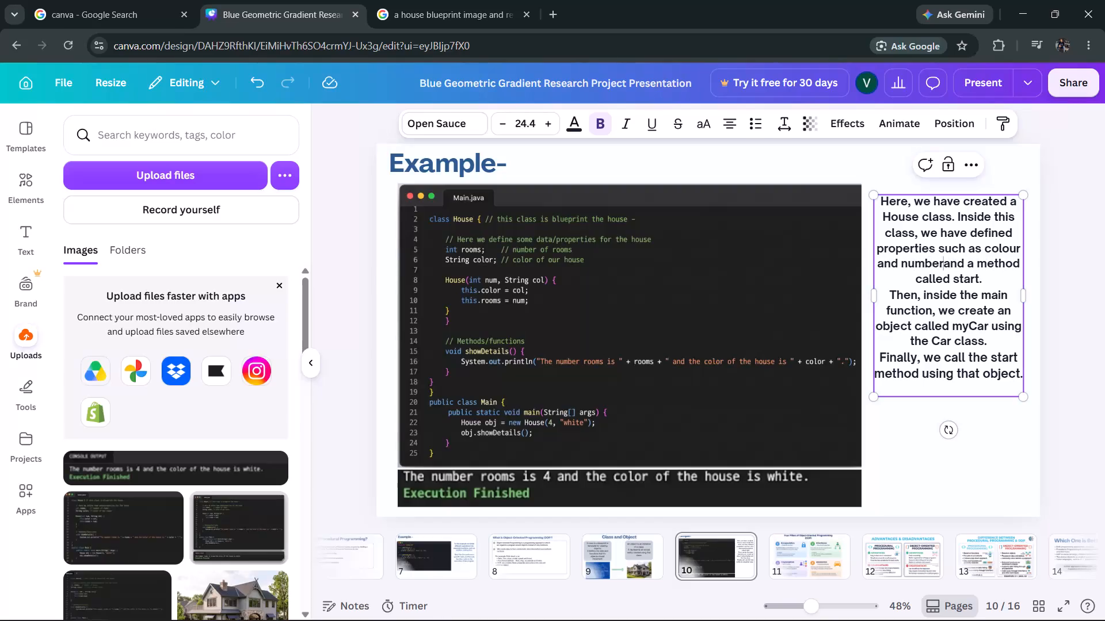
{"action": "key", "text": "space"}
{"action": "key", "text": "BackSpace"}
{"action": "type", "text": "s of rroms"}
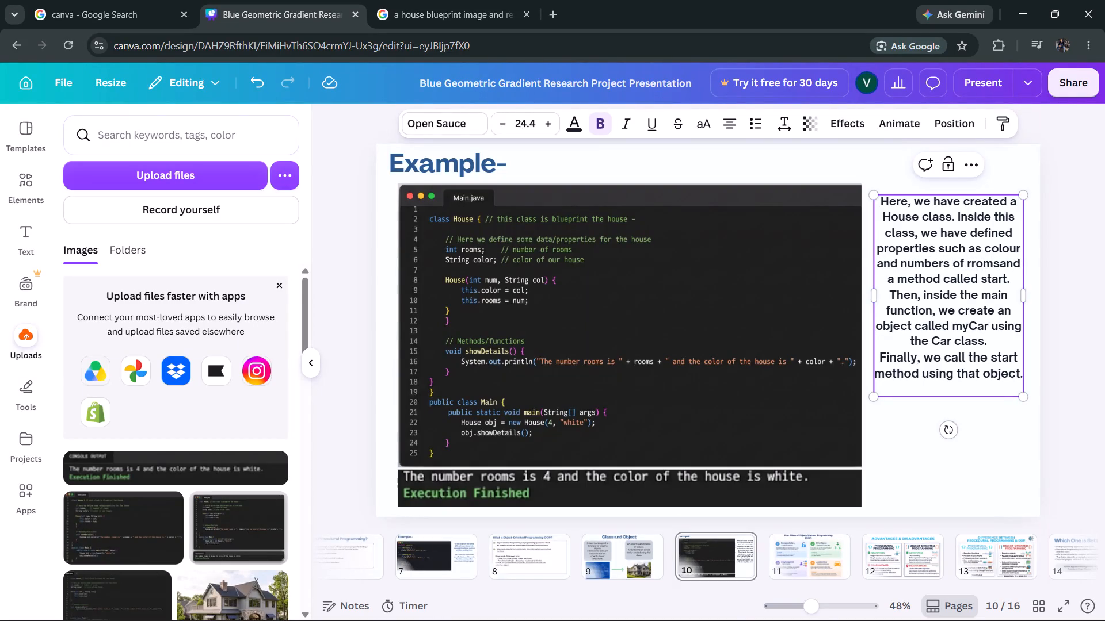
{"action": "key", "text": "BackSpace"}
{"action": "key", "text": "BackSpace"}
{"action": "key", "text": "BackSpace"}
{"action": "key", "text": "BackSpace"}
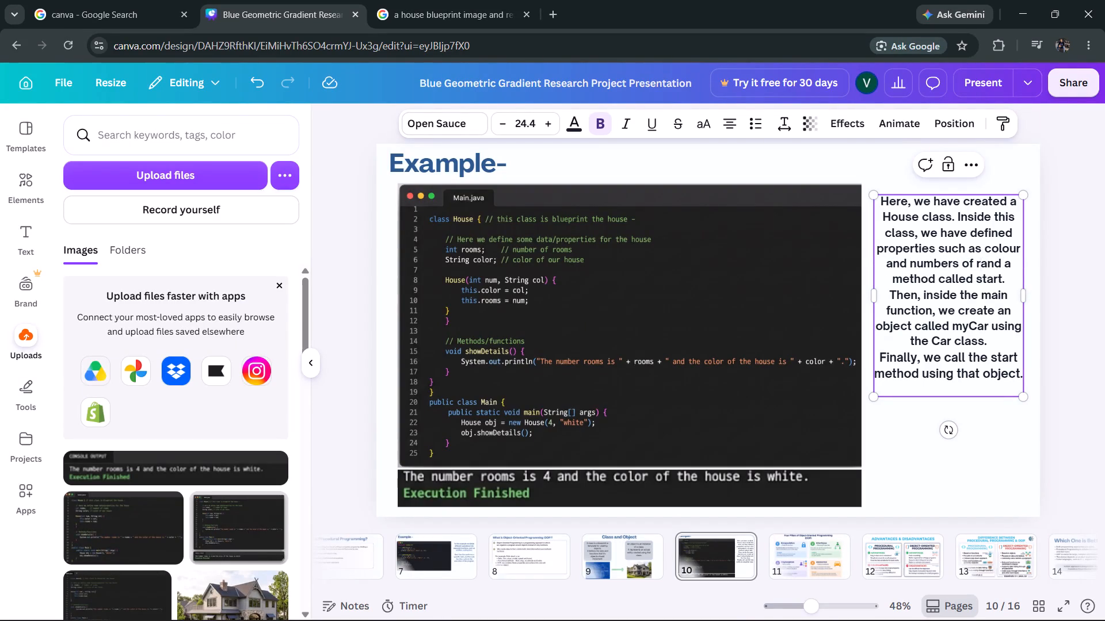
{"action": "type", "text": "ooms"}
{"action": "key", "text": "space"}
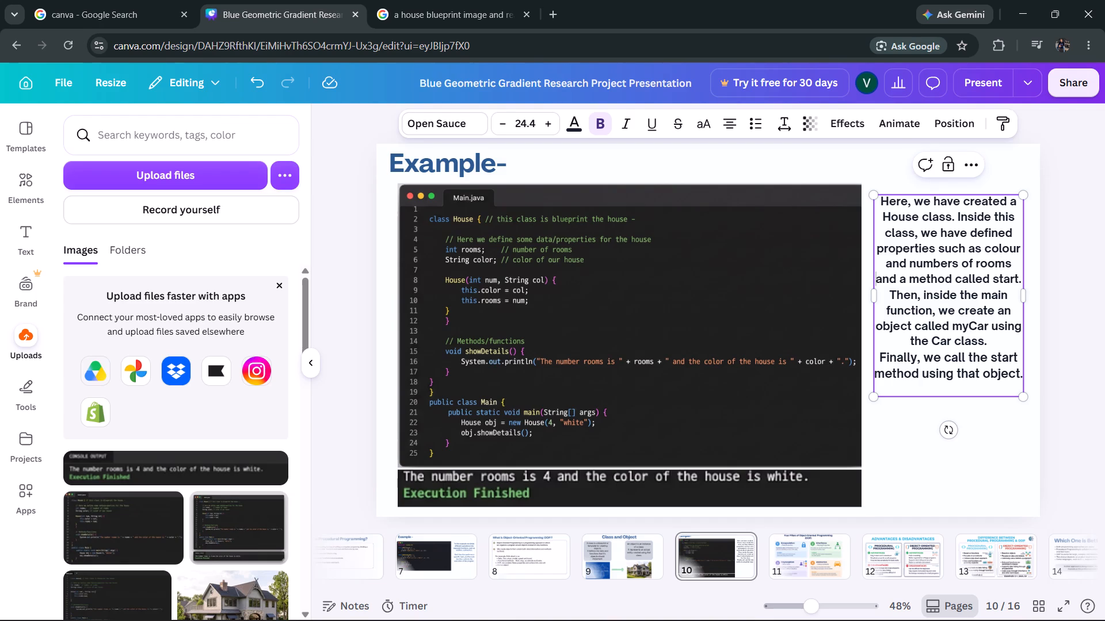
Replace the "and" before "numbers of rooms" with a comma.
{"action": "left_click", "coordinate": [908, 270]}
{"action": "key", "text": "BackSpace"}
{"action": "key", "text": "BackSpace"}
{"action": "key", "text": "BackSpace"}
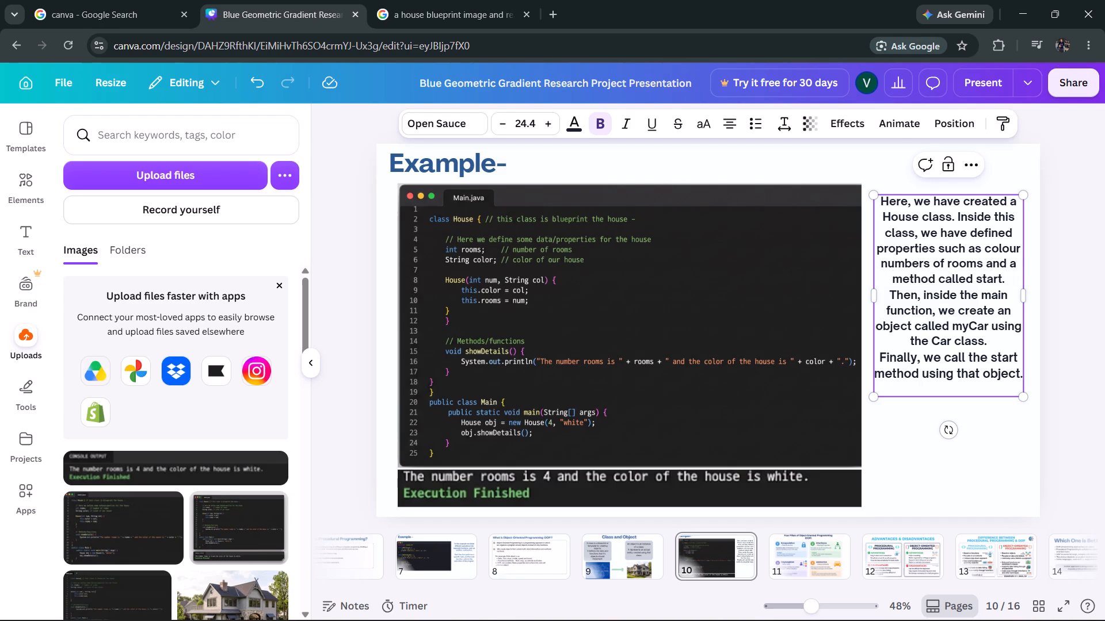
{"action": "key", "text": "comma"}
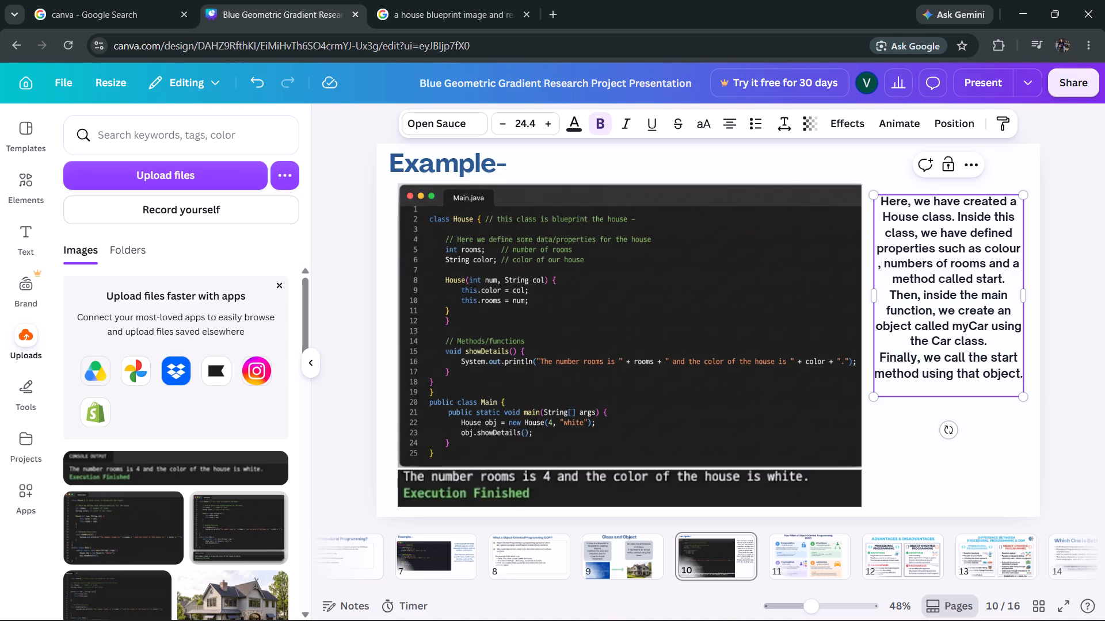
Replace "called start." with "which show the details." at the end of the explanation's sentence about the class properties and method.
{"action": "left_click", "coordinate": [1009, 278]}
{"action": "key", "text": "BackSpace"}
{"action": "key", "text": "BackSpace"}
{"action": "key", "text": "BackSpace"}
{"action": "key", "text": "BackSpace"}
{"action": "key", "text": "BackSpace"}
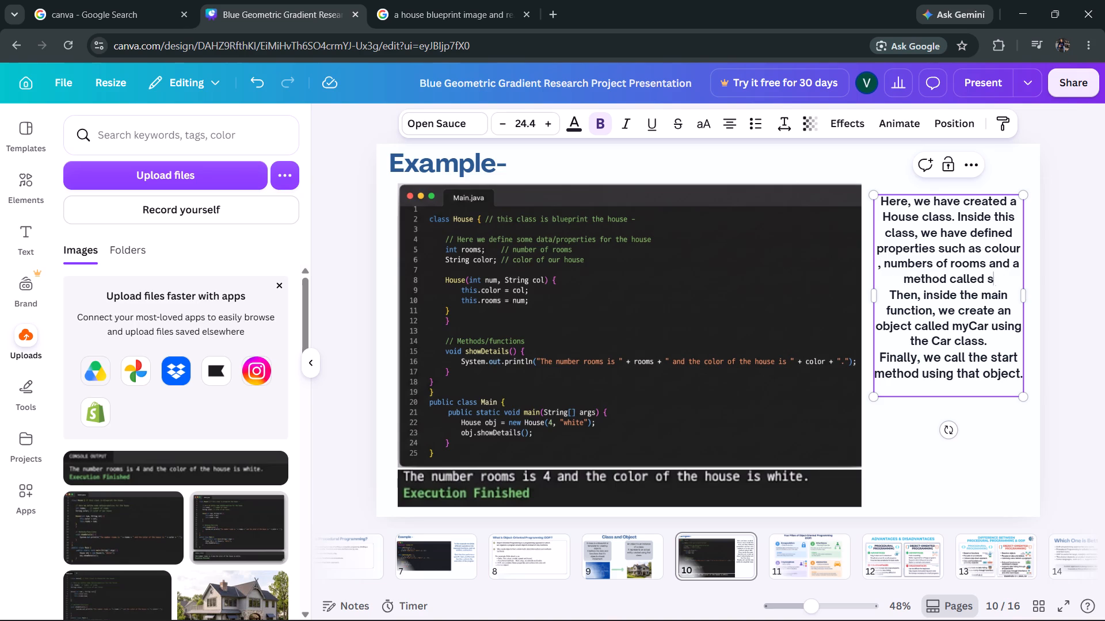
{"action": "key", "text": "BackSpace"}
{"action": "key", "text": "BackSpace"}
{"action": "key", "text": "BackSpace"}
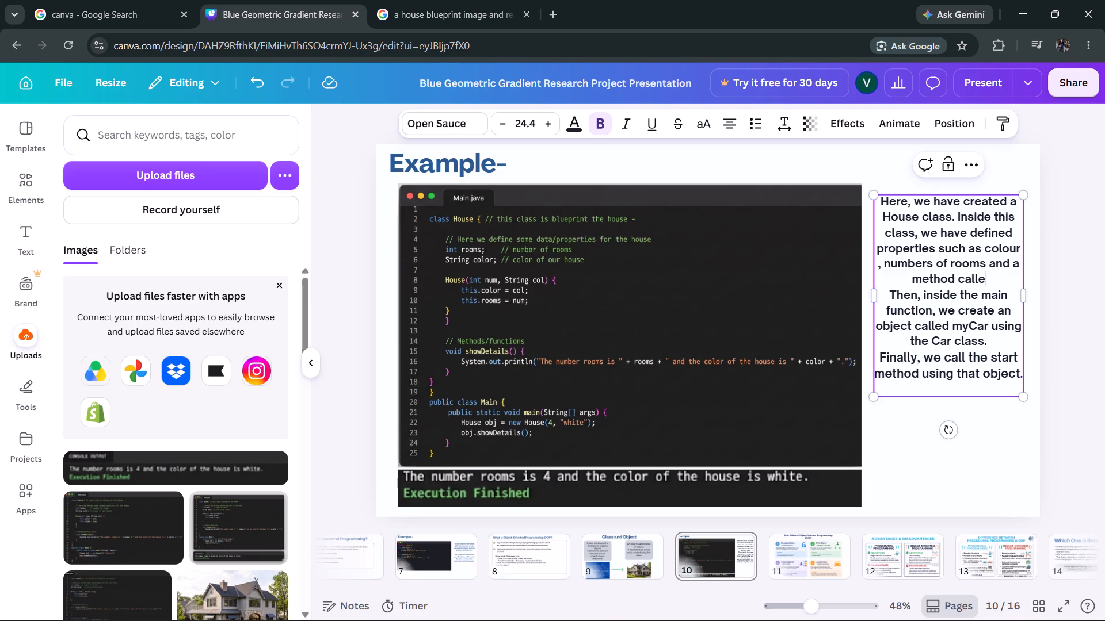
{"action": "key", "text": "BackSpace"}
{"action": "key", "text": "BackSpace"}
{"action": "key", "text": "BackSpace"}
{"action": "key", "text": "BackSpace"}
{"action": "key", "text": "BackSpace"}
{"action": "type", "text": "which"}
{"action": "key", "text": "space"}
{"action": "key", "text": "space"}
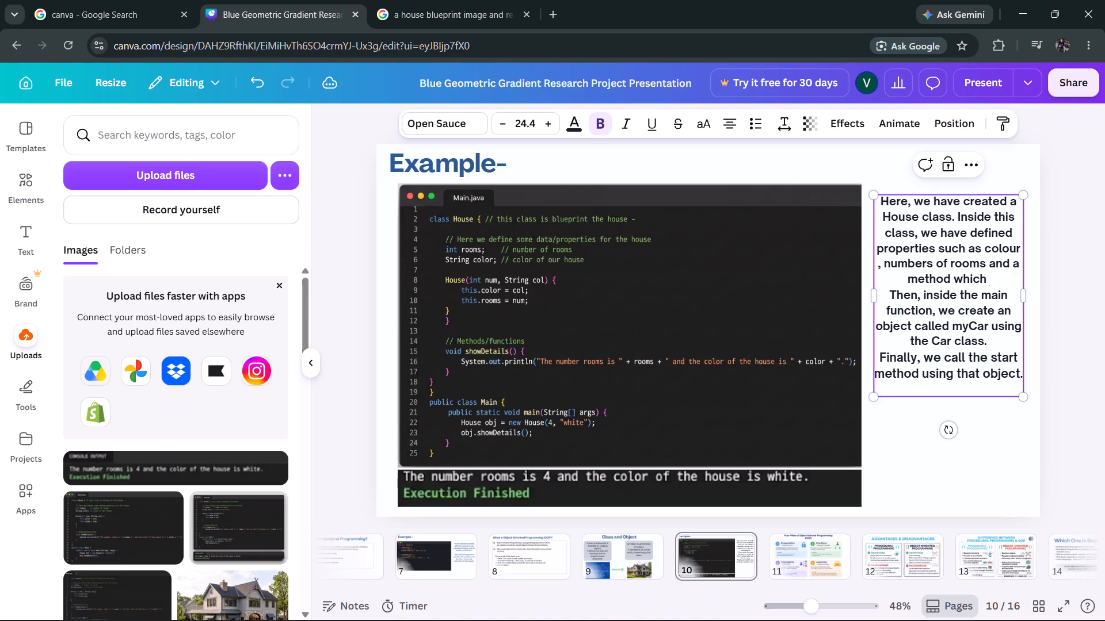
{"action": "type", "text": "show"}
{"action": "key", "text": "space"}
{"action": "type", "text": "the"}
{"action": "key", "text": "space"}
{"action": "key", "text": "space"}
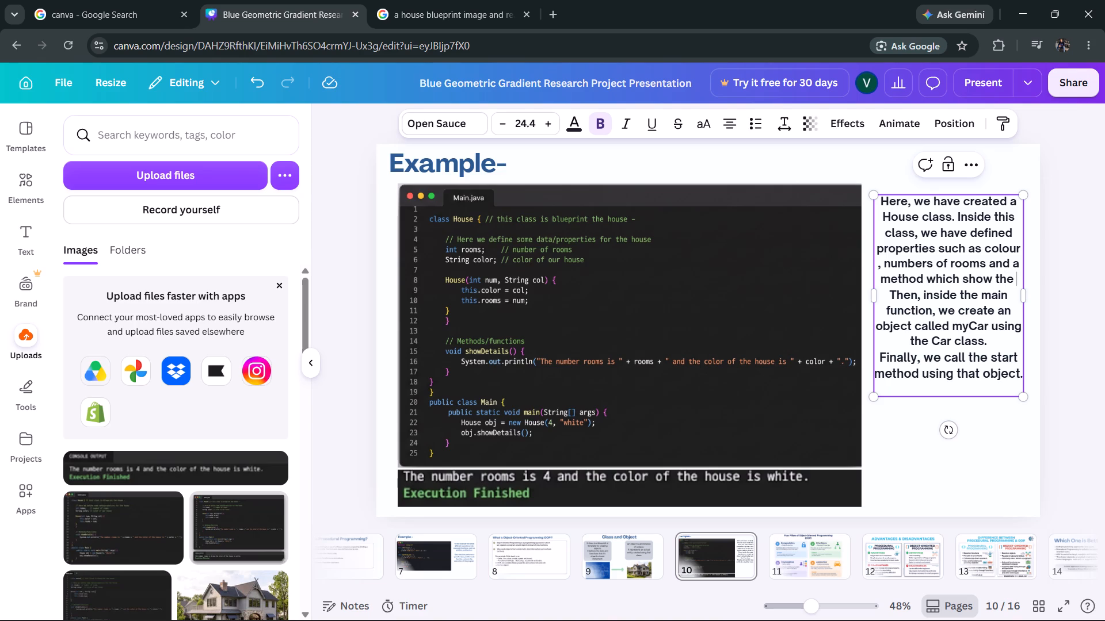
{"action": "type", "text": "detail the"}
{"action": "key", "text": "space"}
{"action": "key", "text": "space"}
{"action": "key", "text": "BackSpace"}
{"action": "key", "text": "BackSpace"}
{"action": "key", "text": "BackSpace"}
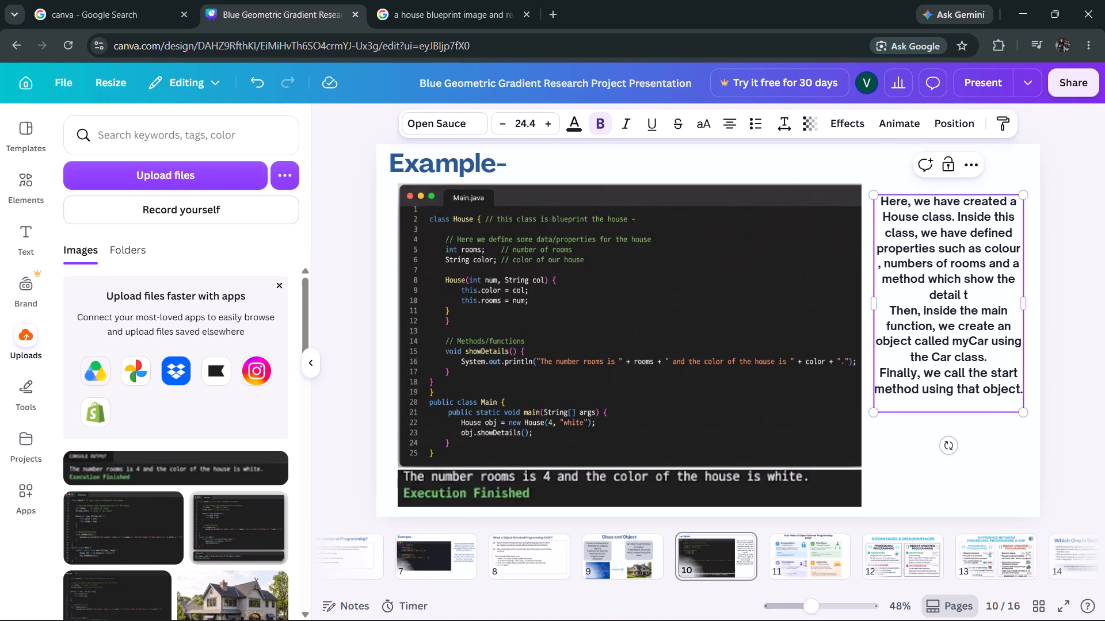
{"action": "key", "text": "BackSpace"}
{"action": "key", "text": "BackSpace"}
{"action": "type", "text": "s."}
Change the object name "myCar" to "Obj" in the explanation's sentence about the main function.
{"action": "scroll", "coordinate": [1013, 278], "scroll_direction": "down", "scroll_amount": 1}
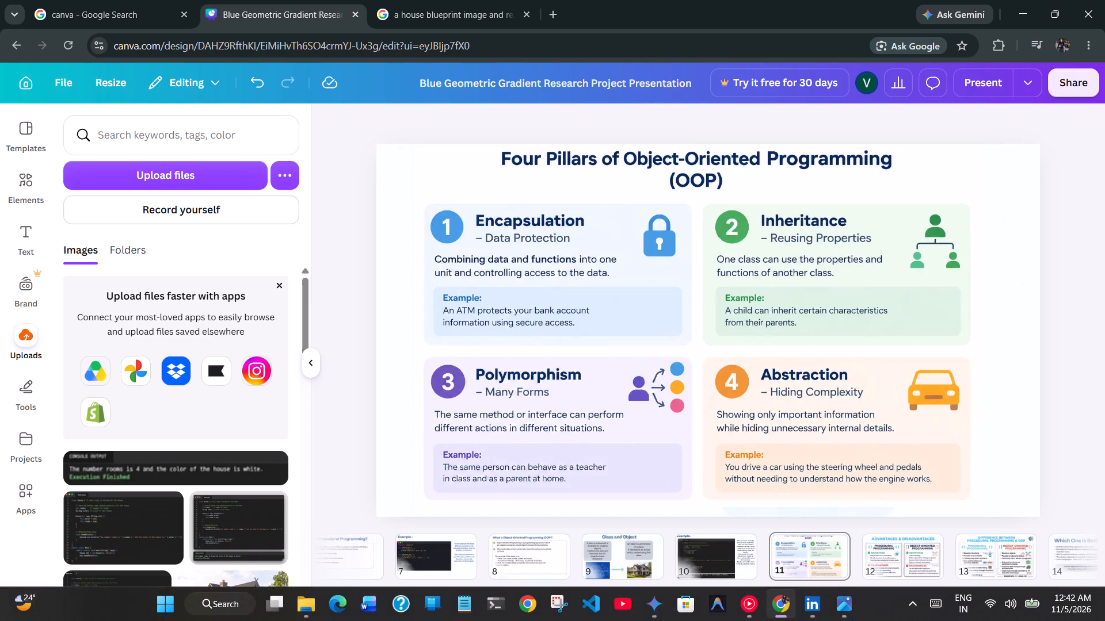
{"action": "scroll", "coordinate": [785, 398], "scroll_direction": "up", "scroll_amount": 1}
{"action": "left_click", "coordinate": [927, 329]}
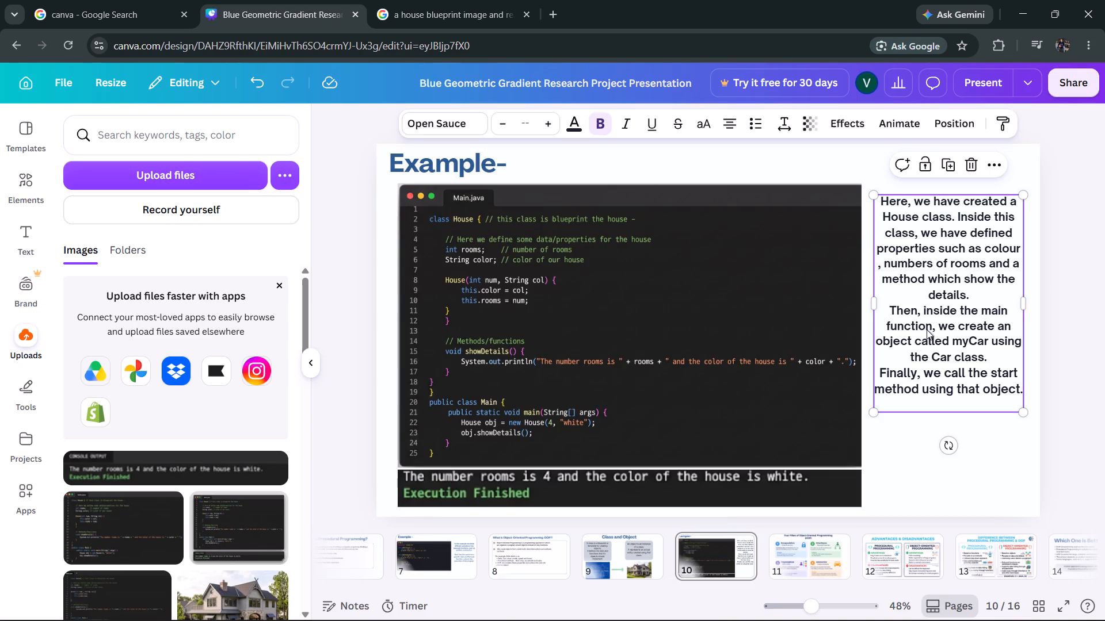
{"action": "left_click", "coordinate": [951, 328]}
{"action": "left_click_drag", "start_coordinate": [953, 342], "coordinate": [967, 342]}
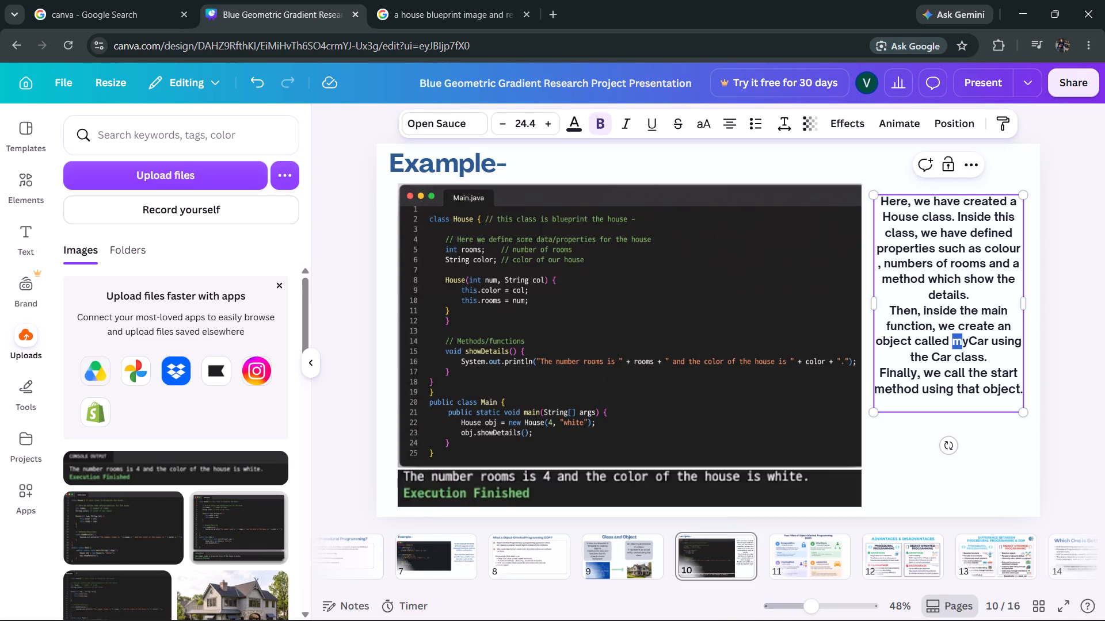
{"action": "left_click_drag", "start_coordinate": [967, 342], "coordinate": [990, 343]}
{"action": "key", "text": "BackSpace"}
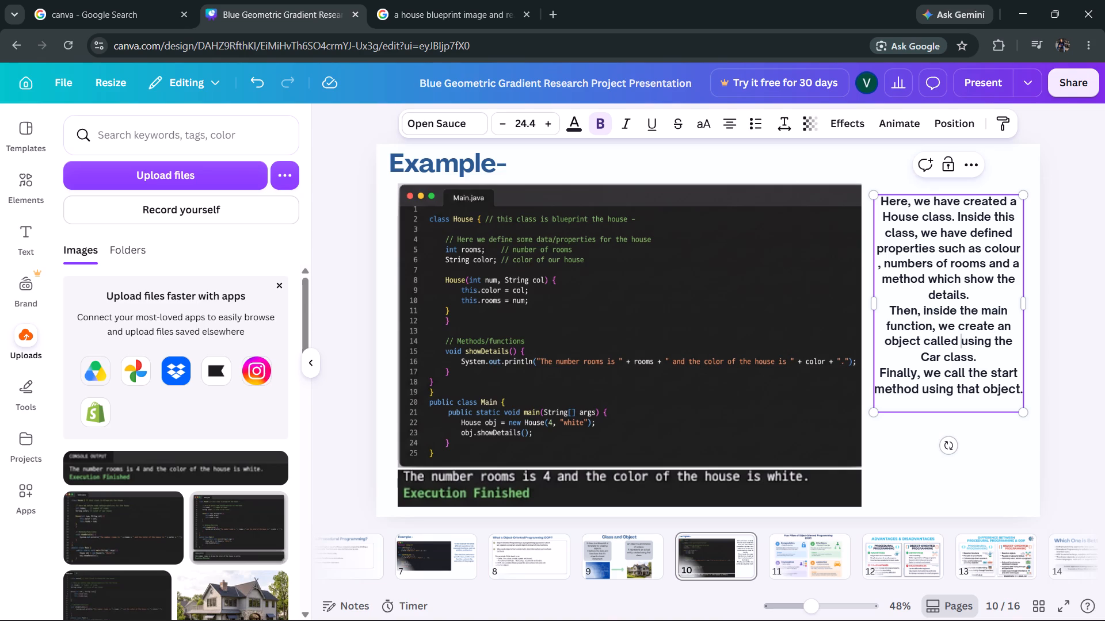
{"action": "type", "text": "nj"}
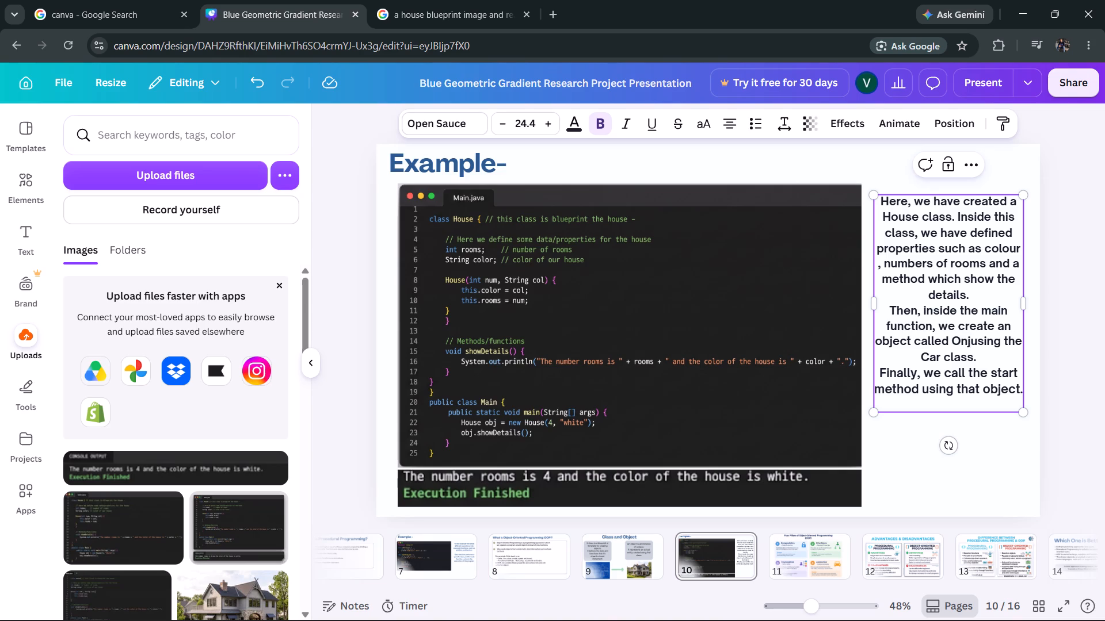
{"action": "key", "text": "BackSpace"}
{"action": "key", "text": "BackSpace"}
{"action": "type", "text": "bj"}
{"action": "key", "text": "space"}
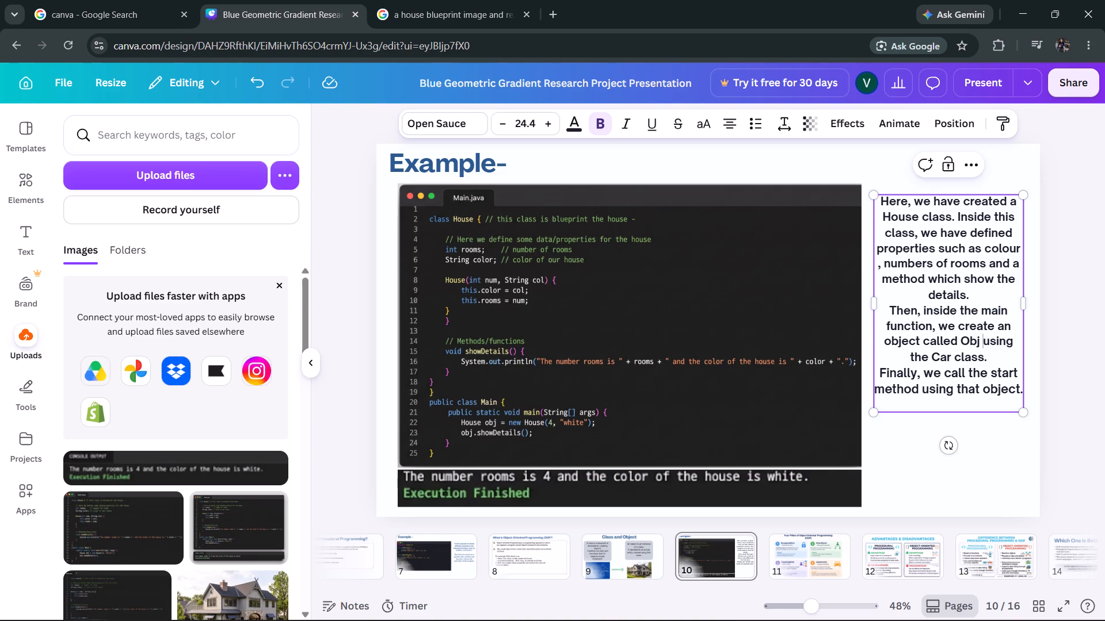
Replace "Car" with "House" in the phrase naming the class used to create the object.
{"action": "left_click", "coordinate": [952, 359]}
{"action": "key", "text": "BackSpace"}
{"action": "key", "text": "BackSpace"}
{"action": "key", "text": "BackSpace"}
{"action": "left_click", "coordinate": [955, 409]}
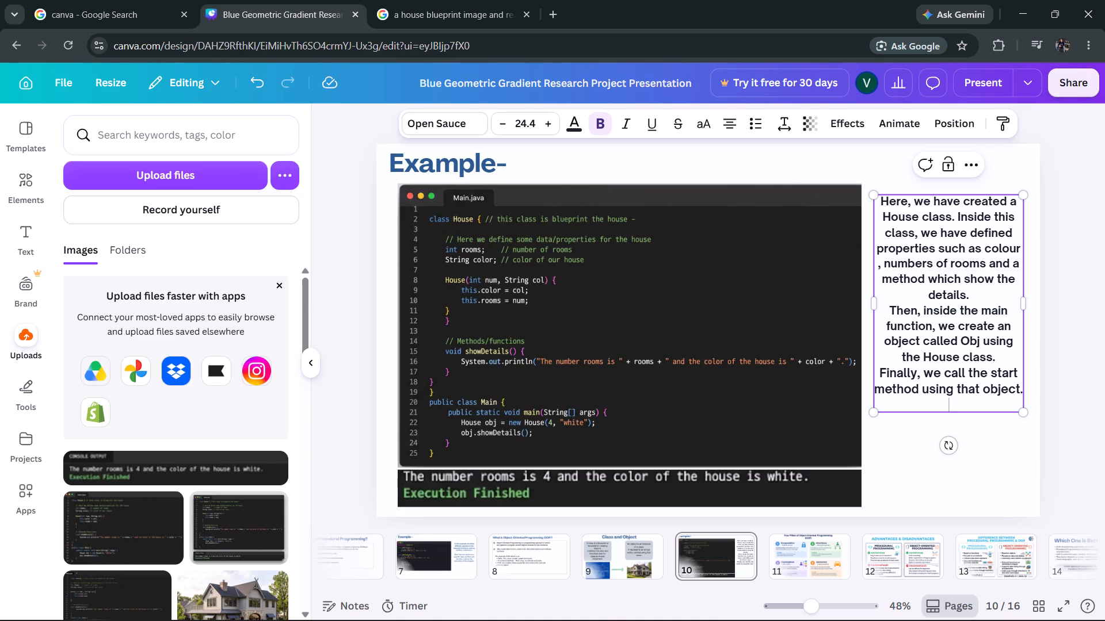
Delete "Finally," from the start of the explanation's last sentence so it begins with "we call".
{"action": "left_click", "coordinate": [922, 378]}
{"action": "key", "text": "BackSpace"}
{"action": "key", "text": "BackSpace"}
{"action": "key", "text": "BackSpace"}
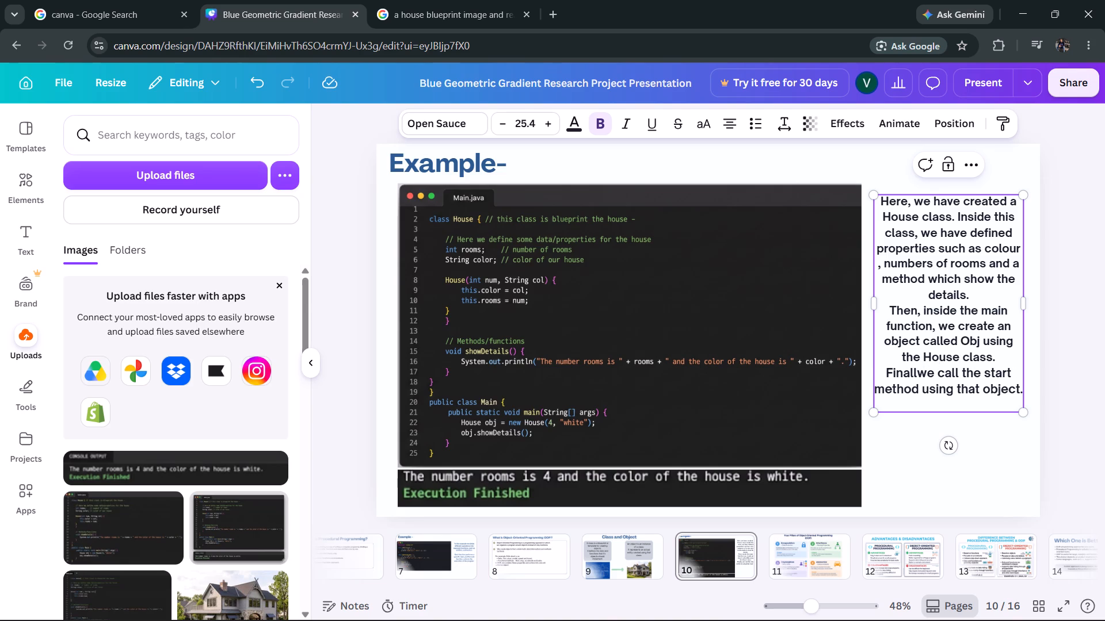
{"action": "key", "text": "BackSpace"}
{"action": "key", "text": "BackSpace"}
{"action": "key", "text": "BackSpace"}
{"action": "key", "text": "BackSpace"}
{"action": "key", "text": "BackSpace"}
{"action": "key", "text": "BackSpace"}
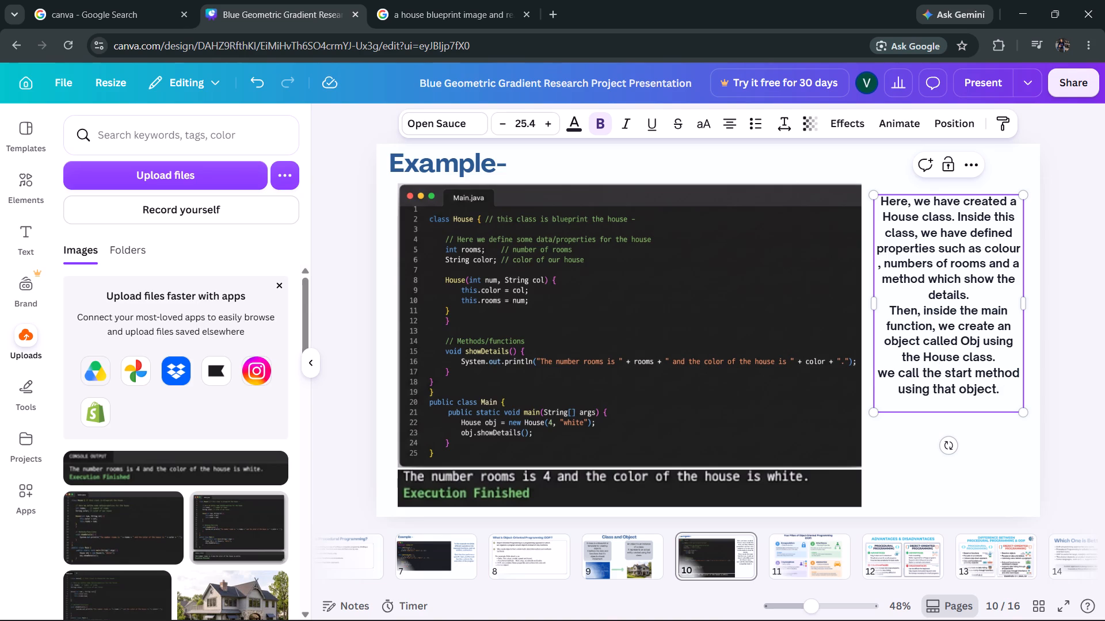
Replace "start" with "Detail" as the method name in the last sentence of slide 10's explanation.
{"action": "left_click", "coordinate": [969, 377]}
{"action": "left_click_drag", "start_coordinate": [976, 374], "coordinate": [950, 374]}
{"action": "left_click_drag", "start_coordinate": [950, 374], "coordinate": [943, 373]}
{"action": "key", "text": "BackSpace"}
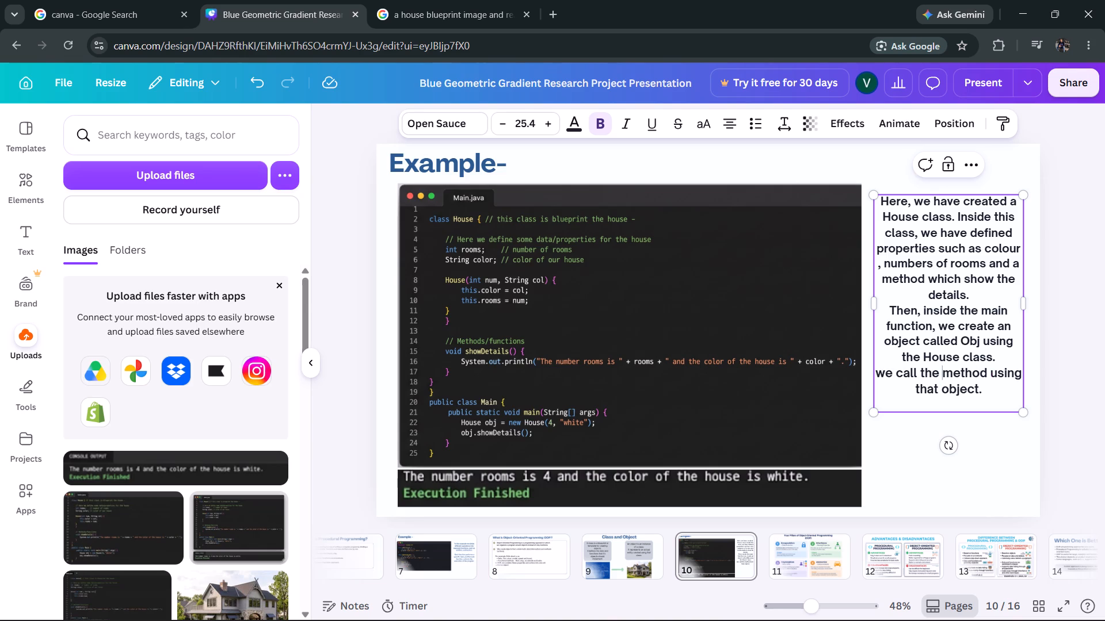
{"action": "key", "text": "d"}
{"action": "key", "text": "BackSpace"}
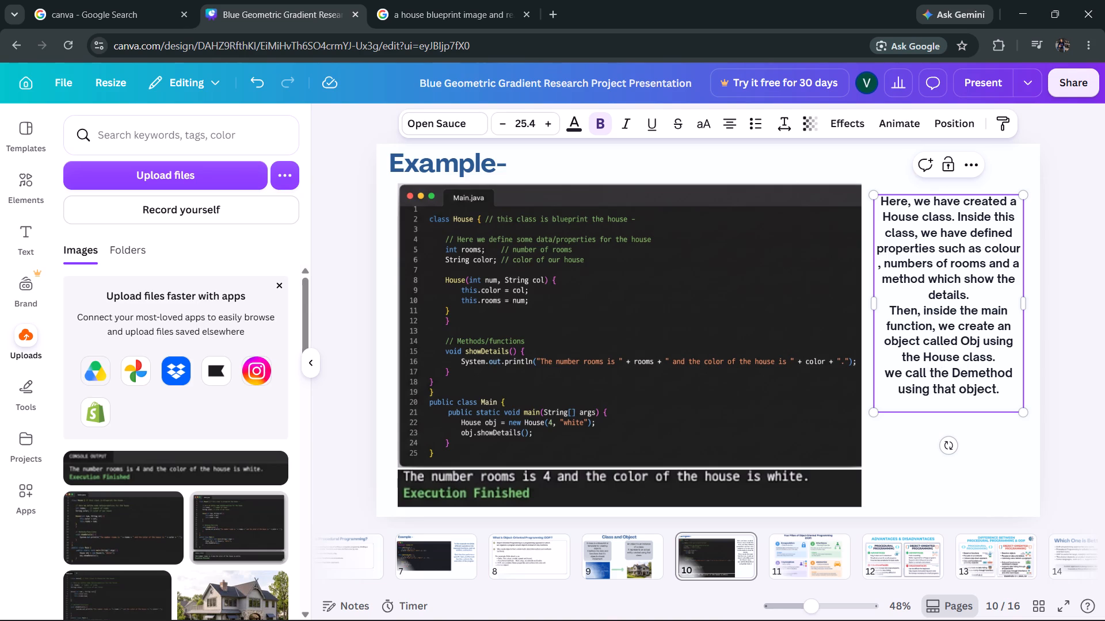
{"action": "type", "text": "tai"}
{"action": "key", "text": "l"}
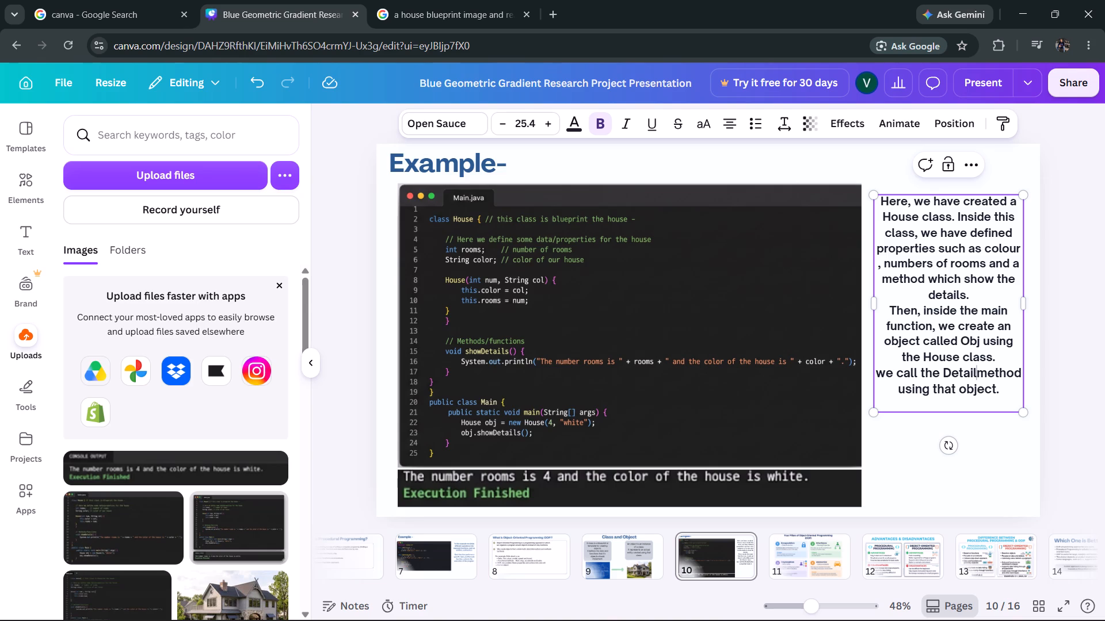
{"action": "key", "text": "space"}
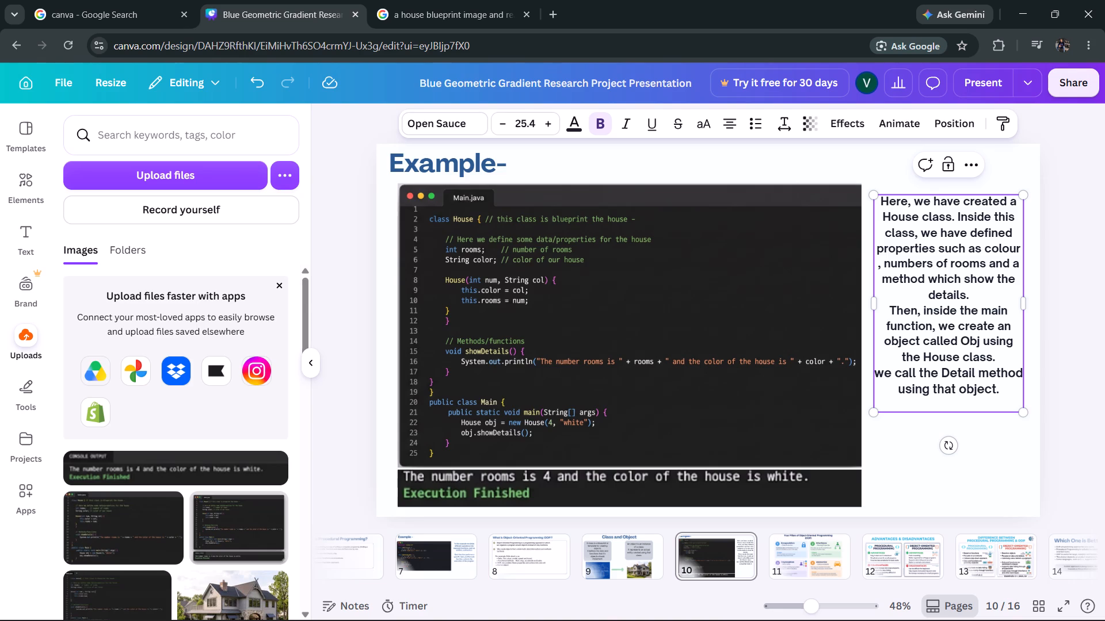
Extend the explanation's last sentence after "using that object" with "and see the details of the house.".
{"action": "left_click", "coordinate": [1009, 388]}
{"action": "key", "text": "BackSpace"}
{"action": "key", "text": "space"}
{"action": "type", "text": "an"}
{"action": "key", "text": "space"}
{"action": "key", "text": "BackSpace"}
{"action": "type", "text": "d see the detail of"}
{"action": "key", "text": "space"}
{"action": "key", "text": "BackSpace"}
{"action": "key", "text": "BackSpace"}
{"action": "key", "text": "BackSpace"}
{"action": "key", "text": "BackSpace"}
{"action": "type", "text": "s"}
{"action": "key", "text": "space"}
{"action": "key", "text": "space"}
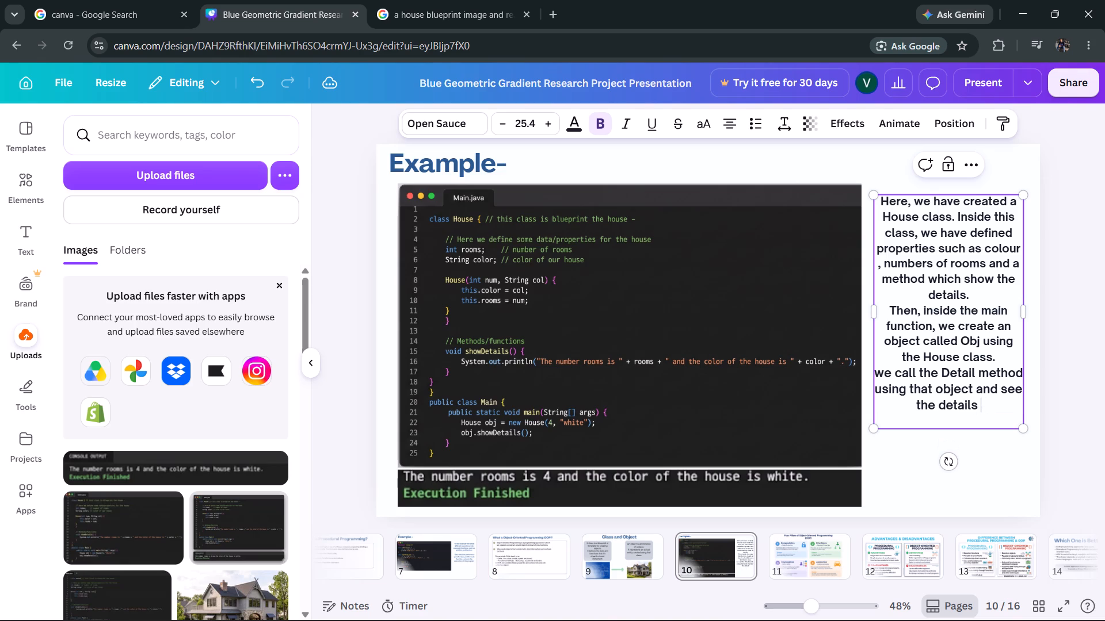
{"action": "type", "text": "of th"}
{"action": "key", "text": "space"}
{"action": "key", "text": "space"}
{"action": "key", "text": "BackSpace"}
{"action": "type", "text": "e house"}
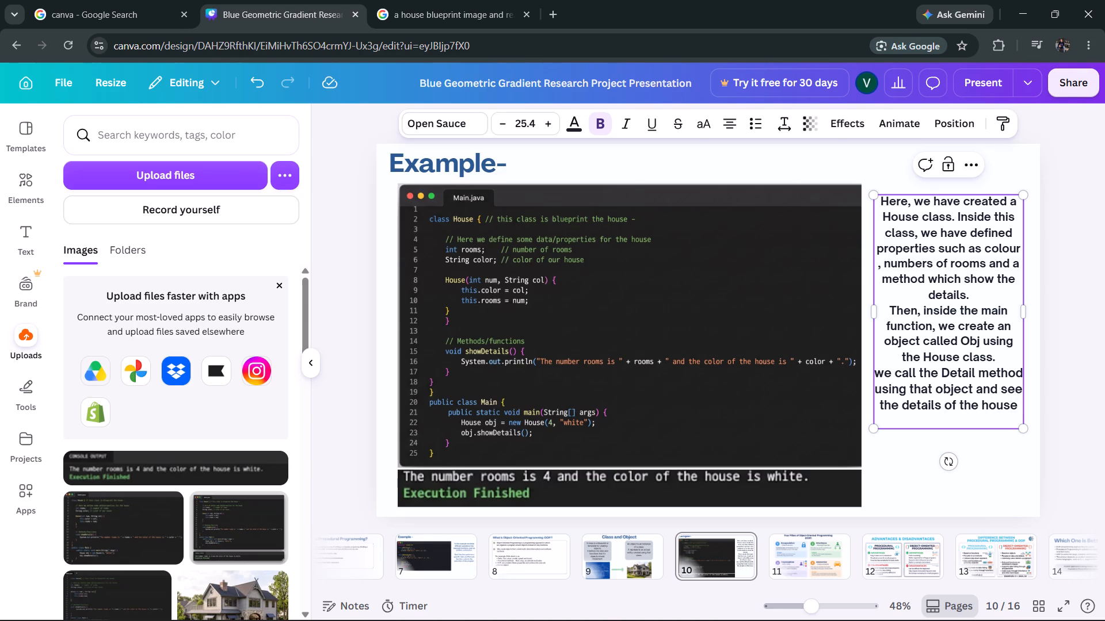
{"action": "key", "text": "period"}
{"action": "left_click", "coordinate": [1005, 475]}
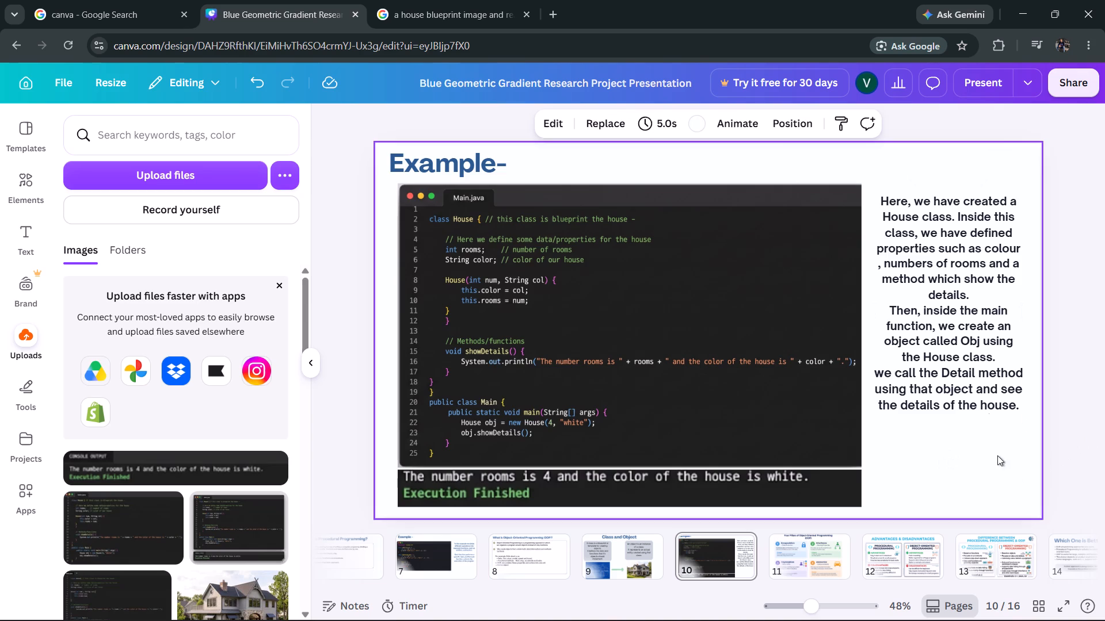
Move the House explanation text box slightly down beside the code image.
{"action": "left_click_drag", "start_coordinate": [966, 347], "coordinate": [964, 365]}
{"action": "left_click", "coordinate": [1057, 320]}
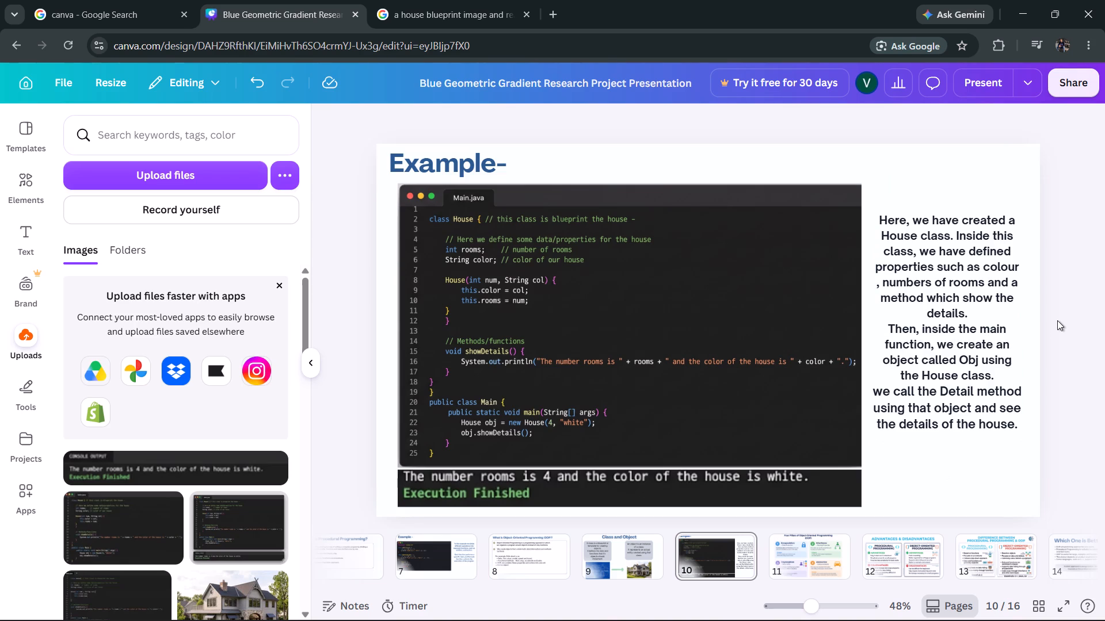
{"action": "left_click", "coordinate": [1053, 303]}
Review the slides around the House example, from the OOP definition to the advantages and disadvantages.
{"action": "scroll", "coordinate": [1081, 286], "scroll_direction": "down", "scroll_amount": 1}
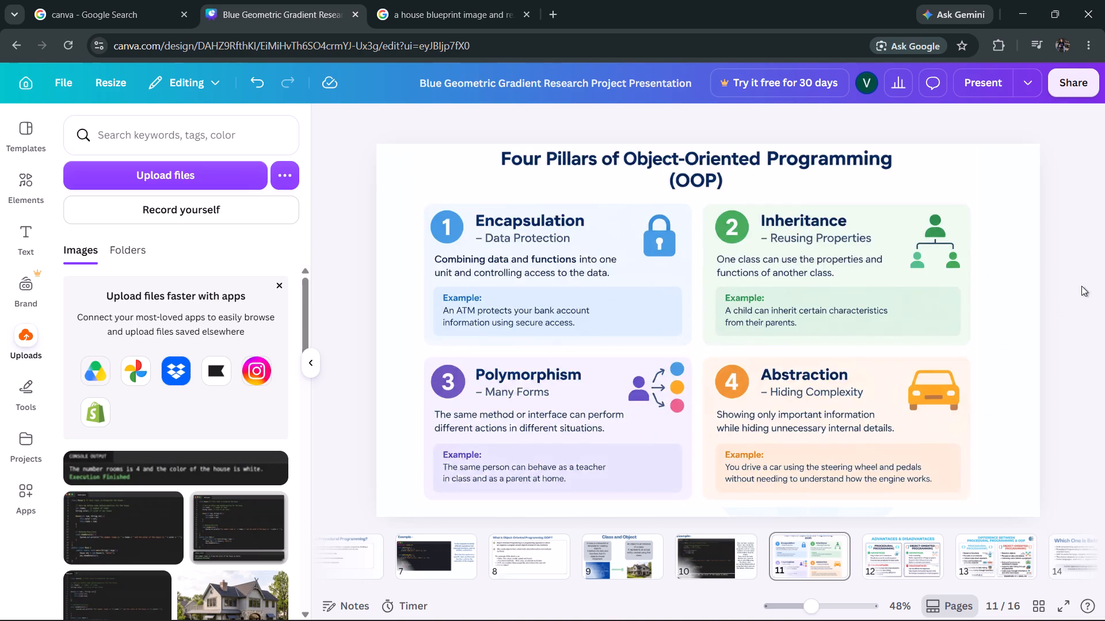
{"action": "scroll", "coordinate": [1081, 286], "scroll_direction": "down", "scroll_amount": 2}
{"action": "scroll", "coordinate": [1081, 286], "scroll_direction": "up", "scroll_amount": 4}
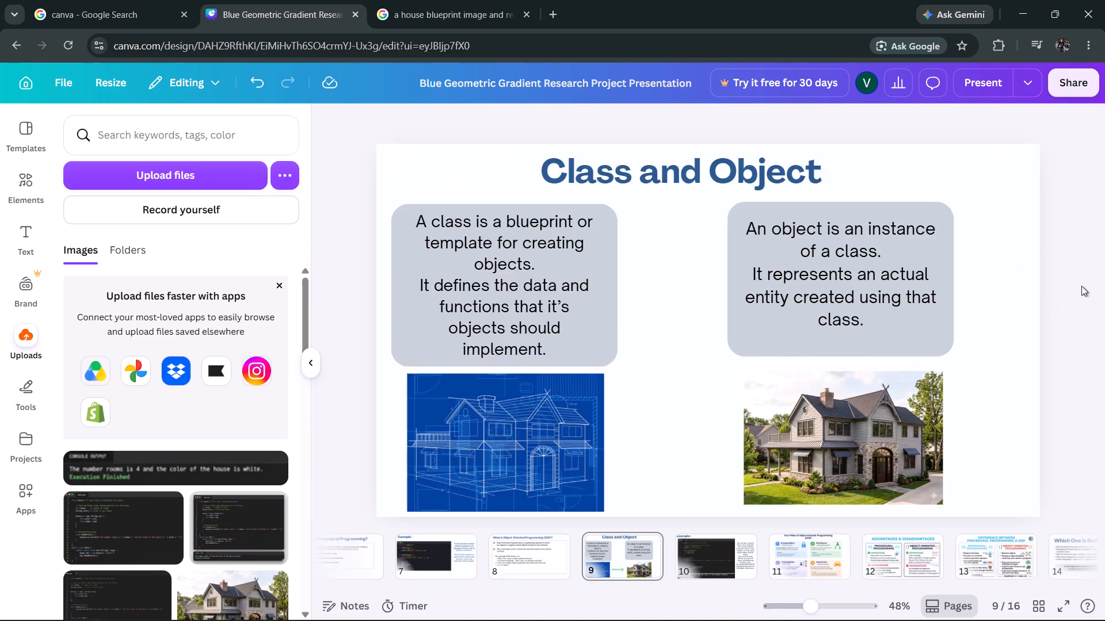
{"action": "scroll", "coordinate": [1081, 286], "scroll_direction": "up", "scroll_amount": 2}
{"action": "scroll", "coordinate": [1081, 286], "scroll_direction": "down", "scroll_amount": 4}
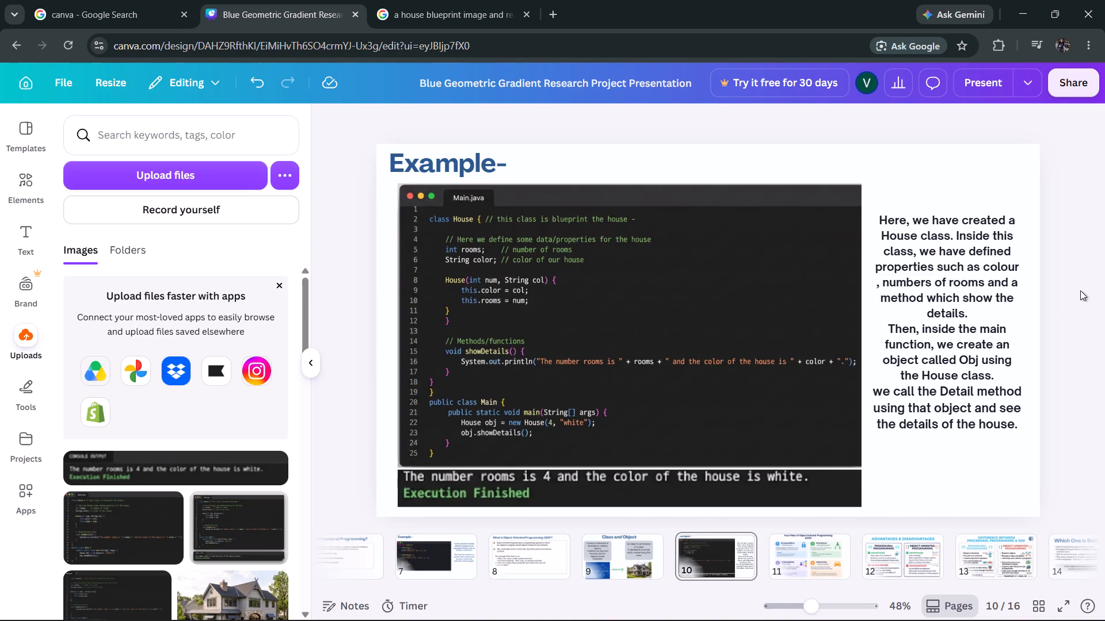
{"action": "left_click", "coordinate": [1080, 290]}
{"action": "scroll", "coordinate": [1079, 291], "scroll_direction": "down", "scroll_amount": 1}
{"action": "scroll", "coordinate": [1079, 291], "scroll_direction": "up", "scroll_amount": 1}
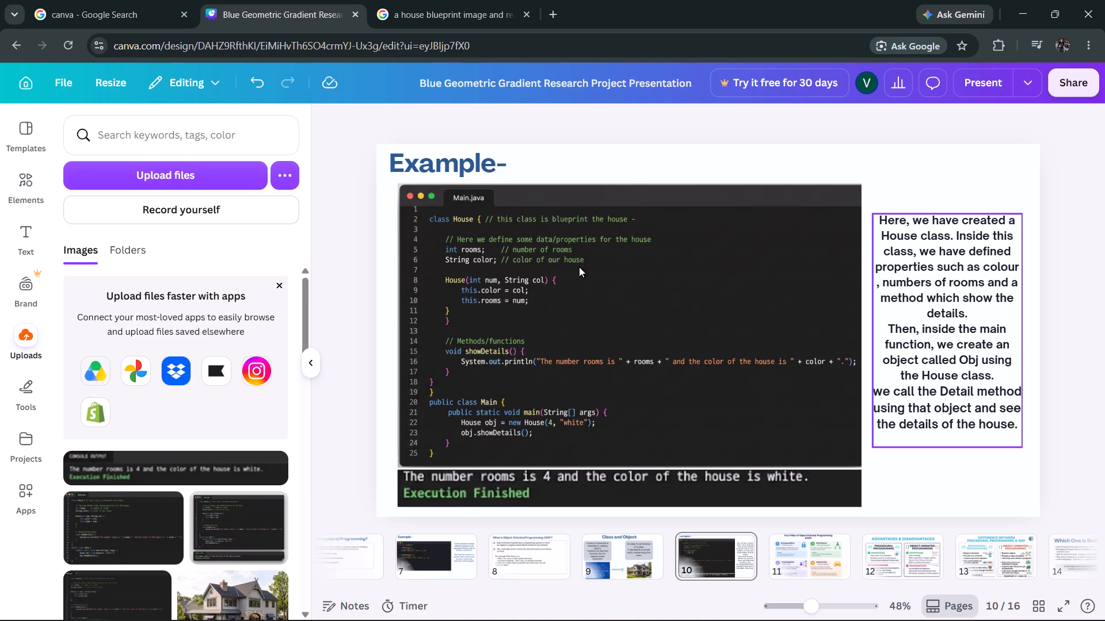
{"action": "scroll", "coordinate": [579, 267], "scroll_direction": "up", "scroll_amount": 1}
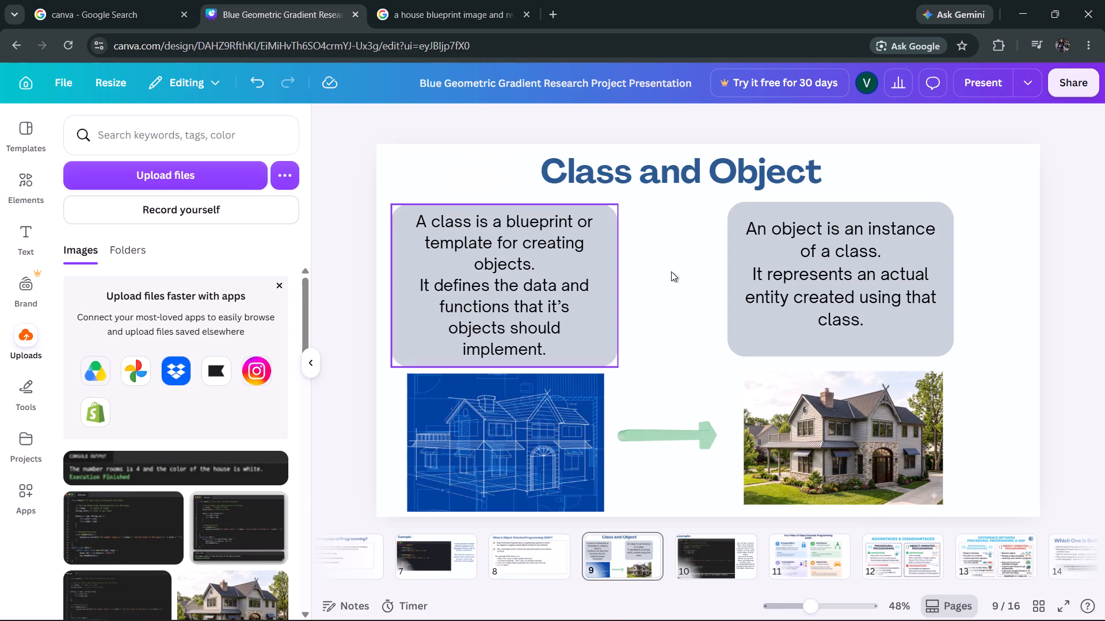
{"action": "left_click", "coordinate": [671, 271]}
{"action": "scroll", "coordinate": [671, 271], "scroll_direction": "up", "scroll_amount": 1}
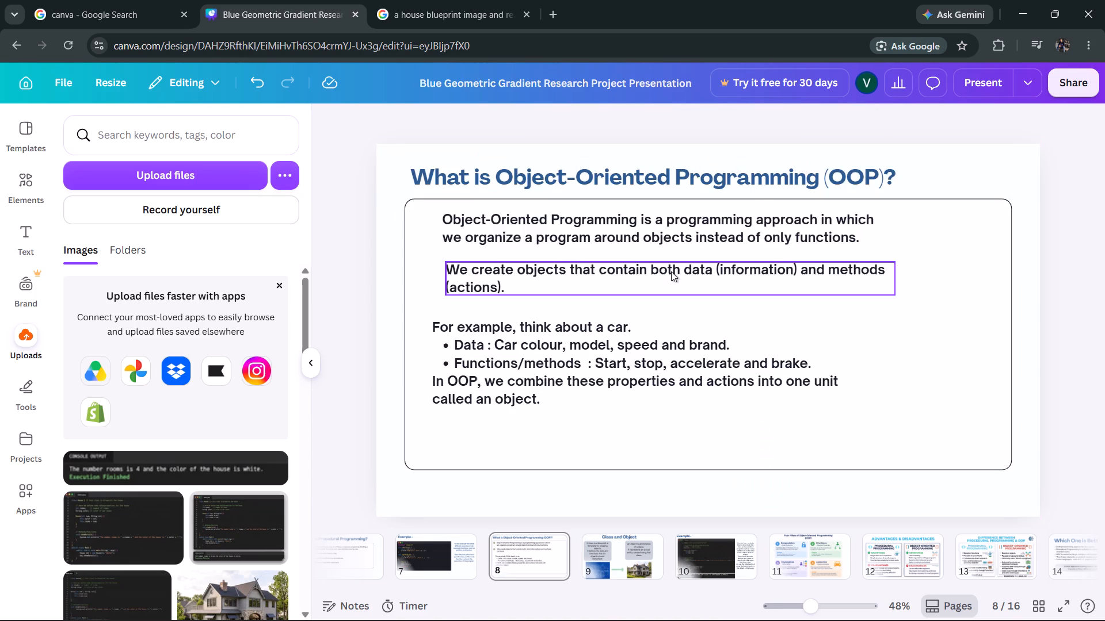
{"action": "scroll", "coordinate": [671, 271], "scroll_direction": "down", "scroll_amount": 3}
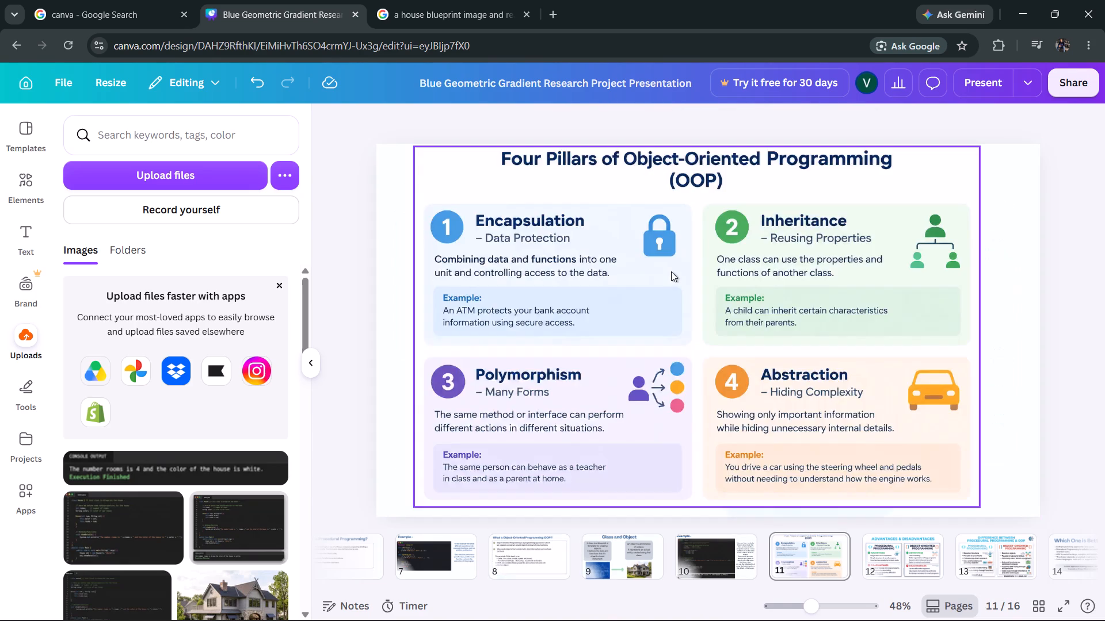
{"action": "scroll", "coordinate": [671, 271], "scroll_direction": "down", "scroll_amount": 1}
Look through the remaining slides to the end of the presentation and back to the procedural programming definition.
{"action": "left_click", "coordinate": [1066, 283]}
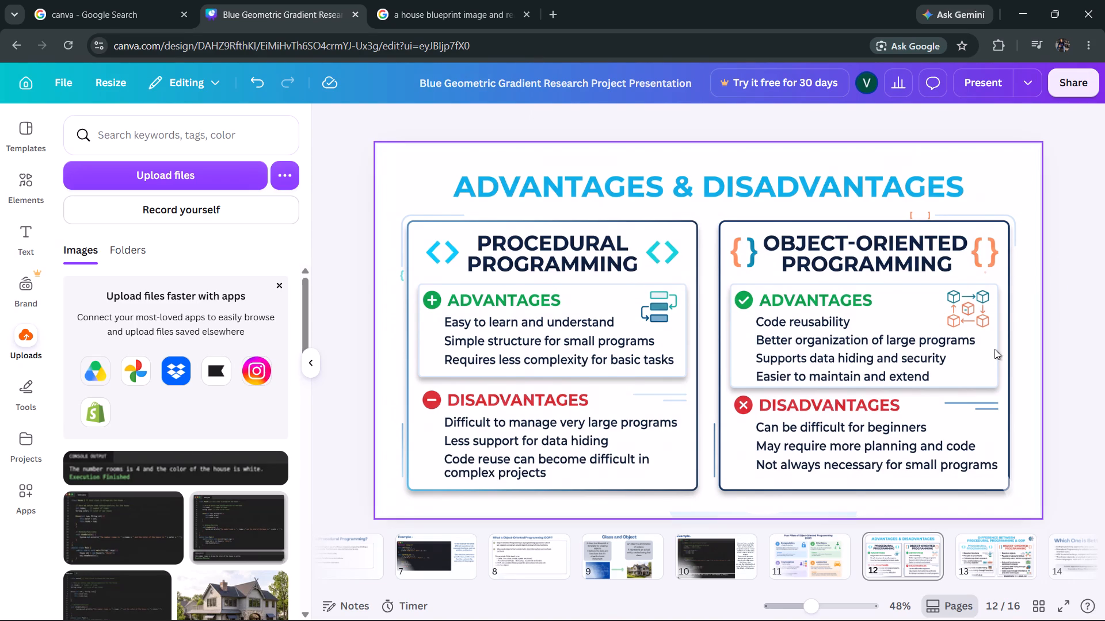
{"action": "scroll", "coordinate": [1027, 324], "scroll_direction": "down", "scroll_amount": 2}
{"action": "scroll", "coordinate": [1057, 315], "scroll_direction": "up", "scroll_amount": 2}
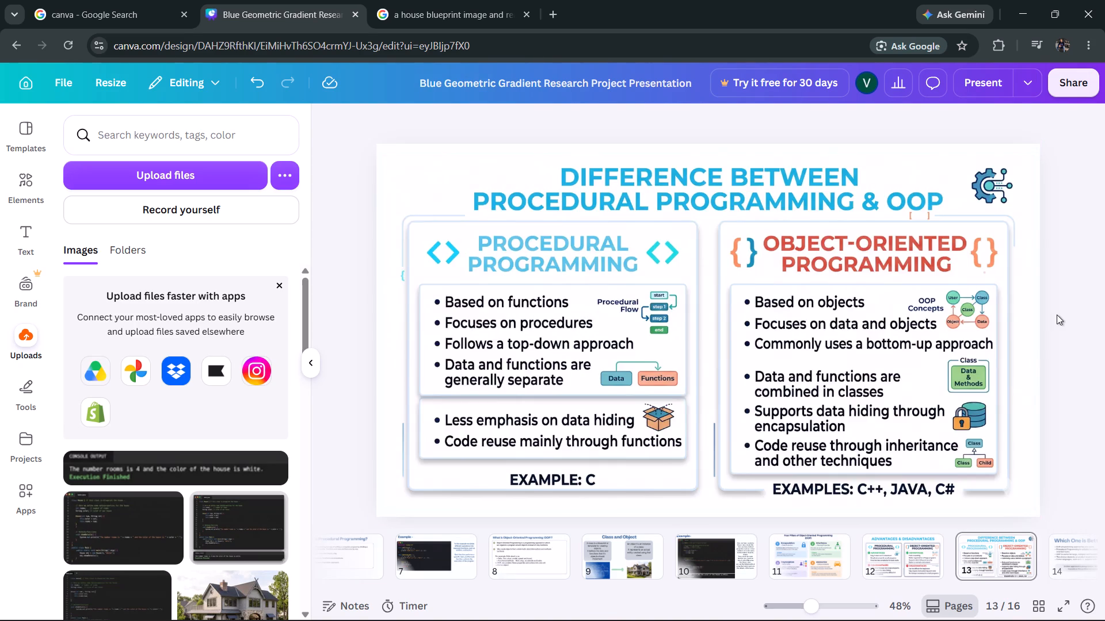
{"action": "scroll", "coordinate": [1057, 315], "scroll_direction": "down", "scroll_amount": 4}
{"action": "scroll", "coordinate": [1057, 316], "scroll_direction": "up", "scroll_amount": 1}
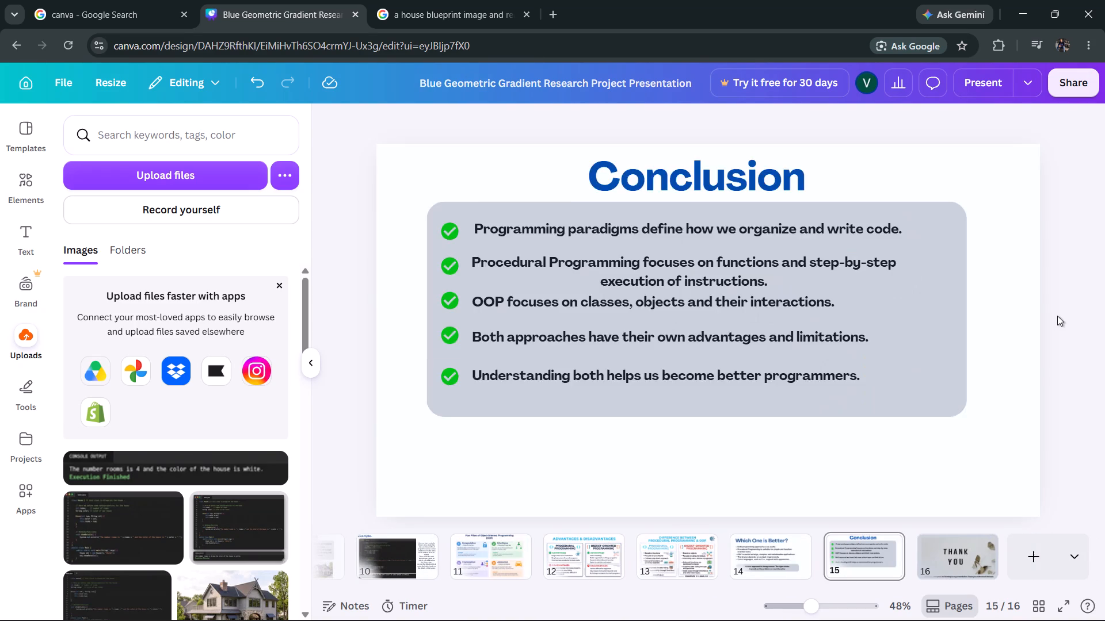
{"action": "scroll", "coordinate": [1057, 316], "scroll_direction": "up", "scroll_amount": 10}
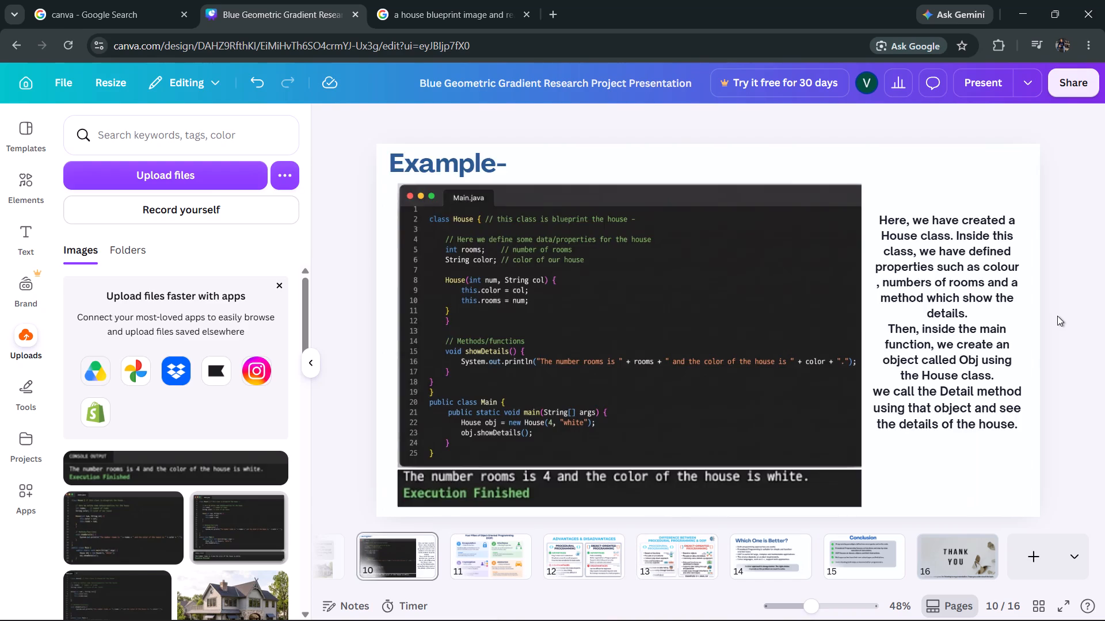
{"action": "scroll", "coordinate": [1057, 316], "scroll_direction": "up", "scroll_amount": 4}
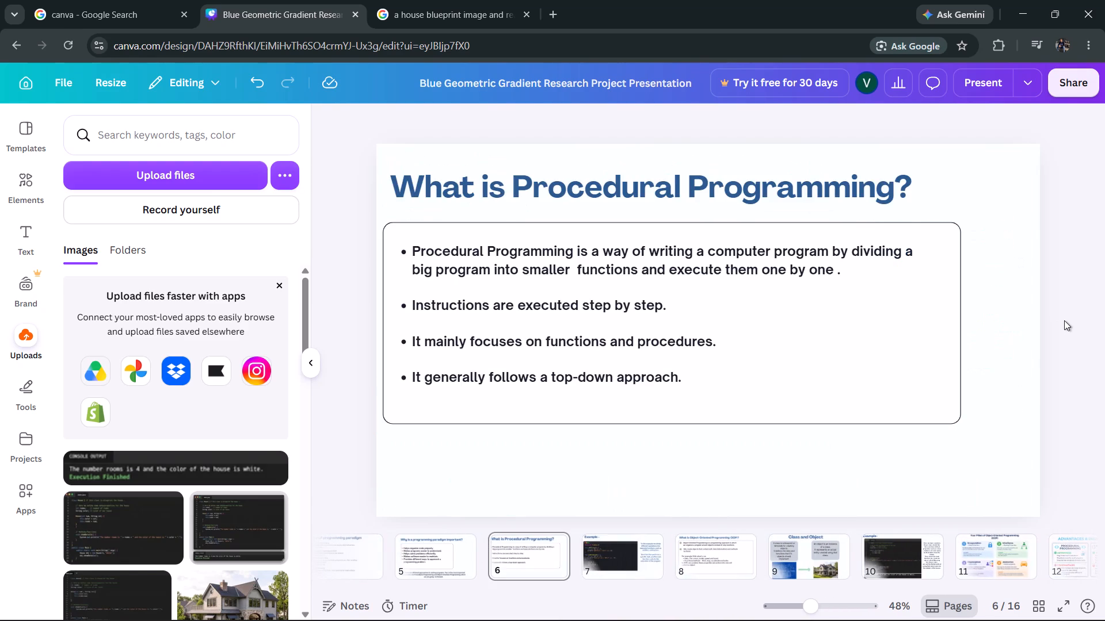
Move the explanation text box on slide 7's C code example slightly down.
{"action": "scroll", "coordinate": [1064, 320], "scroll_direction": "down", "scroll_amount": 1}
{"action": "left_click_drag", "start_coordinate": [974, 315], "coordinate": [970, 329]}
{"action": "left_click", "coordinate": [1073, 336]}
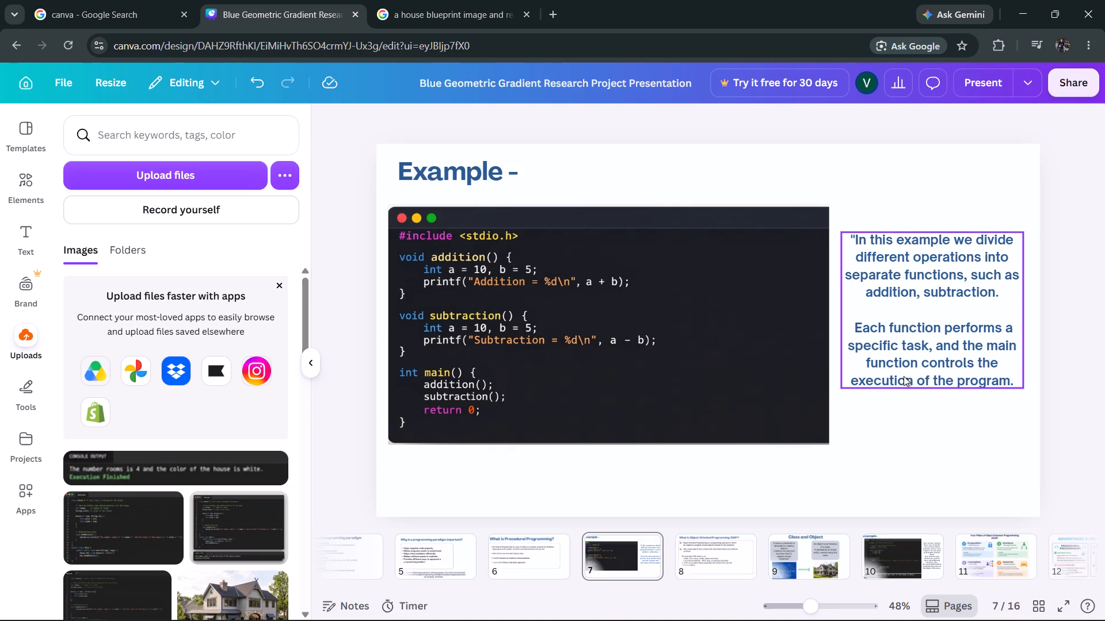
Add a new line reading "First it call the addition" at the end of slide 7's explanation text.
{"action": "left_click", "coordinate": [937, 375]}
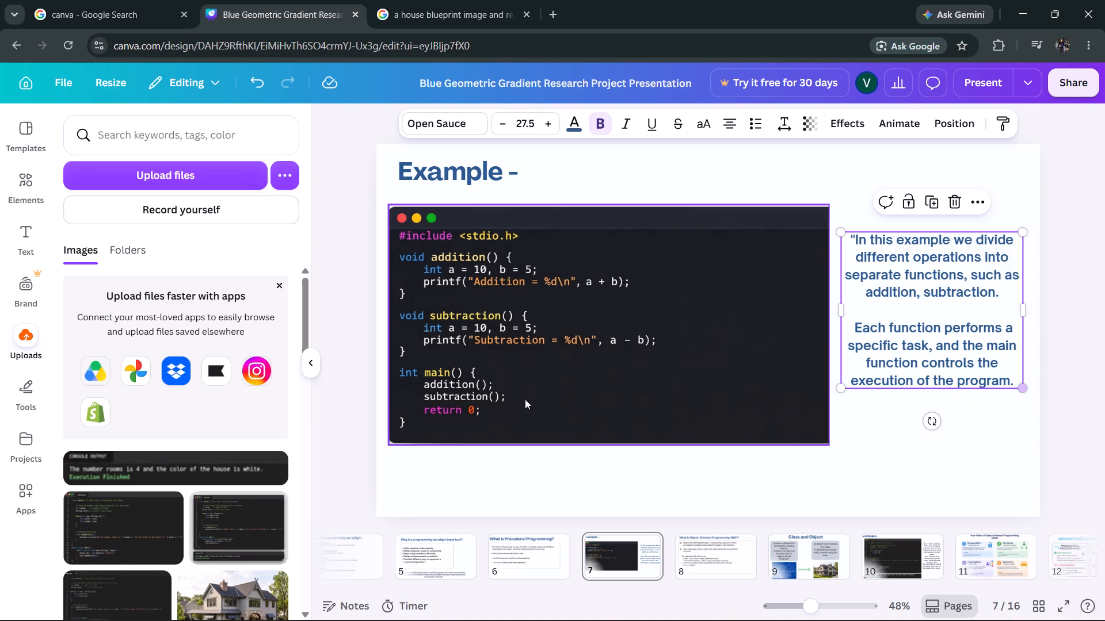
{"action": "left_click", "coordinate": [1012, 379]}
{"action": "key", "text": "Return"}
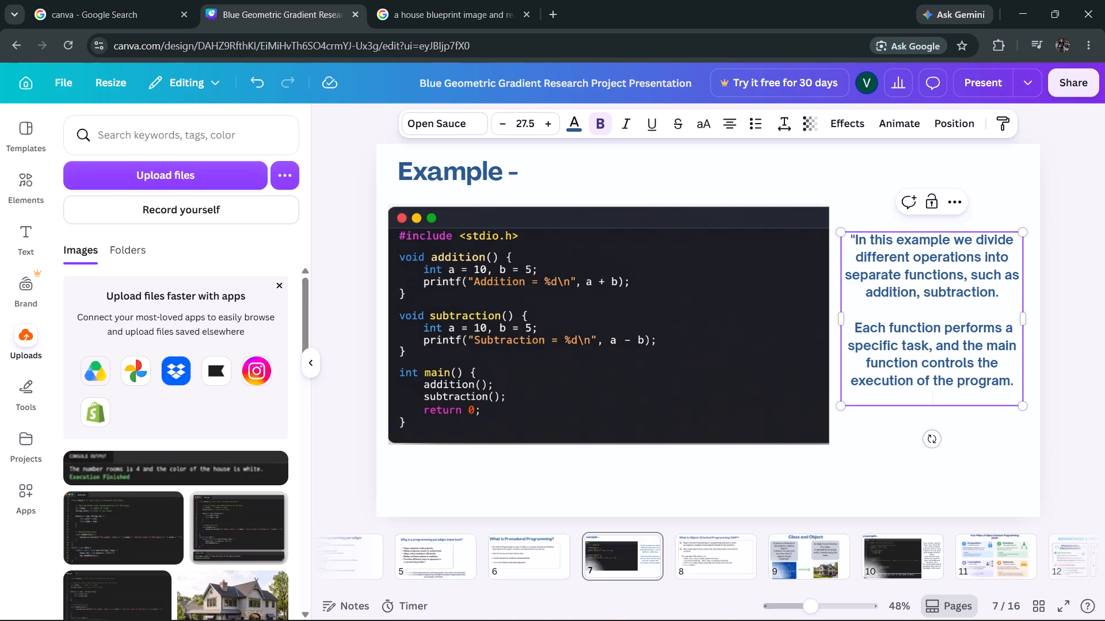
{"action": "type", "text": "irst"}
{"action": "key", "text": "space"}
{"action": "type", "text": "it call tjhe"}
{"action": "key", "text": "space"}
{"action": "key", "text": "BackSpace"}
{"action": "key", "text": "BackSpace"}
{"action": "key", "text": "BackSpace"}
{"action": "key", "text": "BackSpace"}
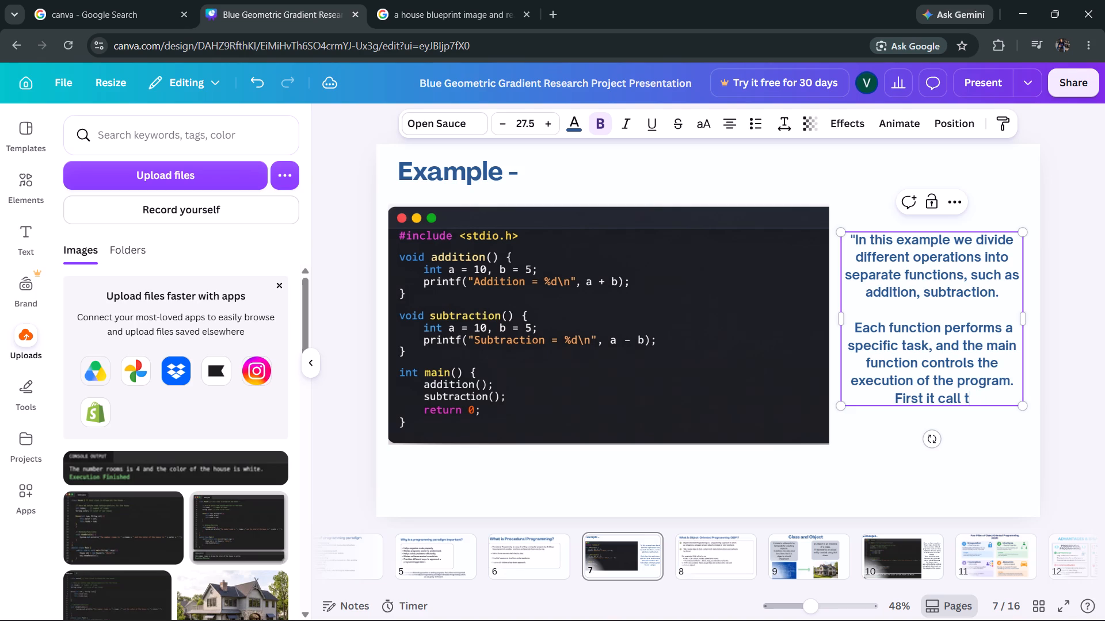
{"action": "type", "text": "he addit"}
{"action": "type", "text": "ion"}
{"action": "key", "text": "space"}
{"action": "key", "text": "space"}
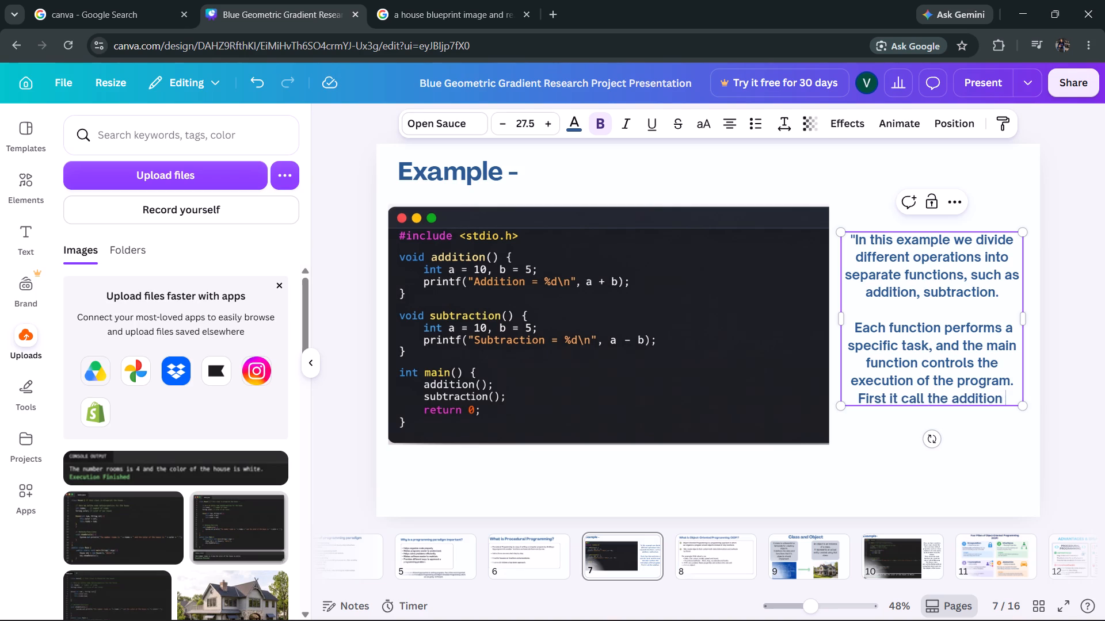
Continue the new line in slide 7's explanation with "function and then substraction".
{"action": "type", "text": "function and"}
{"action": "key", "text": "space"}
{"action": "type", "text": "then"}
{"action": "key", "text": "space"}
{"action": "key", "text": "space"}
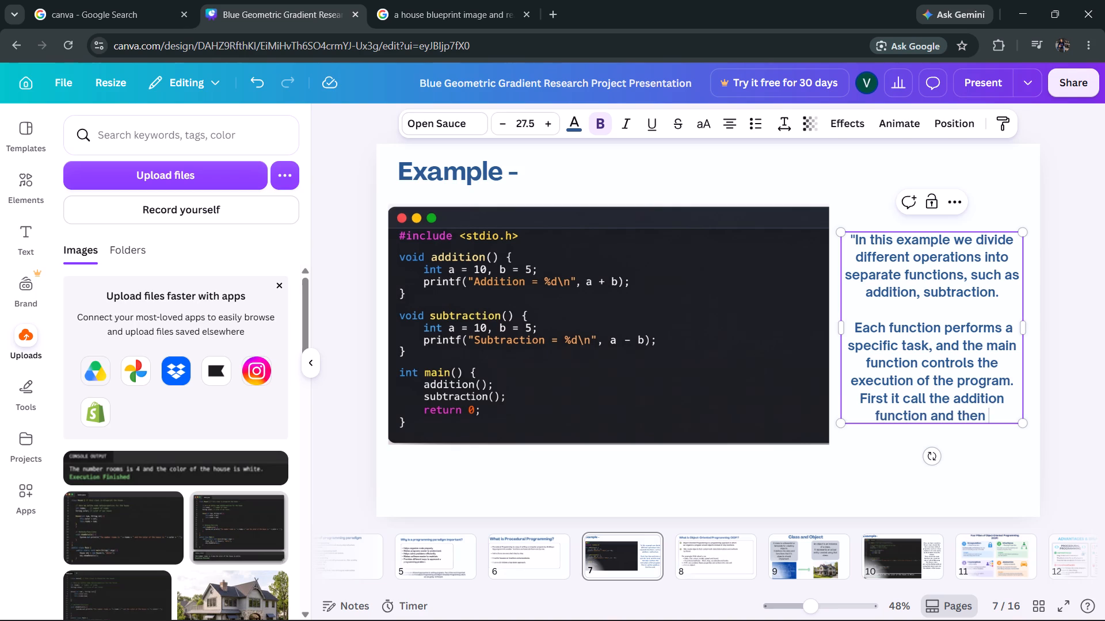
{"action": "key", "text": "s"}
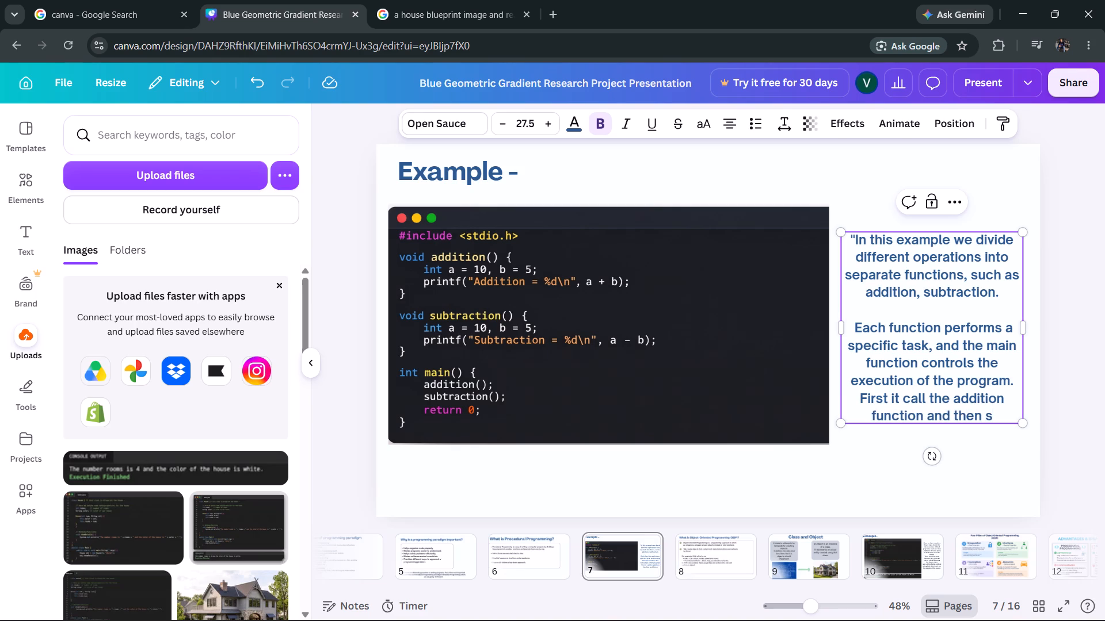
{"action": "key", "text": "u"}
{"action": "type", "text": "bsttra"}
{"action": "key", "text": "BackSpace"}
{"action": "key", "text": "BackSpace"}
{"action": "key", "text": "BackSpace"}
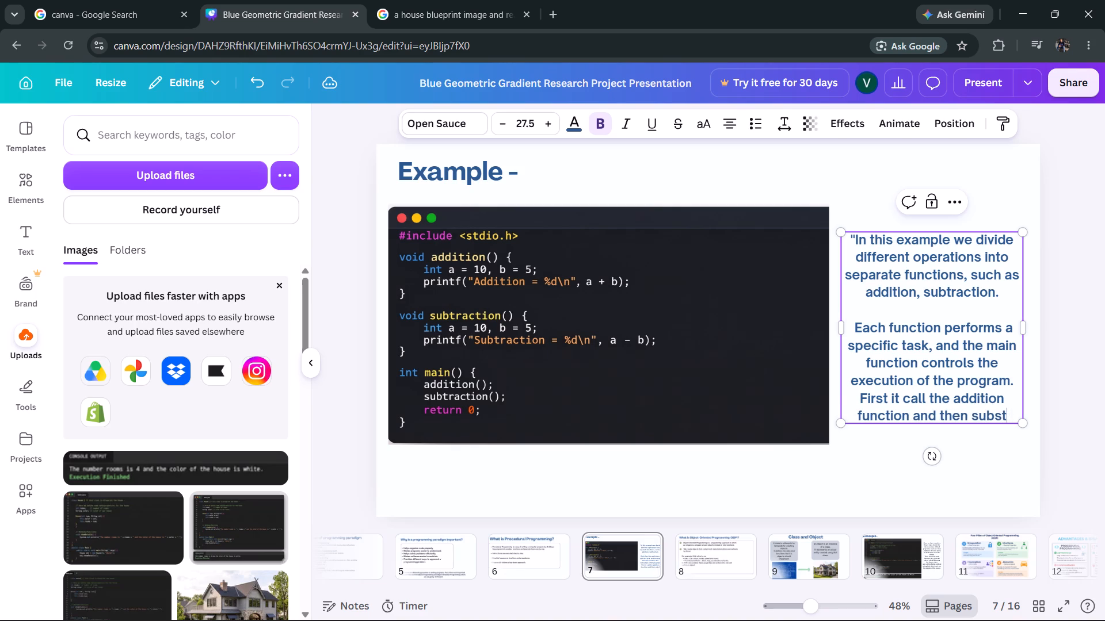
{"action": "type", "text": "ractiio"}
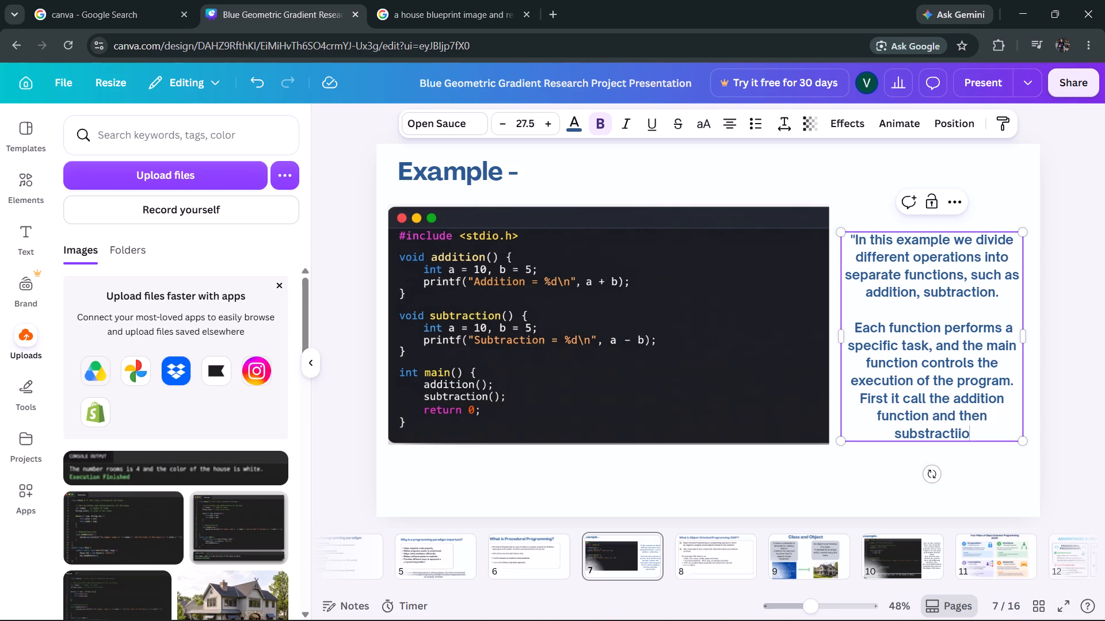
{"action": "key", "text": "BackSpace"}
{"action": "key", "text": "BackSpace"}
{"action": "key", "text": "BackSpace"}
{"action": "type", "text": "ion"}
{"action": "key", "text": "space"}
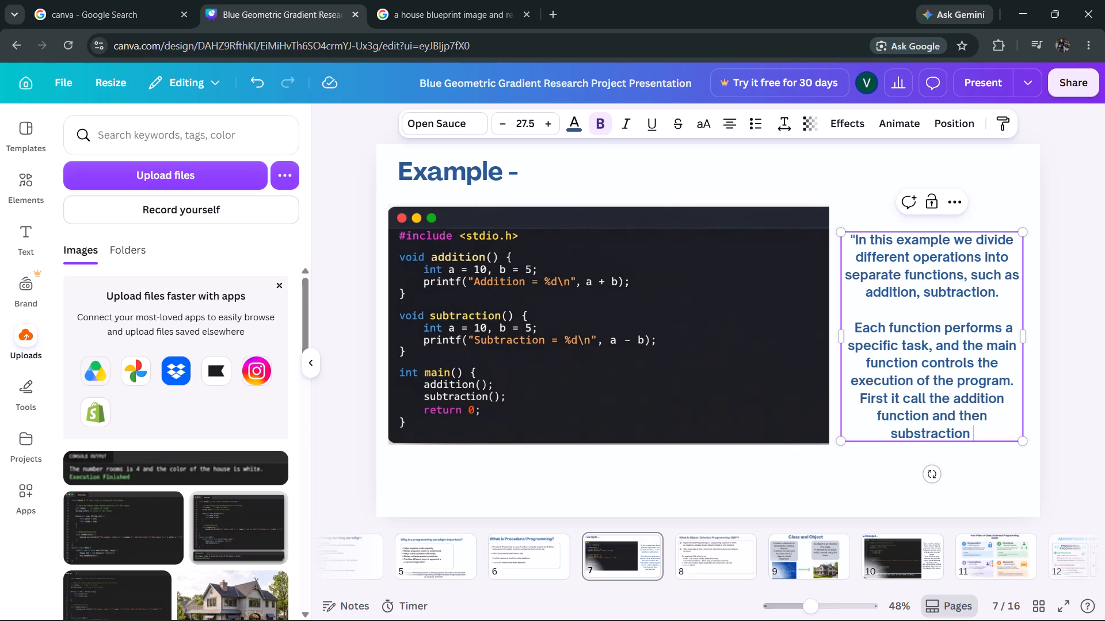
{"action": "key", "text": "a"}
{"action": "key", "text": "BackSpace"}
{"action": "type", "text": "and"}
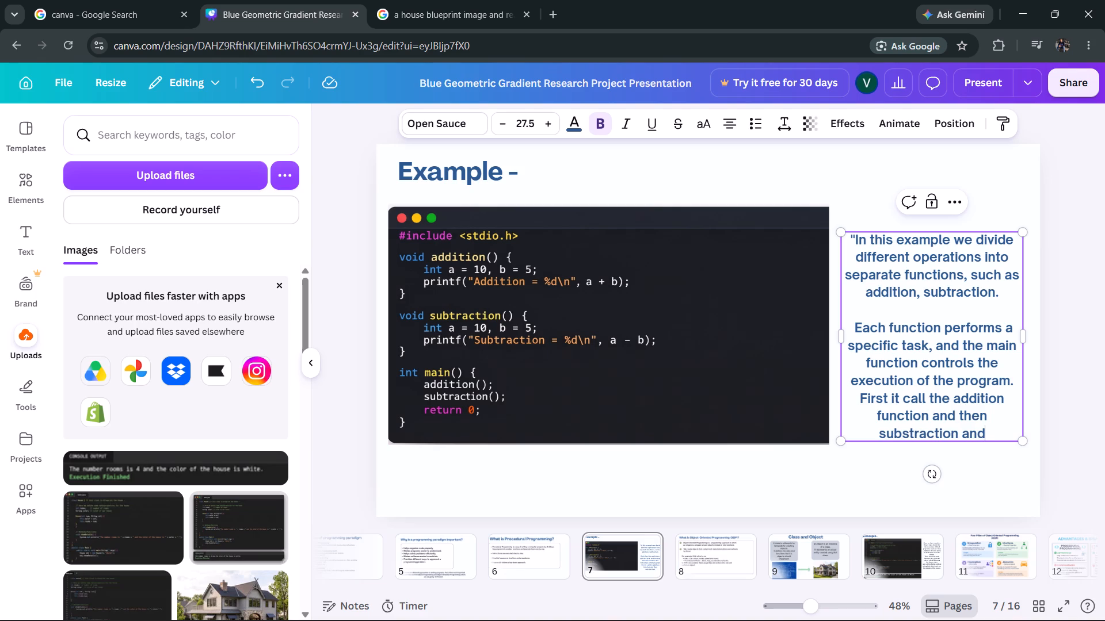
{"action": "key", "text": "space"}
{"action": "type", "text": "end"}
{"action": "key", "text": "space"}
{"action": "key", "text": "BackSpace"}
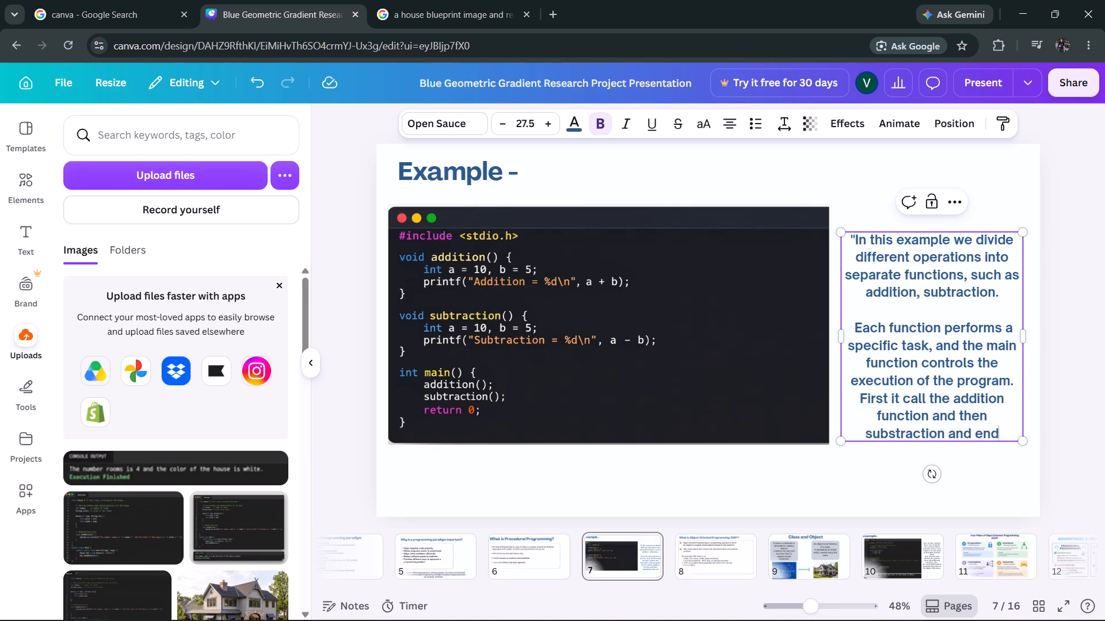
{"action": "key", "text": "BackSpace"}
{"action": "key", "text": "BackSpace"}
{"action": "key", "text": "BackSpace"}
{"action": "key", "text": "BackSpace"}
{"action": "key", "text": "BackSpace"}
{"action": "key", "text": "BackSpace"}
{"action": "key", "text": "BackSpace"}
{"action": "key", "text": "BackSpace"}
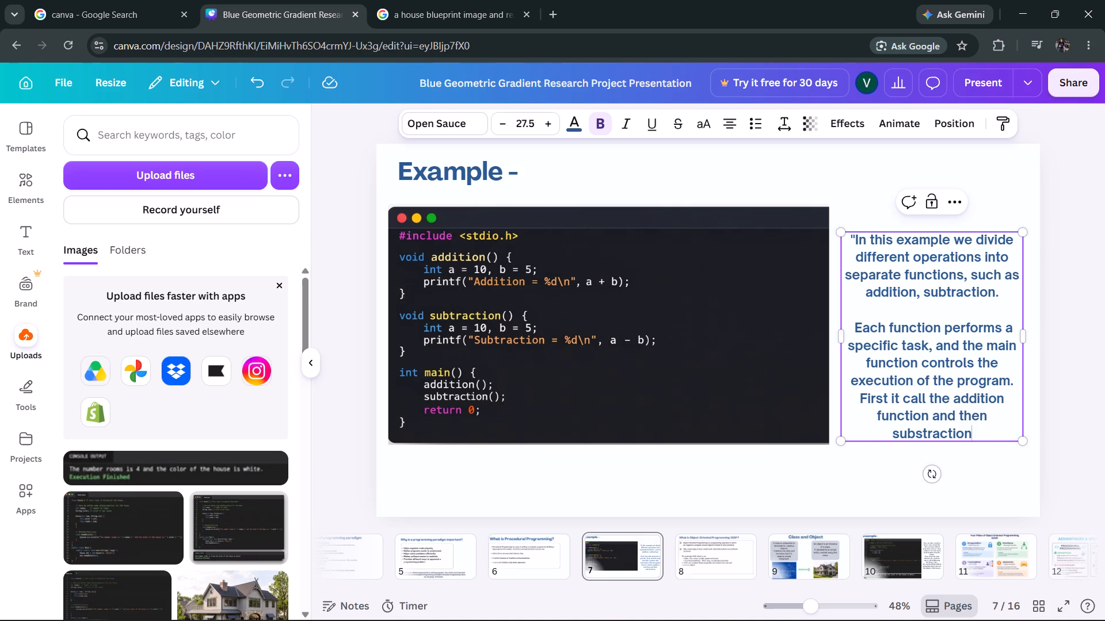
Correct "call" to "calls" in the "First it call the addition" sentence of slide 7's explanation.
{"action": "key", "text": "space"}
{"action": "key", "text": "a"}
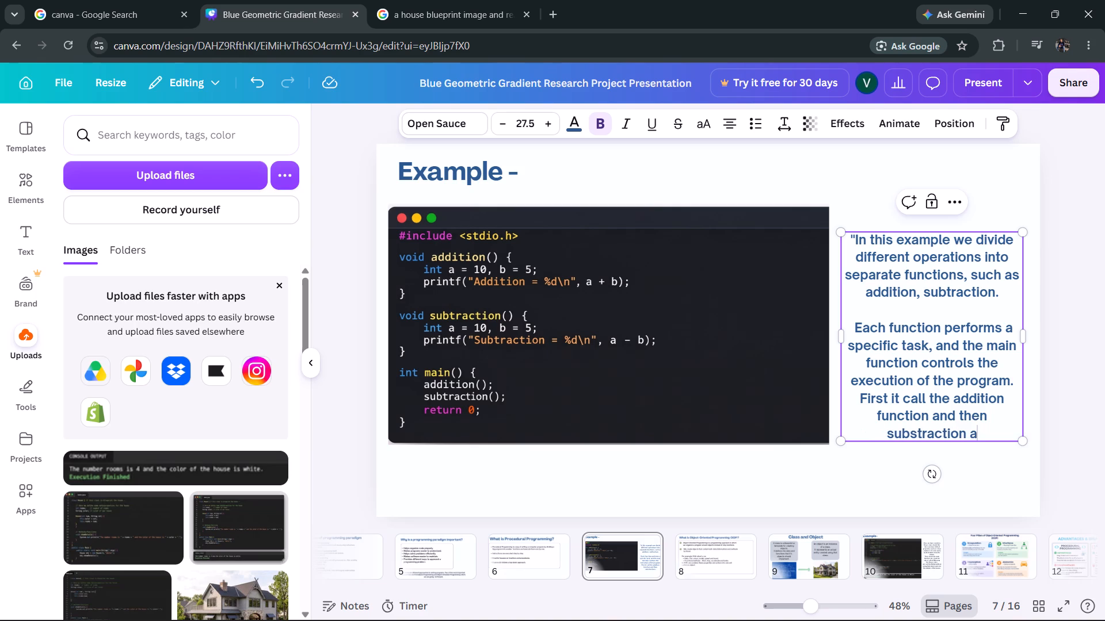
{"action": "key", "text": "BackSpace"}
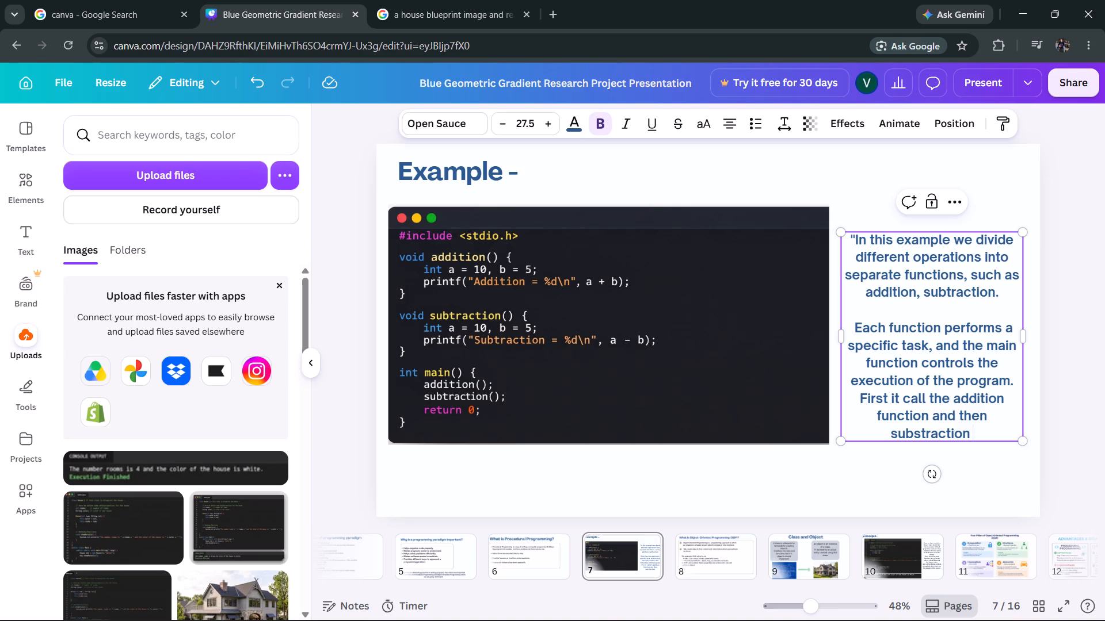
{"action": "left_click", "coordinate": [926, 400]}
{"action": "key", "text": "s"}
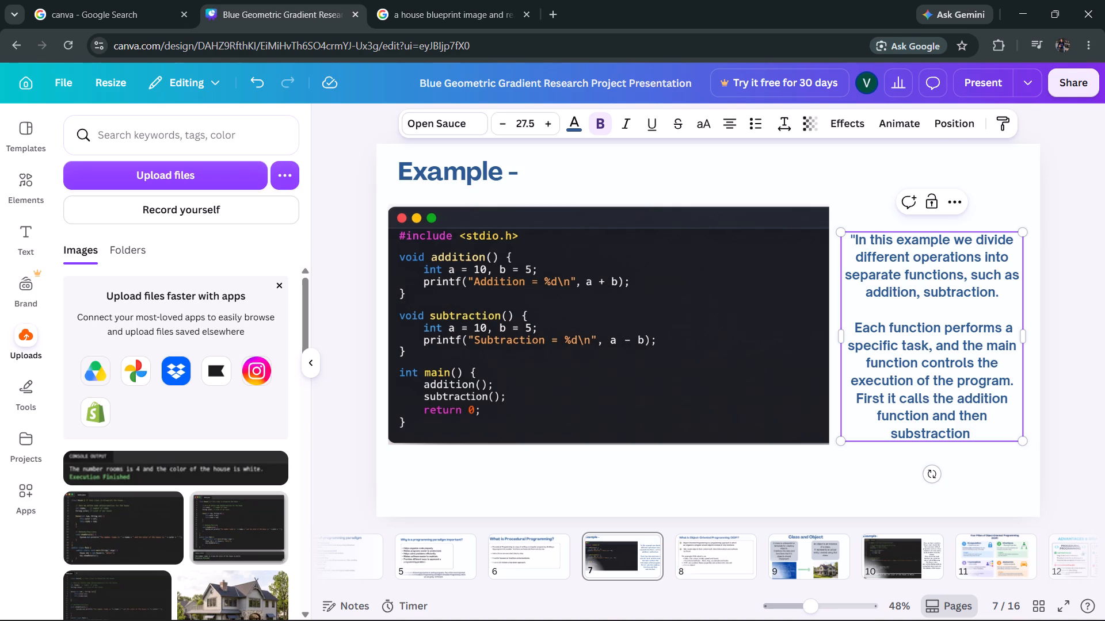
Add "and then ends" after "substraction" at the end of slide 7's explanation text.
{"action": "left_click", "coordinate": [973, 440]}
{"action": "type", "text": "and"}
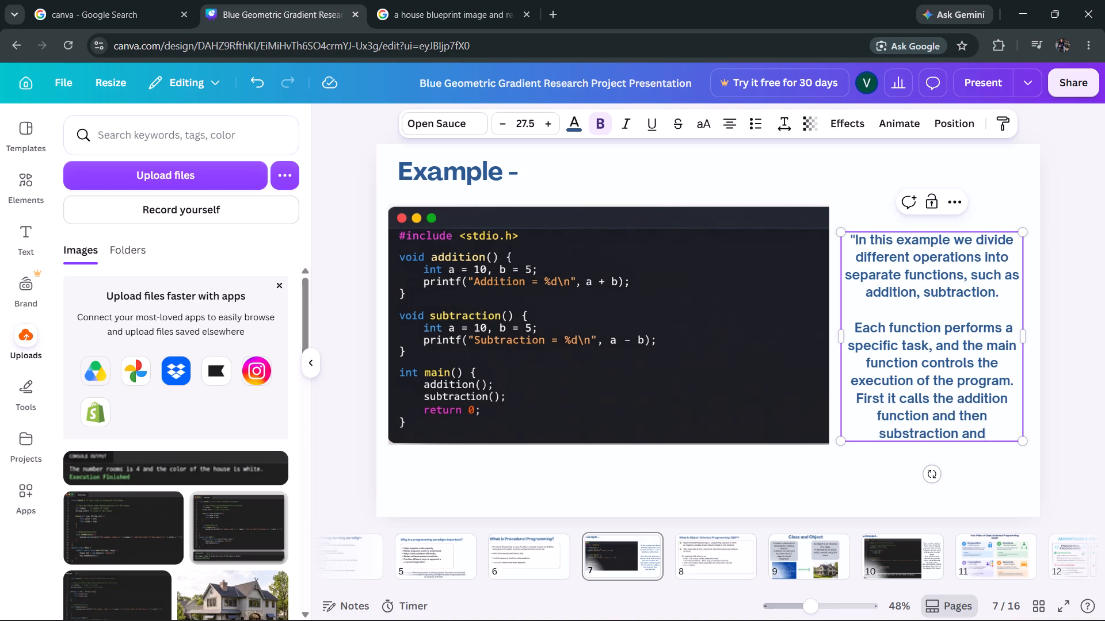
{"action": "key", "text": "space"}
{"action": "type", "text": "thne"}
{"action": "key", "text": "BackSpace"}
{"action": "key", "text": "BackSpace"}
{"action": "type", "text": "en"}
{"action": "key", "text": "space"}
{"action": "key", "text": "space"}
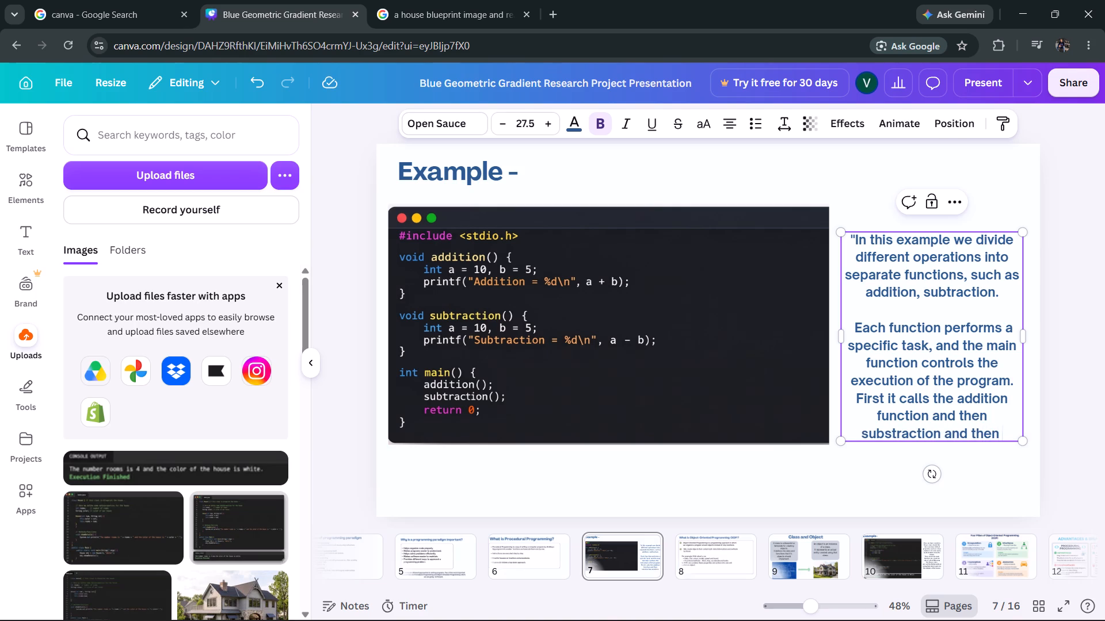
{"action": "type", "text": "en"}
{"action": "type", "text": "ds"}
{"action": "key", "text": "space"}
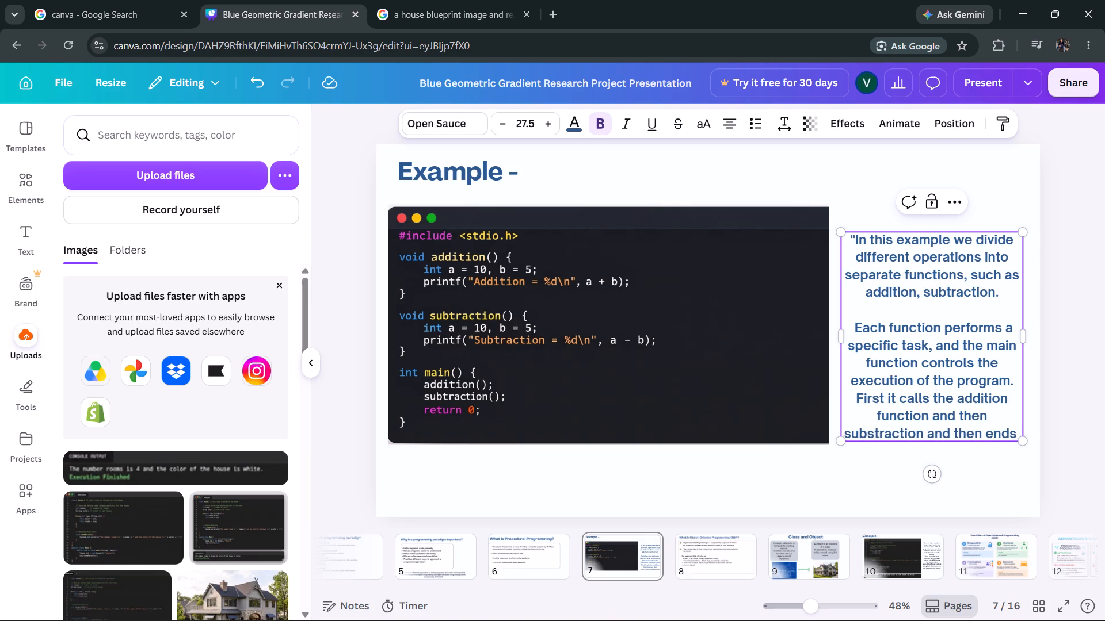
Finish the last sentence of slide 7's explanation with "it's execution.".
{"action": "type", "text": "it"}
{"action": "key", "text": "s"}
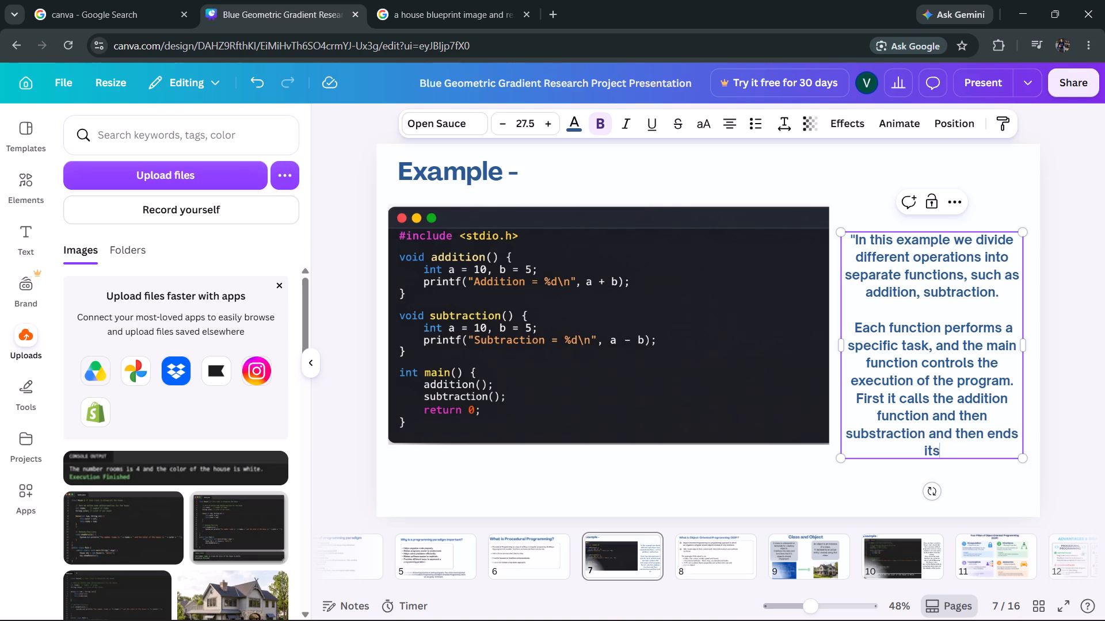
{"action": "key", "text": "BackSpace"}
{"action": "type", "text": "'s ecer"}
{"action": "key", "text": "BackSpace"}
{"action": "key", "text": "BackSpace"}
{"action": "key", "text": "e"}
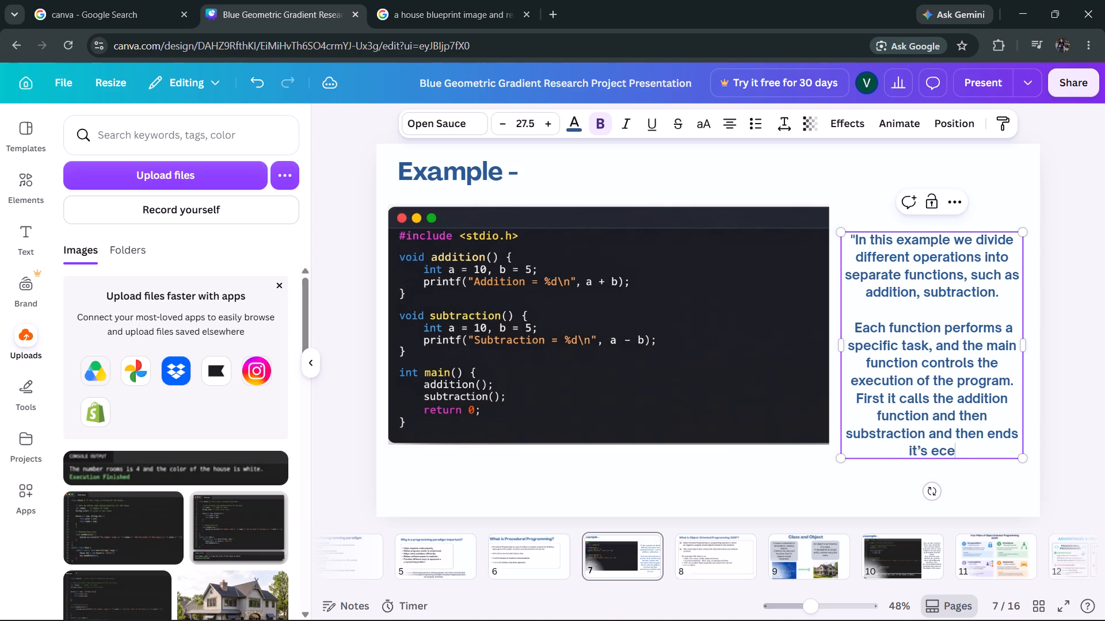
{"action": "key", "text": "BackSpace"}
{"action": "type", "text": "xce"}
{"action": "key", "text": "BackSpace"}
{"action": "key", "text": "BackSpace"}
{"action": "key", "text": "BackSpace"}
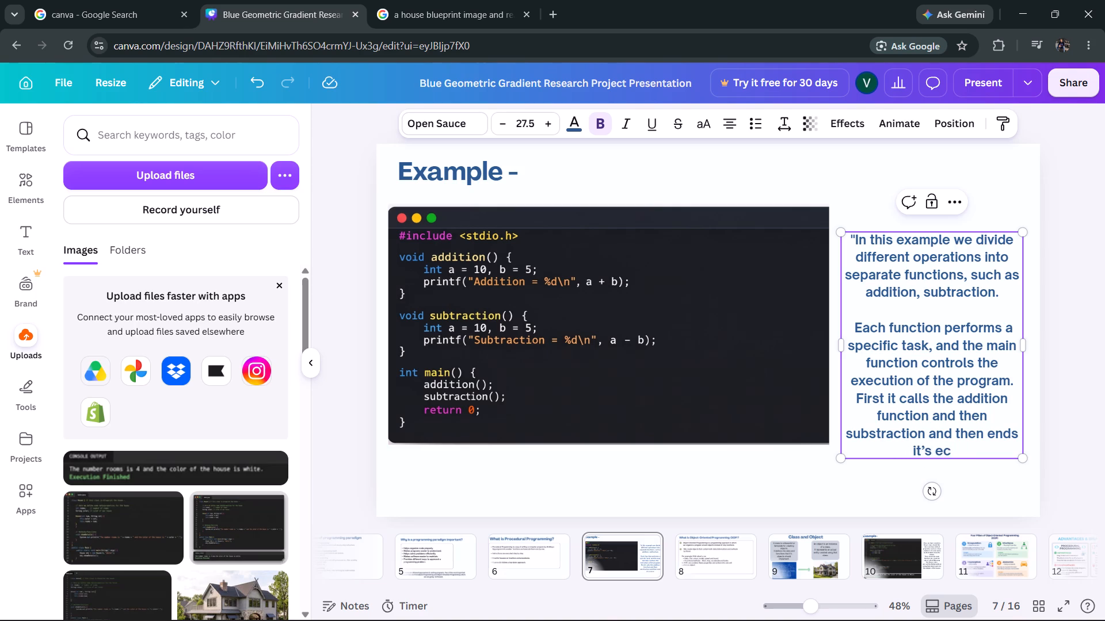
{"action": "key", "text": "BackSpace"}
{"action": "type", "text": "xecuti"}
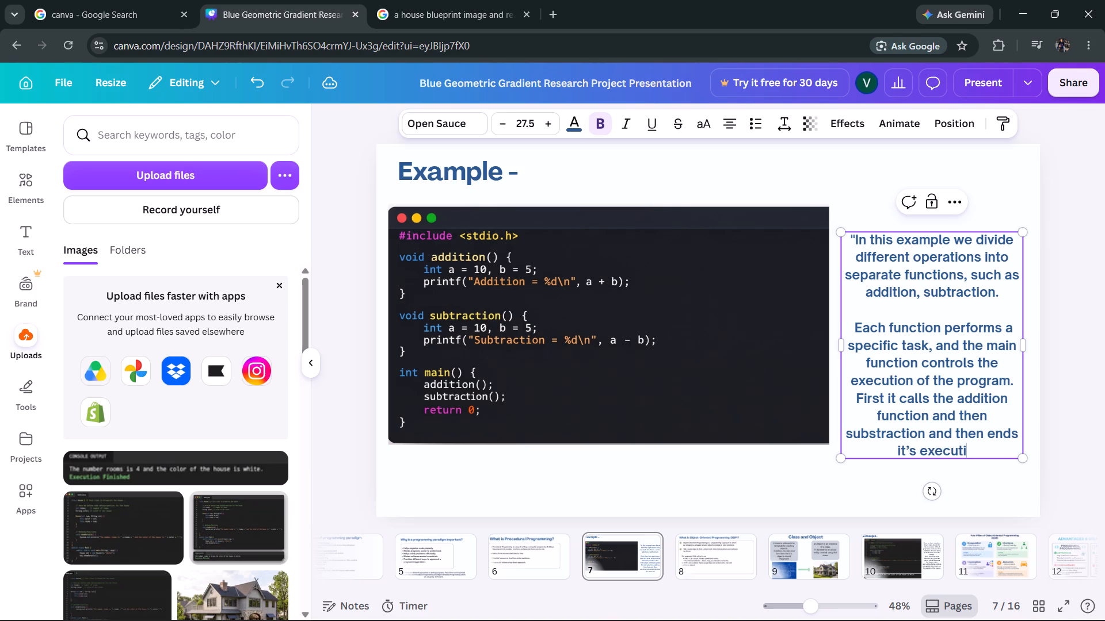
{"action": "type", "text": "on"}
{"action": "key", "text": "comma"}
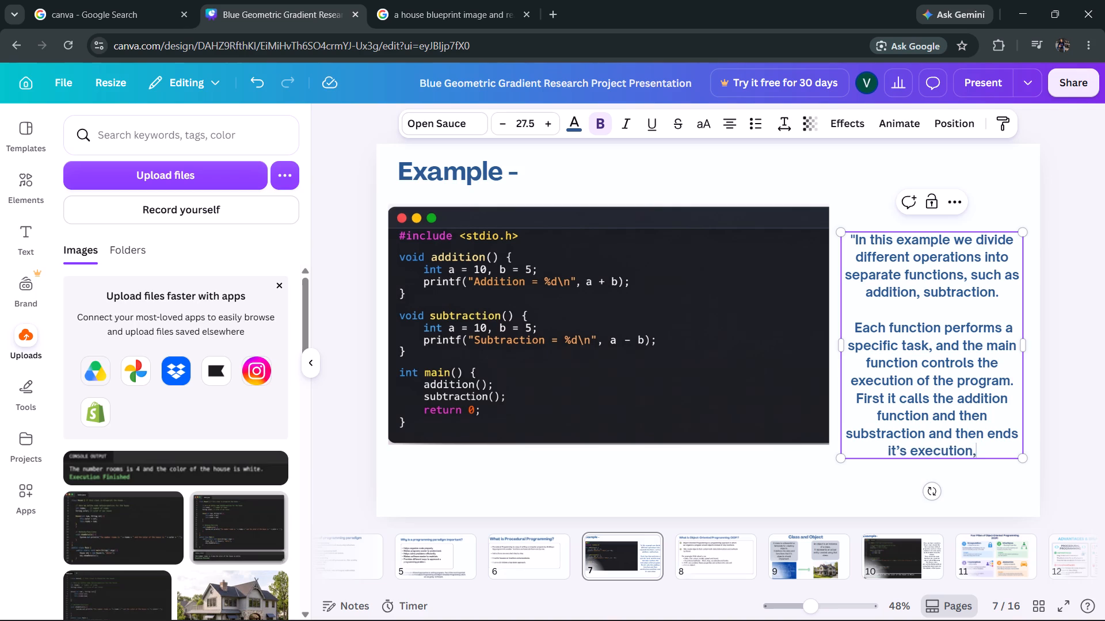
{"action": "key", "text": "BackSpace"}
{"action": "key", "text": "period"}
Move slide 7's explanation text box up so its top lines up near the top of the C code image.
{"action": "left_click_drag", "start_coordinate": [933, 312], "coordinate": [933, 290]}
{"action": "left_click", "coordinate": [860, 160]}
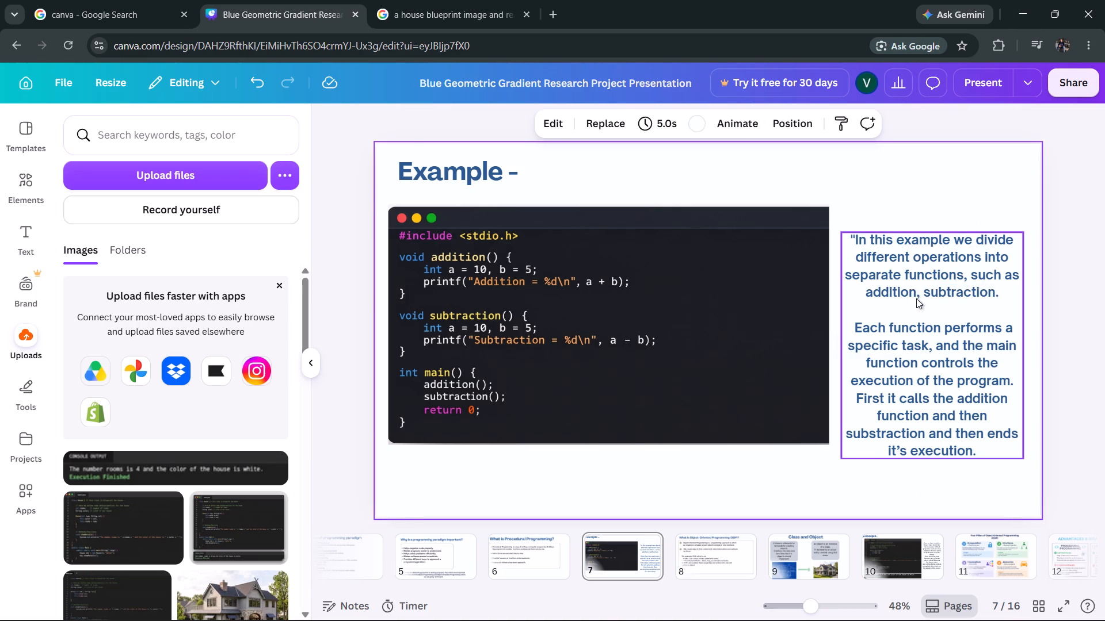
{"action": "left_click_drag", "start_coordinate": [923, 313], "coordinate": [924, 297]}
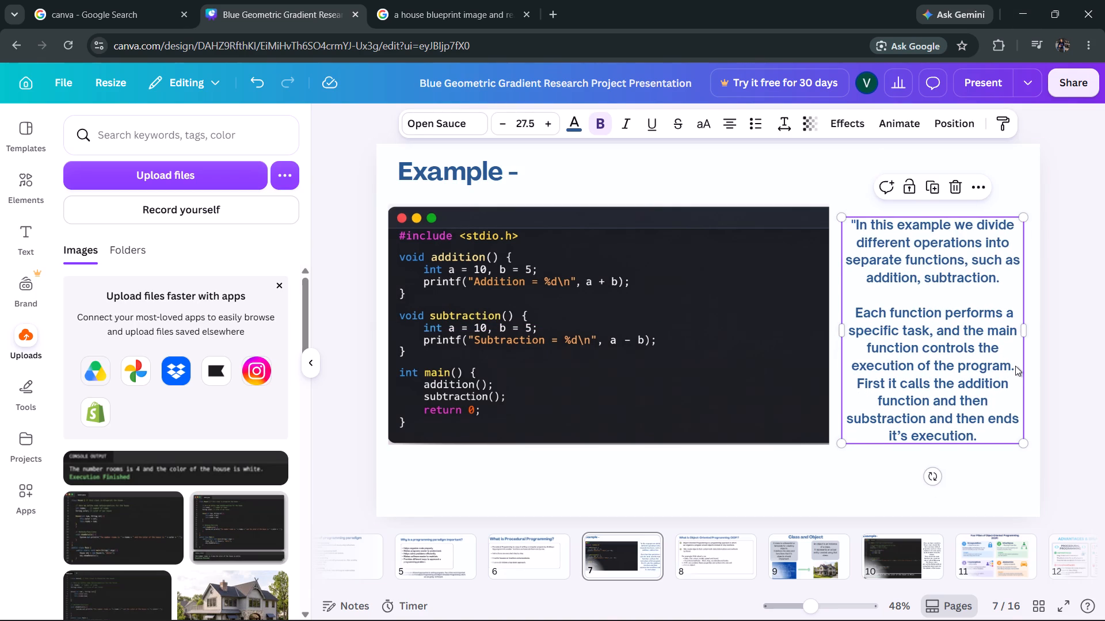
{"action": "left_click", "coordinate": [1015, 366]}
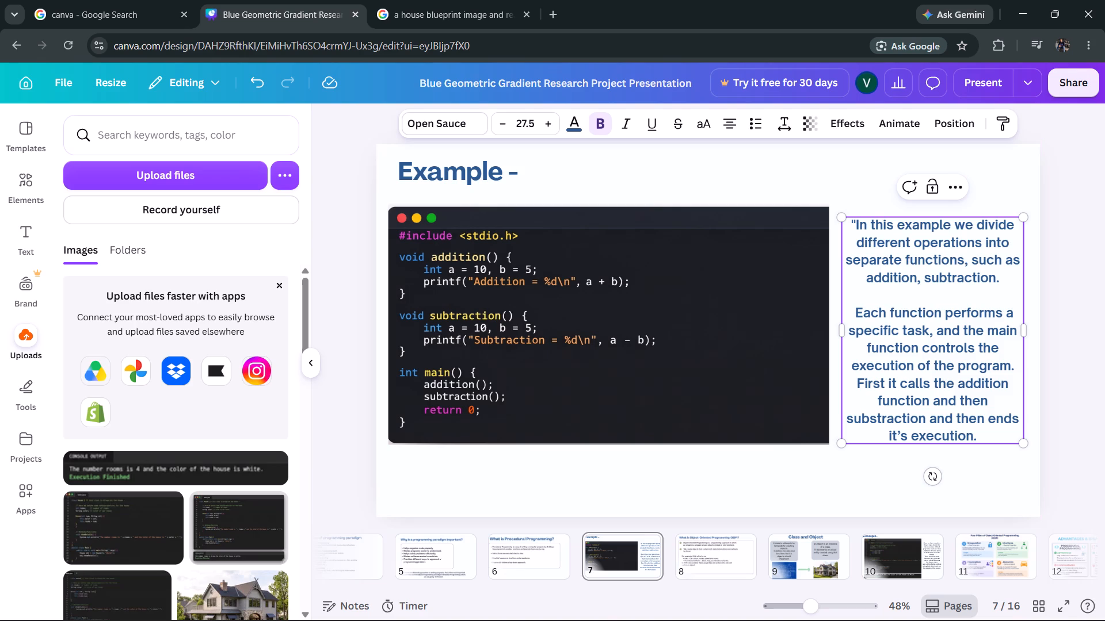
{"action": "left_click_drag", "start_coordinate": [934, 293], "coordinate": [934, 287]}
{"action": "left_click", "coordinate": [809, 188]}
{"action": "left_click_drag", "start_coordinate": [933, 286], "coordinate": [931, 274]}
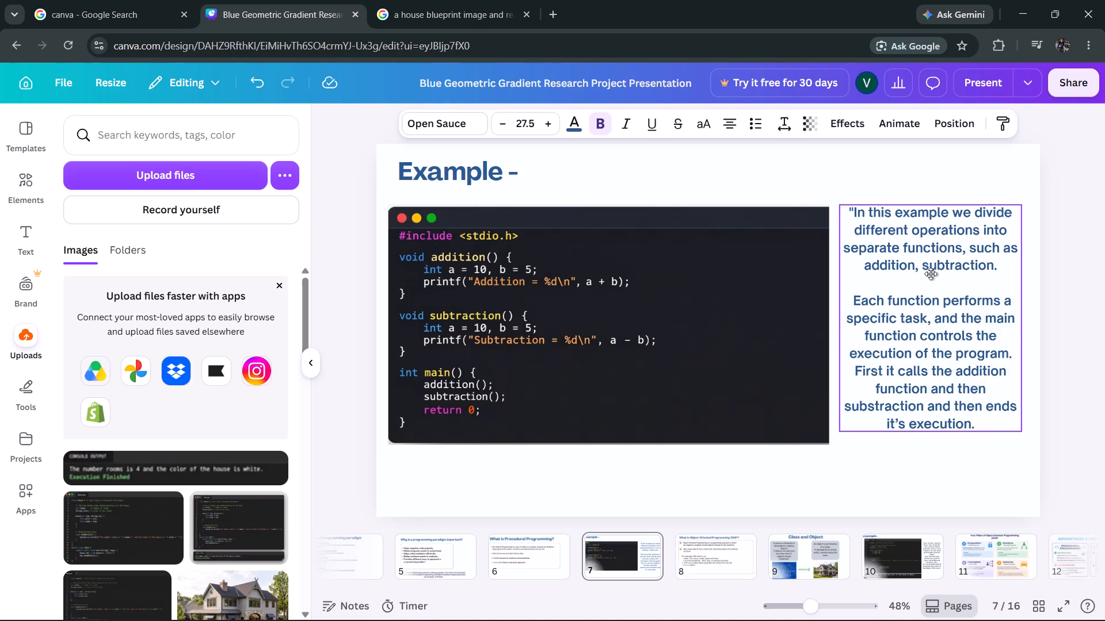
{"action": "left_click_drag", "start_coordinate": [931, 274], "coordinate": [932, 278]}
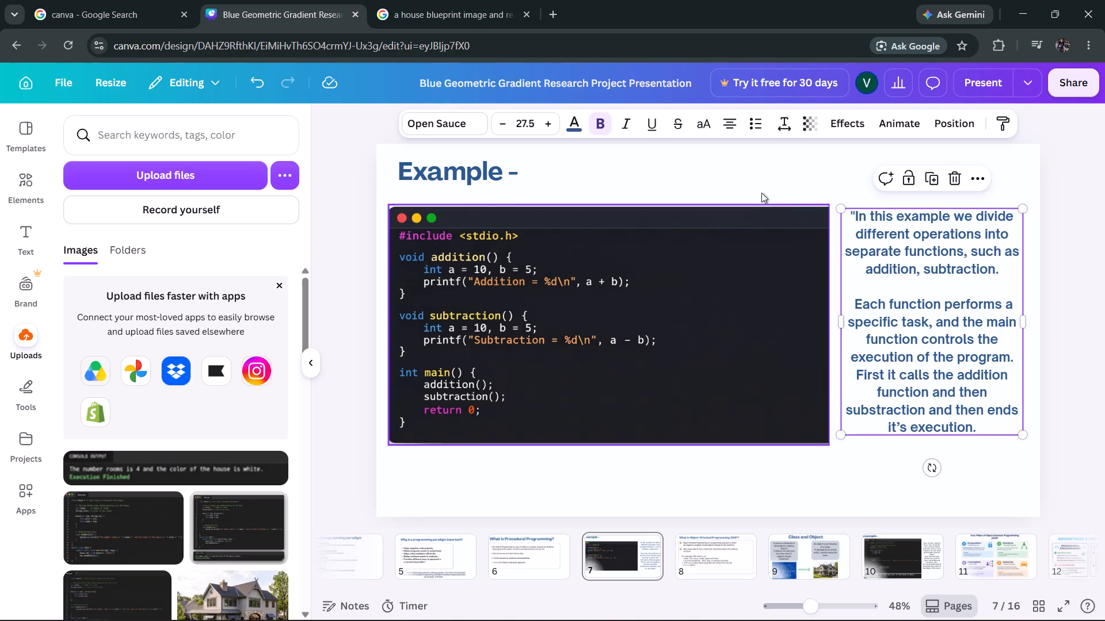
{"action": "left_click", "coordinate": [744, 183]}
Enlarge slide 7's C code image by extending its bottom edge and then its lower-right corner slightly.
{"action": "left_click", "coordinate": [711, 275]}
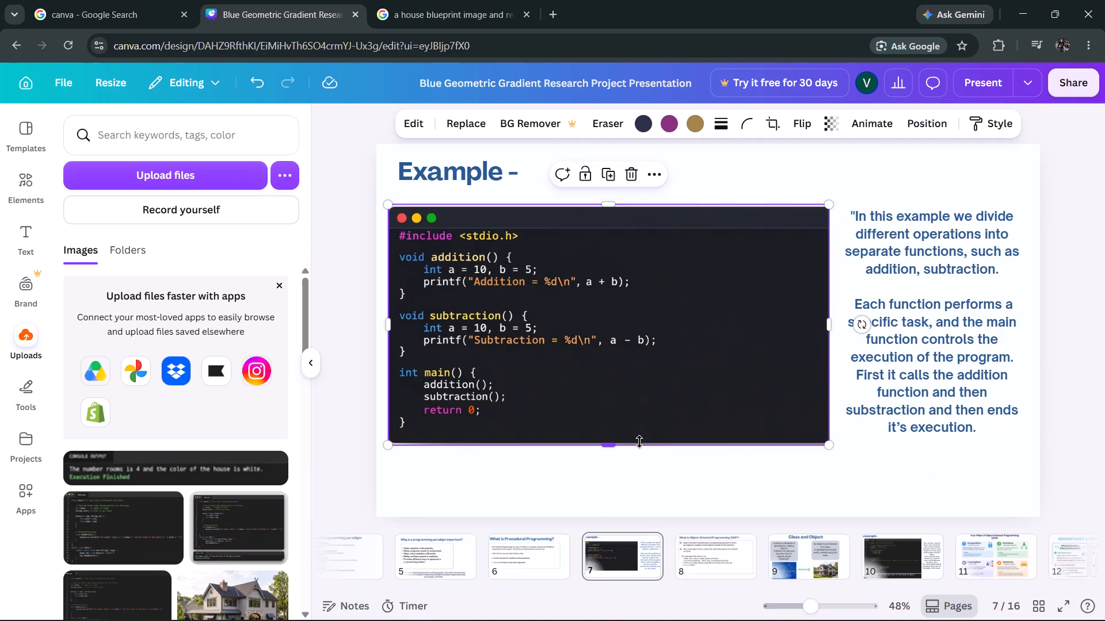
{"action": "left_click_drag", "start_coordinate": [613, 448], "coordinate": [611, 457]}
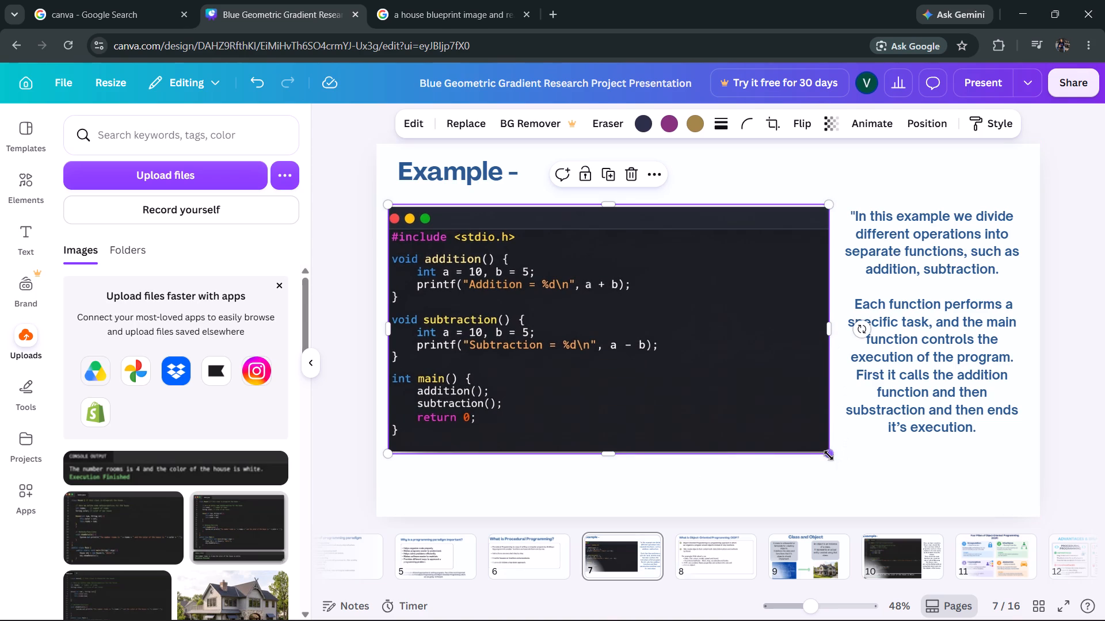
{"action": "left_click_drag", "start_coordinate": [828, 455], "coordinate": [830, 464]}
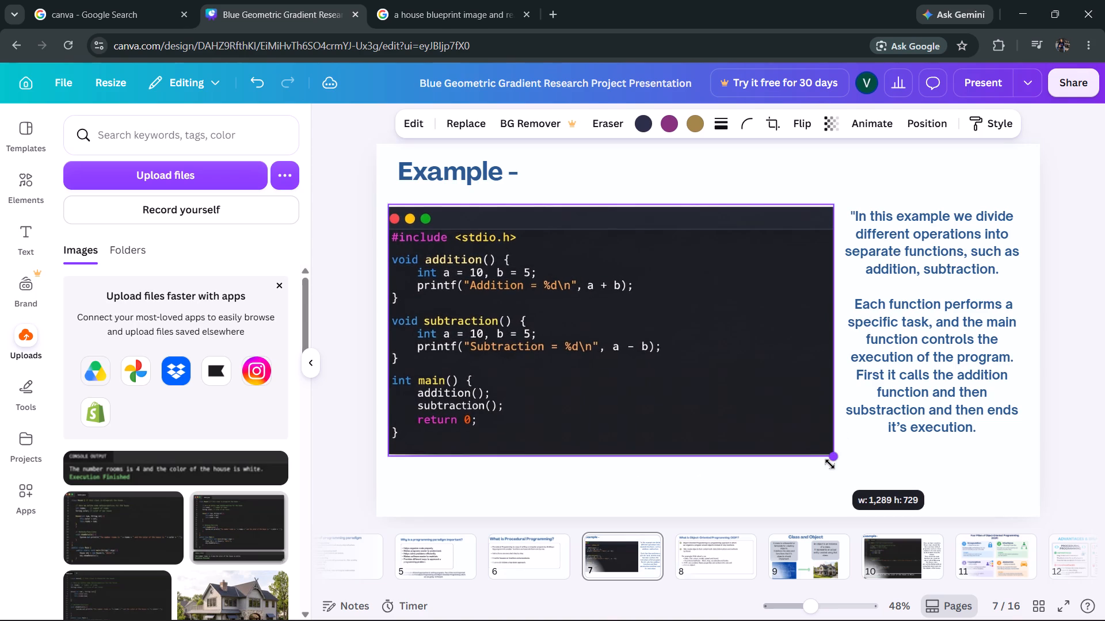
{"action": "left_click_drag", "start_coordinate": [830, 464], "coordinate": [830, 470]}
{"action": "left_click", "coordinate": [768, 170]}
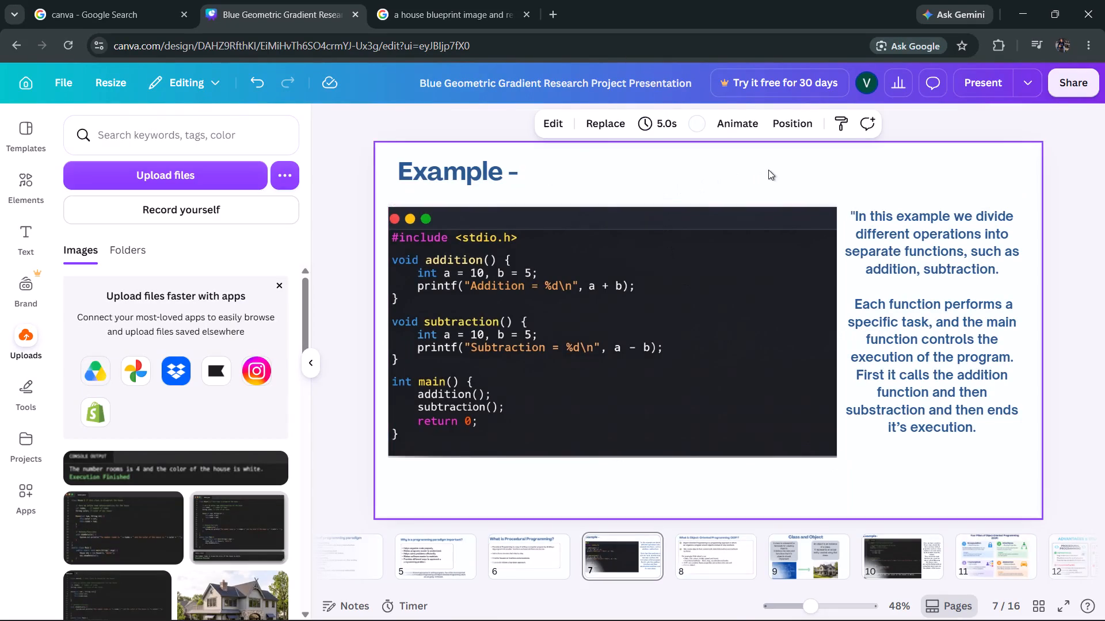
On slide 10, enlarge the House class code image slightly outward from its upper-left corner.
{"action": "scroll", "coordinate": [799, 185], "scroll_direction": "down", "scroll_amount": 1}
{"action": "scroll", "coordinate": [799, 186], "scroll_direction": "up", "scroll_amount": 2}
{"action": "scroll", "coordinate": [799, 186], "scroll_direction": "down", "scroll_amount": 2}
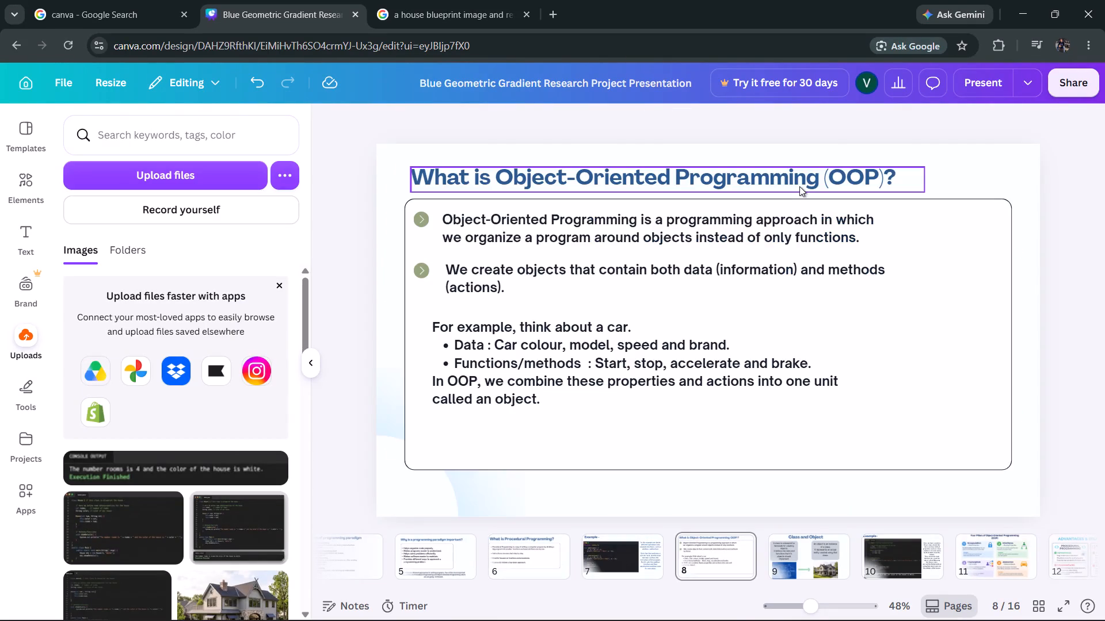
{"action": "scroll", "coordinate": [799, 186], "scroll_direction": "down", "scroll_amount": 4}
{"action": "scroll", "coordinate": [799, 186], "scroll_direction": "up", "scroll_amount": 1}
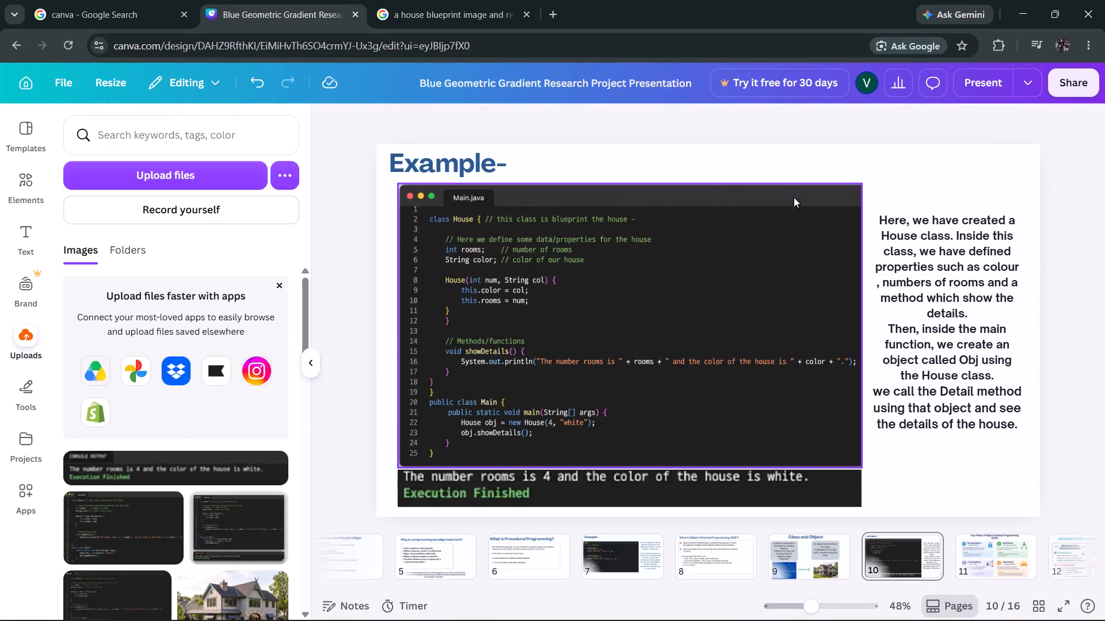
{"action": "left_click", "coordinate": [775, 397]}
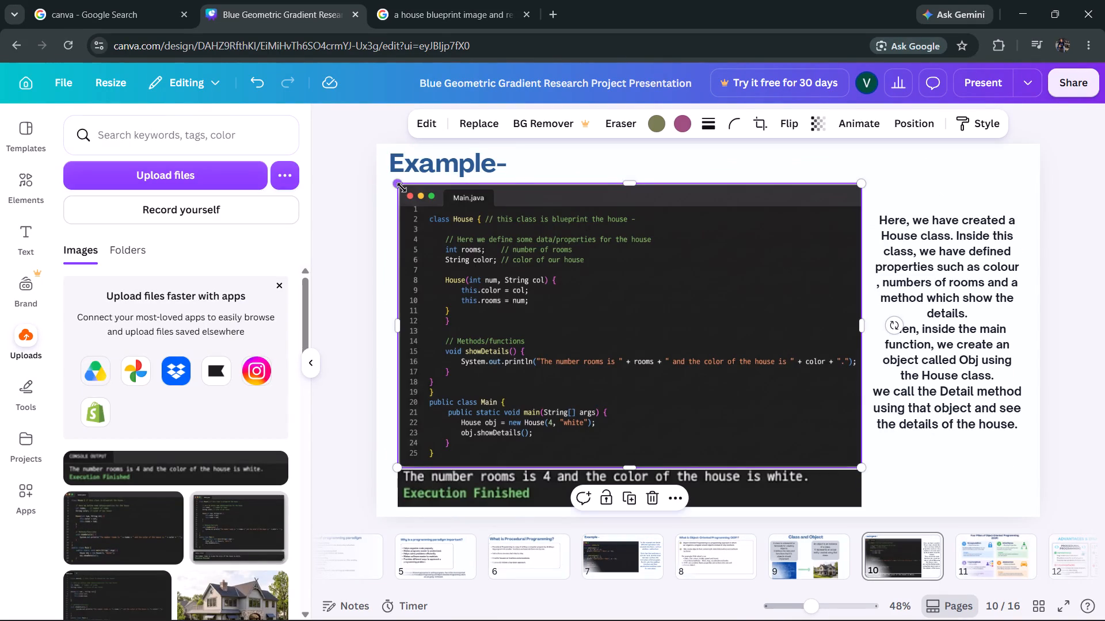
{"action": "left_click_drag", "start_coordinate": [402, 187], "coordinate": [391, 184]}
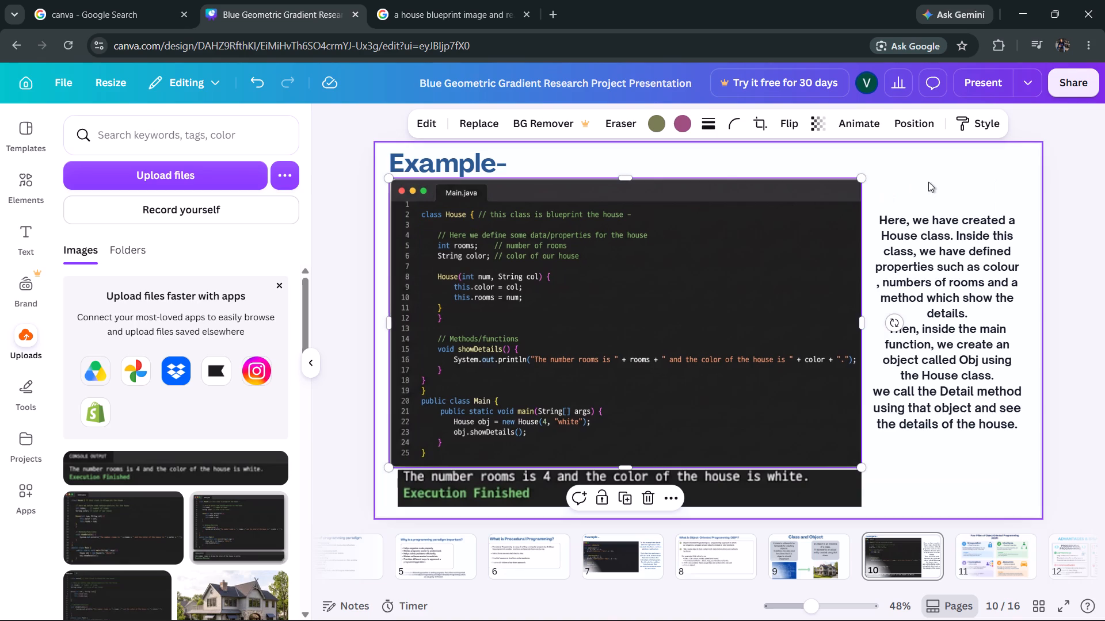
{"action": "left_click", "coordinate": [928, 182]}
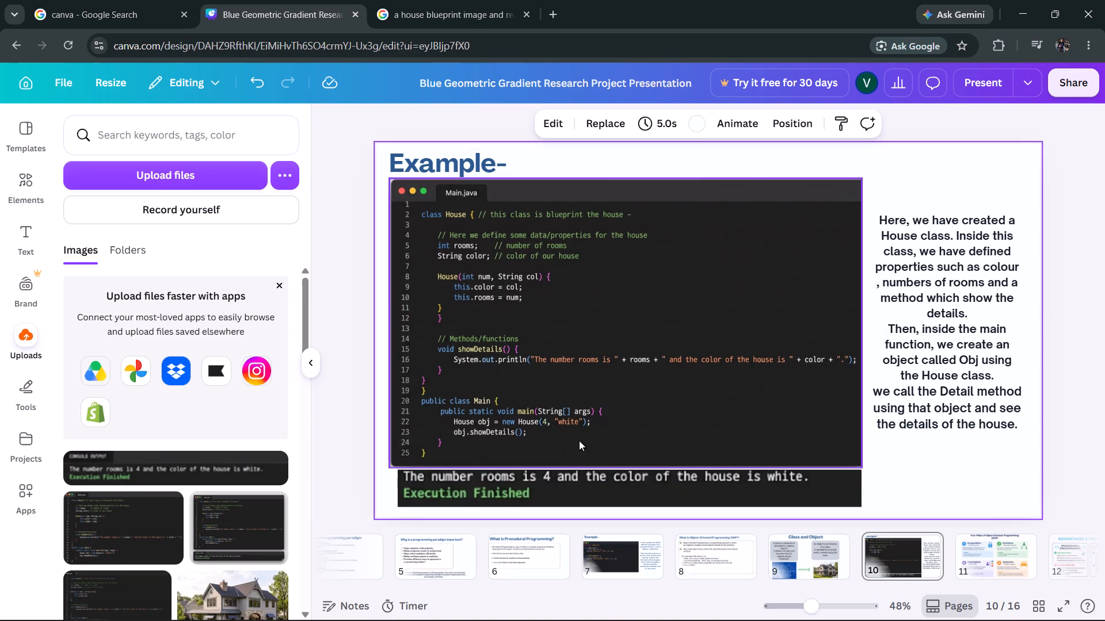
Align slide 10's console output image just below the House code image and widen it to match the code's width.
{"action": "left_click", "coordinate": [541, 485]}
{"action": "left_click_drag", "start_coordinate": [541, 485], "coordinate": [529, 491]}
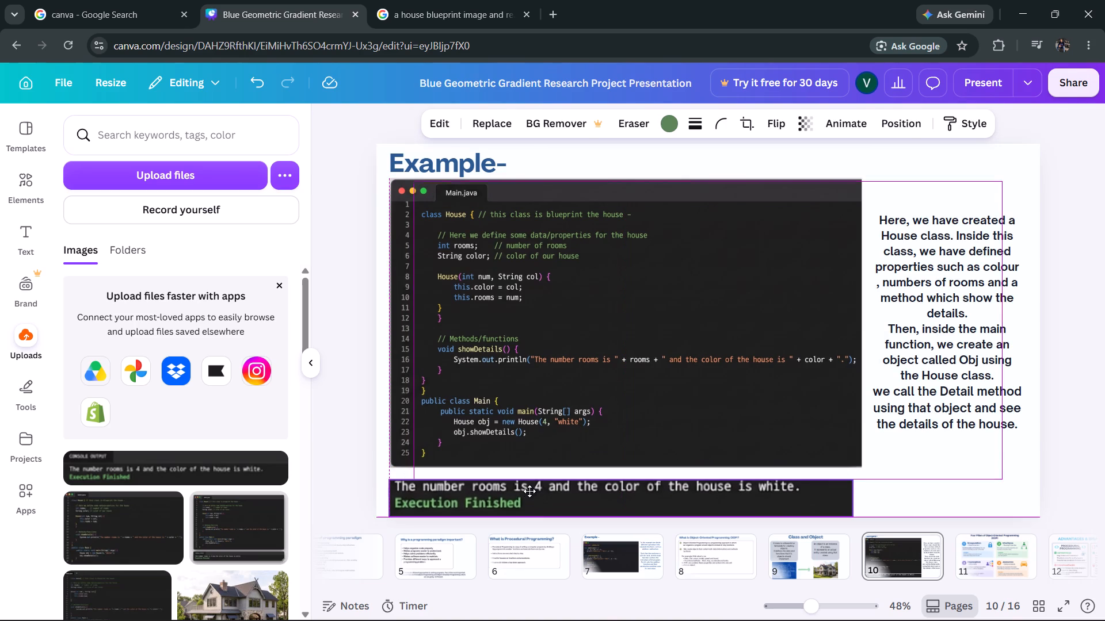
{"action": "left_click_drag", "start_coordinate": [529, 491], "coordinate": [531, 488]}
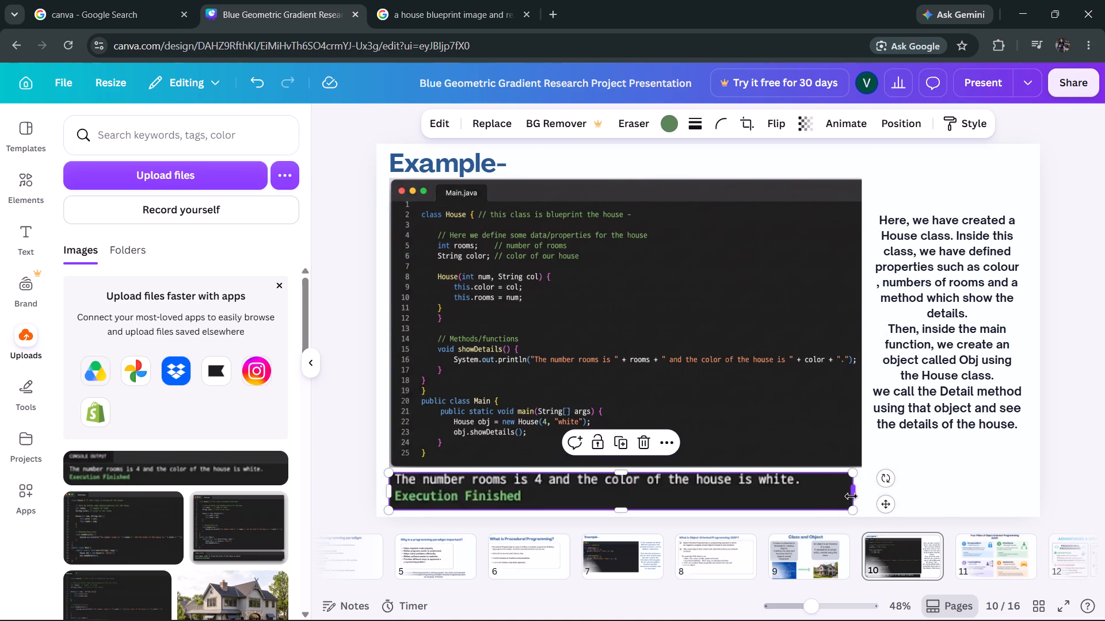
{"action": "left_click_drag", "start_coordinate": [852, 496], "coordinate": [858, 495]}
{"action": "left_click", "coordinate": [350, 300]}
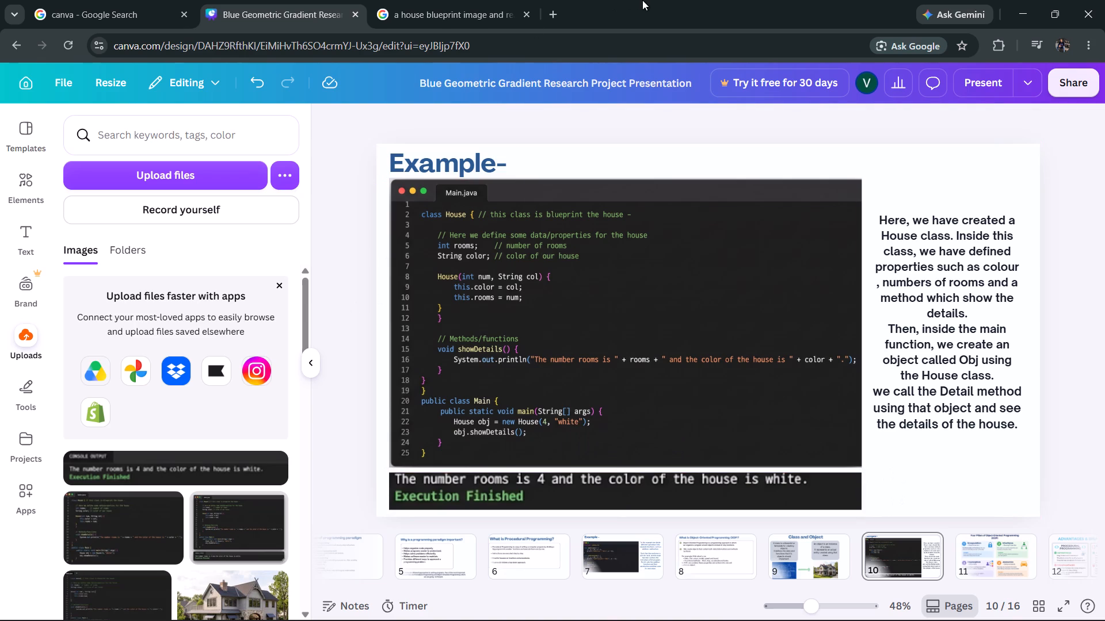
Review the layout of slides 4 through 12, comparing the code example slides 7 and 10.
{"action": "scroll", "coordinate": [501, 166], "scroll_direction": "up", "scroll_amount": 4}
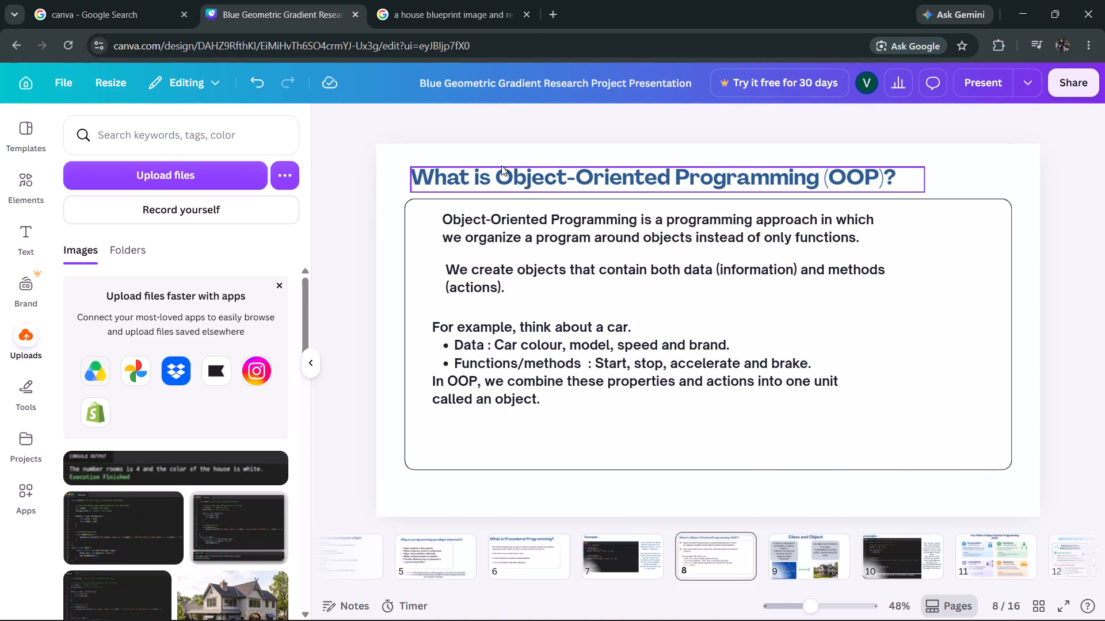
{"action": "scroll", "coordinate": [501, 166], "scroll_direction": "up", "scroll_amount": 1}
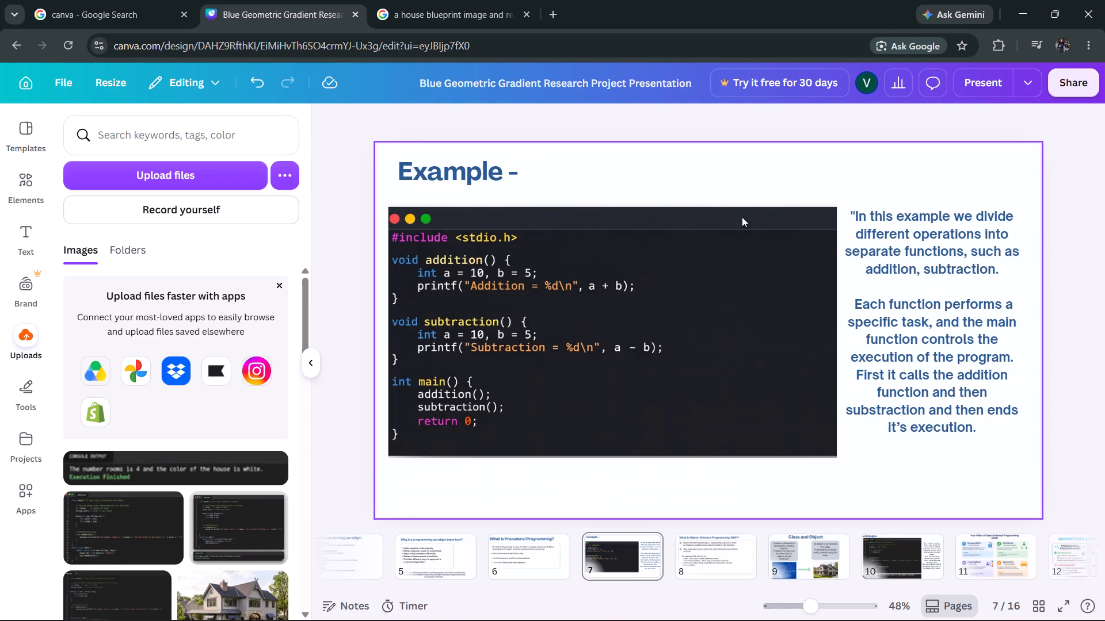
{"action": "scroll", "coordinate": [634, 326], "scroll_direction": "down", "scroll_amount": 1}
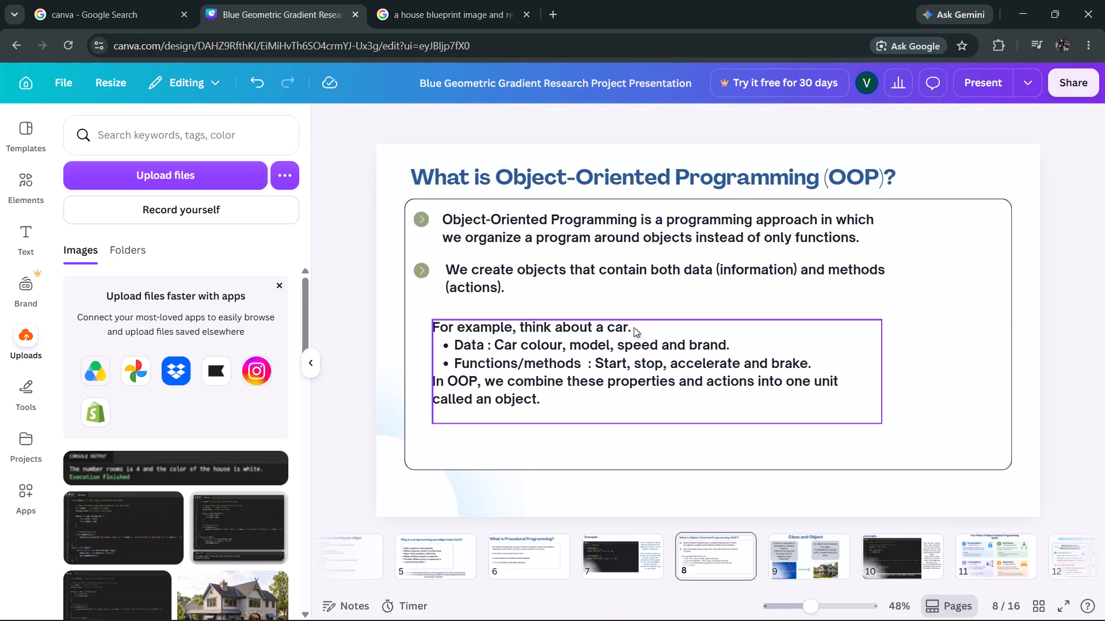
{"action": "scroll", "coordinate": [634, 327], "scroll_direction": "down", "scroll_amount": 2}
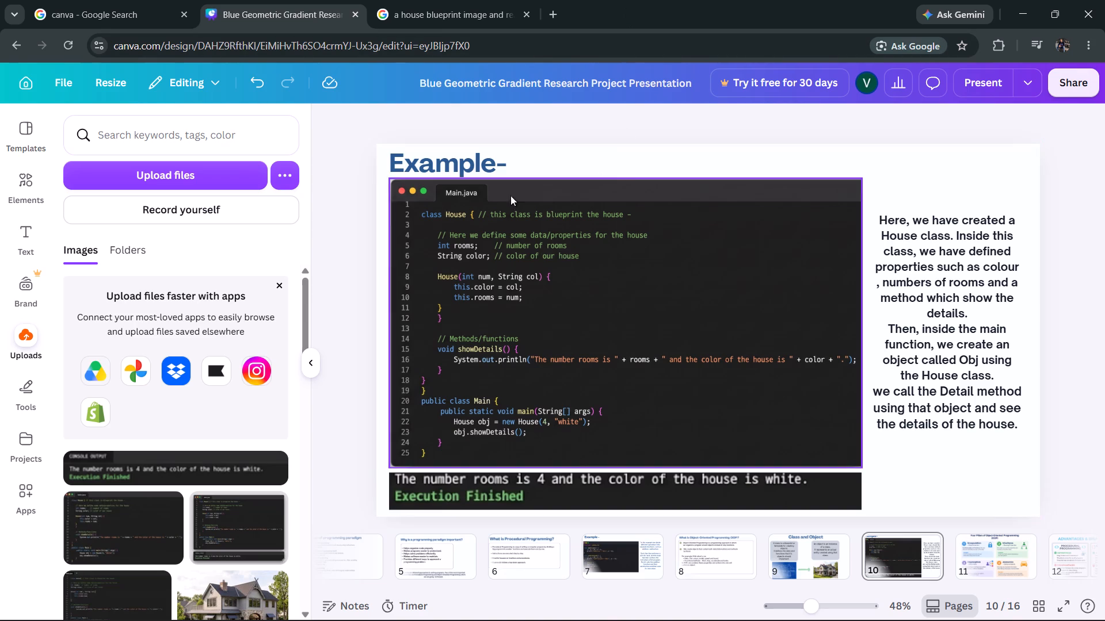
{"action": "left_click", "coordinate": [350, 269]}
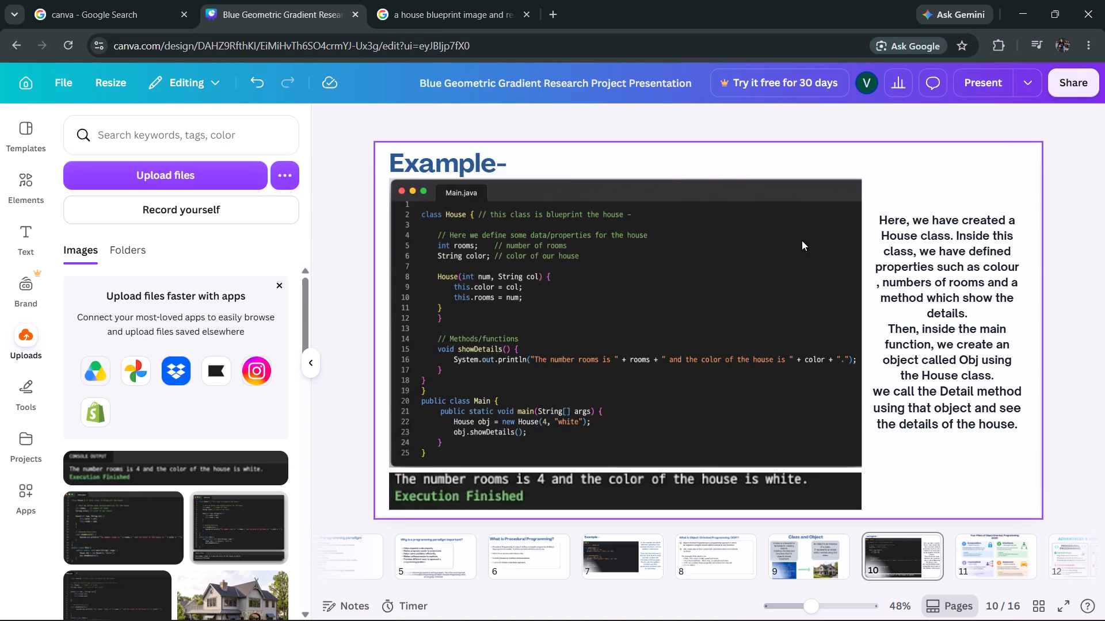
{"action": "scroll", "coordinate": [802, 240], "scroll_direction": "down", "scroll_amount": 1}
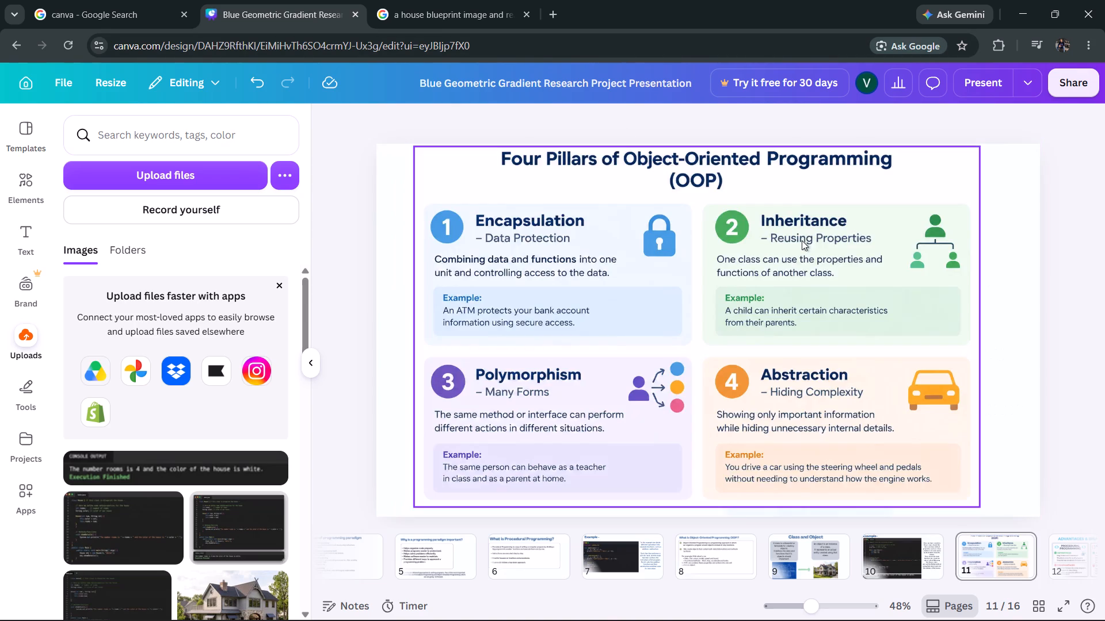
{"action": "scroll", "coordinate": [802, 240], "scroll_direction": "down", "scroll_amount": 2}
{"action": "scroll", "coordinate": [802, 240], "scroll_direction": "up", "scroll_amount": 7}
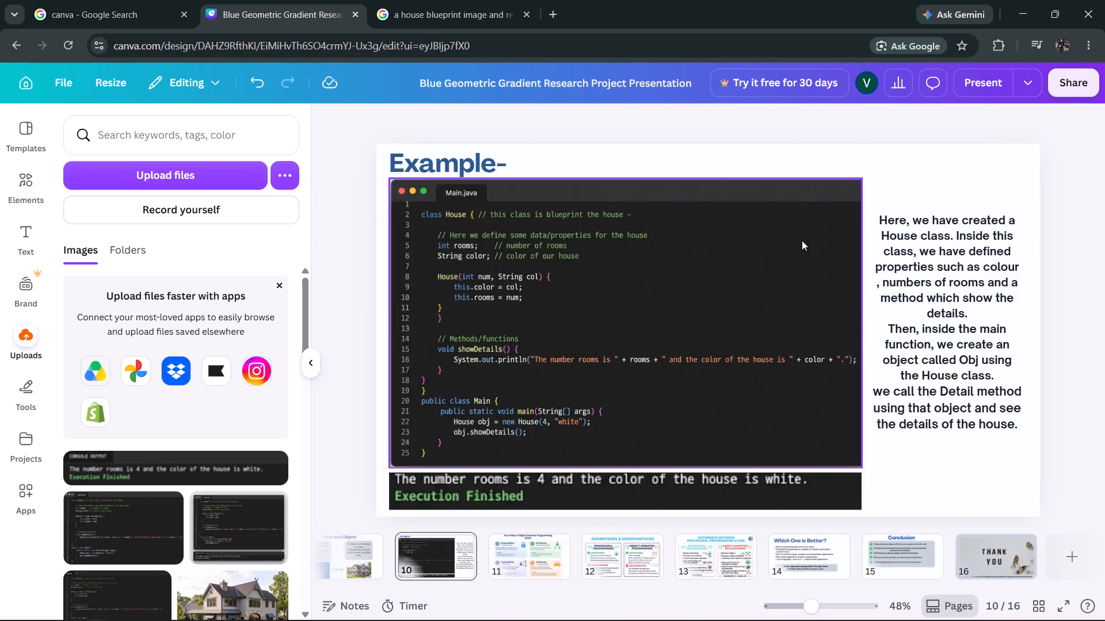
{"action": "scroll", "coordinate": [802, 240], "scroll_direction": "up", "scroll_amount": 5}
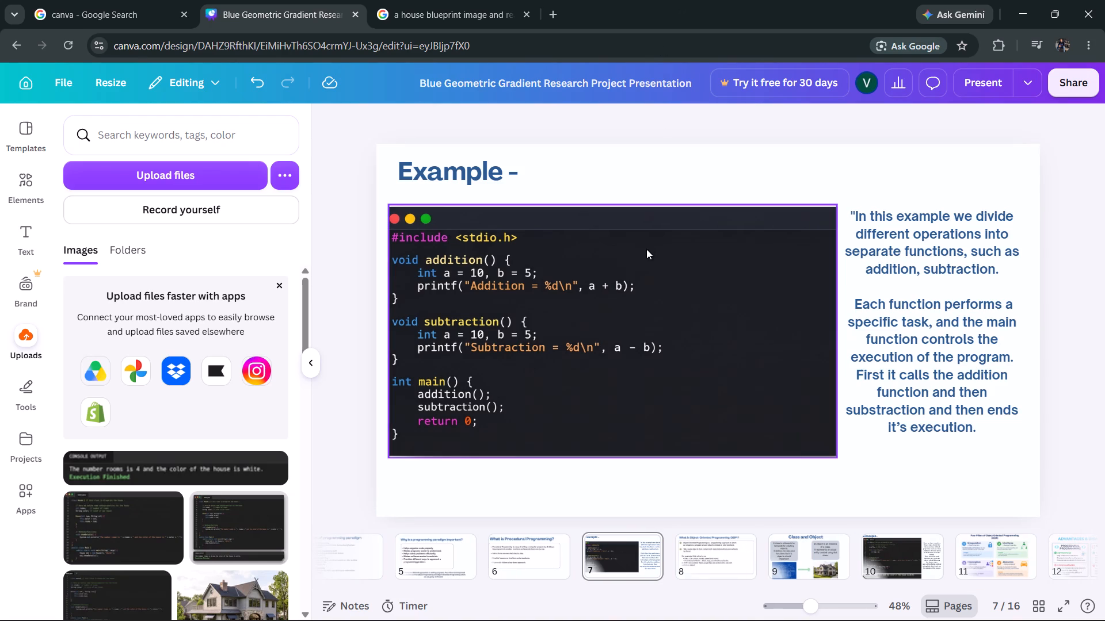
{"action": "scroll", "coordinate": [646, 249], "scroll_direction": "down", "scroll_amount": 1}
{"action": "scroll", "coordinate": [646, 249], "scroll_direction": "up", "scroll_amount": 3}
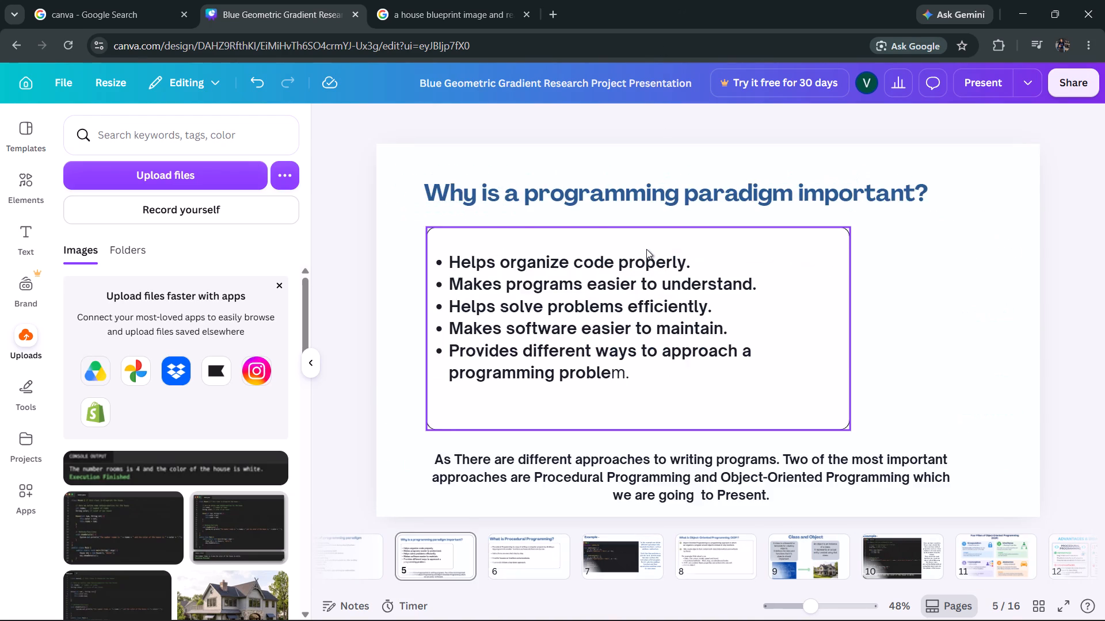
{"action": "scroll", "coordinate": [646, 249], "scroll_direction": "up", "scroll_amount": 3}
{"action": "scroll", "coordinate": [646, 249], "scroll_direction": "down", "scroll_amount": 1}
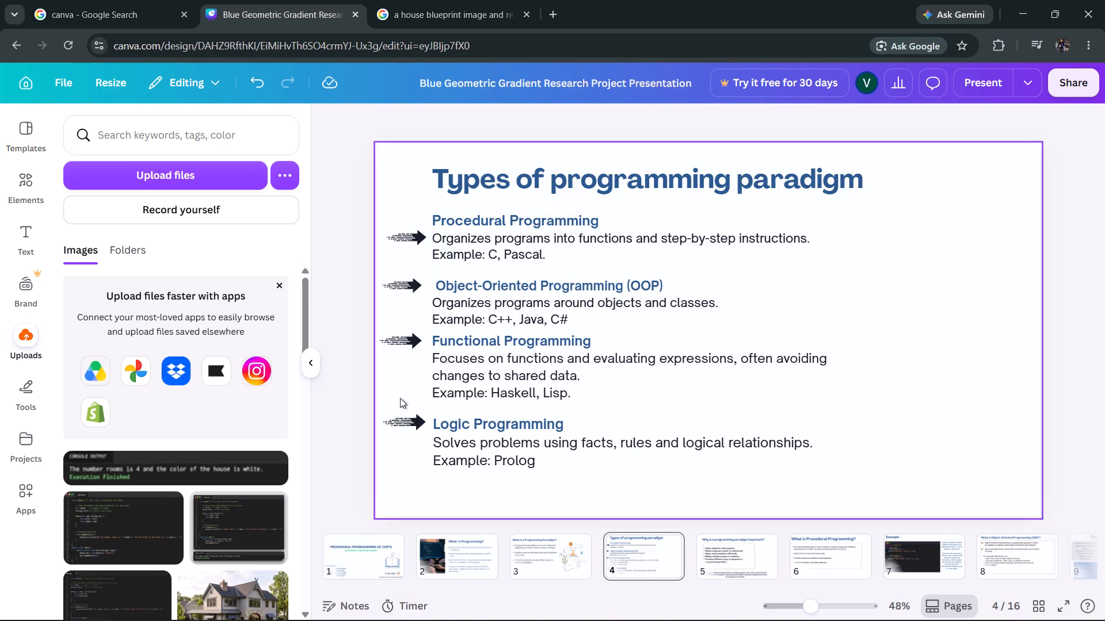
On slide 4, nudge the Logic Programming text block so its left edge aligns with the text blocks above.
{"action": "left_click", "coordinate": [401, 429]}
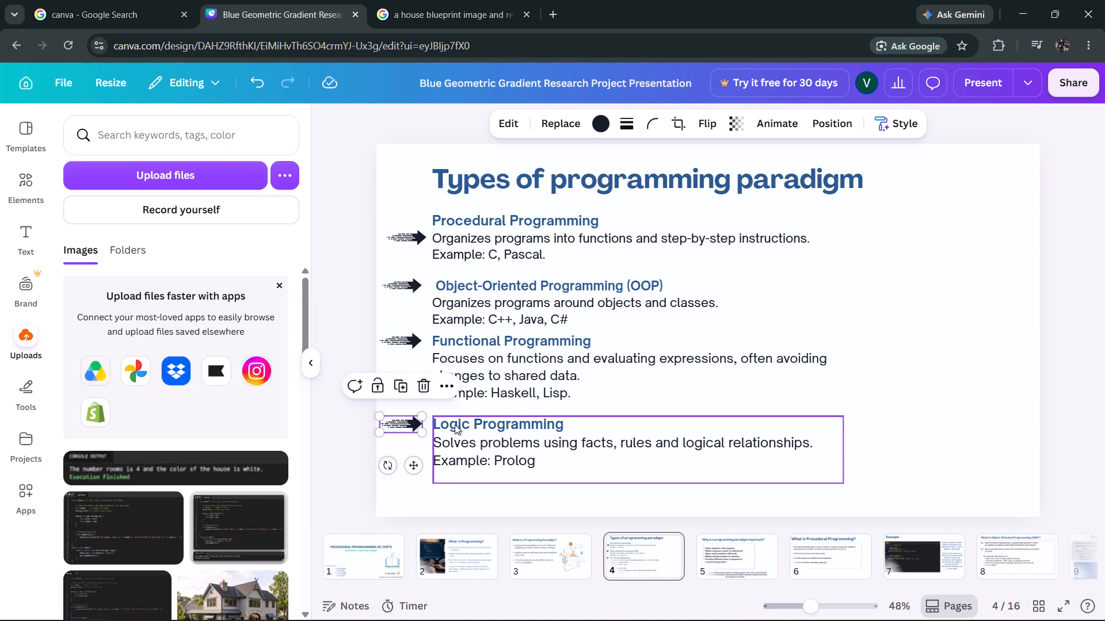
{"action": "left_click", "coordinate": [455, 424]}
{"action": "left_click", "coordinate": [455, 424]}
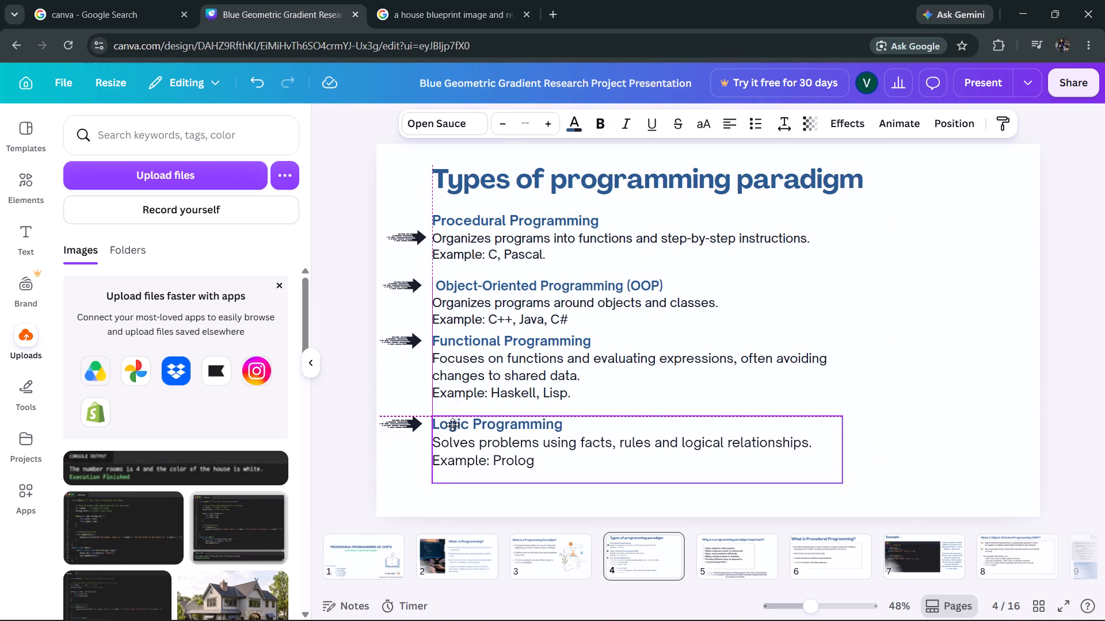
{"action": "left_click", "coordinate": [893, 310]}
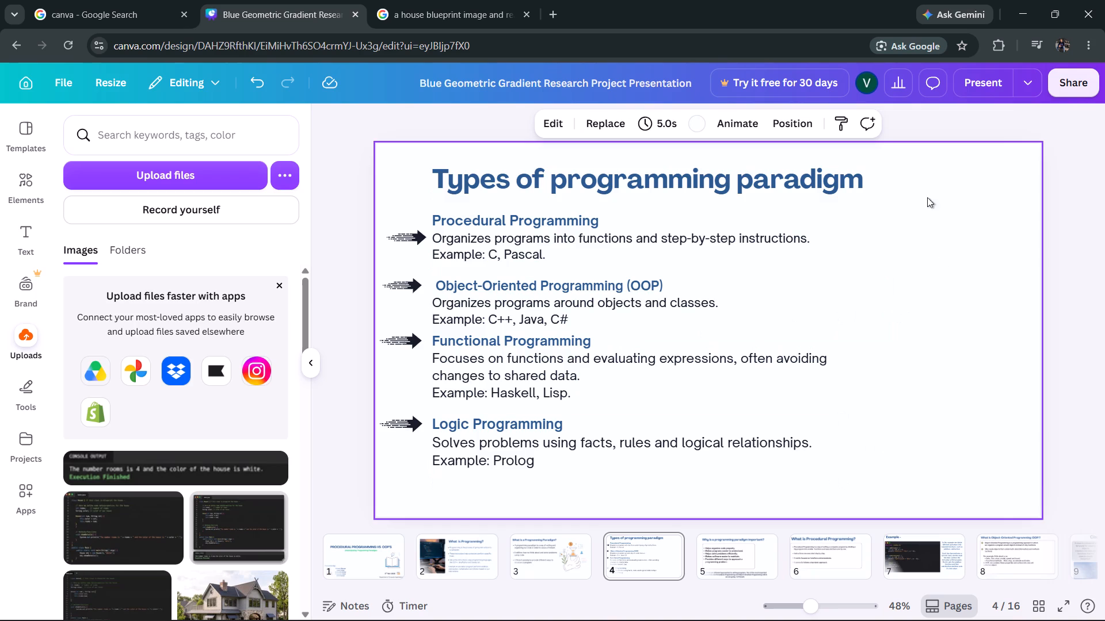
{"action": "left_click", "coordinate": [325, 269]}
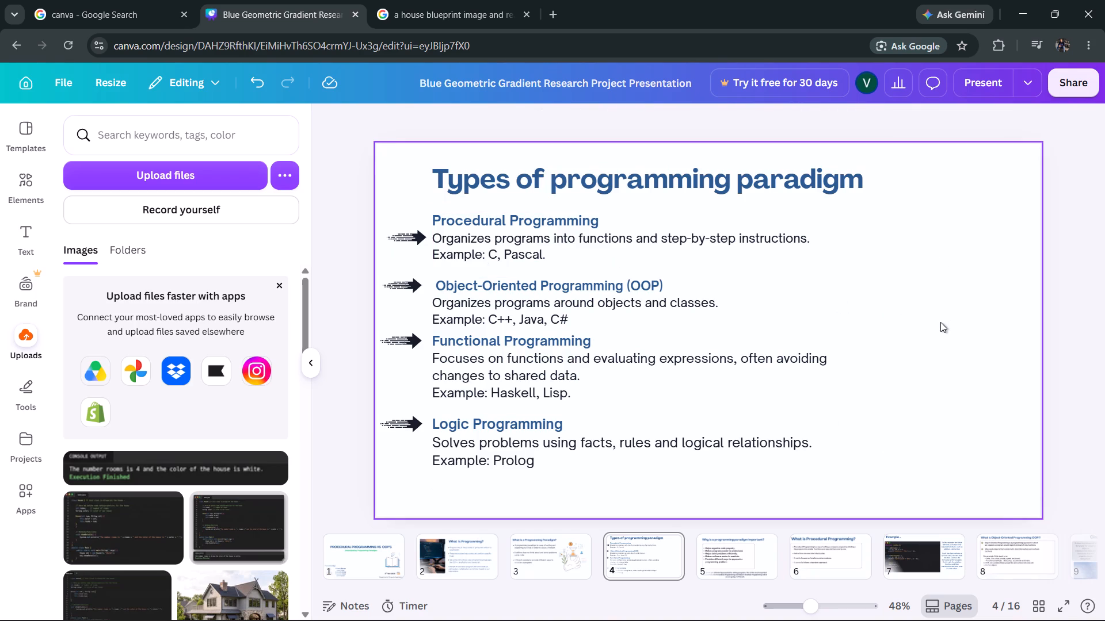
Review the remaining slides through to the closing Thank You slide and return to the title slide.
{"action": "scroll", "coordinate": [940, 322], "scroll_direction": "down", "scroll_amount": 1}
{"action": "scroll", "coordinate": [940, 322], "scroll_direction": "up", "scroll_amount": 1}
{"action": "scroll", "coordinate": [940, 322], "scroll_direction": "down", "scroll_amount": 3}
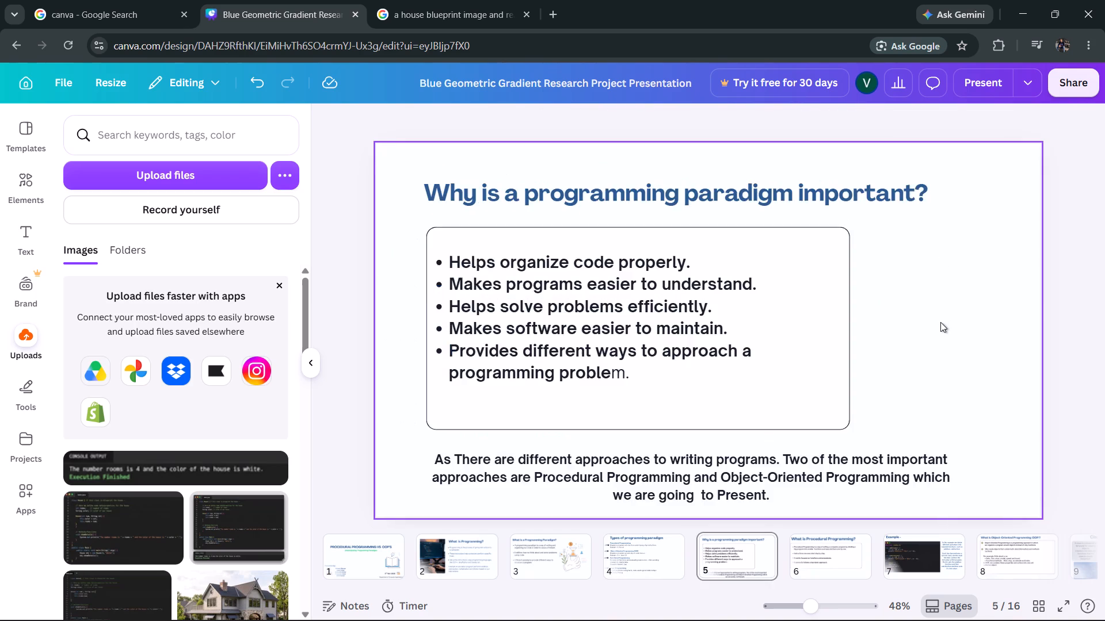
{"action": "scroll", "coordinate": [940, 322], "scroll_direction": "down", "scroll_amount": 20}
{"action": "scroll", "coordinate": [940, 322], "scroll_direction": "down", "scroll_amount": 16}
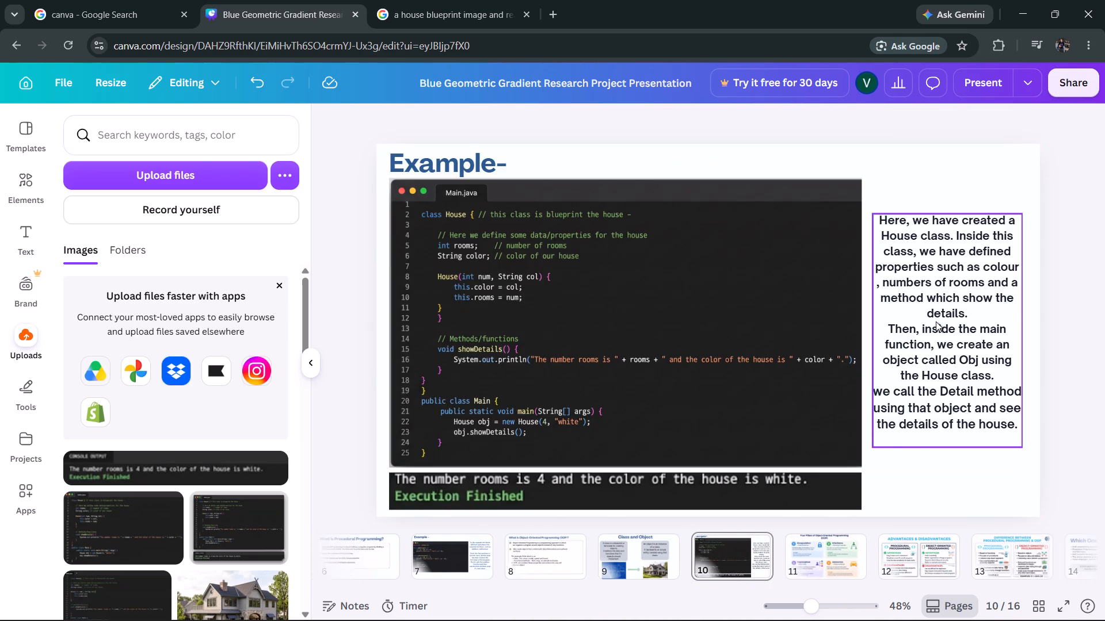
{"action": "scroll", "coordinate": [936, 321], "scroll_direction": "down", "scroll_amount": 10}
{"action": "scroll", "coordinate": [936, 320], "scroll_direction": "up", "scroll_amount": 4}
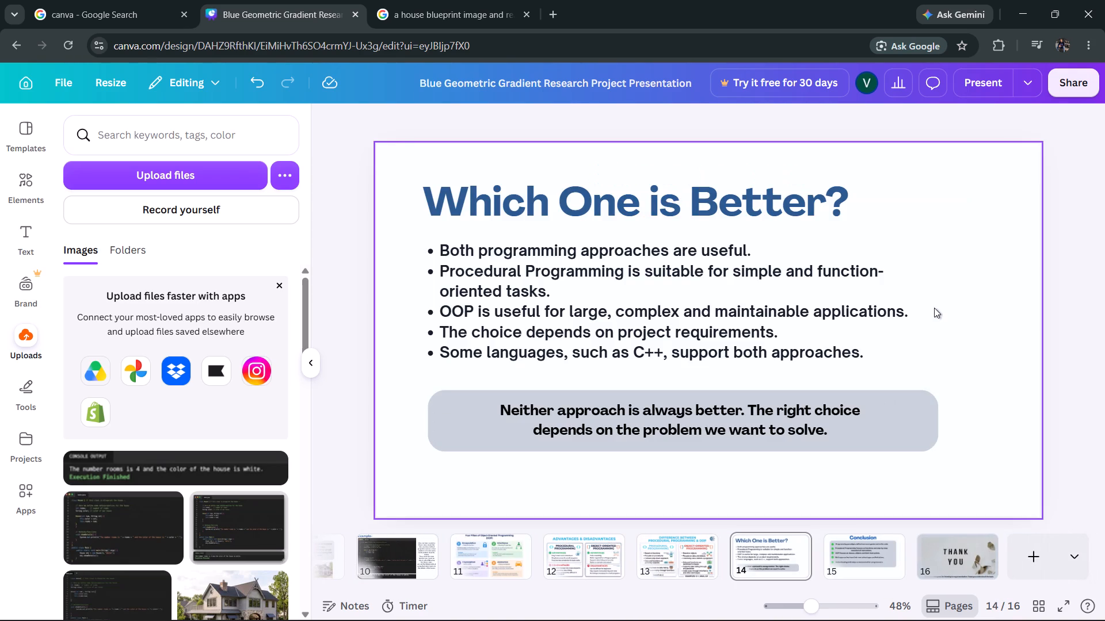
{"action": "scroll", "coordinate": [931, 312], "scroll_direction": "down", "scroll_amount": 3}
{"action": "scroll", "coordinate": [931, 312], "scroll_direction": "up", "scroll_amount": 1}
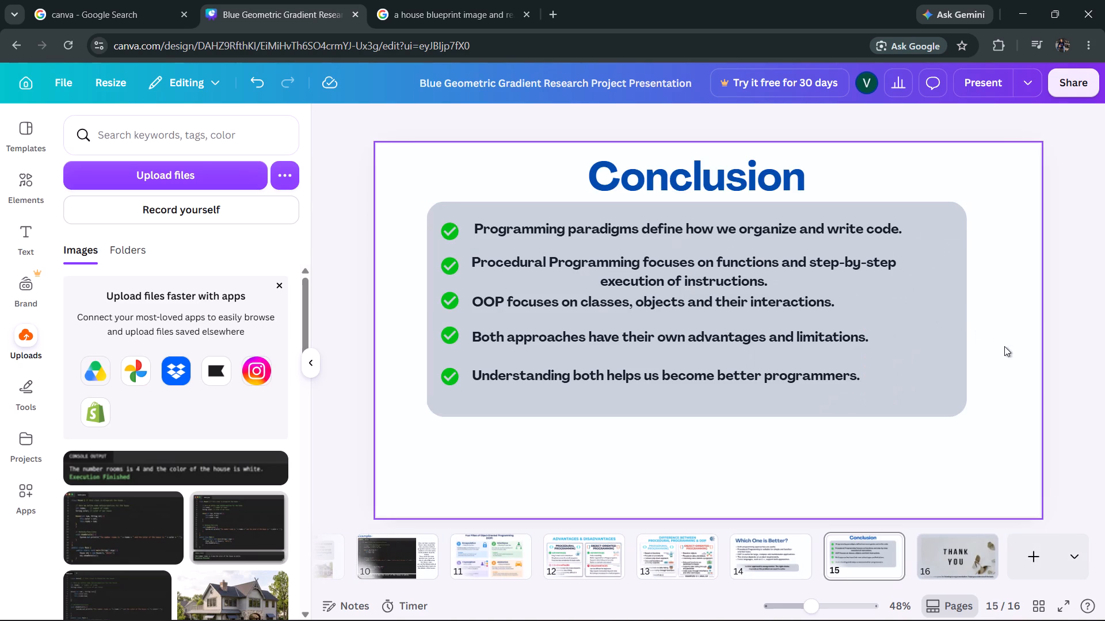
{"action": "scroll", "coordinate": [997, 364], "scroll_direction": "up", "scroll_amount": 20}
{"action": "scroll", "coordinate": [997, 364], "scroll_direction": "up", "scroll_amount": 12}
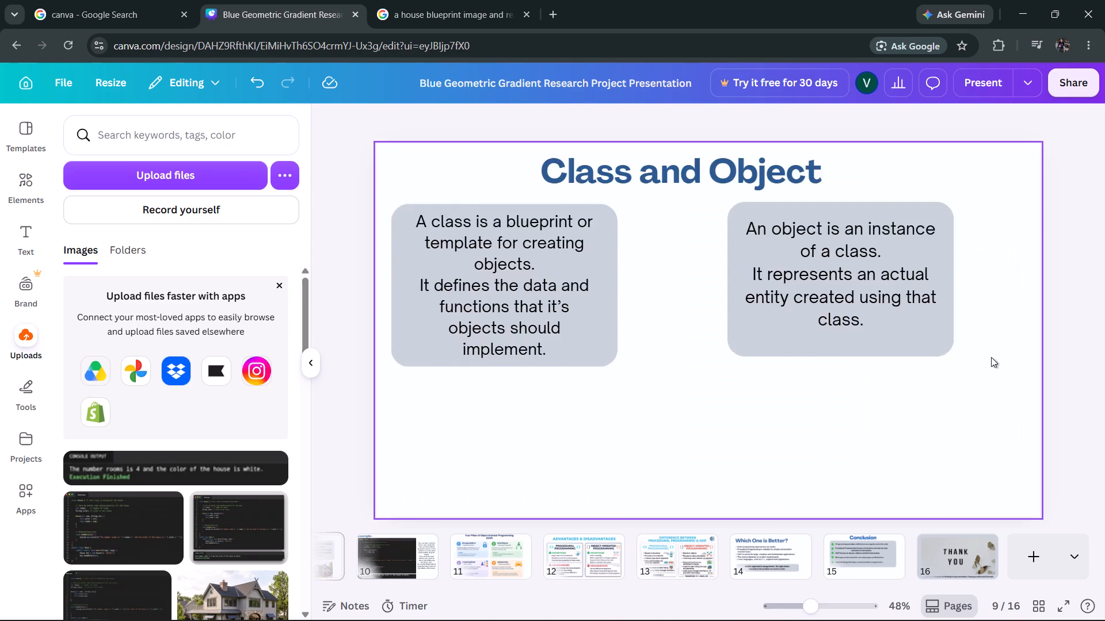
{"action": "scroll", "coordinate": [991, 357], "scroll_direction": "up", "scroll_amount": 20}
{"action": "scroll", "coordinate": [991, 357], "scroll_direction": "up", "scroll_amount": 12}
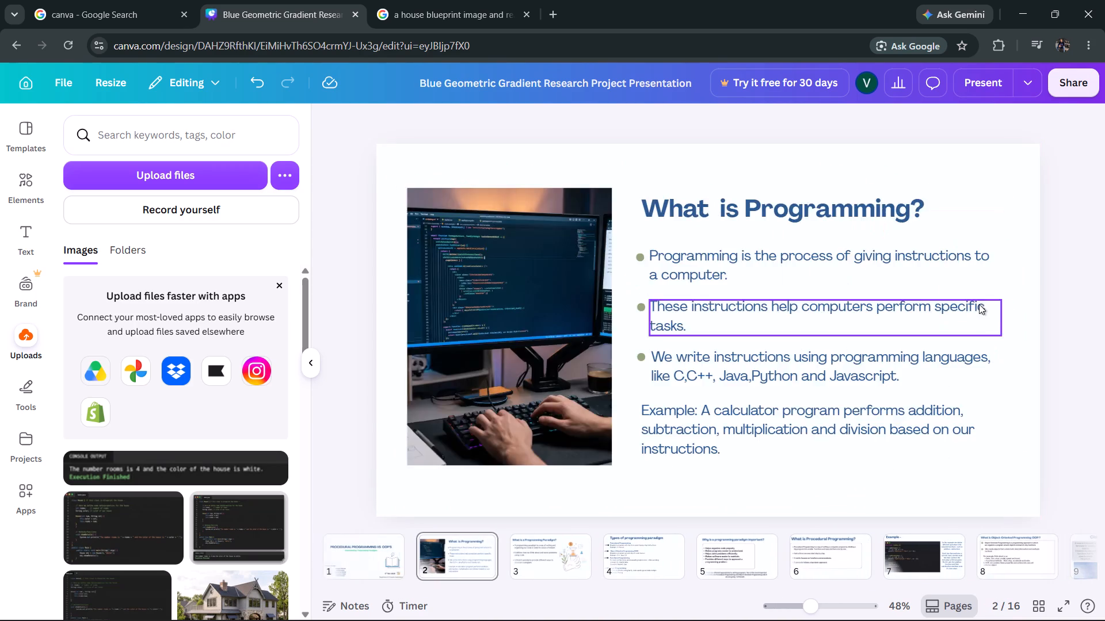
{"action": "scroll", "coordinate": [979, 304], "scroll_direction": "up", "scroll_amount": 7}
{"action": "left_click", "coordinate": [1075, 307]}
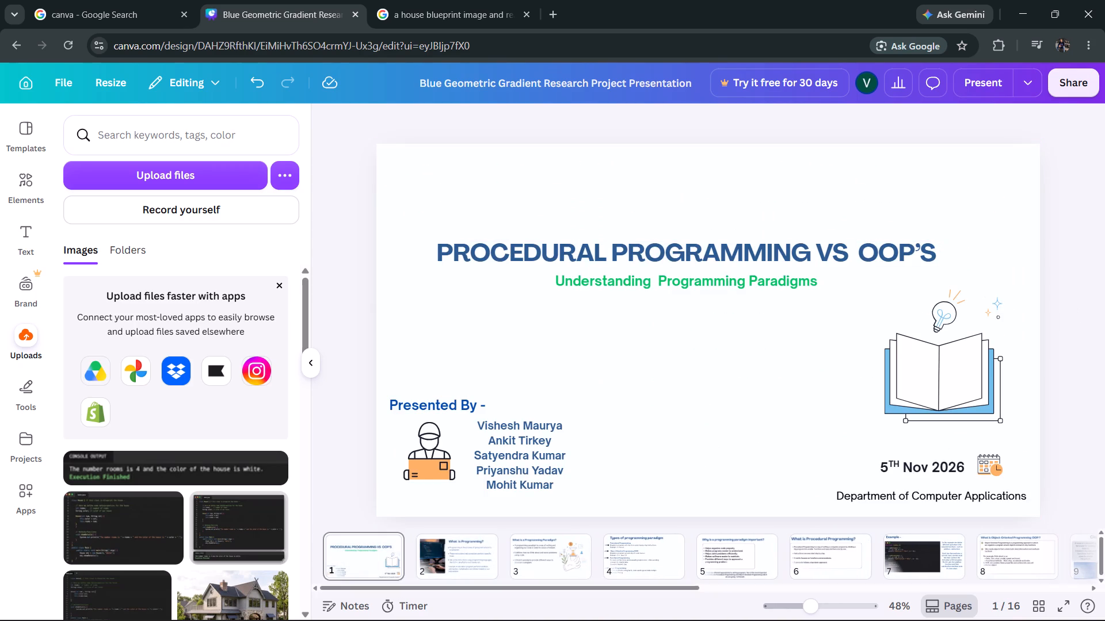
Switch to YouTube Music, start the first Mangal Rang (From "Ramayana") track in the queue, and return to the Canva presentation.
{"action": "left_click", "coordinate": [744, 608]}
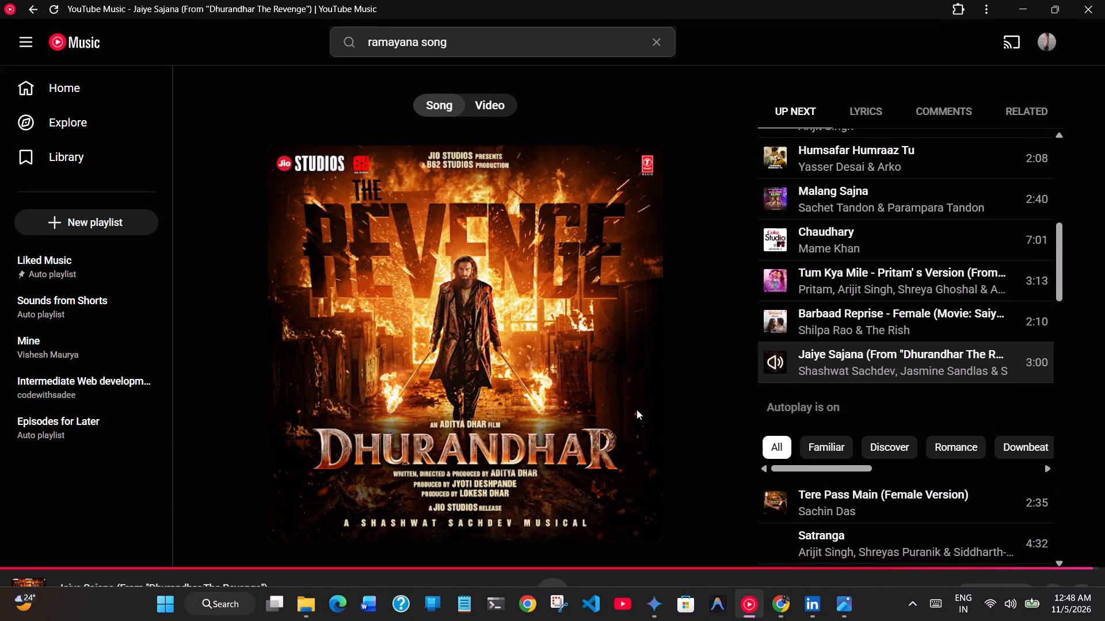
{"action": "left_click", "coordinate": [397, 302]}
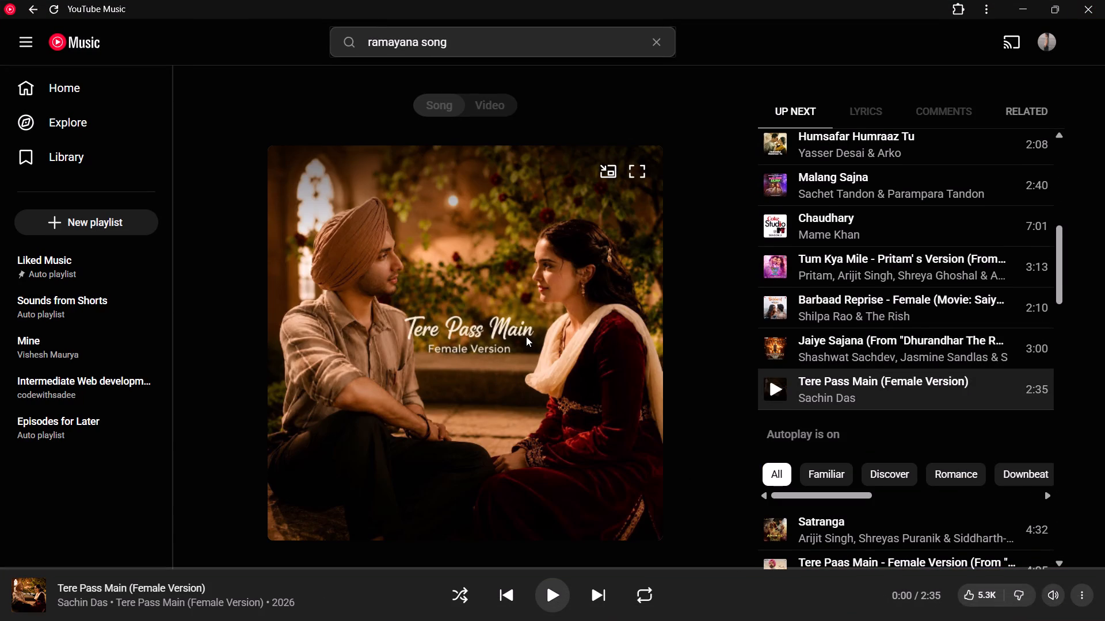
{"action": "scroll", "coordinate": [920, 327], "scroll_direction": "up", "scroll_amount": 12}
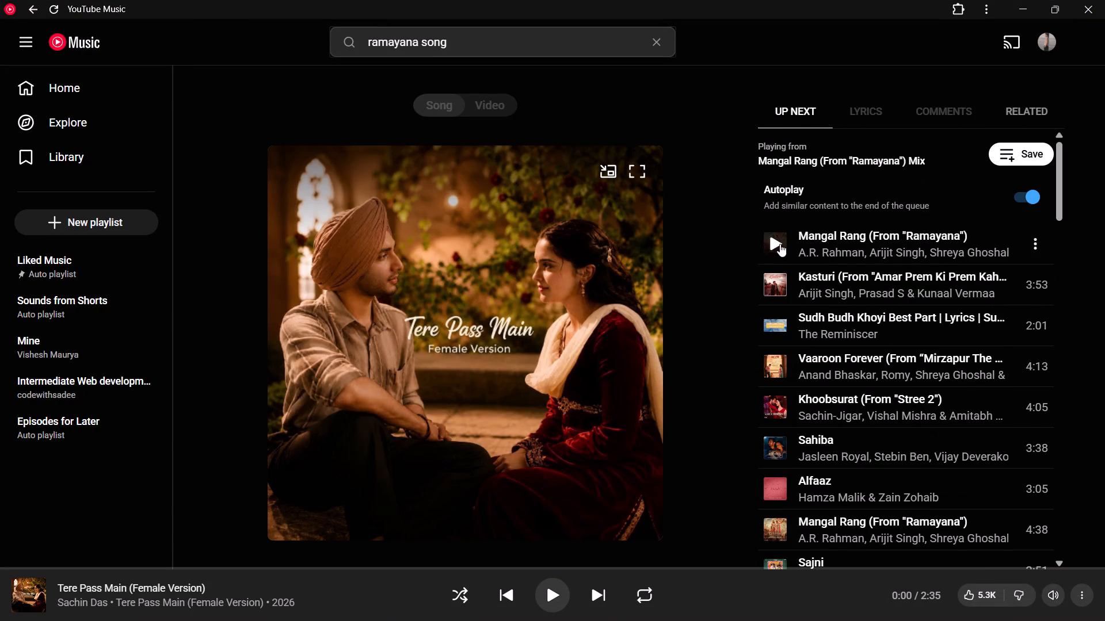
{"action": "left_click", "coordinate": [780, 244]}
{"action": "left_click", "coordinate": [1027, 5]}
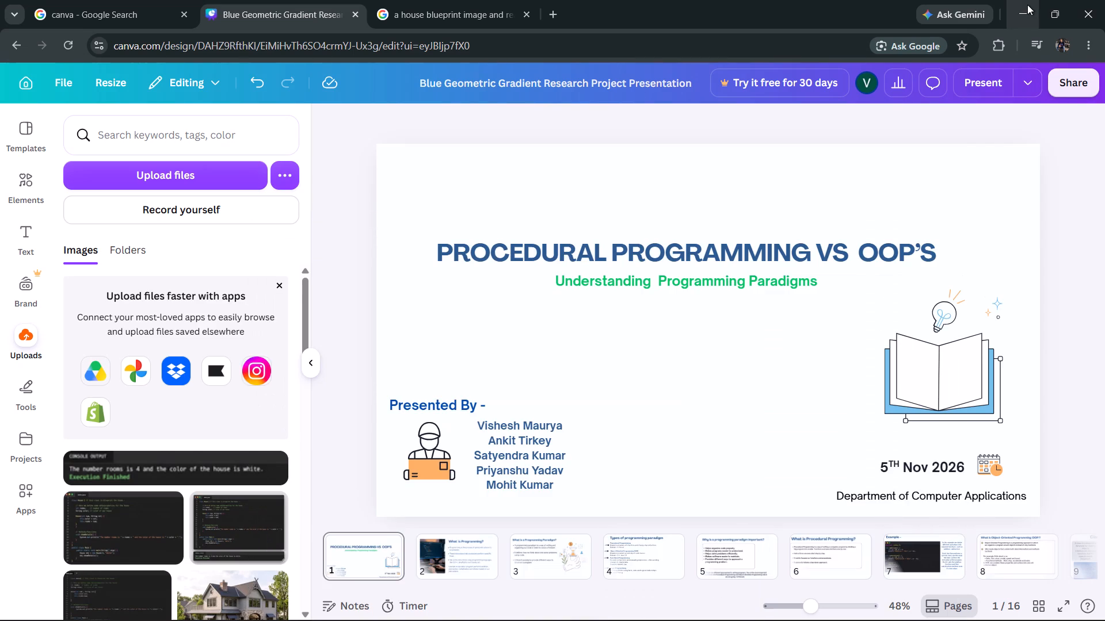
On slide 1, move the presenter names text block slightly left and down, closer to the presenter icon.
{"action": "left_click_drag", "start_coordinate": [532, 435], "coordinate": [529, 436]}
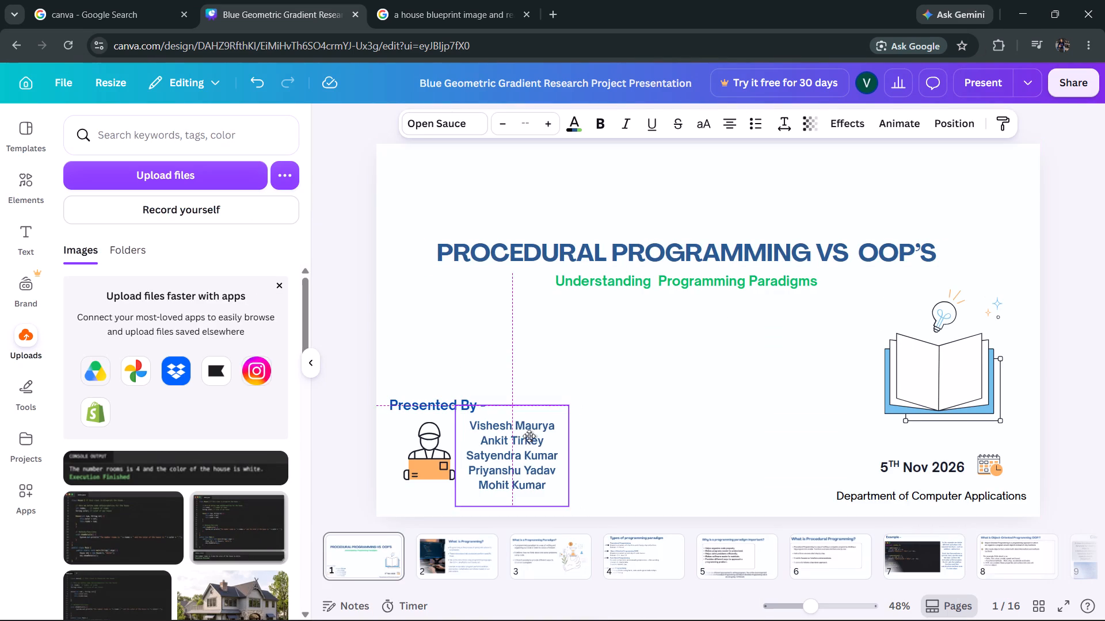
{"action": "left_click_drag", "start_coordinate": [529, 436], "coordinate": [527, 437]}
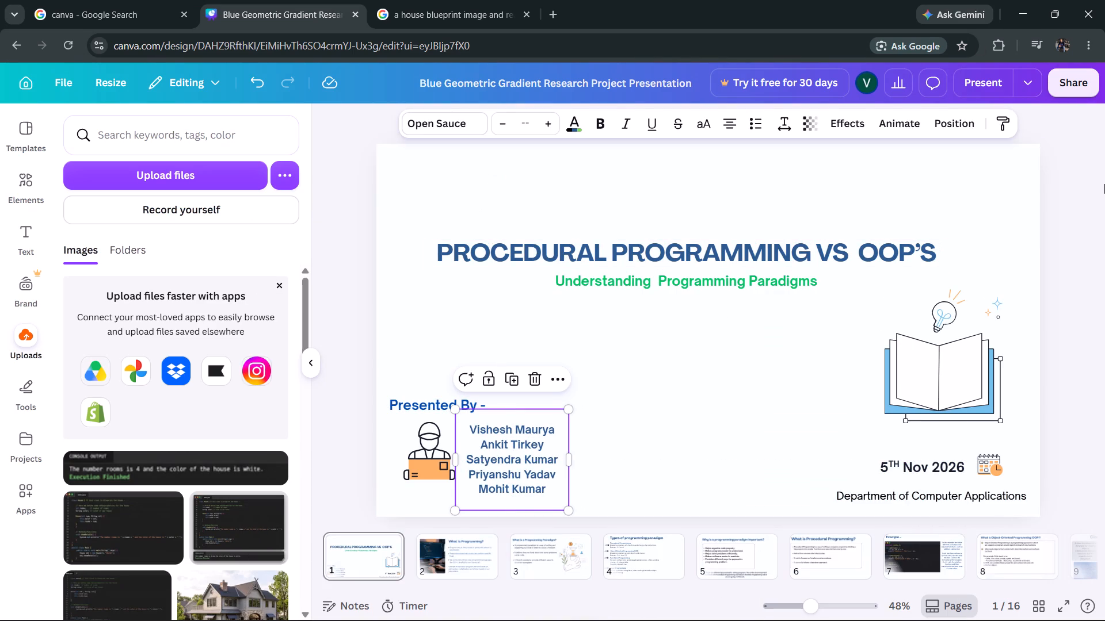
{"action": "left_click", "coordinate": [1081, 211]}
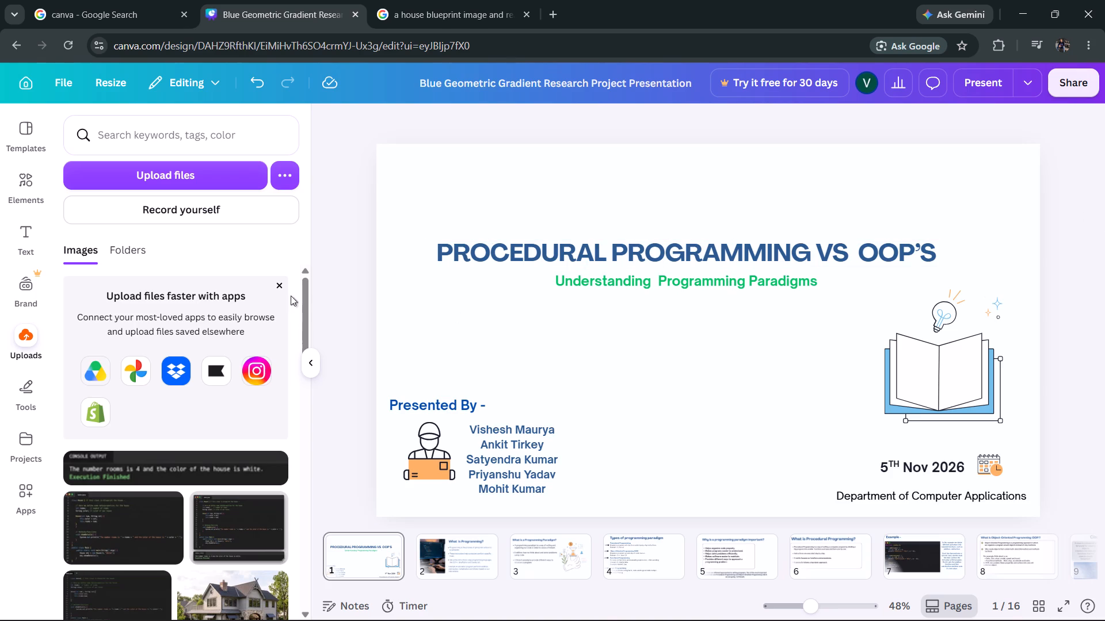
Dismiss the "Upload files faster with apps" card above the uploaded images.
{"action": "left_click", "coordinate": [280, 284]}
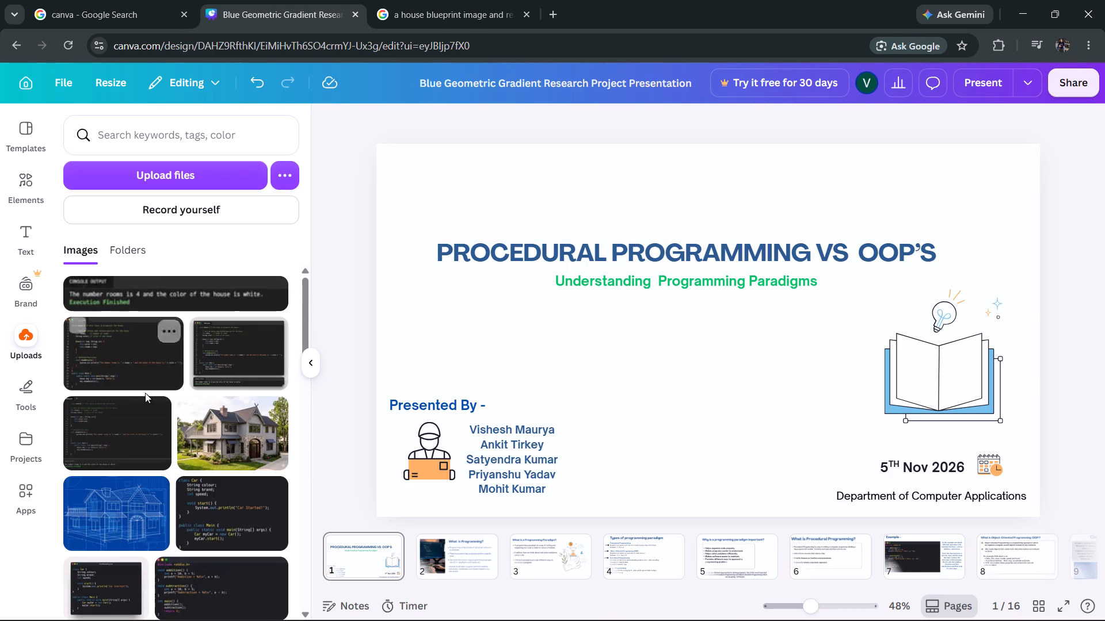
Look through the old photos in the uploads library and view the options for the wide two-person outdoor photo.
{"action": "scroll", "coordinate": [147, 392], "scroll_direction": "down", "scroll_amount": 18}
{"action": "scroll", "coordinate": [150, 401], "scroll_direction": "up", "scroll_amount": 4}
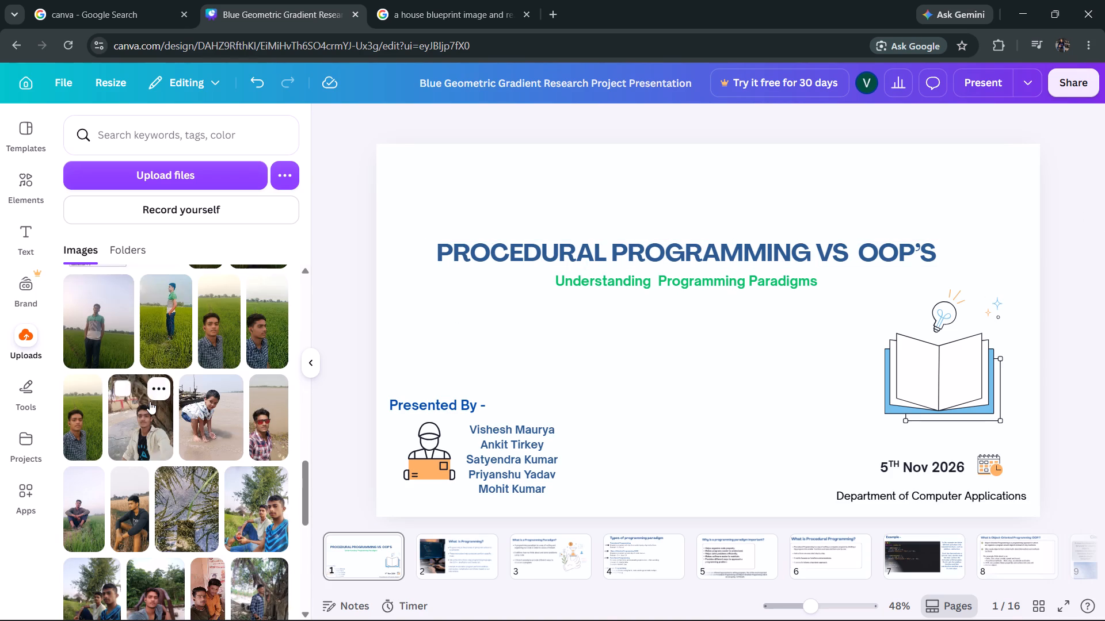
{"action": "scroll", "coordinate": [150, 401], "scroll_direction": "down", "scroll_amount": 12}
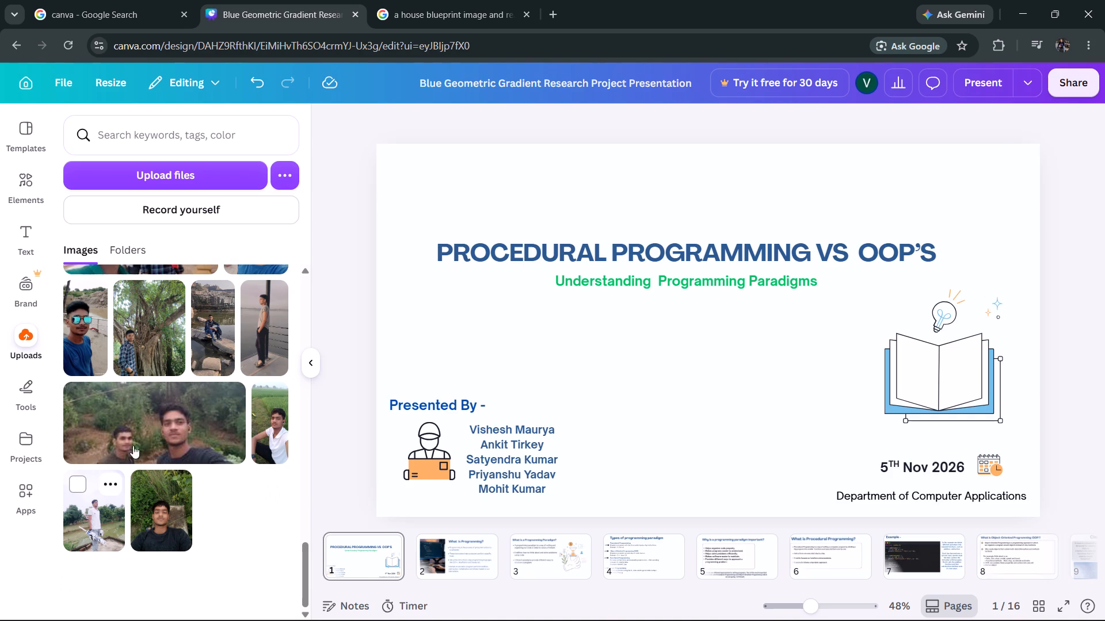
{"action": "scroll", "coordinate": [142, 362], "scroll_direction": "up", "scroll_amount": 9}
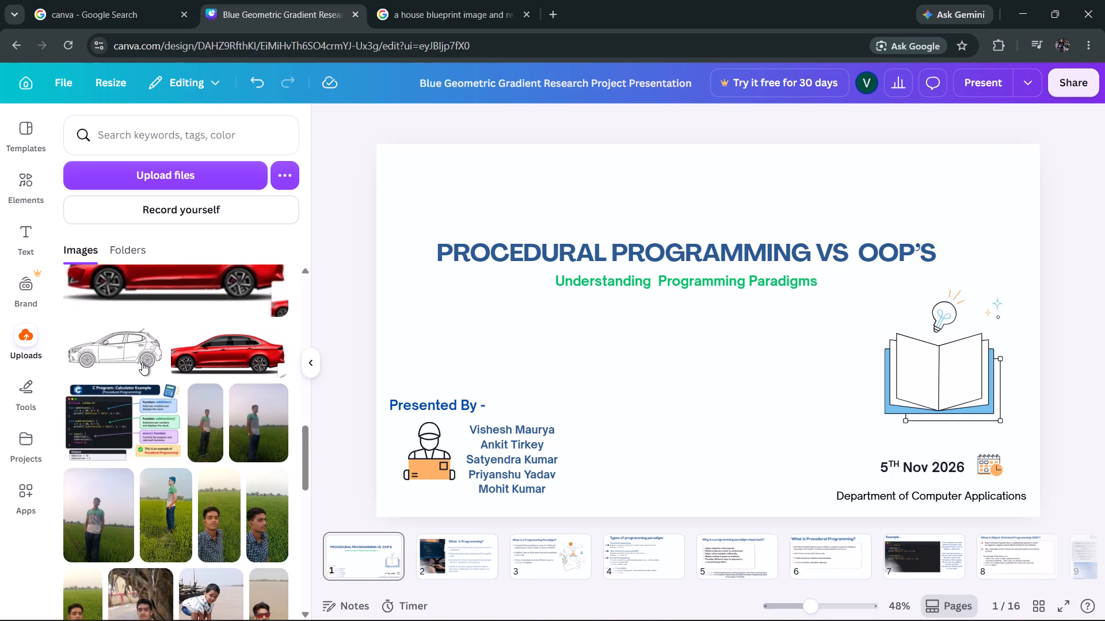
{"action": "scroll", "coordinate": [142, 362], "scroll_direction": "down", "scroll_amount": 1}
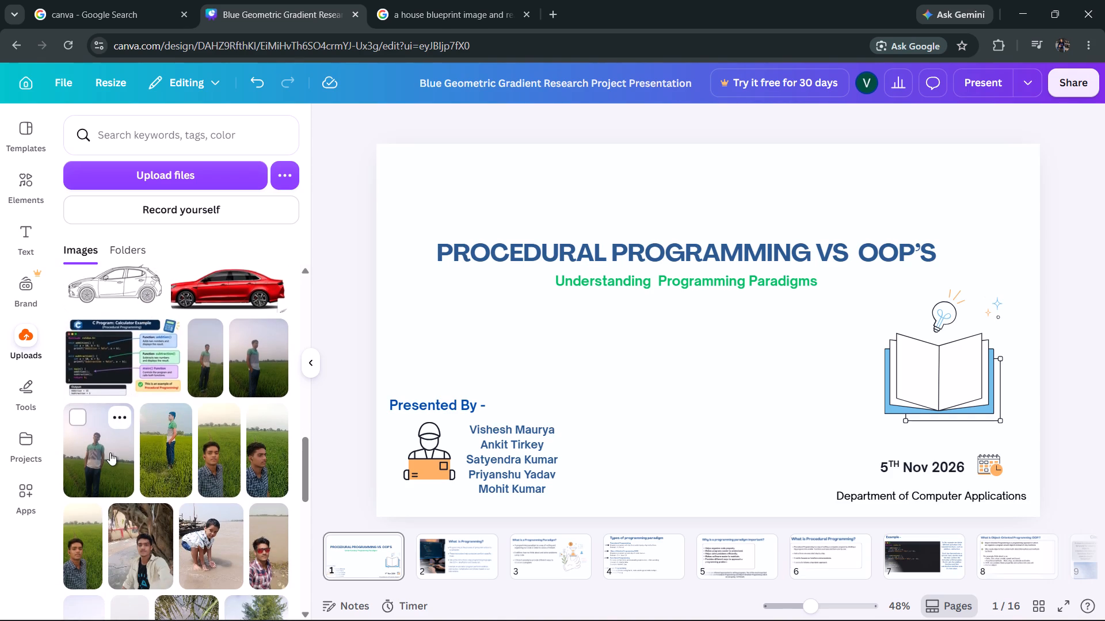
{"action": "scroll", "coordinate": [110, 453], "scroll_direction": "down", "scroll_amount": 7}
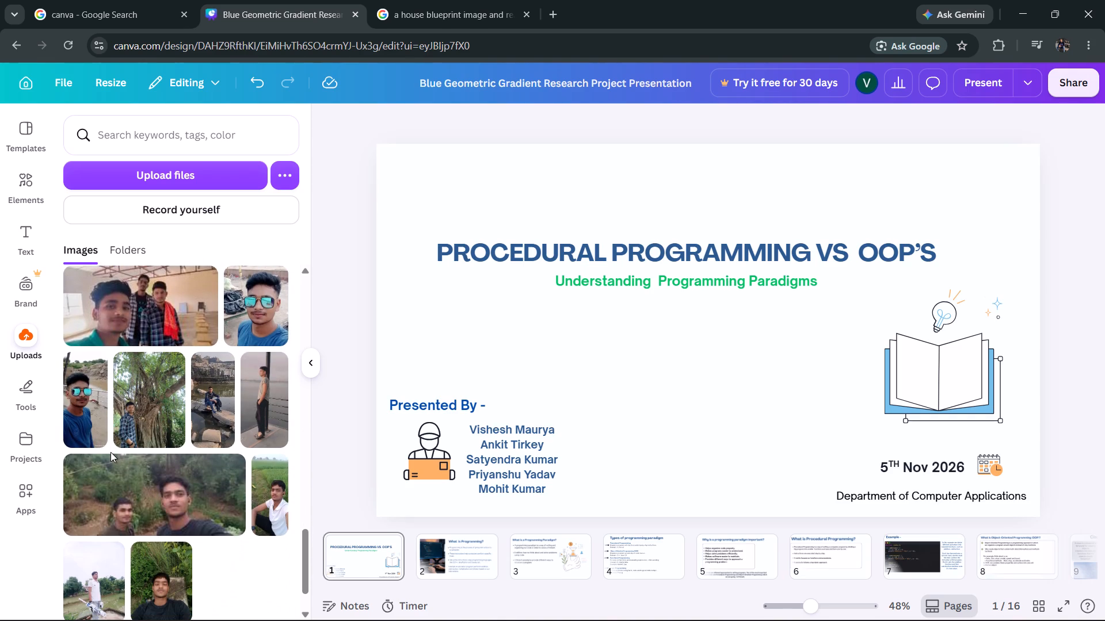
{"action": "left_click", "coordinate": [238, 465]}
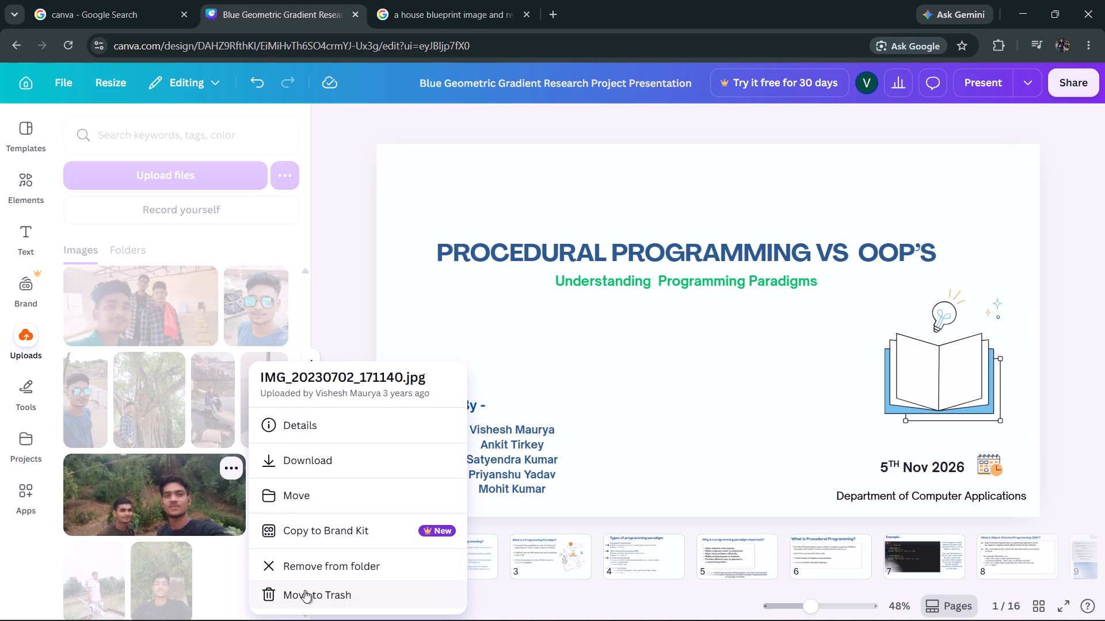
{"action": "left_click", "coordinate": [10, 543]}
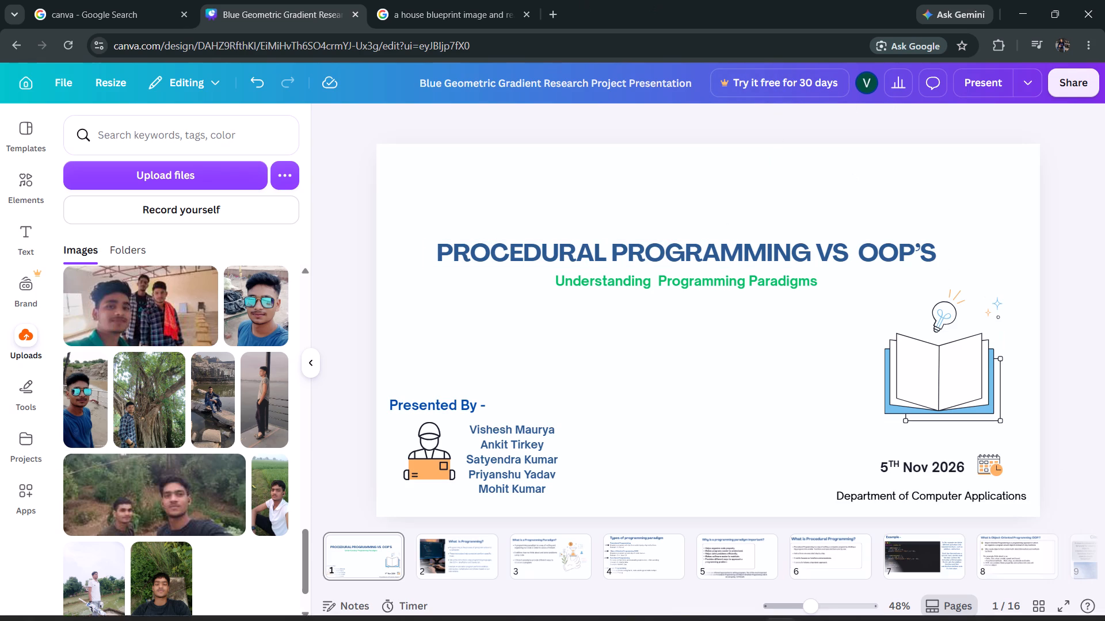
Set the system volume slightly above 86.
{"action": "left_click", "coordinate": [1003, 601]}
{"action": "left_click", "coordinate": [1024, 515]}
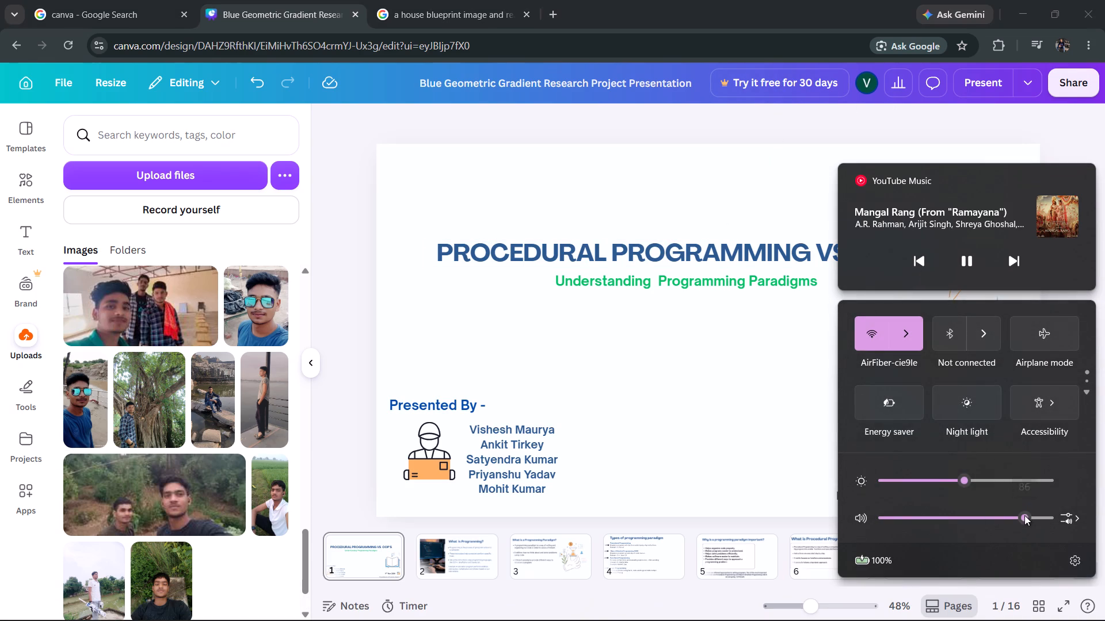
{"action": "left_click", "coordinate": [1027, 516]}
{"action": "left_click_drag", "start_coordinate": [1027, 516], "coordinate": [1035, 516]}
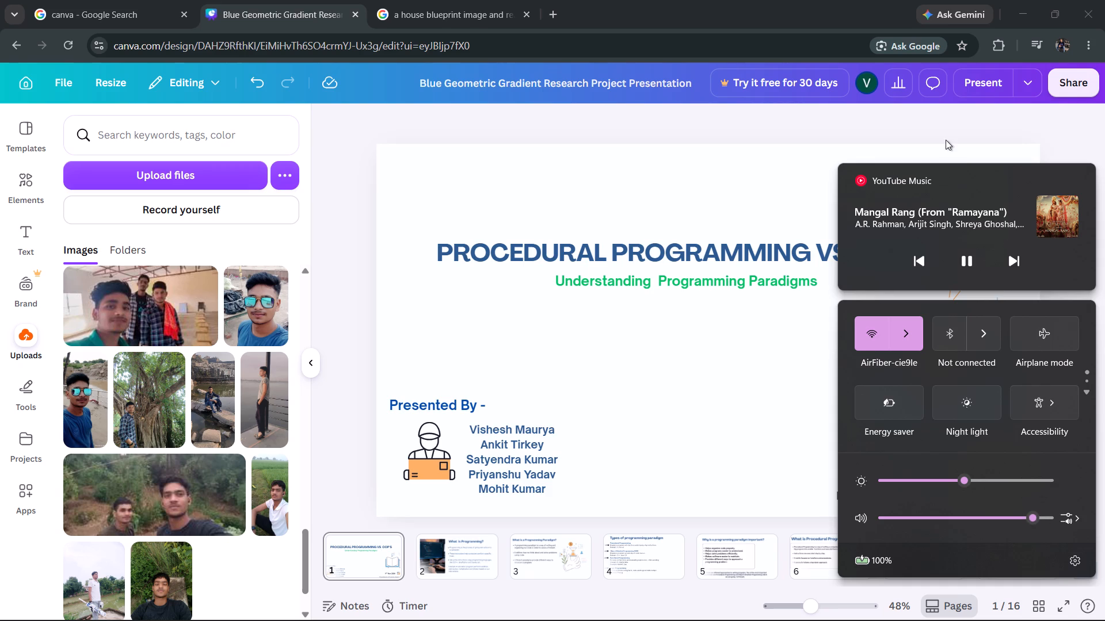
{"action": "left_click", "coordinate": [942, 129]}
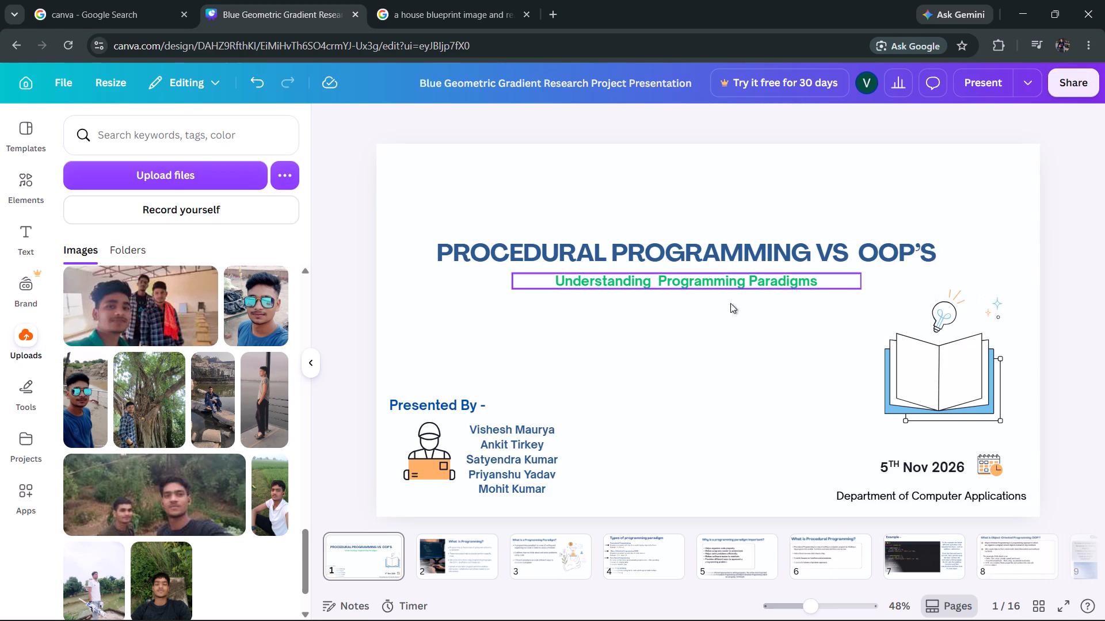
Review the slides from the title slide to slide 10, reading the House class example and its explanation.
{"action": "left_click", "coordinate": [1104, 315]}
{"action": "scroll", "coordinate": [1091, 314], "scroll_direction": "down", "scroll_amount": 2}
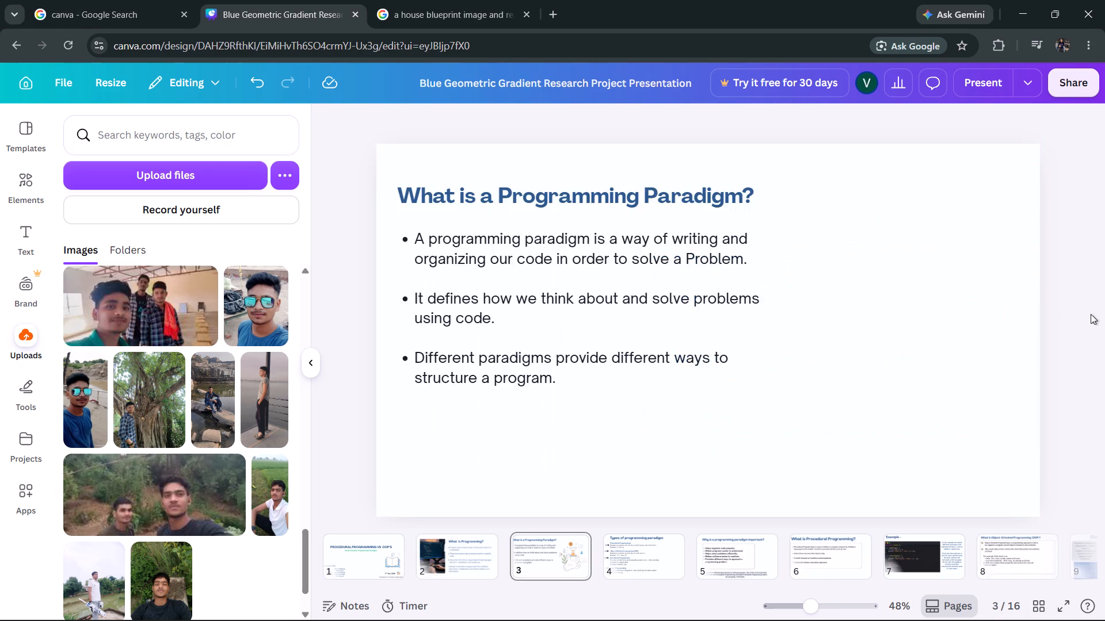
{"action": "scroll", "coordinate": [1091, 314], "scroll_direction": "down", "scroll_amount": 4}
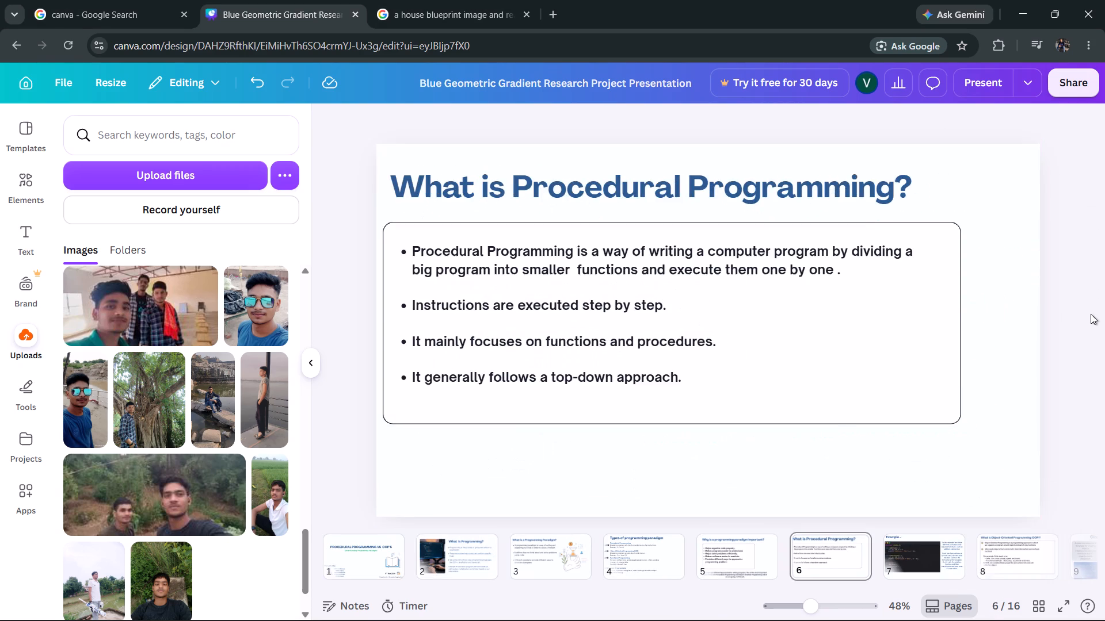
{"action": "scroll", "coordinate": [1091, 314], "scroll_direction": "up", "scroll_amount": 1}
{"action": "scroll", "coordinate": [1091, 314], "scroll_direction": "down", "scroll_amount": 1}
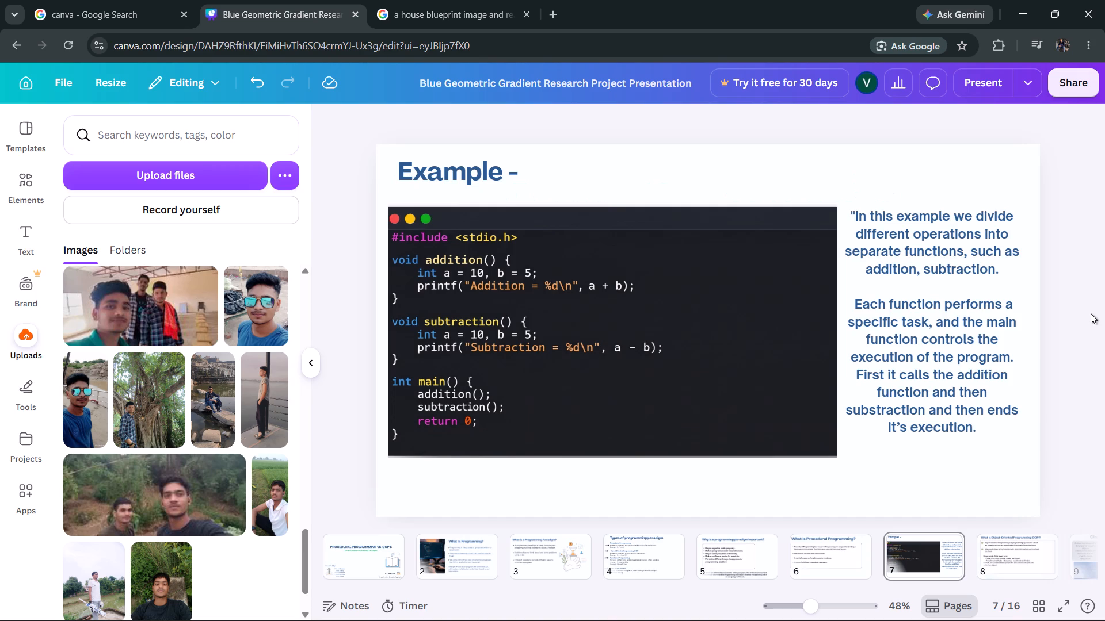
{"action": "scroll", "coordinate": [1091, 313], "scroll_direction": "down", "scroll_amount": 5}
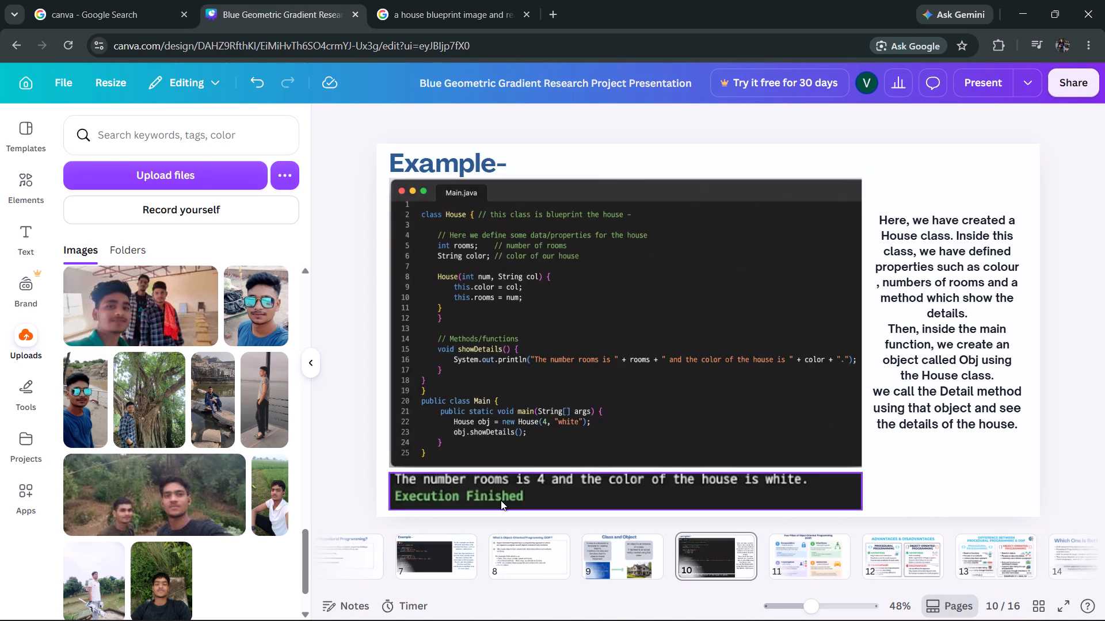
{"action": "left_click", "coordinate": [1064, 324]}
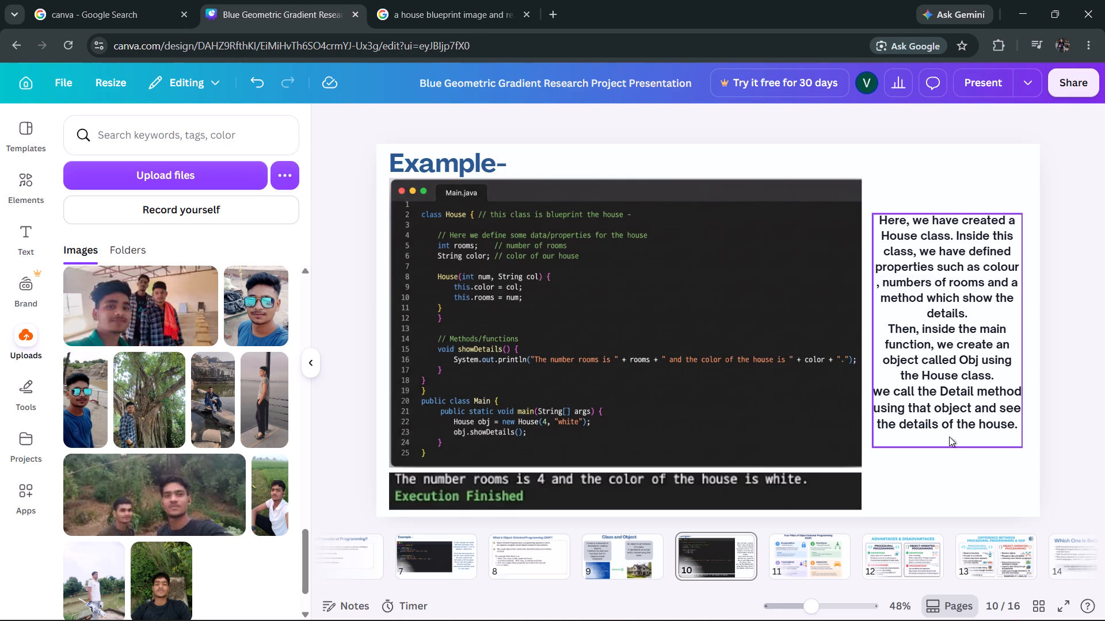
{"action": "left_click", "coordinate": [953, 480]}
Review the slides from Four Pillars of Object-Oriented Programming to Conclusion, and go back to the Class and Object section.
{"action": "scroll", "coordinate": [873, 473], "scroll_direction": "down", "scroll_amount": 2}
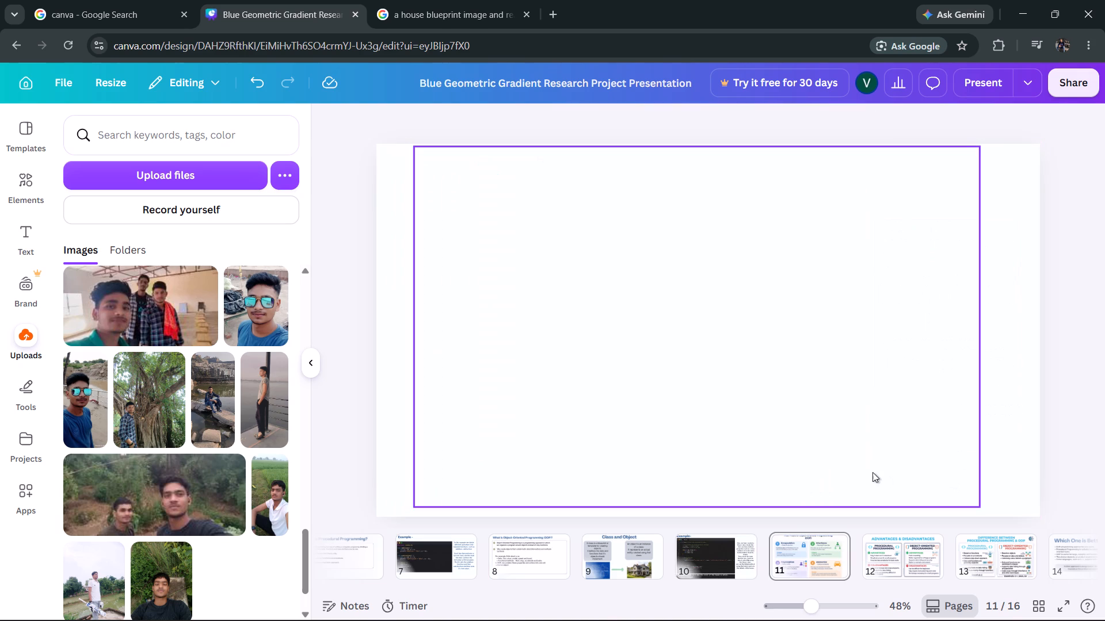
{"action": "scroll", "coordinate": [754, 366], "scroll_direction": "down", "scroll_amount": 2}
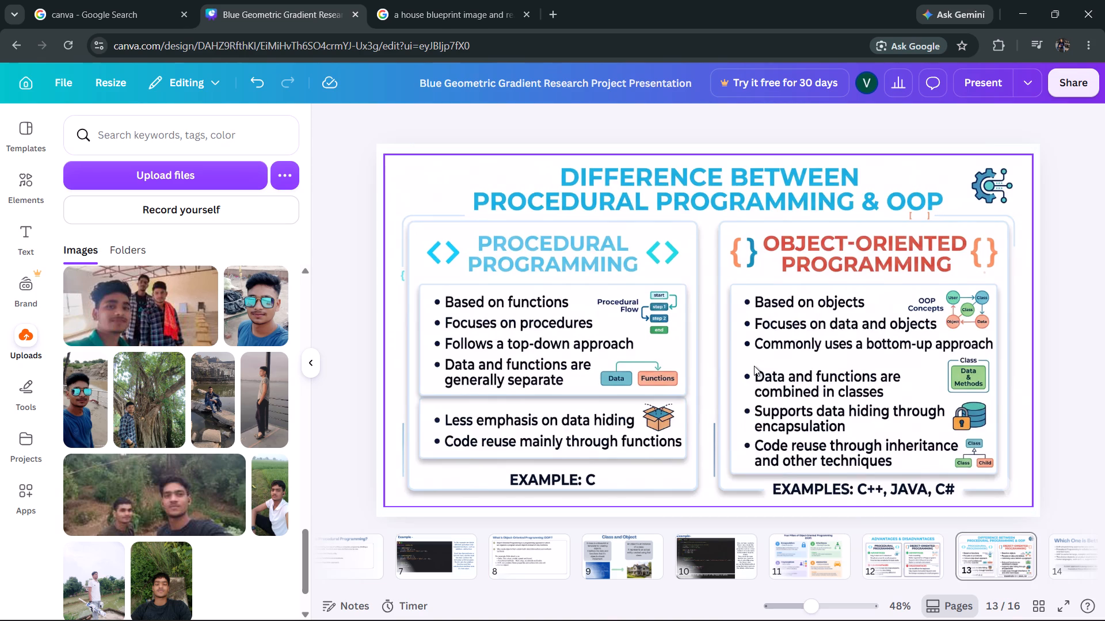
{"action": "scroll", "coordinate": [754, 366], "scroll_direction": "down", "scroll_amount": 1}
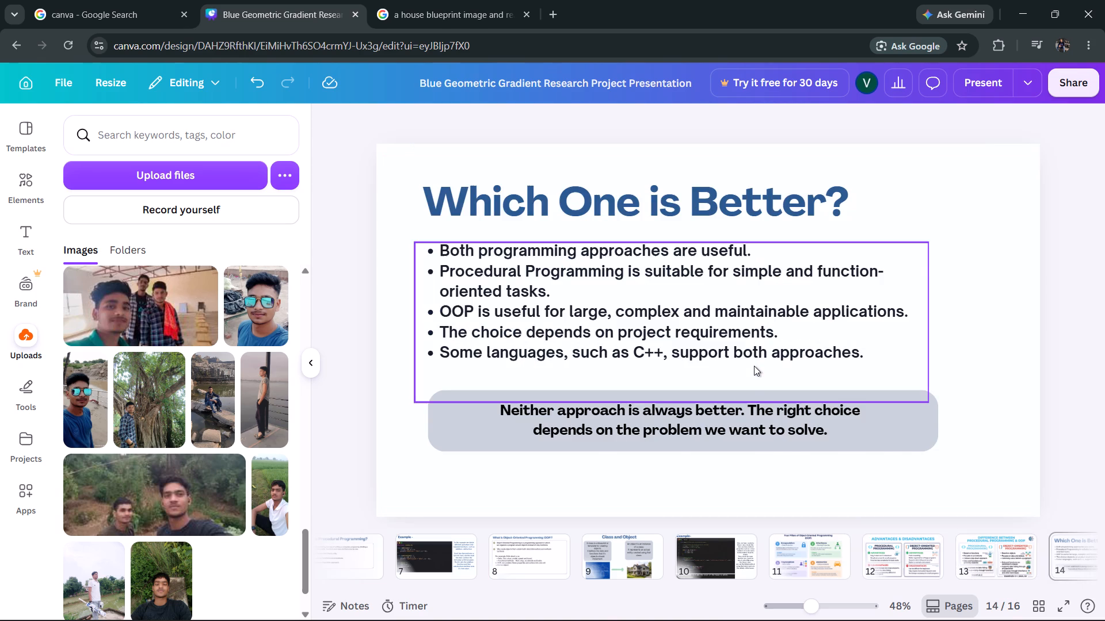
{"action": "scroll", "coordinate": [754, 366], "scroll_direction": "up", "scroll_amount": 1}
{"action": "scroll", "coordinate": [657, 365], "scroll_direction": "down", "scroll_amount": 2}
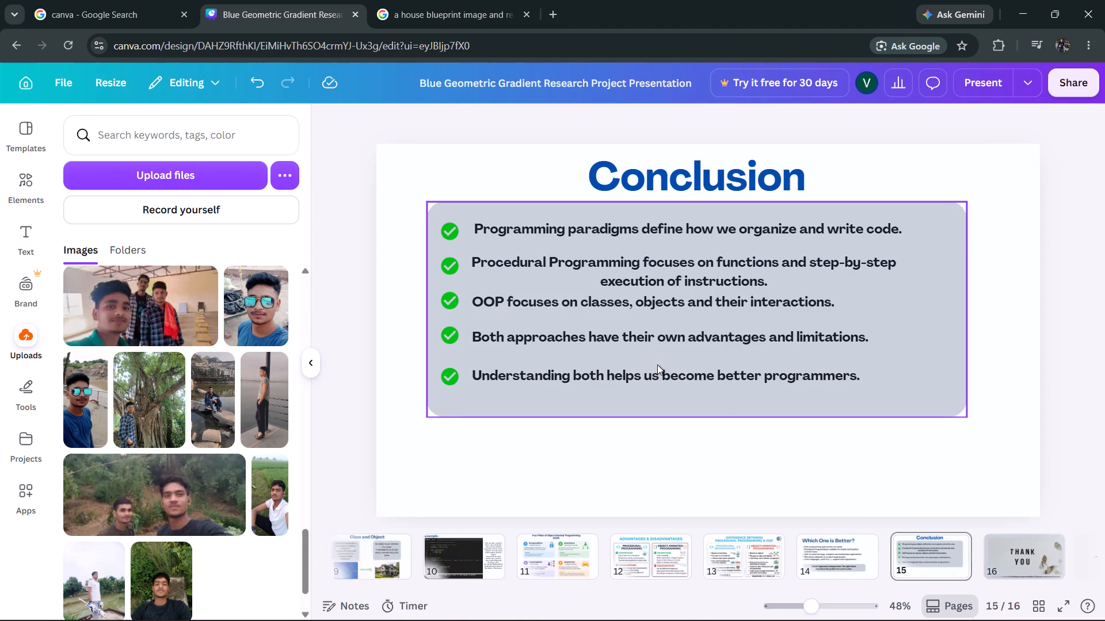
{"action": "scroll", "coordinate": [657, 365], "scroll_direction": "up", "scroll_amount": 6}
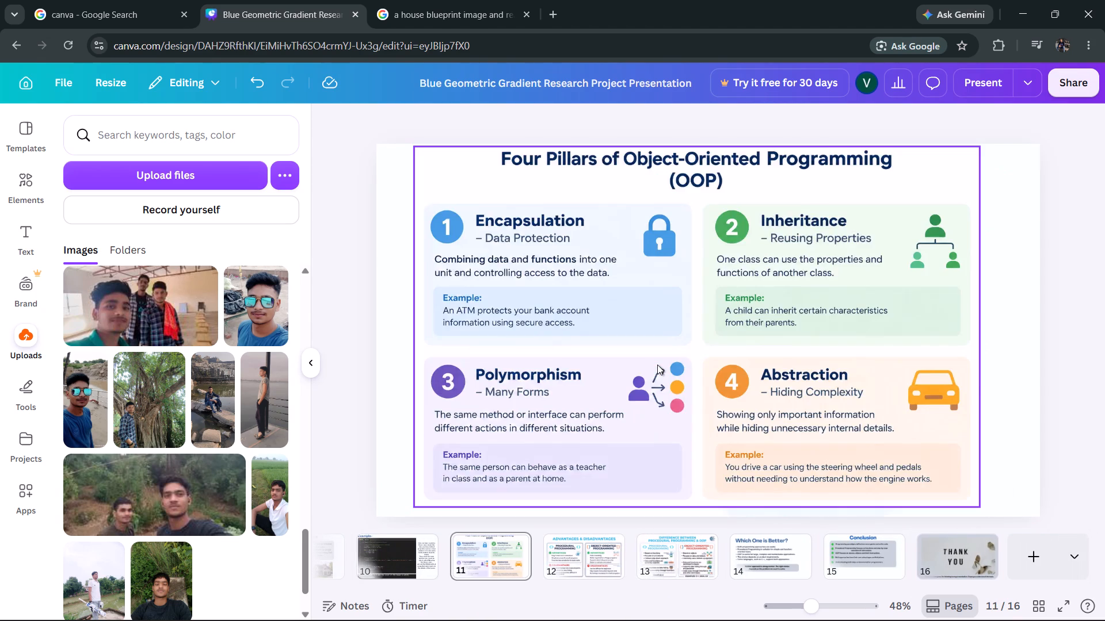
{"action": "scroll", "coordinate": [657, 365], "scroll_direction": "up", "scroll_amount": 2}
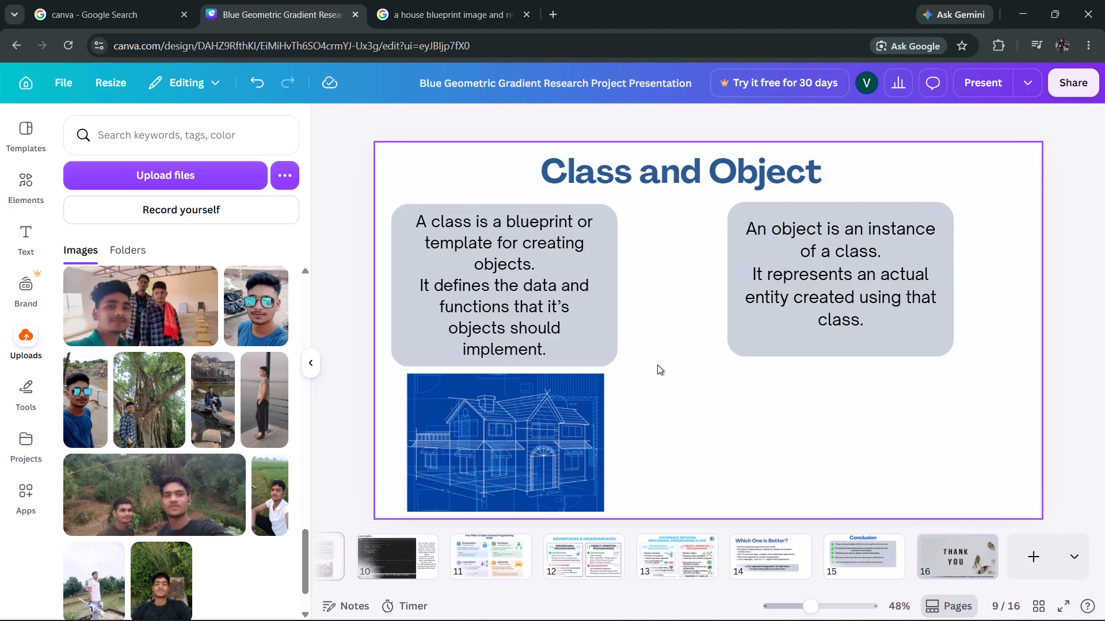
{"action": "scroll", "coordinate": [657, 365], "scroll_direction": "up", "scroll_amount": 1}
Read the Class and Object and House class example slides again and review the rest through the Thank You slide.
{"action": "left_click", "coordinate": [904, 374]}
{"action": "scroll", "coordinate": [904, 374], "scroll_direction": "down", "scroll_amount": 1}
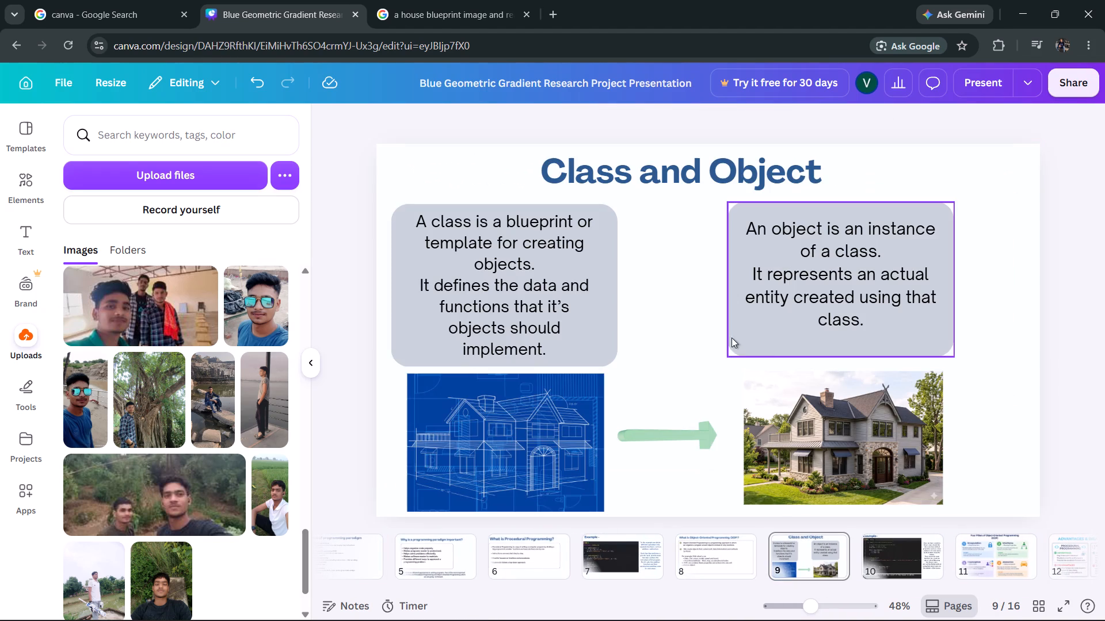
{"action": "scroll", "coordinate": [671, 337], "scroll_direction": "down", "scroll_amount": 1}
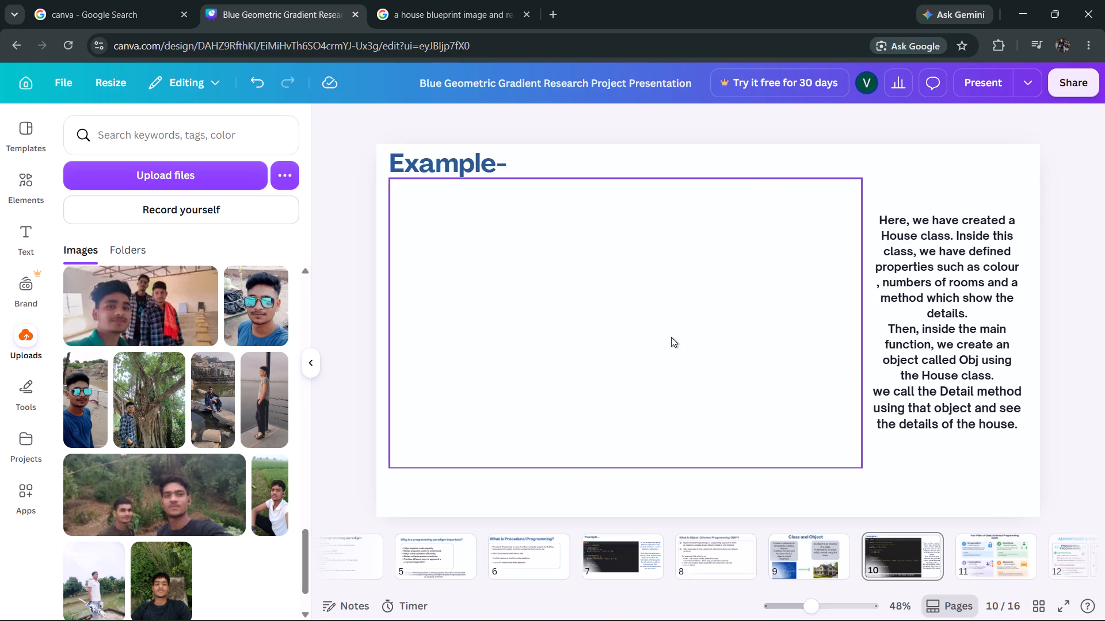
{"action": "left_click", "coordinate": [936, 462]}
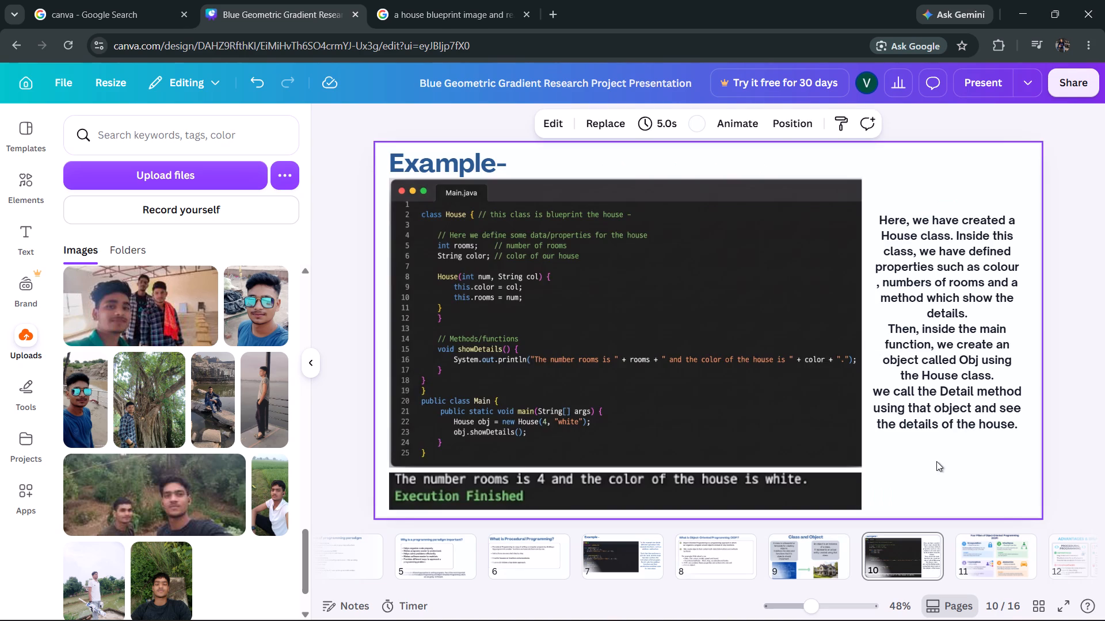
{"action": "scroll", "coordinate": [938, 452], "scroll_direction": "down", "scroll_amount": 1}
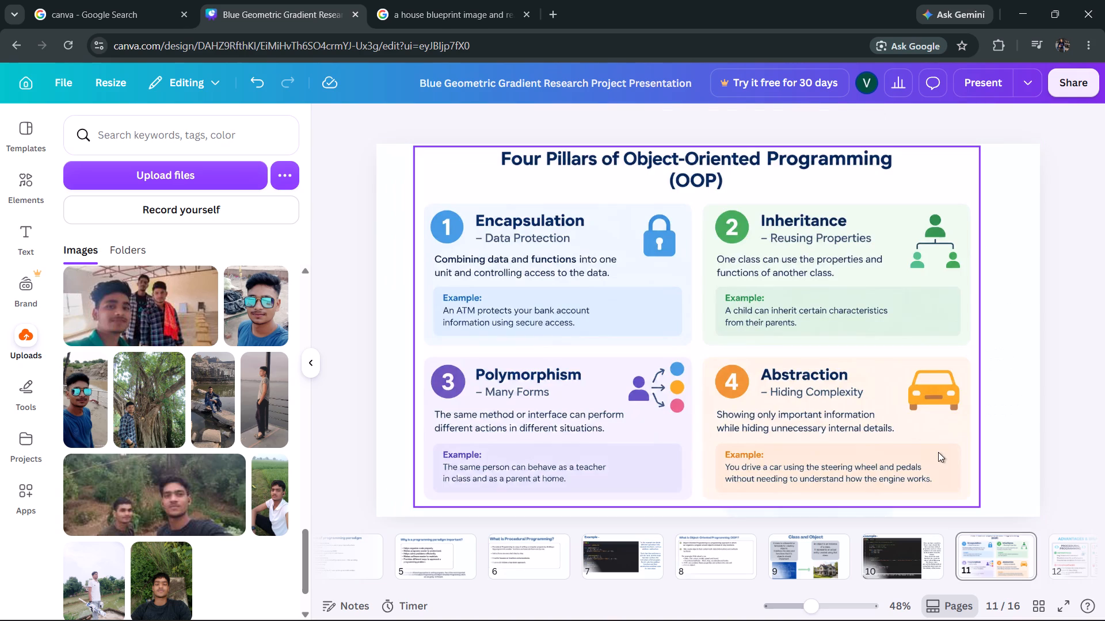
{"action": "scroll", "coordinate": [594, 391], "scroll_direction": "down", "scroll_amount": 1}
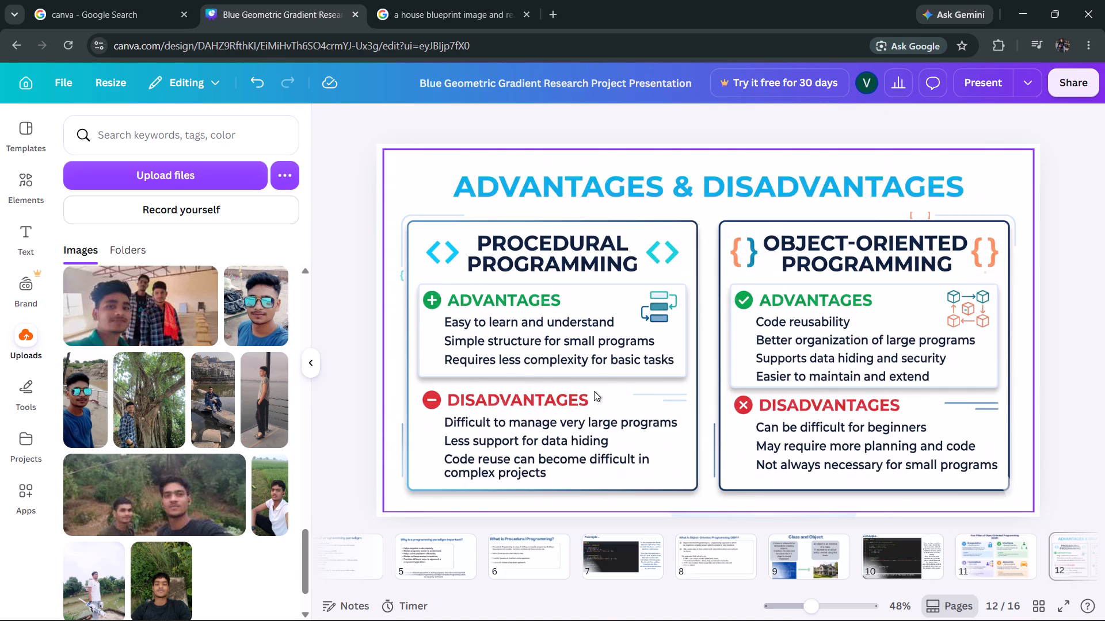
{"action": "scroll", "coordinate": [594, 391], "scroll_direction": "down", "scroll_amount": 1}
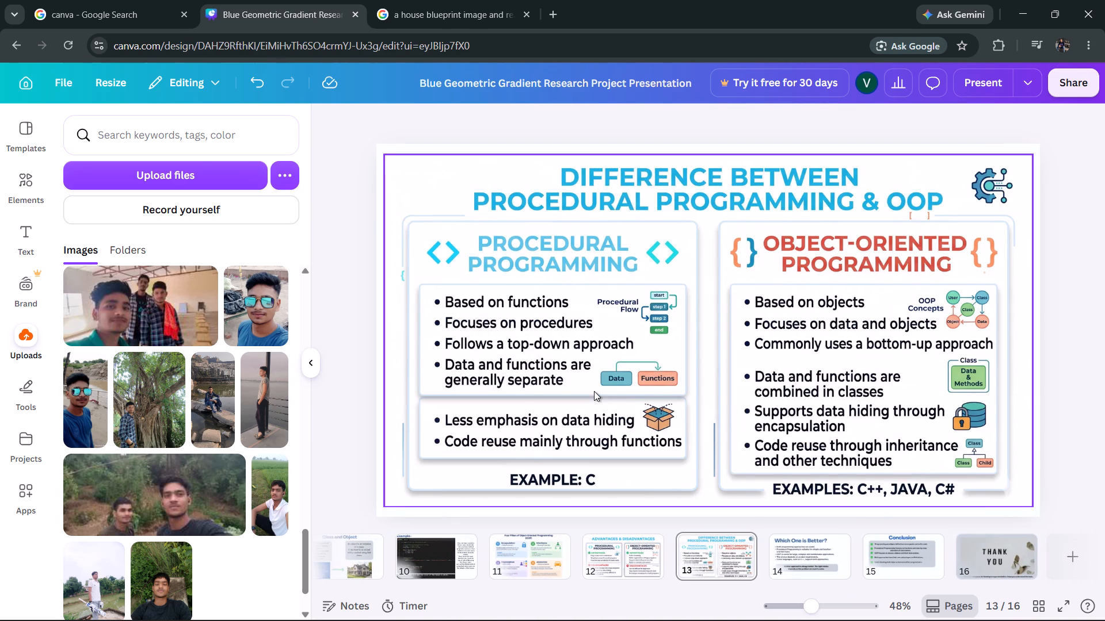
{"action": "scroll", "coordinate": [594, 391], "scroll_direction": "down", "scroll_amount": 2}
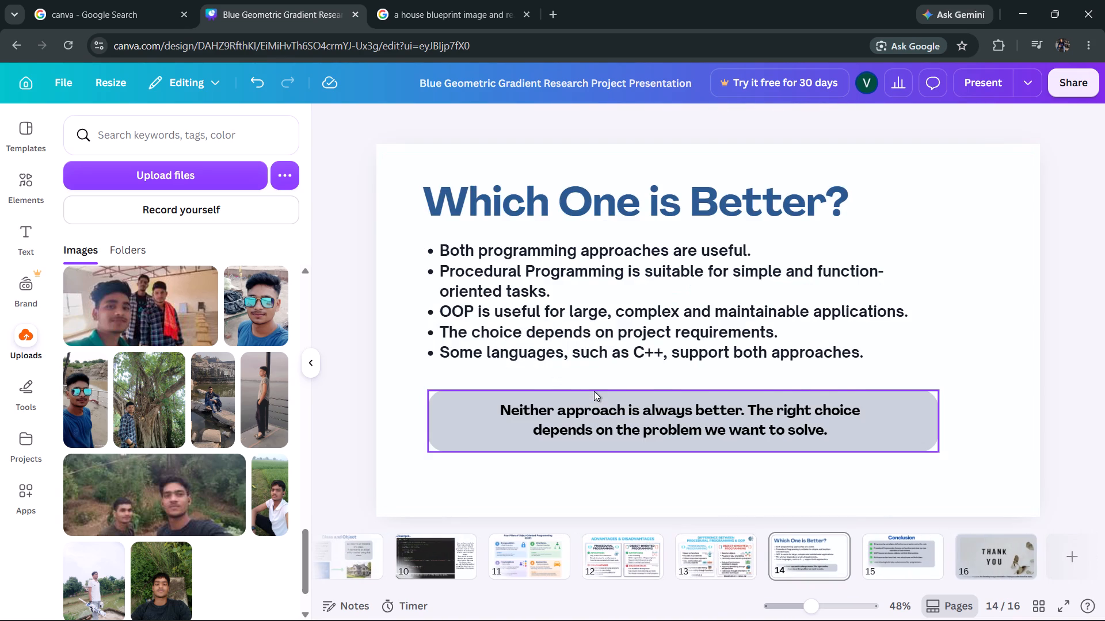
{"action": "scroll", "coordinate": [594, 391], "scroll_direction": "down", "scroll_amount": 1}
{"action": "left_click", "coordinate": [594, 463]}
{"action": "scroll", "coordinate": [594, 461], "scroll_direction": "down", "scroll_amount": 1}
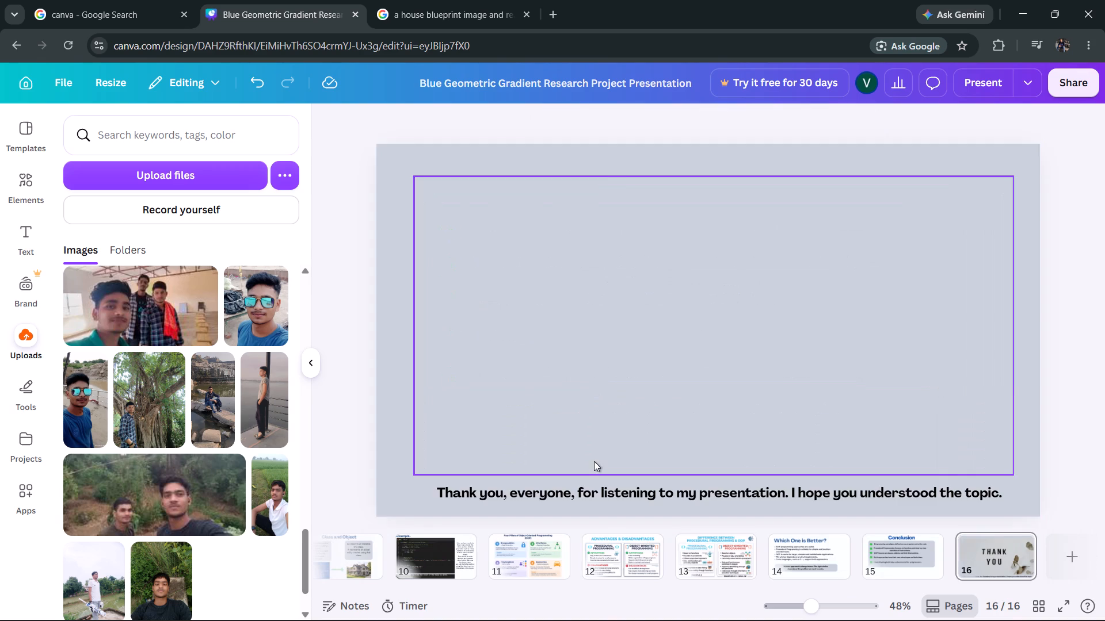
Go back to slides 9 and 10 and examine the House class code against the Class and Object slide.
{"action": "scroll", "coordinate": [594, 461], "scroll_direction": "up", "scroll_amount": 6}
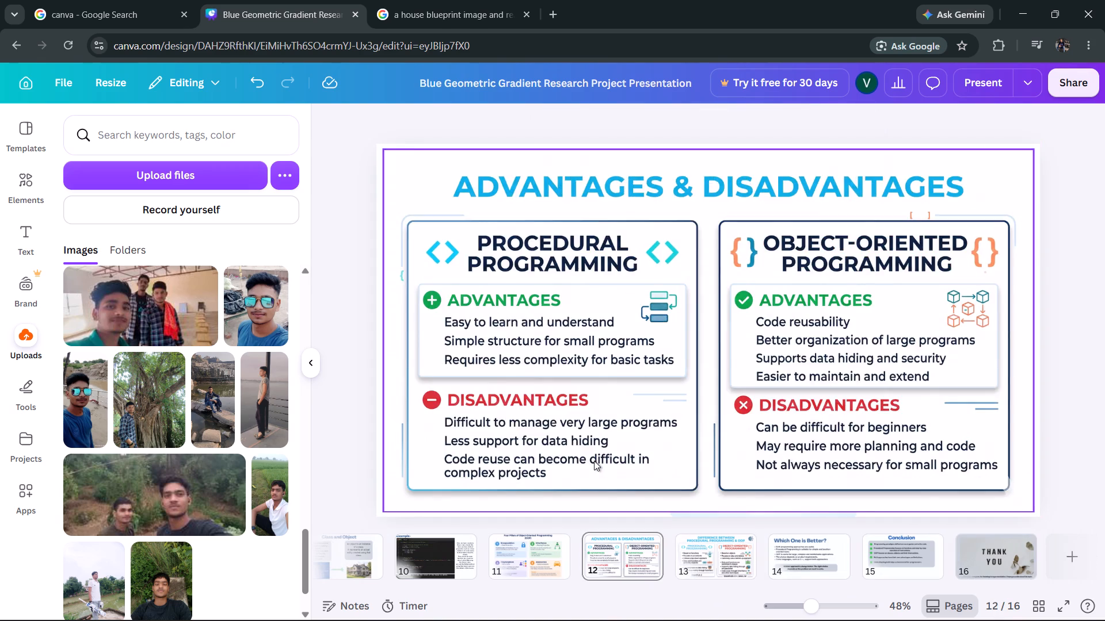
{"action": "scroll", "coordinate": [594, 461], "scroll_direction": "up", "scroll_amount": 2}
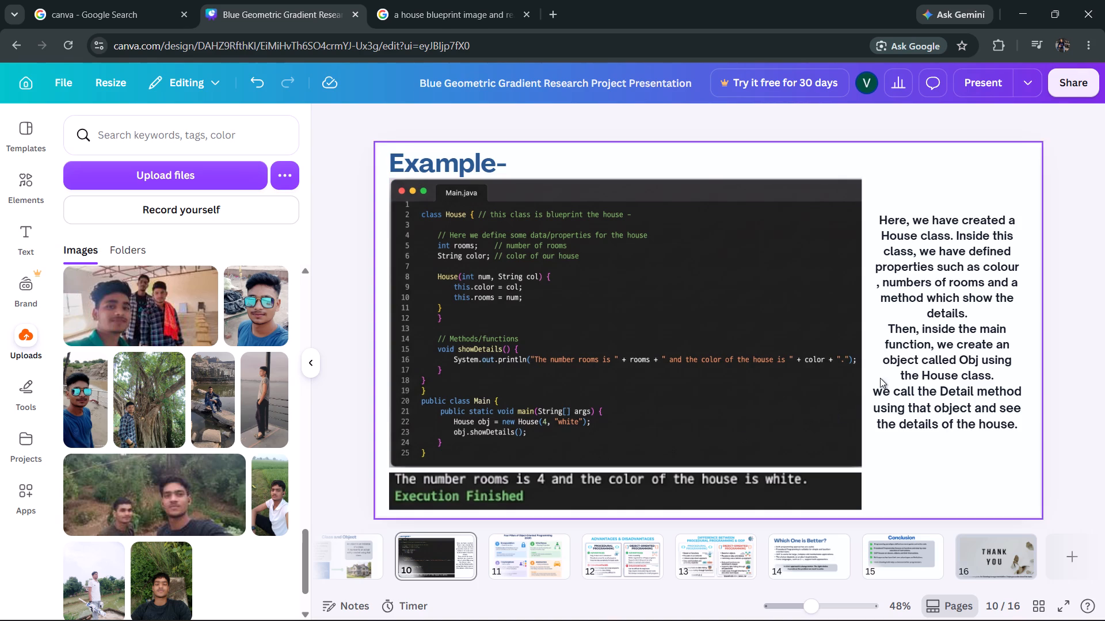
{"action": "left_click", "coordinate": [917, 492]}
{"action": "scroll", "coordinate": [913, 466], "scroll_direction": "up", "scroll_amount": 1}
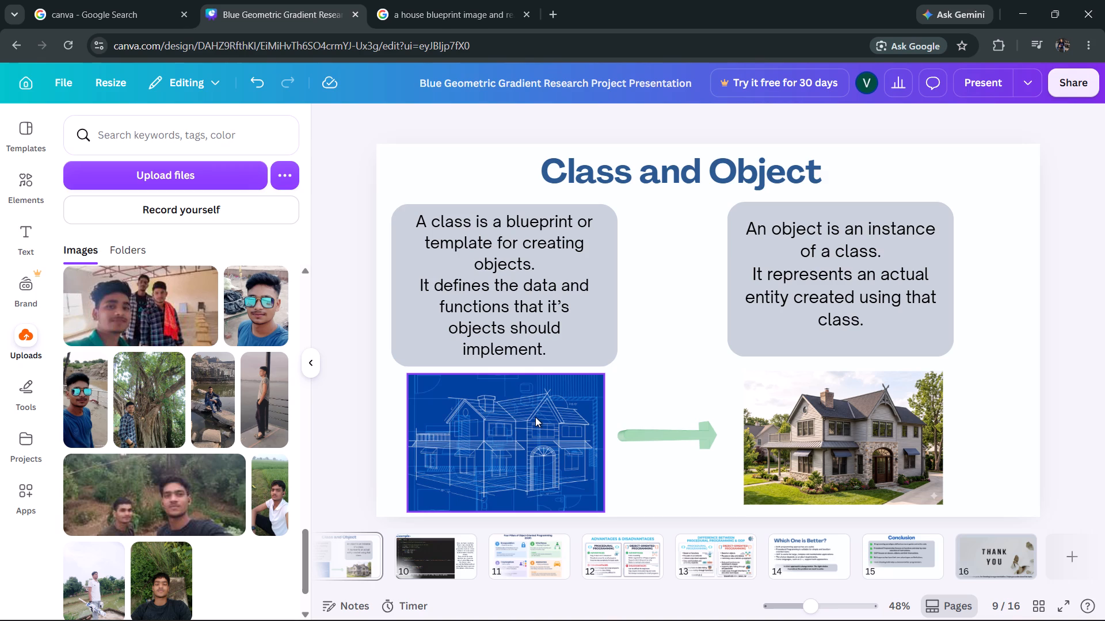
{"action": "scroll", "coordinate": [627, 340], "scroll_direction": "down", "scroll_amount": 1}
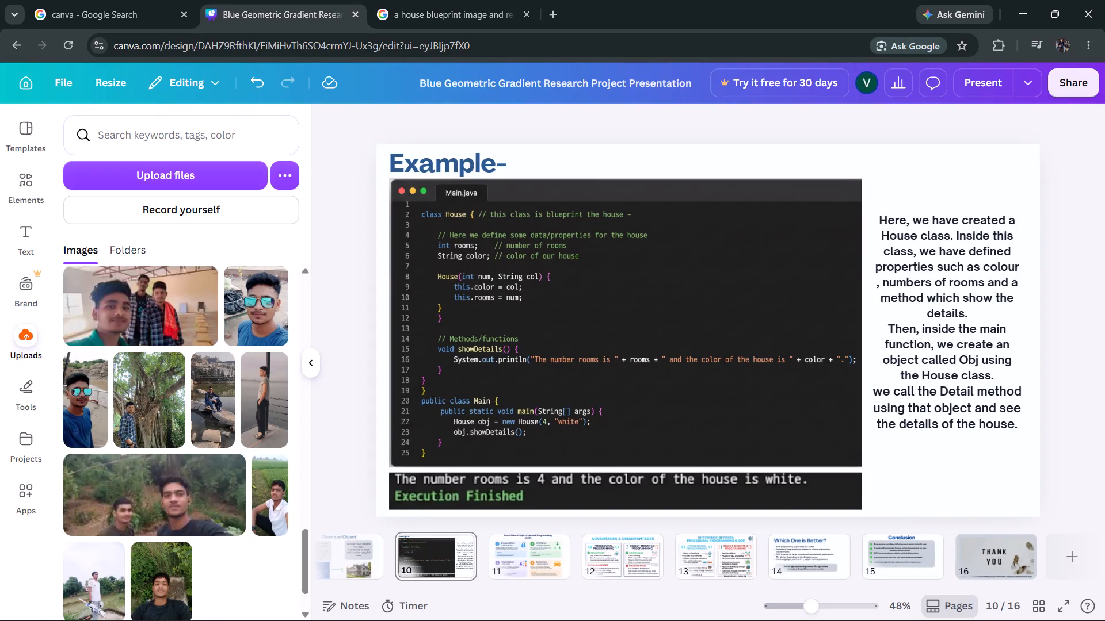
Switch to Pro Compiler and add an empty void Build() method above the Methods/functions comment in the House class.
{"action": "left_click", "coordinate": [810, 609]}
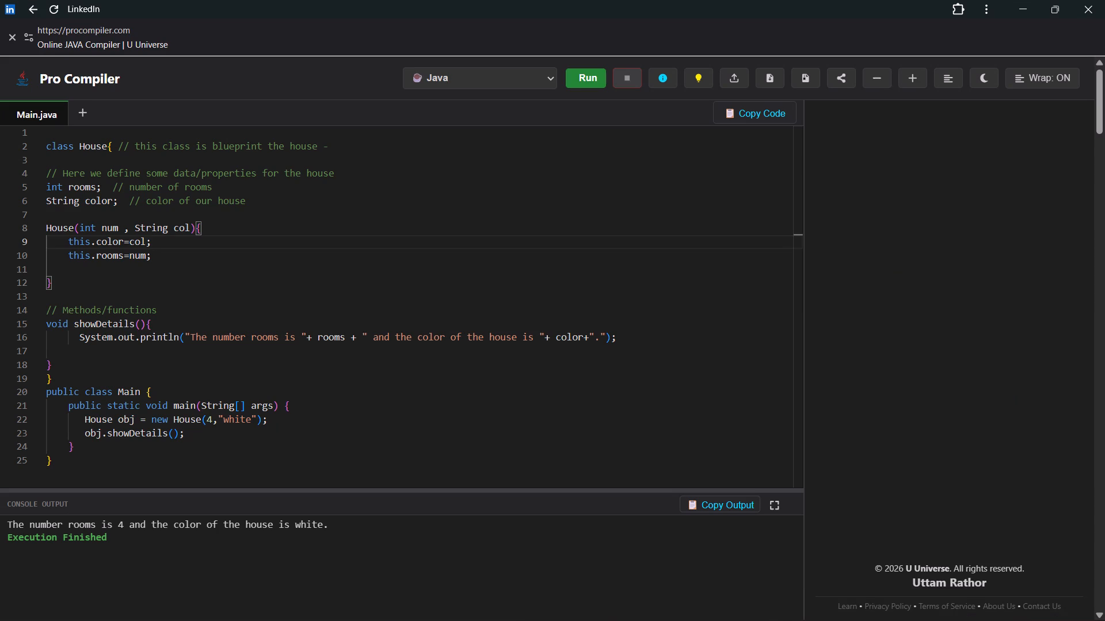
{"action": "left_click", "coordinate": [60, 302]}
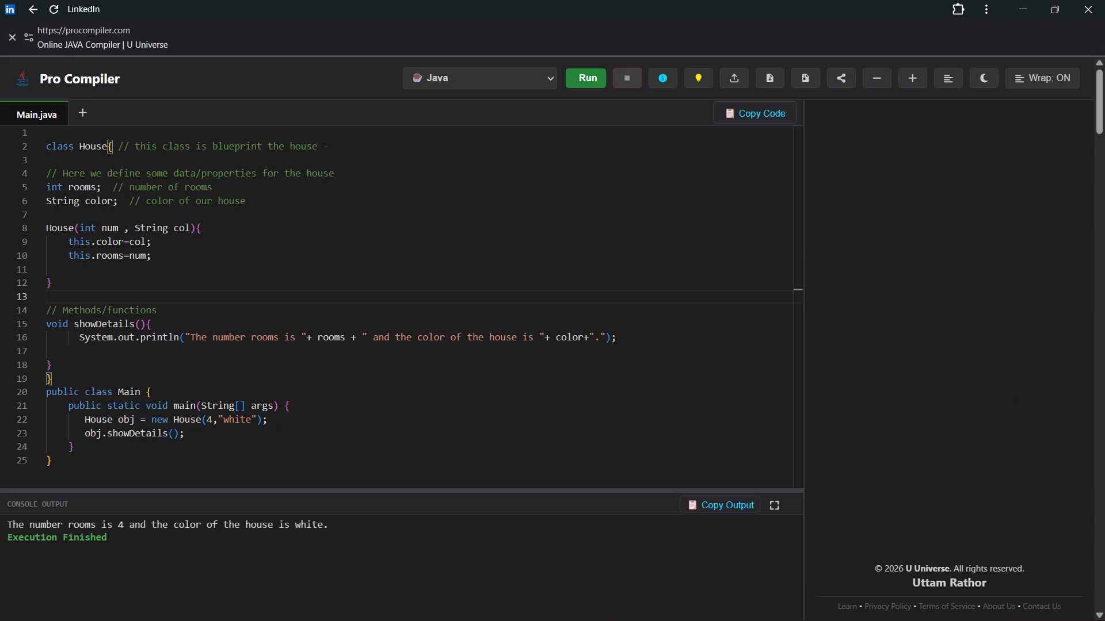
{"action": "left_click", "coordinate": [169, 314]}
{"action": "left_click", "coordinate": [65, 297]}
{"action": "type", "text": "vou"}
{"action": "key", "text": "BackSpace"}
{"action": "key", "text": "BackSpace"}
{"action": "type", "text": "oid"}
{"action": "key", "text": "space"}
{"action": "key", "text": "space"}
{"action": "key", "text": "t"}
{"action": "key", "text": "BackSpace"}
{"action": "key", "text": "d"}
{"action": "key", "text": "shift+parenleft"}
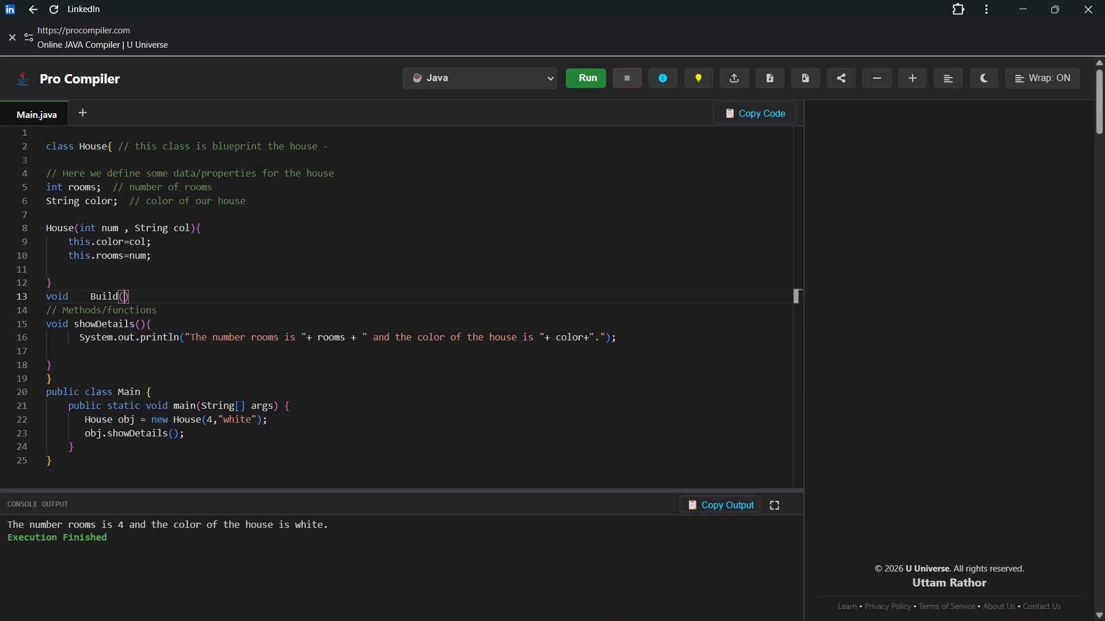
{"action": "key", "text": "Right"}
{"action": "key", "text": "shift+braceleft"}
{"action": "key", "text": "shift+Return"}
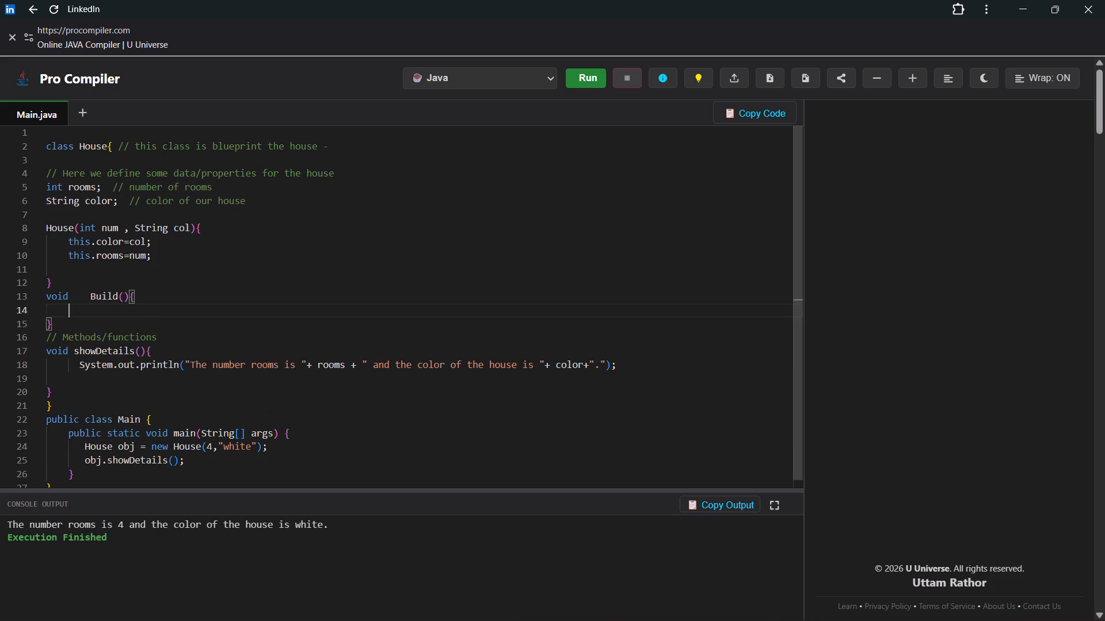
Remove the extra spaces between void and Build in the new method's declaration.
{"action": "key", "text": "Up"}
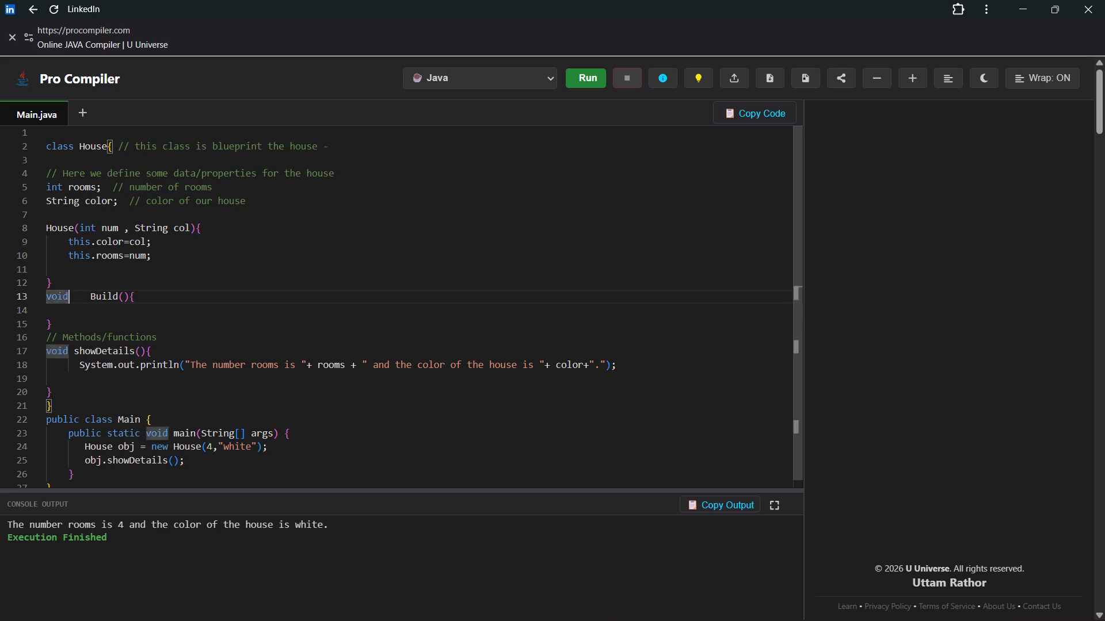
{"action": "key", "text": "Right"}
{"action": "key", "text": "Right"}
{"action": "key", "text": "Right"}
{"action": "key", "text": "Right"}
{"action": "key", "text": "BackSpace"}
{"action": "key", "text": "BackSpace"}
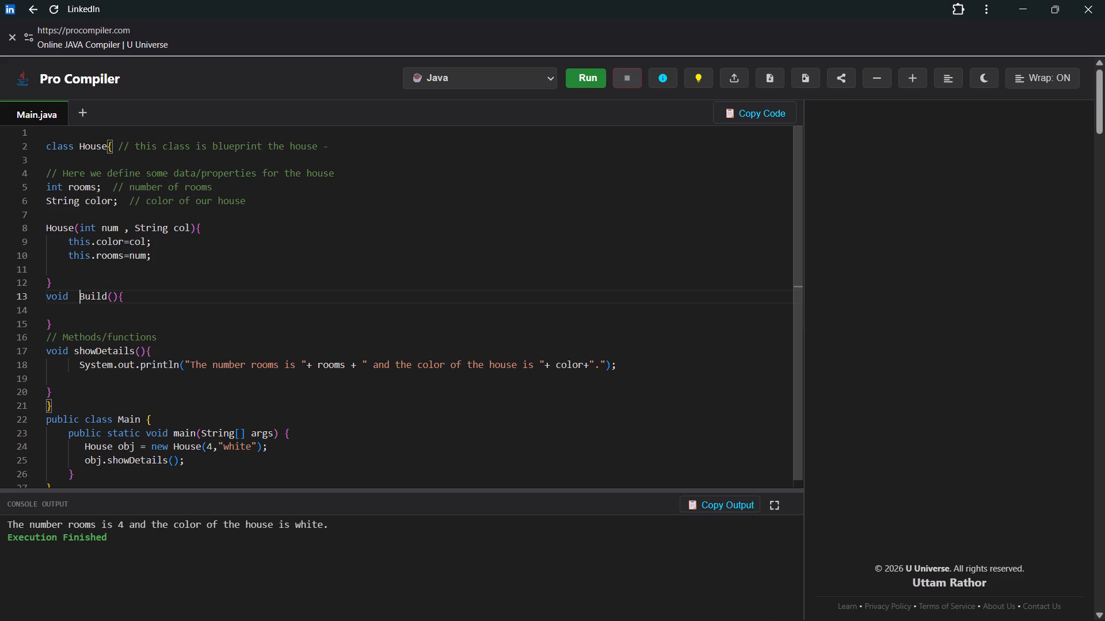
{"action": "key", "text": "BackSpace"}
{"action": "key", "text": "Down"}
Delete the whole House(int num, String col) constructor, keeping one blank line above the Build method.
{"action": "left_click", "coordinate": [198, 229]}
{"action": "left_click_drag", "start_coordinate": [54, 284], "coordinate": [53, 255]}
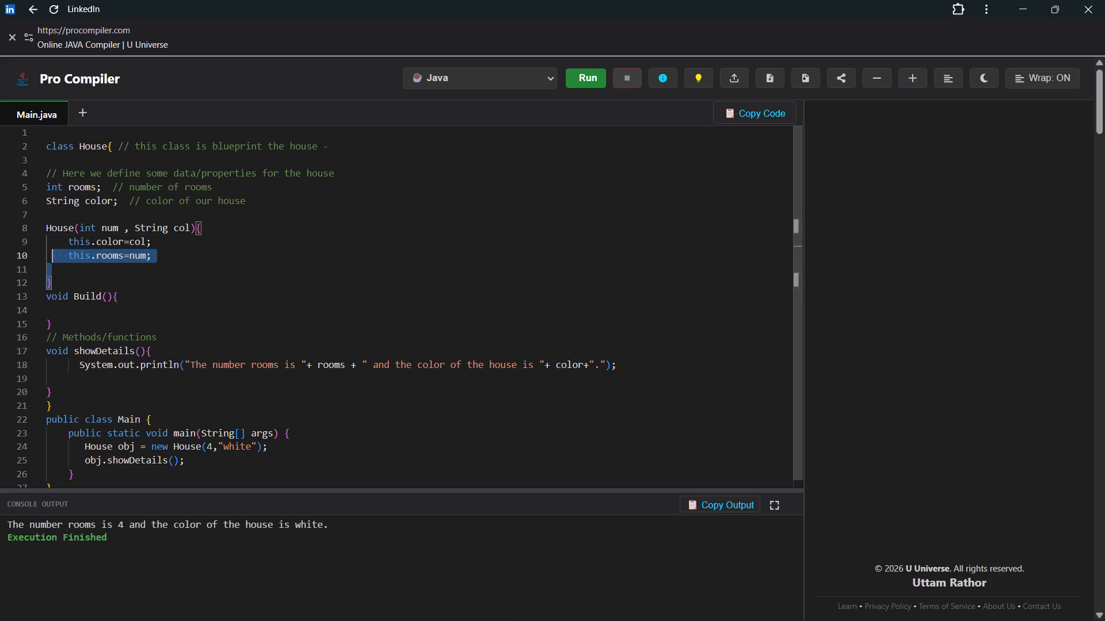
{"action": "left_click_drag", "start_coordinate": [53, 255], "coordinate": [48, 228]}
{"action": "key", "text": "BackSpace"}
{"action": "key", "text": "BackSpace"}
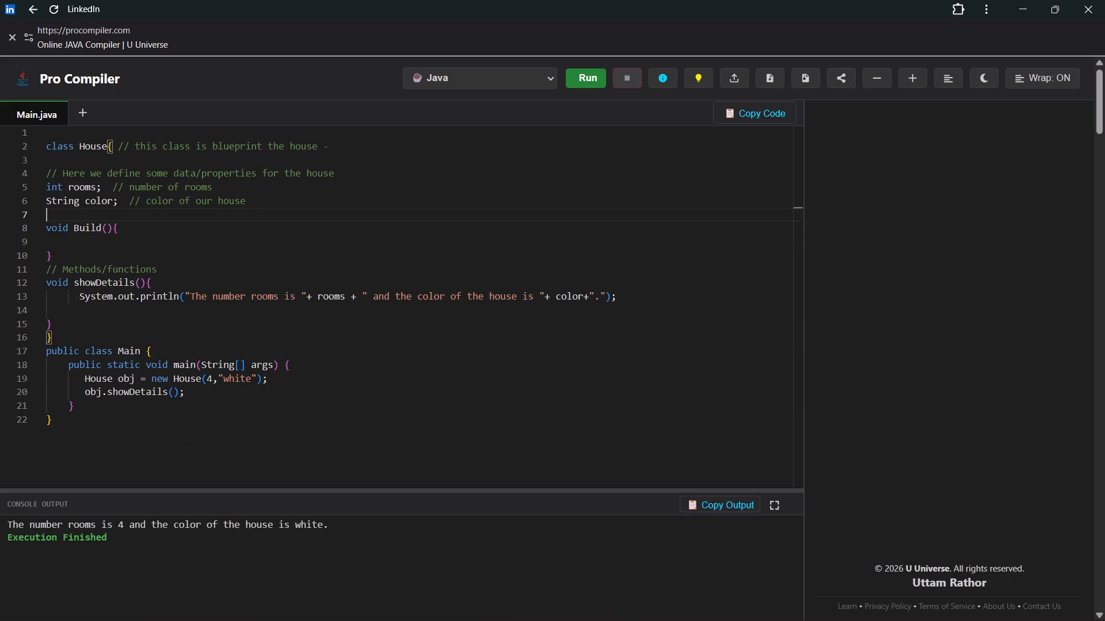
{"action": "key", "text": "BackSpace"}
{"action": "key", "text": "Return"}
Give the Build method the parameters int num and String col.
{"action": "left_click", "coordinate": [106, 232]}
{"action": "type", "text": "iny"}
{"action": "key", "text": "space"}
{"action": "key", "text": "BackSpace"}
{"action": "key", "text": "BackSpace"}
{"action": "key", "text": "y"}
{"action": "key", "text": "BackSpace"}
{"action": "type", "text": "t"}
{"action": "key", "text": "space"}
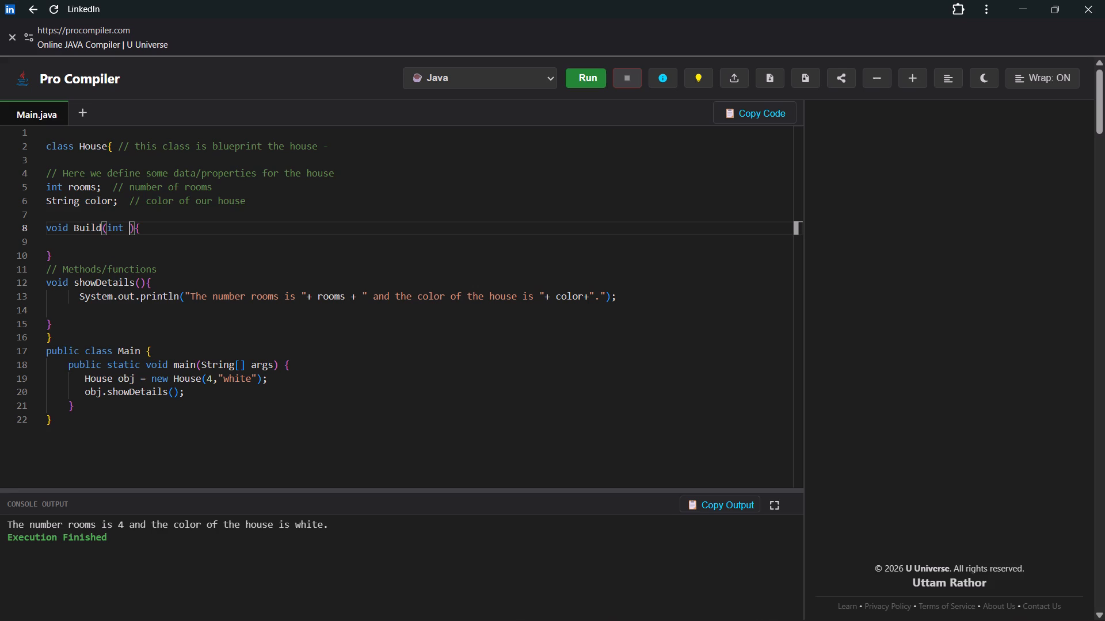
{"action": "type", "text": "num"}
{"action": "type", "text": ","}
{"action": "key", "text": "space"}
{"action": "key", "text": "space"}
{"action": "type", "text": "tring"}
{"action": "key", "text": "space"}
{"action": "key", "text": "BackSpace"}
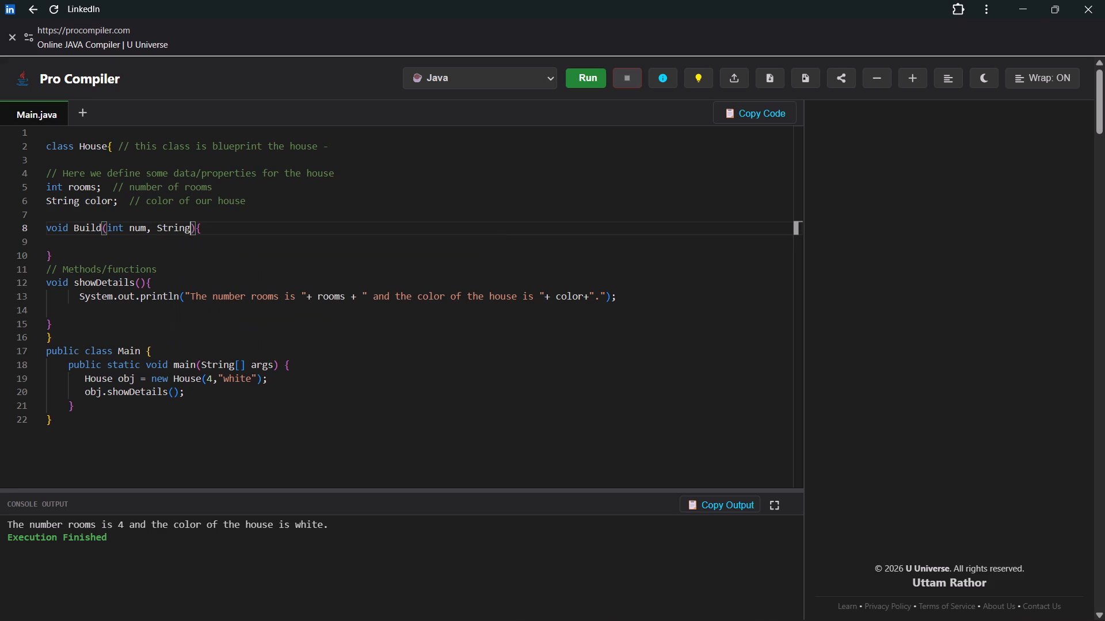
{"action": "key", "text": "space"}
{"action": "type", "text": "col"}
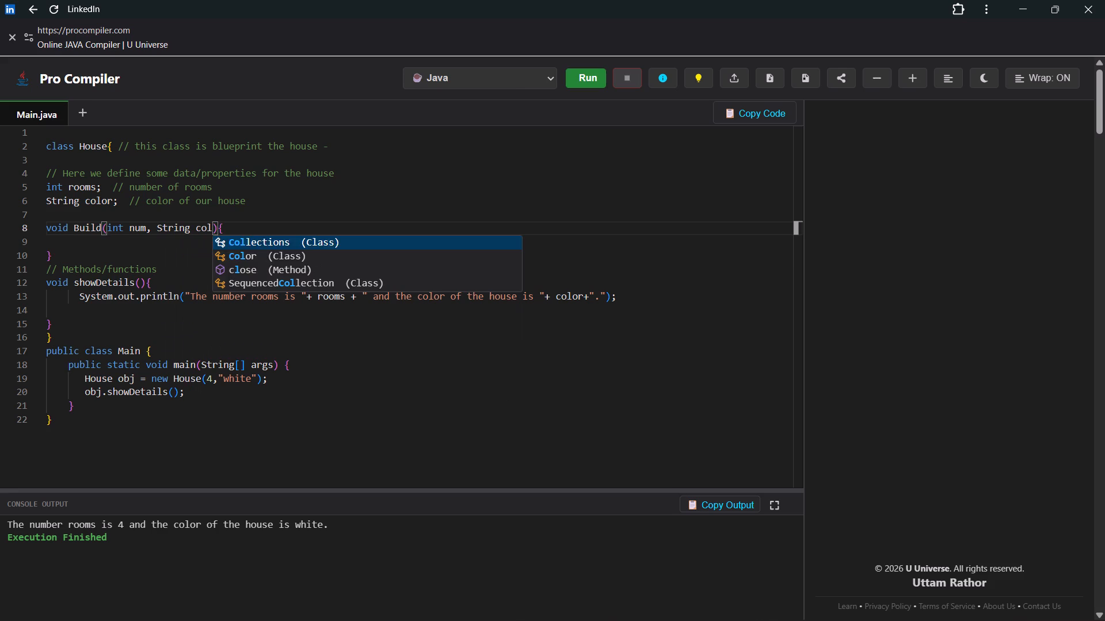
Add the statement this.rooms=num; as the first line of the Build method's body.
{"action": "key", "text": "Right"}
{"action": "key", "text": "Right"}
{"action": "key", "text": "Return"}
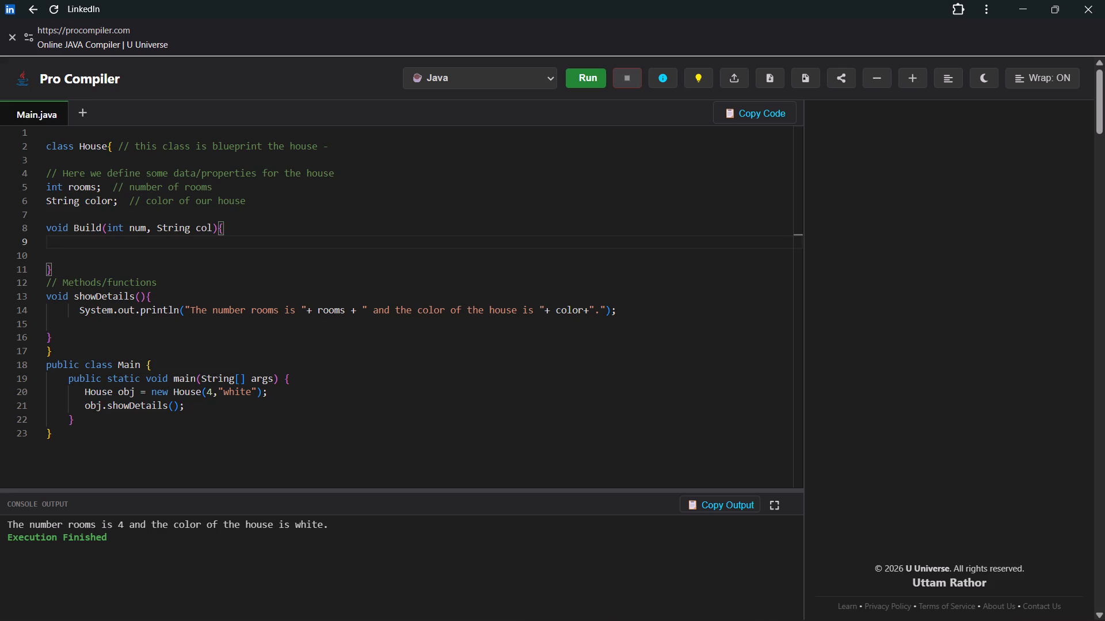
{"action": "type", "text": "this"}
{"action": "key", "text": "period"}
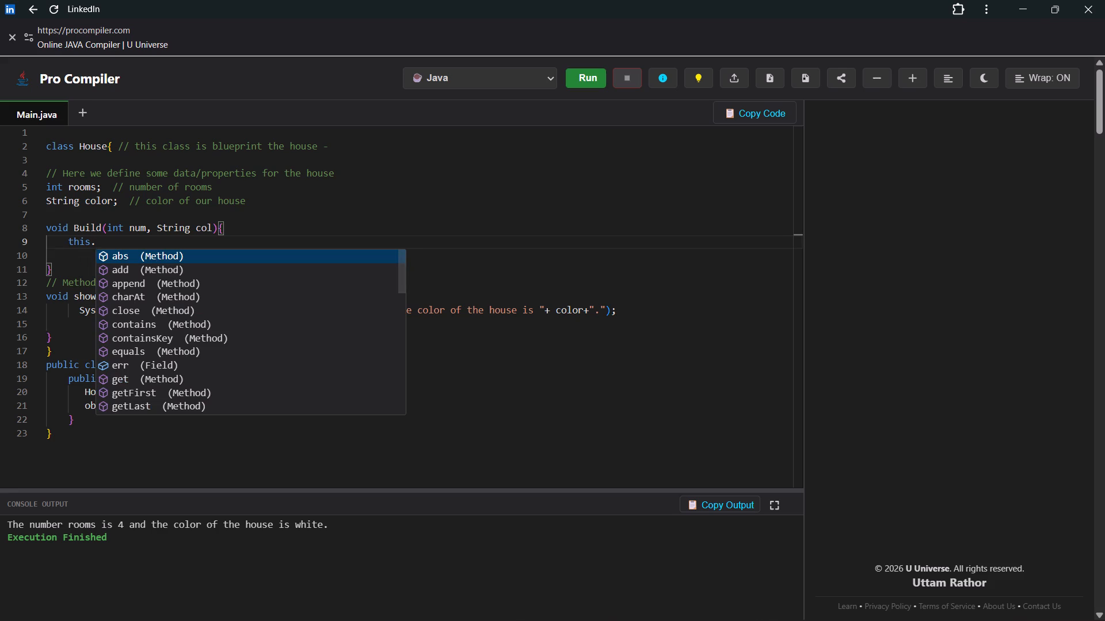
{"action": "type", "text": "ri"}
{"action": "key", "text": "BackSpace"}
{"action": "type", "text": "ooms"}
{"action": "key", "text": "equal"}
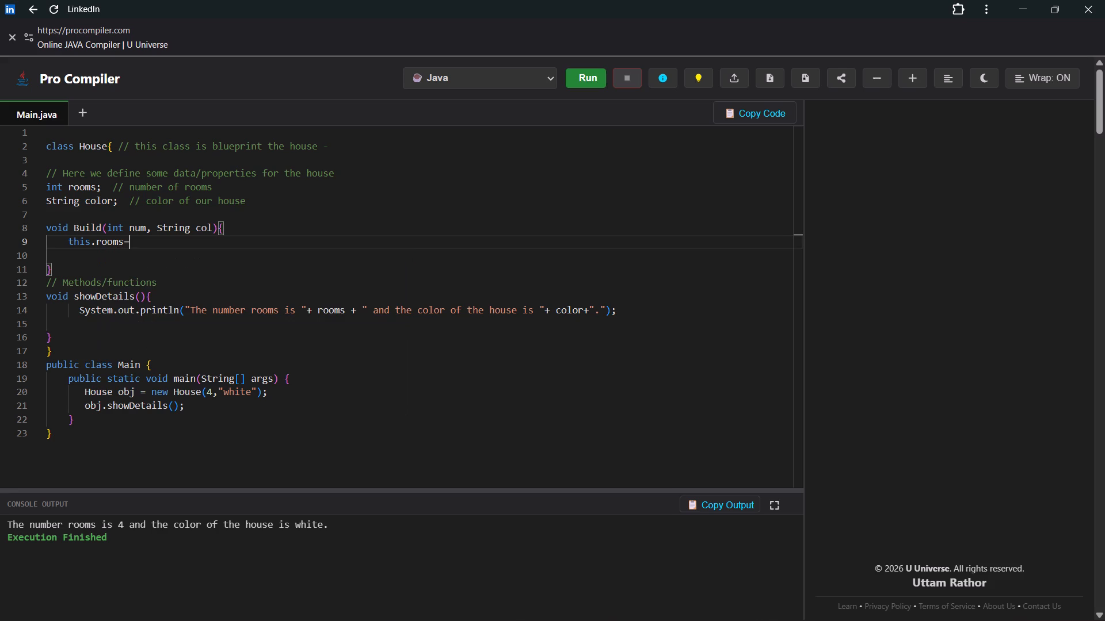
{"action": "type", "text": "num;"}
{"action": "key", "text": "Return"}
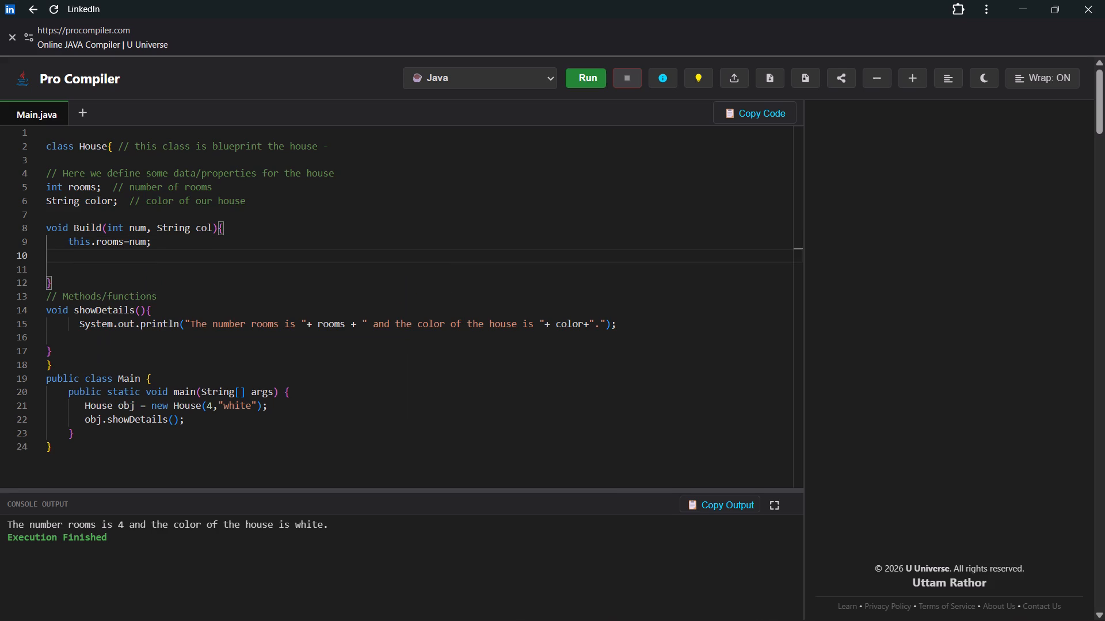
Add the statement this.color=col; below the rooms assignment in the Build method.
{"action": "type", "text": "this,"}
{"action": "key", "text": "BackSpace"}
{"action": "type", "text": ".coo"}
{"action": "key", "text": "BackSpace"}
{"action": "key", "text": "BackSpace"}
{"action": "type", "text": "olor"}
{"action": "type", "text": "=col;"}
{"action": "key", "text": "Down"}
{"action": "key", "text": "s"}
{"action": "key", "text": "BackSpace"}
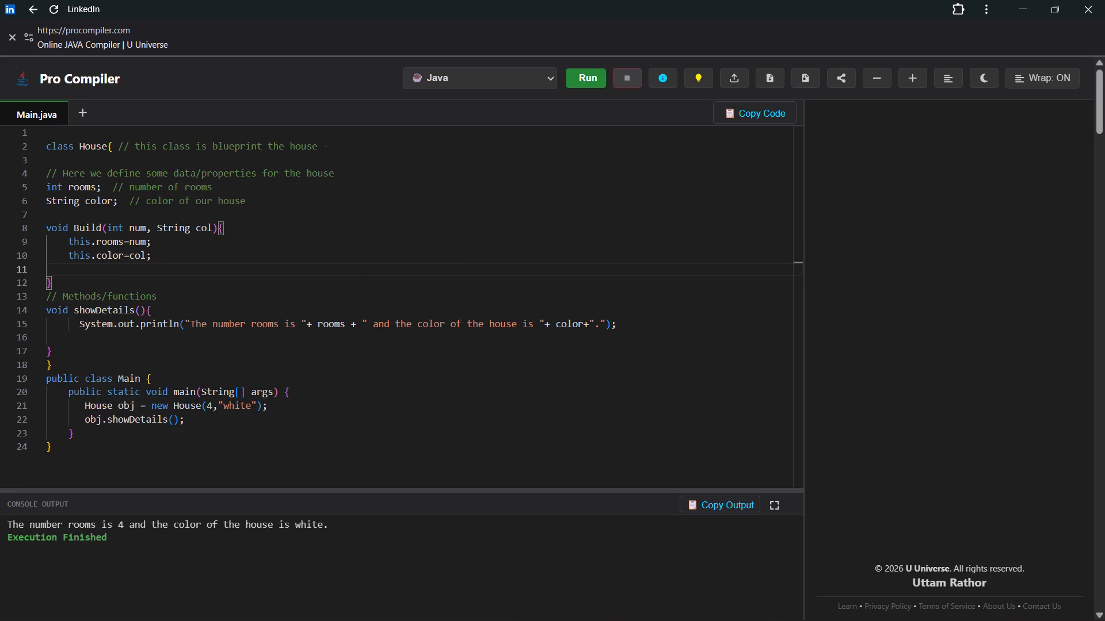
Copy the System.out.println statement from showDetails into the Build method, below the color assignment.
{"action": "left_click_drag", "start_coordinate": [75, 325], "coordinate": [586, 321]}
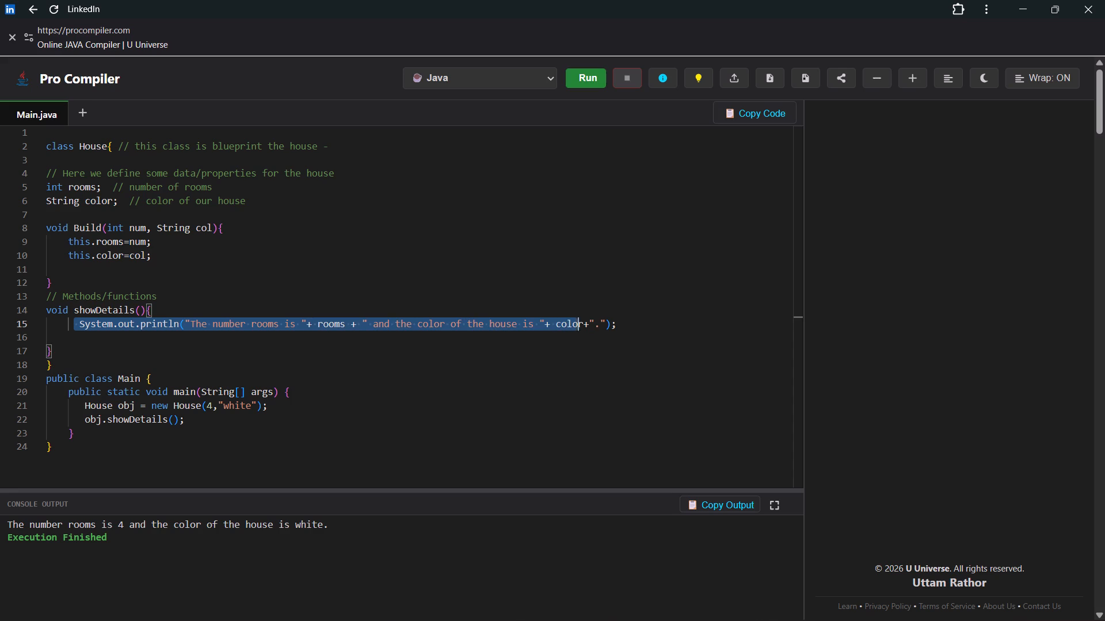
{"action": "left_click_drag", "start_coordinate": [586, 321], "coordinate": [616, 323]}
{"action": "key", "text": "ctrl+c"}
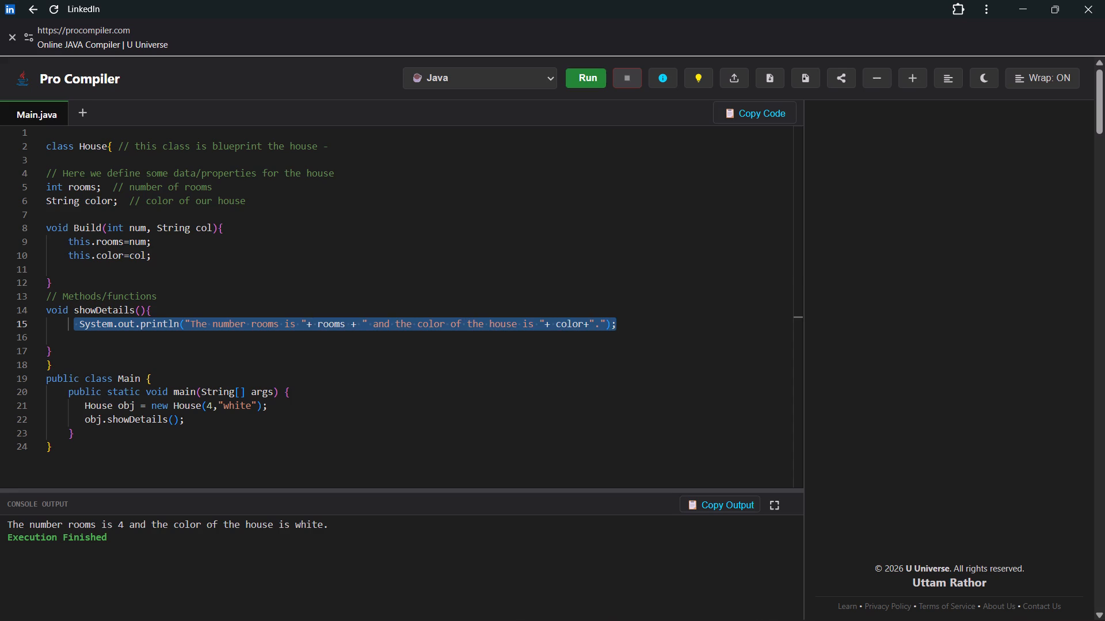
{"action": "left_click", "coordinate": [77, 270]}
{"action": "key", "text": "space"}
{"action": "key", "text": "space"}
{"action": "key", "text": "space"}
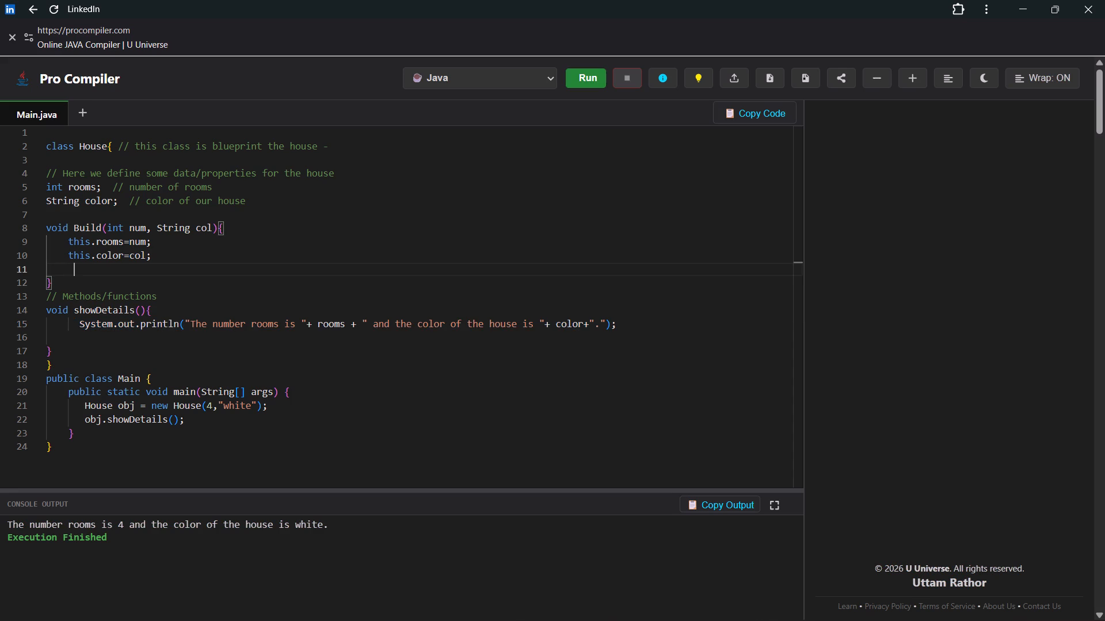
{"action": "key", "text": "ctrl+v"}
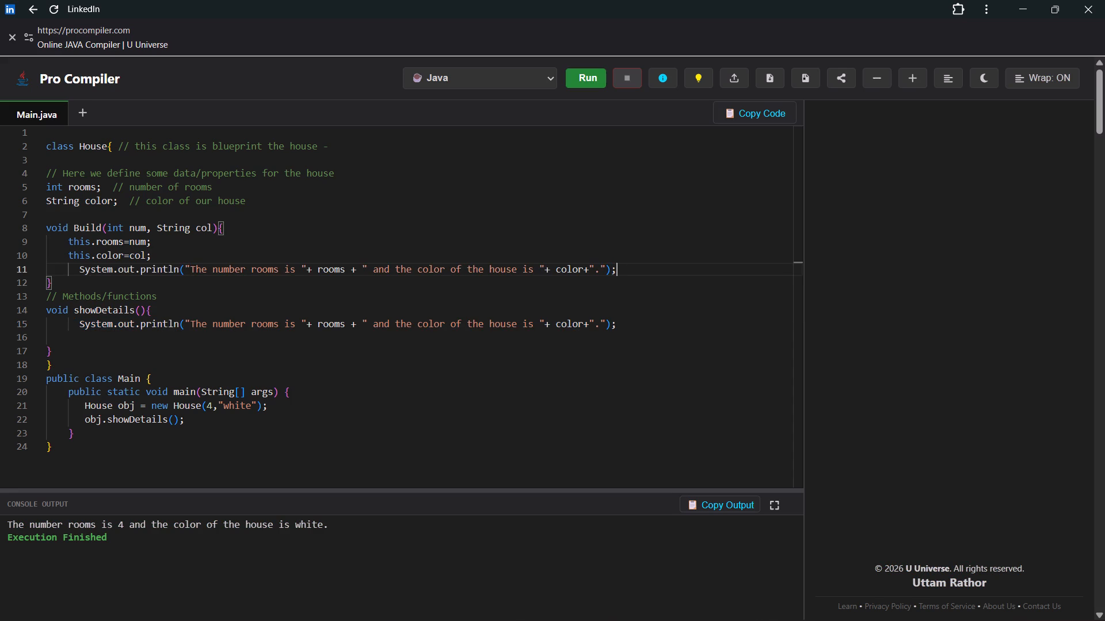
Replace the message printed inside the Build method with the text "Built successfully!.".
{"action": "left_click_drag", "start_coordinate": [187, 267], "coordinate": [559, 269]}
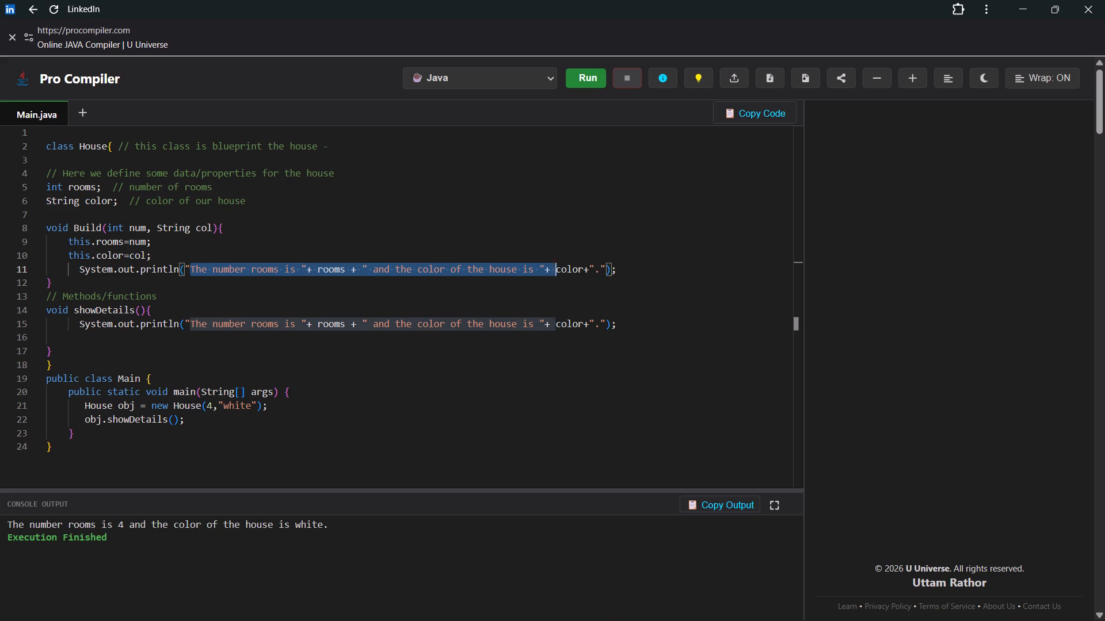
{"action": "left_click_drag", "start_coordinate": [559, 269], "coordinate": [601, 269]}
{"action": "key", "text": "BackSpace"}
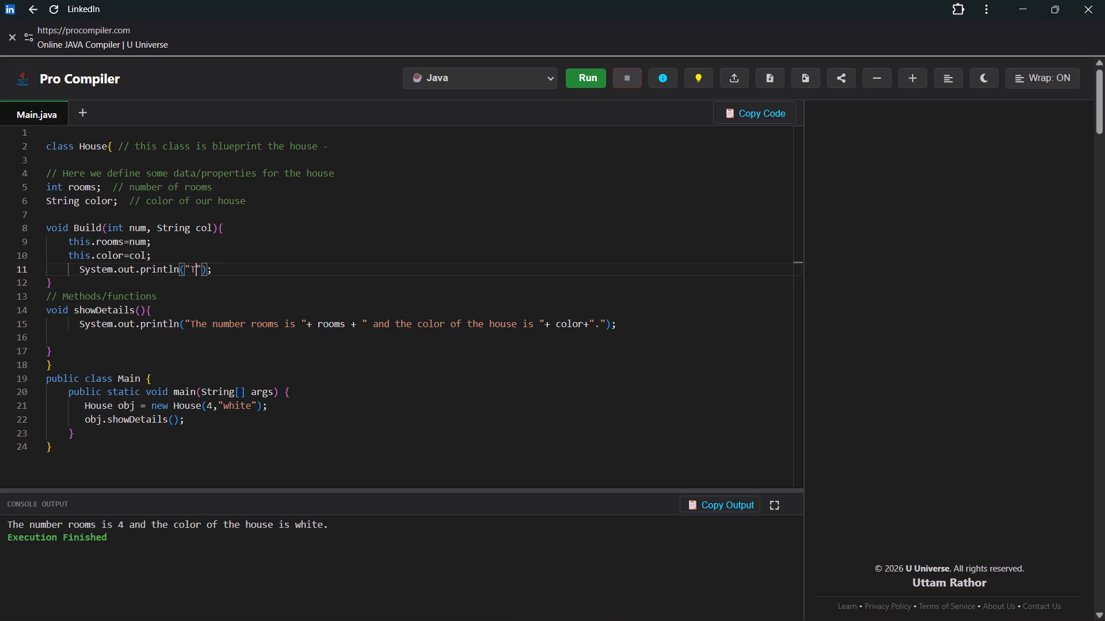
{"action": "key", "text": "BackSpace"}
{"action": "key", "text": "BackSpace"}
{"action": "key", "text": "BackSpace"}
{"action": "key", "text": "BackSpace"}
{"action": "key", "text": "BackSpace"}
{"action": "key", "text": "BackSpace"}
{"action": "key", "text": "BackSpace"}
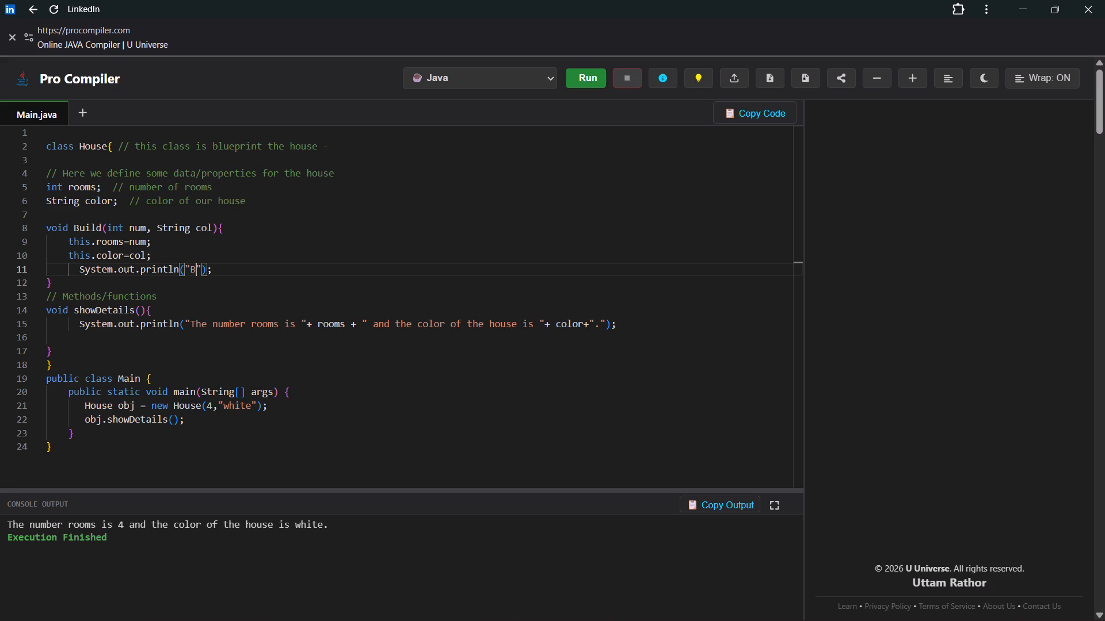
{"action": "type", "text": "uilt"}
{"action": "key", "text": "space"}
{"action": "key", "text": "space"}
{"action": "key", "text": "BackSpace"}
{"action": "key", "text": "BackSpace"}
{"action": "key", "text": "BackSpace"}
{"action": "type", "text": "lt"}
{"action": "key", "text": "space"}
{"action": "key", "text": "space"}
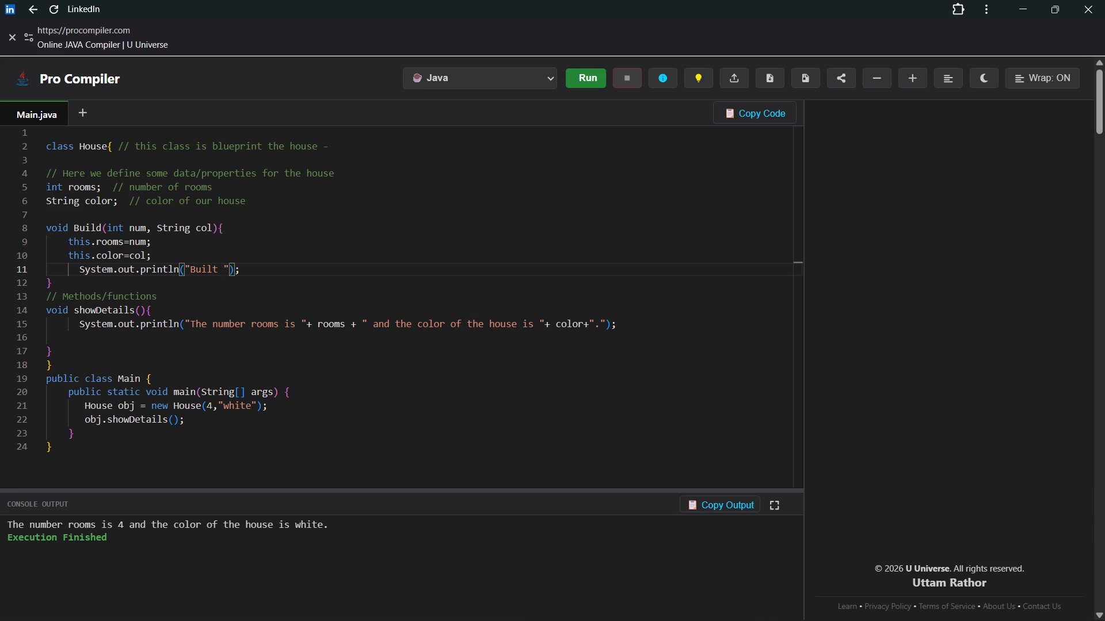
{"action": "key", "text": "BackSpace"}
{"action": "key", "text": "BackSpace"}
{"action": "key", "text": "BackSpace"}
{"action": "key", "text": "BackSpace"}
{"action": "key", "text": "BackSpace"}
{"action": "key", "text": "BackSpace"}
{"action": "type", "text": "uilt d"}
{"action": "key", "text": "BackSpace"}
{"action": "type", "text": "success"}
{"action": "type", "text": "fully"}
{"action": "type", "text": "!."}
{"action": "left_click", "coordinate": [187, 350]}
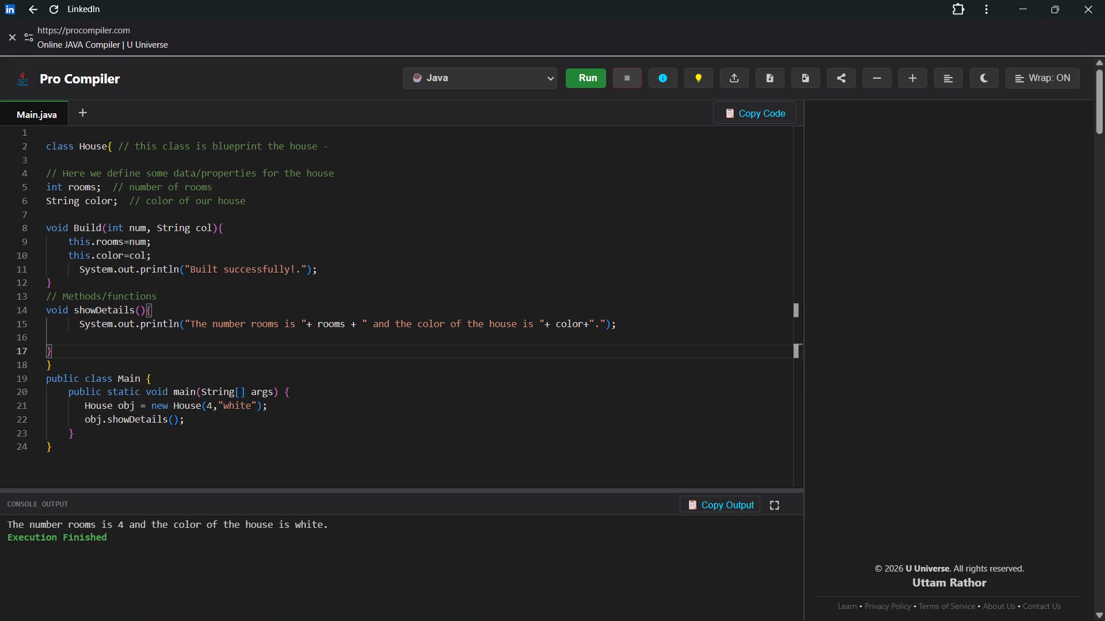
Rename the showDetails method in the House class as show.
{"action": "left_click_drag", "start_coordinate": [96, 311], "coordinate": [134, 311]}
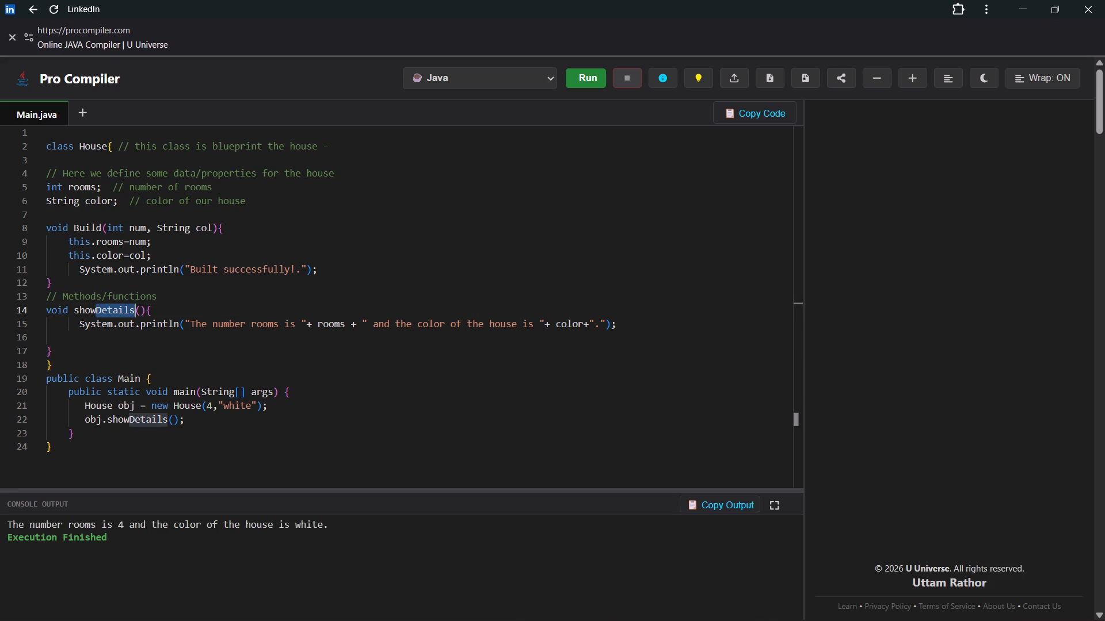
{"action": "key", "text": "BackSpace"}
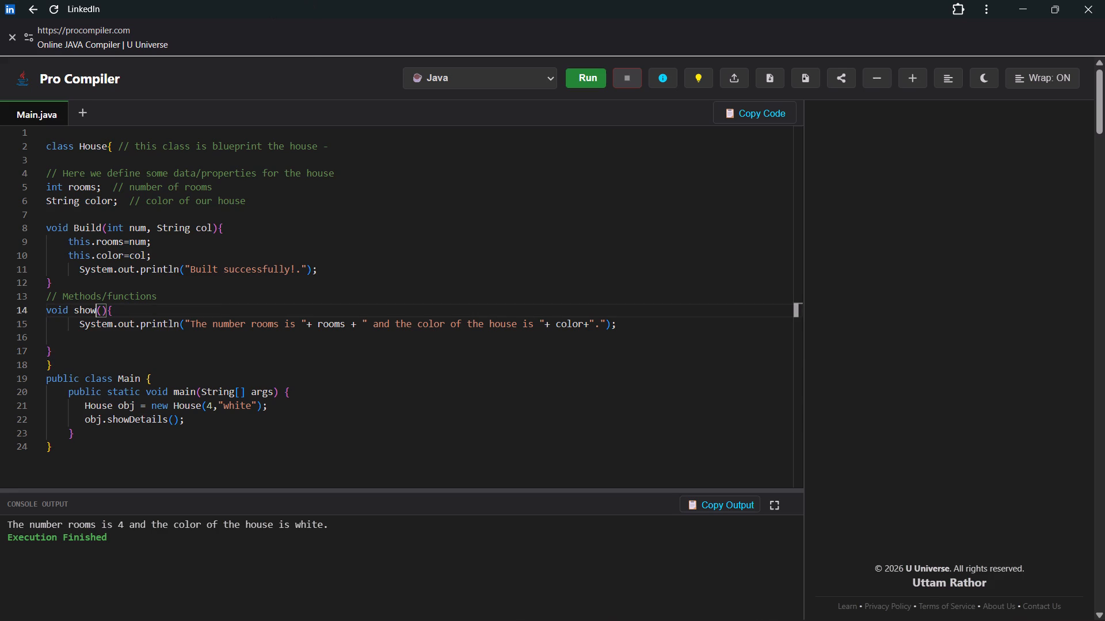
{"action": "left_click", "coordinate": [385, 367]}
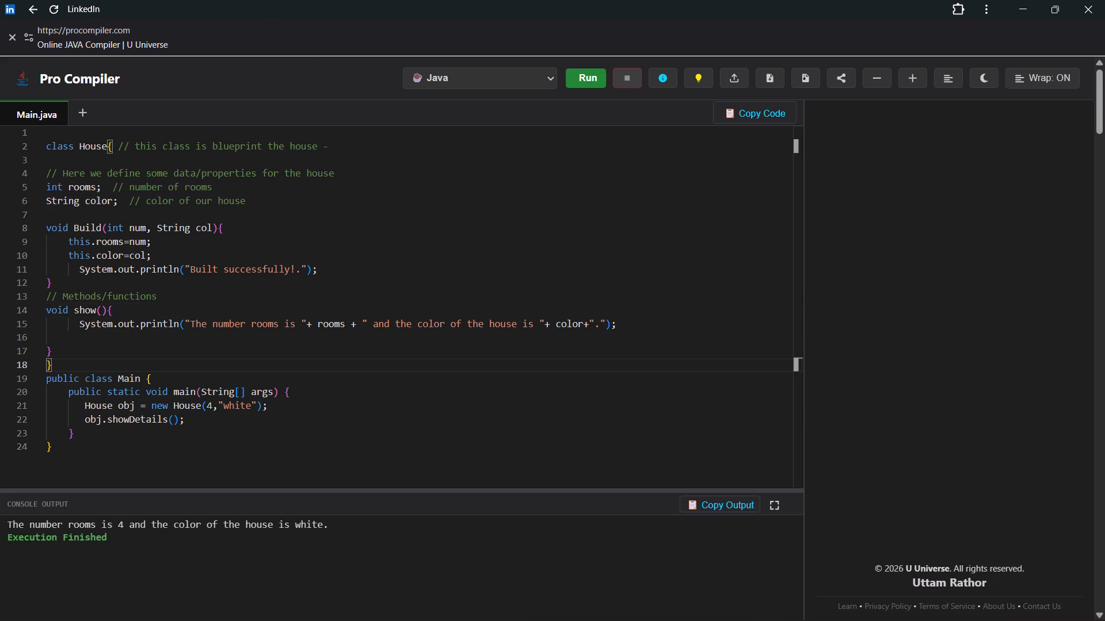
Remove the arguments from the House constructor call in main, leaving new House();.
{"action": "left_click", "coordinate": [257, 446]}
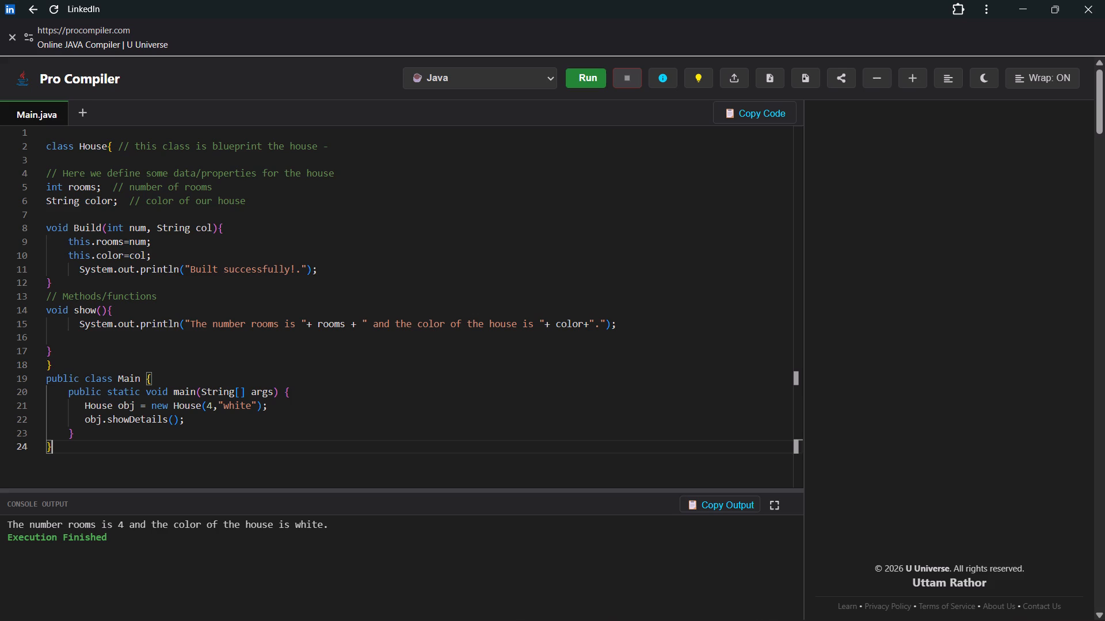
{"action": "left_click_drag", "start_coordinate": [204, 407], "coordinate": [256, 407]}
{"action": "key", "text": "BackSpace"}
{"action": "left_click", "coordinate": [256, 407]}
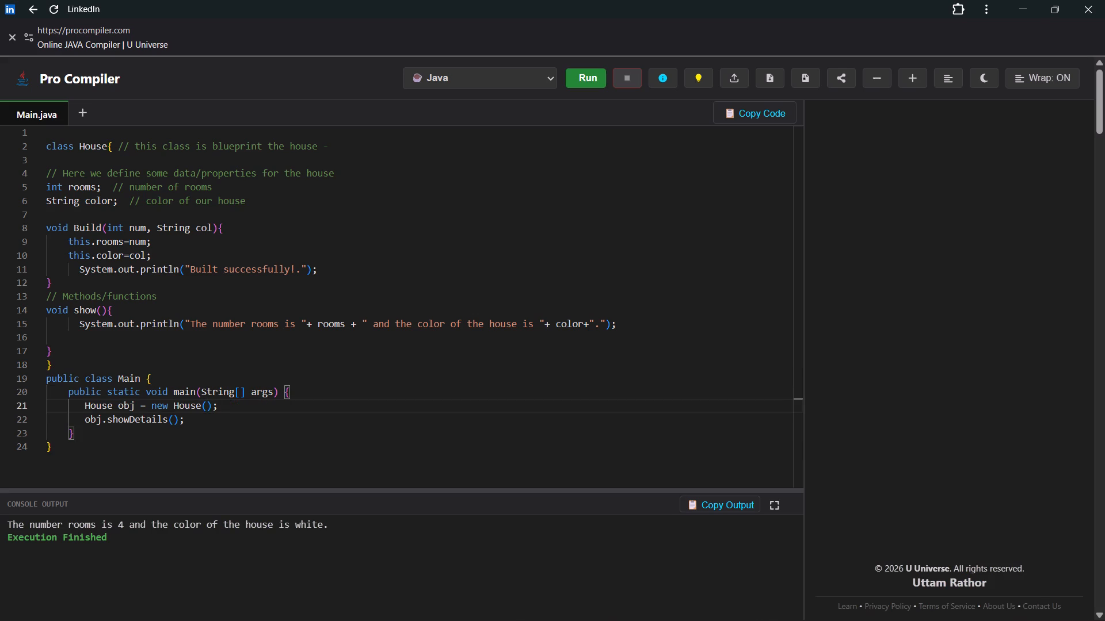
Add the statement obj.Build(4,"white"); below the House object creation in main.
{"action": "key", "text": "Return"}
{"action": "type", "text": "onj"}
{"action": "key", "text": "BackSpace"}
{"action": "type", "text": "b."}
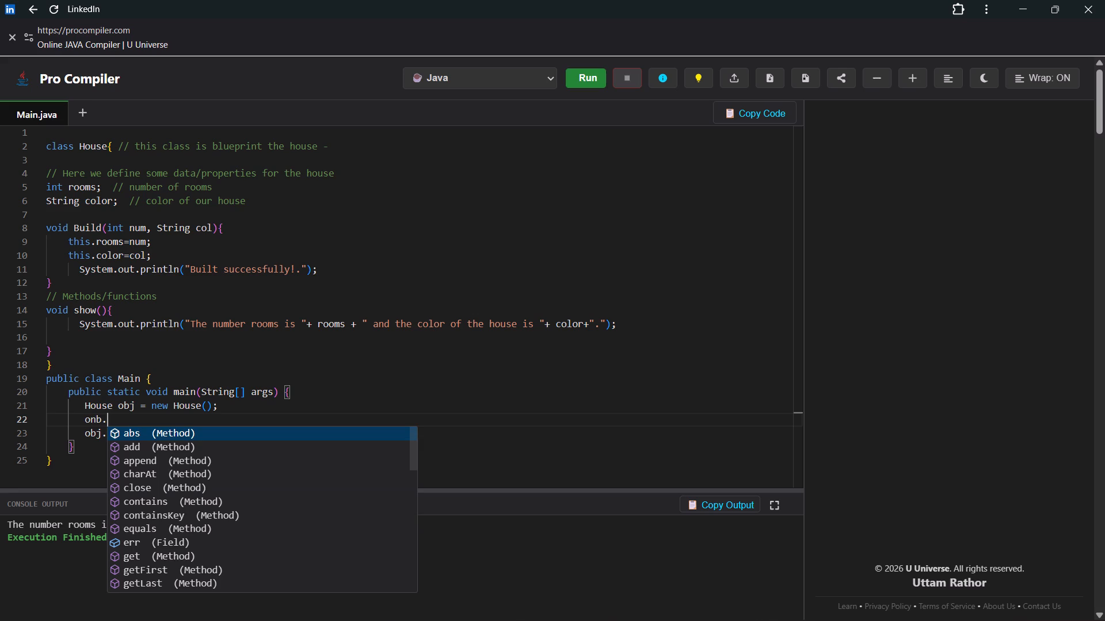
{"action": "key", "text": "BackSpace"}
{"action": "key", "text": "BackSpace"}
{"action": "key", "text": "BackSpace"}
{"action": "type", "text": "bj."}
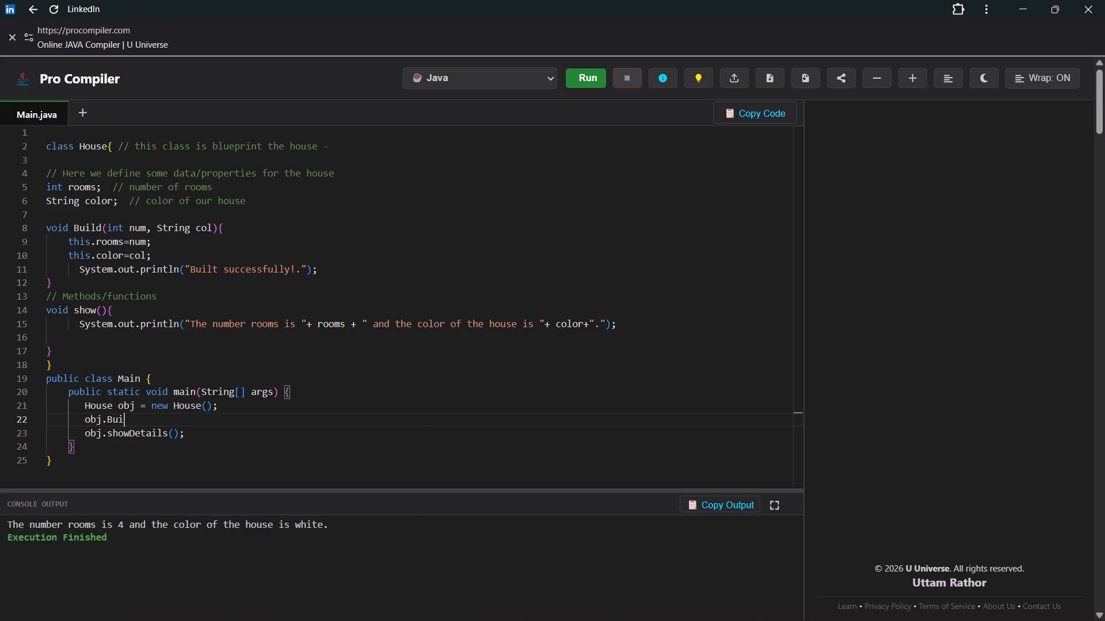
{"action": "key", "text": "d"}
{"action": "key", "text": "BackSpace"}
{"action": "key", "text": "d"}
{"action": "key", "text": "shift+parenleft"}
{"action": "type", "text": "4,\"white"}
{"action": "key", "text": "Right"}
{"action": "key", "text": "Right"}
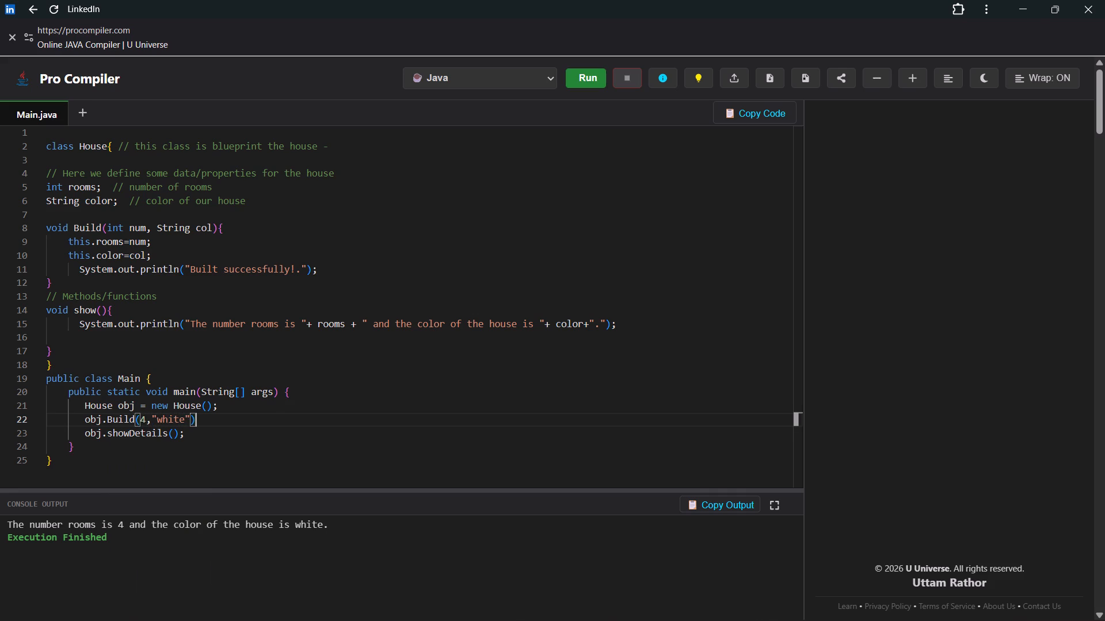
{"action": "key", "text": "semicolon"}
Reword the message printed by the Build method as "Build successfully!.".
{"action": "left_click", "coordinate": [215, 271]}
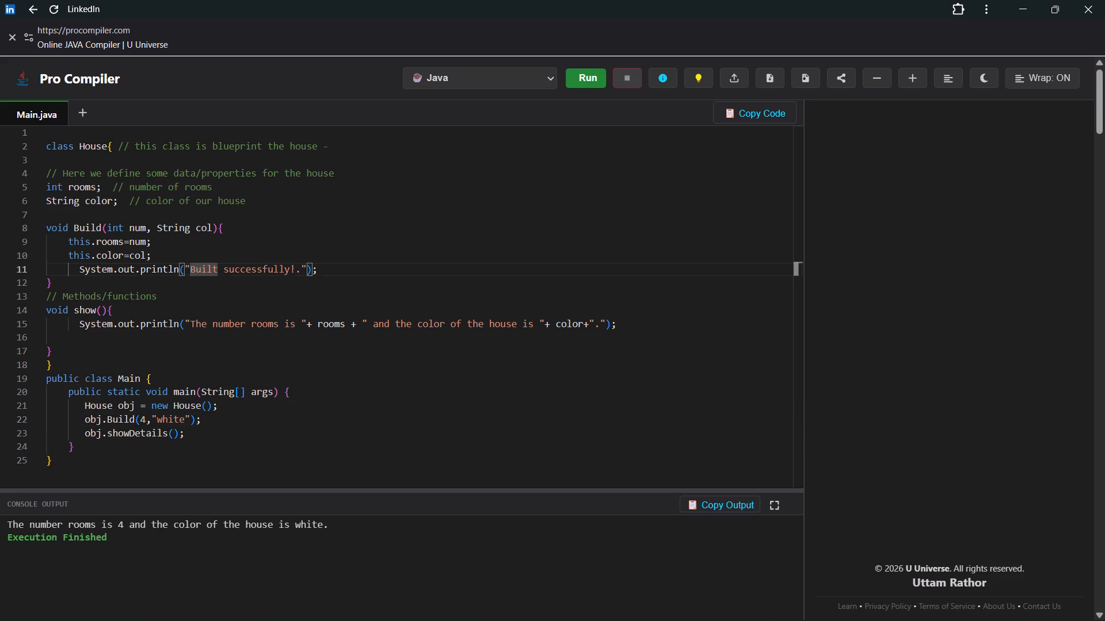
{"action": "key", "text": "BackSpace"}
{"action": "key", "text": "d"}
{"action": "left_click", "coordinate": [367, 273]}
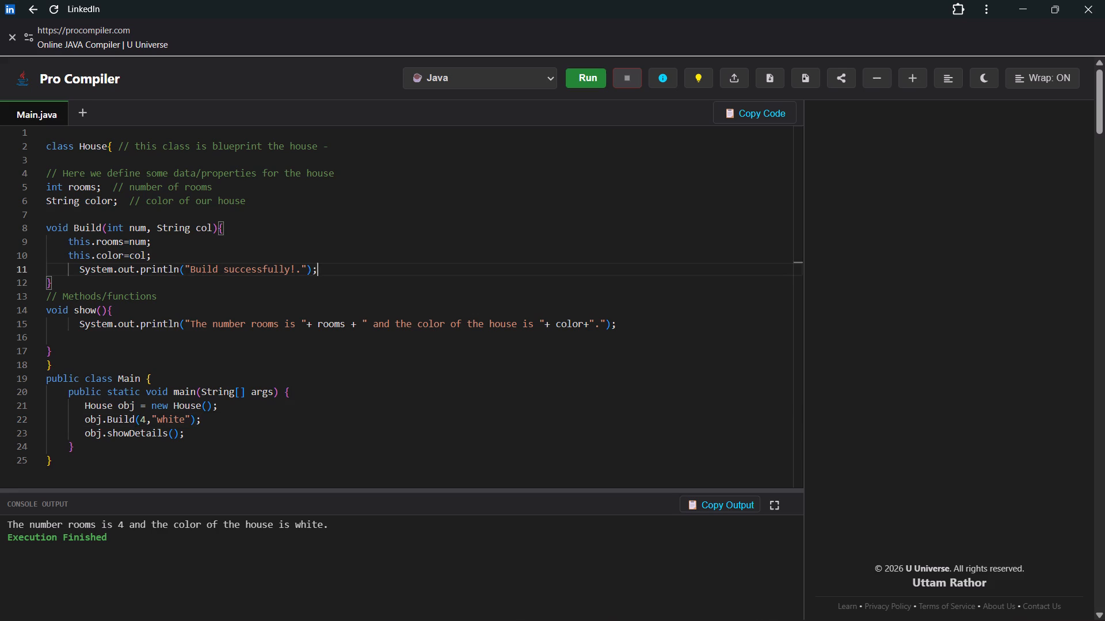
{"action": "left_click", "coordinate": [205, 362]}
{"action": "left_click", "coordinate": [201, 462]}
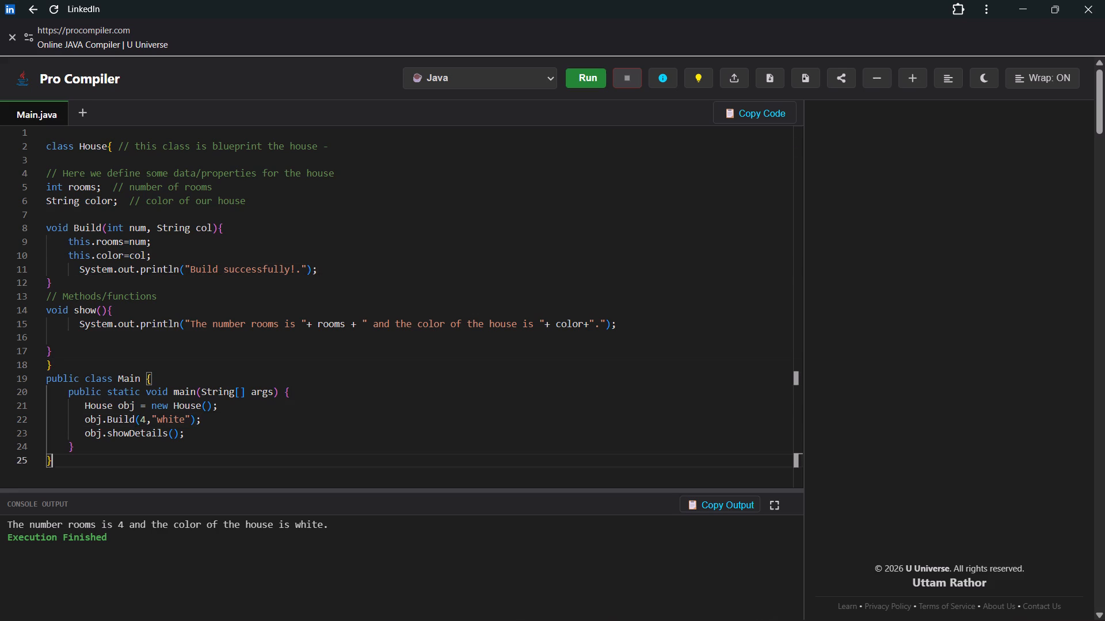
Run the Java program to test the Build method.
{"action": "left_click", "coordinate": [582, 83]}
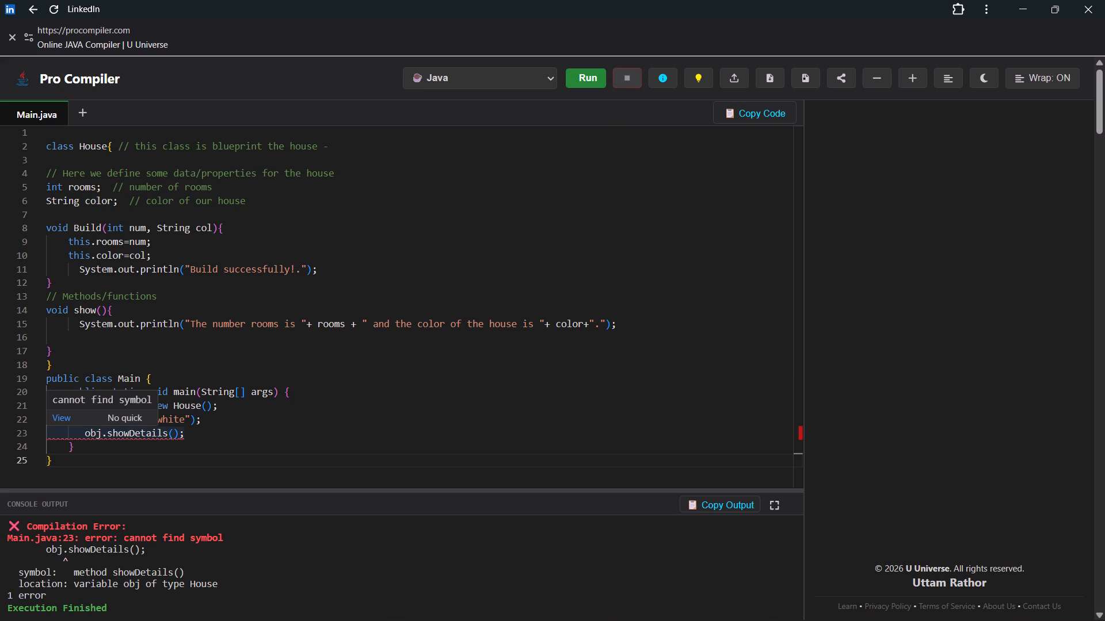
Change the final method call in main to obj.show();.
{"action": "left_click_drag", "start_coordinate": [131, 434], "coordinate": [167, 438]}
{"action": "key", "text": "BackSpace"}
{"action": "left_click", "coordinate": [196, 461]}
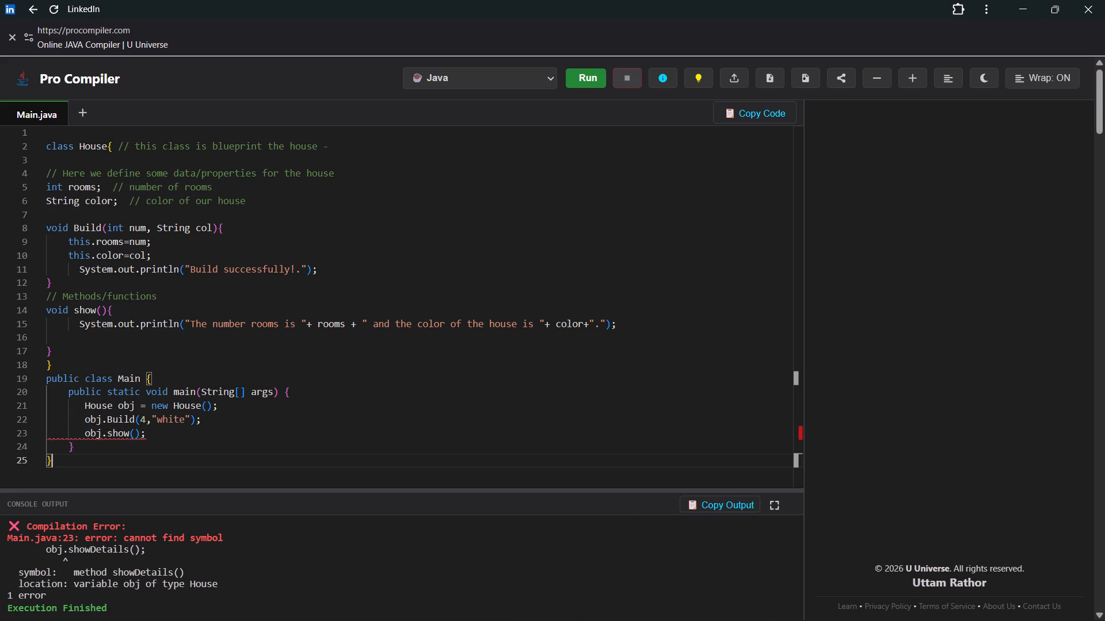
Run the corrected program and examine its console output.
{"action": "left_click", "coordinate": [582, 79]}
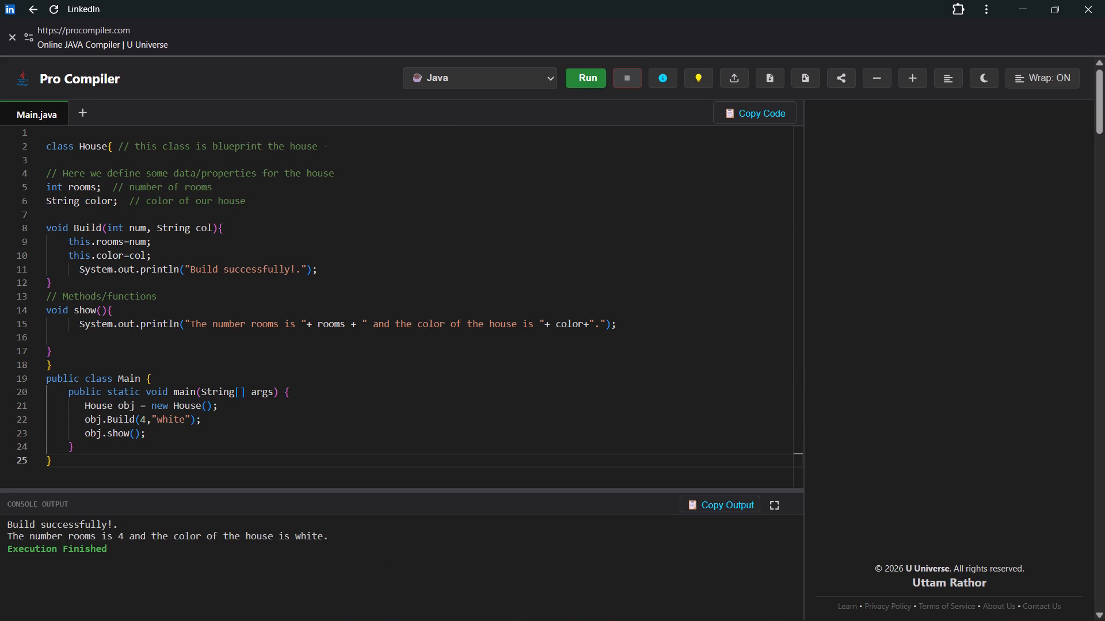
{"action": "left_click_drag", "start_coordinate": [340, 542], "coordinate": [20, 526]}
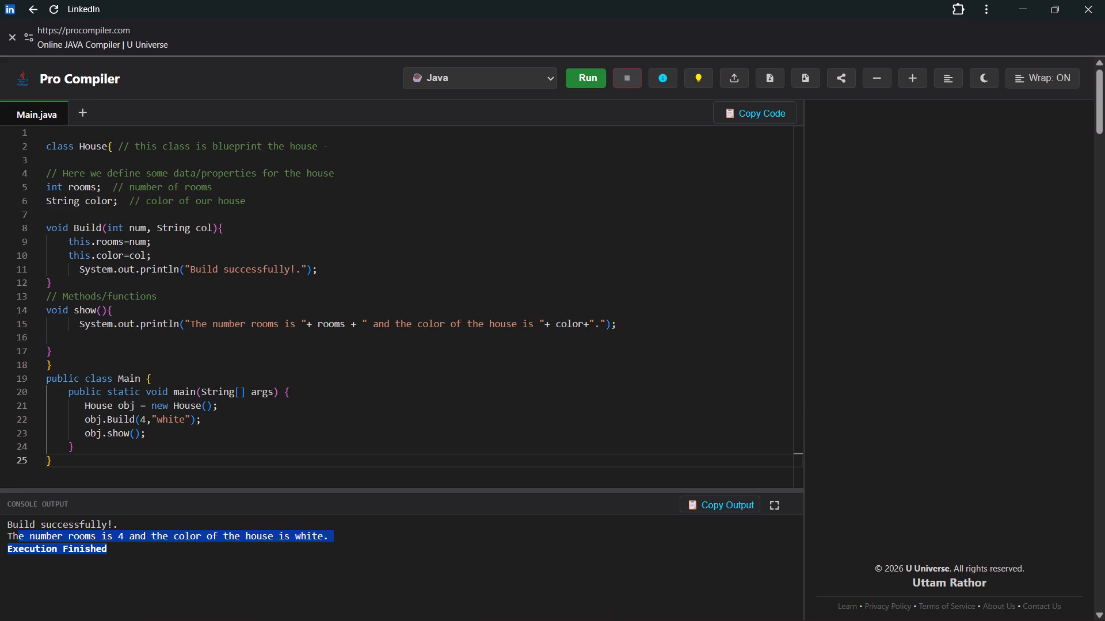
{"action": "left_click", "coordinate": [119, 584]}
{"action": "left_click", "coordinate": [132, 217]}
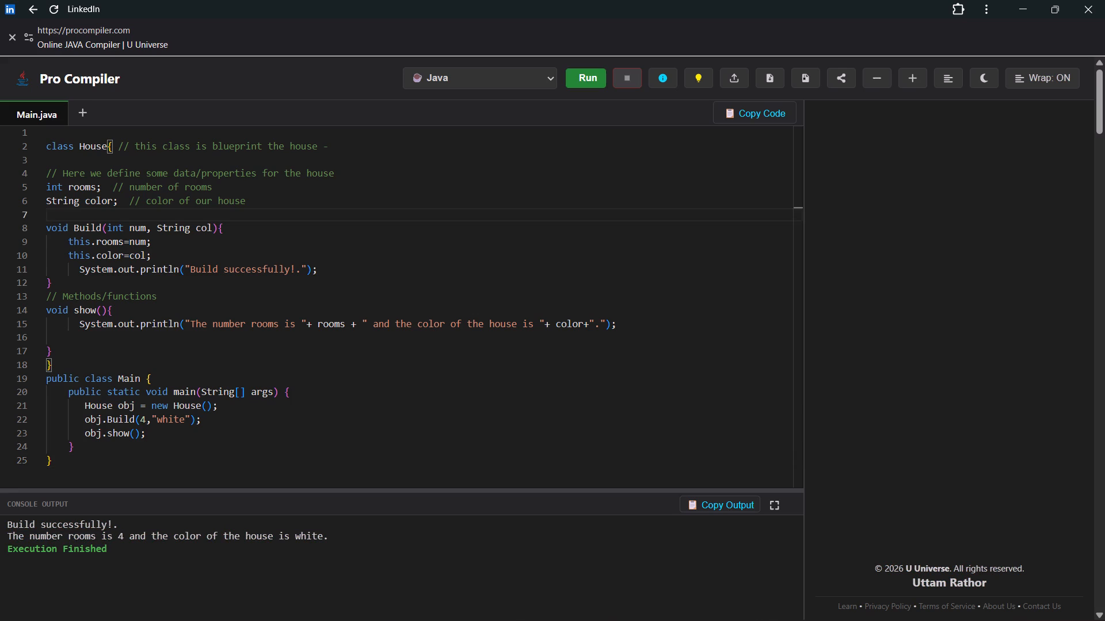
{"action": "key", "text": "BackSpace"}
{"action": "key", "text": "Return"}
Begin a // comment after the opening brace of the Build method's declaration.
{"action": "left_click", "coordinate": [274, 229]}
{"action": "key", "text": "space"}
{"action": "type", "text": "//"}
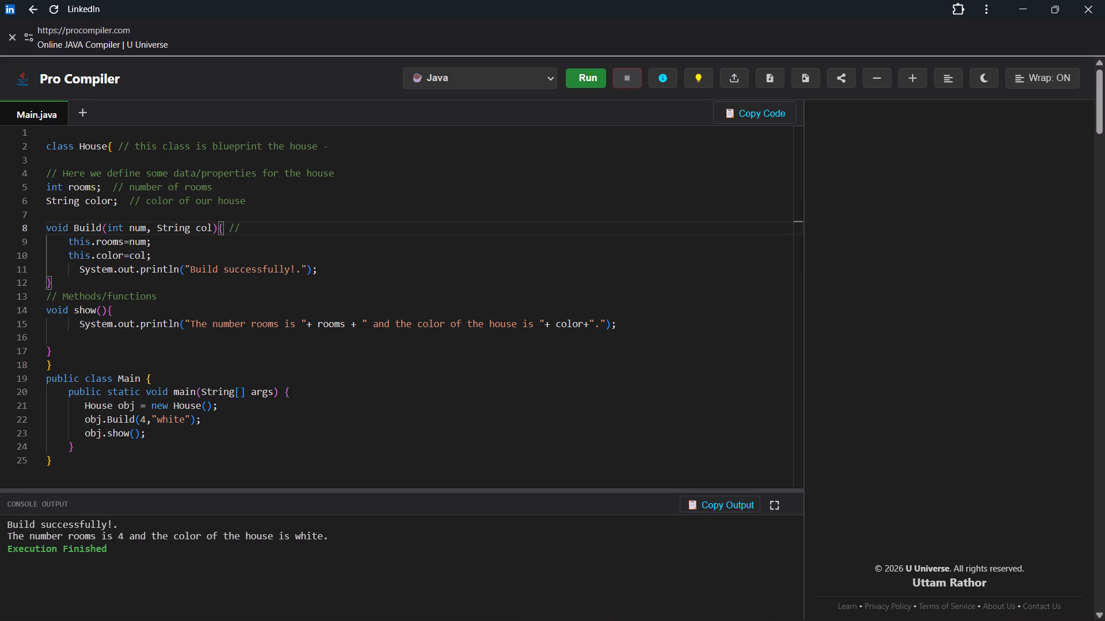
{"action": "key", "text": "space"}
Delete the "// Methods/functions" comment above the show method.
{"action": "left_click_drag", "start_coordinate": [167, 300], "coordinate": [38, 296]}
{"action": "key", "text": "BackSpace"}
{"action": "left_click", "coordinate": [55, 213]}
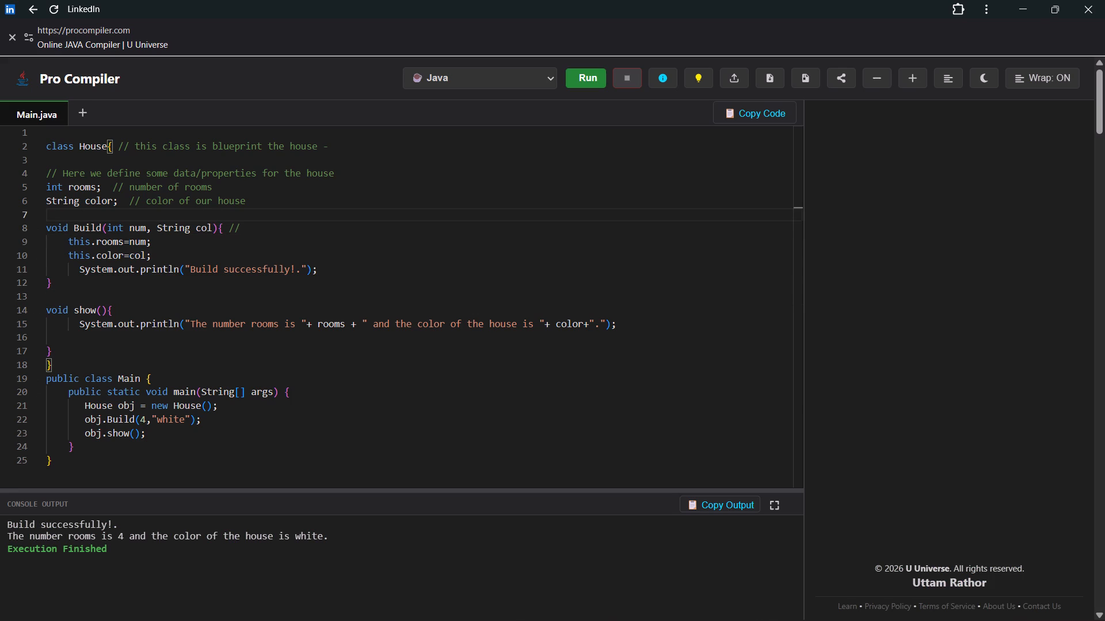
Add the comment "// Functions that Build the house based on the number of rooms and color-" on a new line above the Build method.
{"action": "key", "text": "Return"}
{"action": "type", "text": "//"}
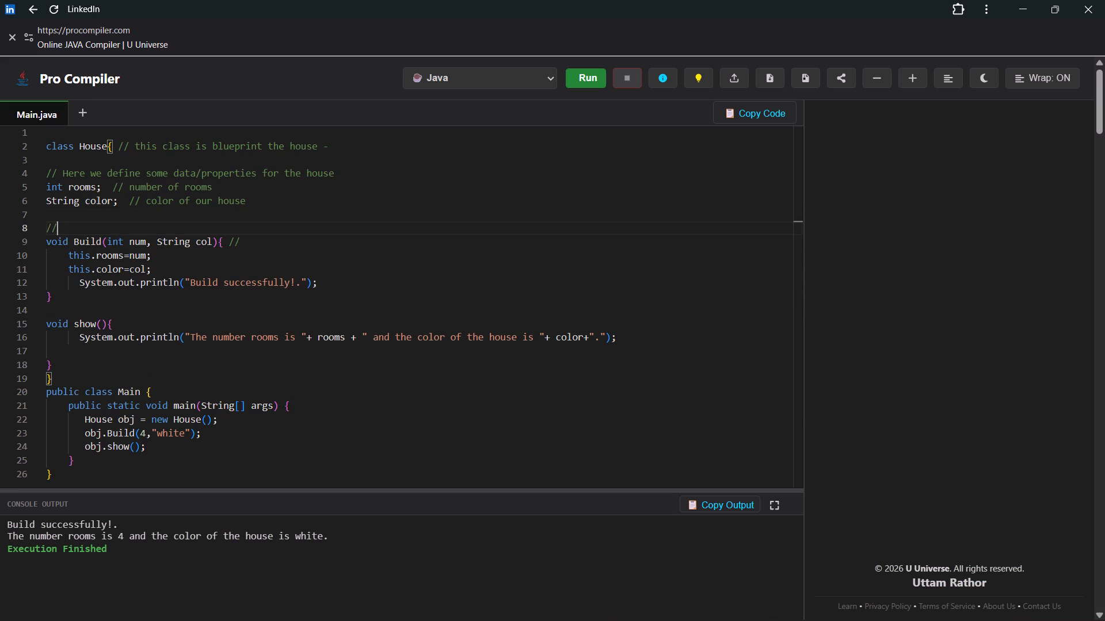
{"action": "key", "text": "space"}
{"action": "type", "text": "ns that"}
{"action": "key", "text": "space"}
{"action": "key", "text": "i"}
{"action": "key", "text": "BackSpace"}
{"action": "key", "text": "i"}
{"action": "key", "text": "BackSpace"}
{"action": "type", "text": "uild"}
{"action": "key", "text": "BackSpace"}
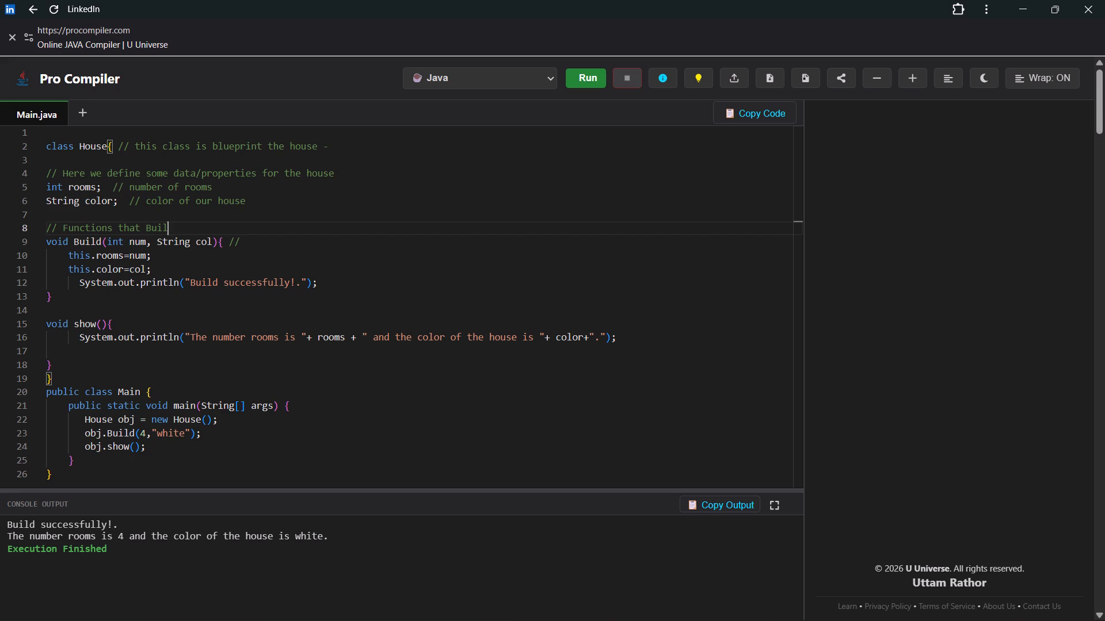
{"action": "type", "text": "d teh"}
{"action": "key", "text": "space"}
{"action": "key", "text": "space"}
{"action": "key", "text": "BackSpace"}
{"action": "key", "text": "BackSpace"}
{"action": "key", "text": "BackSpace"}
{"action": "type", "text": "eh"}
{"action": "key", "text": "space"}
{"action": "key", "text": "space"}
{"action": "key", "text": "BackSpace"}
{"action": "key", "text": "BackSpace"}
{"action": "key", "text": "h"}
{"action": "key", "text": "BackSpace"}
{"action": "key", "text": "BackSpace"}
{"action": "type", "text": "he house ba"}
{"action": "key", "text": "BackSpace"}
{"action": "type", "text": "asd"}
{"action": "key", "text": "BackSpace"}
{"action": "type", "text": "ed on the number"}
{"action": "key", "text": "space"}
{"action": "key", "text": "space"}
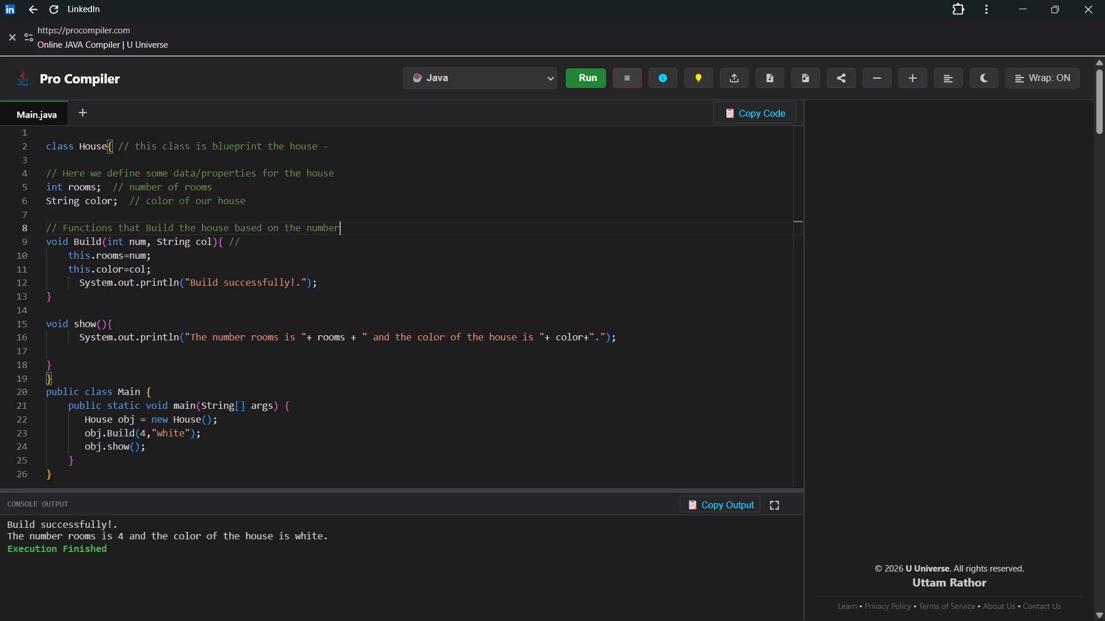
{"action": "type", "text": "of rroms"}
{"action": "key", "text": "space"}
{"action": "key", "text": "space"}
{"action": "key", "text": "BackSpace"}
{"action": "key", "text": "BackSpace"}
{"action": "key", "text": "BackSpace"}
{"action": "key", "text": "BackSpace"}
{"action": "key", "text": "BackSpace"}
{"action": "type", "text": "ooms and col"}
{"action": "type", "text": "or"}
{"action": "key", "text": "minus"}
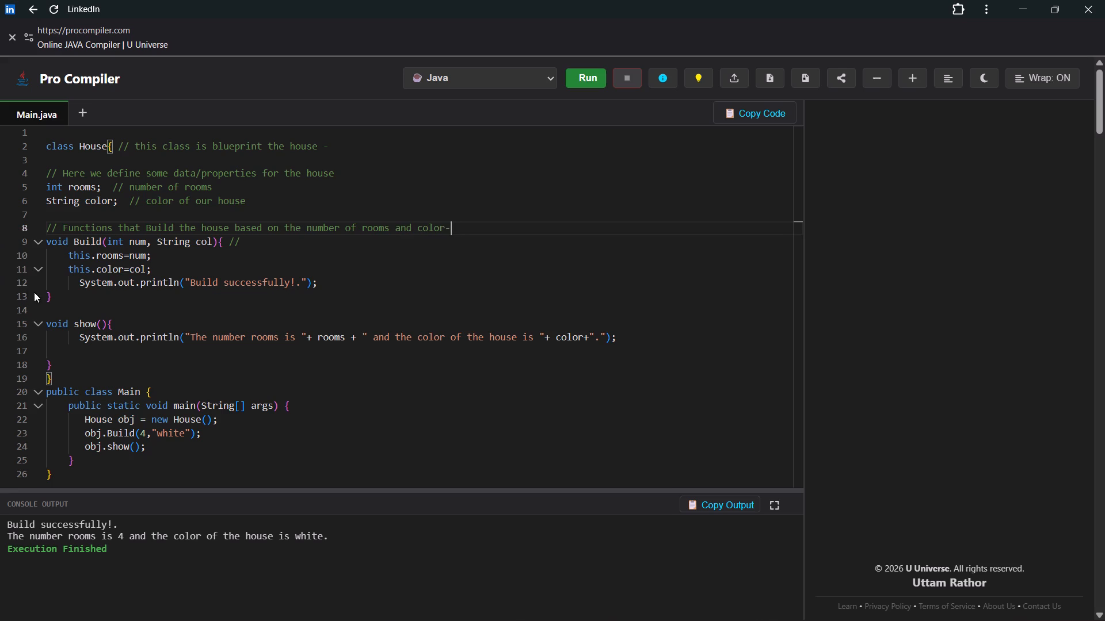
Add the comment "// This method the actual house that you build." on the blank line above the show method.
{"action": "left_click", "coordinate": [50, 317]}
{"action": "type", "text": "//"}
{"action": "key", "text": "space"}
{"action": "key", "text": "BackSpace"}
{"action": "type", "text": "s method the actual"}
{"action": "key", "text": "space"}
{"action": "type", "text": "house th at"}
{"action": "key", "text": "space"}
{"action": "key", "text": "BackSpace"}
{"action": "key", "text": "BackSpace"}
{"action": "key", "text": "BackSpace"}
{"action": "key", "text": "BackSpace"}
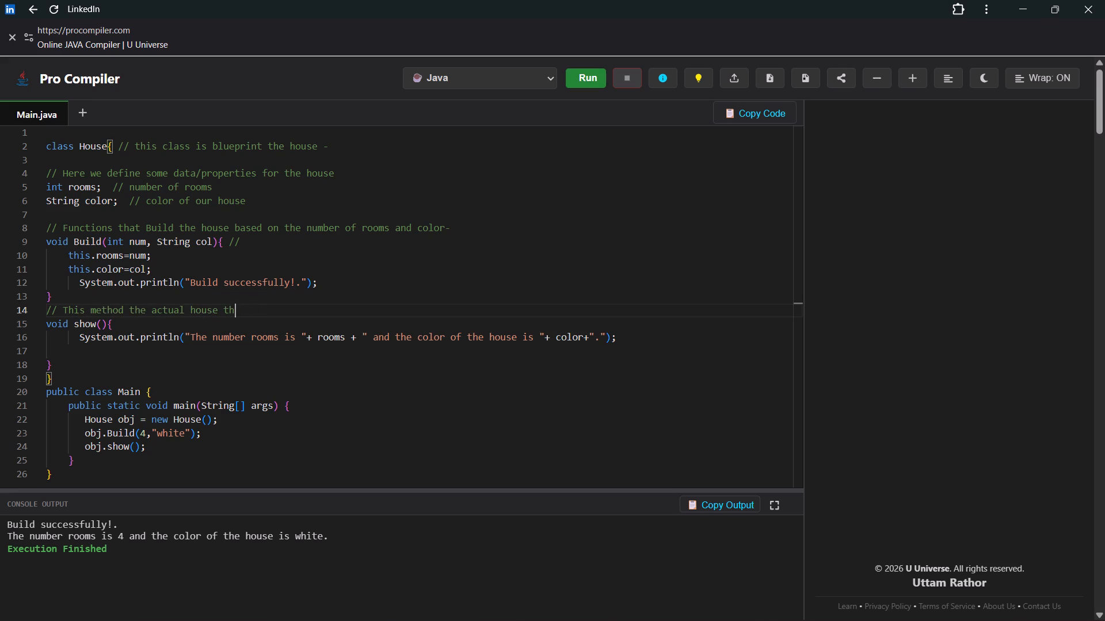
{"action": "type", "text": "at"}
{"action": "key", "text": "space"}
{"action": "type", "text": "you"}
{"action": "key", "text": "space"}
{"action": "key", "text": "space"}
{"action": "type", "text": "buid"}
{"action": "key", "text": "BackSpace"}
{"action": "type", "text": "ld"}
{"action": "key", "text": "period"}
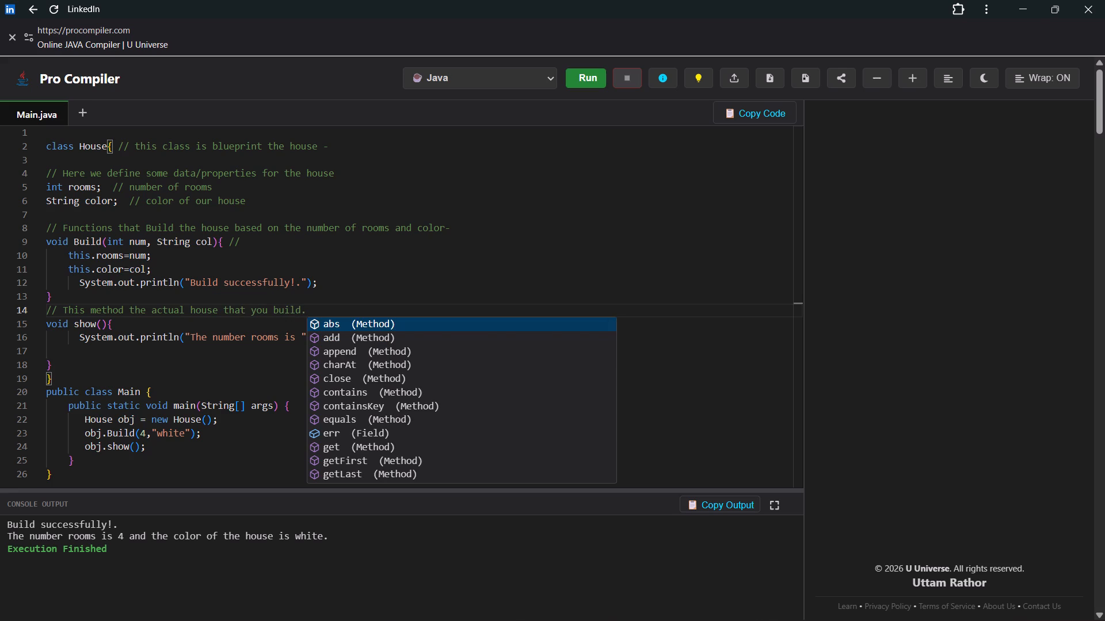
{"action": "left_click", "coordinate": [469, 176]}
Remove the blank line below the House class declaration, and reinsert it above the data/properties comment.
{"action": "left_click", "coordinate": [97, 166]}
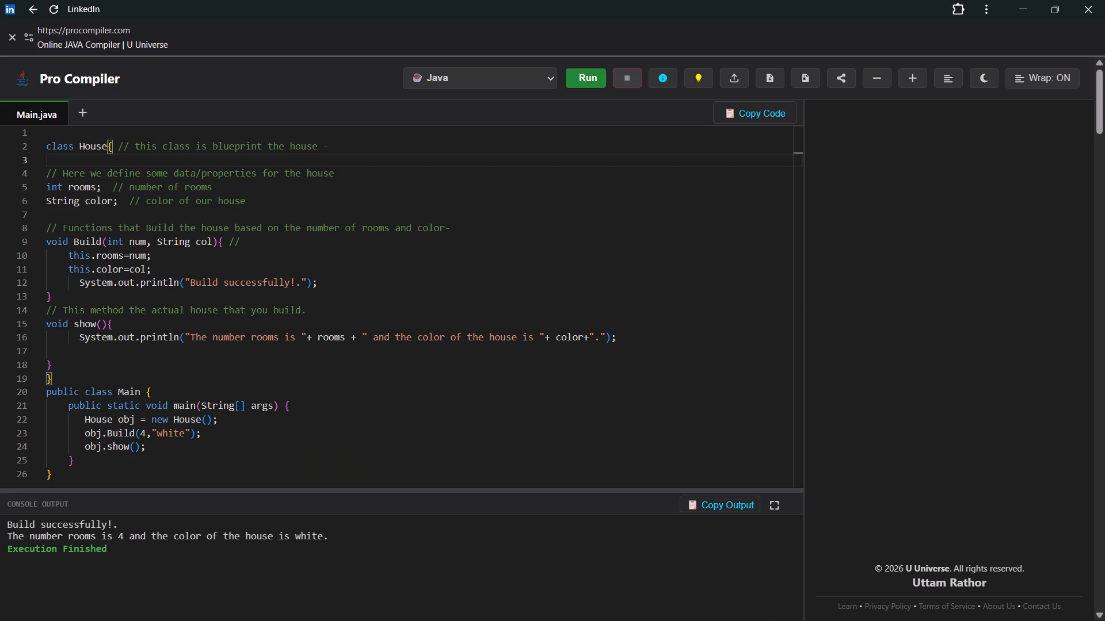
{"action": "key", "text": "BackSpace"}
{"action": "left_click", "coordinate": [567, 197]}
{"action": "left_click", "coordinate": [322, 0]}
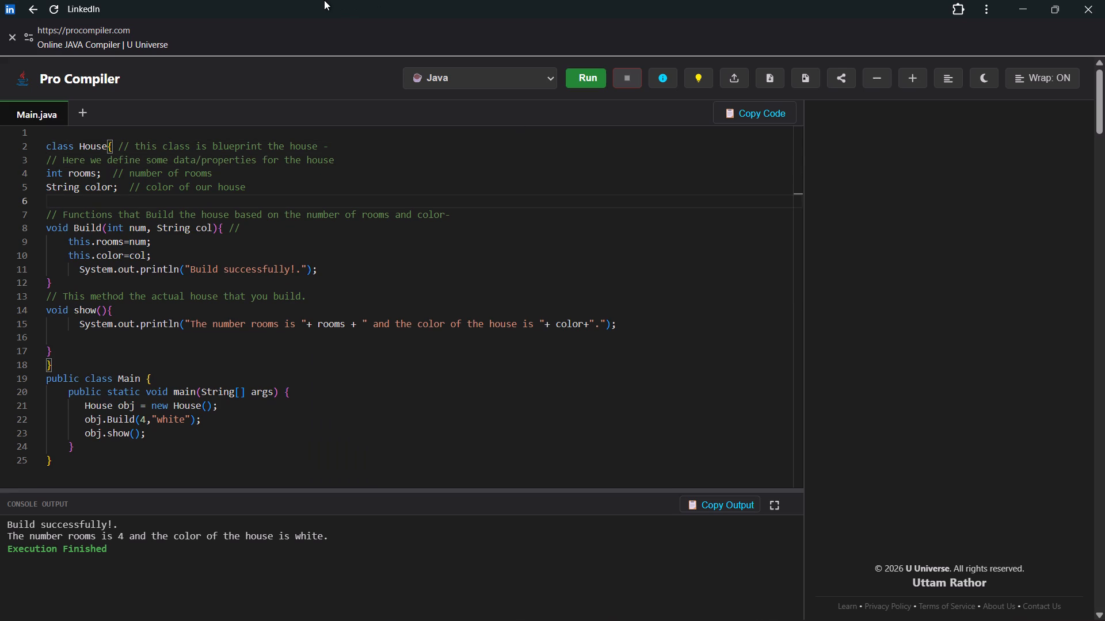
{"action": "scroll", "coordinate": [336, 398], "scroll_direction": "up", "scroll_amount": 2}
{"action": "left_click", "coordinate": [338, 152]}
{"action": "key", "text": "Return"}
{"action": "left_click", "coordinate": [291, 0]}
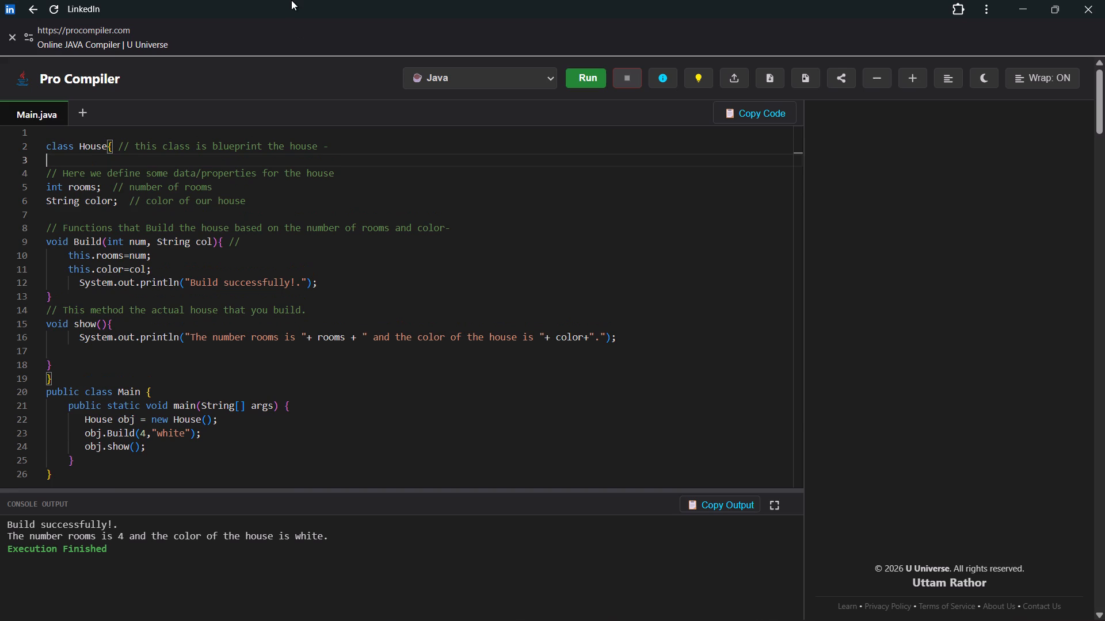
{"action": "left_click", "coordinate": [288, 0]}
Start a screen capture of the commented House class code.
{"action": "key", "text": "Print"}
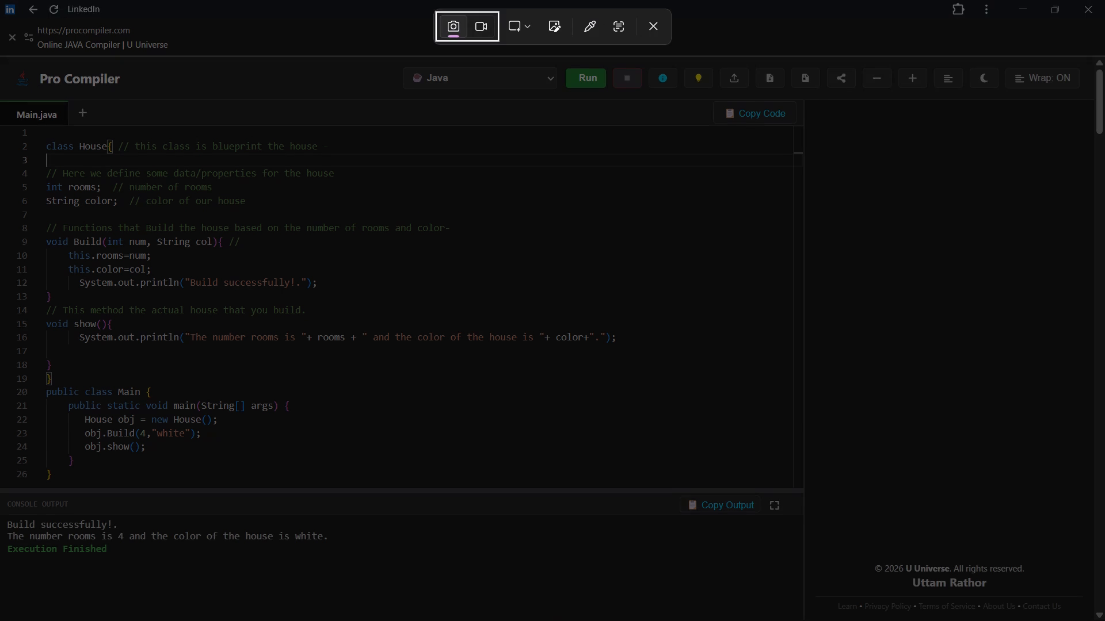
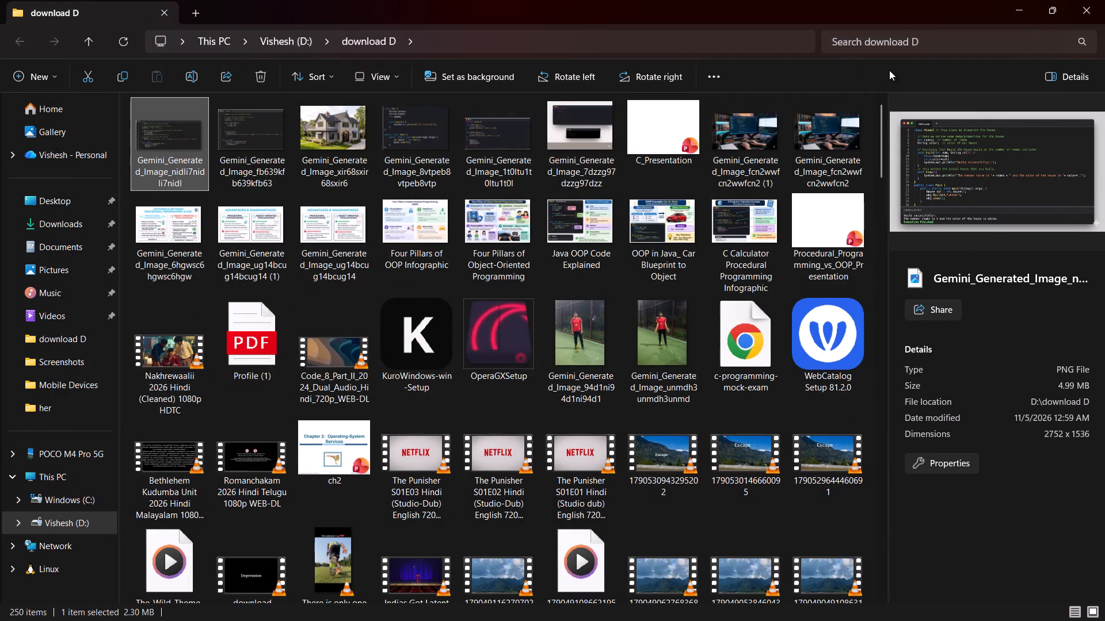
{"action": "left_click", "coordinate": [405, 0]}
{"action": "left_click", "coordinate": [1020, 10]}
{"action": "left_click", "coordinate": [597, 282]}
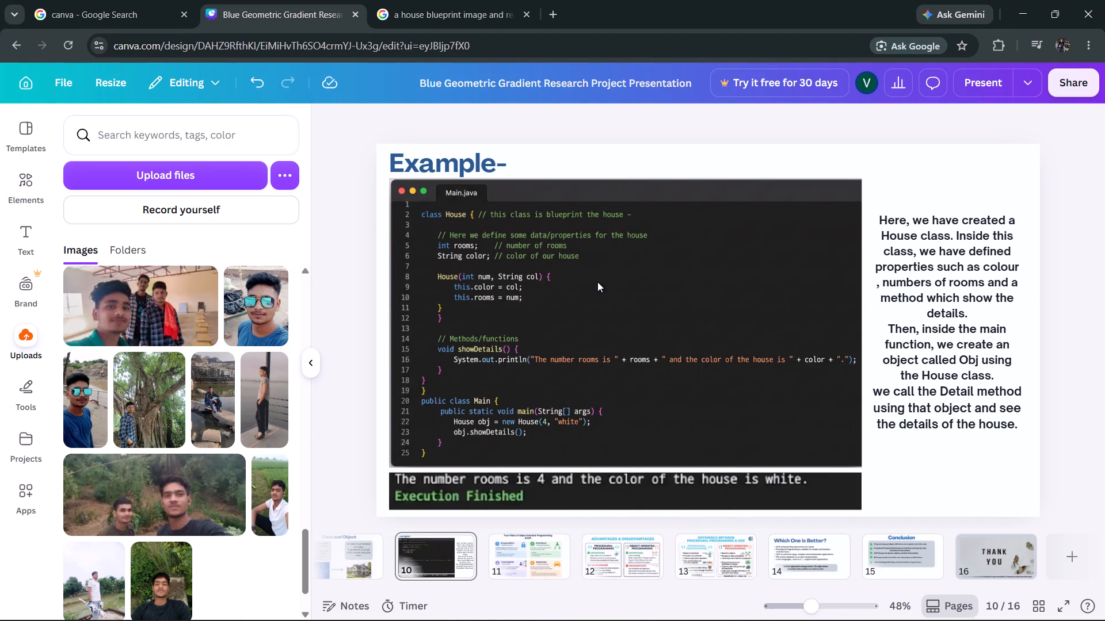
{"action": "left_click", "coordinate": [650, 256]}
{"action": "left_click", "coordinate": [644, 382]}
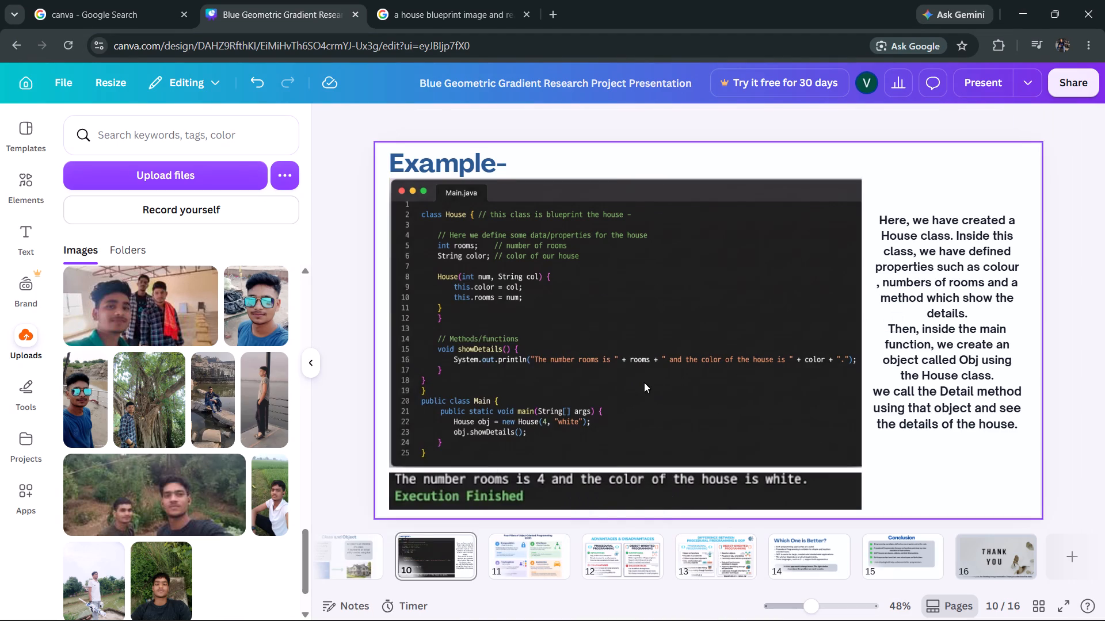
{"action": "left_click", "coordinate": [642, 498]}
Upload the cropped House class code image from the download D folder to the Canva uploads.
{"action": "left_click", "coordinate": [154, 173]}
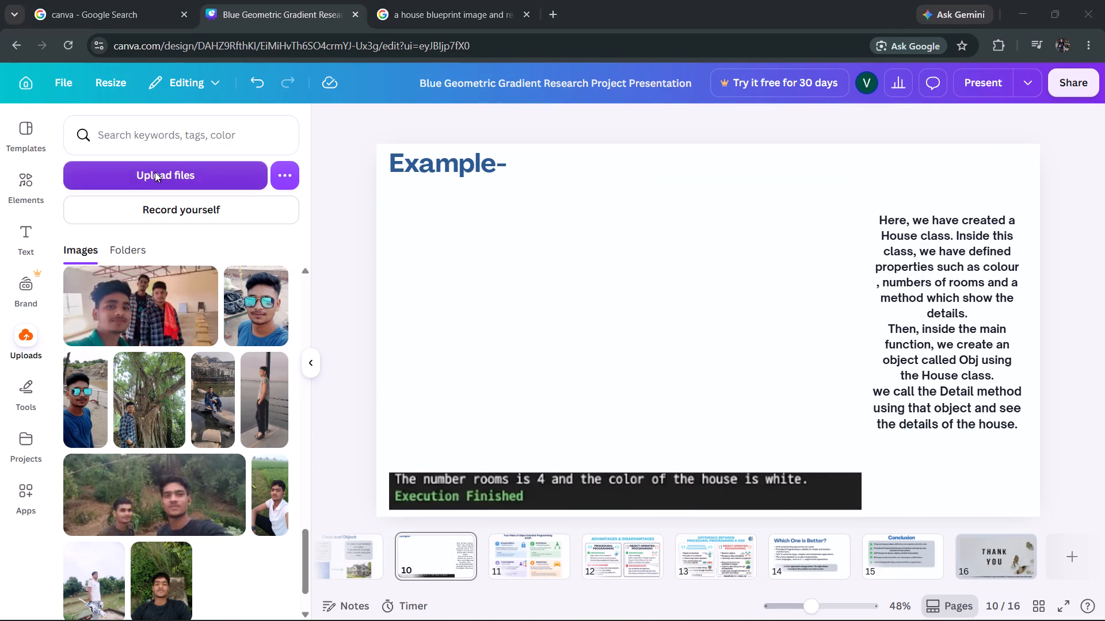
{"action": "left_click", "coordinate": [63, 325]}
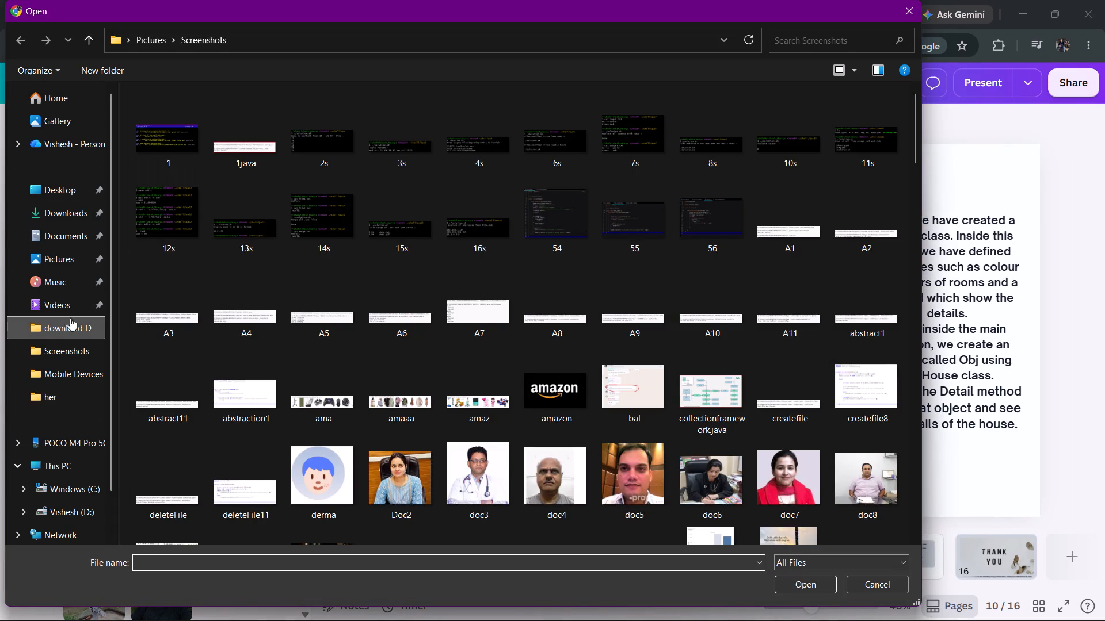
{"action": "double_click", "coordinate": [166, 159]}
Upload the new console output screenshot from the Screenshots folder to the Canva uploads.
{"action": "left_click", "coordinate": [169, 174]}
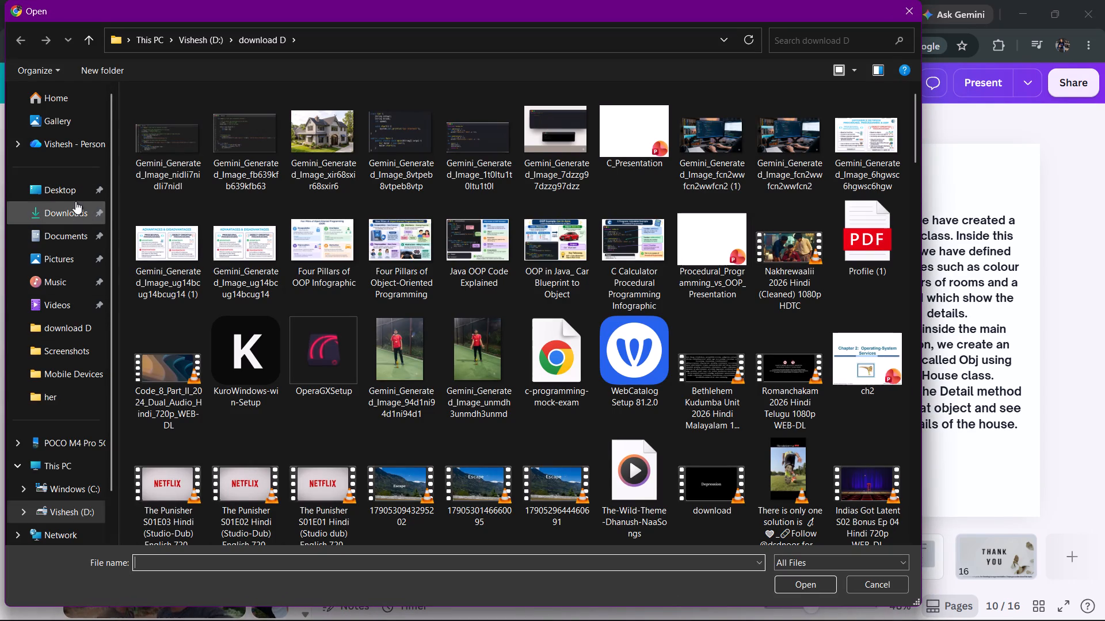
{"action": "left_click", "coordinate": [71, 233]}
{"action": "left_click", "coordinate": [71, 255]}
{"action": "double_click", "coordinate": [226, 144]}
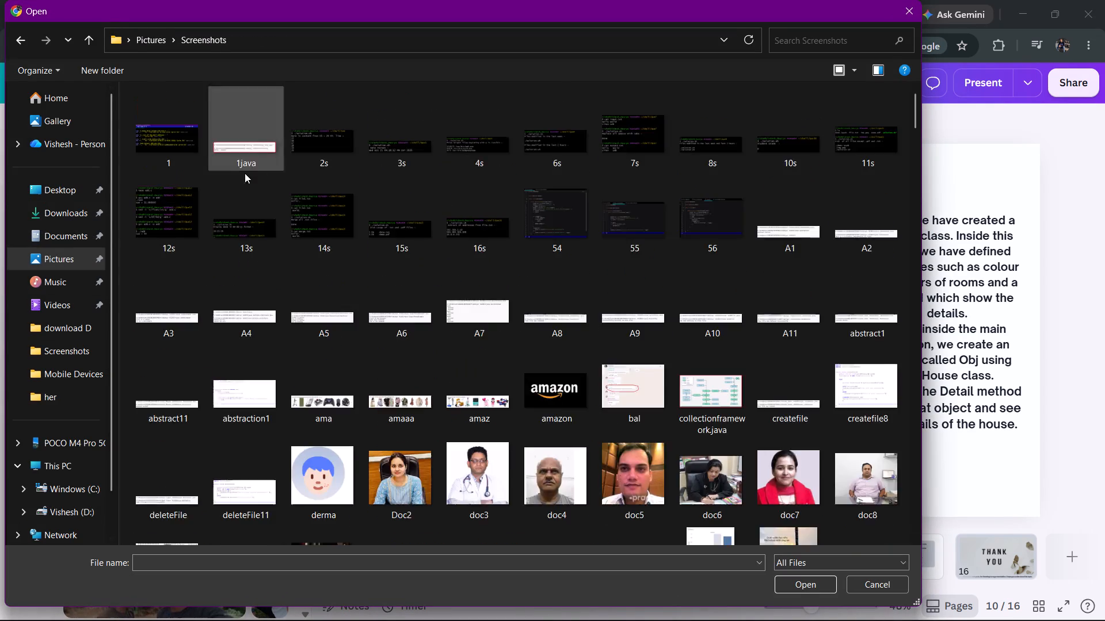
{"action": "scroll", "coordinate": [409, 312], "scroll_direction": "down", "scroll_amount": 20}
{"action": "scroll", "coordinate": [409, 312], "scroll_direction": "down", "scroll_amount": 20}
{"action": "scroll", "coordinate": [409, 312], "scroll_direction": "down", "scroll_amount": 20}
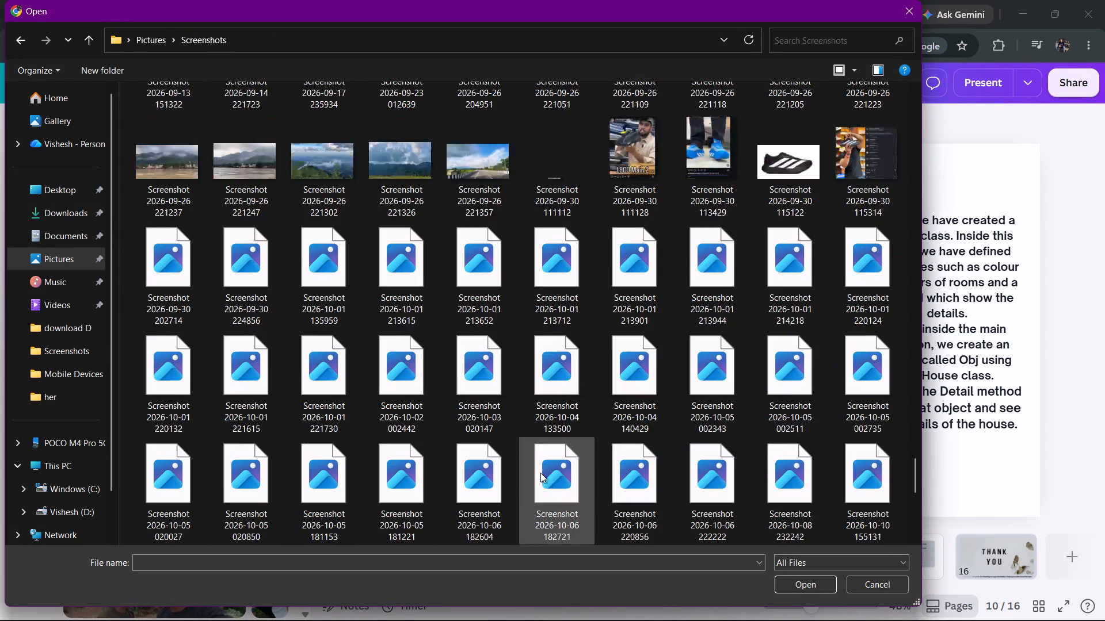
{"action": "scroll", "coordinate": [540, 473], "scroll_direction": "down", "scroll_amount": 20}
{"action": "scroll", "coordinate": [540, 473], "scroll_direction": "down", "scroll_amount": 2}
{"action": "double_click", "coordinate": [307, 517]}
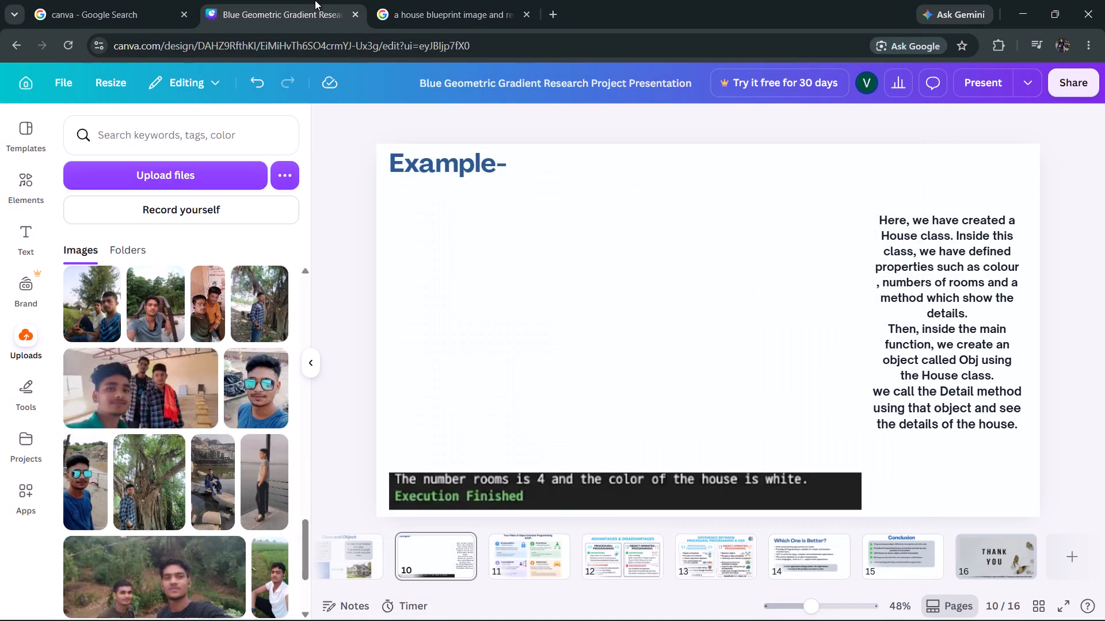
Place the cropped code image on slide 10 under the Example heading and shrink it to about 1,400 x 630, clear of the explanation text.
{"action": "scroll", "coordinate": [235, 348], "scroll_direction": "up", "scroll_amount": 20}
{"action": "scroll", "coordinate": [235, 348], "scroll_direction": "up", "scroll_amount": 15}
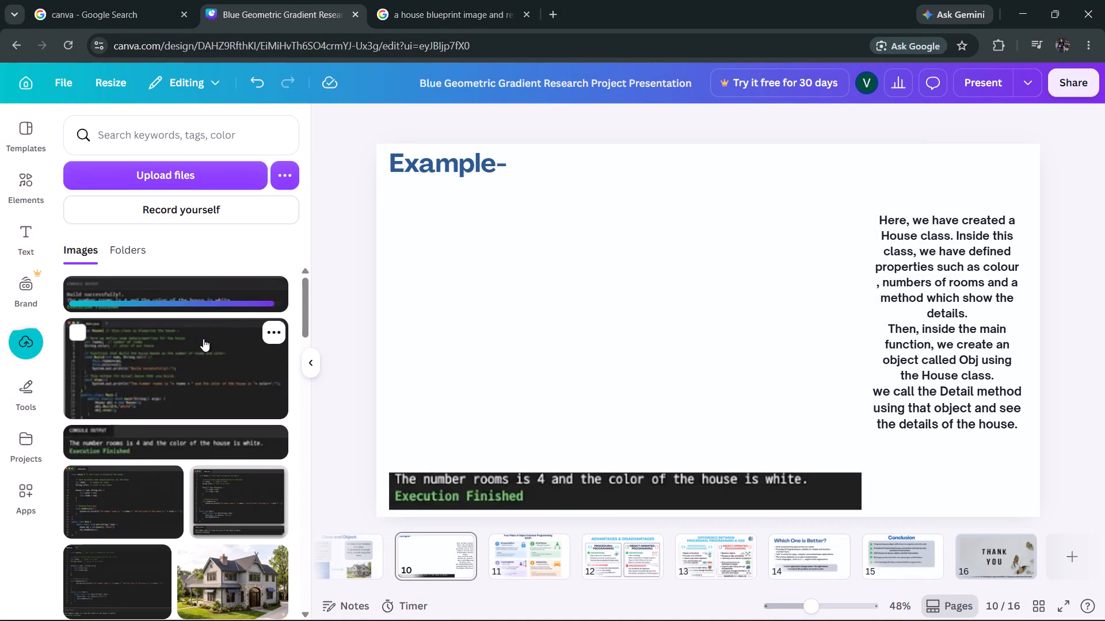
{"action": "scroll", "coordinate": [203, 339], "scroll_direction": "up", "scroll_amount": 3}
{"action": "left_click", "coordinate": [194, 372]}
{"action": "left_click_drag", "start_coordinate": [712, 306], "coordinate": [632, 294]}
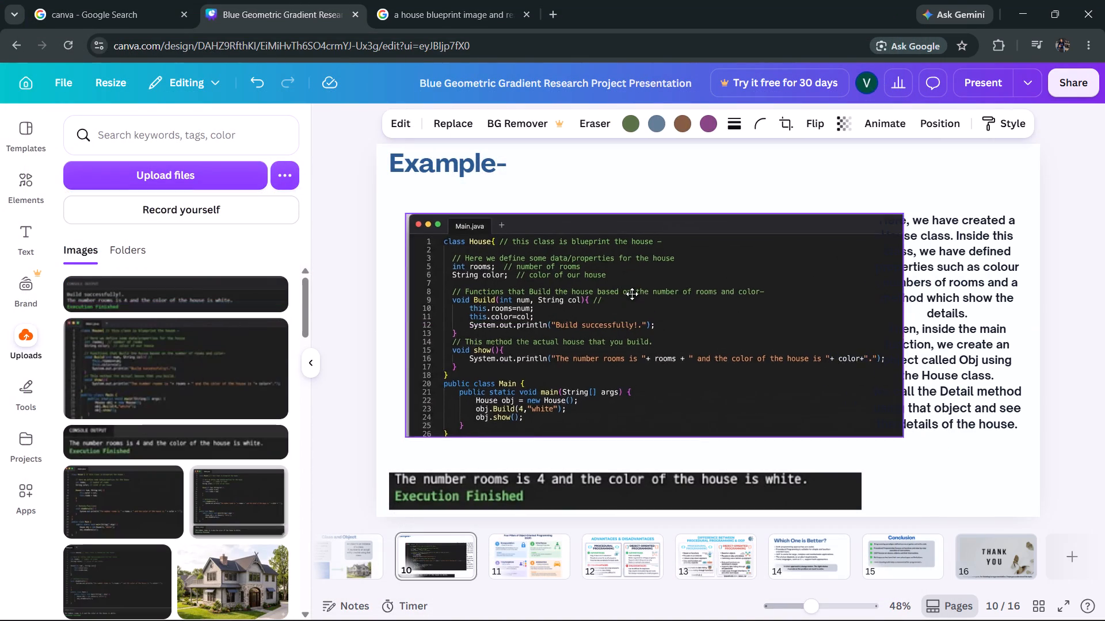
{"action": "left_click_drag", "start_coordinate": [632, 294], "coordinate": [636, 270]}
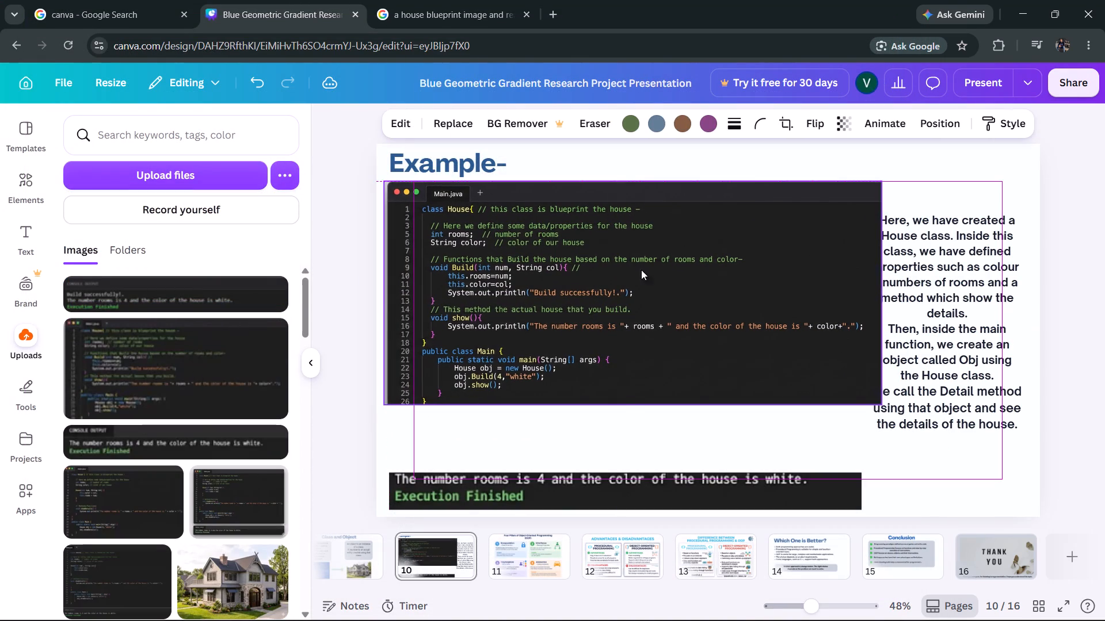
{"action": "left_click_drag", "start_coordinate": [881, 405], "coordinate": [865, 404]}
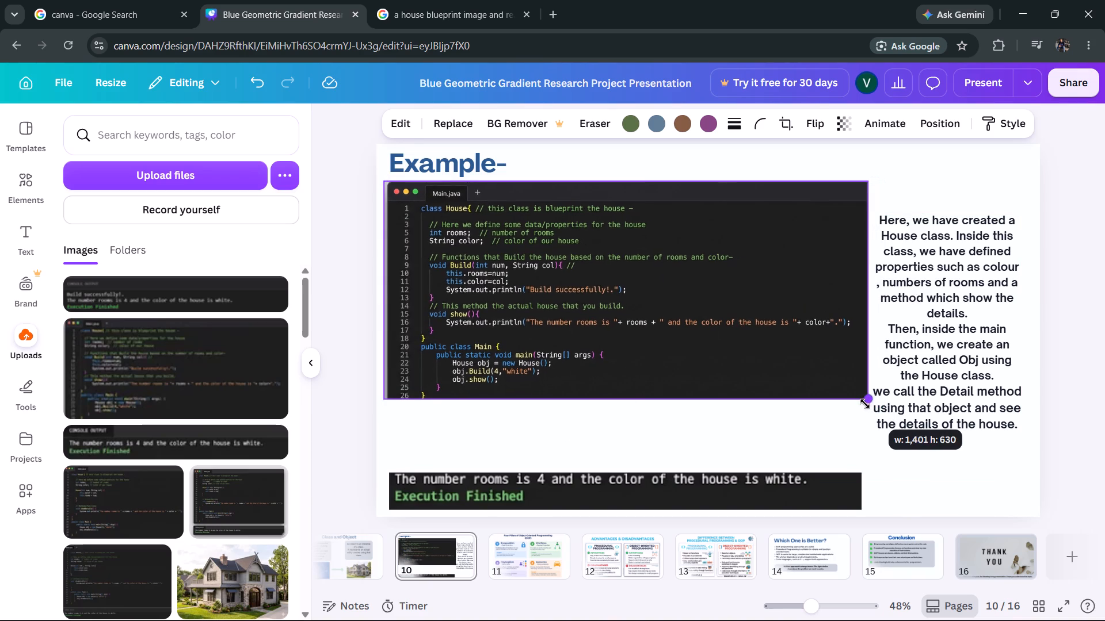
{"action": "left_click_drag", "start_coordinate": [865, 404], "coordinate": [865, 411]}
{"action": "left_click", "coordinate": [834, 376]}
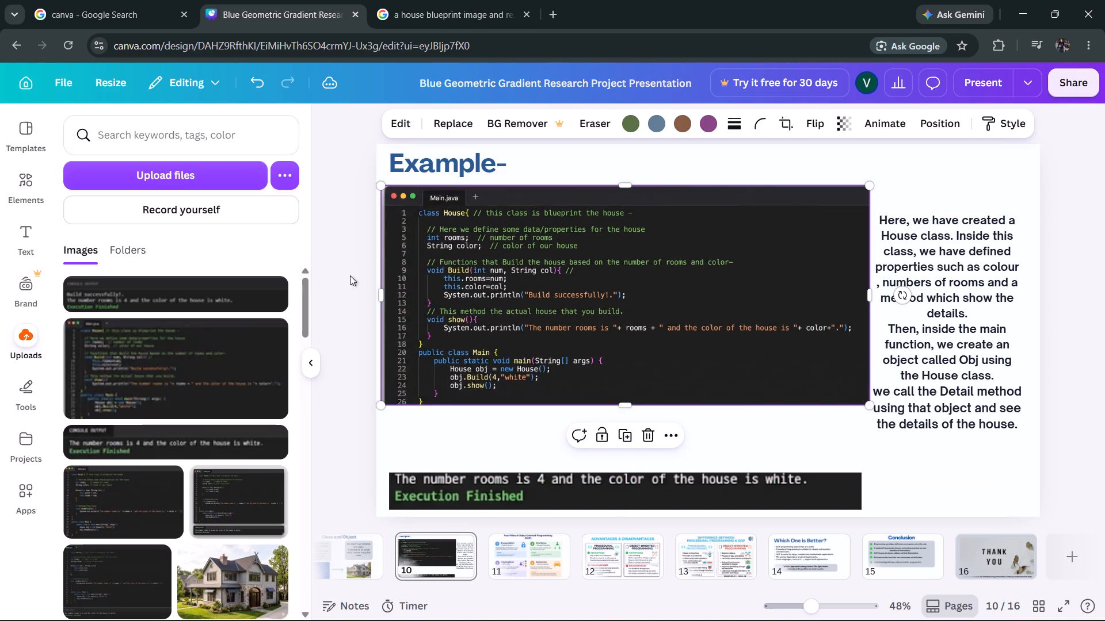
Crop the line-number strip off the House class code image, realign it under the Example heading and enlarge it to about 1,387 x 669.
{"action": "left_click_drag", "start_coordinate": [379, 294], "coordinate": [413, 297]}
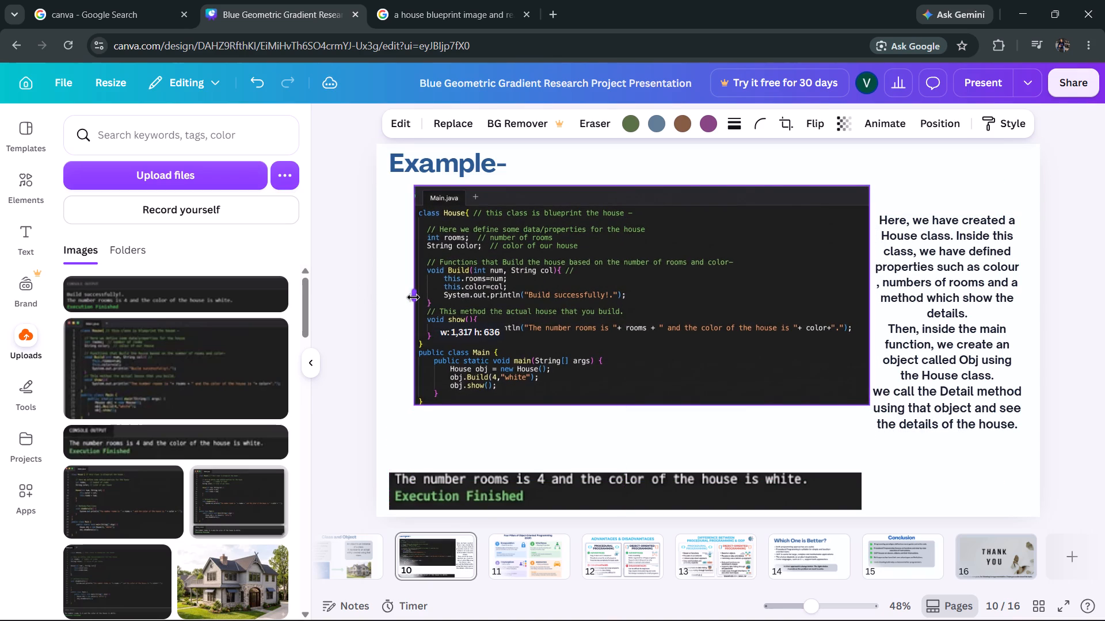
{"action": "left_click_drag", "start_coordinate": [413, 297], "coordinate": [414, 298]}
{"action": "left_click_drag", "start_coordinate": [659, 197], "coordinate": [628, 197]}
{"action": "left_click_drag", "start_coordinate": [839, 407], "coordinate": [851, 446]}
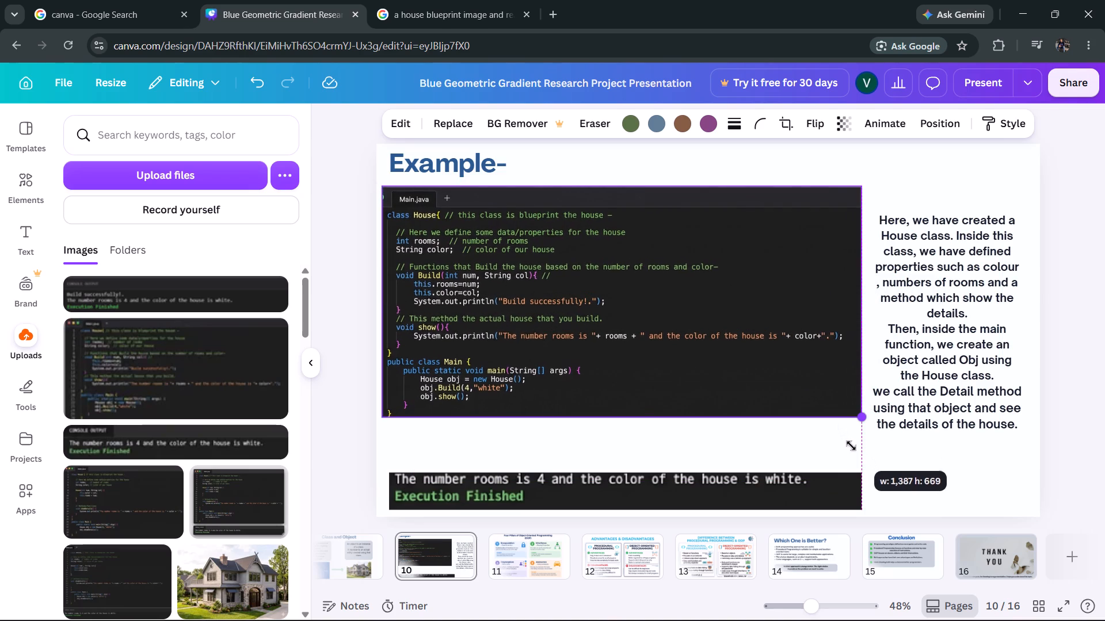
{"action": "left_click_drag", "start_coordinate": [851, 446], "coordinate": [852, 447]}
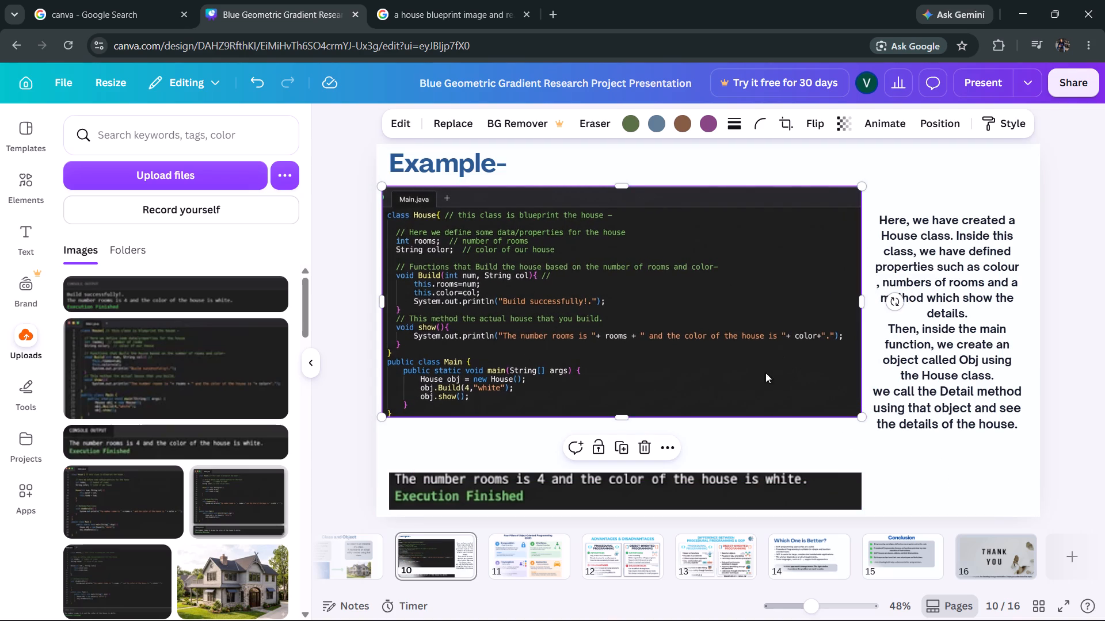
{"action": "left_click", "coordinate": [756, 378]}
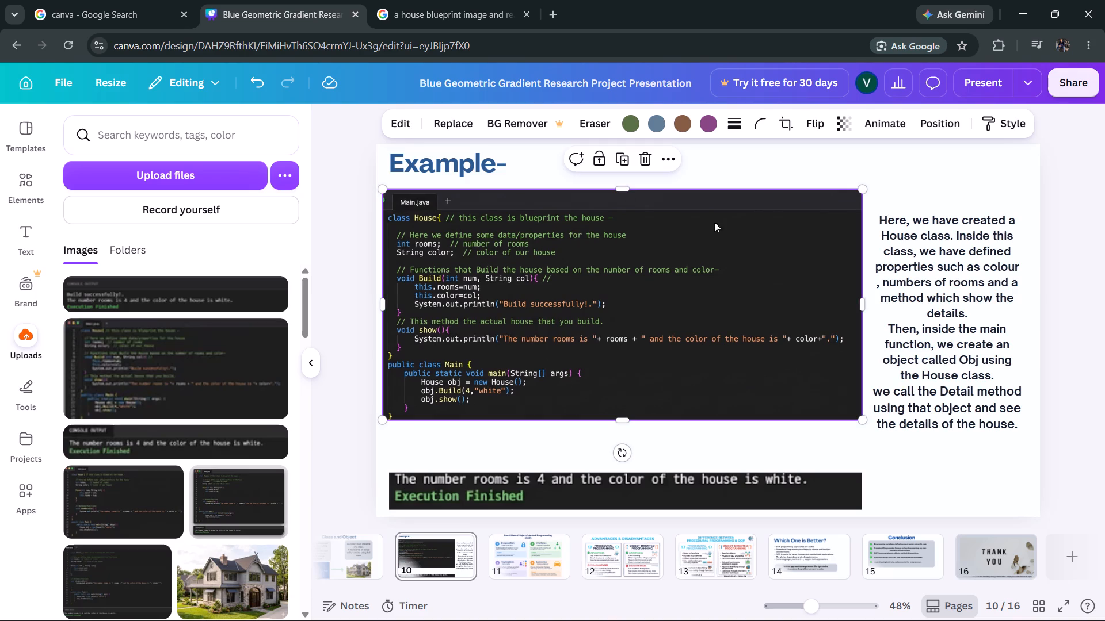
{"action": "left_click", "coordinate": [933, 169]}
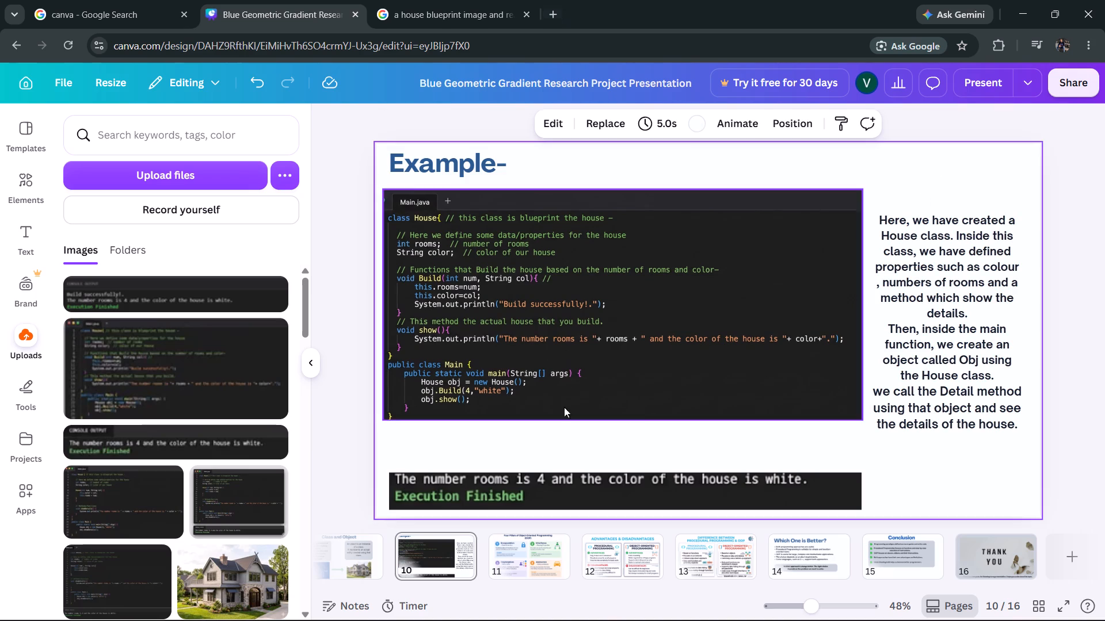
Replace the old console output image on slide 10 with the uploaded Build successfully version, placed below the code and widened to match it.
{"action": "left_click", "coordinate": [566, 478]}
{"action": "left_click", "coordinate": [644, 436]}
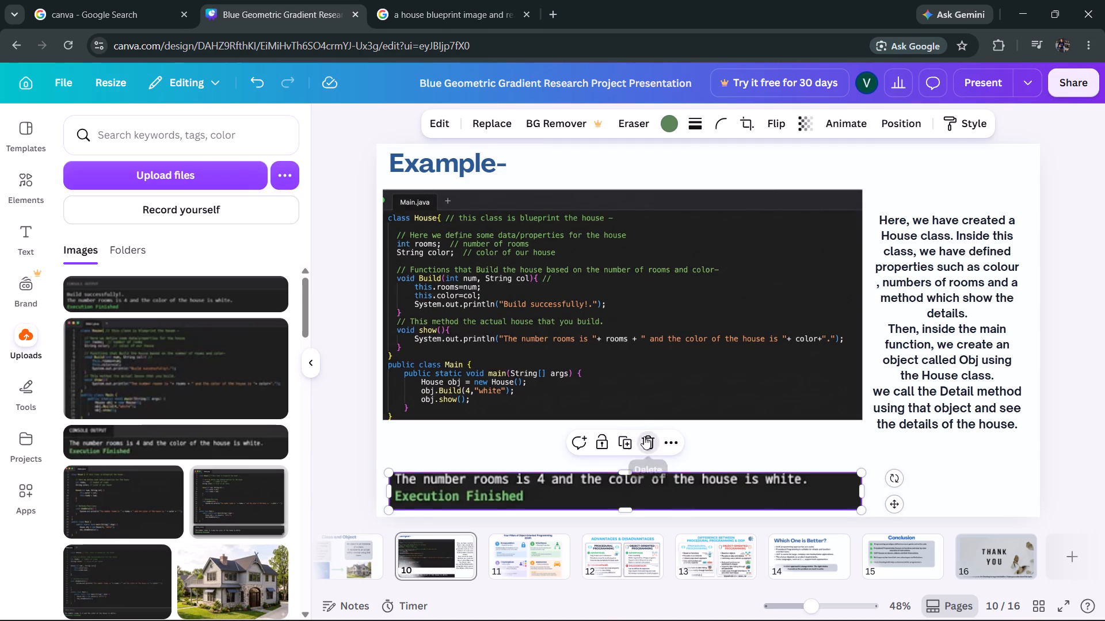
{"action": "left_click", "coordinate": [215, 301]}
{"action": "left_click_drag", "start_coordinate": [654, 340], "coordinate": [534, 473]}
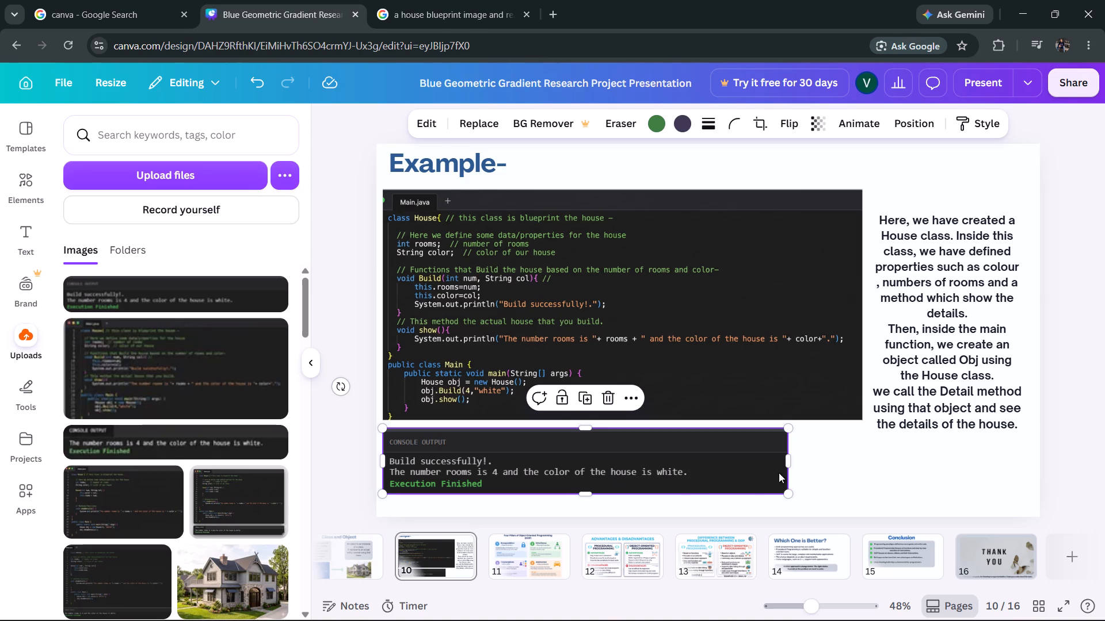
{"action": "left_click_drag", "start_coordinate": [787, 463], "coordinate": [862, 463]}
{"action": "left_click", "coordinate": [910, 187]}
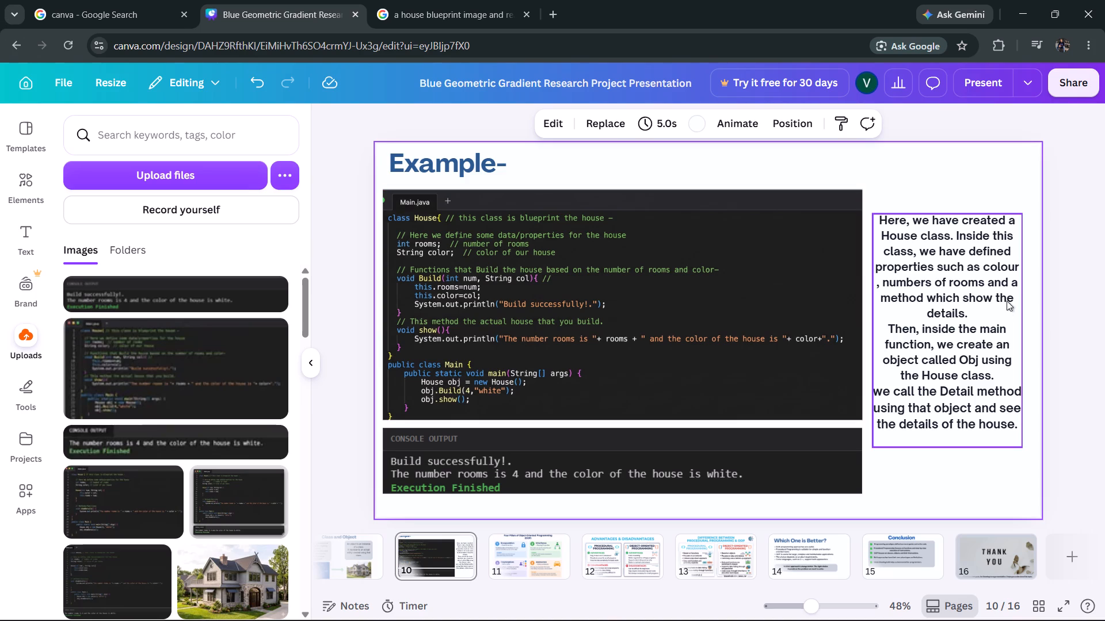
Review the House class explanation text beside the code image on slide 10.
{"action": "left_click", "coordinate": [954, 362]}
{"action": "left_click", "coordinate": [954, 362]}
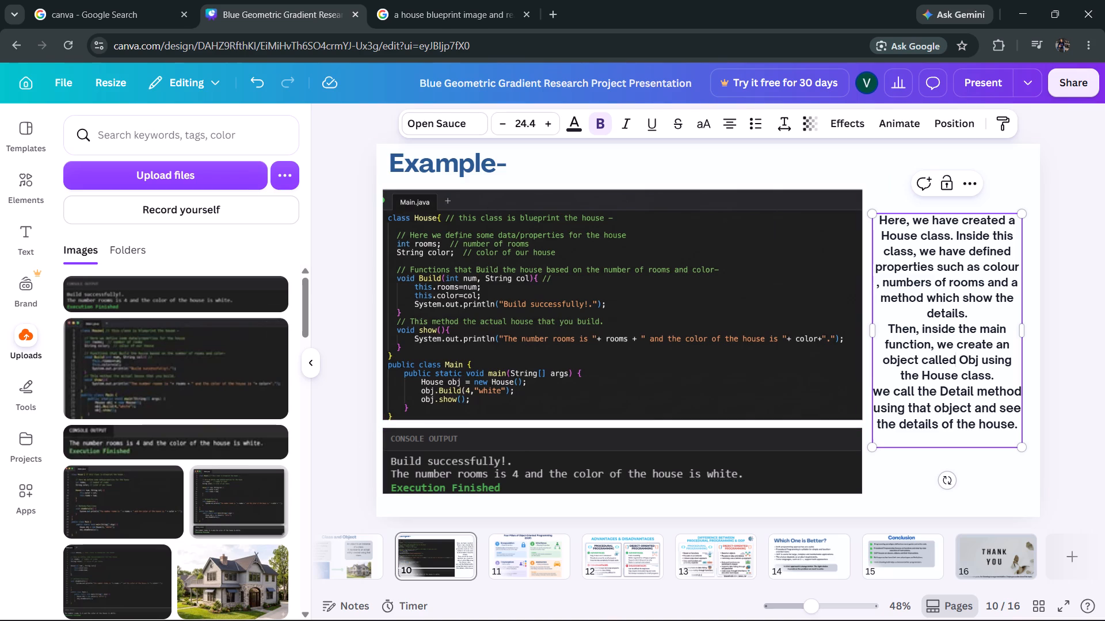
{"action": "left_click", "coordinate": [939, 295]}
{"action": "left_click", "coordinate": [909, 467]}
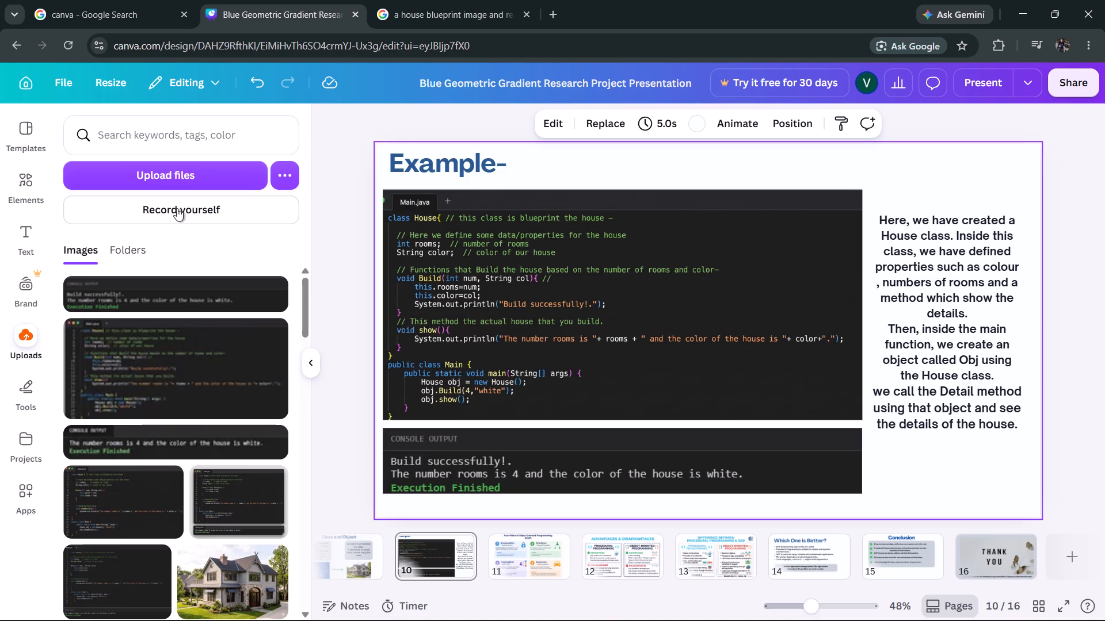
{"action": "left_click", "coordinate": [968, 339]}
{"action": "left_click", "coordinate": [968, 339]}
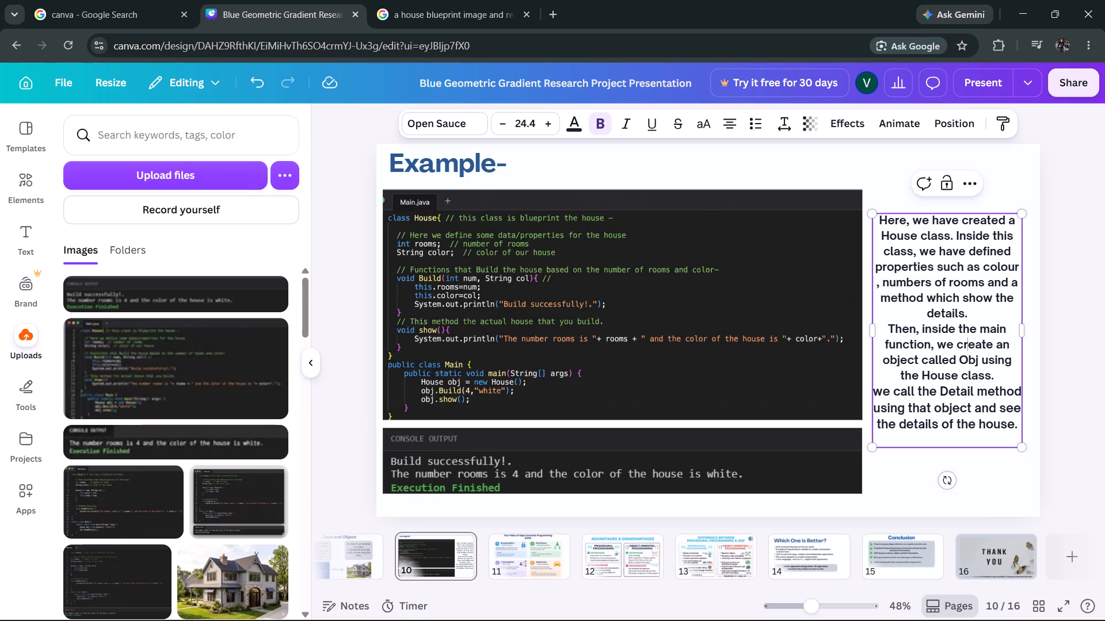
{"action": "left_click", "coordinate": [958, 302]}
{"action": "left_click", "coordinate": [876, 175]}
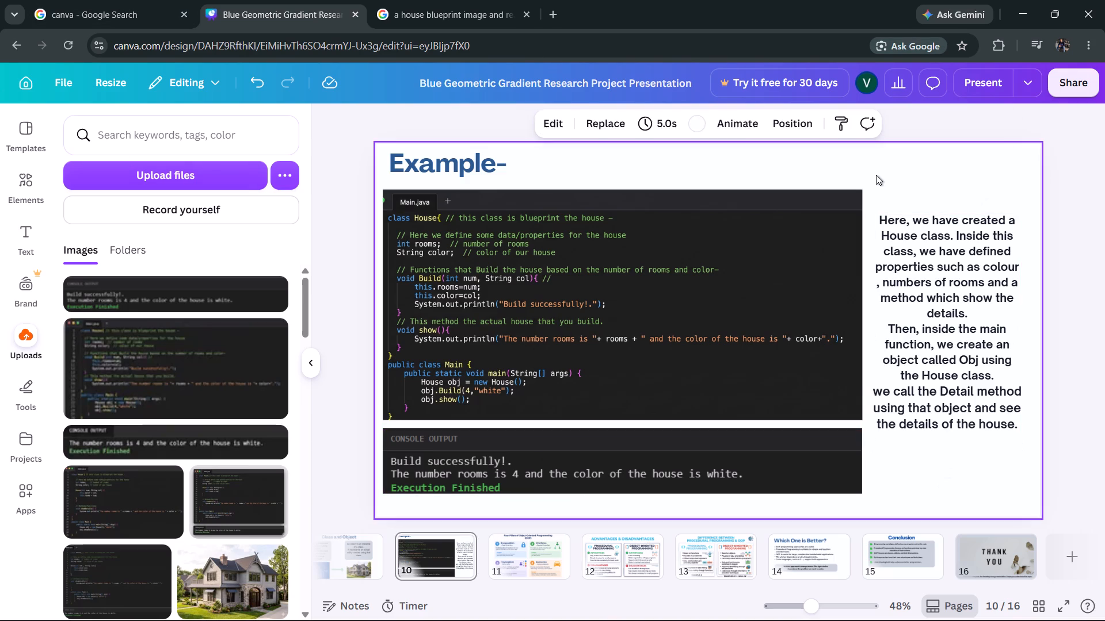
{"action": "left_click", "coordinate": [919, 266]}
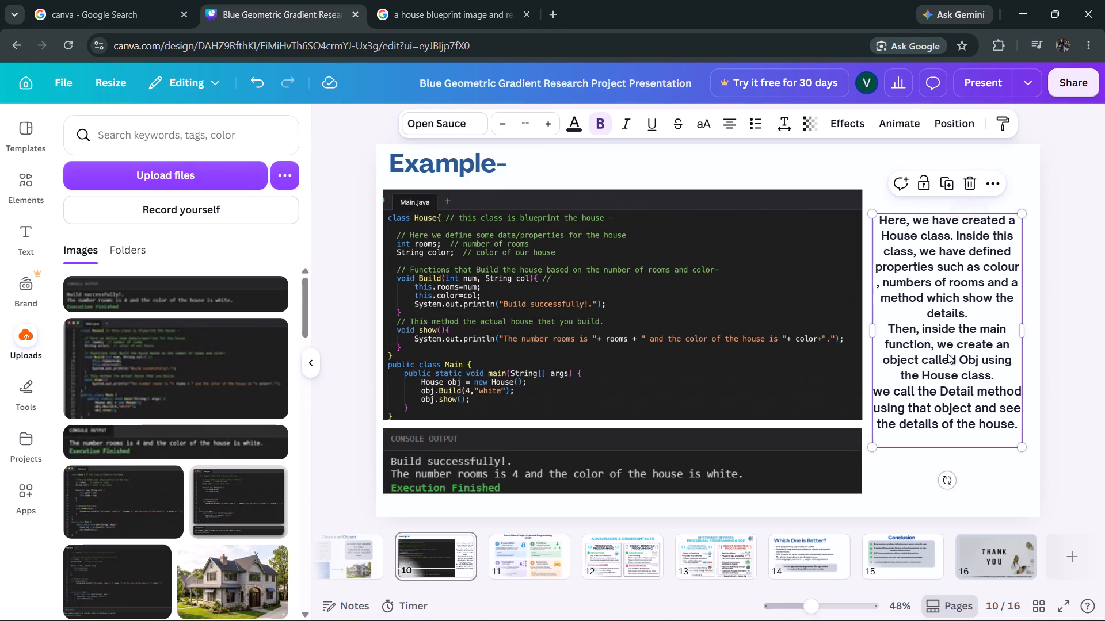
{"action": "left_click", "coordinate": [955, 469]}
{"action": "left_click", "coordinate": [367, 124]}
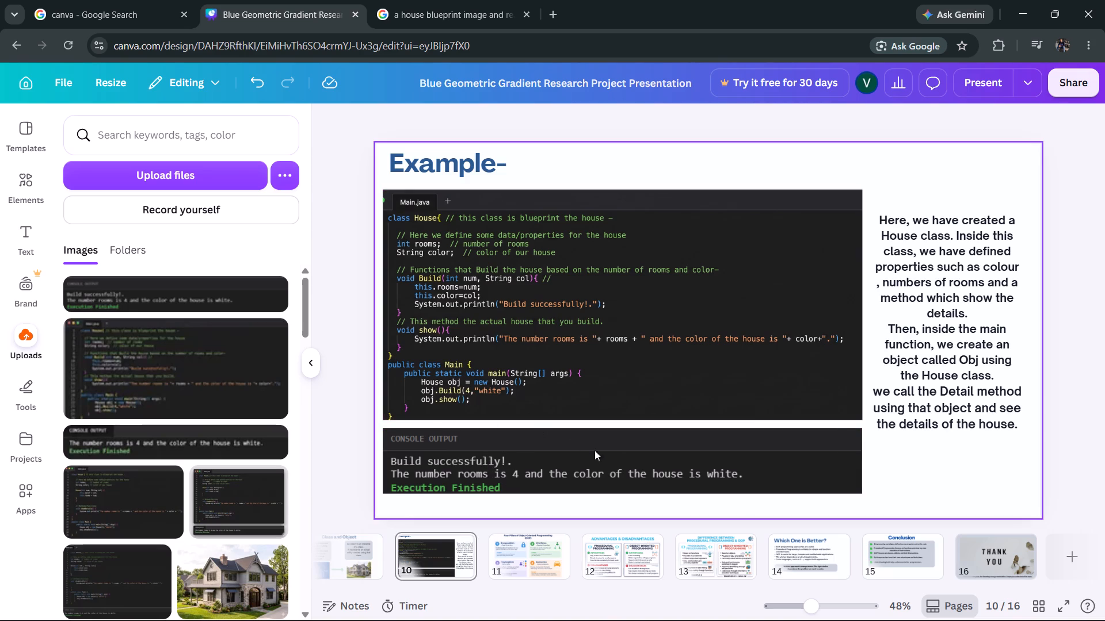
{"action": "left_click", "coordinate": [960, 479]}
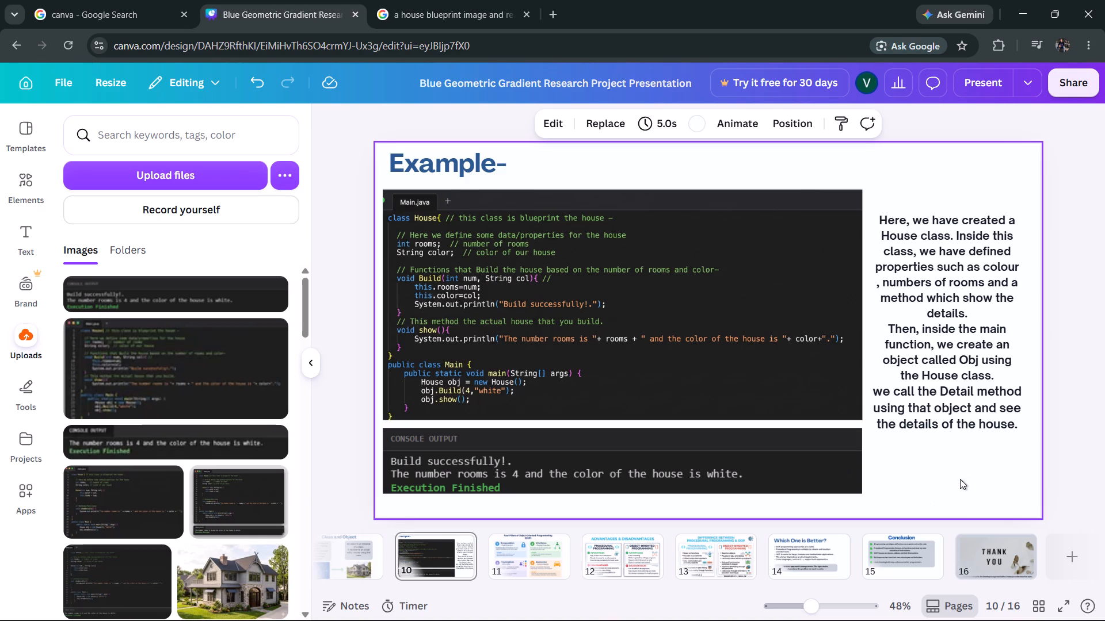
{"action": "left_click", "coordinate": [358, 173]}
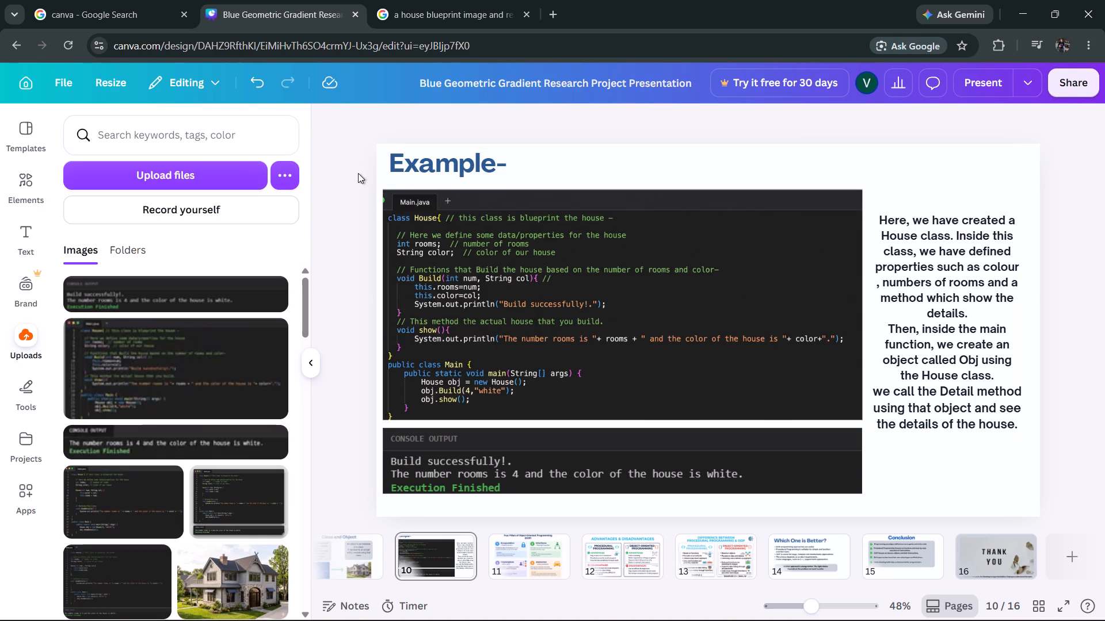
{"action": "left_click", "coordinate": [357, 143]}
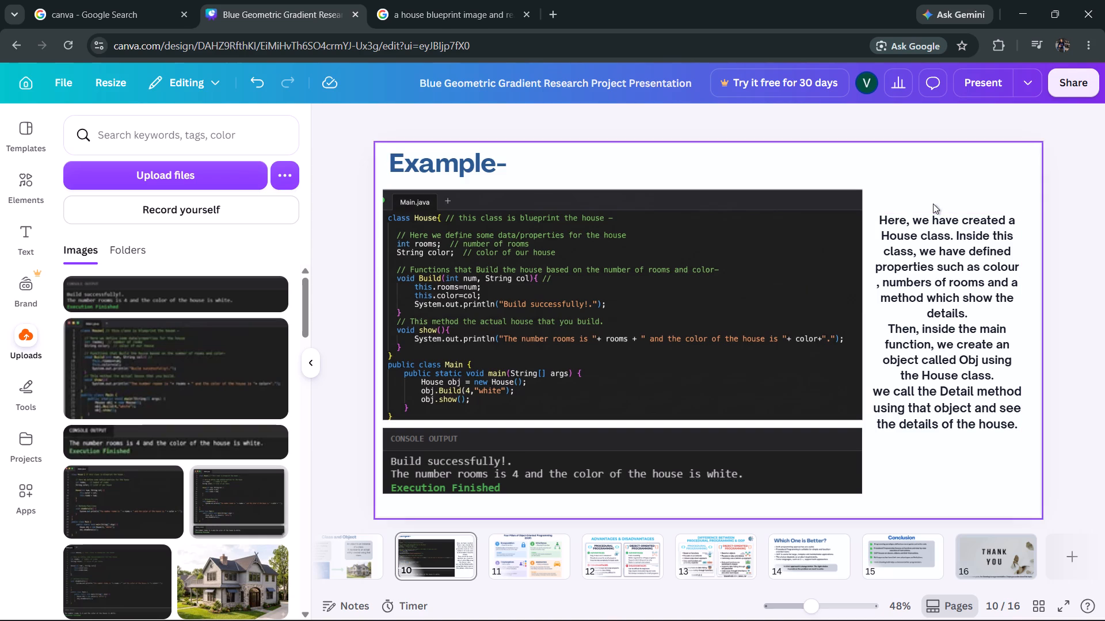
{"action": "left_click", "coordinate": [953, 345]}
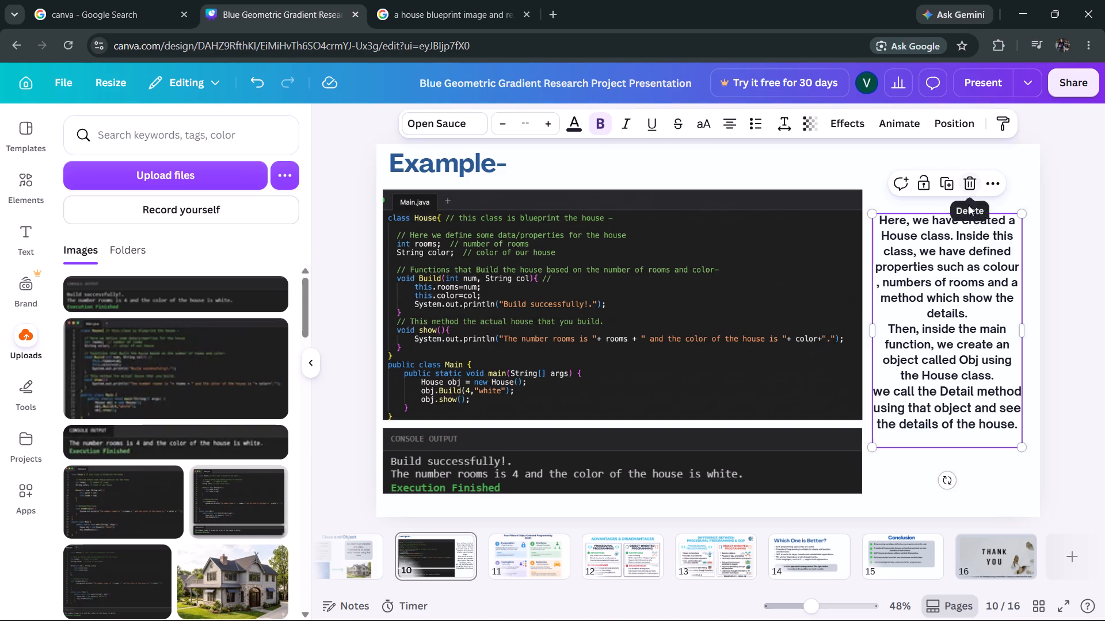
{"action": "left_click", "coordinate": [837, 163]}
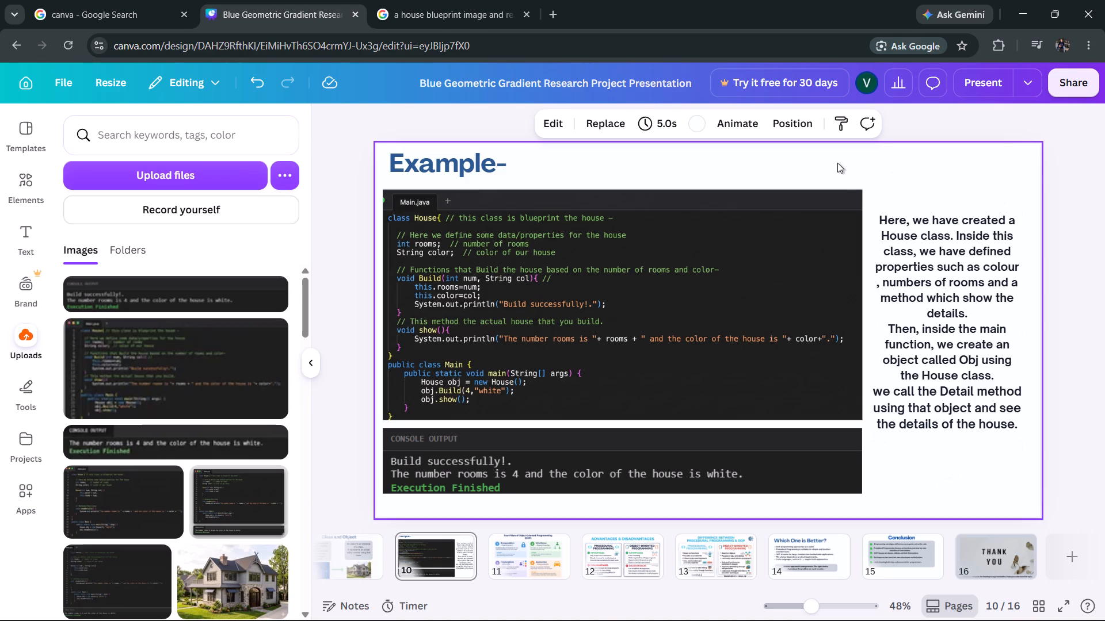
Delete the House class explanation text box from slide 10.
{"action": "left_click", "coordinate": [980, 257]}
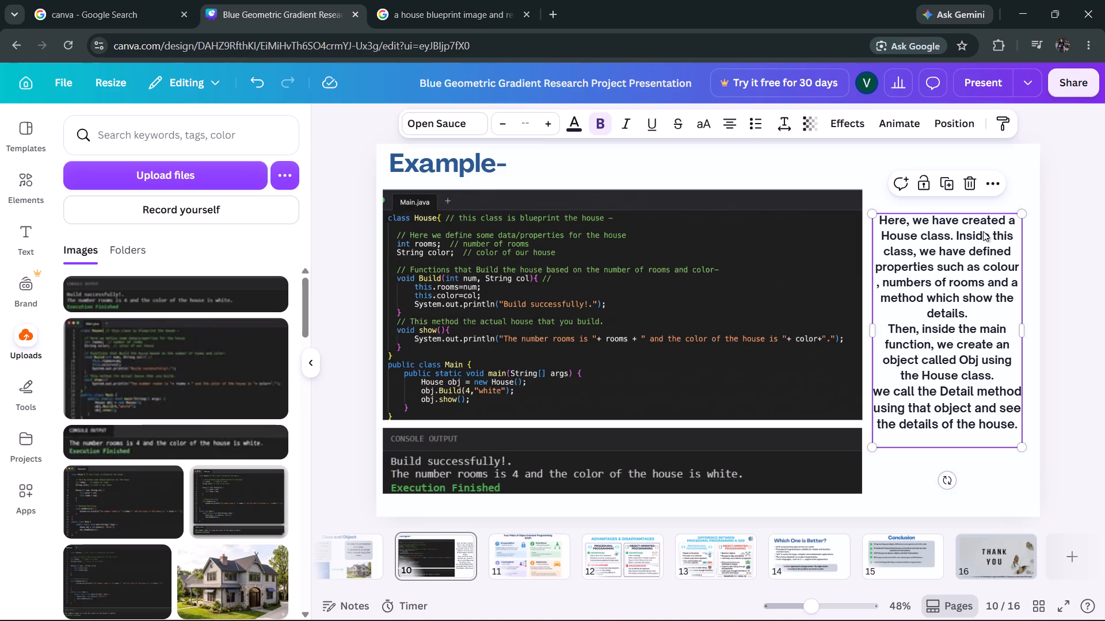
{"action": "left_click", "coordinate": [972, 183]}
Move the console output image lower, then enlarge and shift the House class code image to fill most of the slide's width.
{"action": "left_click", "coordinate": [749, 287]}
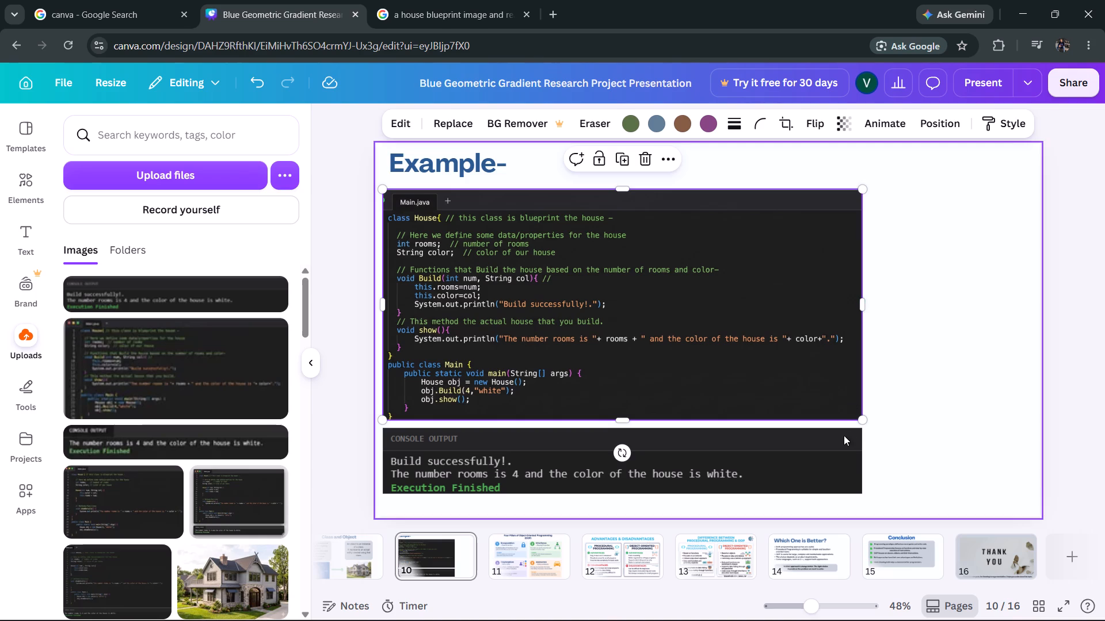
{"action": "left_click_drag", "start_coordinate": [864, 305], "coordinate": [883, 312]}
{"action": "left_click_drag", "start_coordinate": [744, 445], "coordinate": [773, 474]}
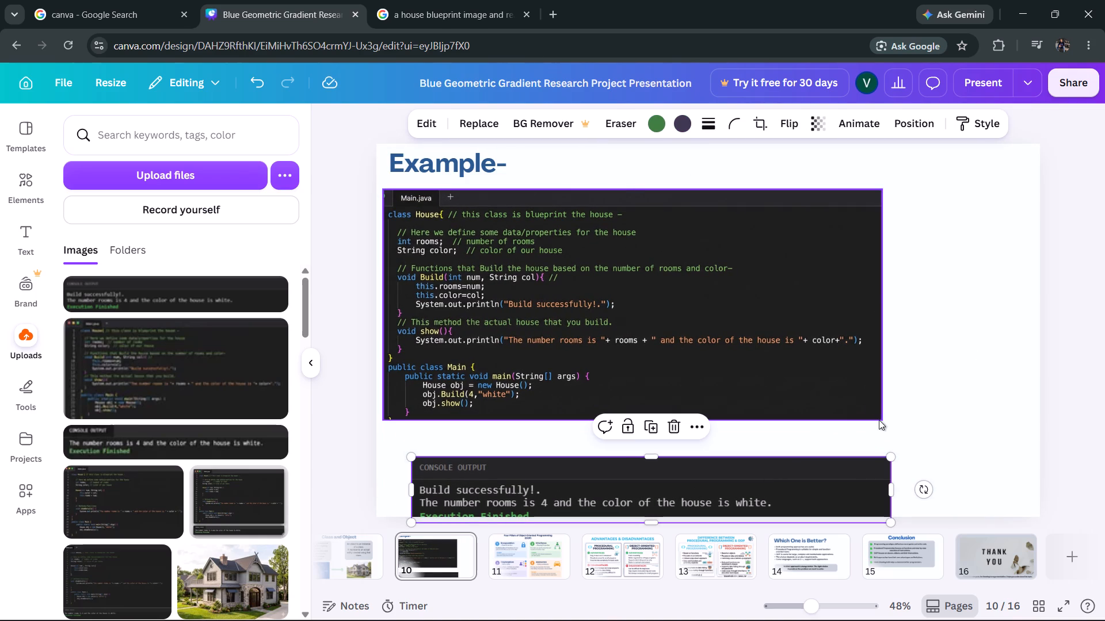
{"action": "left_click", "coordinate": [856, 393]}
{"action": "left_click_drag", "start_coordinate": [881, 421], "coordinate": [895, 438]}
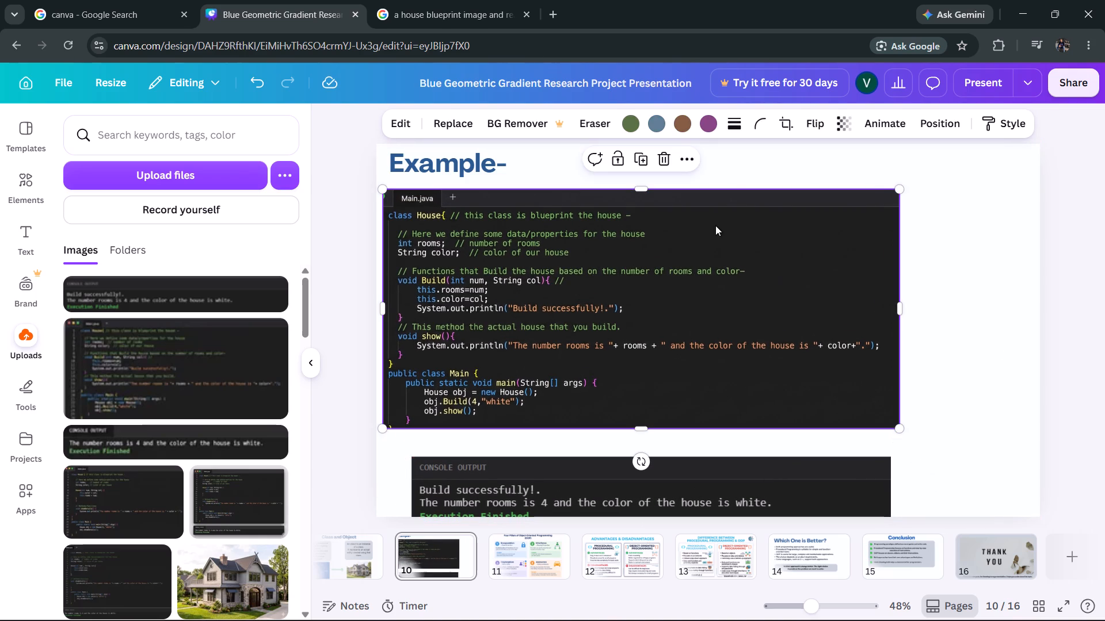
{"action": "left_click_drag", "start_coordinate": [694, 198], "coordinate": [737, 185]}
{"action": "left_click_drag", "start_coordinate": [943, 414], "coordinate": [1001, 447]}
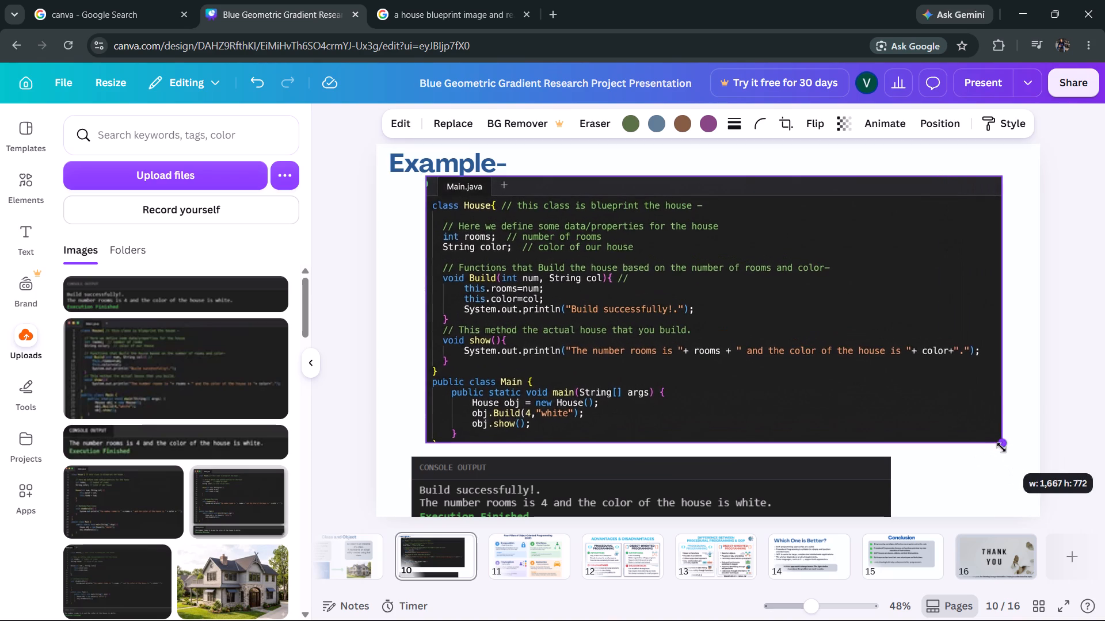
{"action": "left_click_drag", "start_coordinate": [1001, 447], "coordinate": [1009, 453]}
Move the console output image directly beneath the code image, trim its width and centre it roughly under the code.
{"action": "left_click_drag", "start_coordinate": [823, 487], "coordinate": [880, 480]}
{"action": "left_click_drag", "start_coordinate": [469, 486], "coordinate": [431, 480]}
{"action": "left_click", "coordinate": [795, 490]}
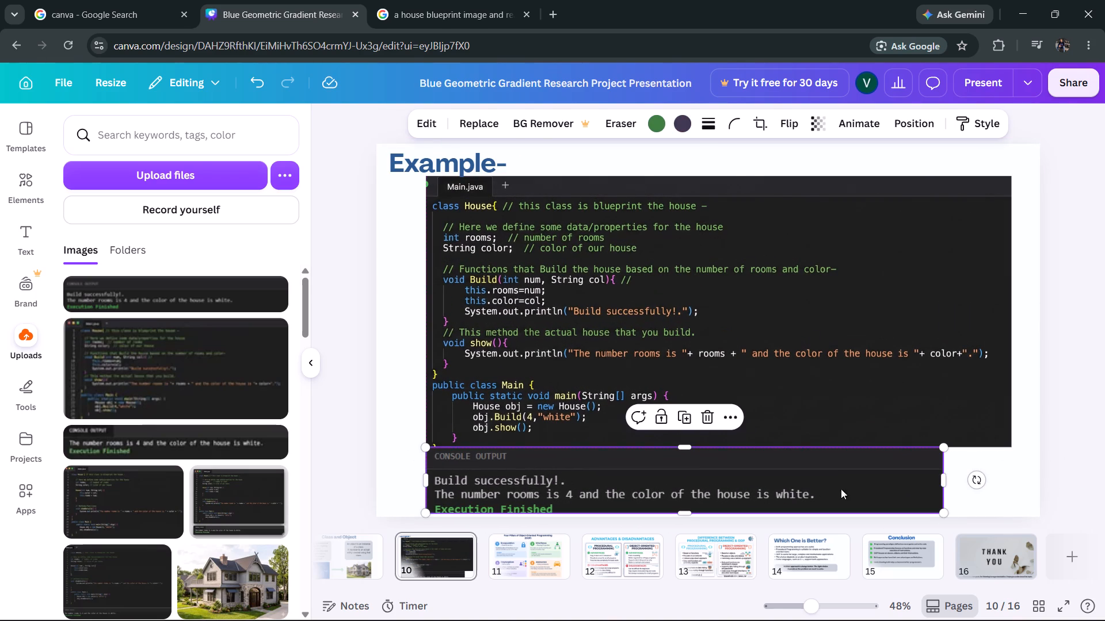
{"action": "left_click_drag", "start_coordinate": [947, 485], "coordinate": [1013, 487]}
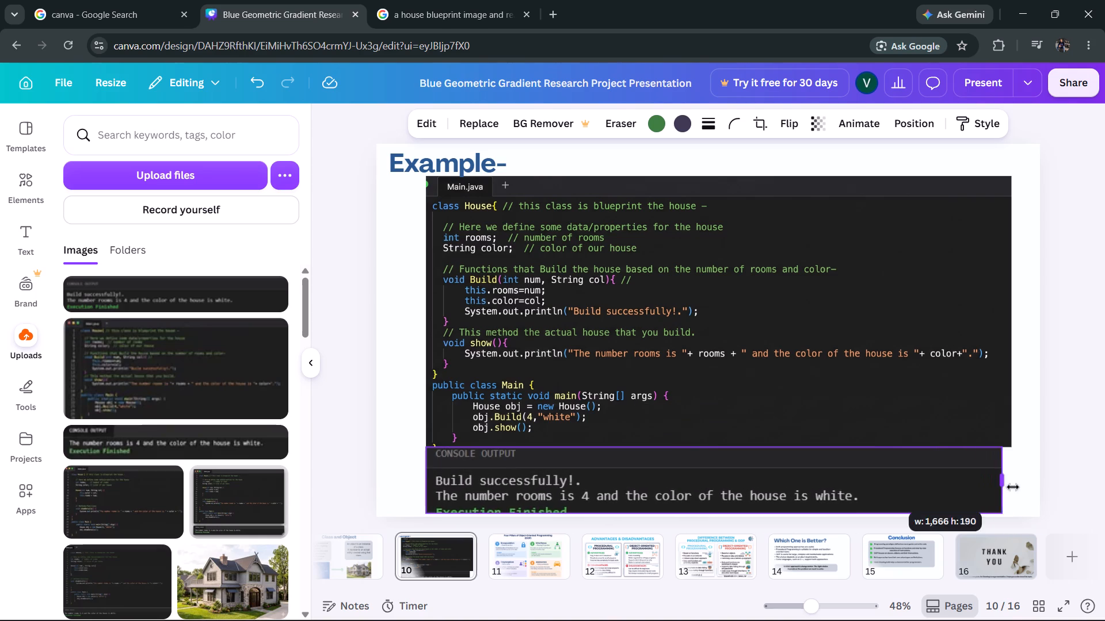
{"action": "left_click_drag", "start_coordinate": [1013, 487], "coordinate": [867, 494]}
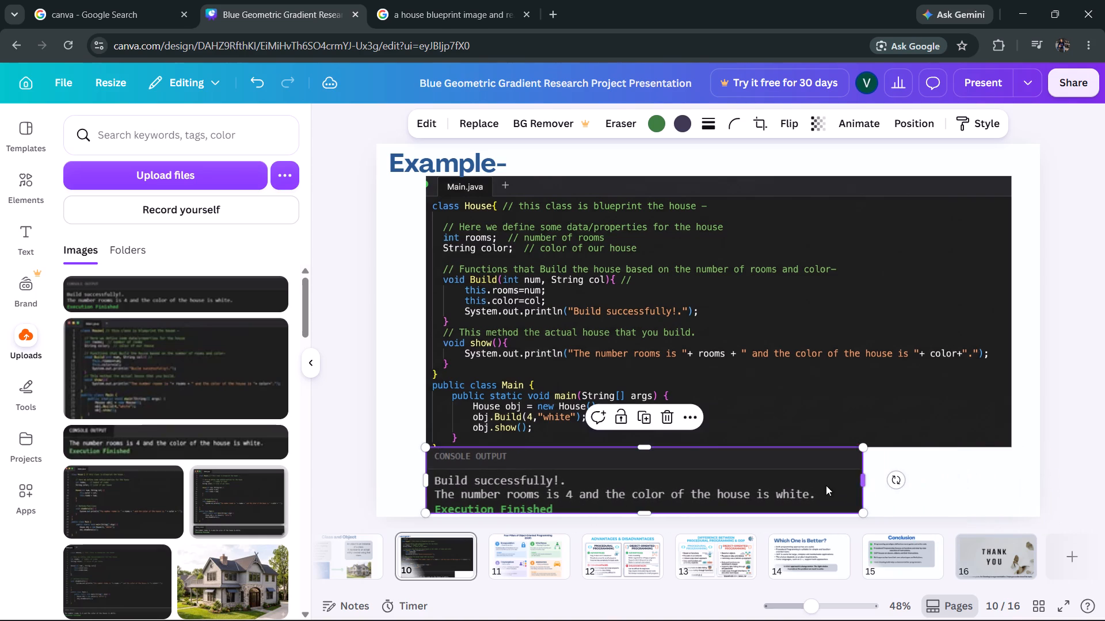
{"action": "left_click_drag", "start_coordinate": [802, 478], "coordinate": [868, 480]}
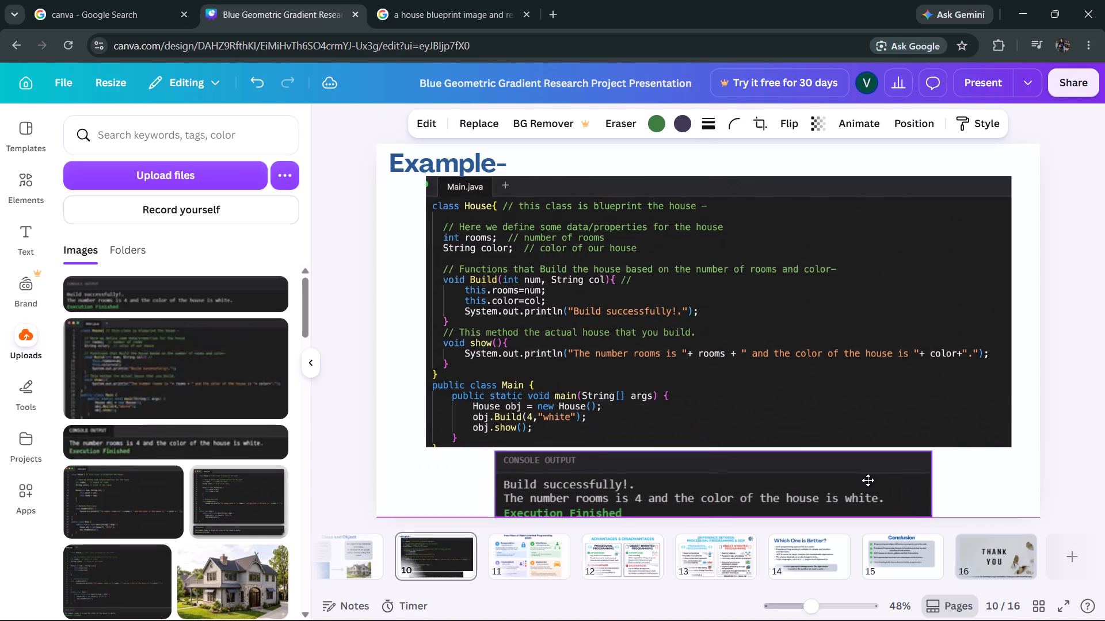
{"action": "left_click_drag", "start_coordinate": [868, 480], "coordinate": [866, 477]}
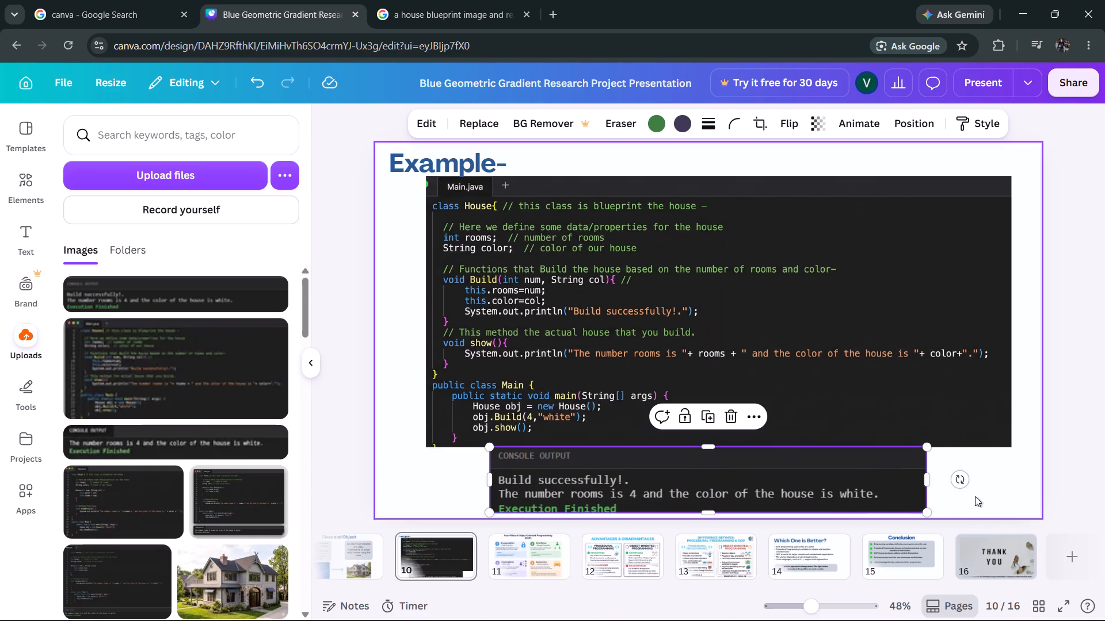
{"action": "left_click", "coordinate": [975, 496]}
Shrink the code image slightly, shift it left and reposition the console output below it with a small gap.
{"action": "left_click_drag", "start_coordinate": [921, 391], "coordinate": [913, 390]}
{"action": "left_click_drag", "start_coordinate": [1001, 448], "coordinate": [980, 437]}
{"action": "left_click_drag", "start_coordinate": [857, 462], "coordinate": [847, 458]}
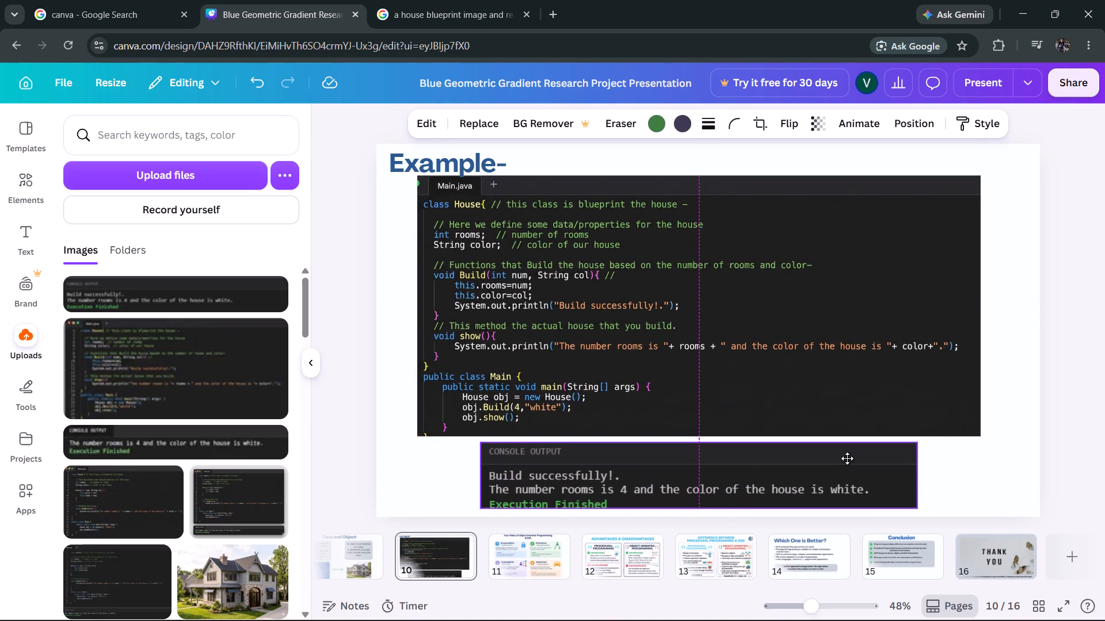
{"action": "left_click_drag", "start_coordinate": [847, 458], "coordinate": [851, 457]}
{"action": "left_click", "coordinate": [1074, 358]}
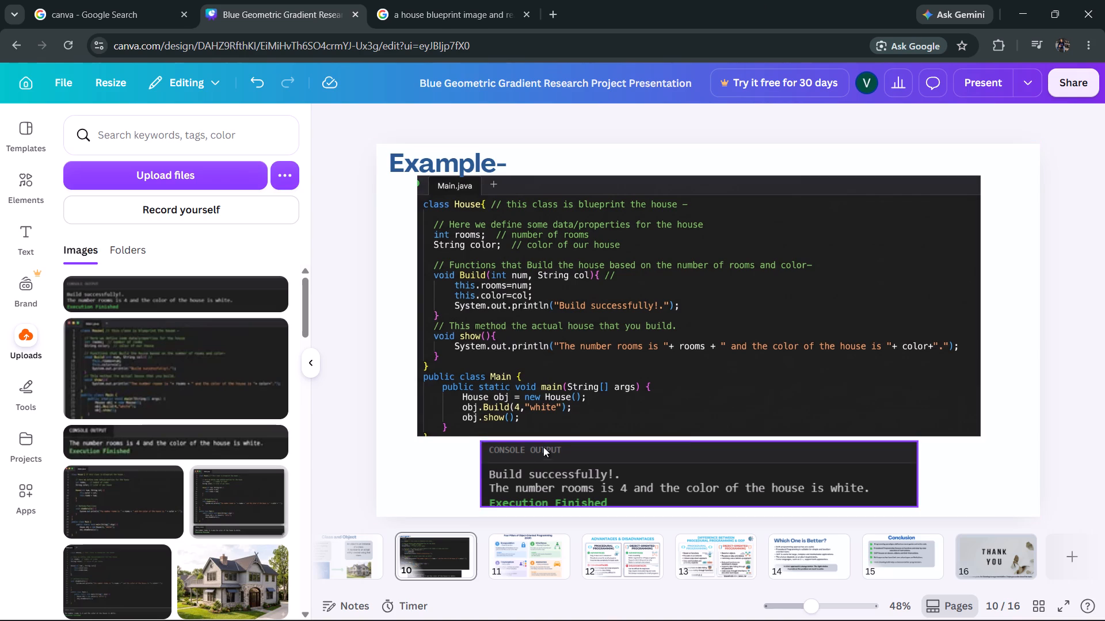
{"action": "left_click_drag", "start_coordinate": [540, 450], "coordinate": [517, 451]}
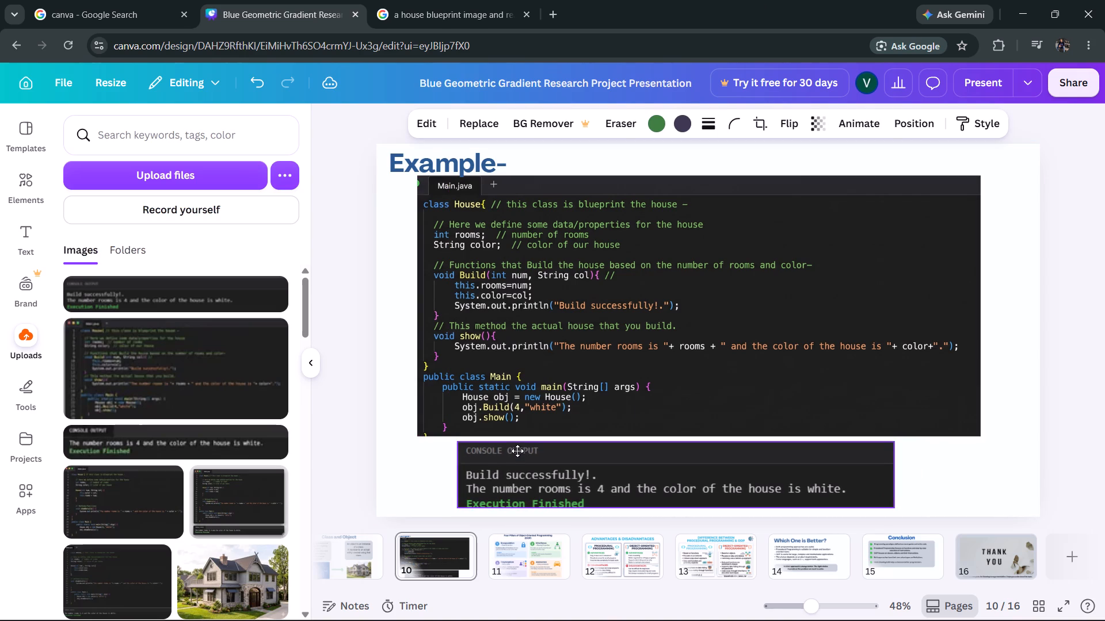
{"action": "left_click_drag", "start_coordinate": [517, 451], "coordinate": [517, 451]}
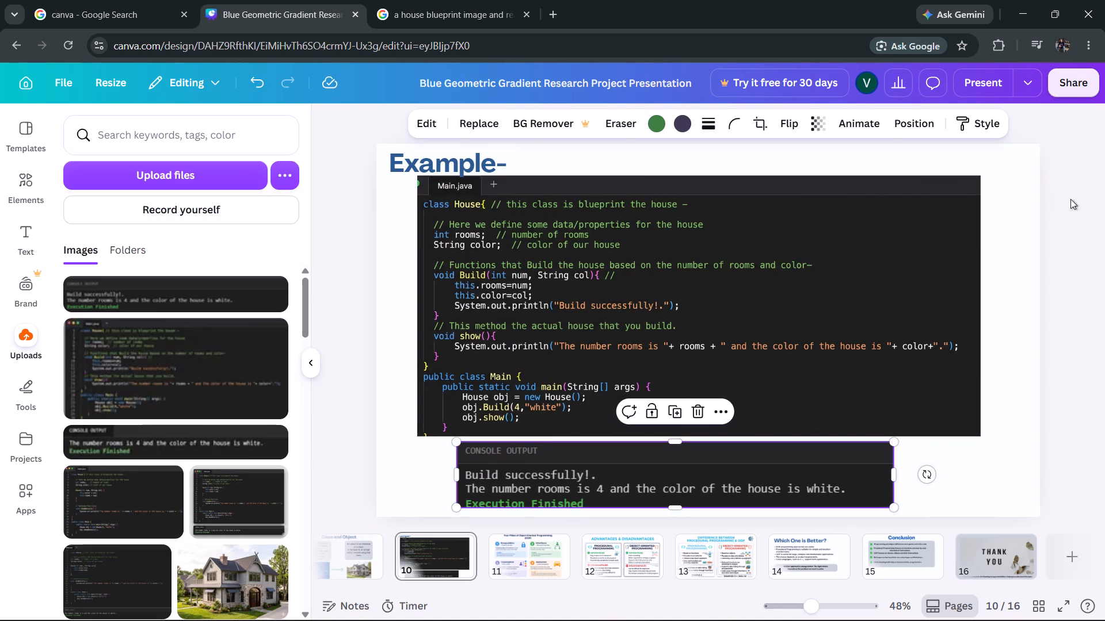
{"action": "left_click", "coordinate": [1082, 215]}
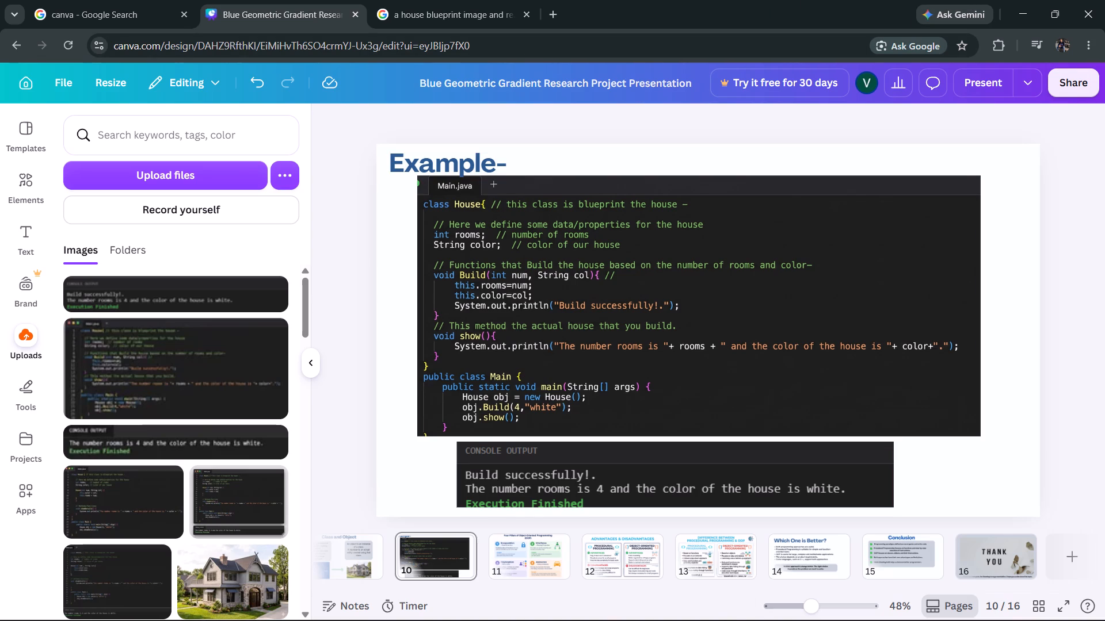
{"action": "left_click", "coordinate": [1015, 6]}
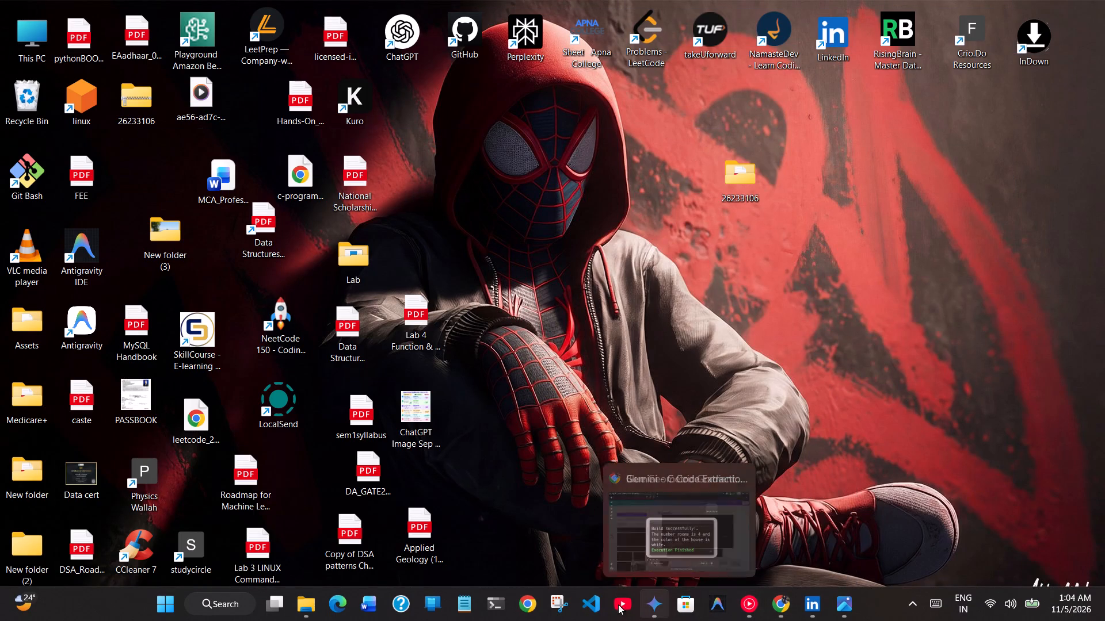
{"action": "left_click", "coordinate": [309, 607]}
{"action": "left_click", "coordinate": [350, 532]}
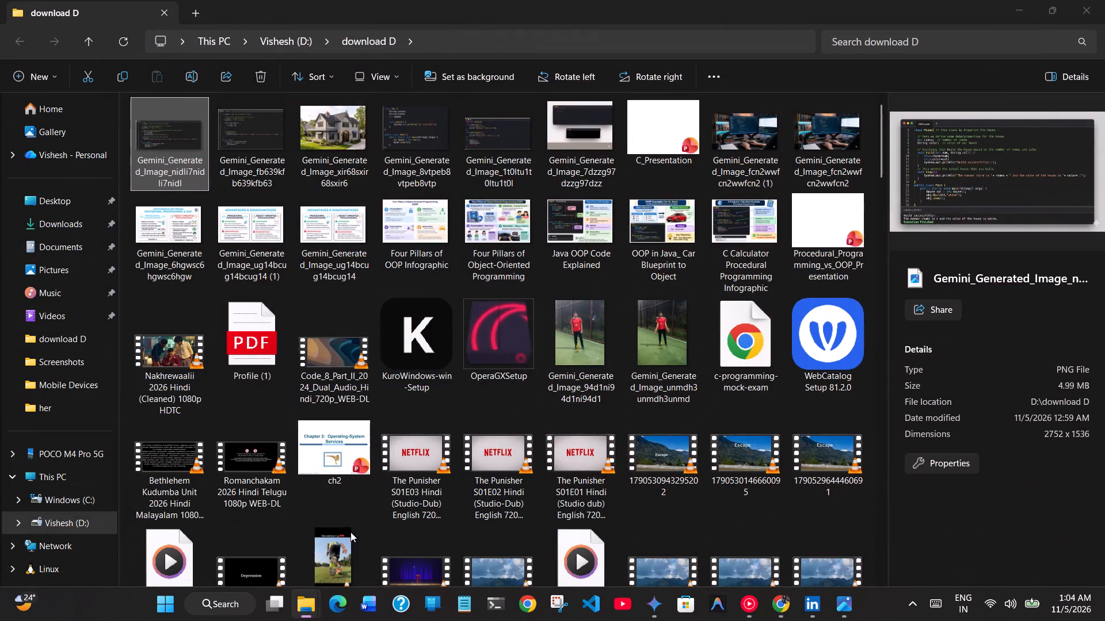
{"action": "double_click", "coordinate": [270, 132]}
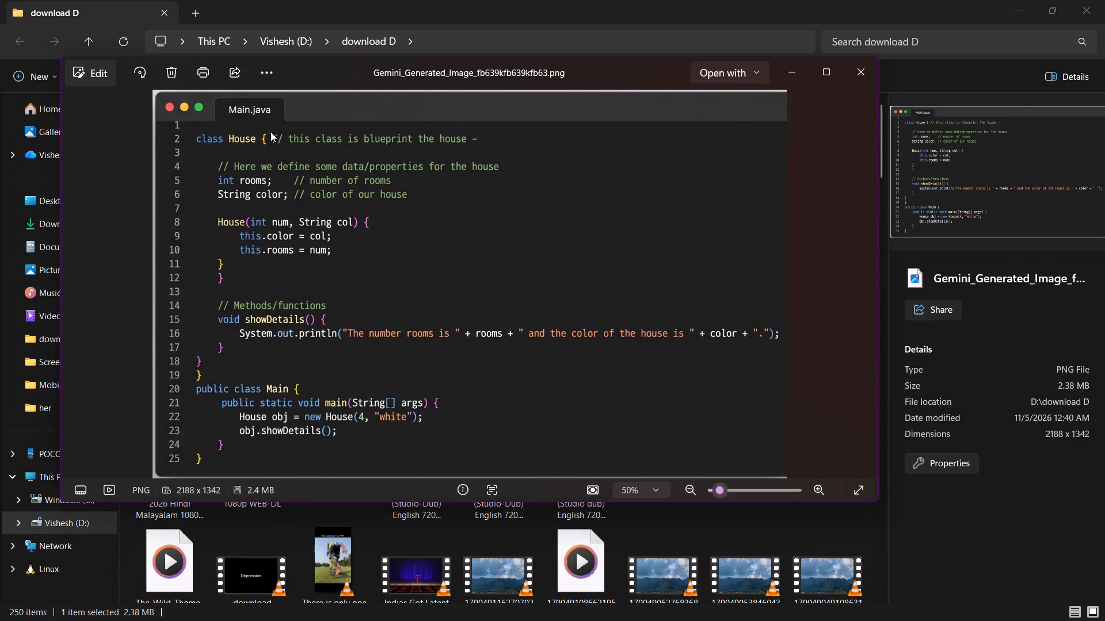
{"action": "left_click", "coordinate": [796, 72]}
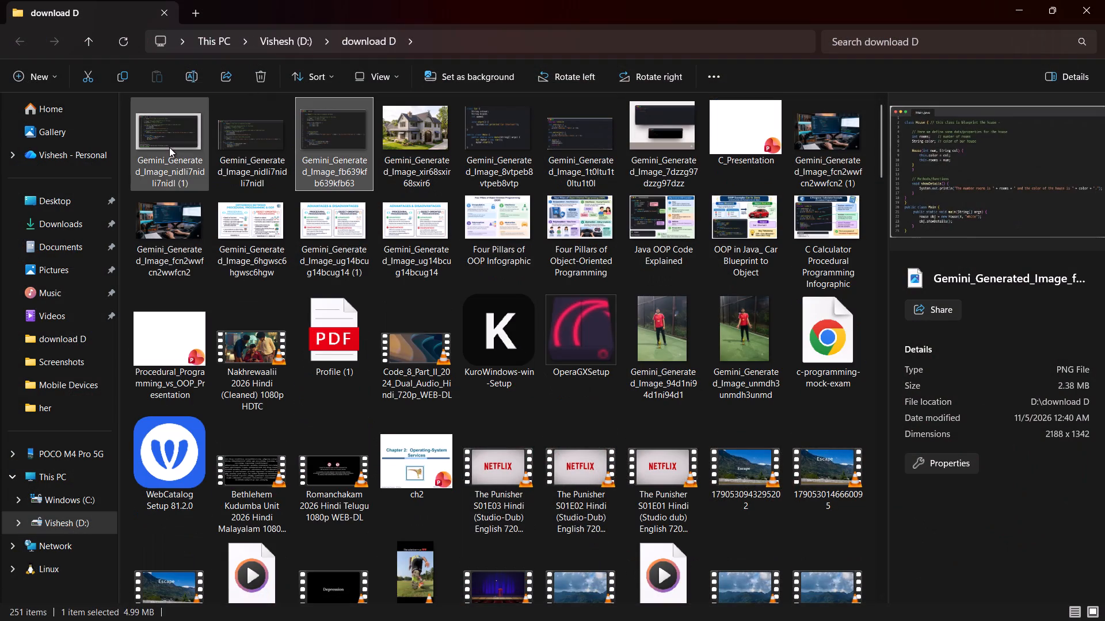
{"action": "left_click", "coordinate": [90, 71]}
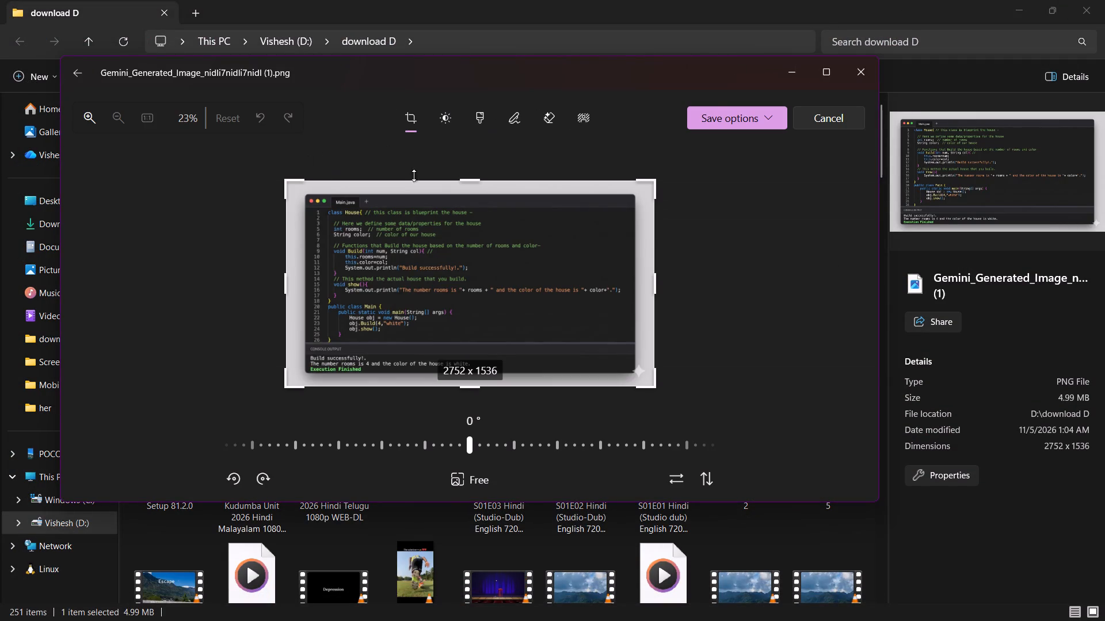
{"action": "left_click_drag", "start_coordinate": [658, 389], "coordinate": [652, 387]}
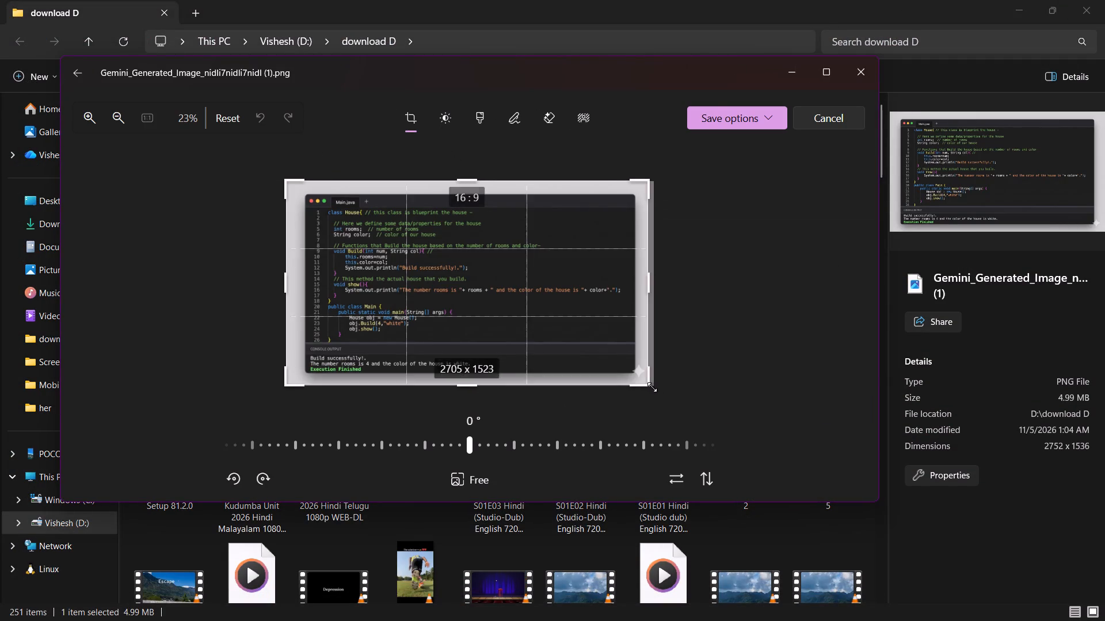
{"action": "left_click_drag", "start_coordinate": [652, 387], "coordinate": [638, 354]}
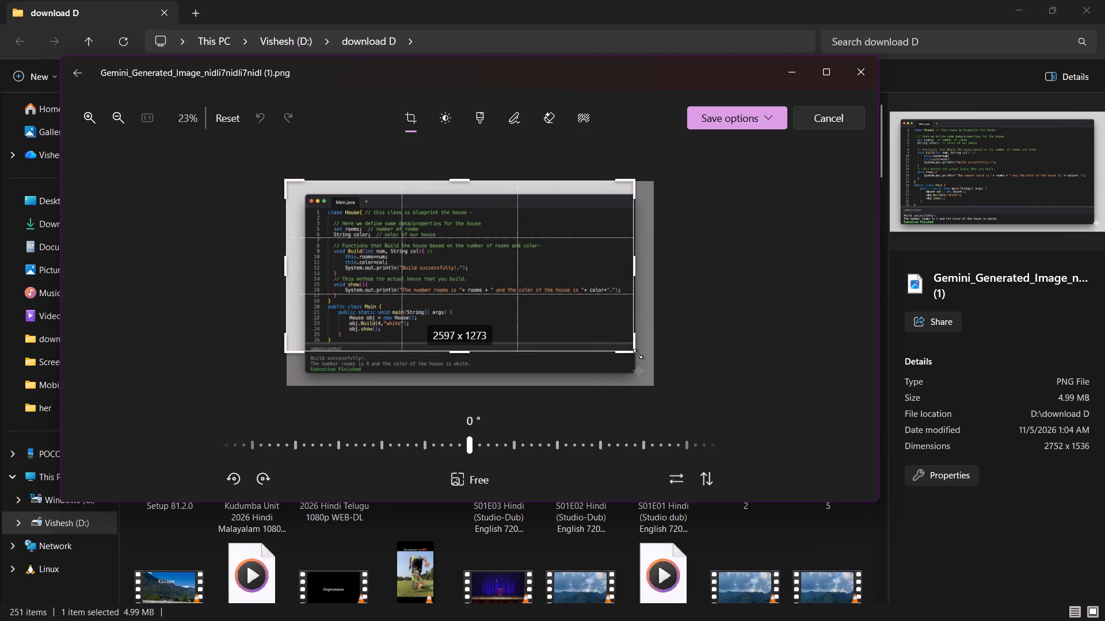
{"action": "left_click_drag", "start_coordinate": [638, 354], "coordinate": [643, 356]}
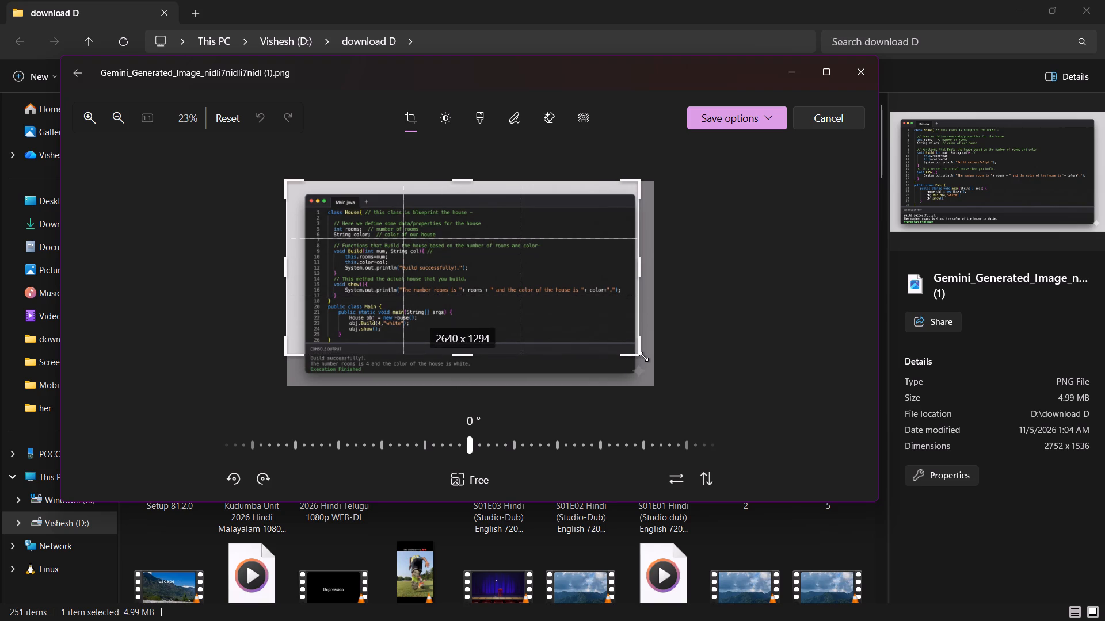
{"action": "left_click_drag", "start_coordinate": [643, 356], "coordinate": [639, 356]}
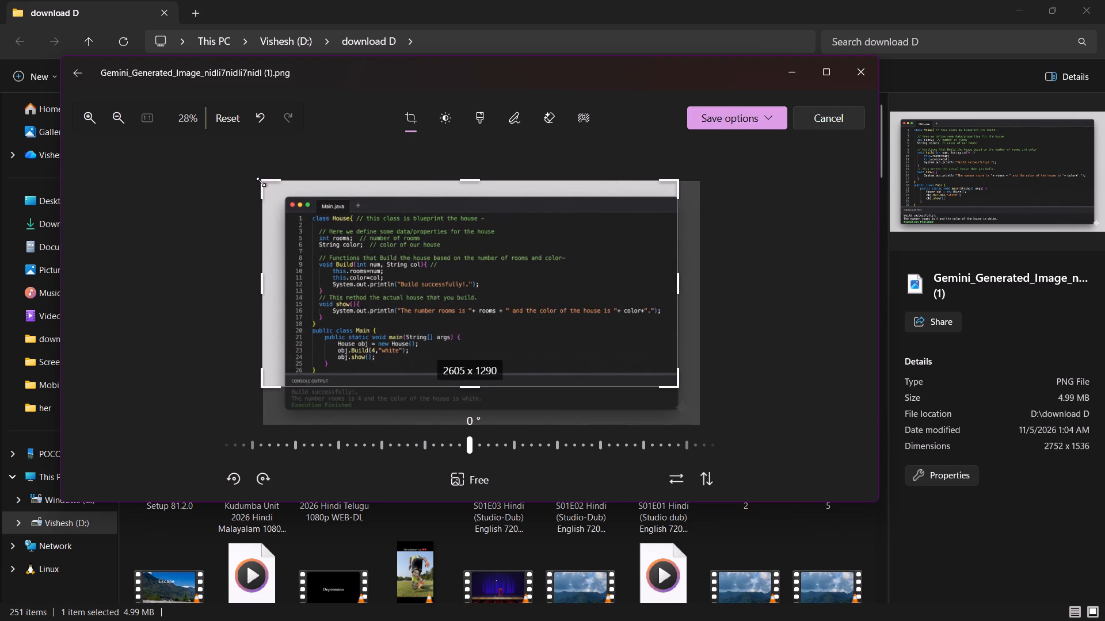
{"action": "left_click_drag", "start_coordinate": [261, 182], "coordinate": [281, 198]}
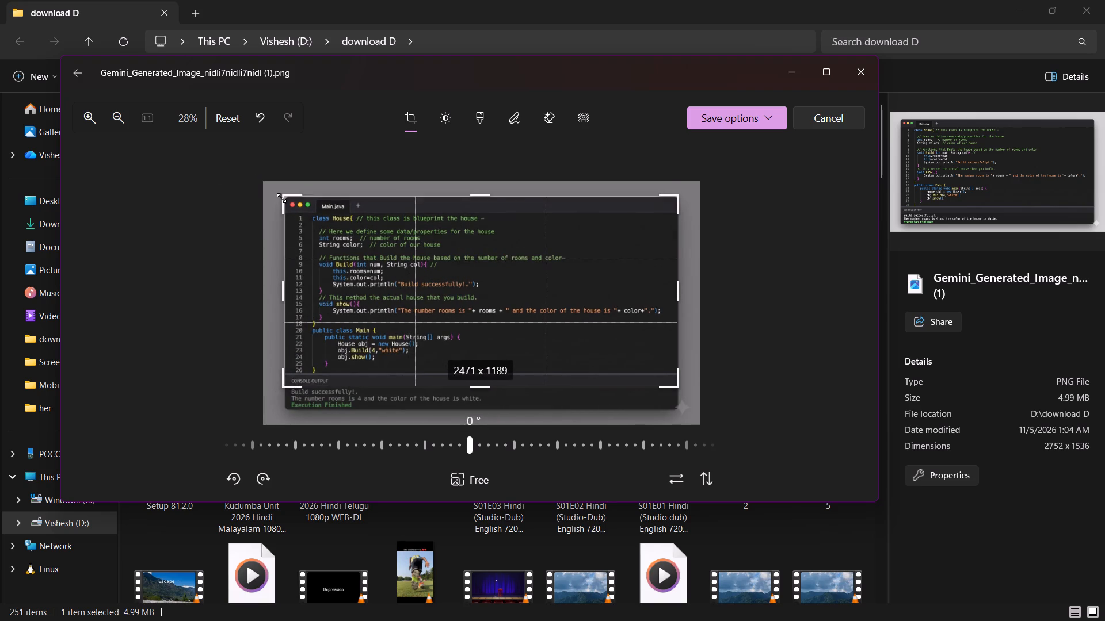
{"action": "left_click_drag", "start_coordinate": [281, 198], "coordinate": [280, 198]}
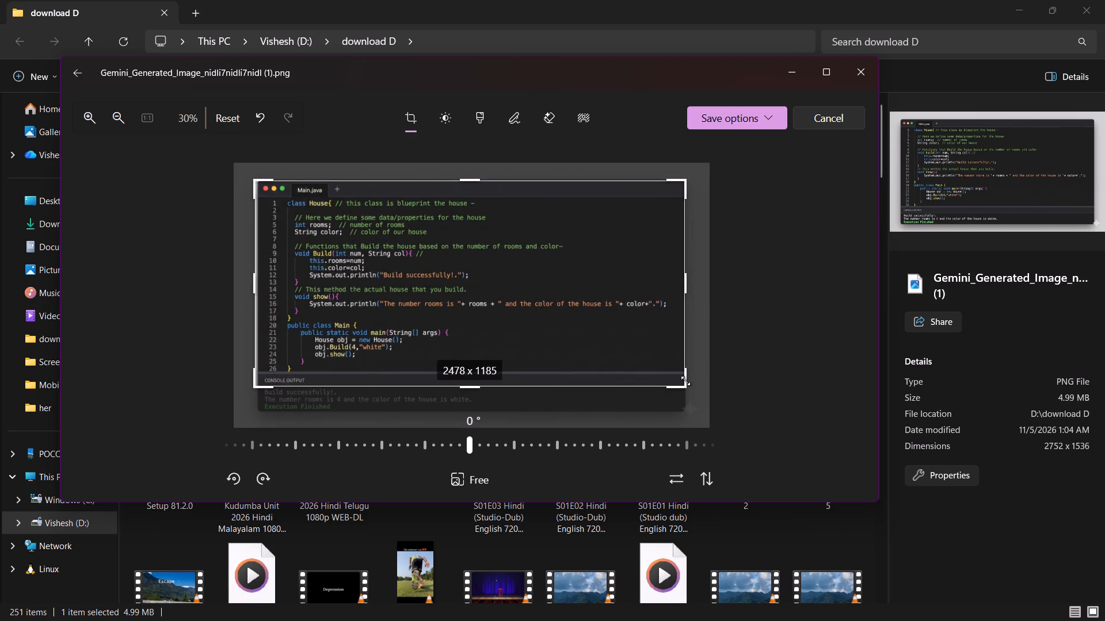
Extend the crop down to include the console output, trim its width to reach 2396 x 1328, and save over the original file.
{"action": "left_click_drag", "start_coordinate": [681, 386], "coordinate": [671, 395]}
{"action": "left_click_drag", "start_coordinate": [659, 390], "coordinate": [638, 378]}
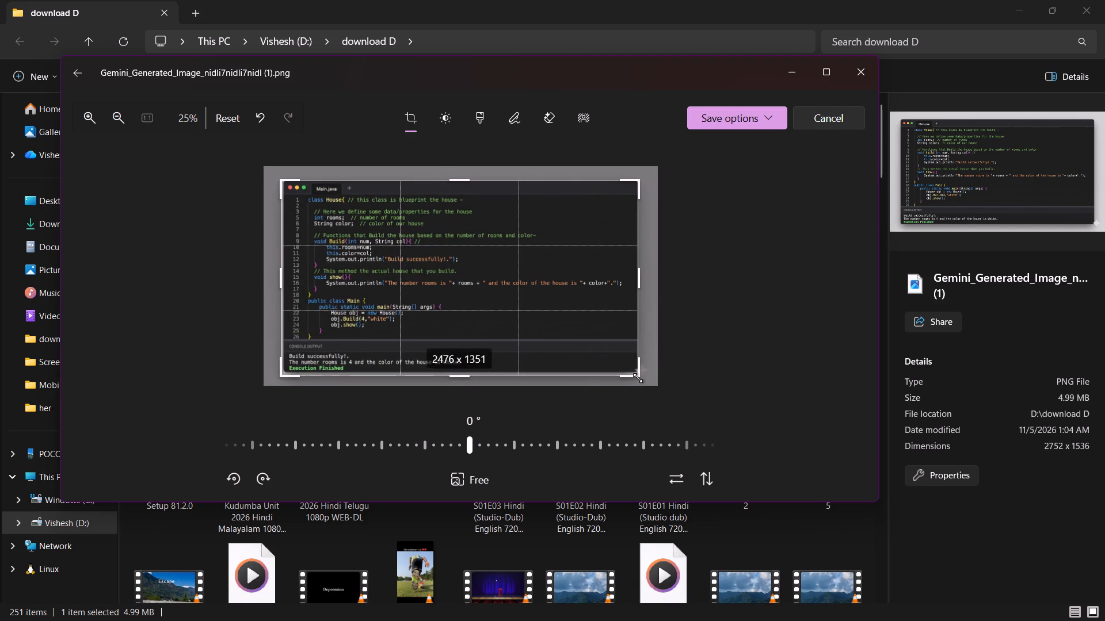
{"action": "left_click_drag", "start_coordinate": [638, 378], "coordinate": [637, 378]}
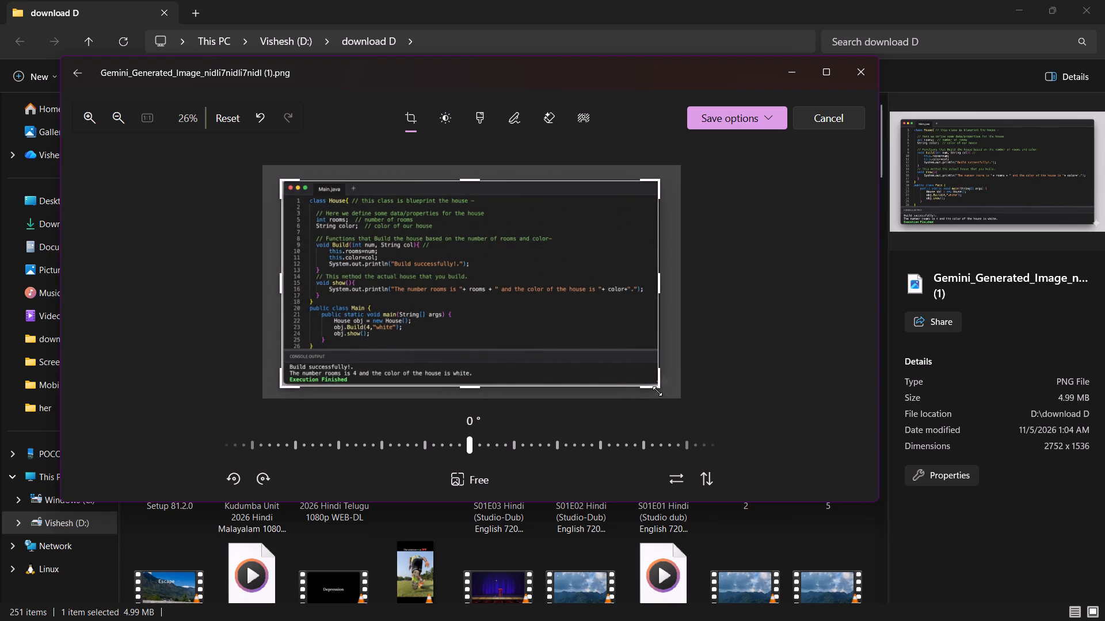
{"action": "left_click_drag", "start_coordinate": [657, 387], "coordinate": [653, 385]}
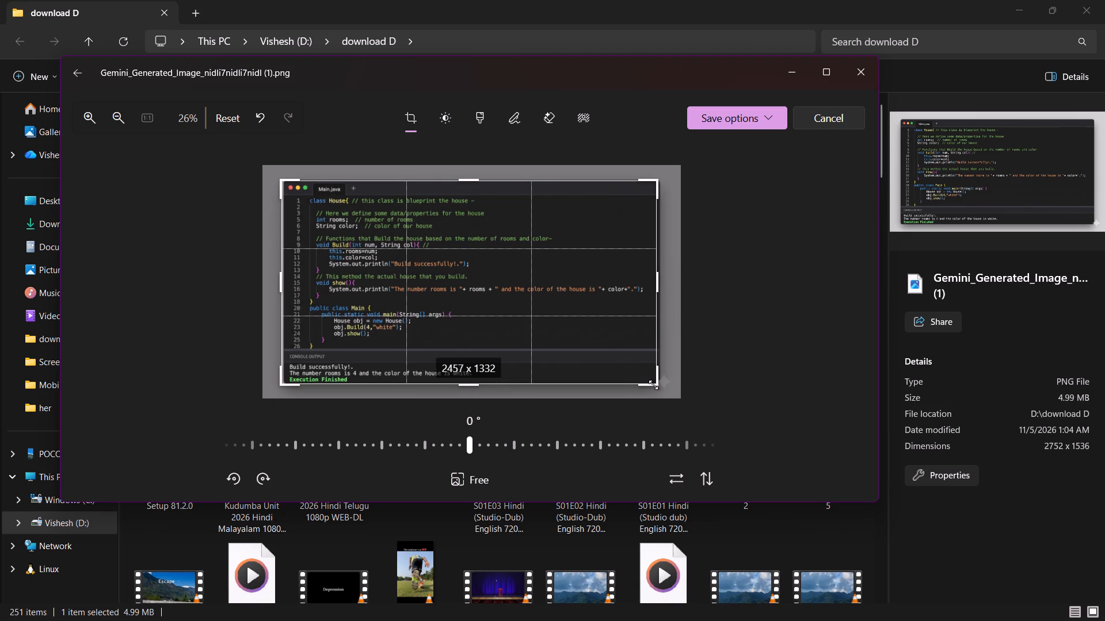
{"action": "left_click_drag", "start_coordinate": [653, 385], "coordinate": [642, 384]}
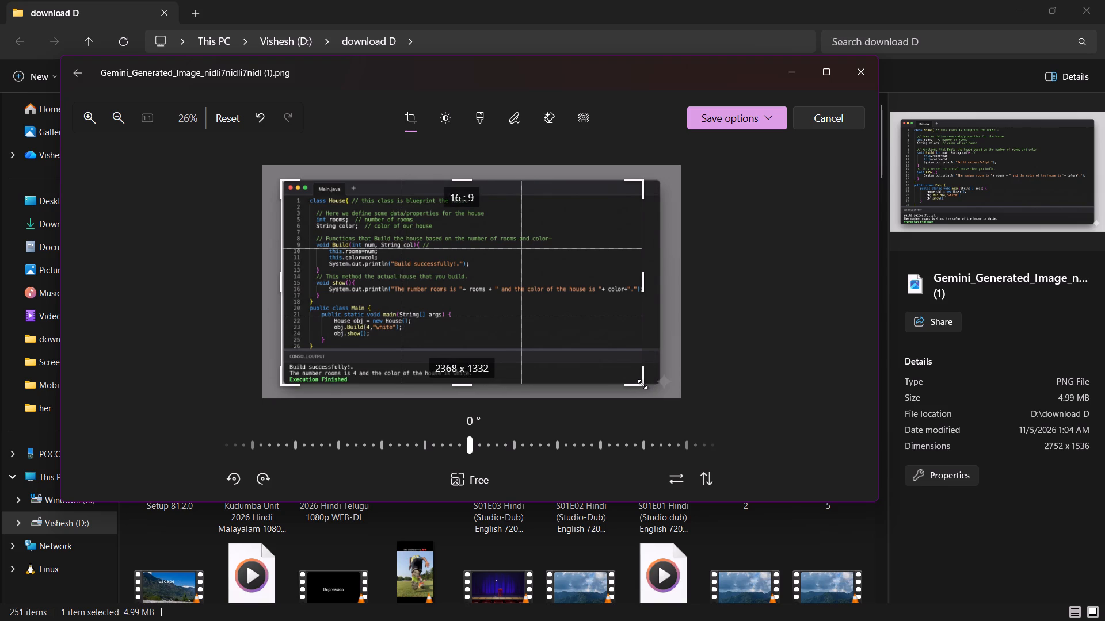
{"action": "left_click_drag", "start_coordinate": [642, 384], "coordinate": [646, 384]}
{"action": "left_click", "coordinate": [734, 121]}
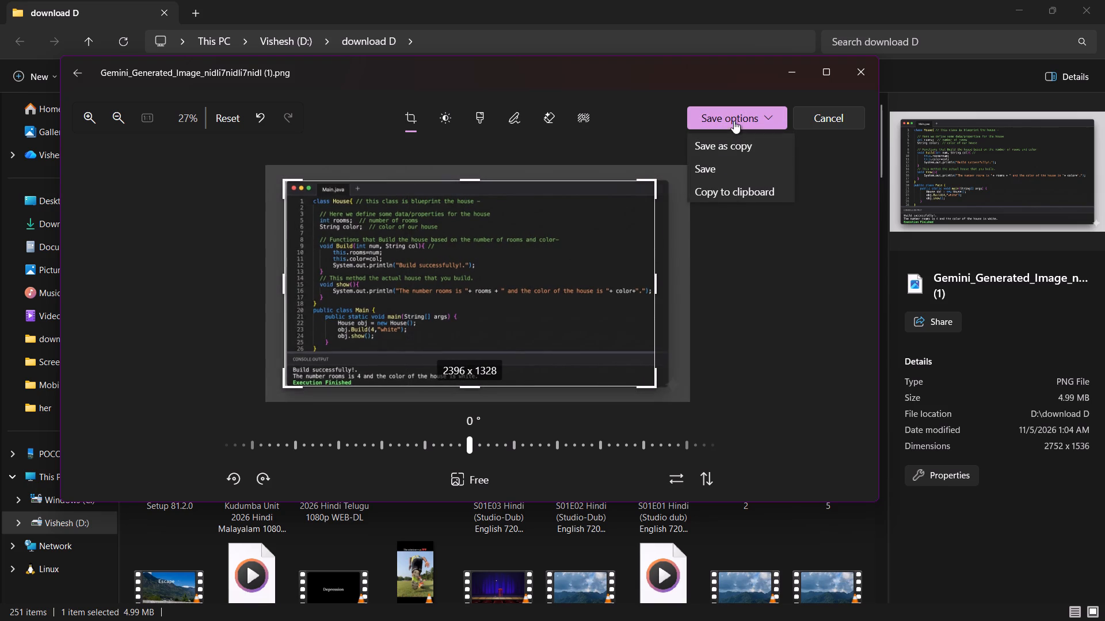
{"action": "left_click", "coordinate": [717, 164]}
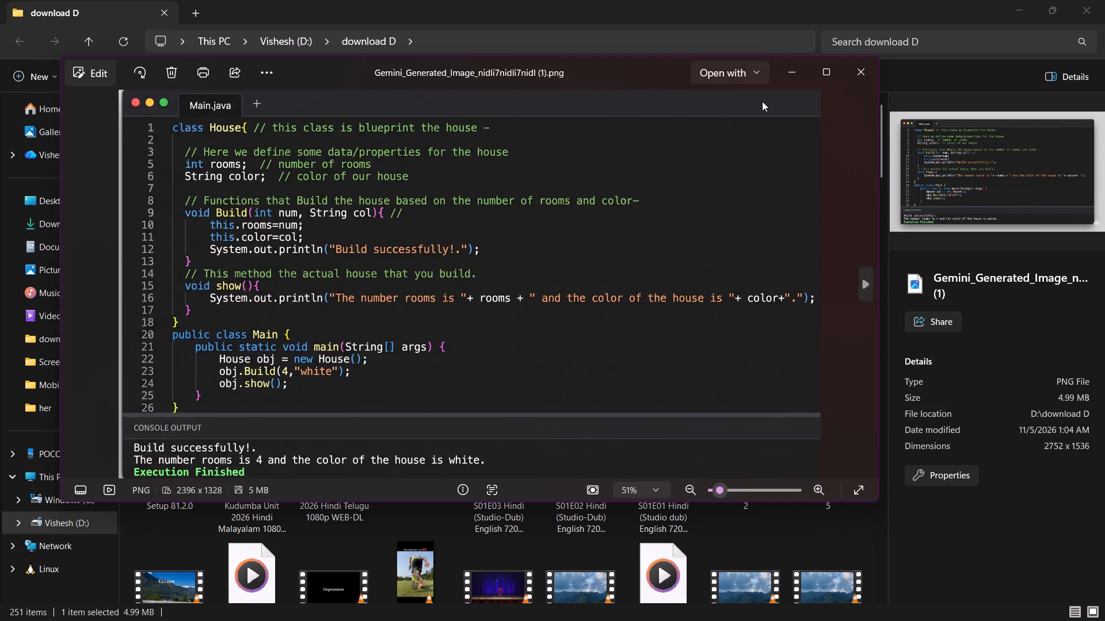
{"action": "left_click", "coordinate": [788, 76]}
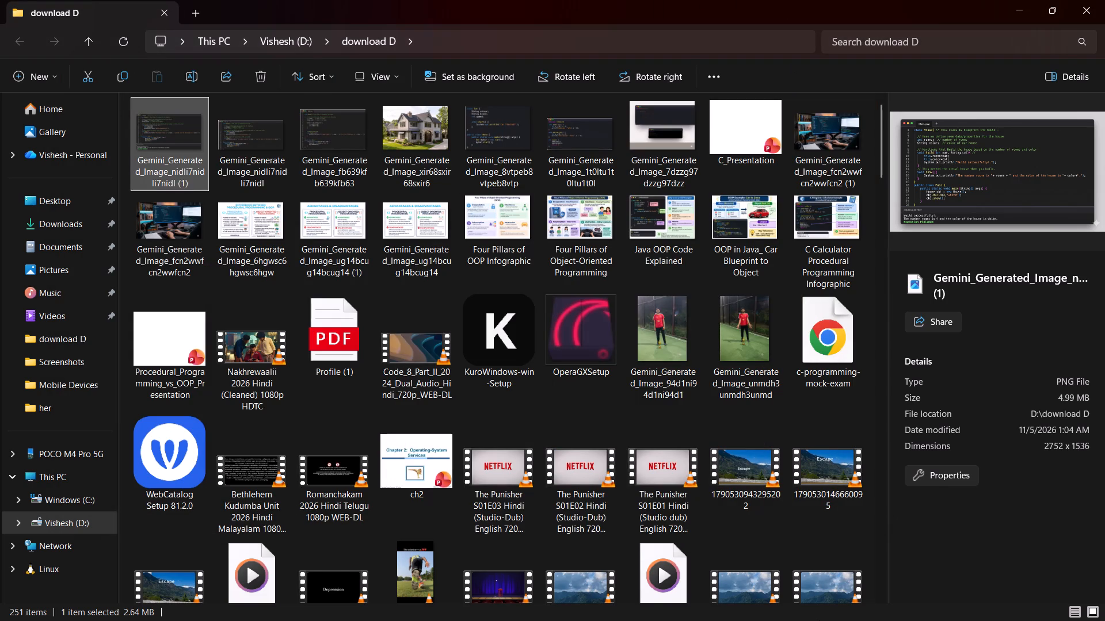
{"action": "left_click", "coordinate": [1016, 7]}
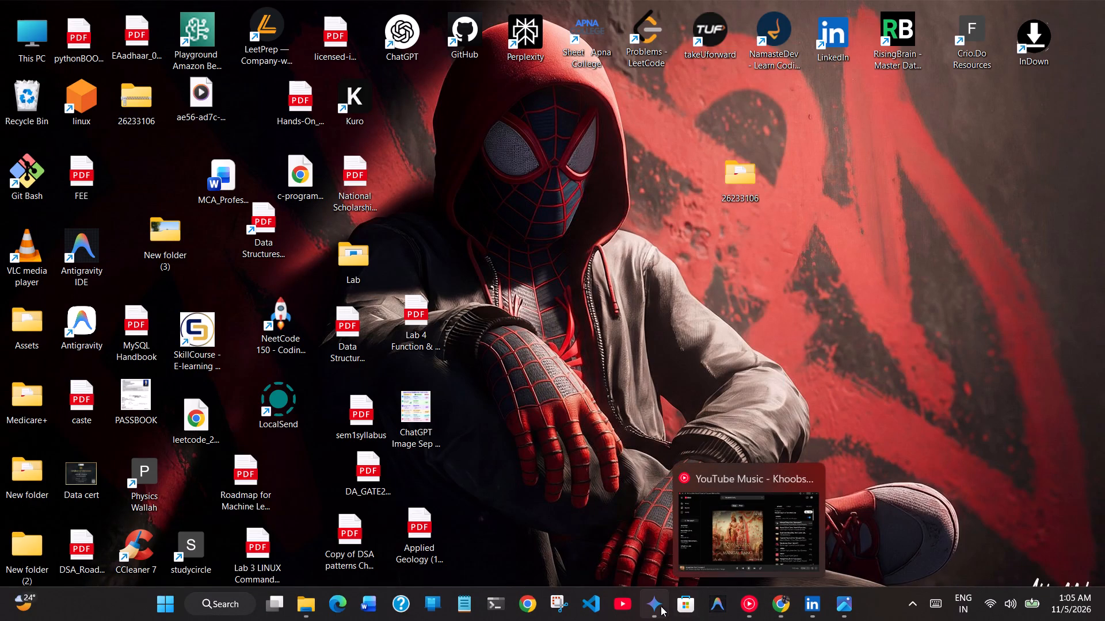
Return to the Canva presentation and delete both the House class code image and the console output image from slide 10.
{"action": "left_click", "coordinate": [773, 605]}
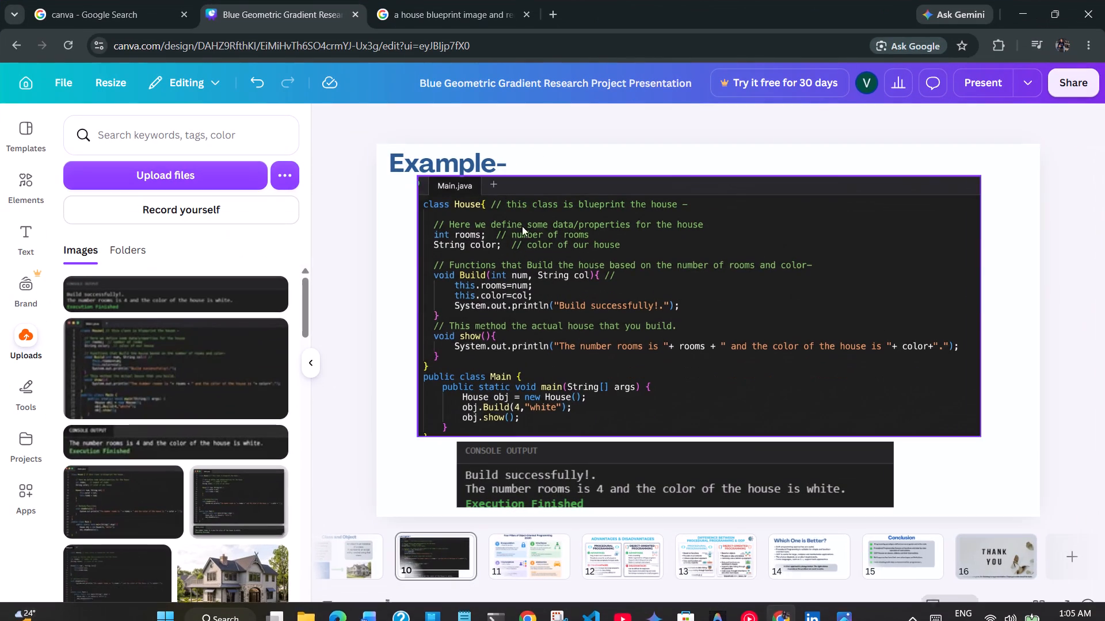
{"action": "left_click", "coordinate": [508, 334]}
{"action": "left_click", "coordinate": [719, 462]}
{"action": "left_click", "coordinate": [699, 484]}
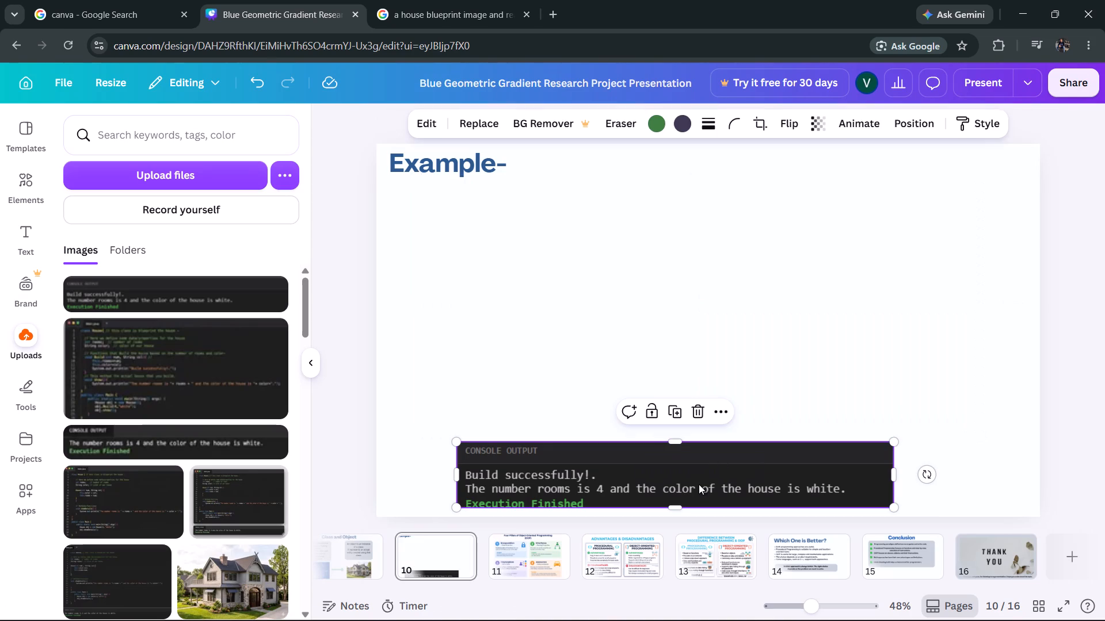
{"action": "left_click", "coordinate": [691, 408]}
Upload the cropped House class code image with console output from the download D folder.
{"action": "left_click", "coordinate": [126, 172]}
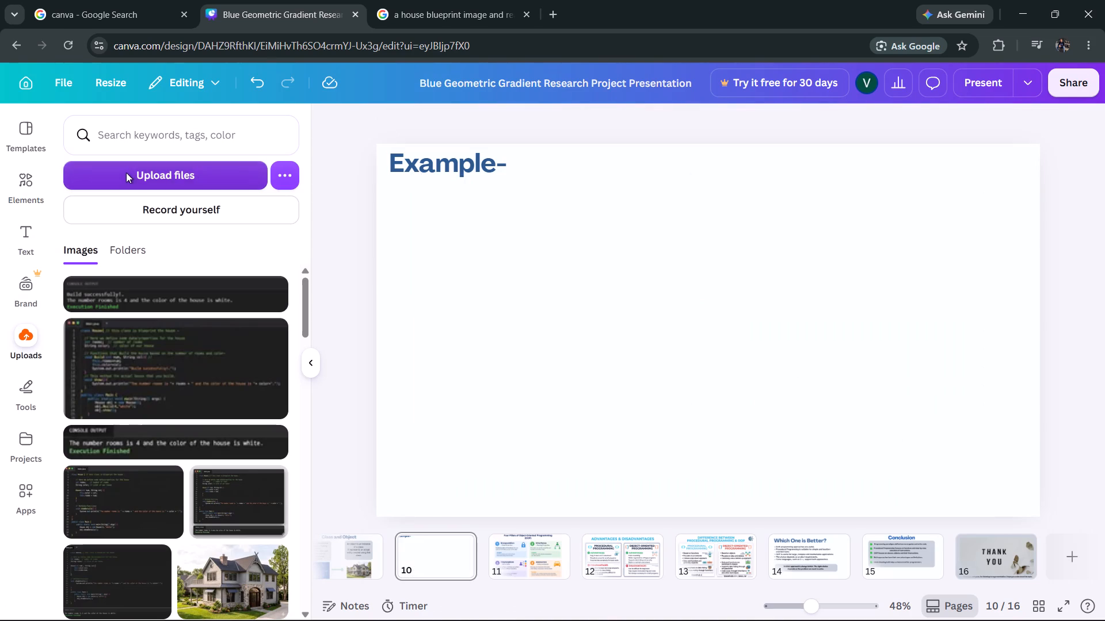
{"action": "left_click", "coordinate": [71, 325]}
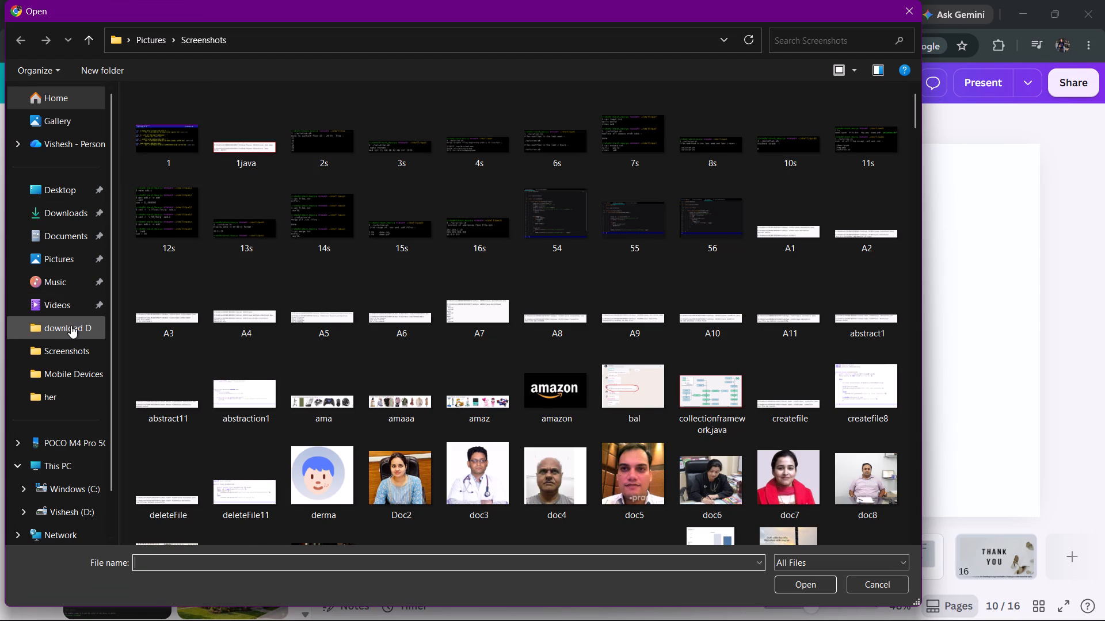
{"action": "double_click", "coordinate": [154, 141]}
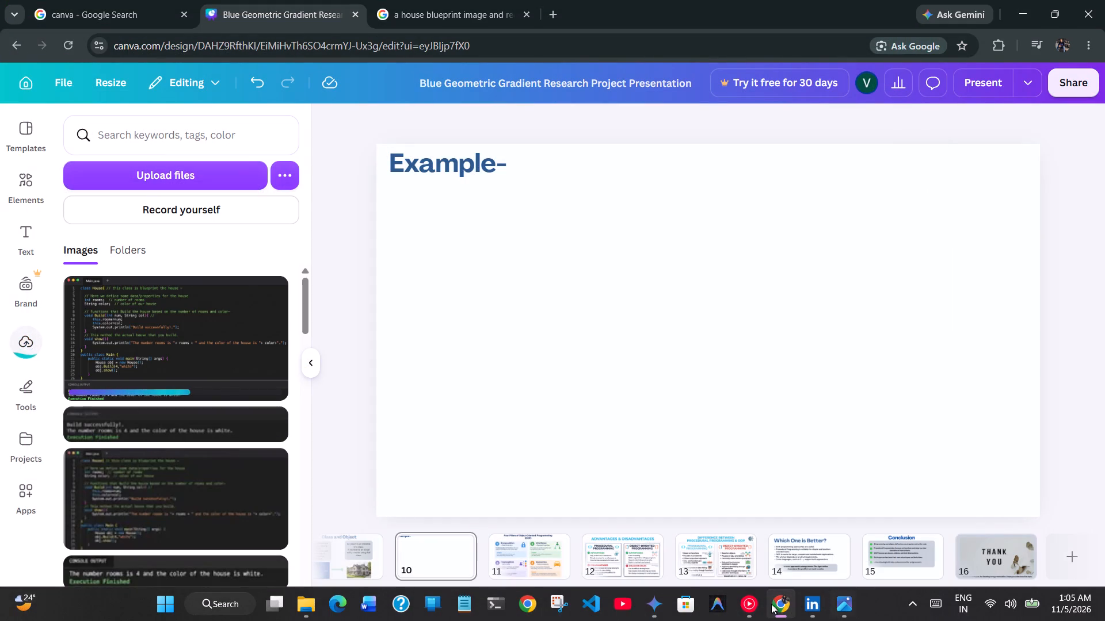
Switch to YouTube Music, lower the volume and play "Mangal Rang (From "Ramayana")" from the queue.
{"action": "left_click", "coordinate": [747, 605]}
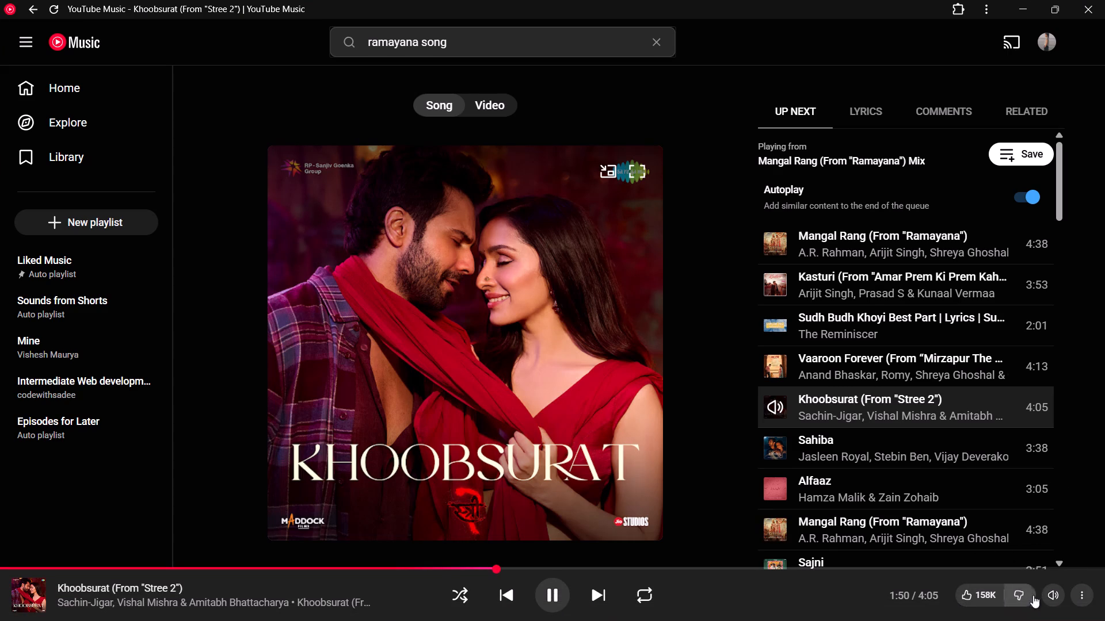
{"action": "left_click_drag", "start_coordinate": [1054, 503], "coordinate": [1057, 520]}
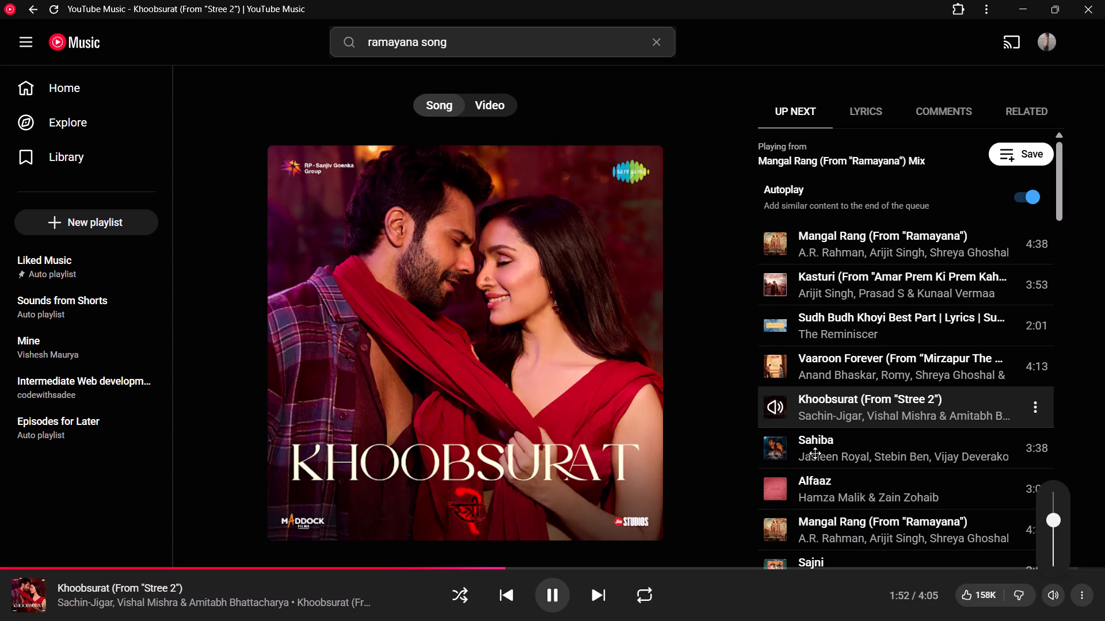
{"action": "scroll", "coordinate": [778, 413], "scroll_direction": "down", "scroll_amount": 2}
{"action": "left_click", "coordinate": [775, 382]}
{"action": "left_click", "coordinate": [1019, 16]}
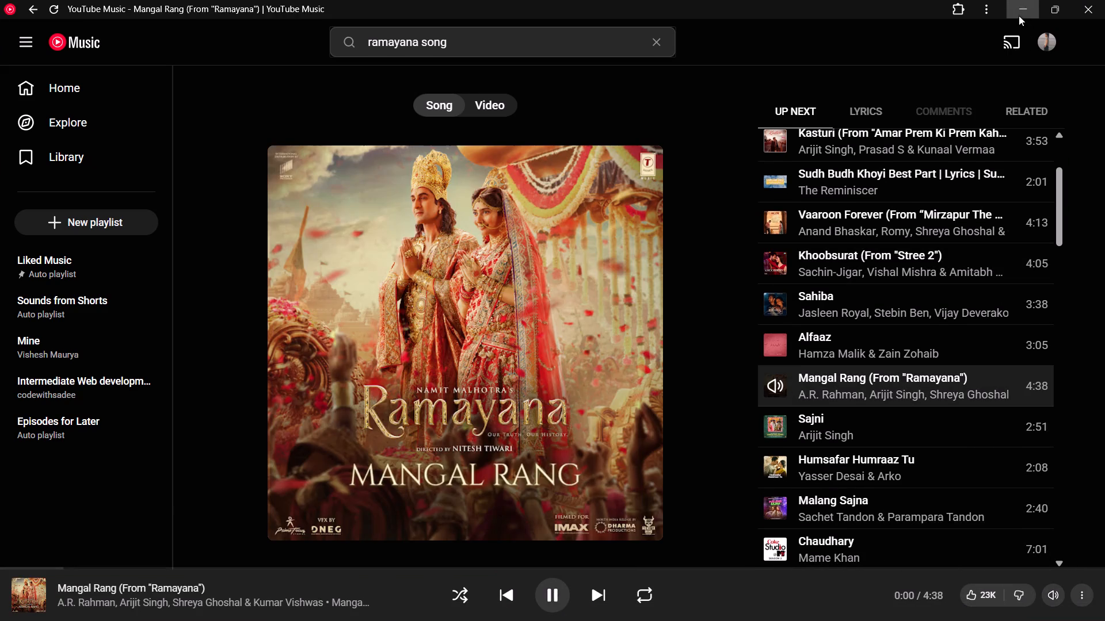
Add the uploaded code-and-output image to slide 10 and move it up and left, directly beneath the Example heading.
{"action": "left_click", "coordinate": [155, 330]}
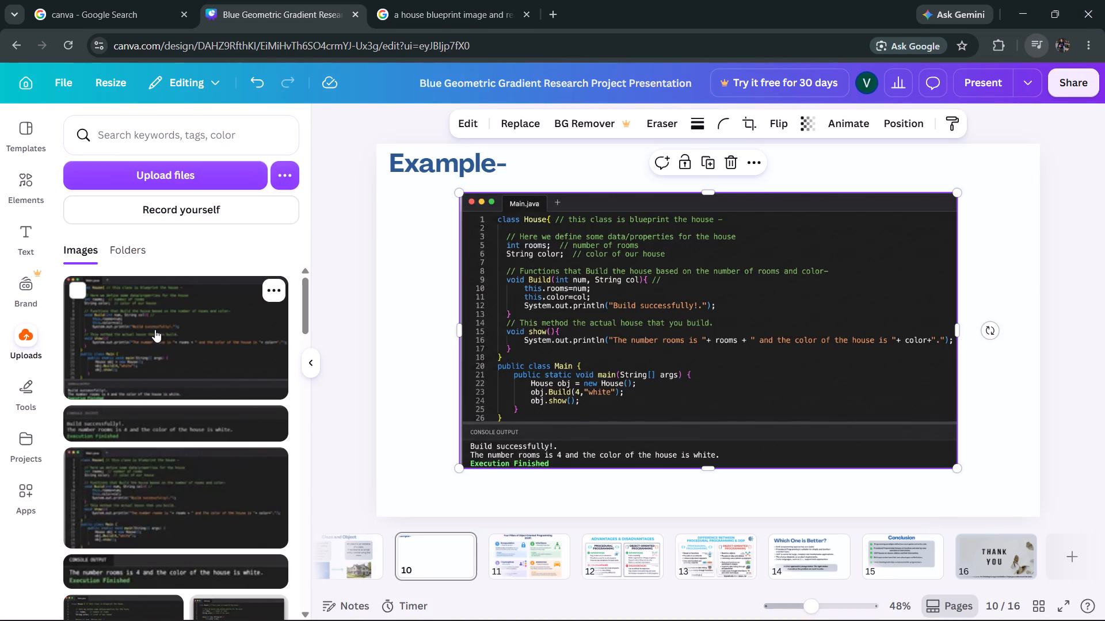
{"action": "left_click_drag", "start_coordinate": [592, 269], "coordinate": [529, 253]}
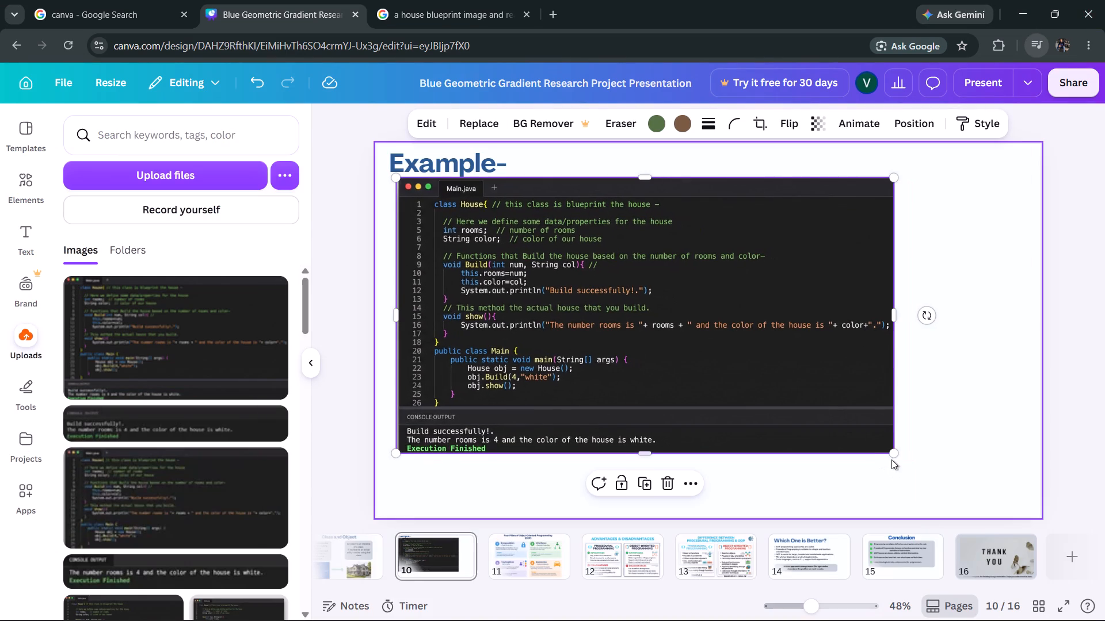
Enlarge the code-and-output image on slide 10 from its lower-right corner until it nearly reaches the slide's bottom edge.
{"action": "left_click_drag", "start_coordinate": [891, 453], "coordinate": [996, 505]}
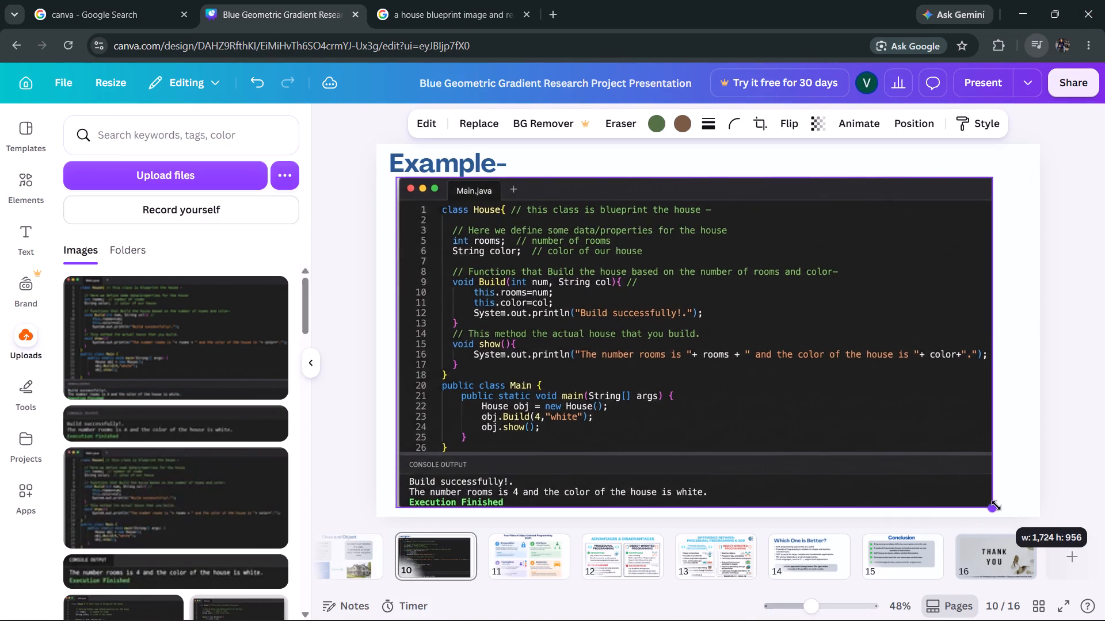
{"action": "left_click_drag", "start_coordinate": [996, 505], "coordinate": [1001, 512]}
{"action": "left_click", "coordinate": [371, 286]}
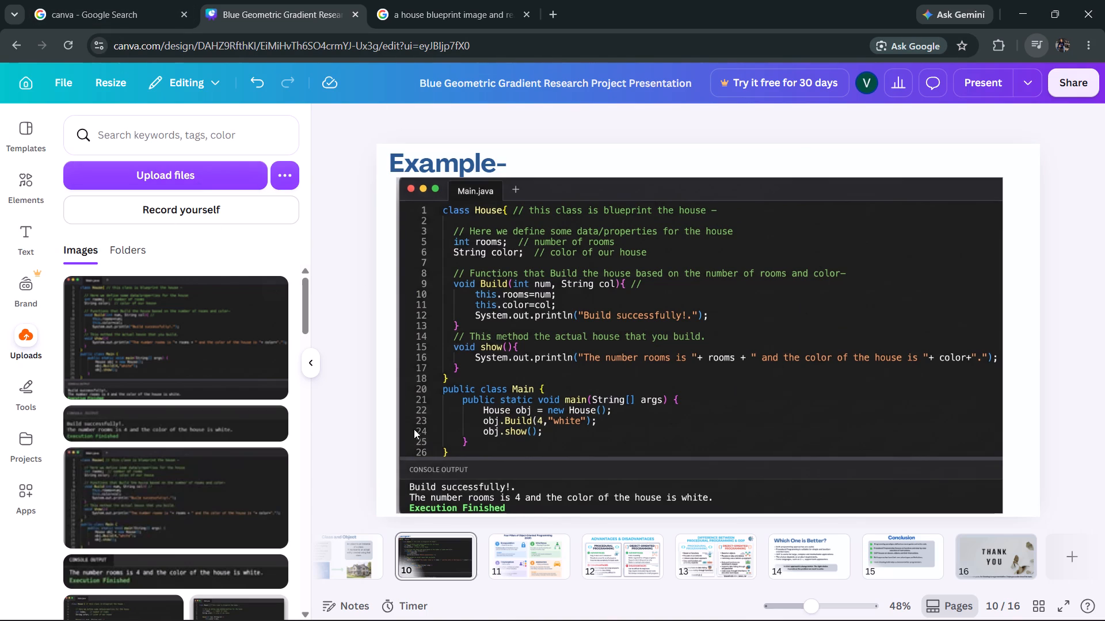
{"action": "left_click", "coordinate": [348, 395]}
{"action": "left_click", "coordinate": [1087, 260]}
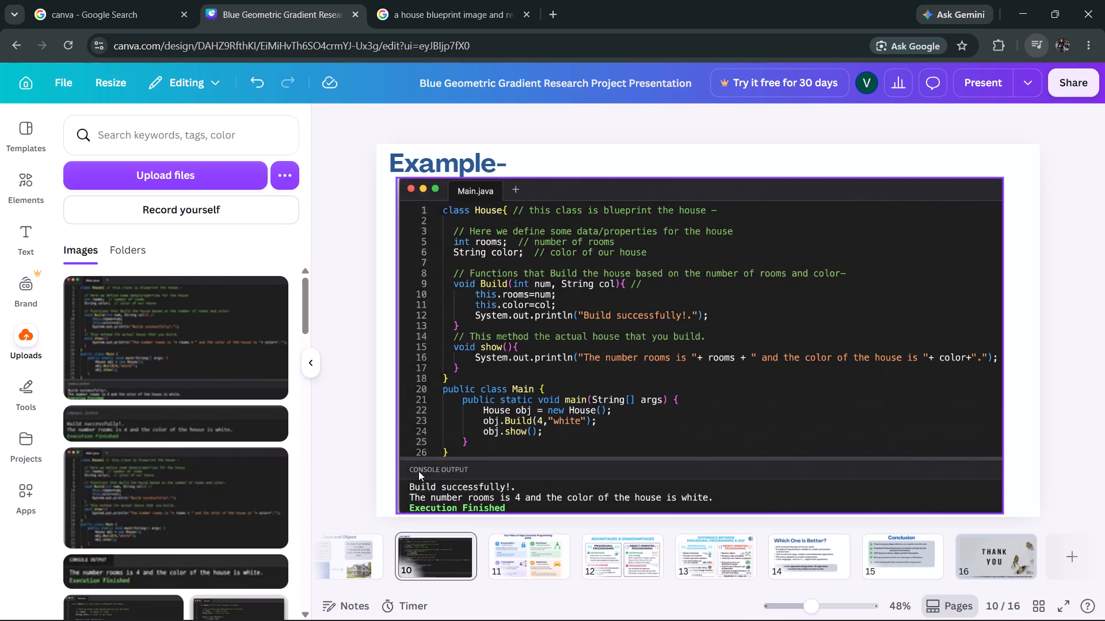
{"action": "left_click", "coordinate": [347, 282]}
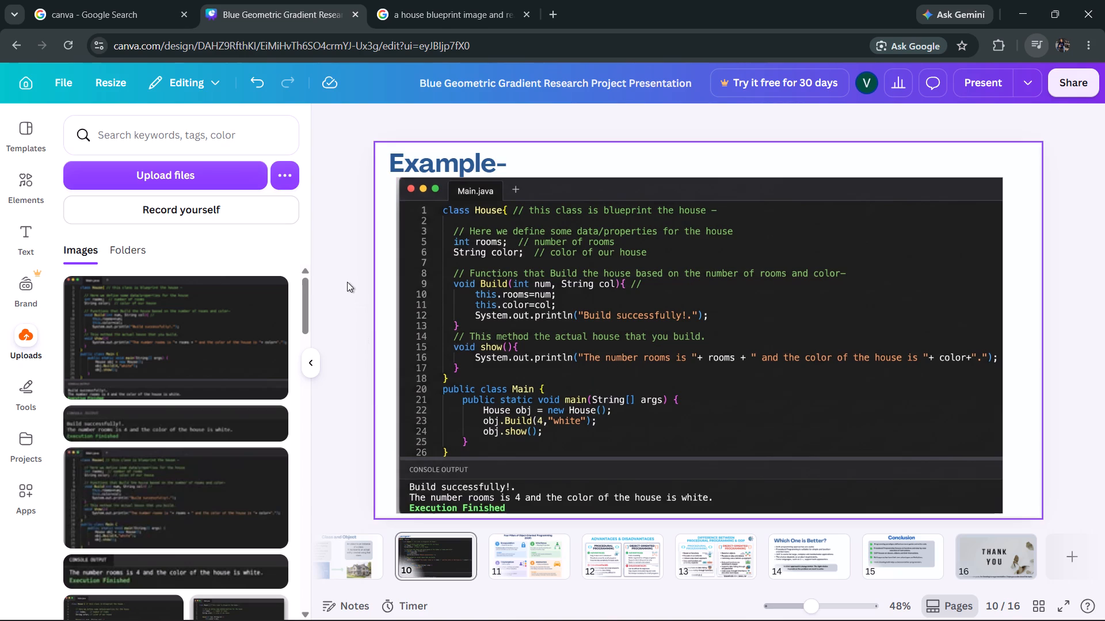
{"action": "left_click", "coordinate": [1091, 285]}
{"action": "scroll", "coordinate": [1091, 285], "scroll_direction": "down", "scroll_amount": 1}
{"action": "scroll", "coordinate": [1091, 285], "scroll_direction": "up", "scroll_amount": 1}
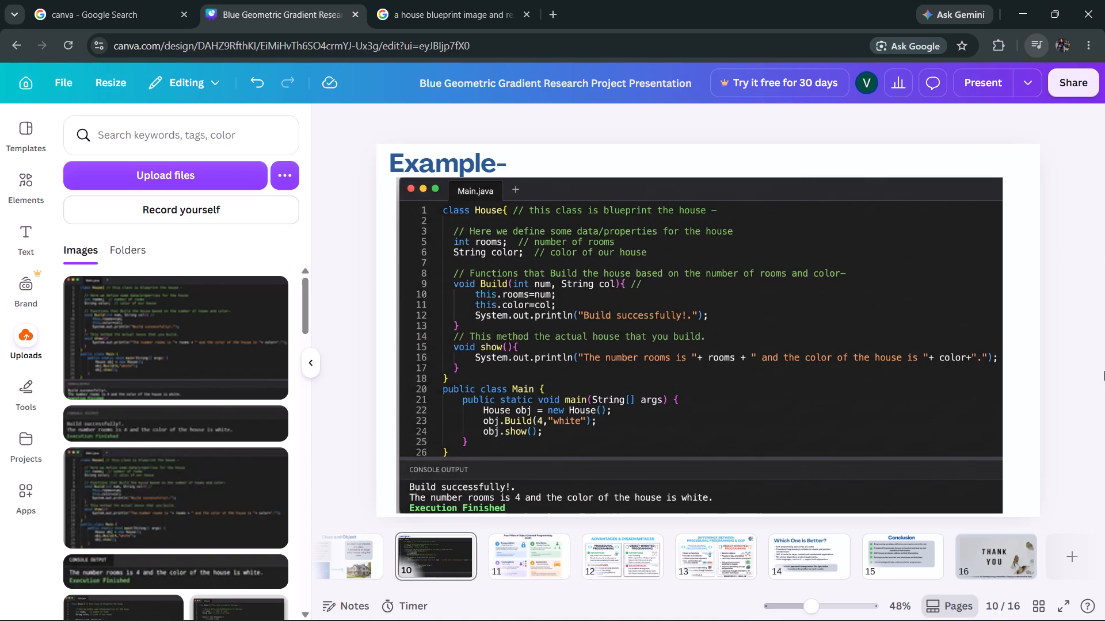
Close the house blueprint image search page and stay on the presentation.
{"action": "left_click", "coordinate": [527, 18]}
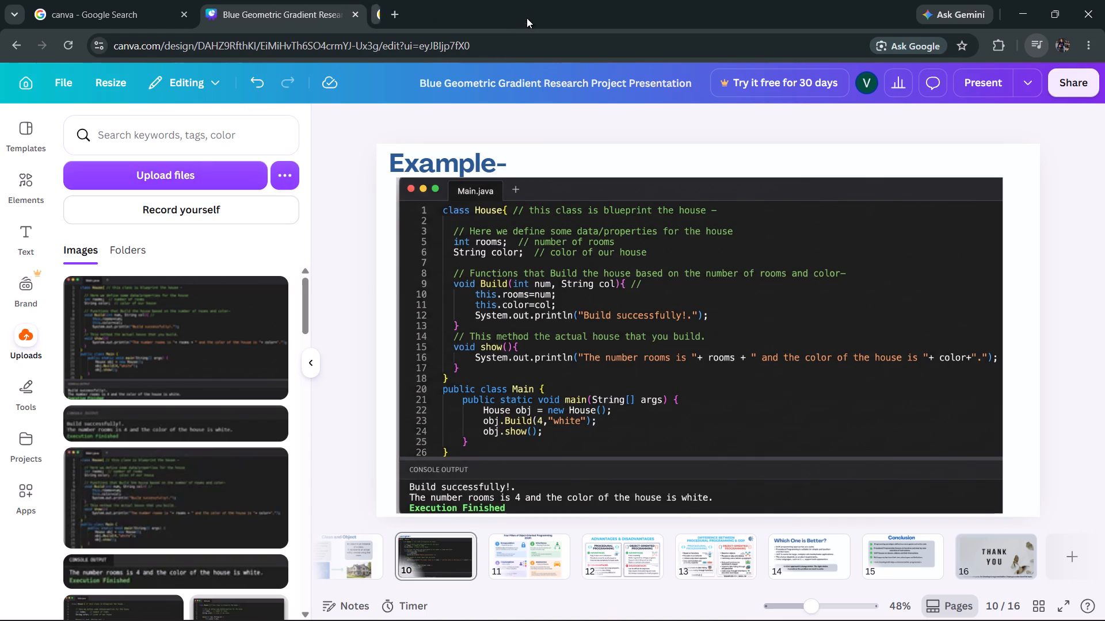
{"action": "left_click", "coordinate": [354, 285]}
Hide the uploads list and review the presentation's slides in both directions, ending back on the slide 10 Example.
{"action": "left_click", "coordinate": [311, 361]}
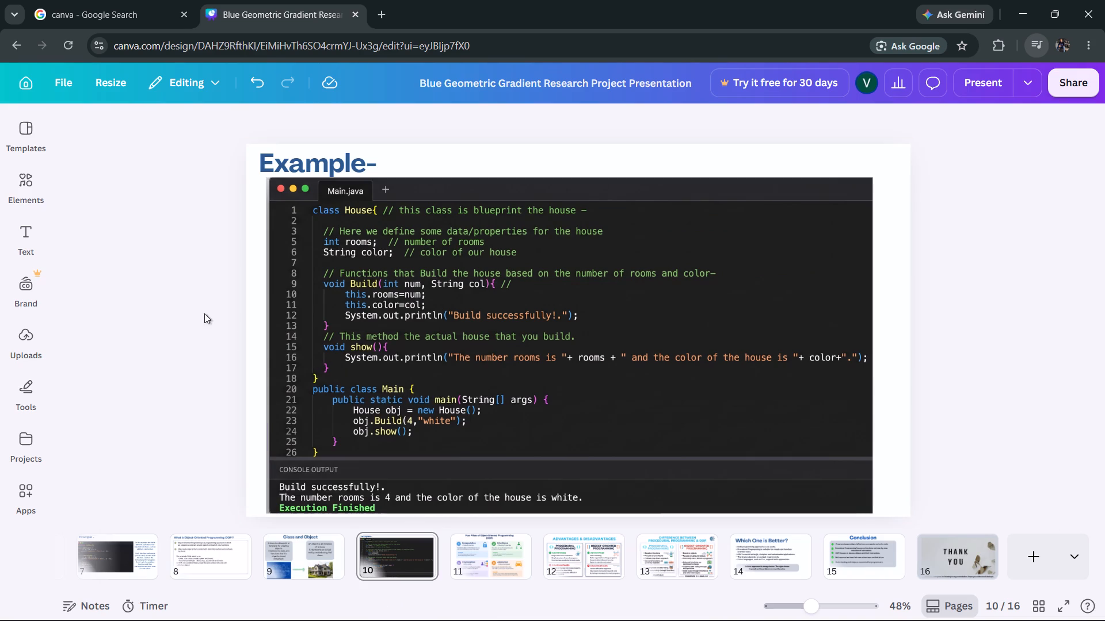
{"action": "left_click", "coordinate": [163, 293]}
{"action": "scroll", "coordinate": [163, 293], "scroll_direction": "down", "scroll_amount": 3}
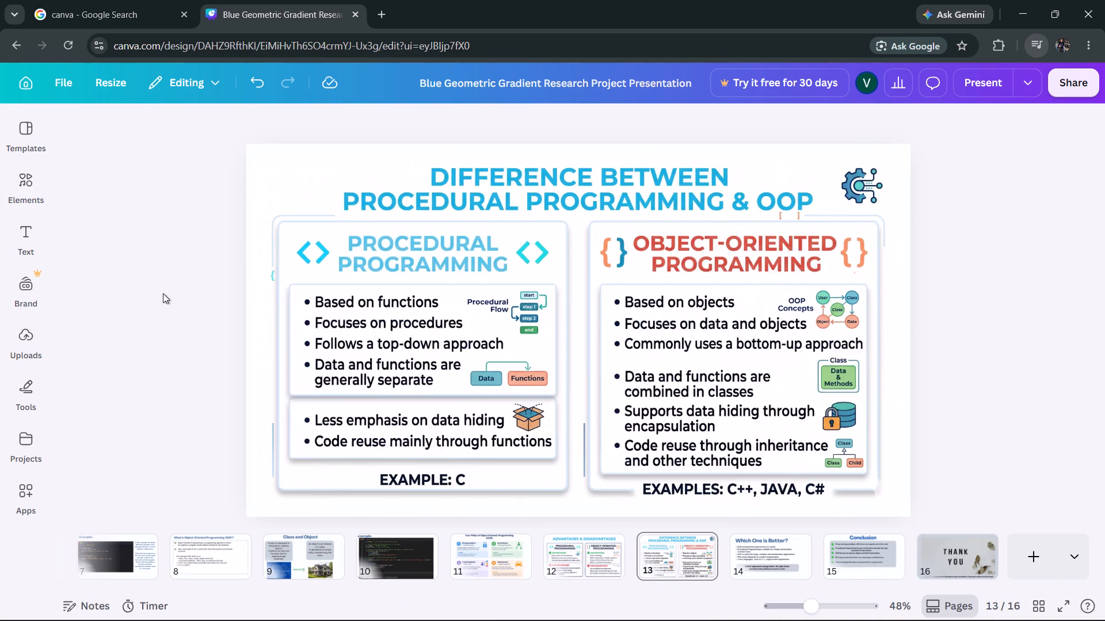
{"action": "scroll", "coordinate": [163, 293], "scroll_direction": "down", "scroll_amount": 10}
{"action": "scroll", "coordinate": [163, 293], "scroll_direction": "up", "scroll_amount": 2}
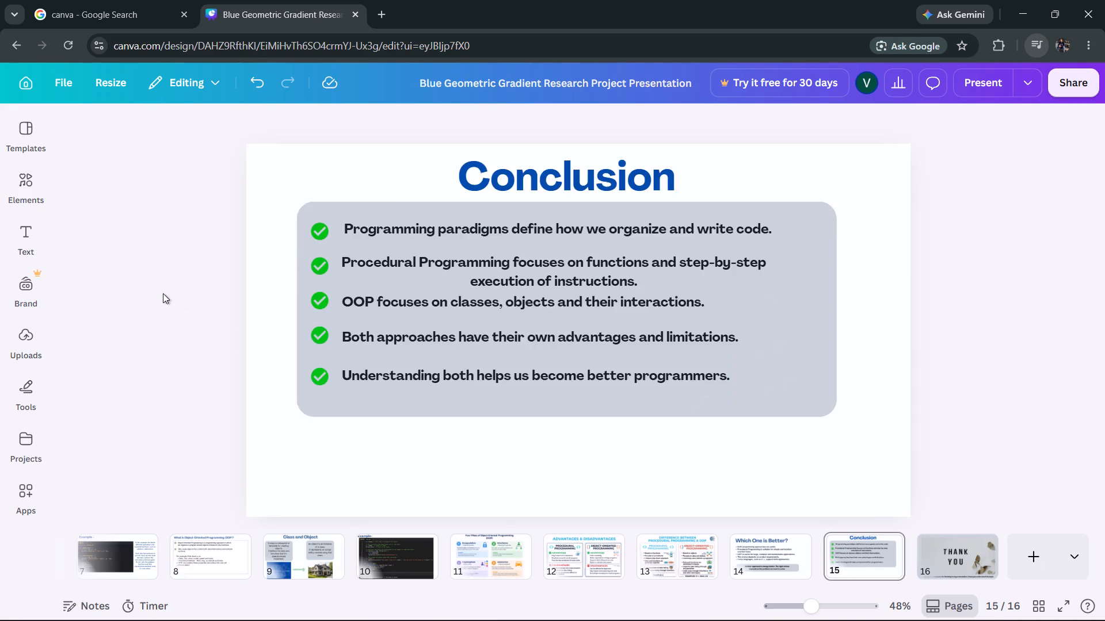
{"action": "scroll", "coordinate": [163, 293], "scroll_direction": "up", "scroll_amount": 18}
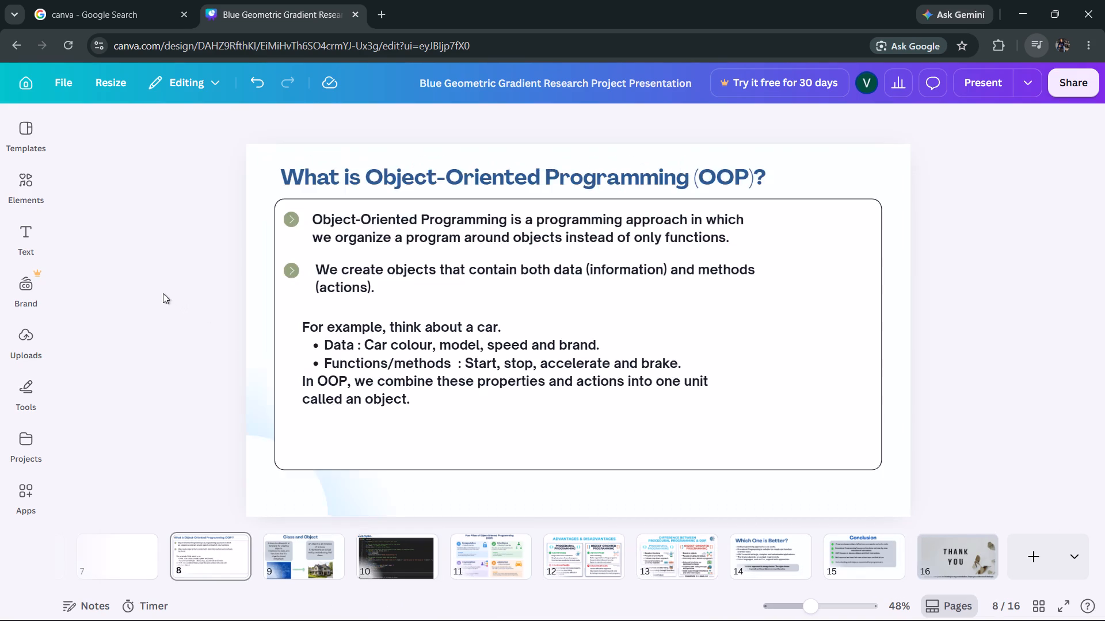
{"action": "scroll", "coordinate": [163, 293], "scroll_direction": "up", "scroll_amount": 5}
{"action": "scroll", "coordinate": [163, 293], "scroll_direction": "down", "scroll_amount": 4}
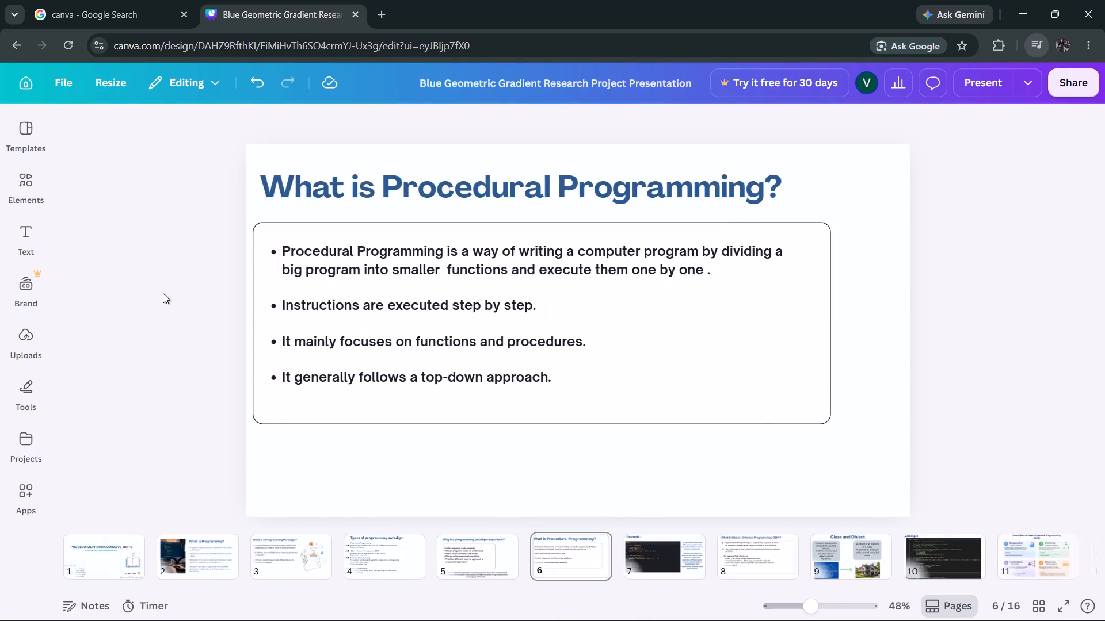
{"action": "scroll", "coordinate": [163, 293], "scroll_direction": "down", "scroll_amount": 5}
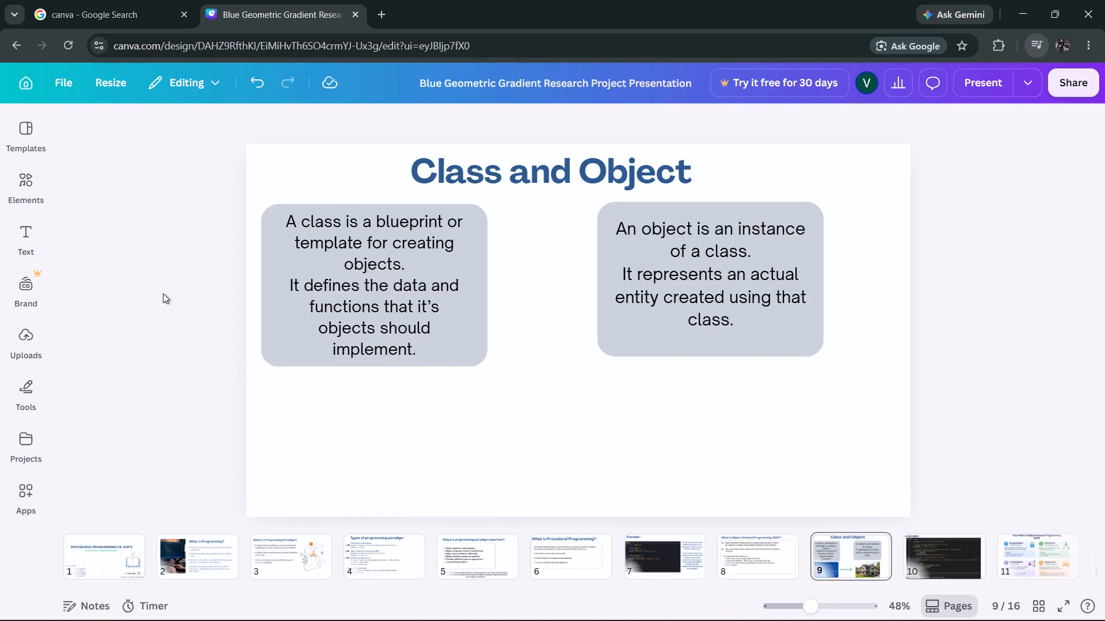
{"action": "scroll", "coordinate": [163, 293], "scroll_direction": "down", "scroll_amount": 1}
{"action": "left_click", "coordinate": [978, 271]}
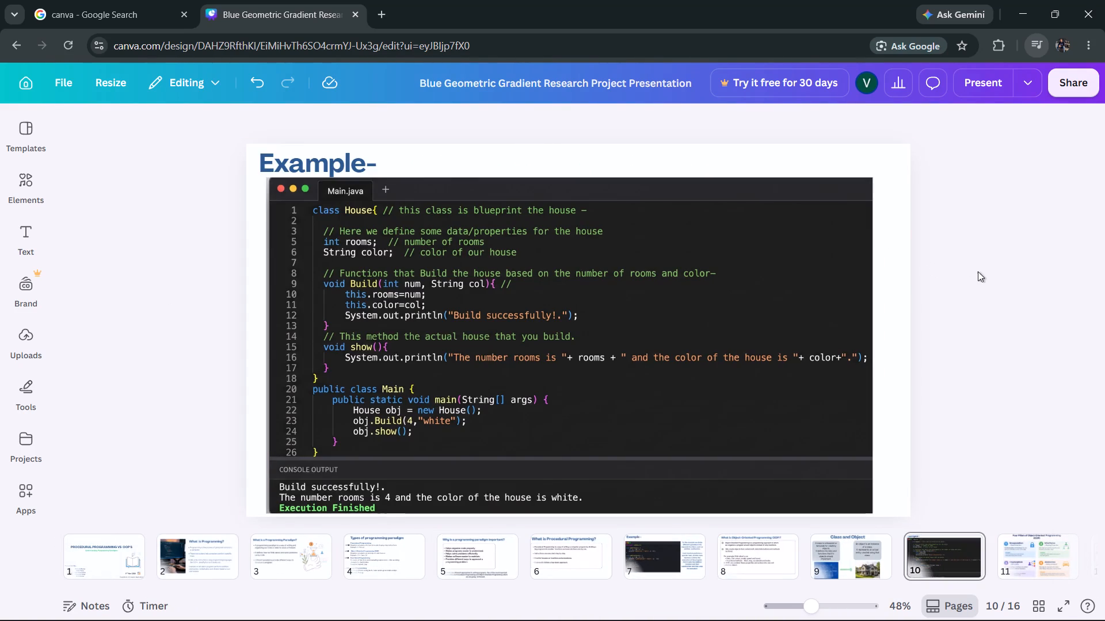
{"action": "scroll", "coordinate": [978, 271], "scroll_direction": "down", "scroll_amount": 1}
{"action": "scroll", "coordinate": [978, 271], "scroll_direction": "up", "scroll_amount": 1}
{"action": "scroll", "coordinate": [978, 271], "scroll_direction": "down", "scroll_amount": 2}
{"action": "scroll", "coordinate": [978, 271], "scroll_direction": "up", "scroll_amount": 1}
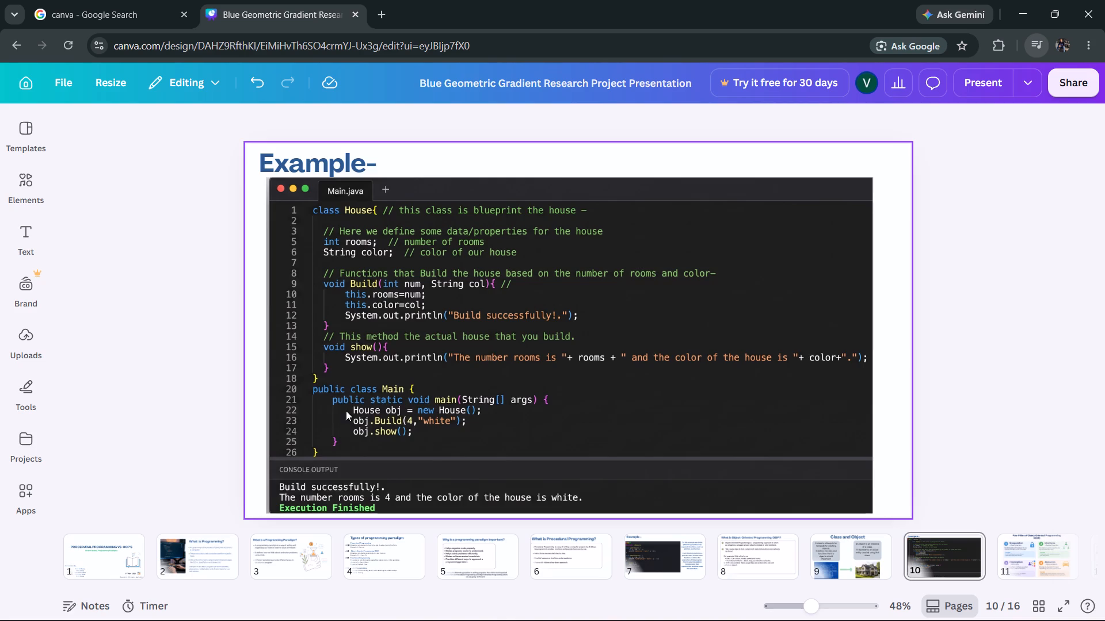
Move the code-and-output image on slide 10 slightly right and down, so it sits roughly centred across the slide.
{"action": "left_click_drag", "start_coordinate": [347, 411], "coordinate": [360, 412]}
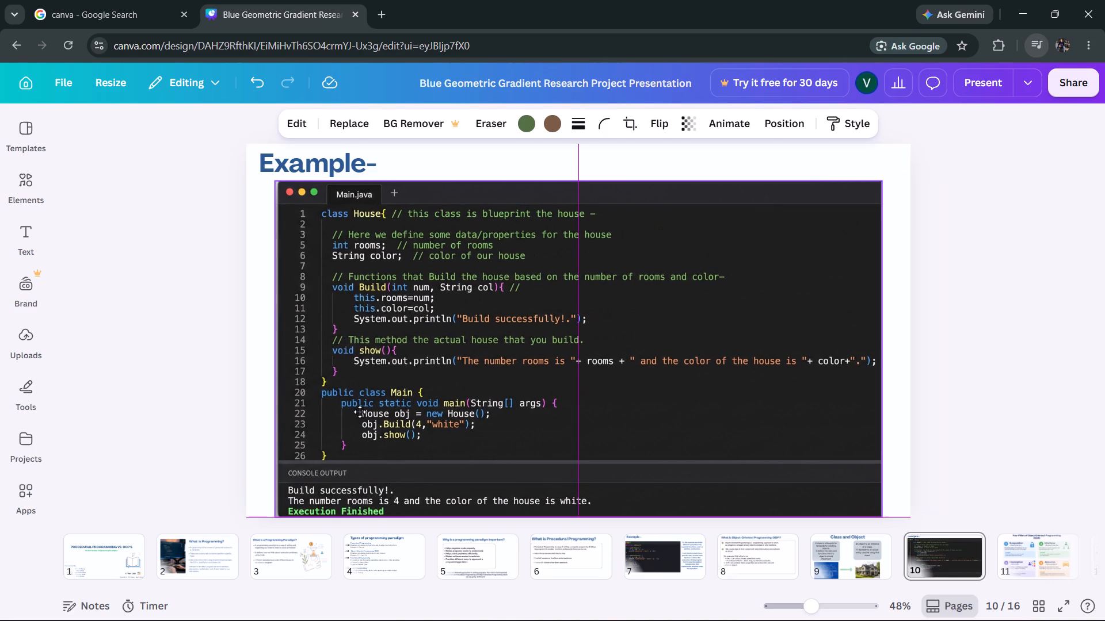
{"action": "left_click_drag", "start_coordinate": [360, 412], "coordinate": [359, 416]}
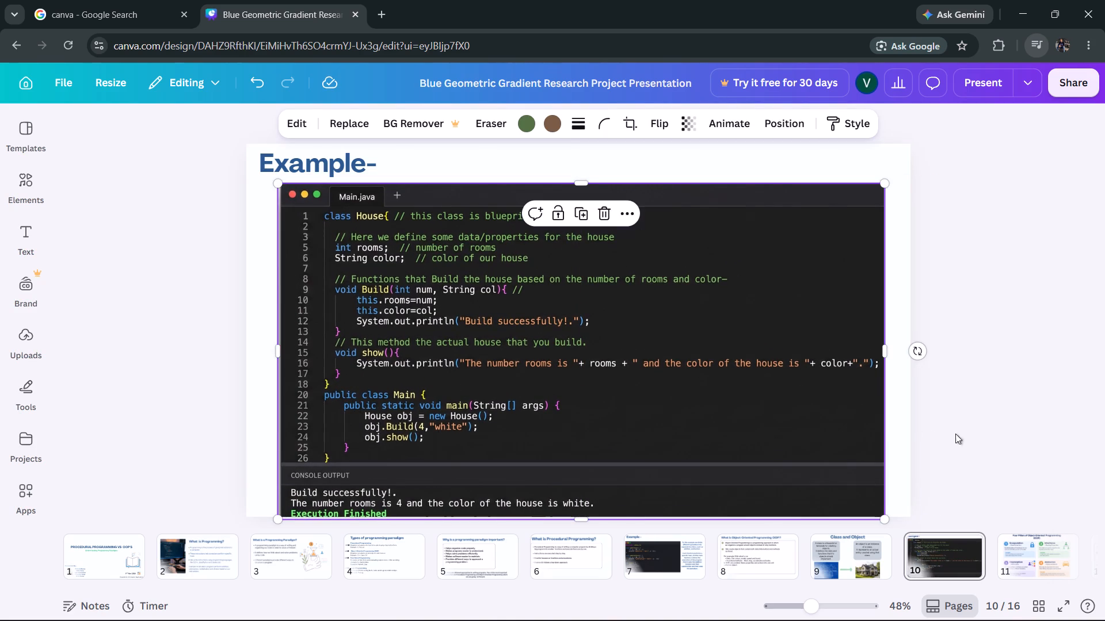
{"action": "left_click", "coordinate": [992, 434]}
{"action": "scroll", "coordinate": [992, 434], "scroll_direction": "down", "scroll_amount": 1}
{"action": "scroll", "coordinate": [588, 400], "scroll_direction": "up", "scroll_amount": 1}
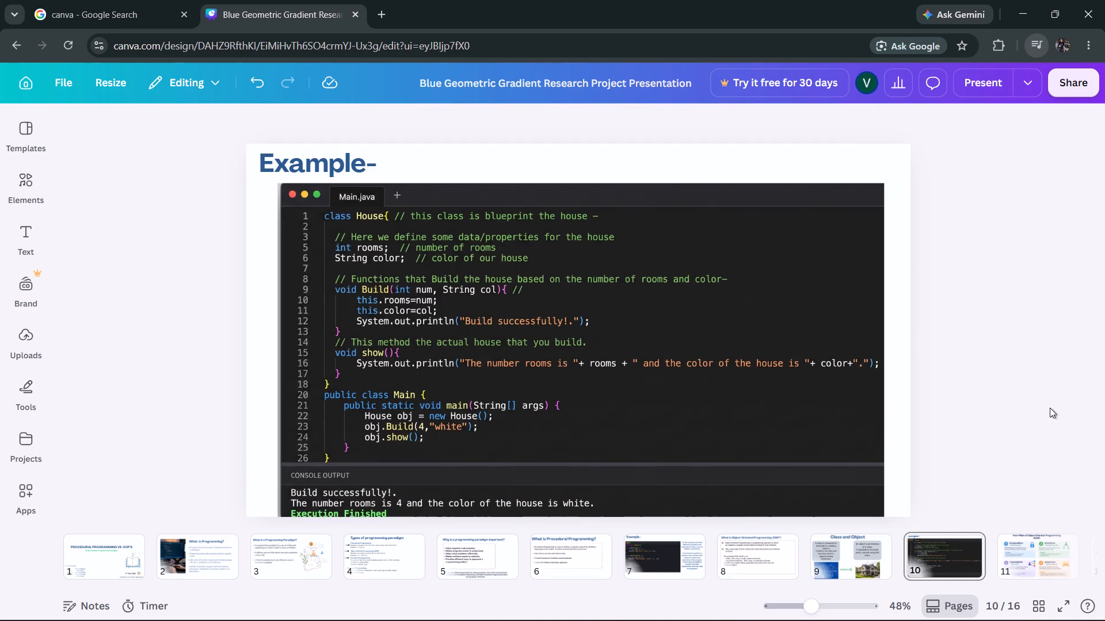
Shrink the code-and-output image slightly and raise it so its bottom edge clears the lower edge of slide 10.
{"action": "left_click", "coordinate": [832, 444]}
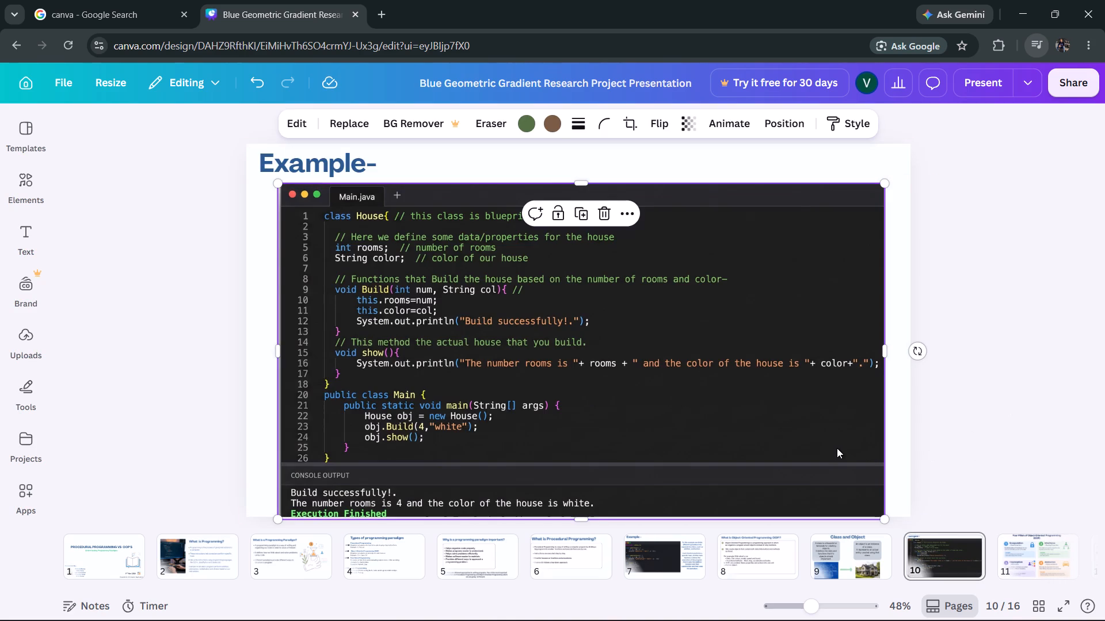
{"action": "left_click_drag", "start_coordinate": [886, 522], "coordinate": [882, 512]}
{"action": "left_click", "coordinate": [667, 197]}
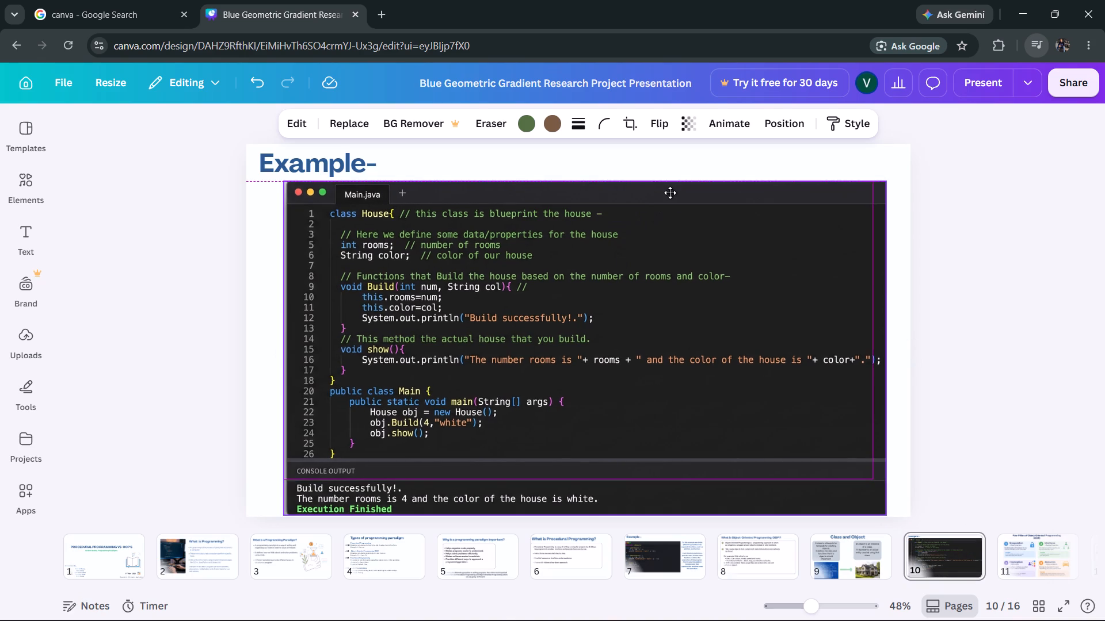
{"action": "left_click", "coordinate": [1052, 277]}
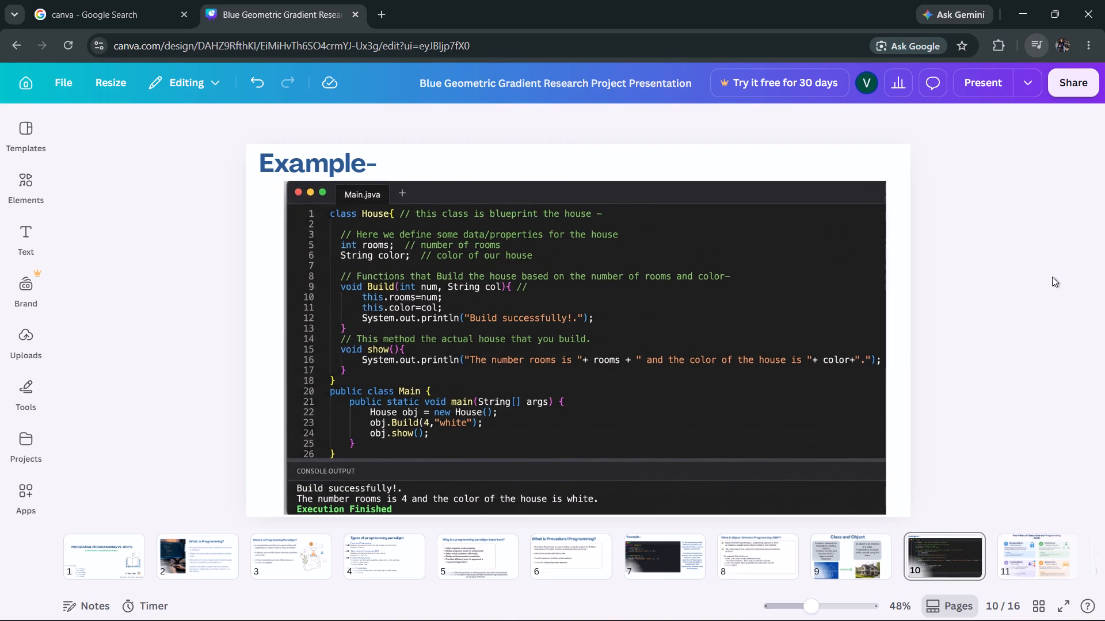
{"action": "left_click", "coordinate": [851, 455]}
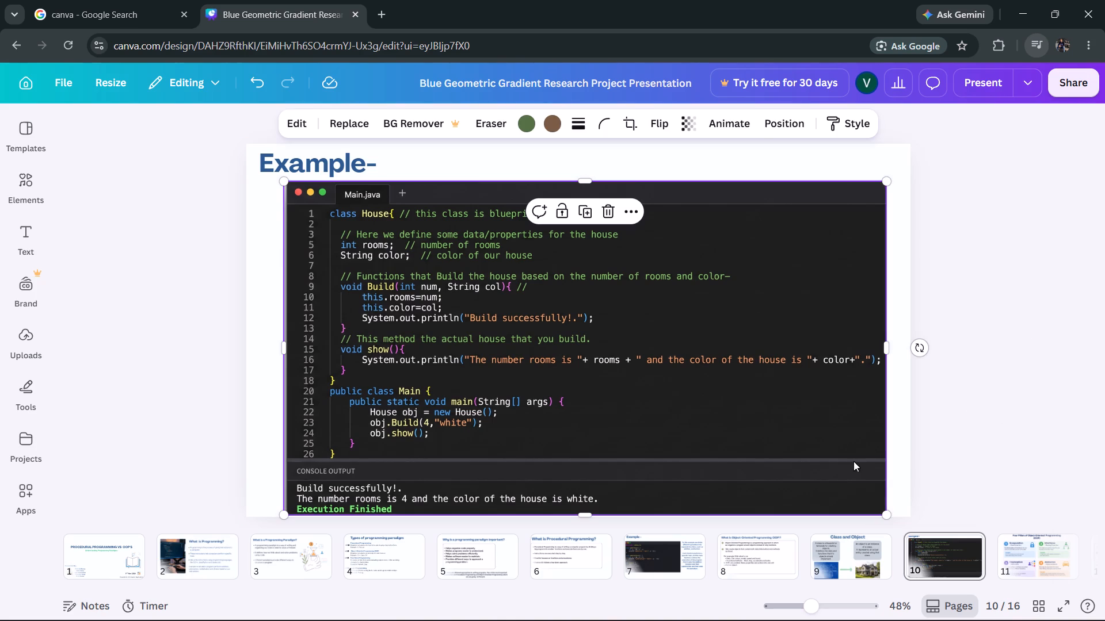
{"action": "left_click", "coordinate": [731, 196]}
{"action": "left_click_drag", "start_coordinate": [727, 191], "coordinate": [727, 187]}
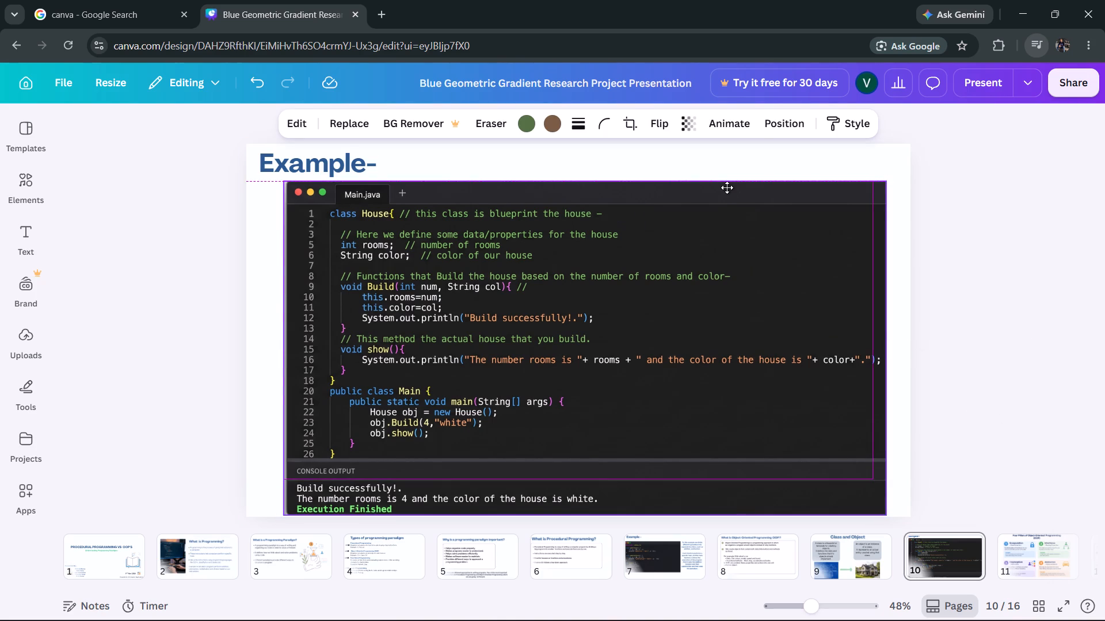
{"action": "left_click_drag", "start_coordinate": [727, 187], "coordinate": [730, 186]}
{"action": "left_click_drag", "start_coordinate": [730, 186], "coordinate": [730, 185]}
{"action": "left_click", "coordinate": [974, 214]}
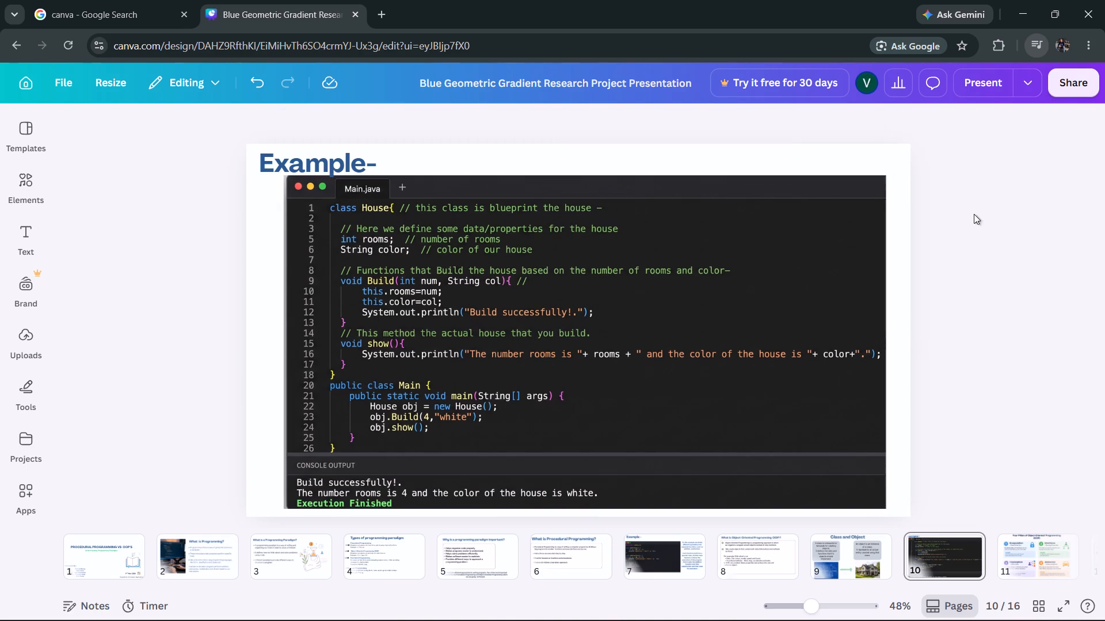
Move the Example heading up to the top edge of slide 10, clear of the code image.
{"action": "left_click", "coordinate": [340, 167]}
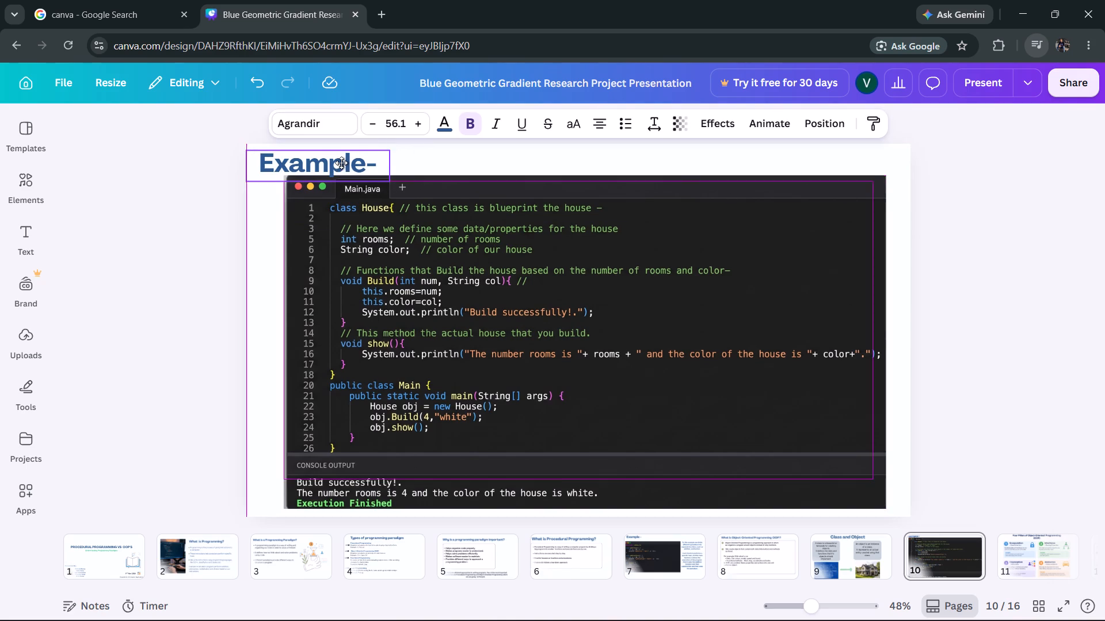
{"action": "left_click", "coordinate": [191, 207]}
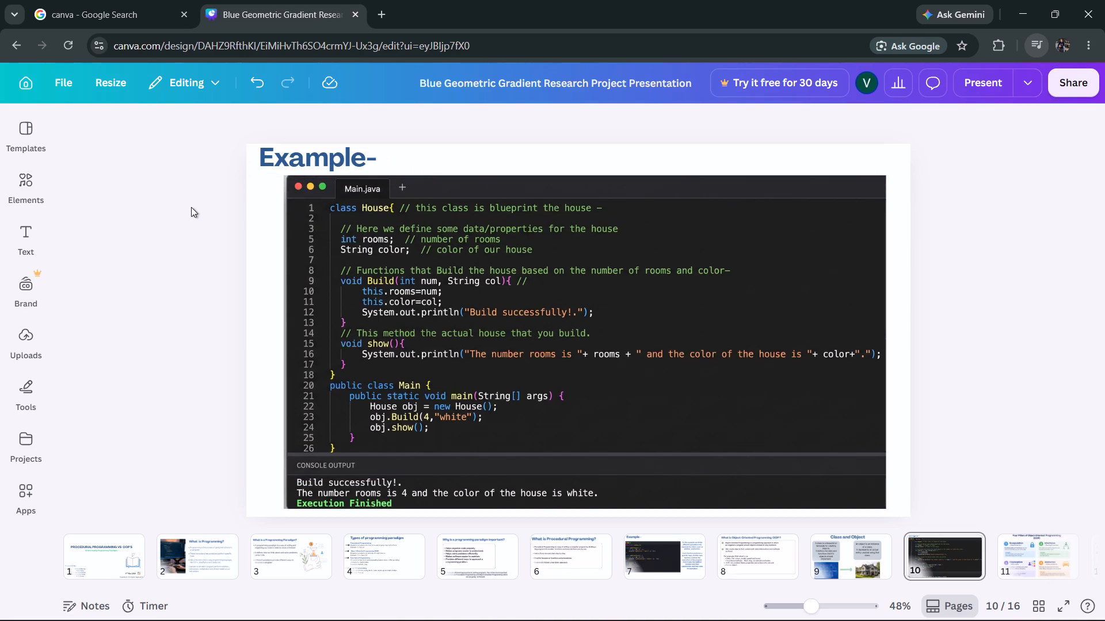
{"action": "left_click", "coordinate": [1104, 263]}
Retitle the Example heading on slide 10 as Code Implementation and widen its text box so the title fits on one line.
{"action": "double_click", "coordinate": [330, 159]}
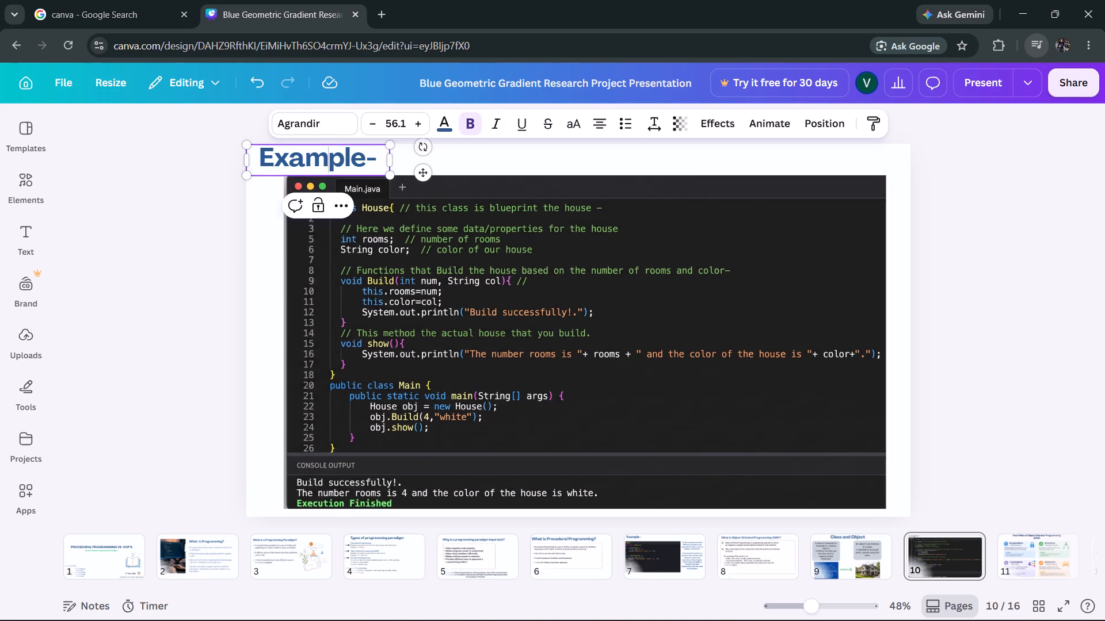
{"action": "key", "text": "ctrl+a"}
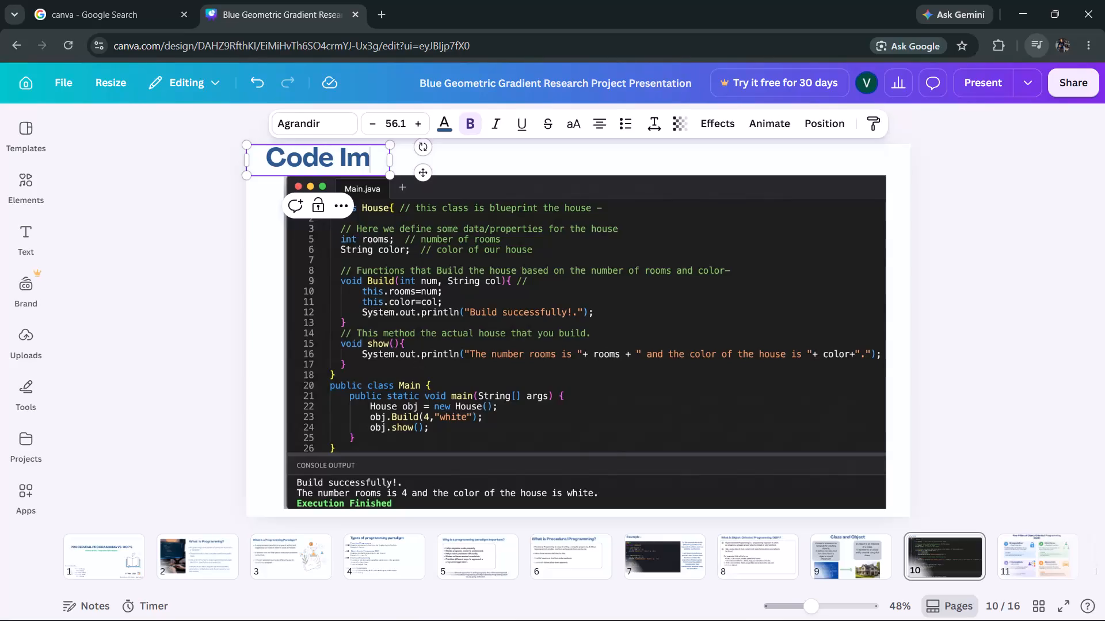
{"action": "type", "text": "me"}
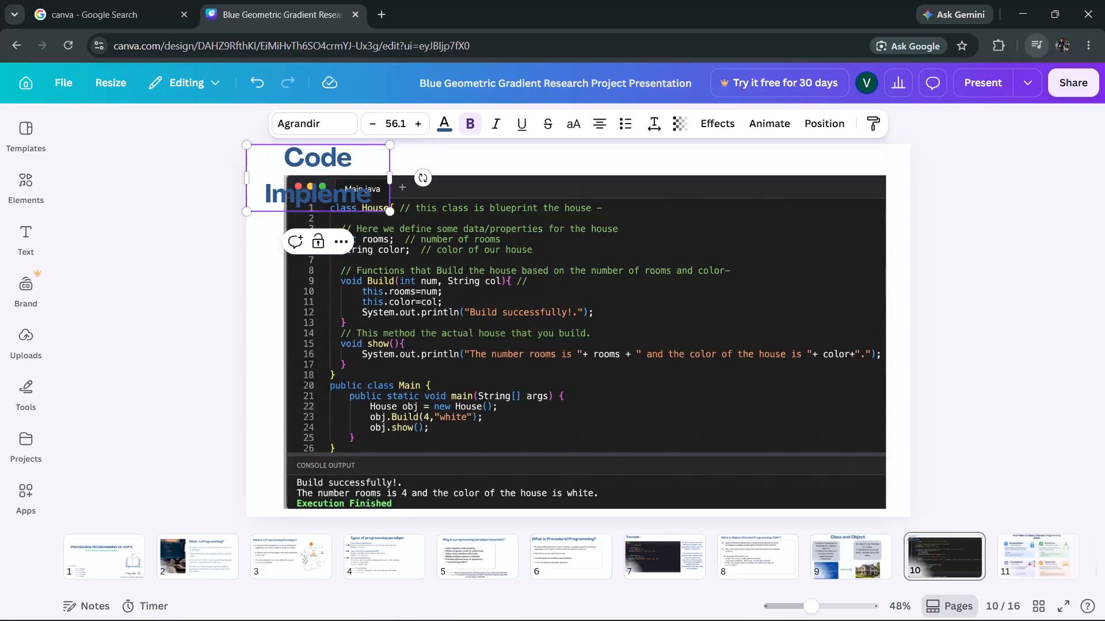
{"action": "type", "text": "ntation"}
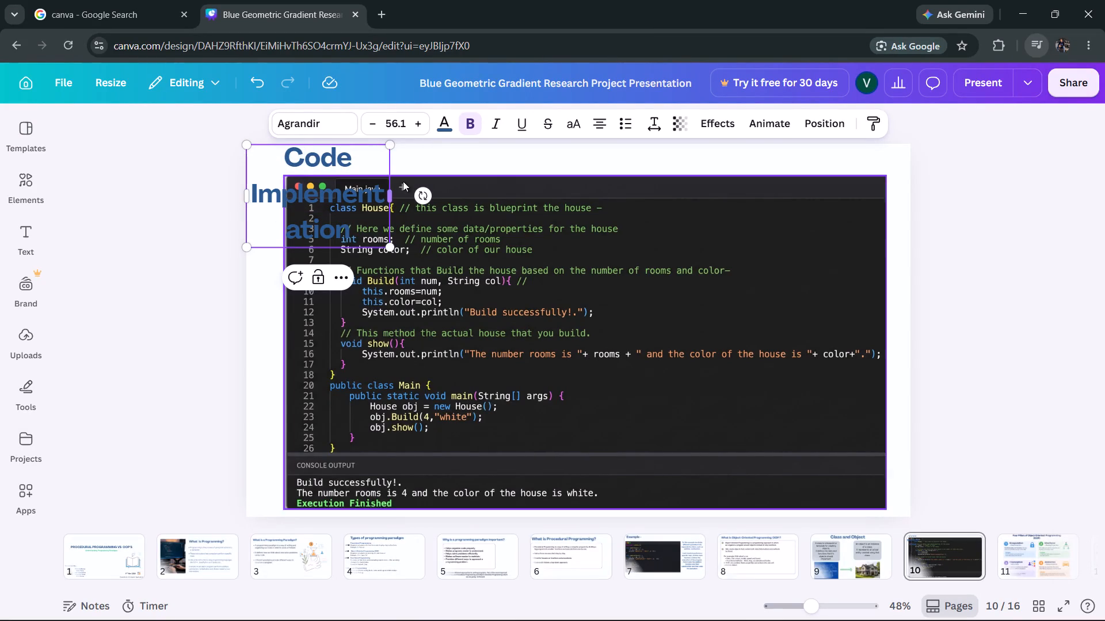
{"action": "left_click_drag", "start_coordinate": [391, 197], "coordinate": [418, 197]}
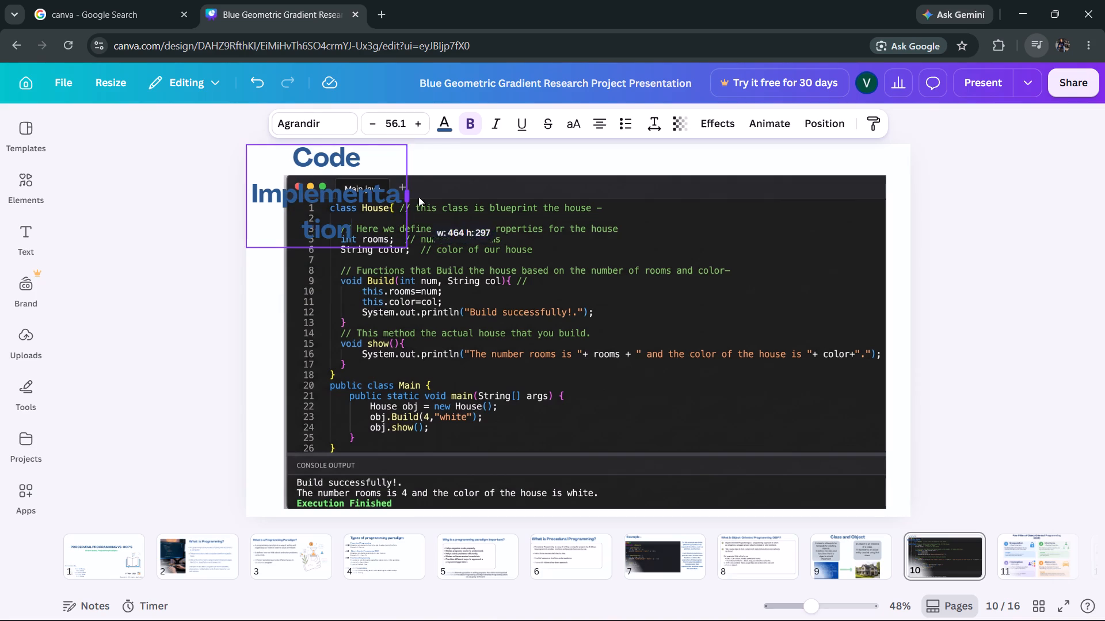
{"action": "left_click_drag", "start_coordinate": [418, 197], "coordinate": [576, 192]}
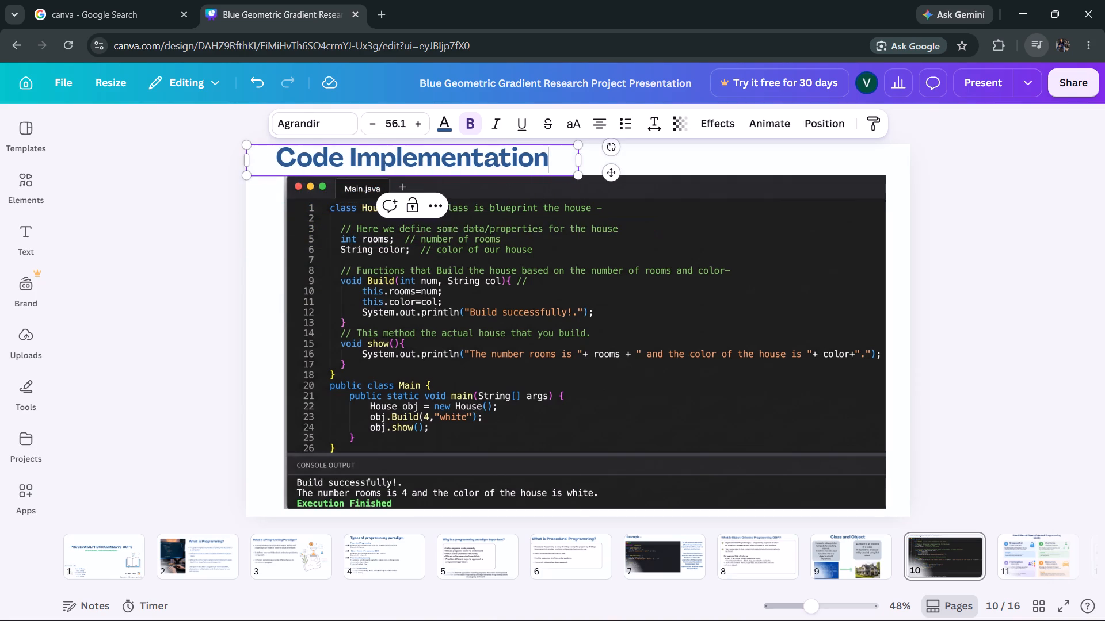
{"action": "left_click", "coordinate": [188, 264]}
Move the Code Implementation heading on slide 10 across to the middle, flush with the slide's top edge above the code image.
{"action": "left_click_drag", "start_coordinate": [346, 159], "coordinate": [355, 159]}
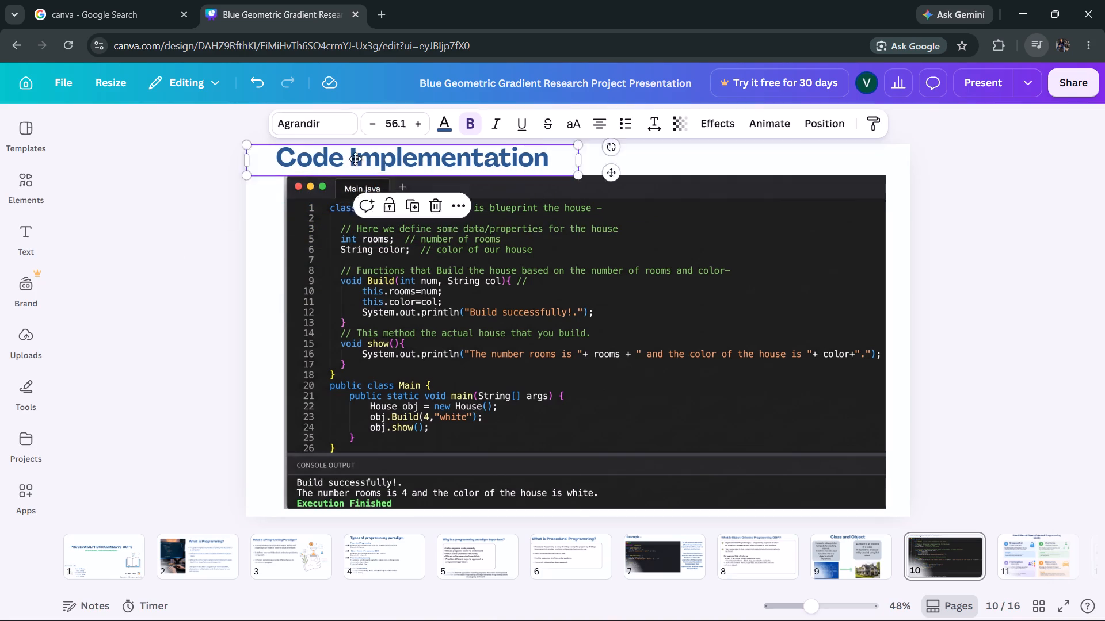
{"action": "left_click_drag", "start_coordinate": [355, 159], "coordinate": [492, 163]}
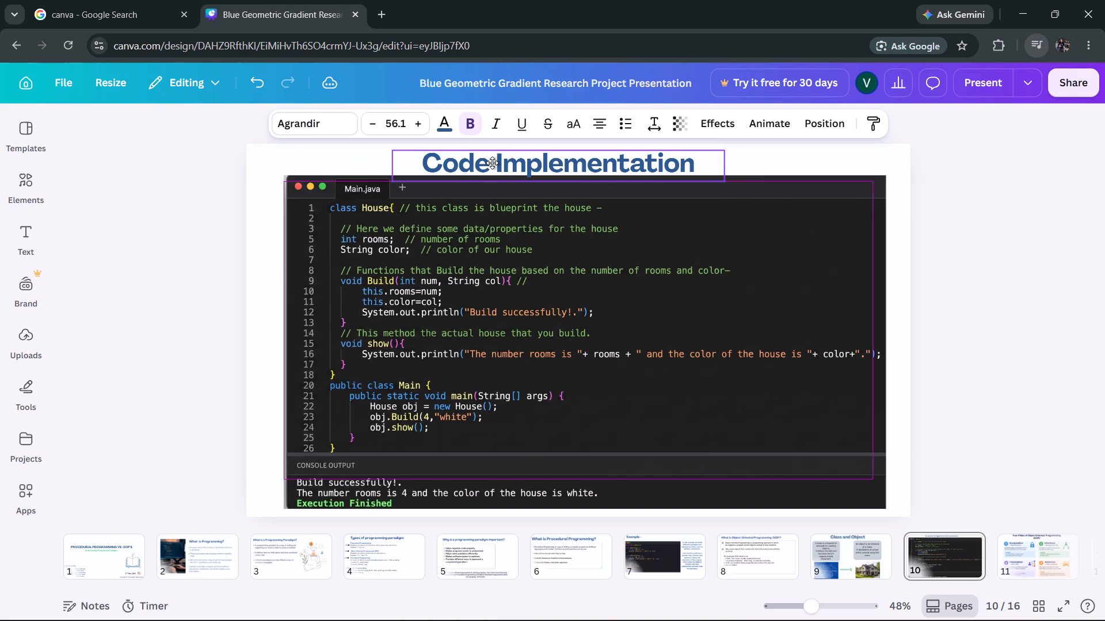
{"action": "left_click_drag", "start_coordinate": [492, 163], "coordinate": [491, 160]}
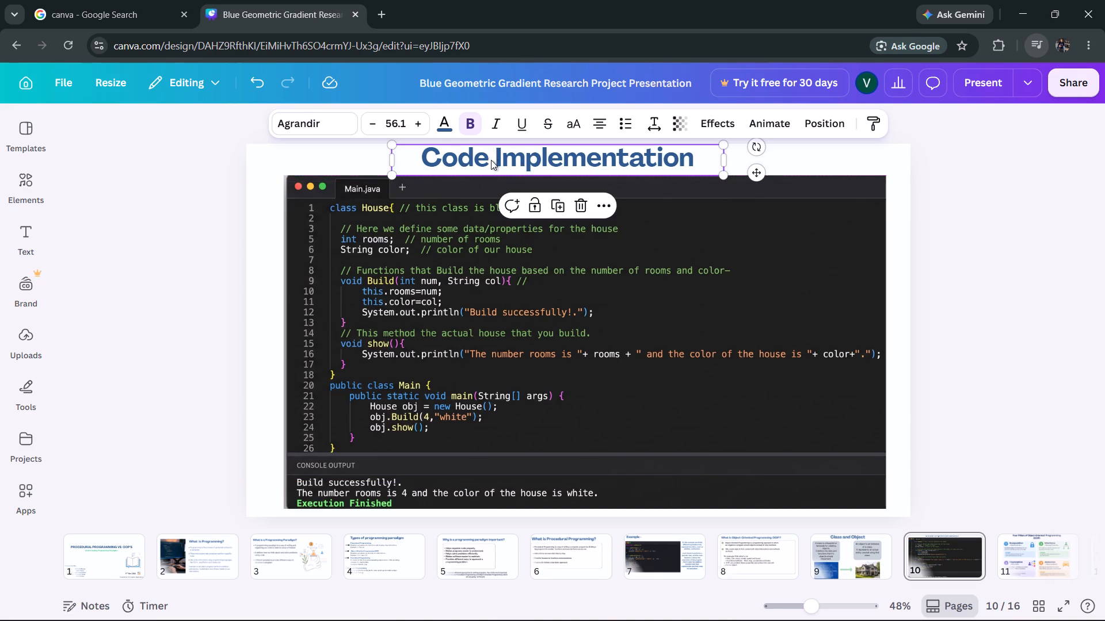
{"action": "left_click", "coordinate": [1074, 240]}
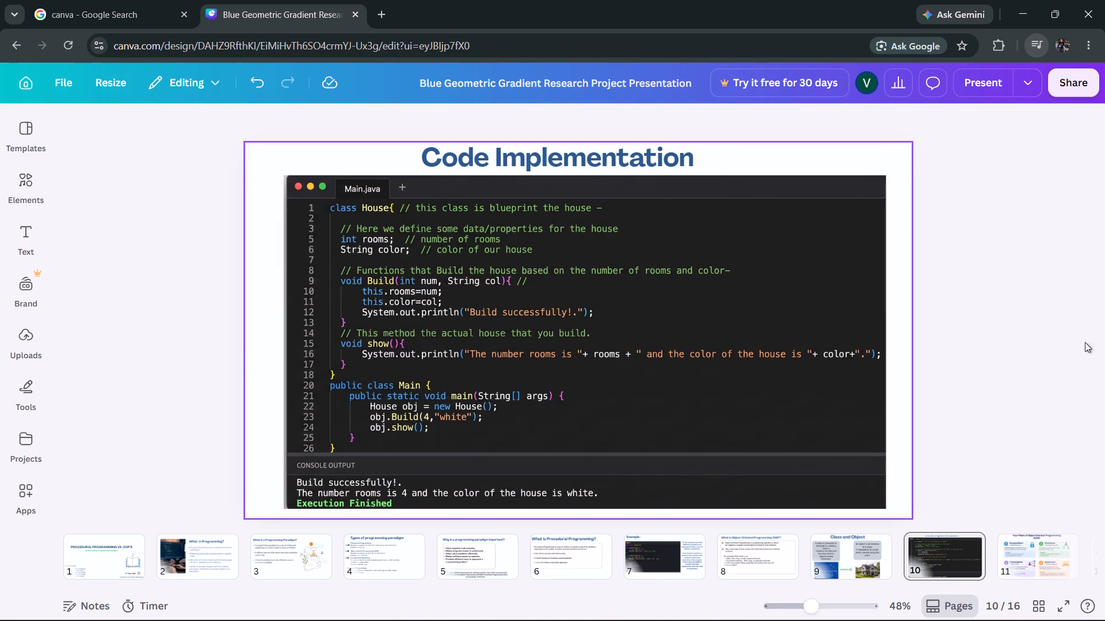
{"action": "left_click", "coordinate": [1104, 338]}
Replace the word Example in slide 7's heading with Code Implementation and widen the text box so it fits on one line.
{"action": "scroll", "coordinate": [138, 250], "scroll_direction": "up", "scroll_amount": 1}
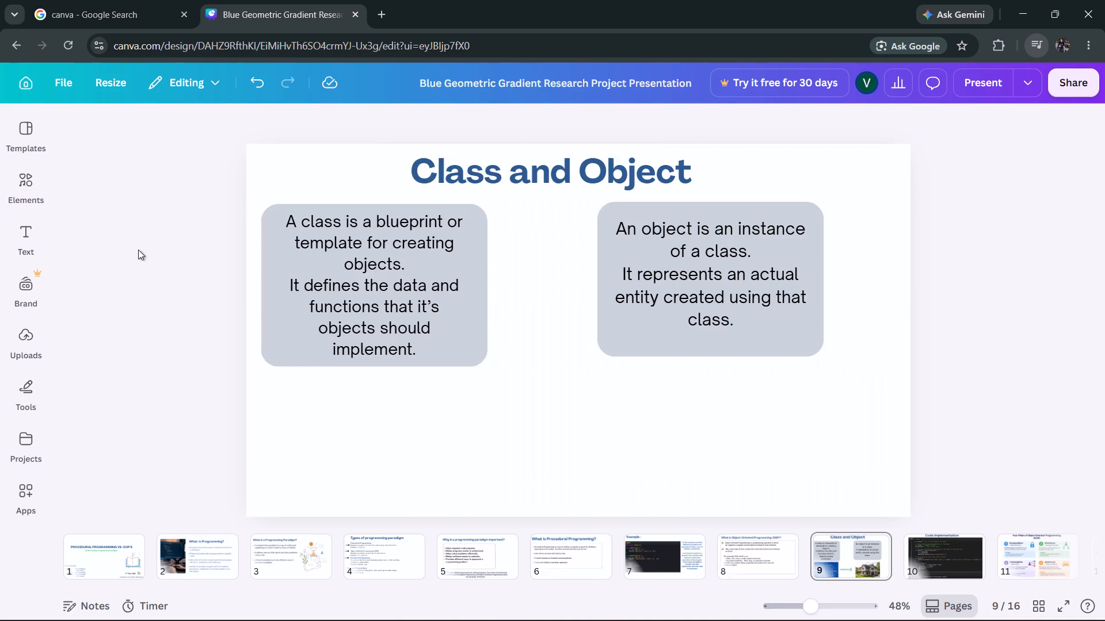
{"action": "scroll", "coordinate": [138, 250], "scroll_direction": "up", "scroll_amount": 3}
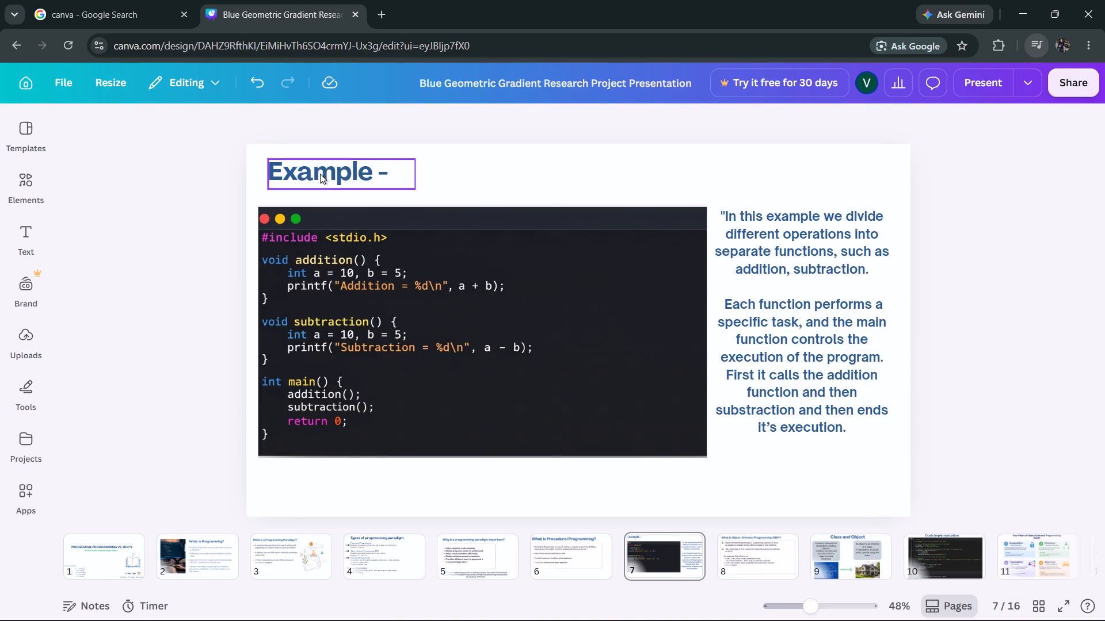
{"action": "double_click", "coordinate": [320, 174]}
{"action": "double_click", "coordinate": [320, 174]}
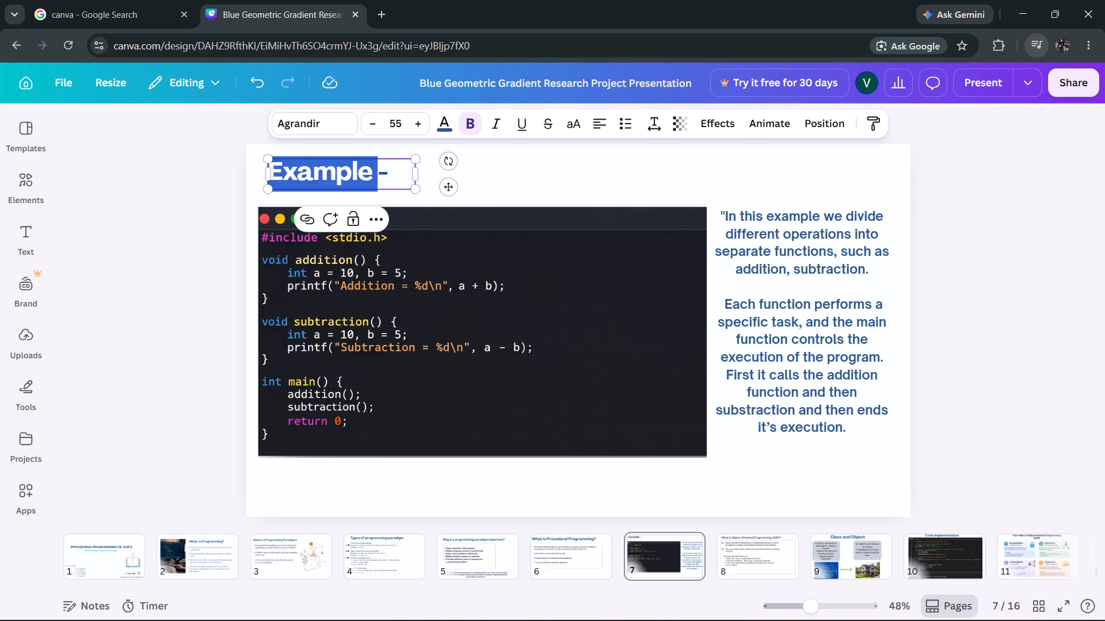
{"action": "type", "text": "oded"}
{"action": "key", "text": "space"}
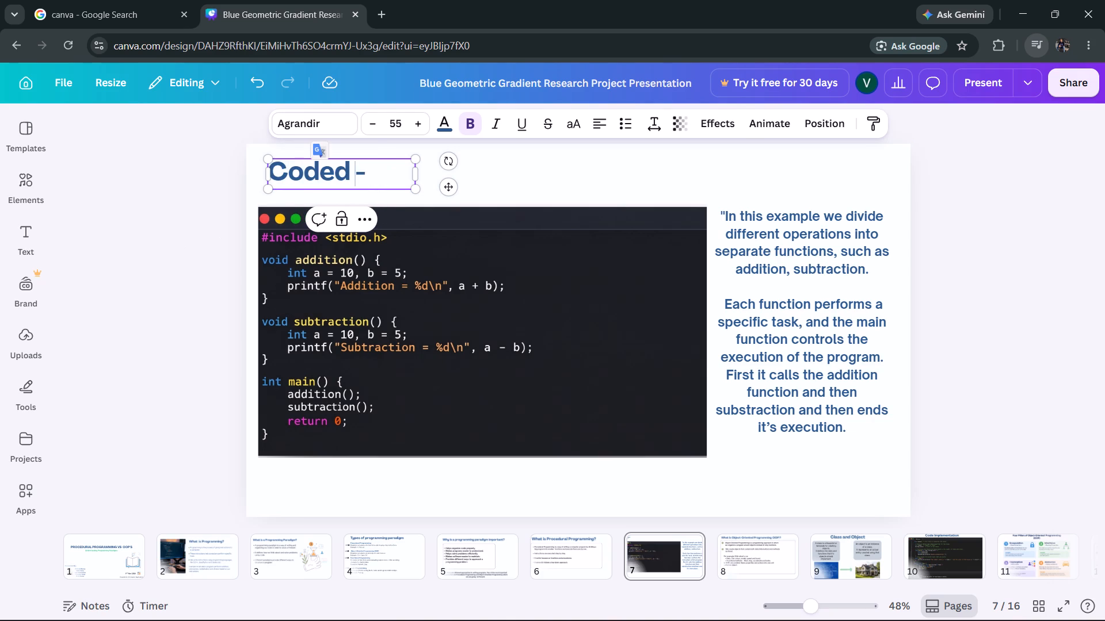
{"action": "key", "text": "BackSpace"}
{"action": "key", "text": "BackSpace"}
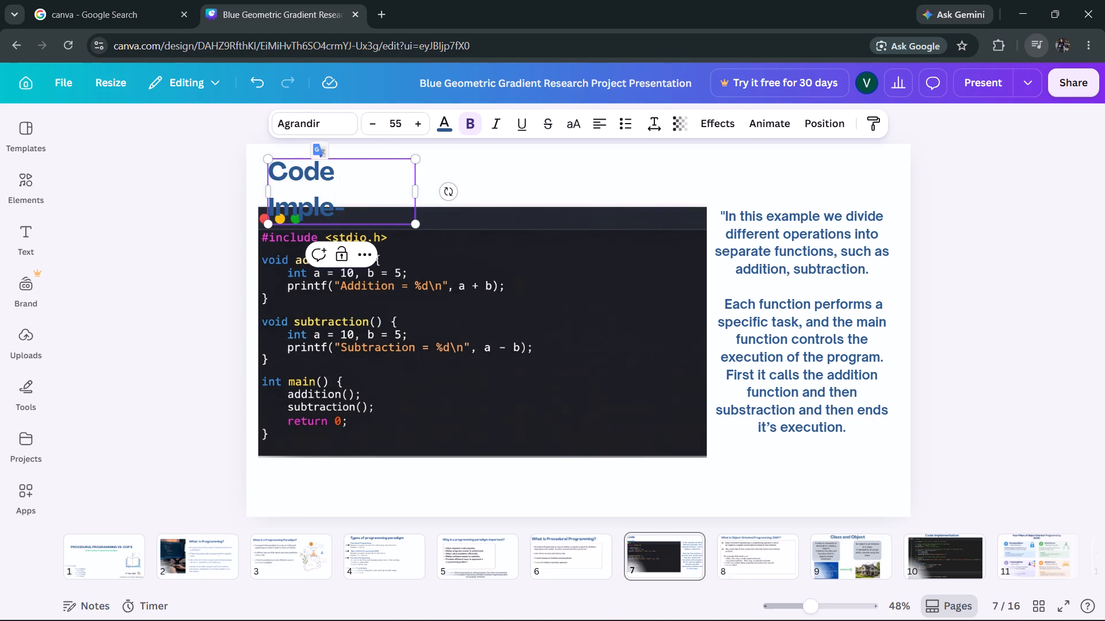
{"action": "type", "text": "mentation"}
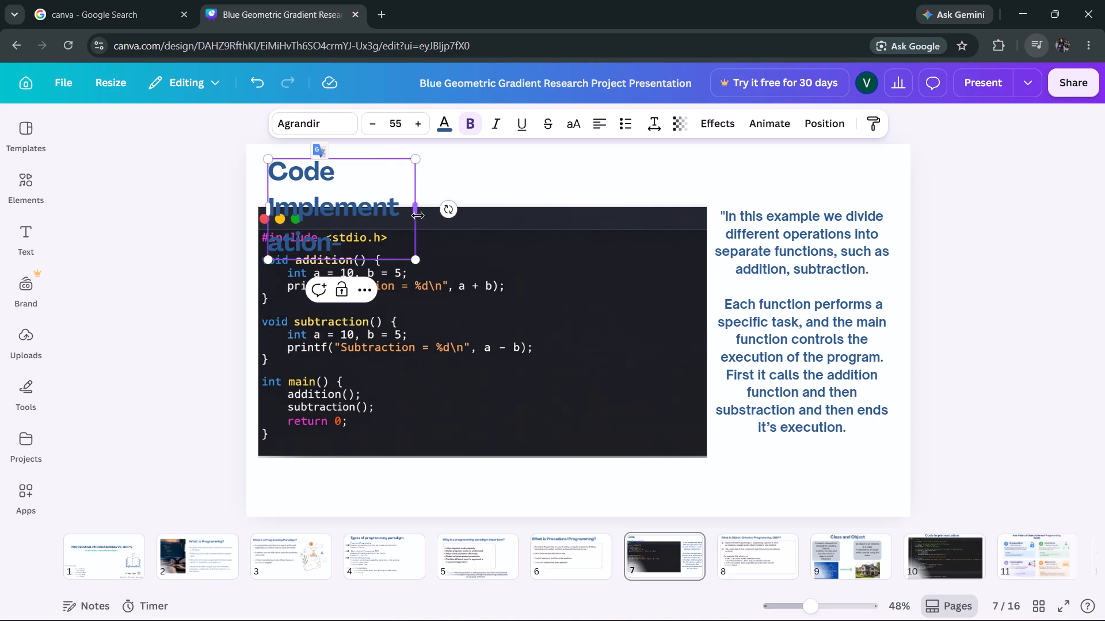
{"action": "left_click_drag", "start_coordinate": [417, 213], "coordinate": [615, 190]}
{"action": "left_click", "coordinate": [567, 176]}
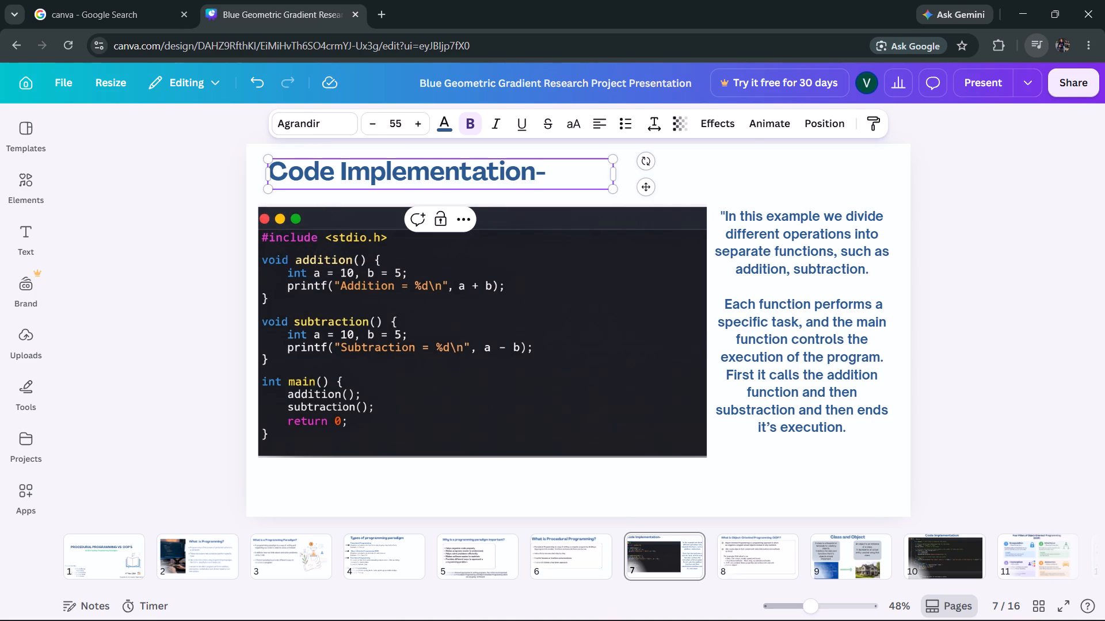
{"action": "left_click", "coordinate": [182, 233]}
Move slide 7's Code Implementation heading right and slightly up, roughly to the middle above the code image.
{"action": "left_click_drag", "start_coordinate": [334, 182], "coordinate": [338, 182]}
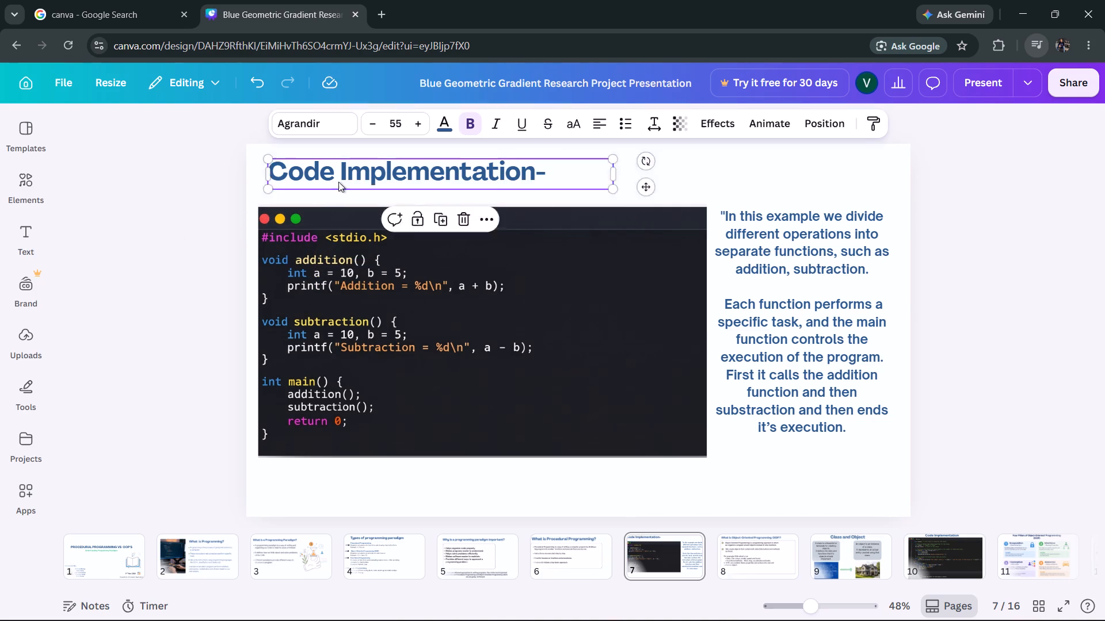
{"action": "left_click_drag", "start_coordinate": [338, 182], "coordinate": [447, 178]}
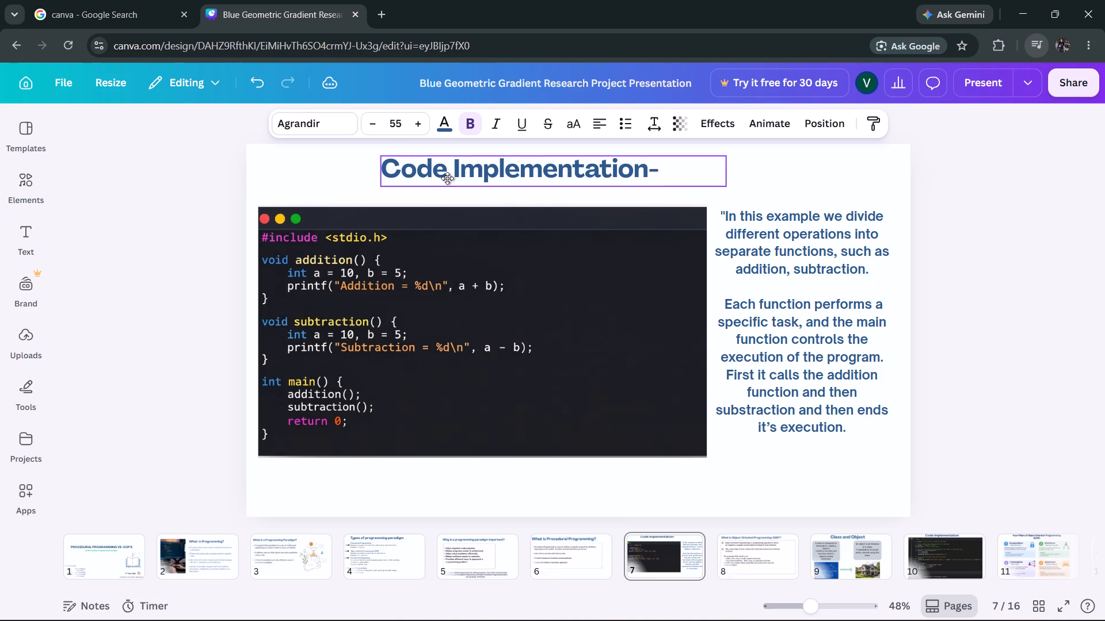
{"action": "left_click_drag", "start_coordinate": [447, 178], "coordinate": [451, 178]}
Remove the trailing hyphen from slide 7's heading so it reads Code Implementation.
{"action": "left_click", "coordinate": [647, 162]}
{"action": "left_click", "coordinate": [669, 168]}
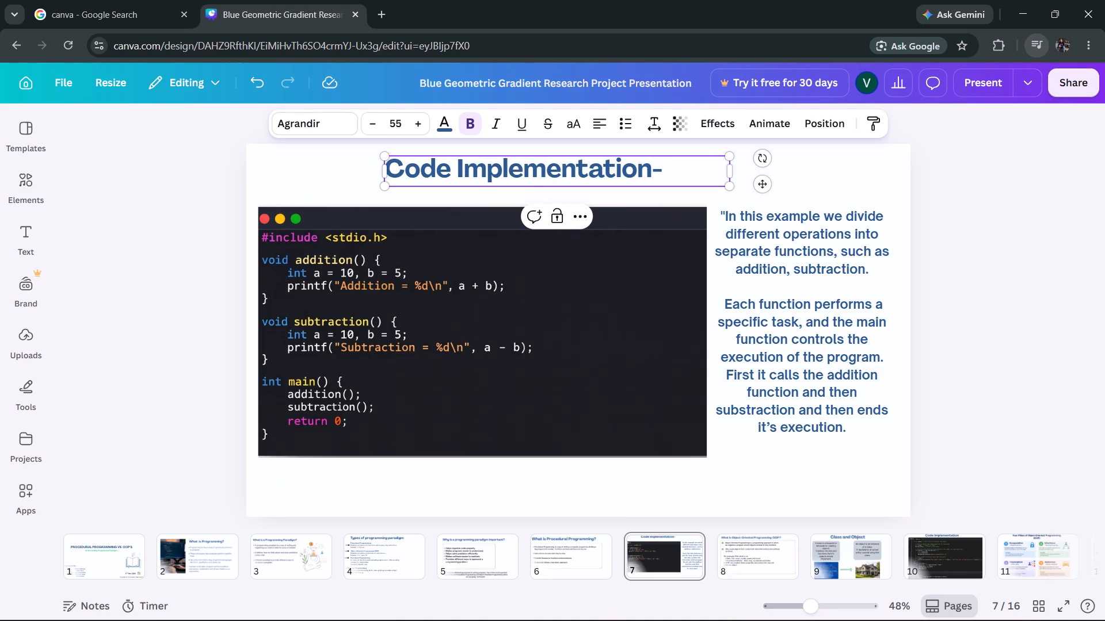
{"action": "key", "text": "BackSpace"}
{"action": "left_click", "coordinate": [1056, 334]}
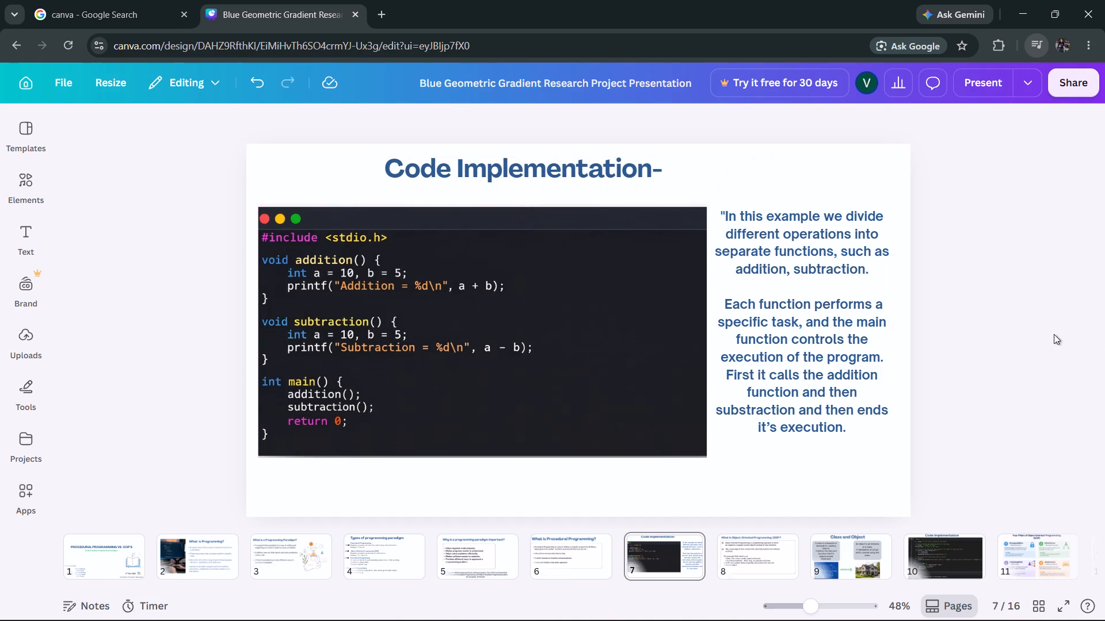
{"action": "left_click", "coordinate": [615, 171]}
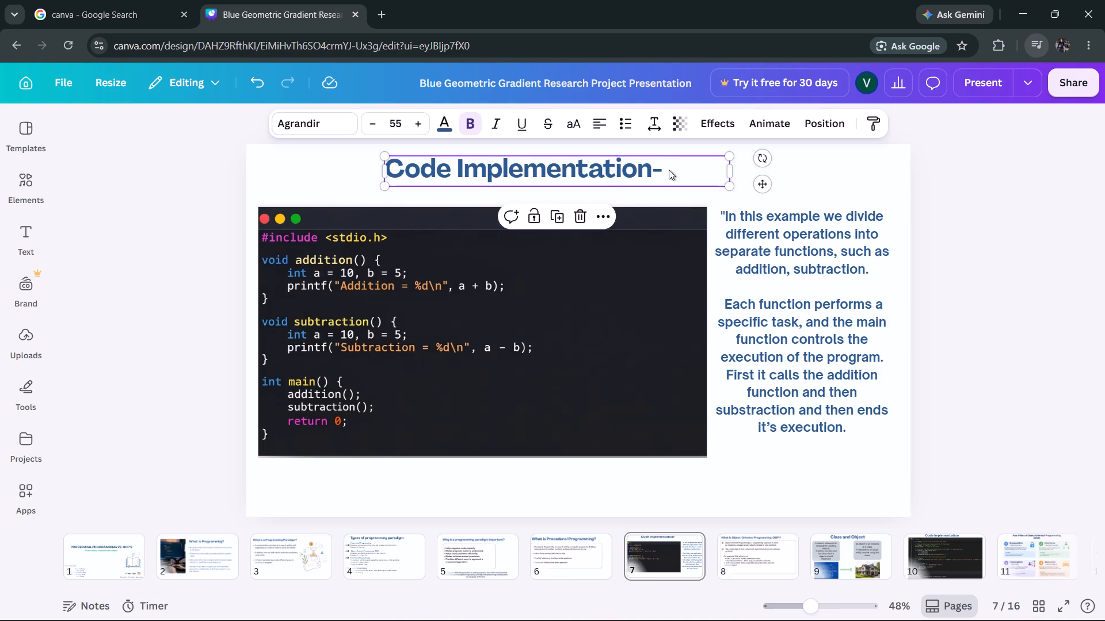
{"action": "left_click", "coordinate": [669, 170]}
{"action": "key", "text": "BackSpace"}
{"action": "left_click", "coordinate": [962, 222]}
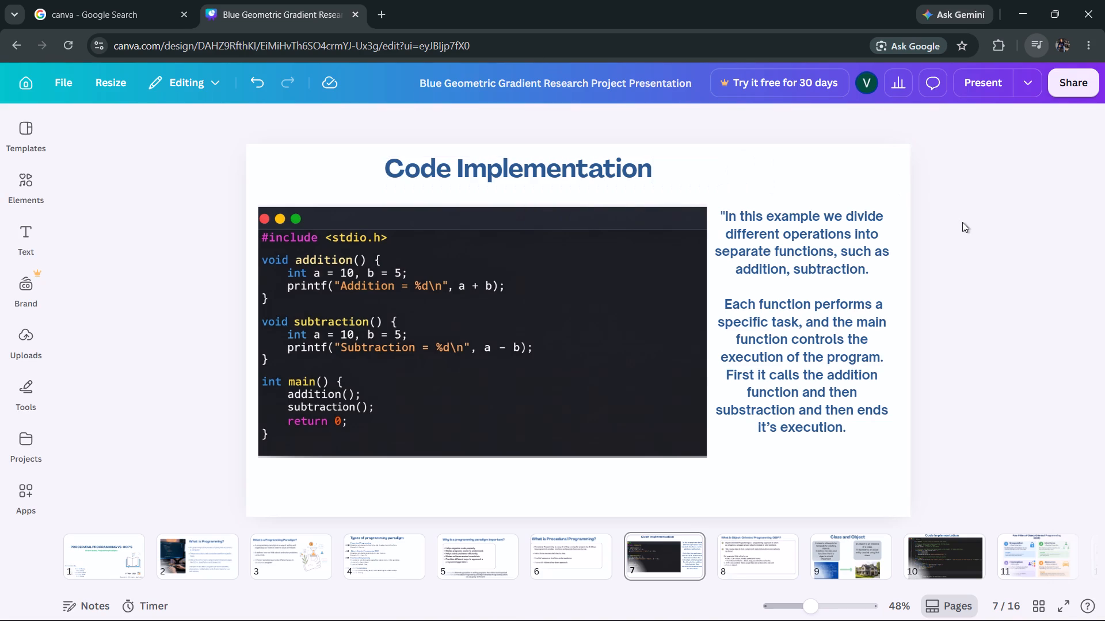
Review the slides from slide 7 on to the slide 10 code example, and back through the deck to the title slide.
{"action": "scroll", "coordinate": [970, 318], "scroll_direction": "down", "scroll_amount": 3}
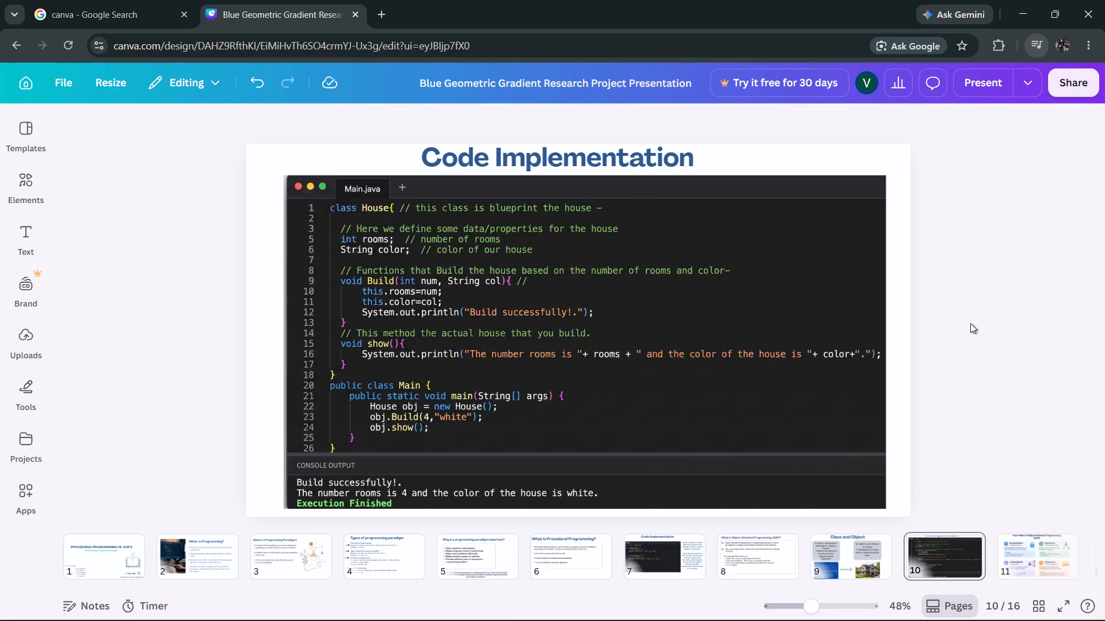
{"action": "scroll", "coordinate": [970, 323], "scroll_direction": "down", "scroll_amount": 1}
{"action": "scroll", "coordinate": [970, 323], "scroll_direction": "up", "scroll_amount": 2}
{"action": "left_click", "coordinate": [984, 247]}
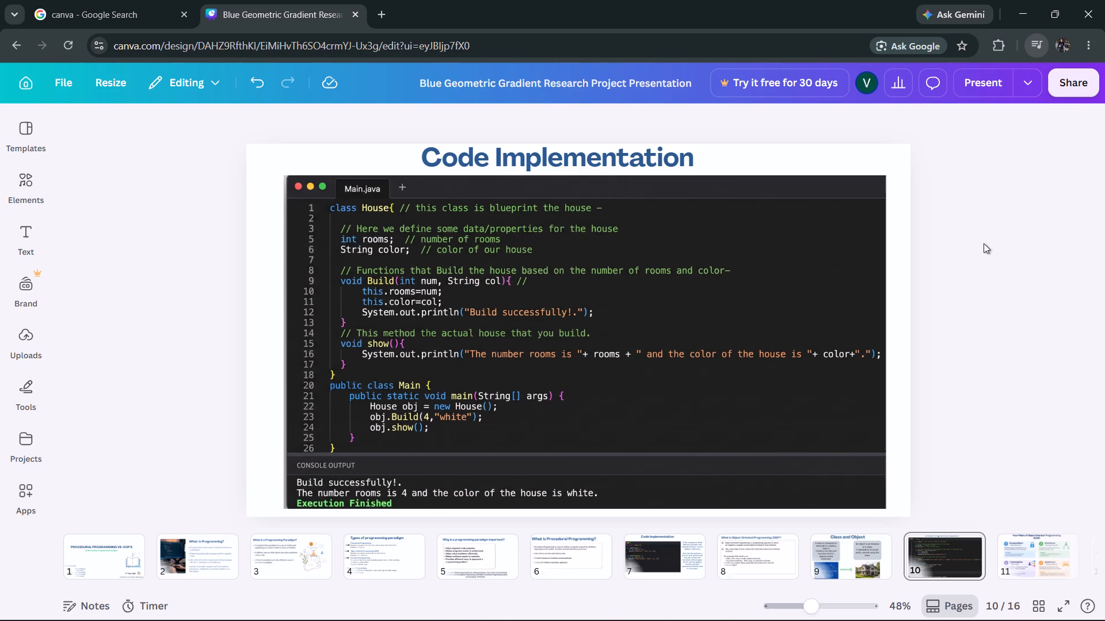
{"action": "left_click", "coordinate": [157, 372]}
{"action": "scroll", "coordinate": [157, 372], "scroll_direction": "up", "scroll_amount": 2}
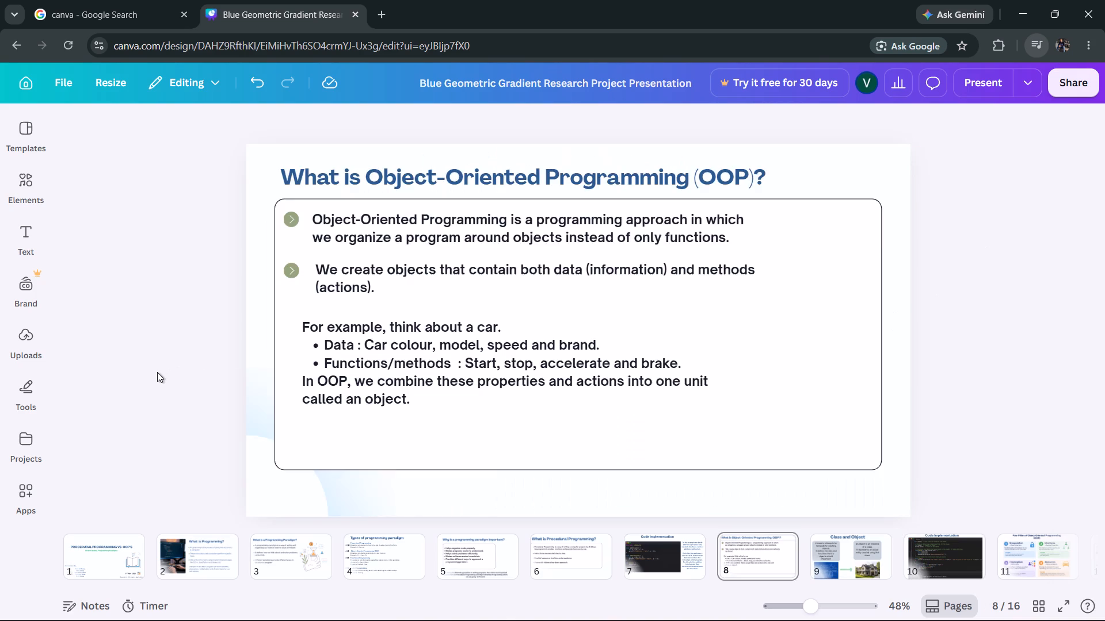
{"action": "scroll", "coordinate": [157, 372], "scroll_direction": "up", "scroll_amount": 1}
{"action": "scroll", "coordinate": [157, 372], "scroll_direction": "down", "scroll_amount": 1}
{"action": "scroll", "coordinate": [157, 372], "scroll_direction": "up", "scroll_amount": 2}
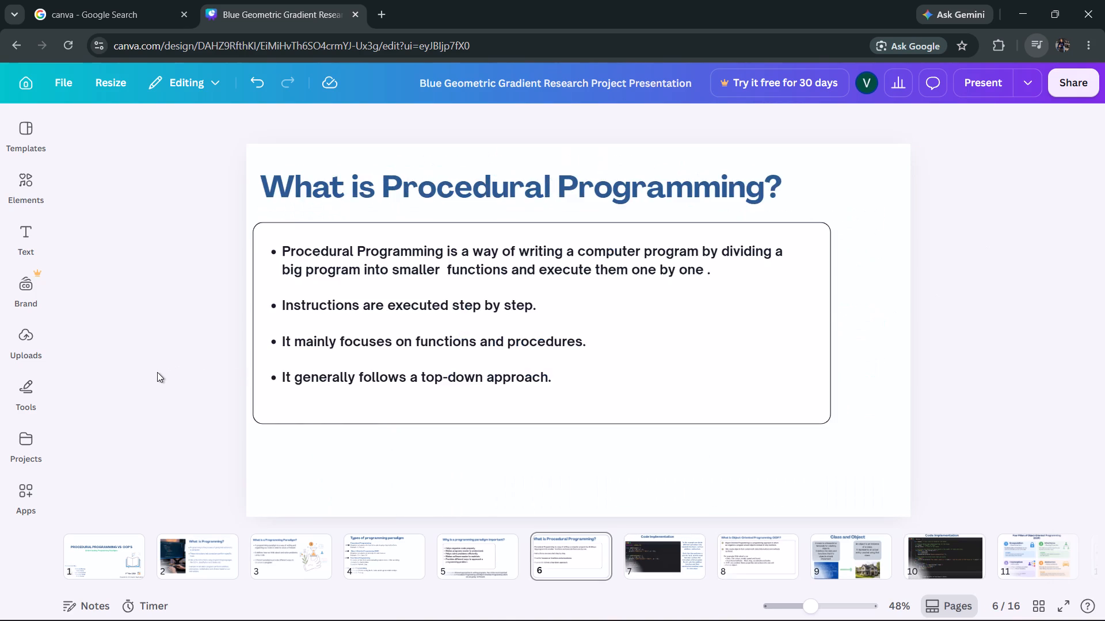
{"action": "scroll", "coordinate": [157, 372], "scroll_direction": "up", "scroll_amount": 6}
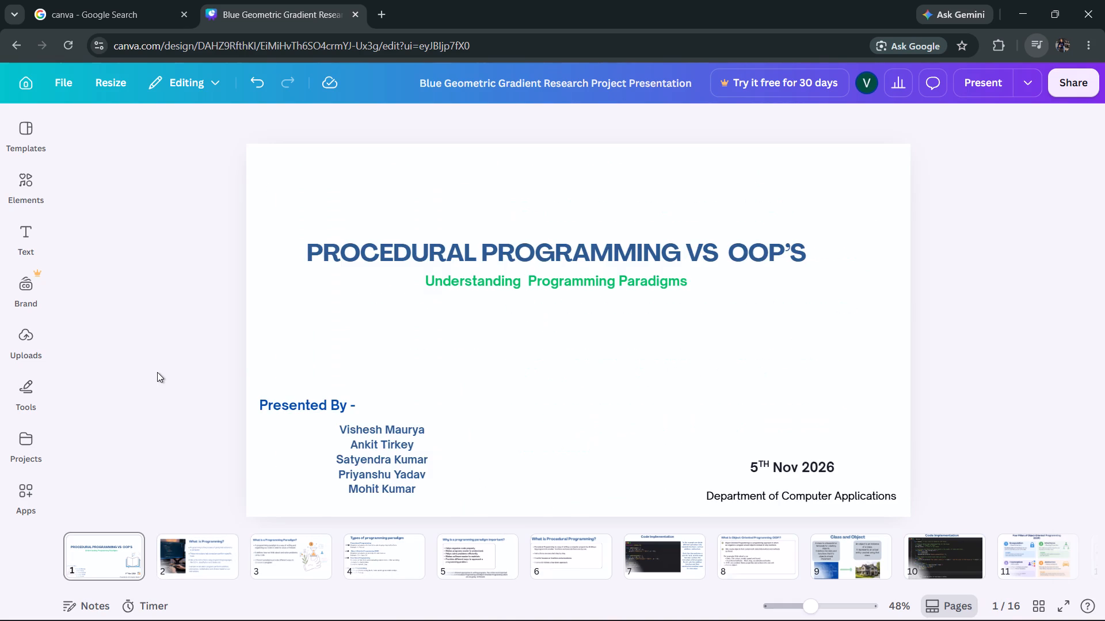
{"action": "scroll", "coordinate": [157, 372], "scroll_direction": "up", "scroll_amount": 6}
Look through the deck from the title slide to the Four Pillars slide, comparing the code slides 7 and 10.
{"action": "scroll", "coordinate": [157, 372], "scroll_direction": "down", "scroll_amount": 15}
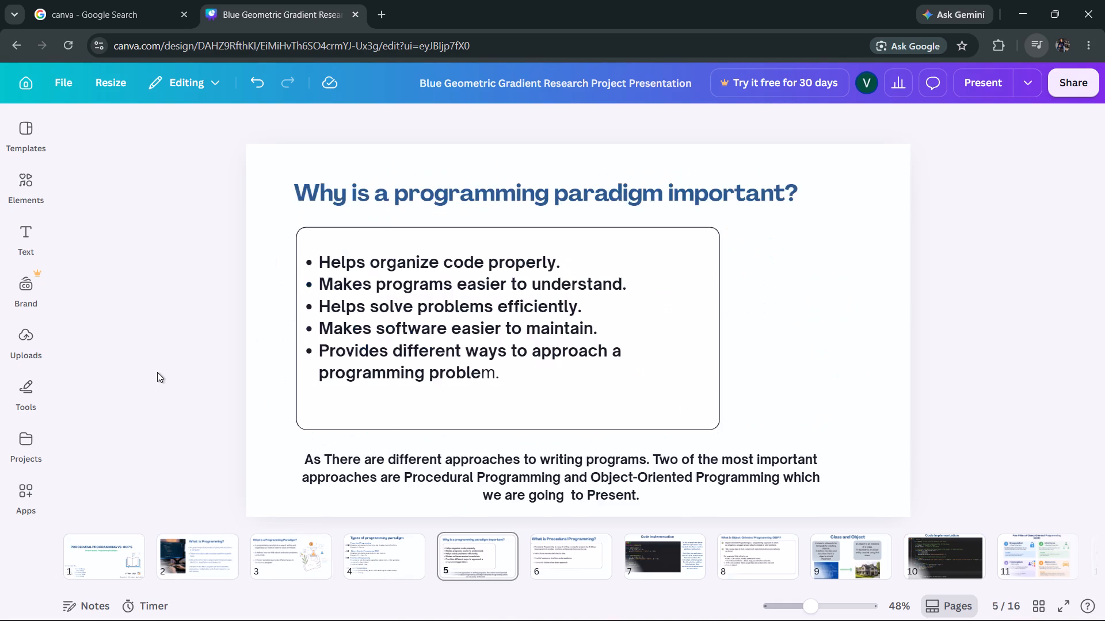
{"action": "scroll", "coordinate": [157, 372], "scroll_direction": "down", "scroll_amount": 19}
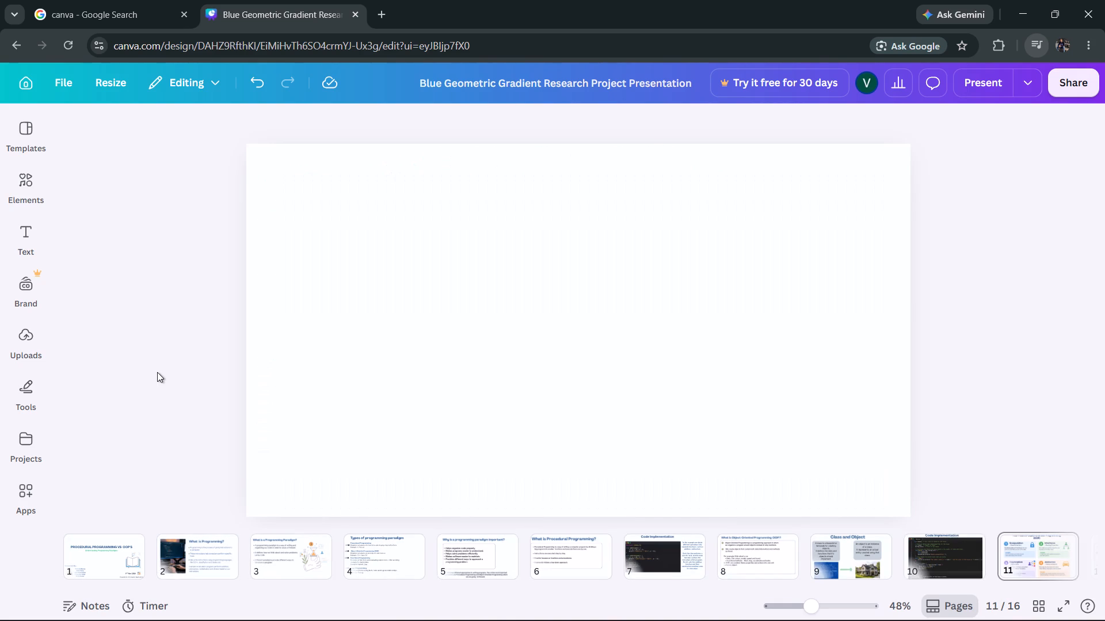
{"action": "scroll", "coordinate": [157, 372], "scroll_direction": "up", "scroll_amount": 12}
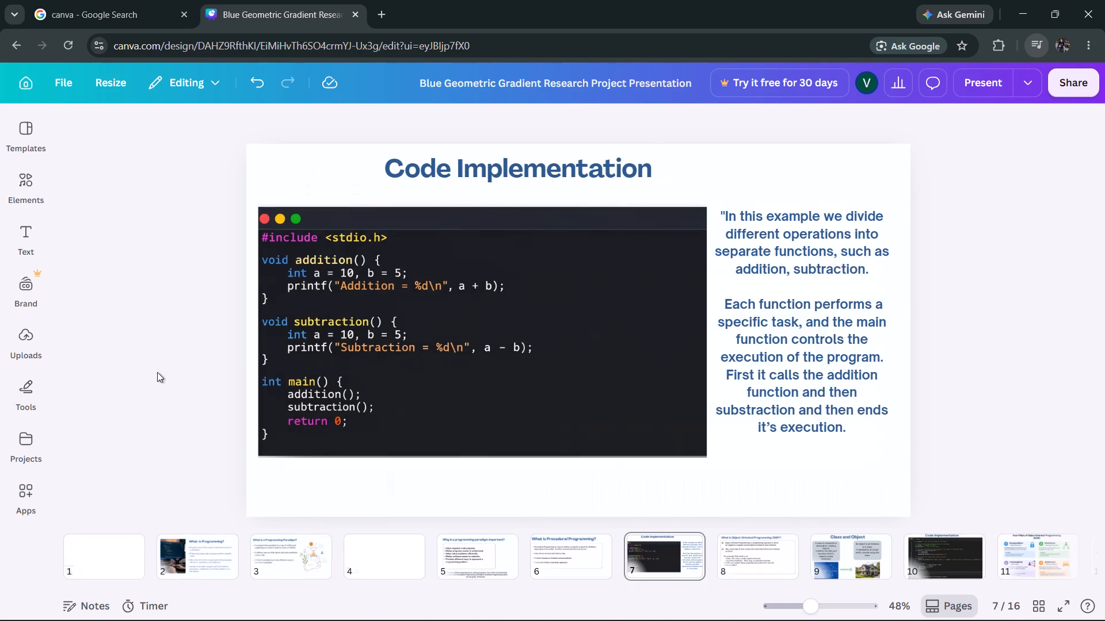
{"action": "scroll", "coordinate": [157, 372], "scroll_direction": "down", "scroll_amount": 1}
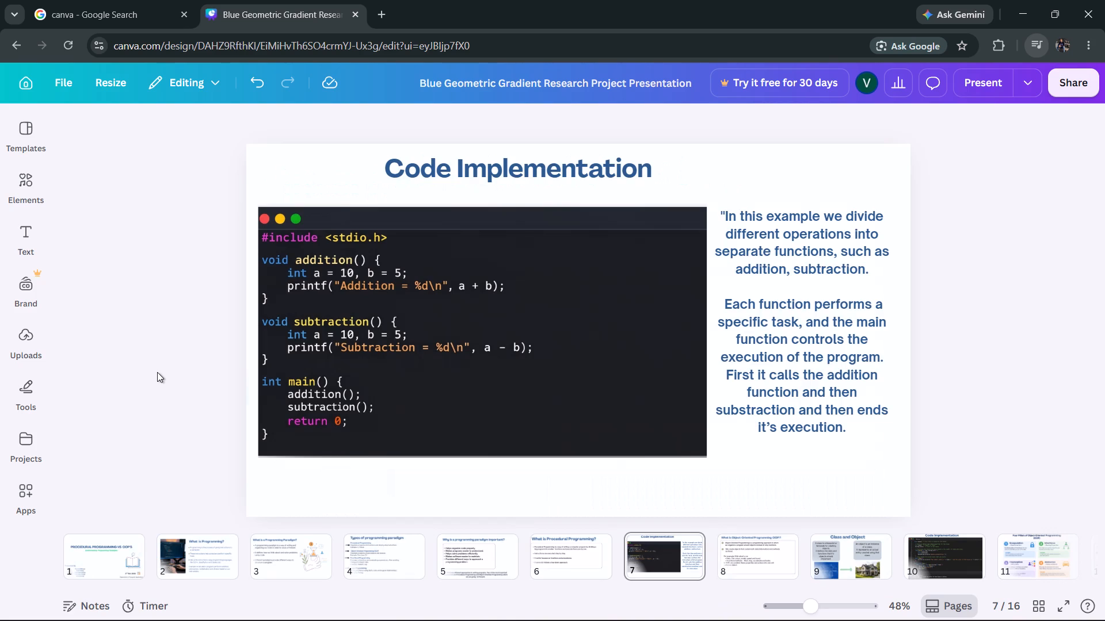
{"action": "scroll", "coordinate": [157, 372], "scroll_direction": "down", "scroll_amount": 5}
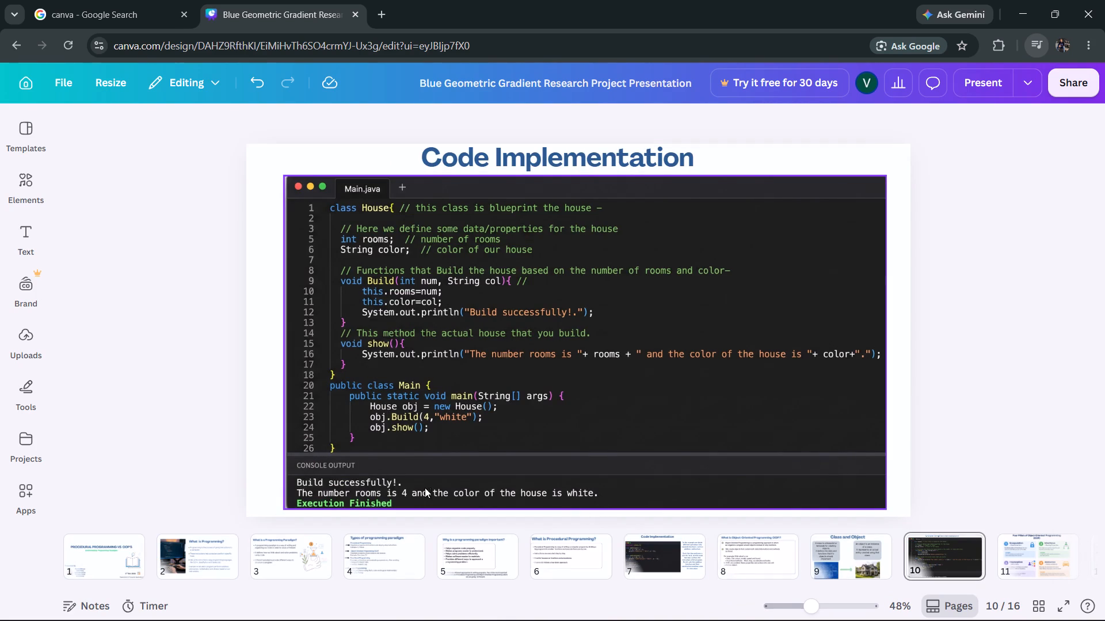
{"action": "left_click", "coordinate": [200, 408]}
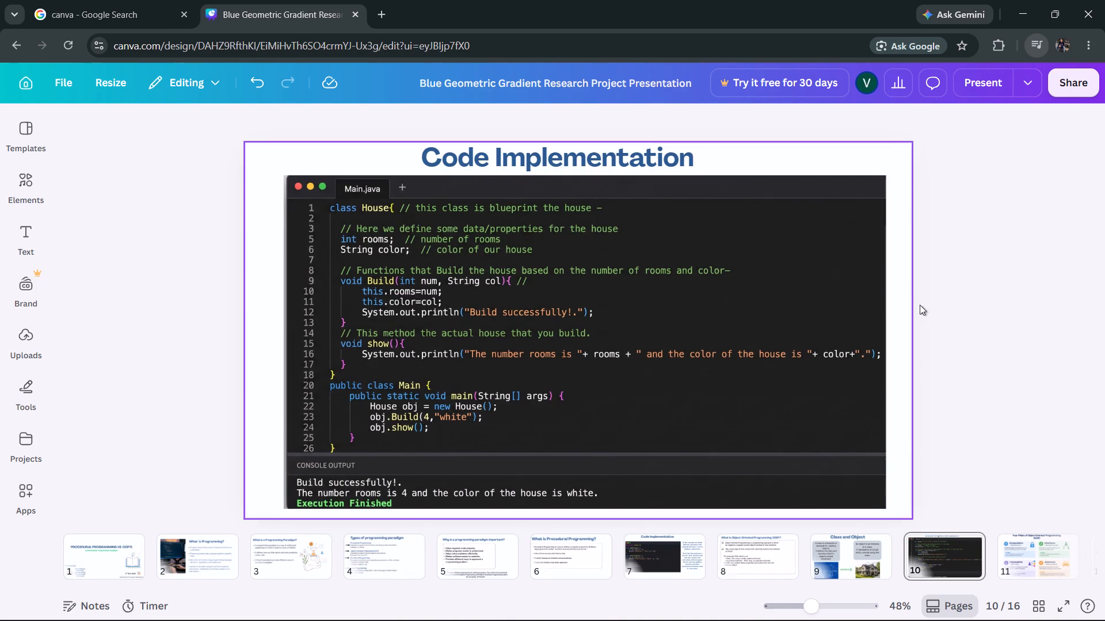
{"action": "scroll", "coordinate": [957, 328], "scroll_direction": "down", "scroll_amount": 2}
{"action": "scroll", "coordinate": [957, 328], "scroll_direction": "up", "scroll_amount": 3}
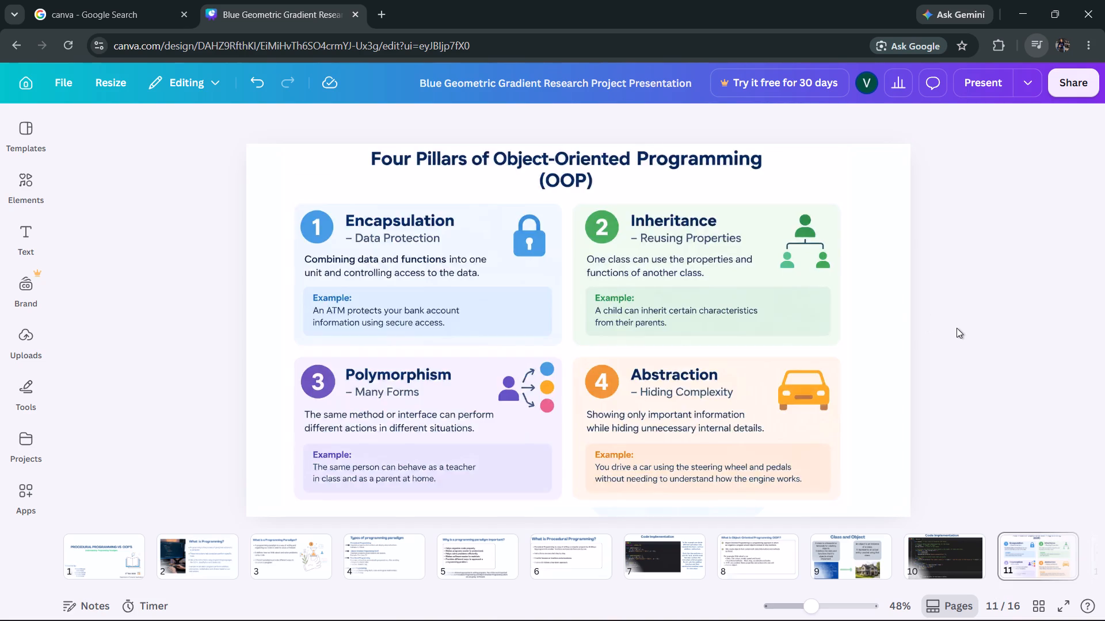
Look through the deck from the Four Pillars slide toward the closing slides and back to the title slide.
{"action": "scroll", "coordinate": [957, 328], "scroll_direction": "down", "scroll_amount": 5}
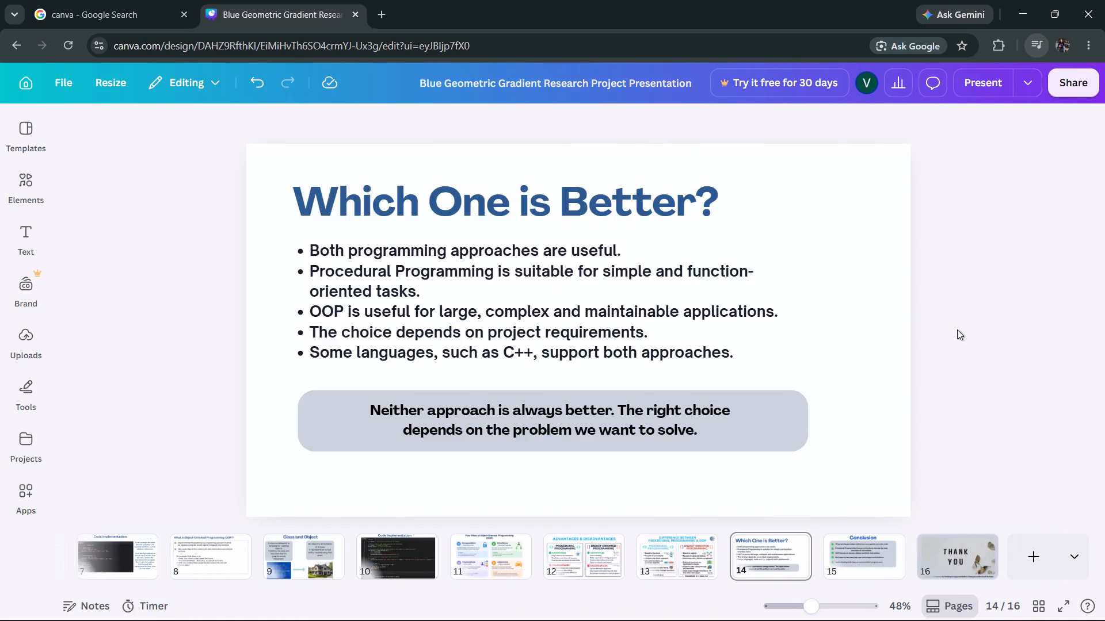
{"action": "scroll", "coordinate": [957, 329], "scroll_direction": "down", "scroll_amount": 4}
{"action": "scroll", "coordinate": [948, 323], "scroll_direction": "up", "scroll_amount": 19}
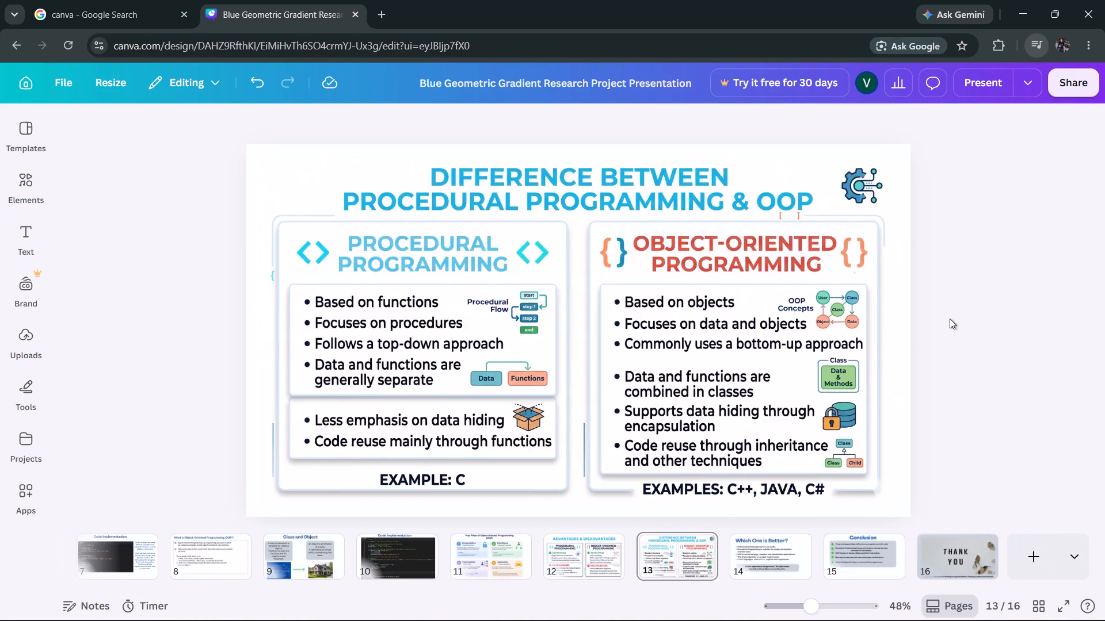
{"action": "scroll", "coordinate": [950, 319], "scroll_direction": "up", "scroll_amount": 20}
{"action": "scroll", "coordinate": [950, 319], "scroll_direction": "up", "scroll_amount": 20}
{"action": "scroll", "coordinate": [950, 319], "scroll_direction": "up", "scroll_amount": 12}
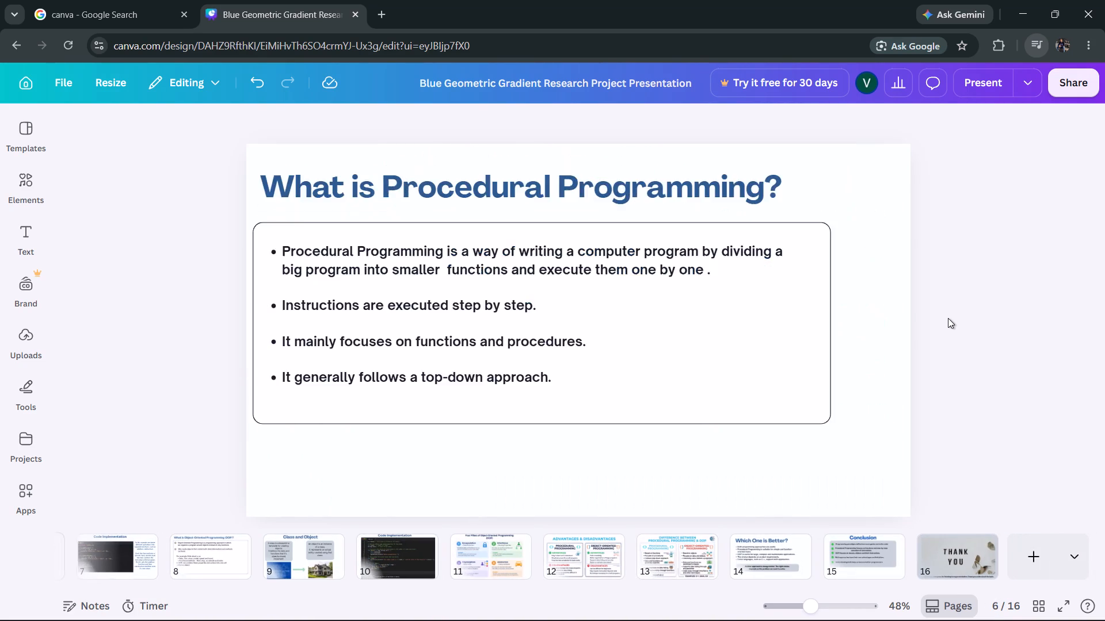
{"action": "scroll", "coordinate": [948, 318], "scroll_direction": "up", "scroll_amount": 20}
{"action": "scroll", "coordinate": [948, 318], "scroll_direction": "up", "scroll_amount": 20}
{"action": "scroll", "coordinate": [948, 318], "scroll_direction": "up", "scroll_amount": 11}
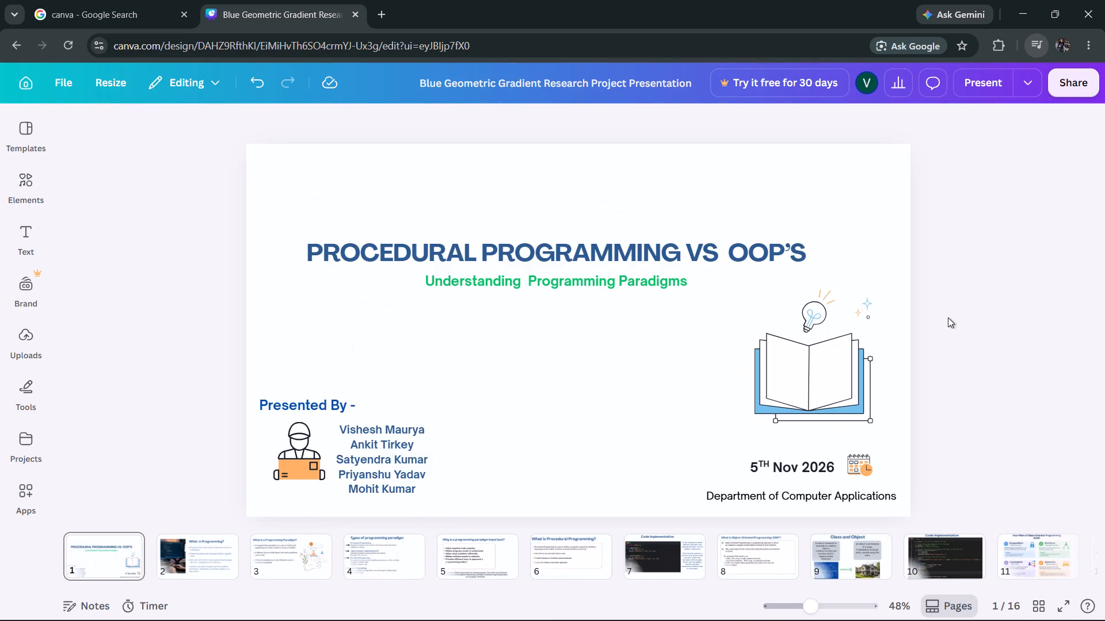
{"action": "scroll", "coordinate": [948, 317], "scroll_direction": "up", "scroll_amount": 4}
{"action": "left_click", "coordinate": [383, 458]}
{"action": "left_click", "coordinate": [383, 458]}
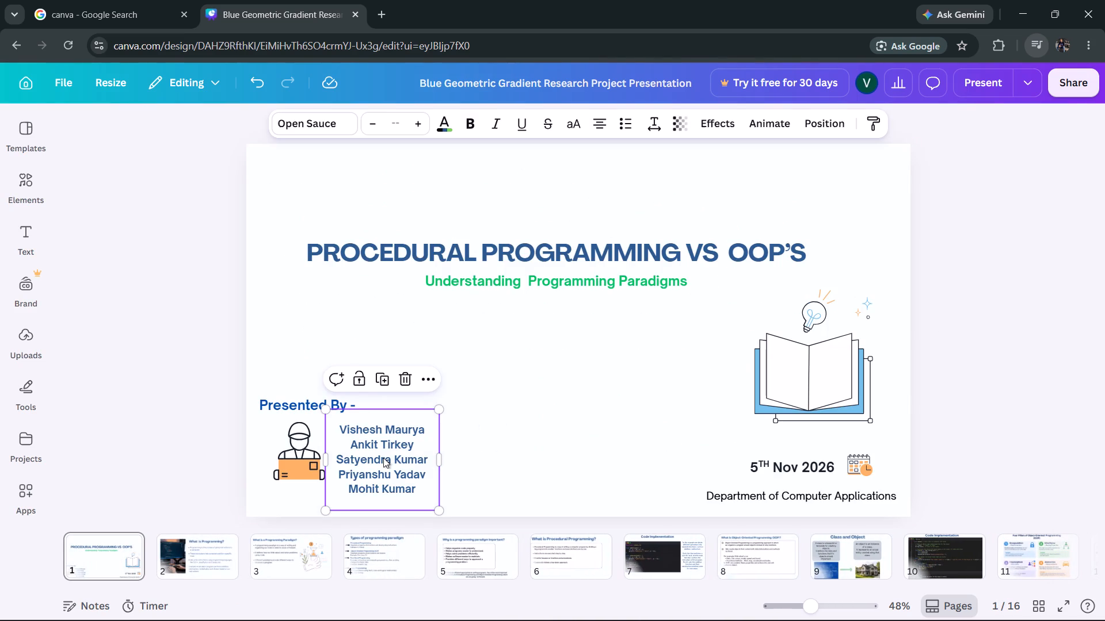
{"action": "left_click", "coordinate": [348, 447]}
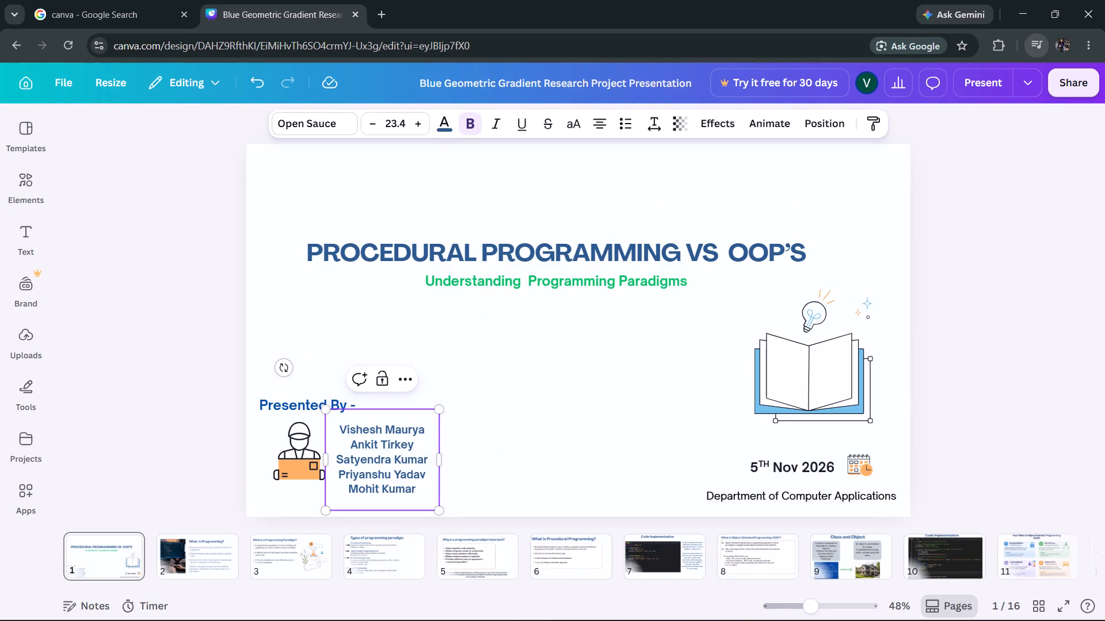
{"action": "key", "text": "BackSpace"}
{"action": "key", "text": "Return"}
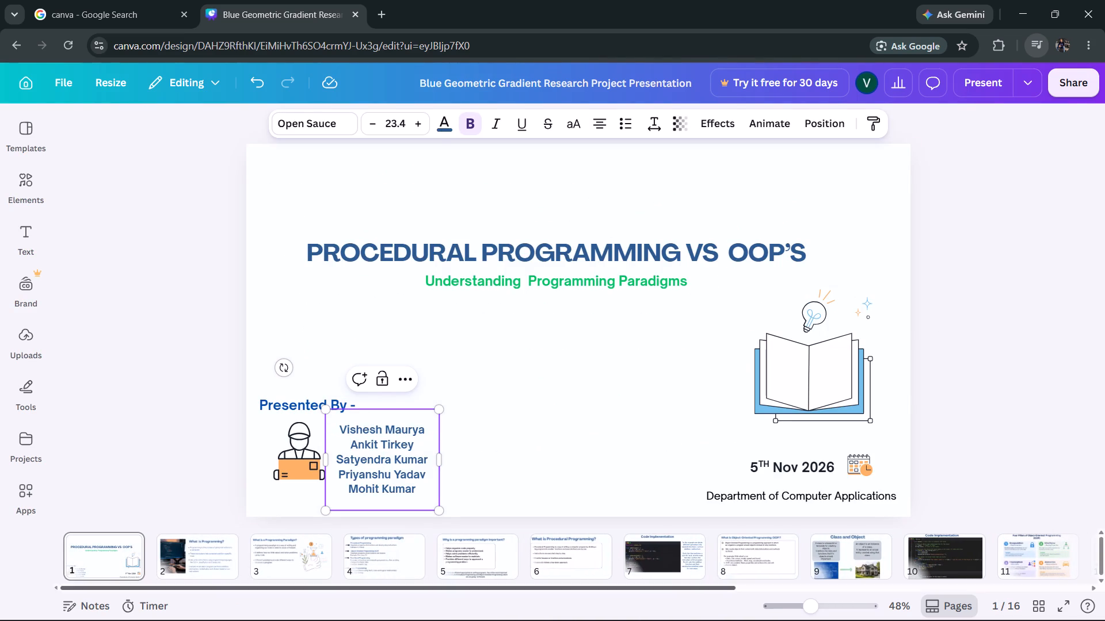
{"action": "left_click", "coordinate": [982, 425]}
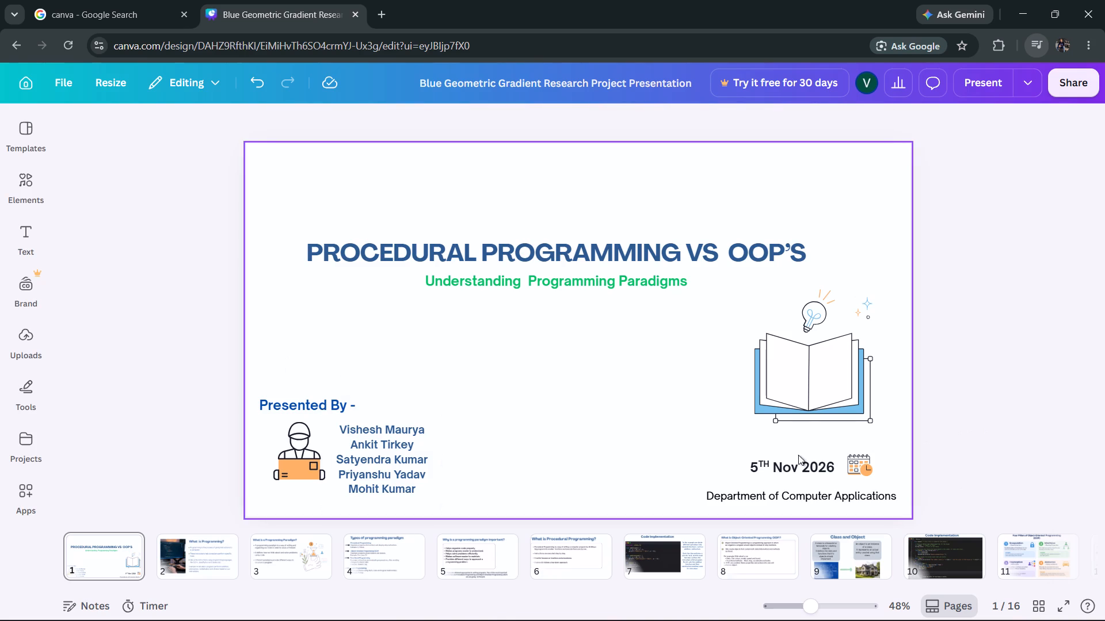
Delete the date text and the calendar icon beside it from the title slide.
{"action": "left_click", "coordinate": [786, 465]}
{"action": "left_click", "coordinate": [786, 465]}
{"action": "left_click", "coordinate": [989, 428]}
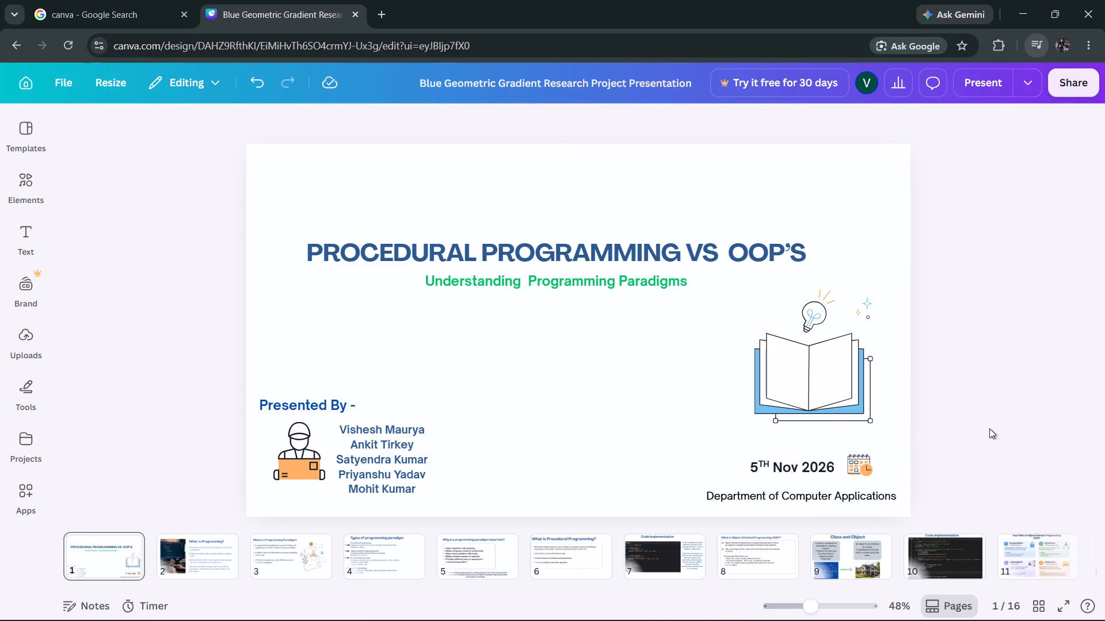
{"action": "left_click", "coordinate": [791, 468]}
{"action": "left_click", "coordinate": [828, 431]}
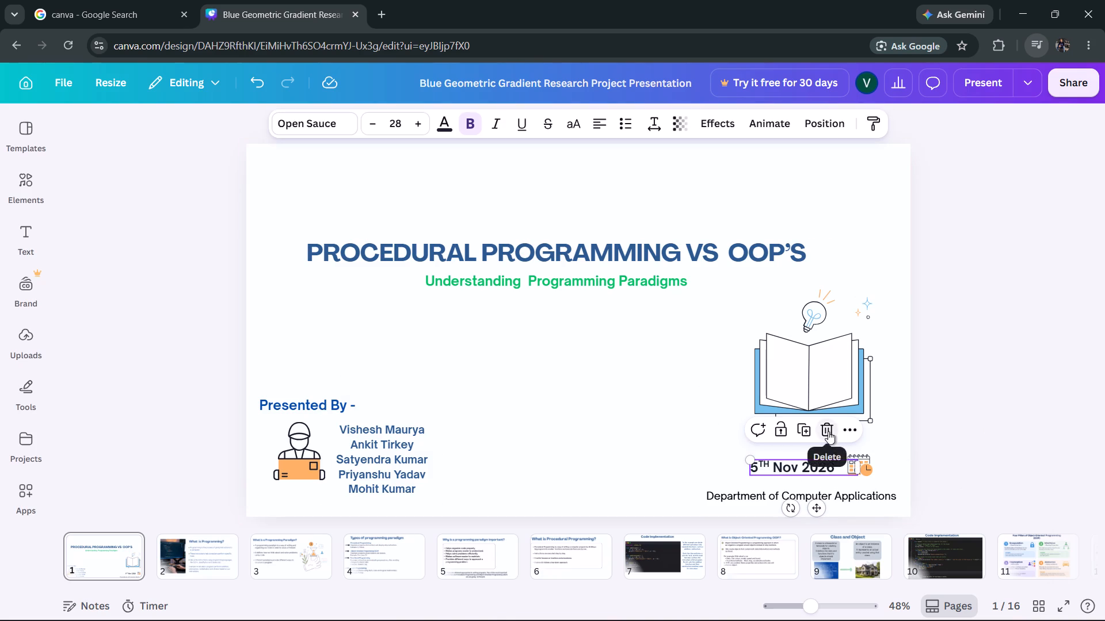
{"action": "left_click", "coordinate": [848, 461]}
{"action": "left_click", "coordinate": [885, 428]}
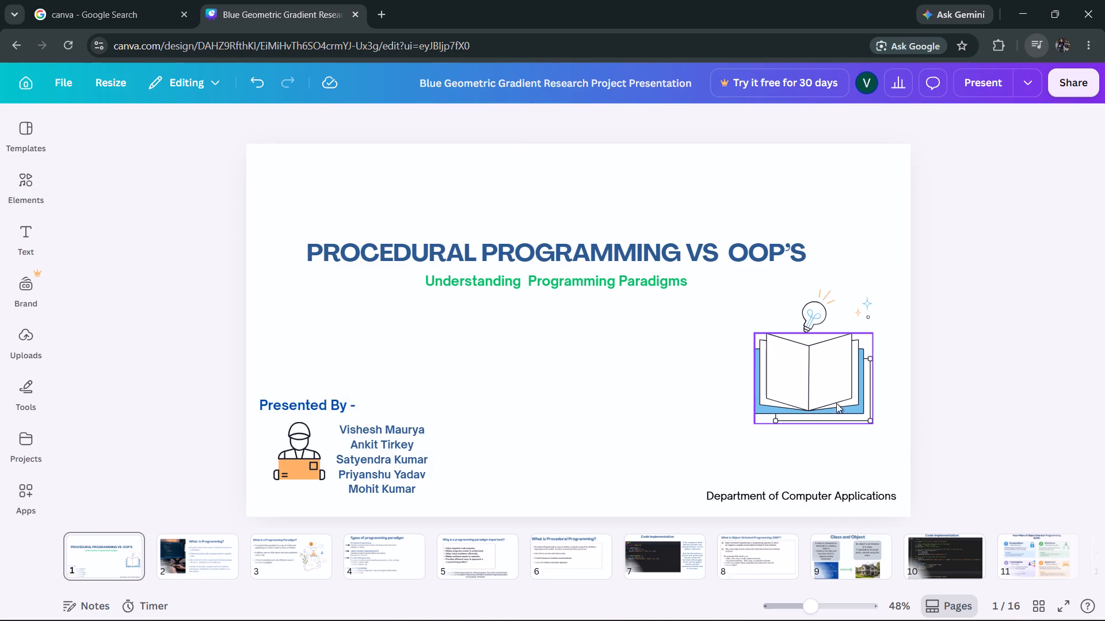
Nudge the Department of Computer Applications line slightly up and move the open-book illustration down and slightly left above it.
{"action": "left_click", "coordinate": [812, 496]}
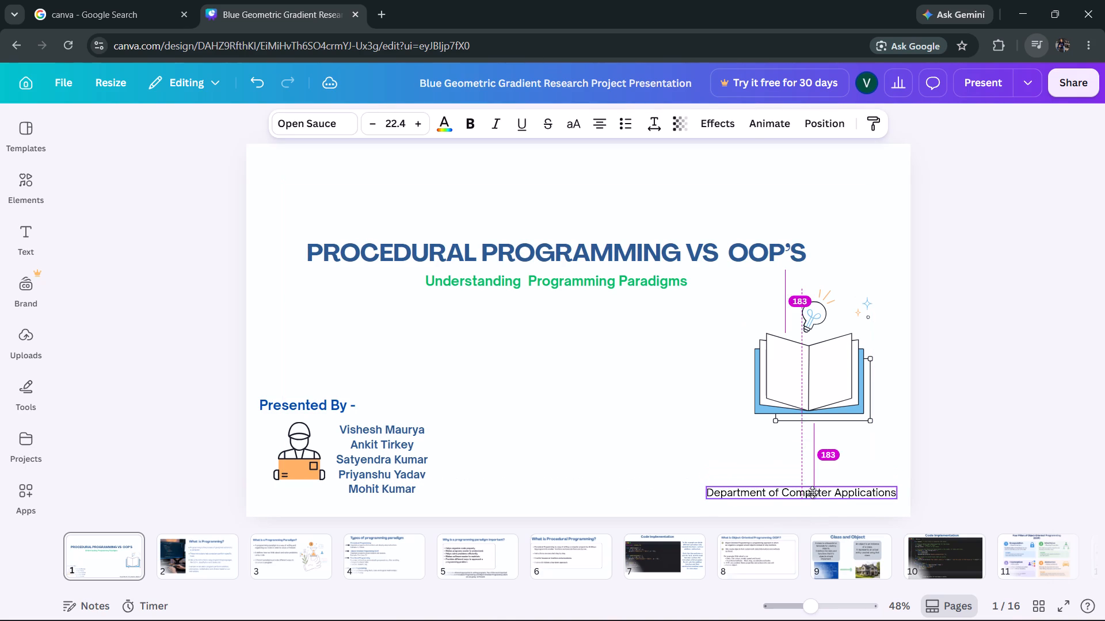
{"action": "left_click", "coordinate": [998, 429]}
{"action": "left_click_drag", "start_coordinate": [820, 381], "coordinate": [809, 408]}
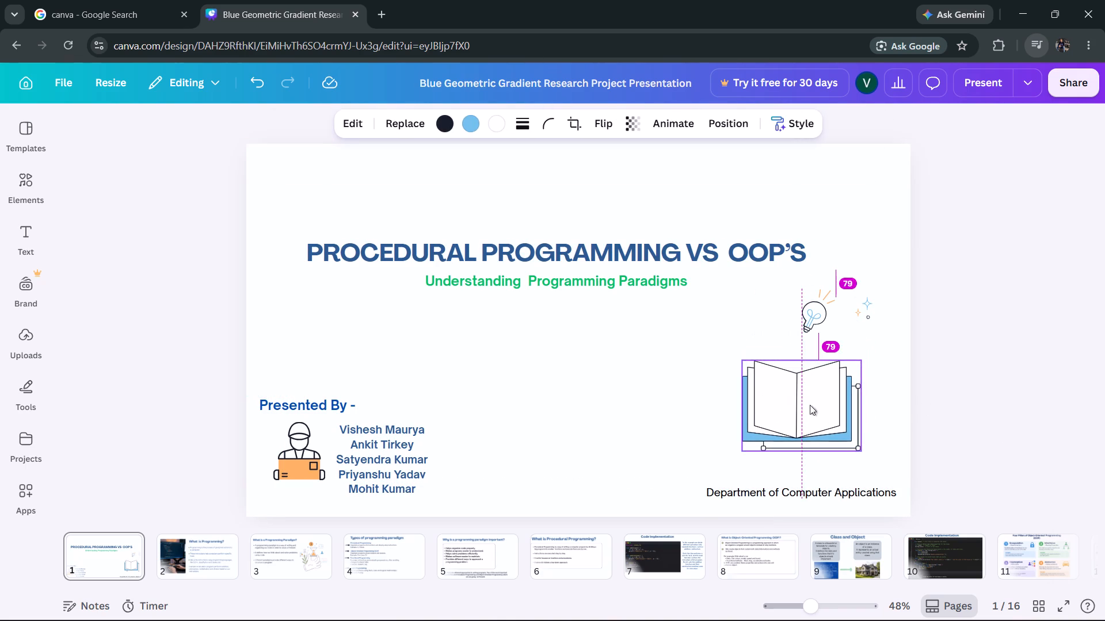
{"action": "left_click", "coordinate": [1005, 294]}
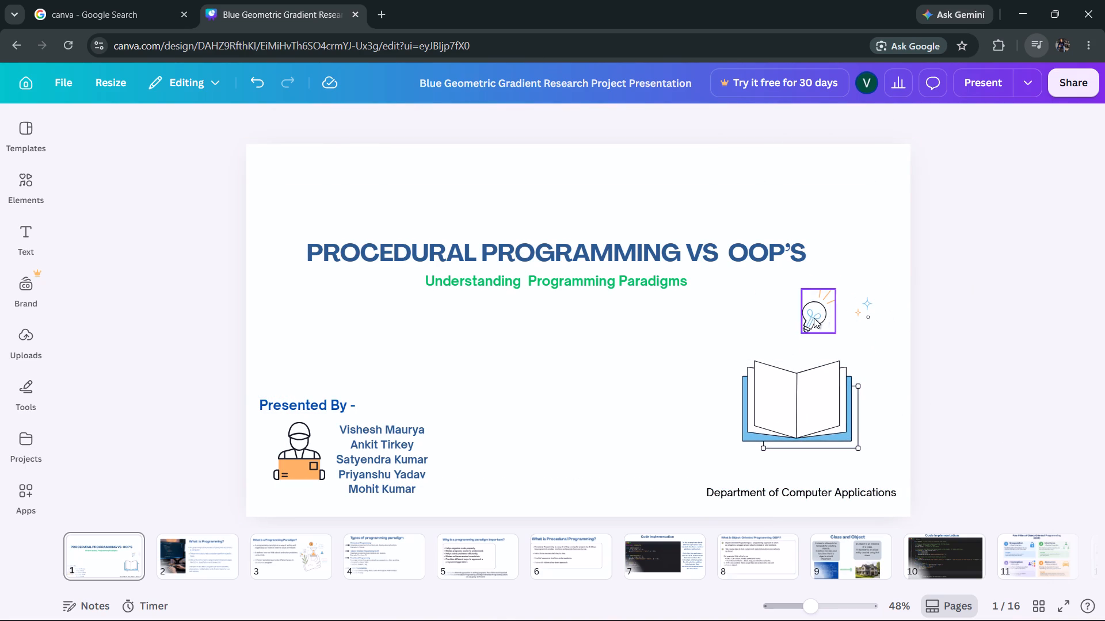
{"action": "left_click", "coordinate": [960, 320]}
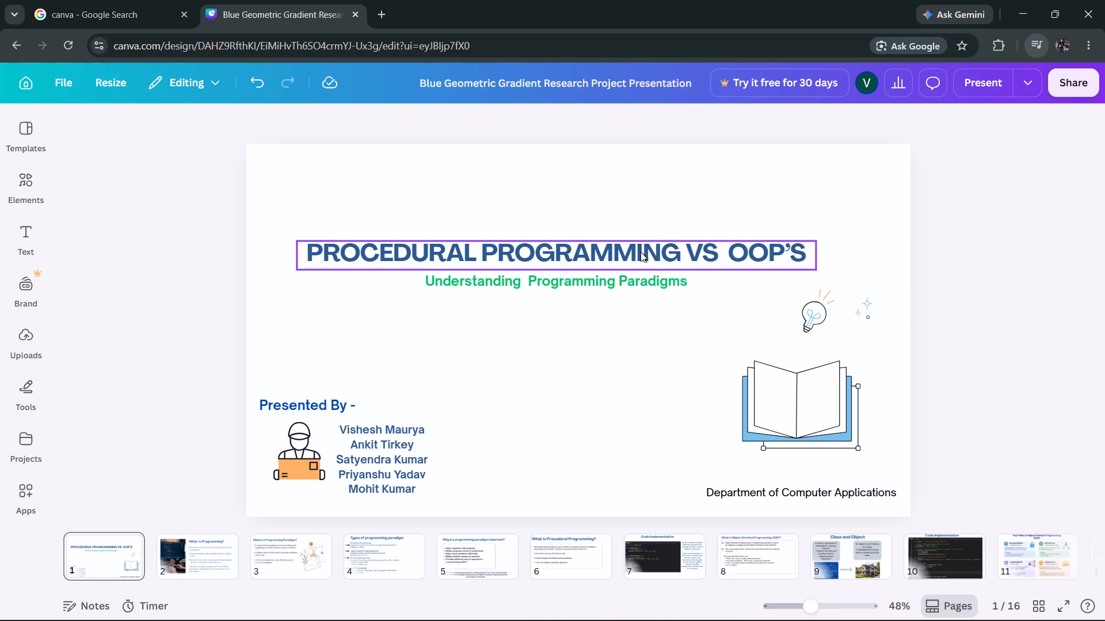
Move the title slide's main title and its green subtitle up and slightly right, closer to the slide's centre line.
{"action": "left_click_drag", "start_coordinate": [641, 252], "coordinate": [660, 229]}
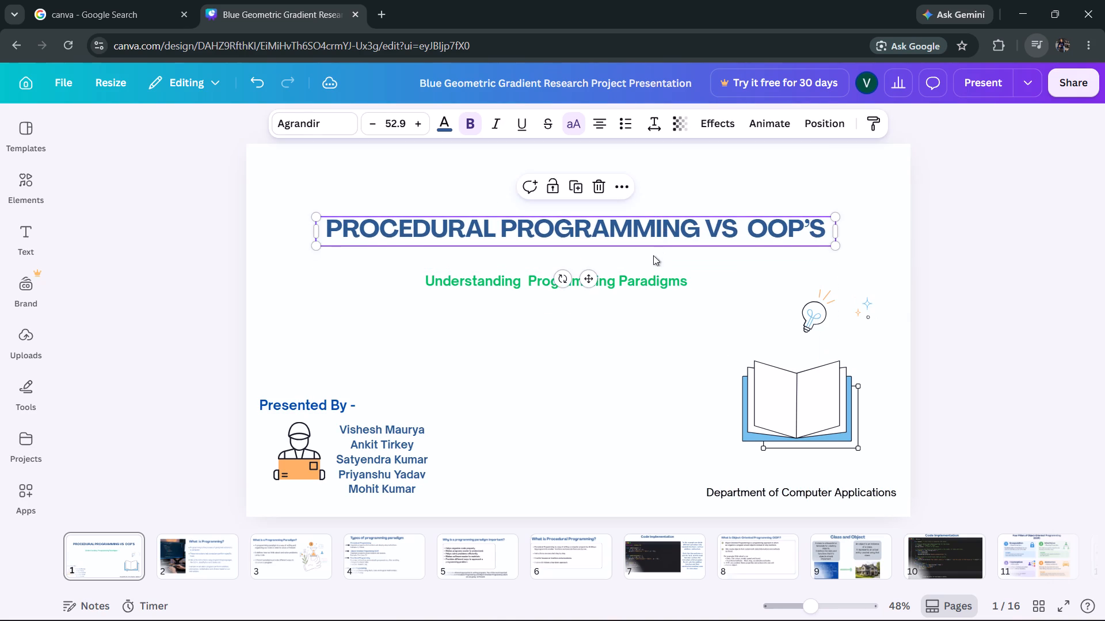
{"action": "left_click", "coordinate": [623, 340]}
{"action": "left_click_drag", "start_coordinate": [574, 286], "coordinate": [582, 269]}
{"action": "left_click", "coordinate": [1004, 308]}
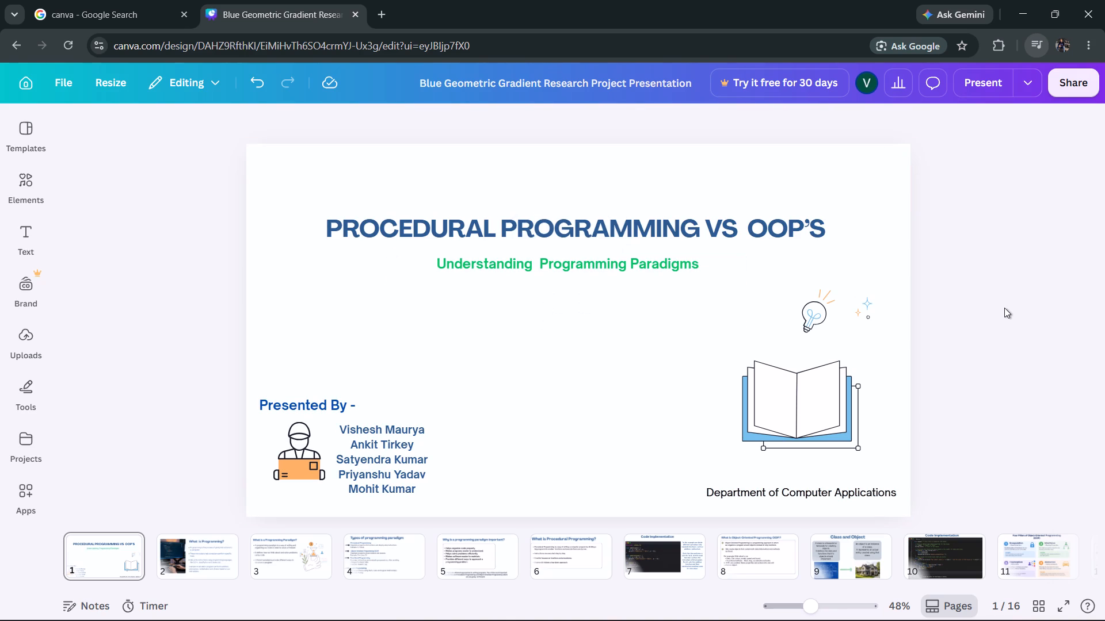
Review the slides from the title slide through to the Code Implementation example on slide 10.
{"action": "scroll", "coordinate": [1004, 308], "scroll_direction": "down", "scroll_amount": 1}
{"action": "scroll", "coordinate": [1004, 308], "scroll_direction": "up", "scroll_amount": 1}
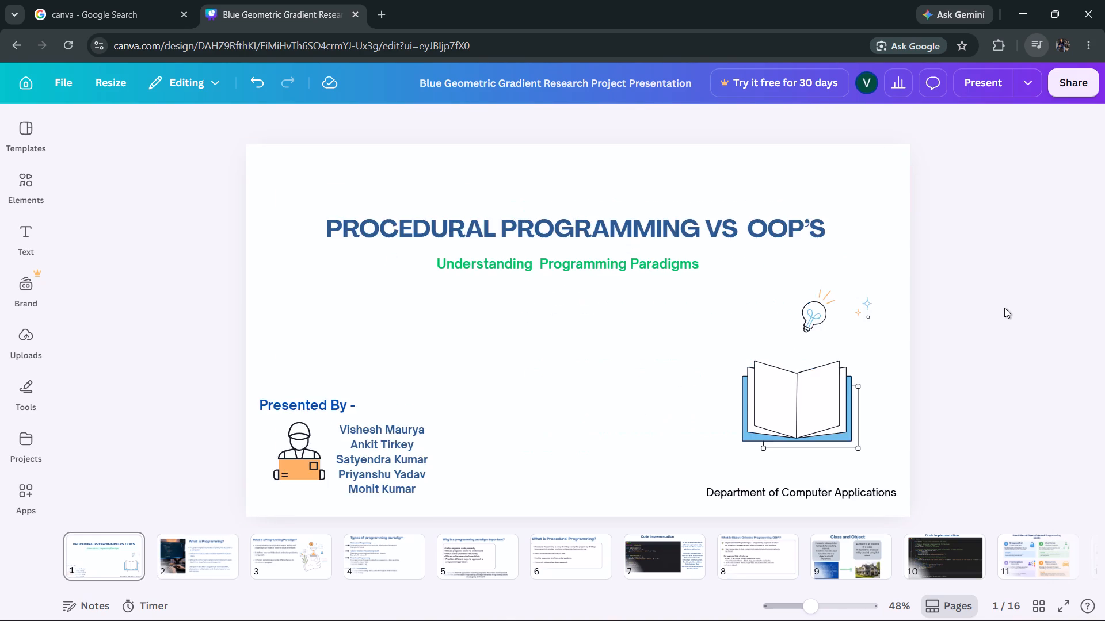
{"action": "scroll", "coordinate": [1004, 308], "scroll_direction": "down", "scroll_amount": 1}
{"action": "scroll", "coordinate": [1004, 308], "scroll_direction": "up", "scroll_amount": 1}
{"action": "scroll", "coordinate": [1004, 308], "scroll_direction": "down", "scroll_amount": 1}
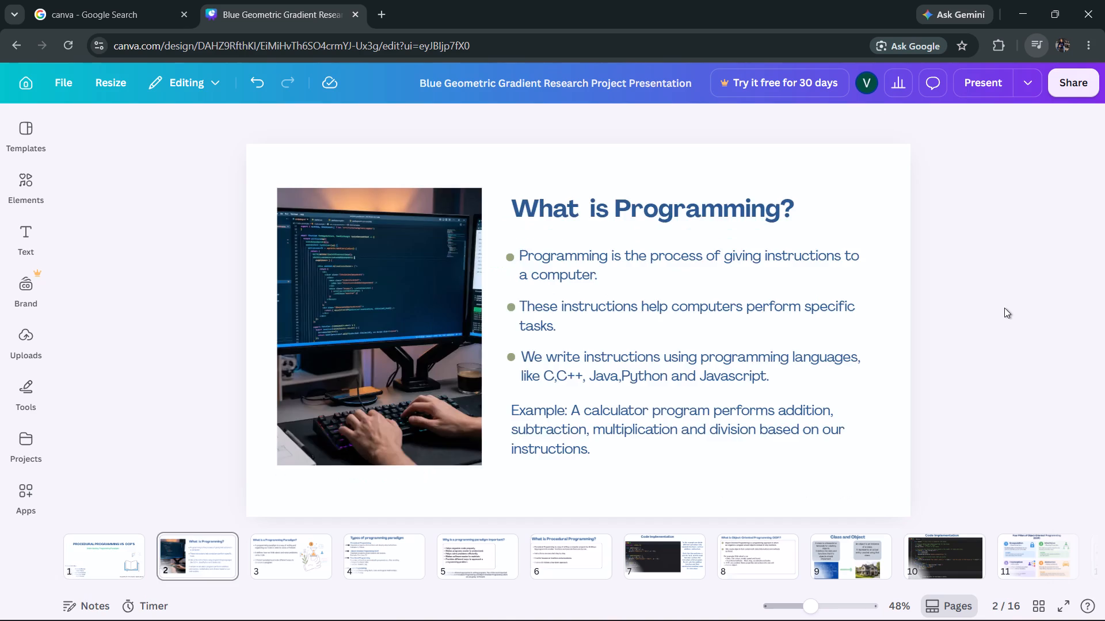
{"action": "scroll", "coordinate": [1004, 308], "scroll_direction": "down", "scroll_amount": 1}
{"action": "scroll", "coordinate": [1004, 308], "scroll_direction": "up", "scroll_amount": 10}
{"action": "scroll", "coordinate": [1006, 305], "scroll_direction": "down", "scroll_amount": 7}
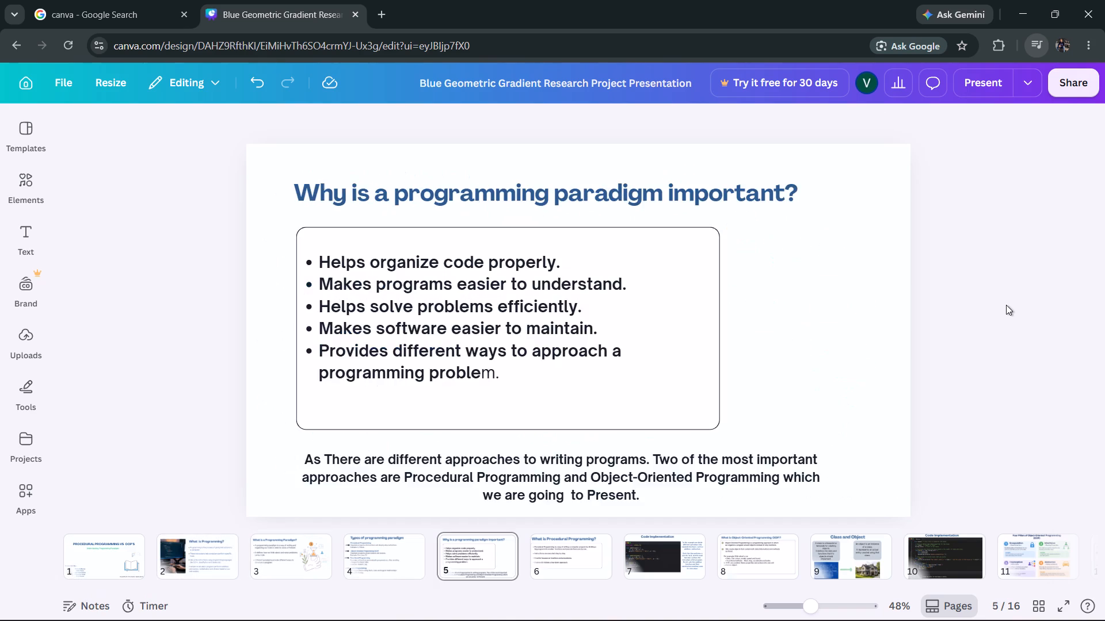
{"action": "scroll", "coordinate": [1006, 305], "scroll_direction": "down", "scroll_amount": 9}
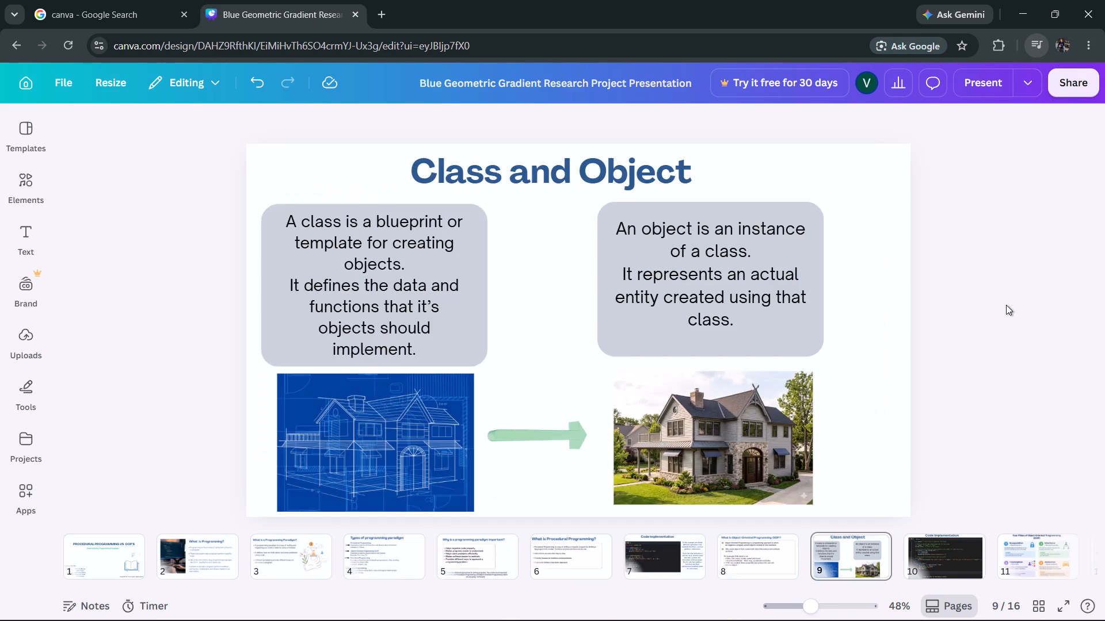
{"action": "scroll", "coordinate": [1006, 305], "scroll_direction": "down", "scroll_amount": 1}
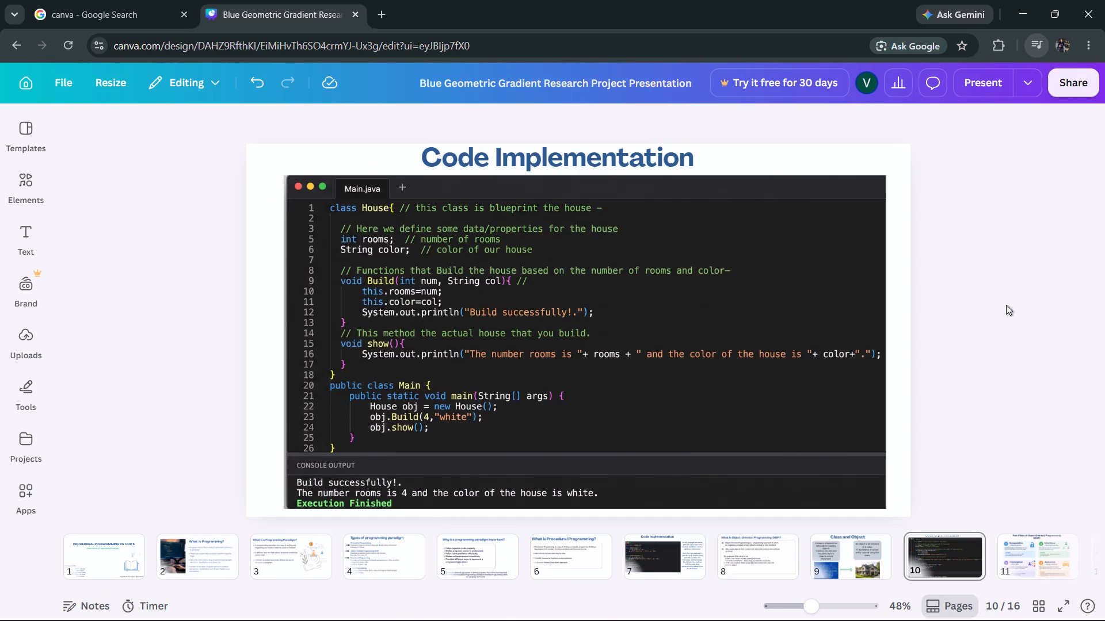
Compare the slides between the two Code Implementation examples, 7 to 10, and continue reviewing to the Advantages & Disadvantages slide.
{"action": "scroll", "coordinate": [1006, 307], "scroll_direction": "up", "scroll_amount": 1}
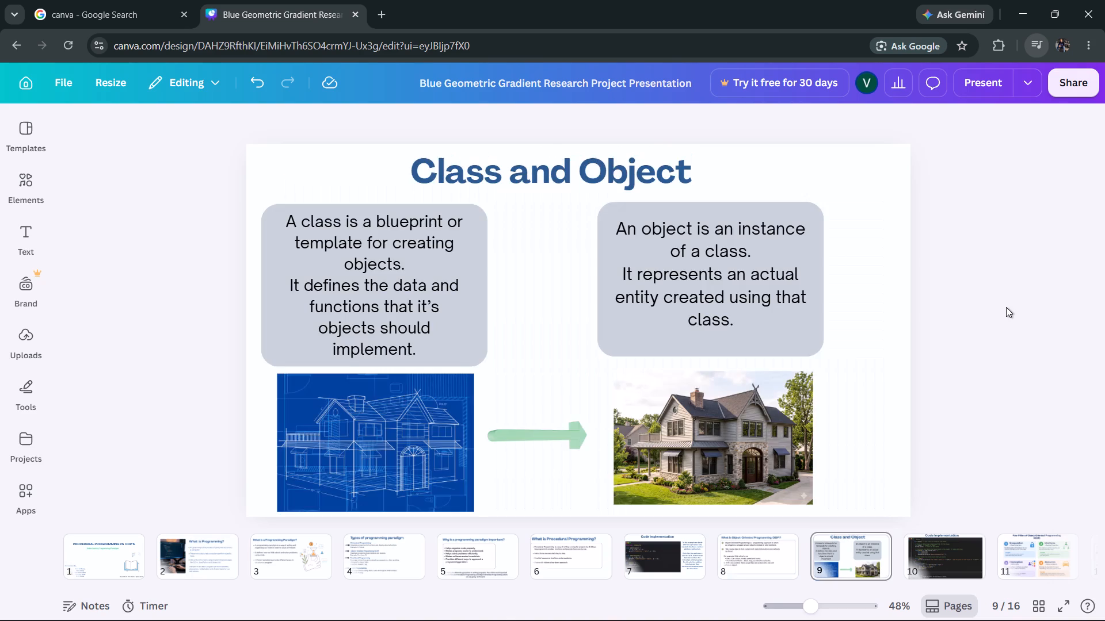
{"action": "scroll", "coordinate": [1006, 307], "scroll_direction": "up", "scroll_amount": 1}
{"action": "scroll", "coordinate": [1006, 307], "scroll_direction": "down", "scroll_amount": 2}
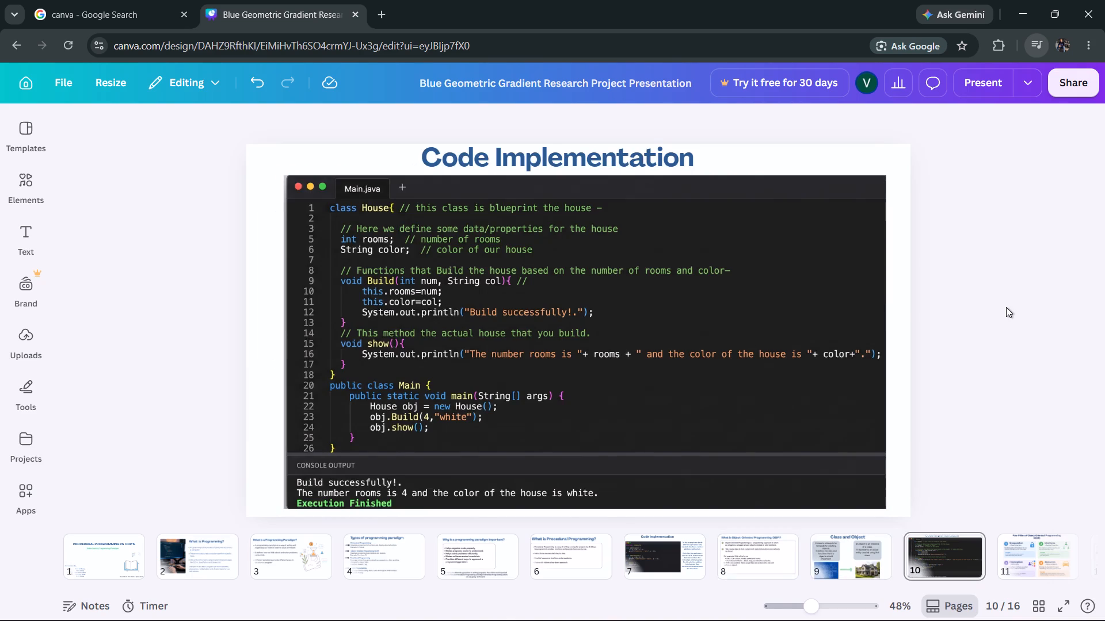
{"action": "scroll", "coordinate": [1006, 307], "scroll_direction": "up", "scroll_amount": 5}
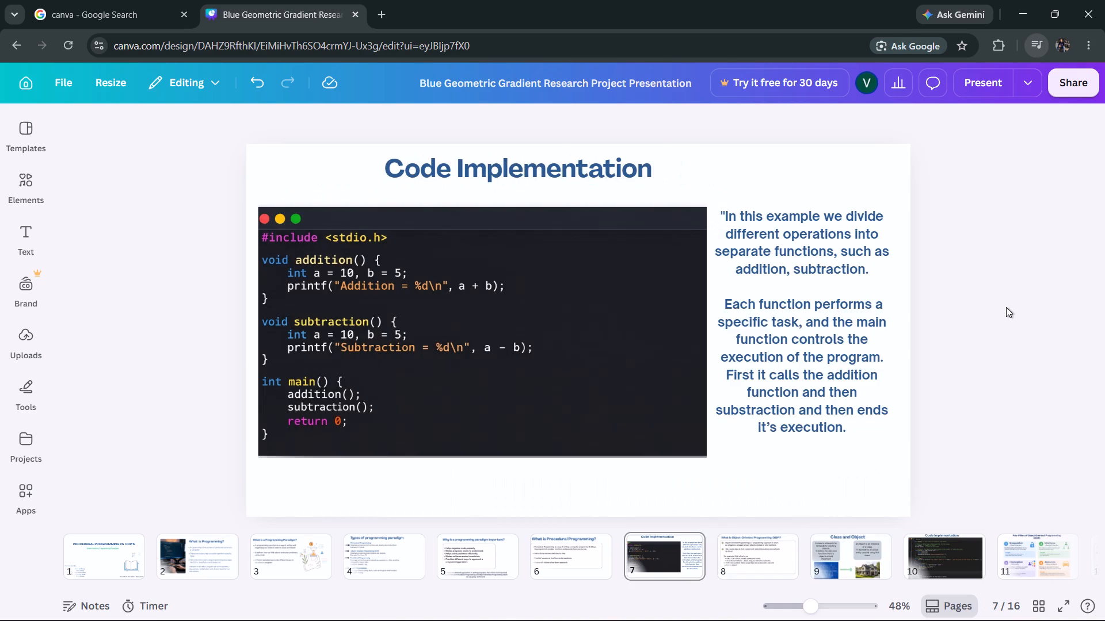
{"action": "scroll", "coordinate": [1006, 307], "scroll_direction": "down", "scroll_amount": 2}
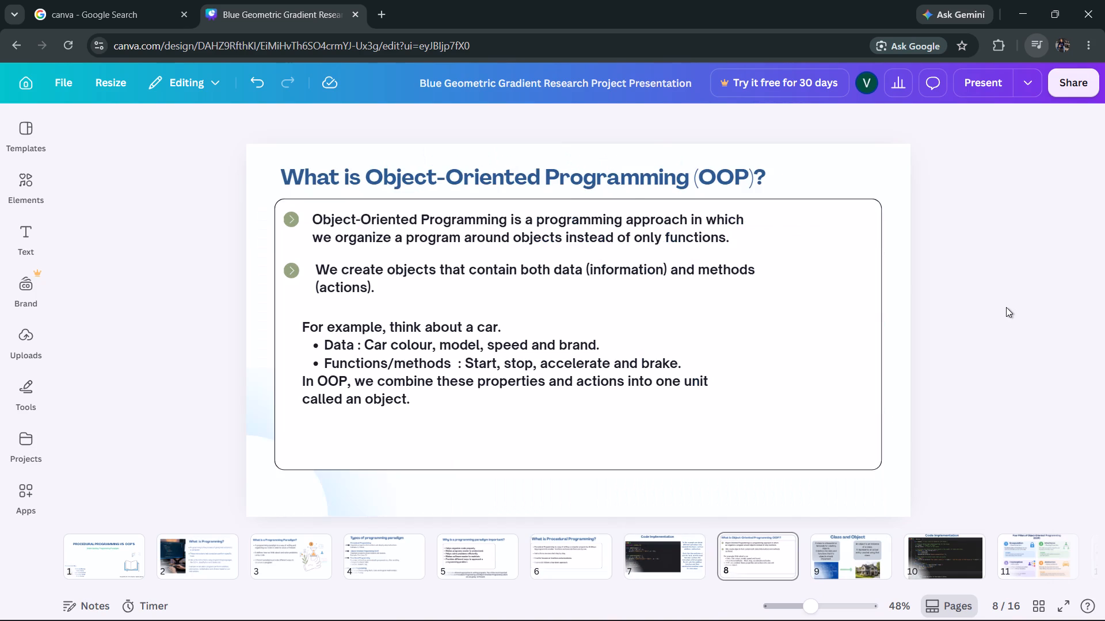
{"action": "scroll", "coordinate": [1006, 307], "scroll_direction": "down", "scroll_amount": 1}
{"action": "scroll", "coordinate": [1006, 307], "scroll_direction": "up", "scroll_amount": 1}
{"action": "scroll", "coordinate": [1006, 307], "scroll_direction": "down", "scroll_amount": 4}
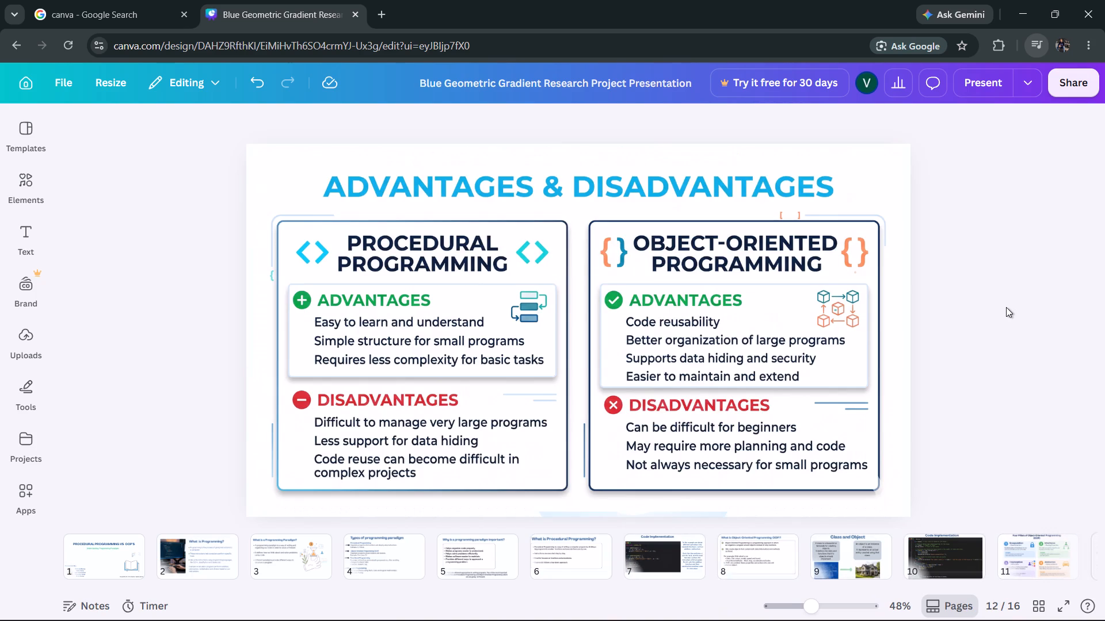
{"action": "scroll", "coordinate": [970, 298], "scroll_direction": "up", "scroll_amount": 1}
{"action": "scroll", "coordinate": [970, 298], "scroll_direction": "down", "scroll_amount": 1}
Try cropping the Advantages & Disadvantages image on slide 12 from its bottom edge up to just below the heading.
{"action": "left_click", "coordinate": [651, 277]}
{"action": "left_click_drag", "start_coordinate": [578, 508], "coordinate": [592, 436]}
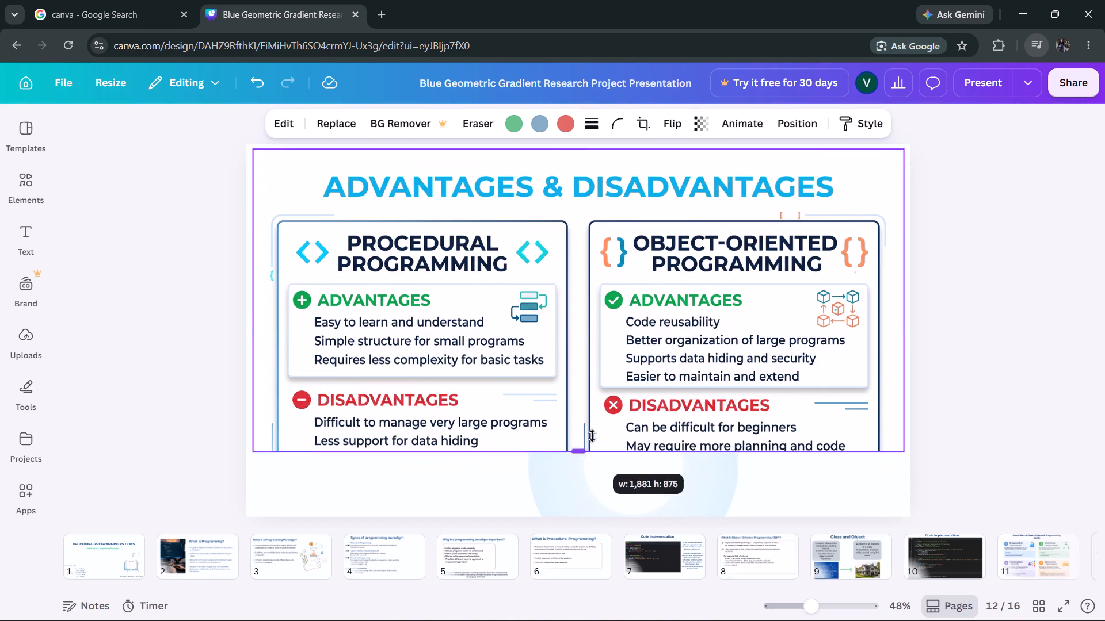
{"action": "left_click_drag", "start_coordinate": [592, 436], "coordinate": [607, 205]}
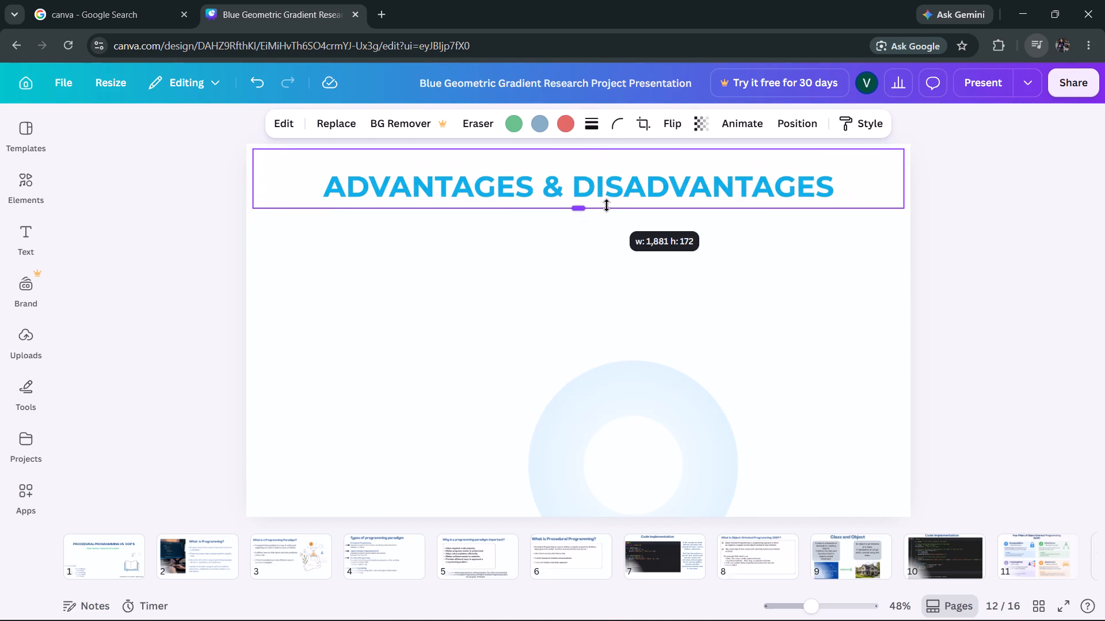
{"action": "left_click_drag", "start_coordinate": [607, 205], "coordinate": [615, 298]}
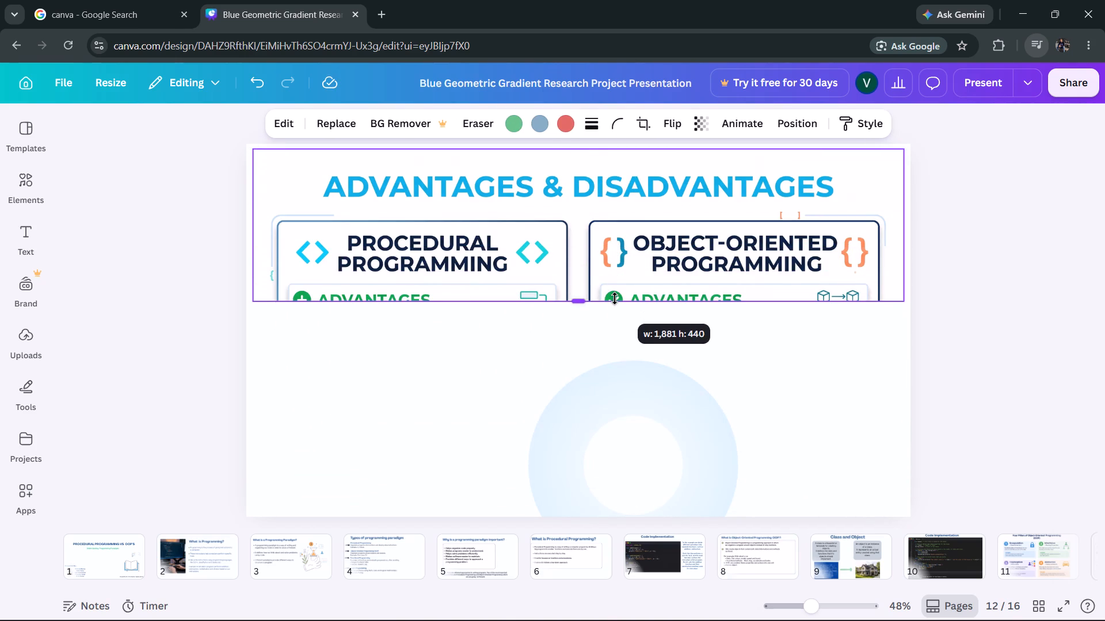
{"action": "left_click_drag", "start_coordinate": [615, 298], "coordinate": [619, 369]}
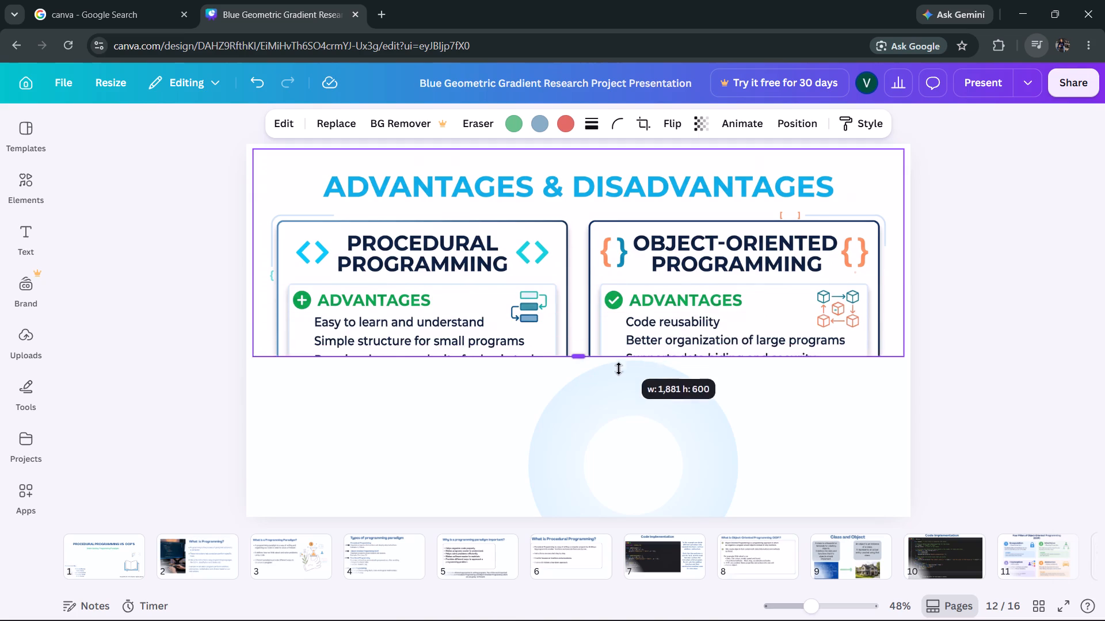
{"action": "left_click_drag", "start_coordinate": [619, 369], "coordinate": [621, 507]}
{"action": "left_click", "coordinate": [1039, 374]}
Review the closing slides from the Procedural Programming & OOP difference slide 13 through Conclusion to the Thank You slide 16.
{"action": "scroll", "coordinate": [988, 348], "scroll_direction": "down", "scroll_amount": 1}
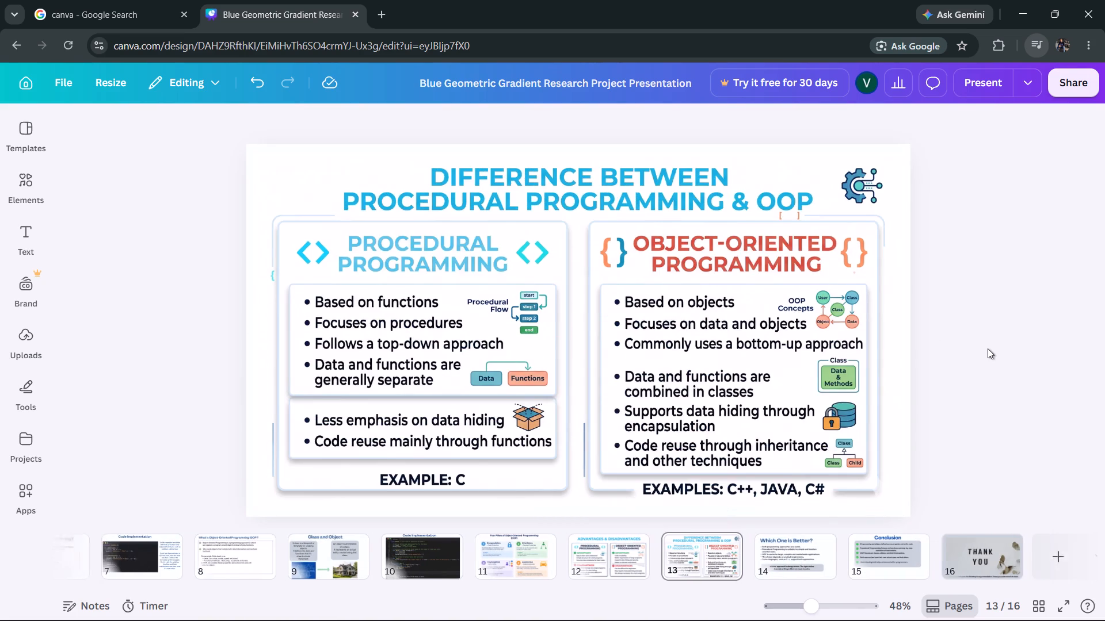
{"action": "scroll", "coordinate": [988, 348], "scroll_direction": "down", "scroll_amount": 1}
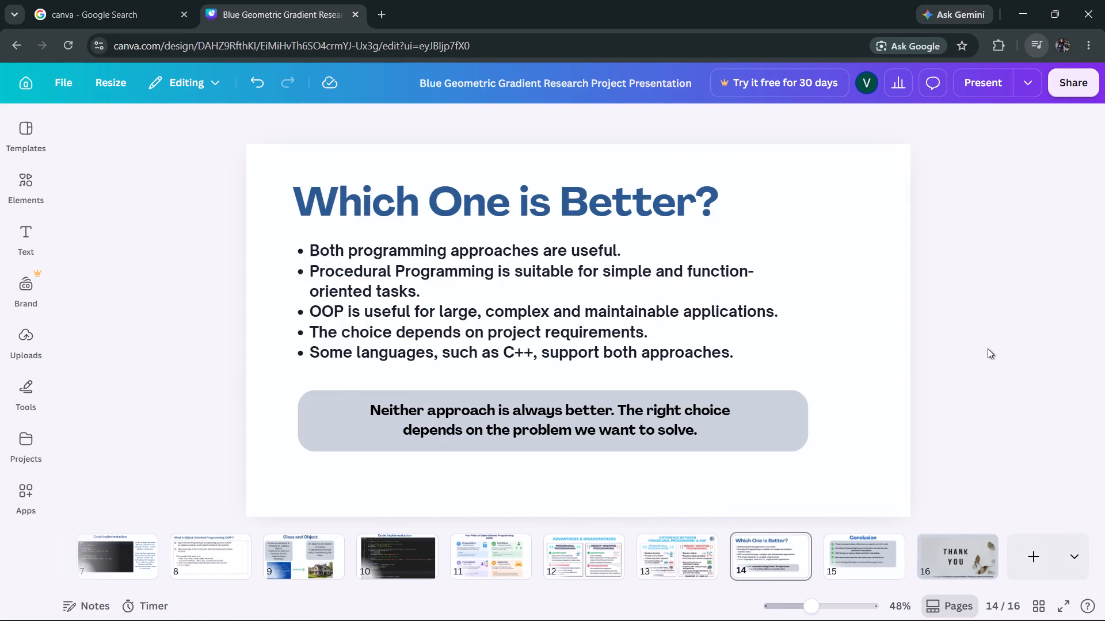
{"action": "scroll", "coordinate": [988, 348], "scroll_direction": "down", "scroll_amount": 1}
{"action": "scroll", "coordinate": [988, 348], "scroll_direction": "up", "scroll_amount": 2}
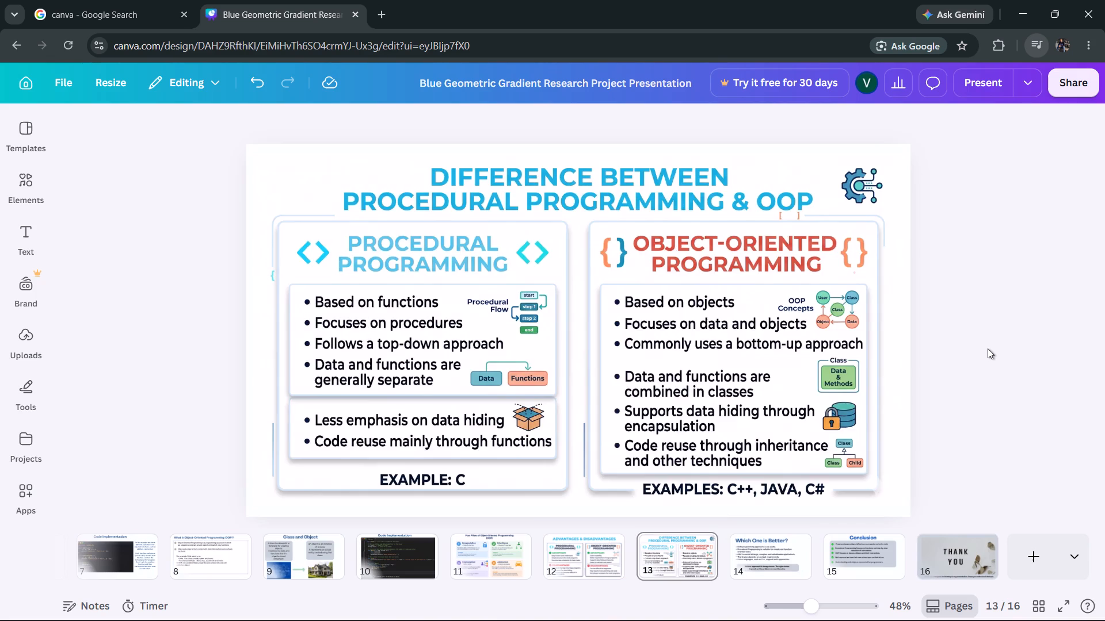
{"action": "scroll", "coordinate": [988, 348], "scroll_direction": "down", "scroll_amount": 1}
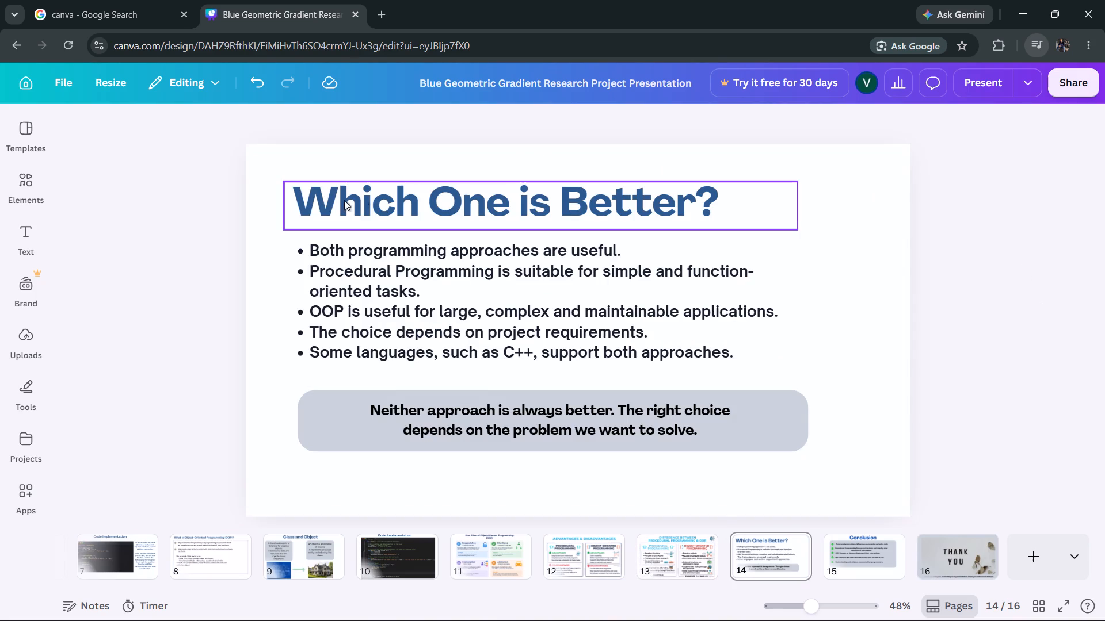
{"action": "left_click", "coordinate": [1084, 232]}
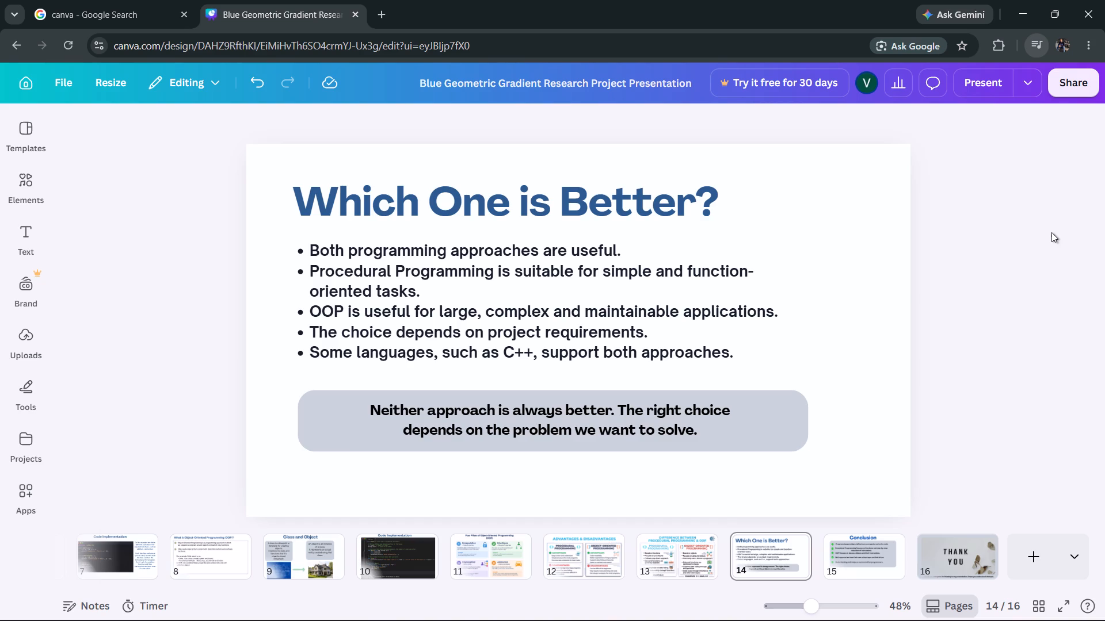
{"action": "scroll", "coordinate": [1051, 232], "scroll_direction": "down", "scroll_amount": 1}
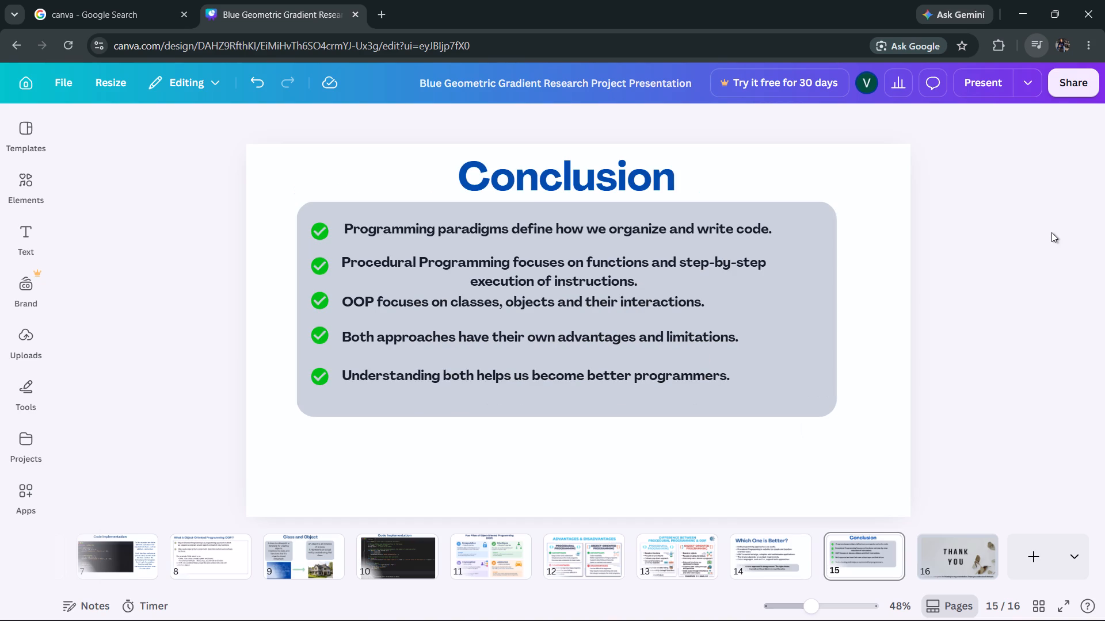
{"action": "scroll", "coordinate": [1051, 232], "scroll_direction": "down", "scroll_amount": 1}
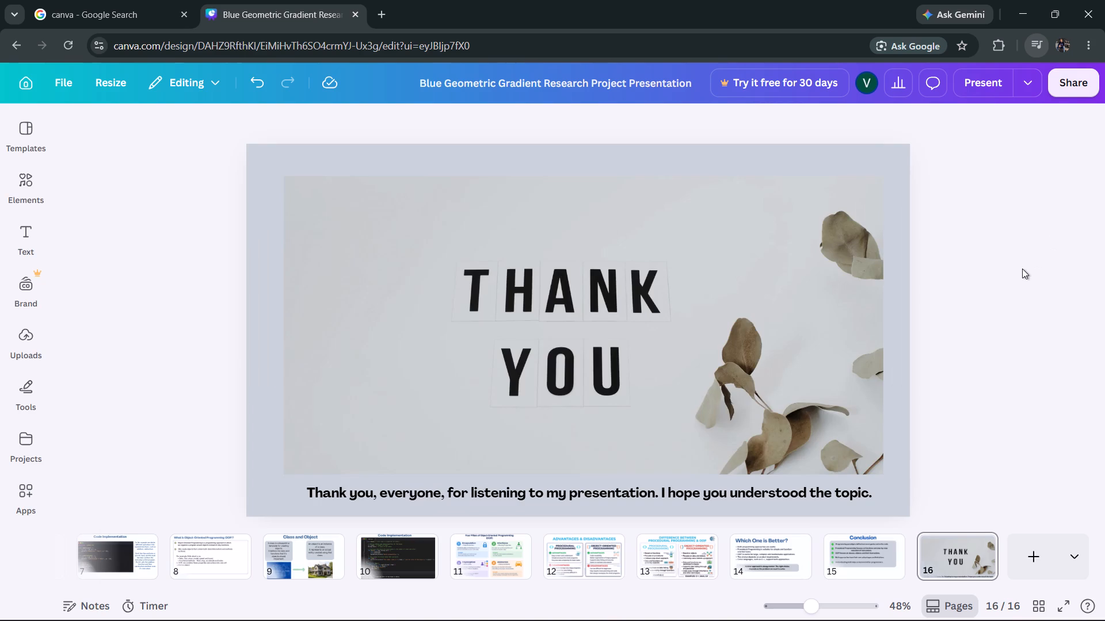
Go back to the start of the deck and review the slides up to the Code Implementation example on slide 10.
{"action": "scroll", "coordinate": [1022, 269], "scroll_direction": "up", "scroll_amount": 20}
{"action": "scroll", "coordinate": [1022, 269], "scroll_direction": "up", "scroll_amount": 19}
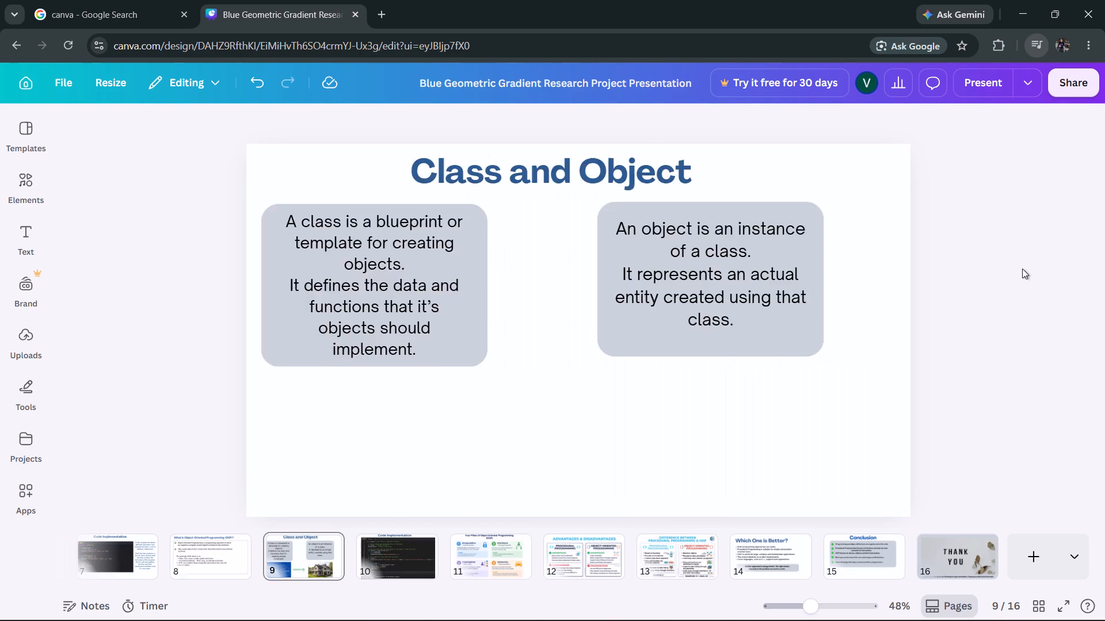
{"action": "scroll", "coordinate": [1022, 269], "scroll_direction": "up", "scroll_amount": 20}
{"action": "scroll", "coordinate": [1022, 269], "scroll_direction": "up", "scroll_amount": 19}
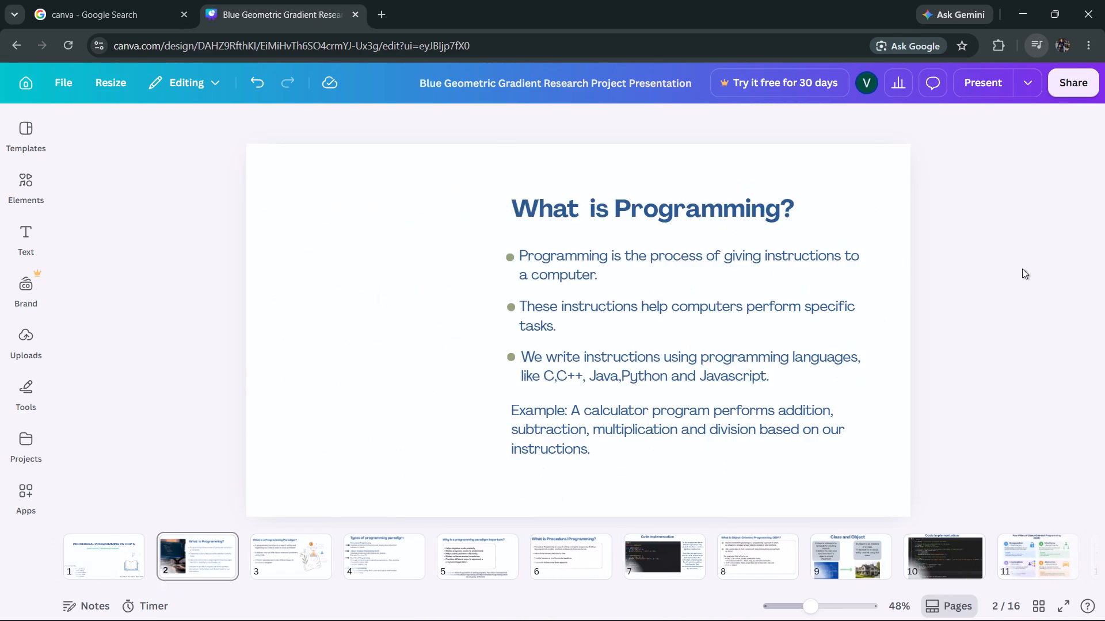
{"action": "scroll", "coordinate": [1022, 269], "scroll_direction": "up", "scroll_amount": 20}
{"action": "scroll", "coordinate": [1022, 269], "scroll_direction": "down", "scroll_amount": 6}
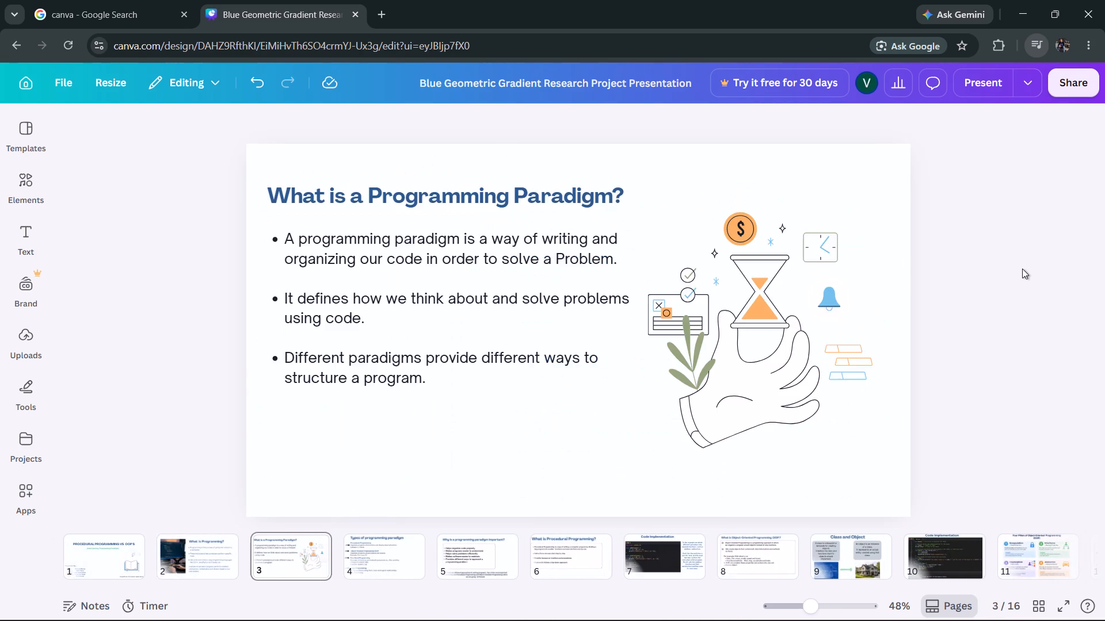
{"action": "scroll", "coordinate": [1022, 269], "scroll_direction": "down", "scroll_amount": 6}
{"action": "scroll", "coordinate": [1022, 269], "scroll_direction": "up", "scroll_amount": 1}
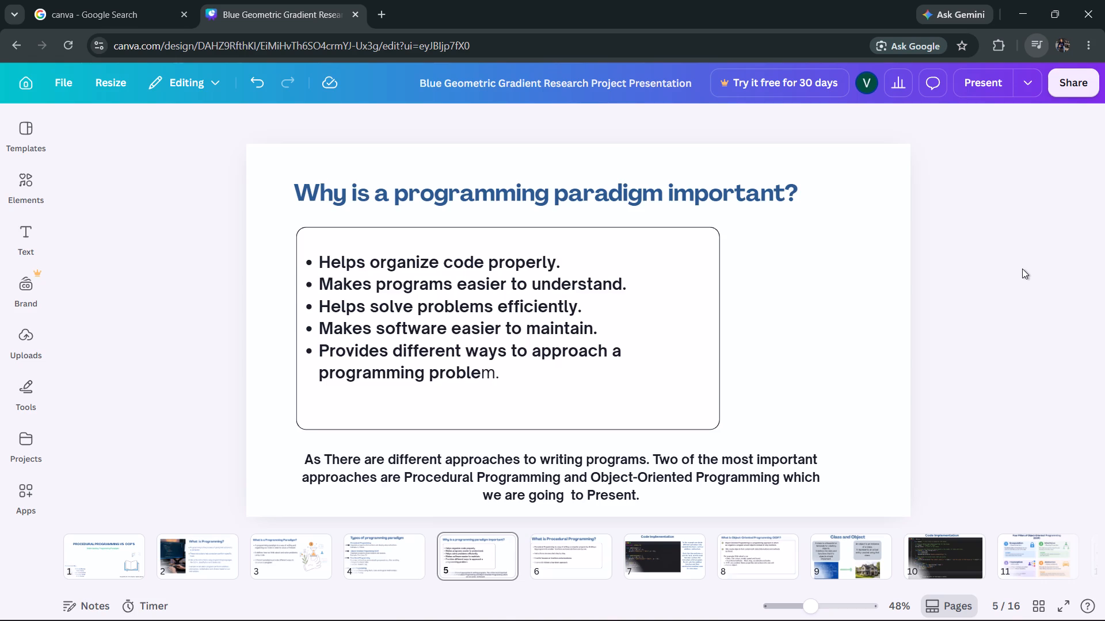
{"action": "scroll", "coordinate": [1022, 269], "scroll_direction": "down", "scroll_amount": 7}
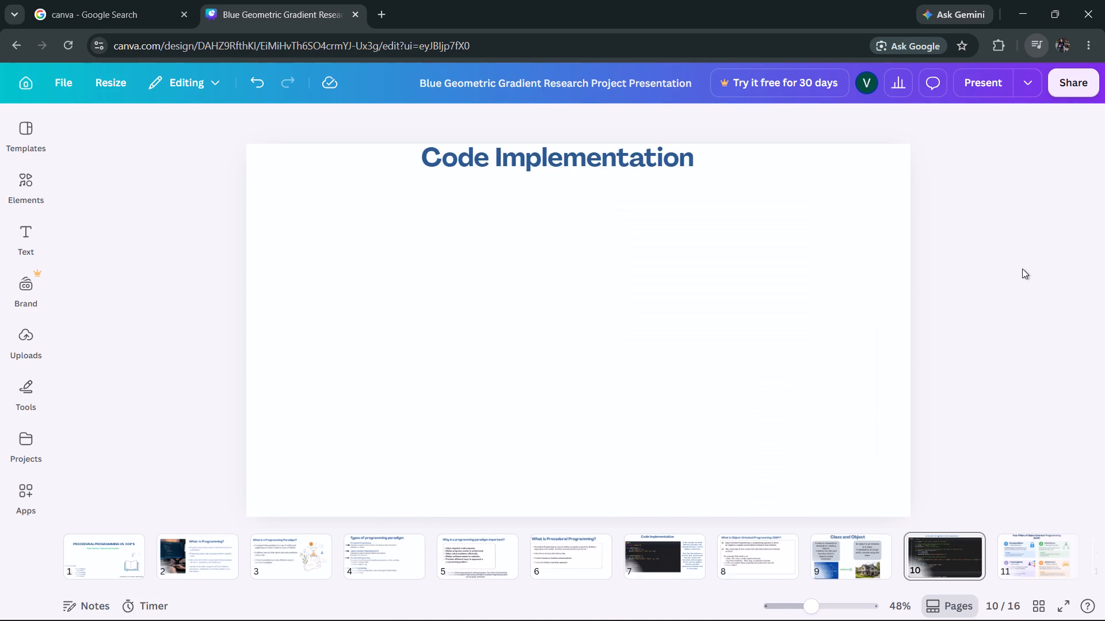
Move the explanation text beside the C code on Code Implementation slide 7 slightly down and a touch left.
{"action": "scroll", "coordinate": [1022, 269], "scroll_direction": "up", "scroll_amount": 3}
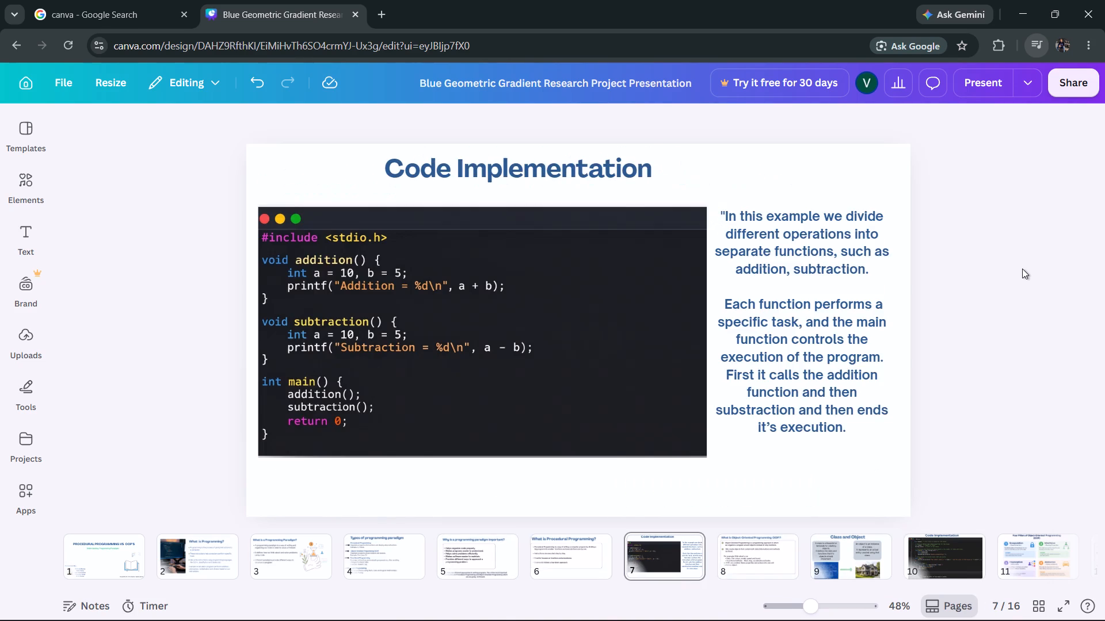
{"action": "scroll", "coordinate": [1022, 269], "scroll_direction": "up", "scroll_amount": 1}
{"action": "scroll", "coordinate": [1022, 269], "scroll_direction": "down", "scroll_amount": 2}
{"action": "scroll", "coordinate": [1022, 269], "scroll_direction": "up", "scroll_amount": 1}
{"action": "left_click_drag", "start_coordinate": [862, 309], "coordinate": [861, 316]}
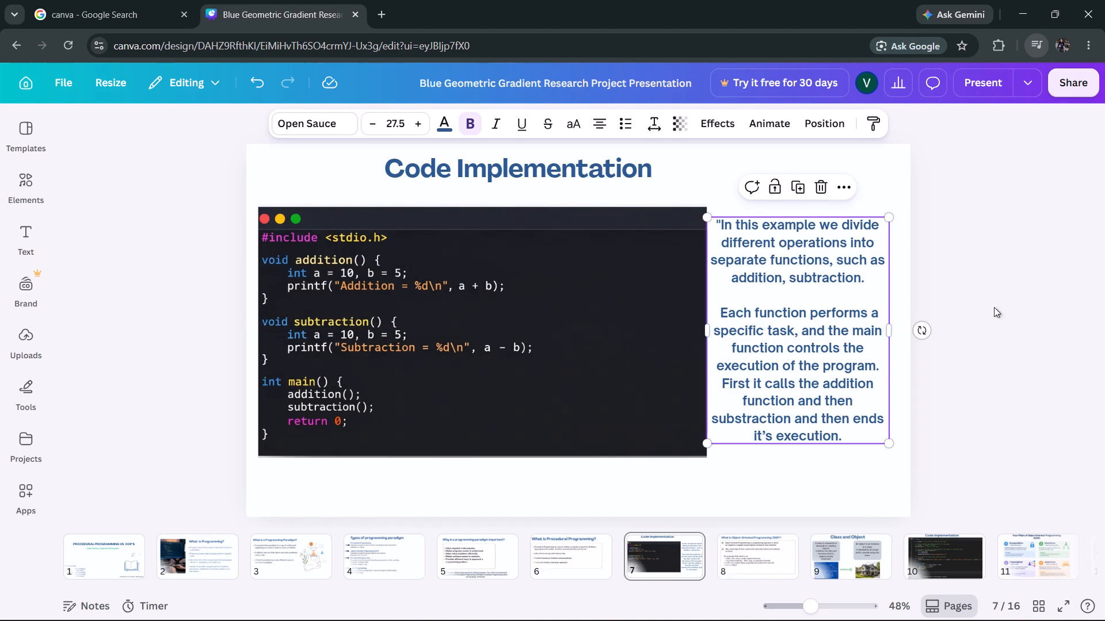
{"action": "left_click", "coordinate": [1016, 301]}
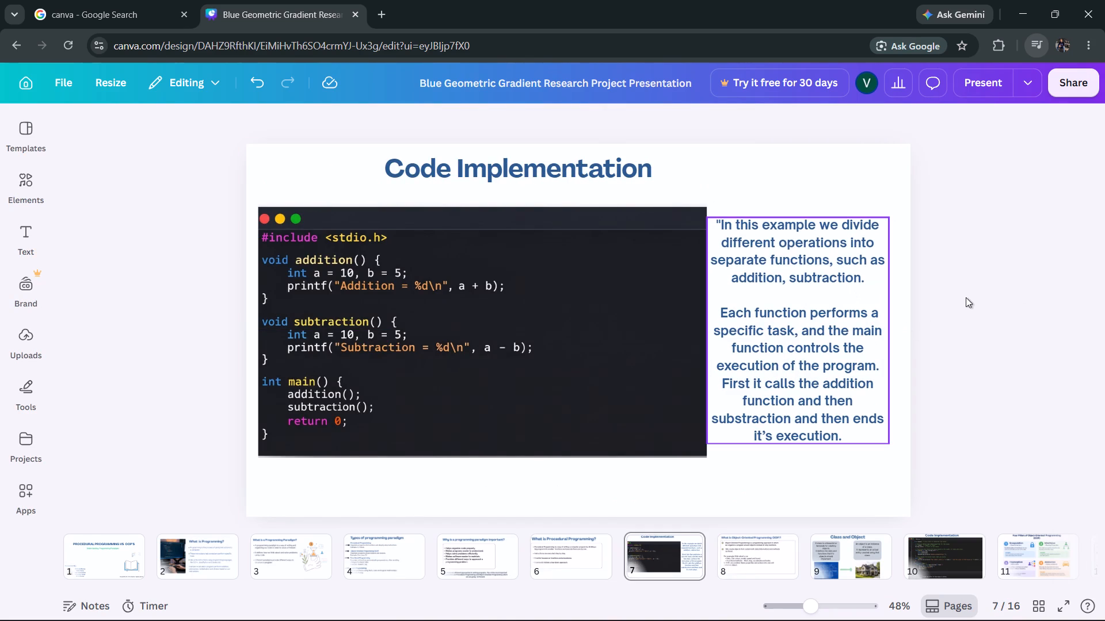
Examine the Java House class example on Code Implementation slide 10.
{"action": "scroll", "coordinate": [966, 297], "scroll_direction": "down", "scroll_amount": 5}
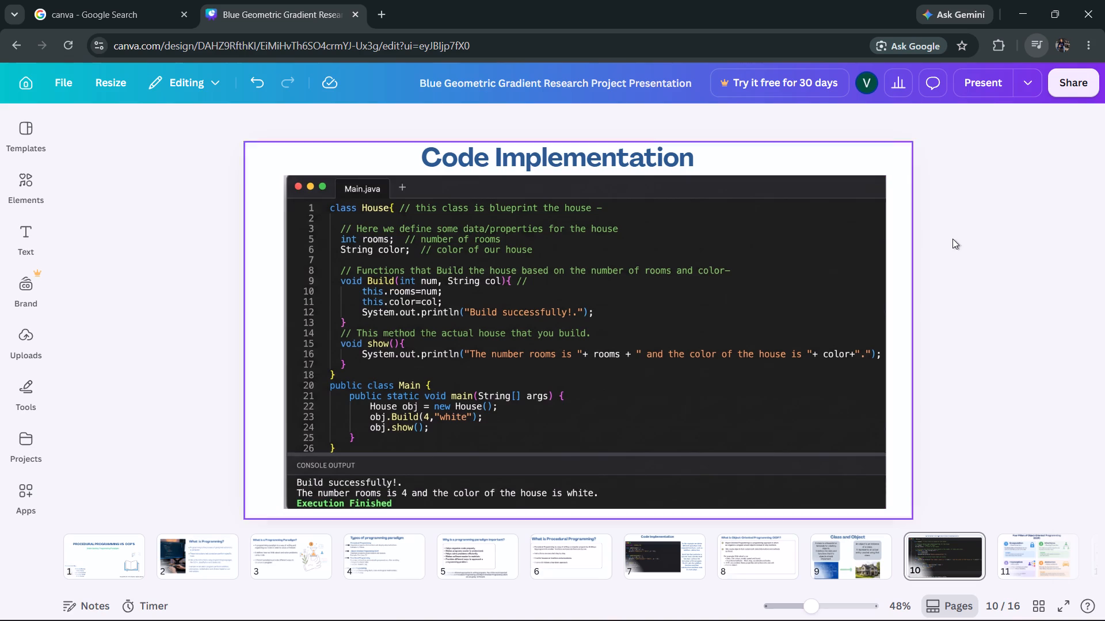
{"action": "left_click", "coordinate": [990, 252]}
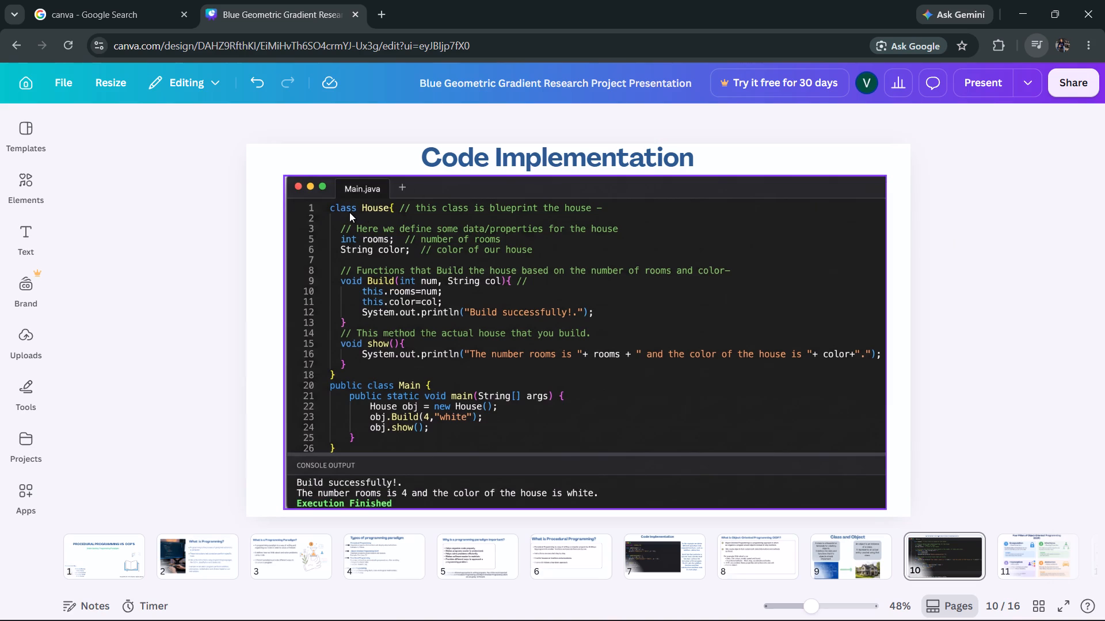
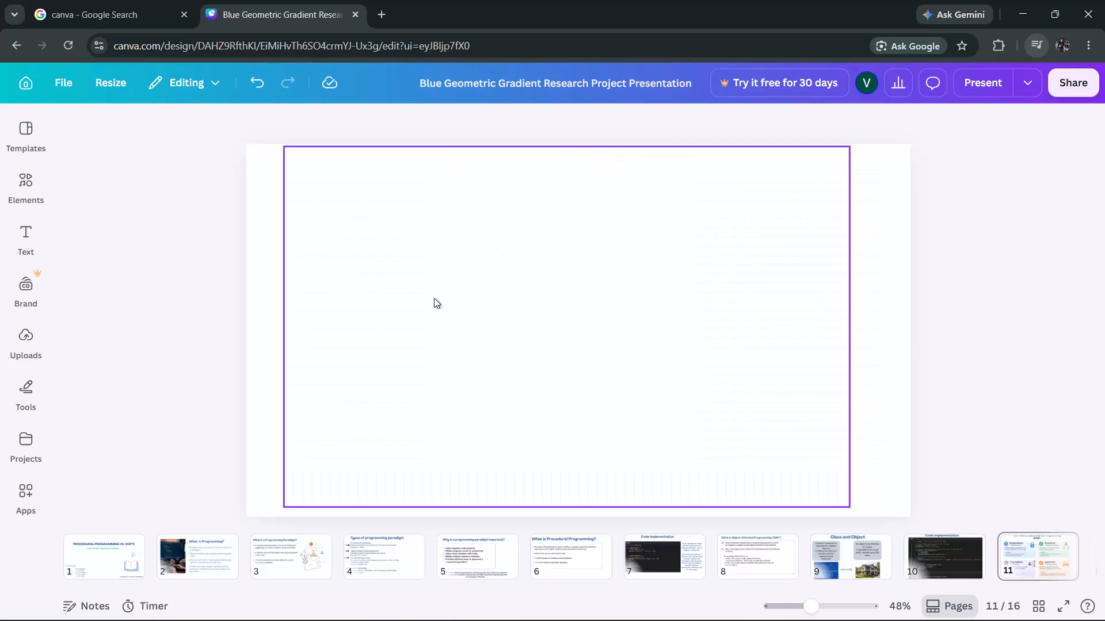
Review the presentation's slides, going back to the title slide and reading through to "Types of programming paradigm".
{"action": "scroll", "coordinate": [440, 313], "scroll_direction": "up", "scroll_amount": 8}
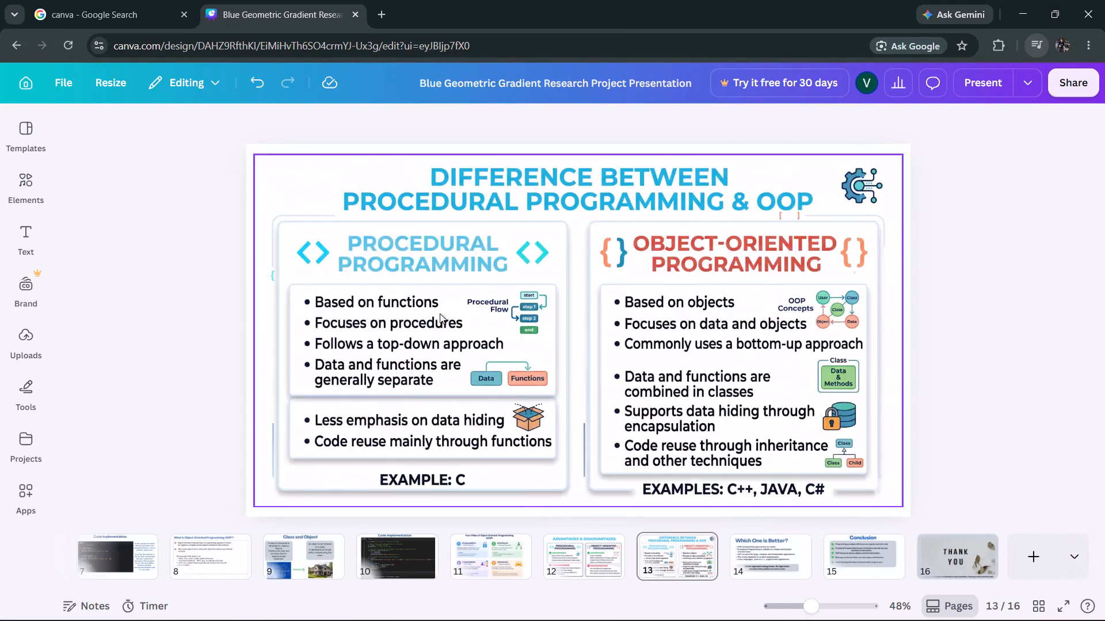
{"action": "scroll", "coordinate": [440, 313], "scroll_direction": "up", "scroll_amount": 20}
{"action": "scroll", "coordinate": [440, 313], "scroll_direction": "up", "scroll_amount": 16}
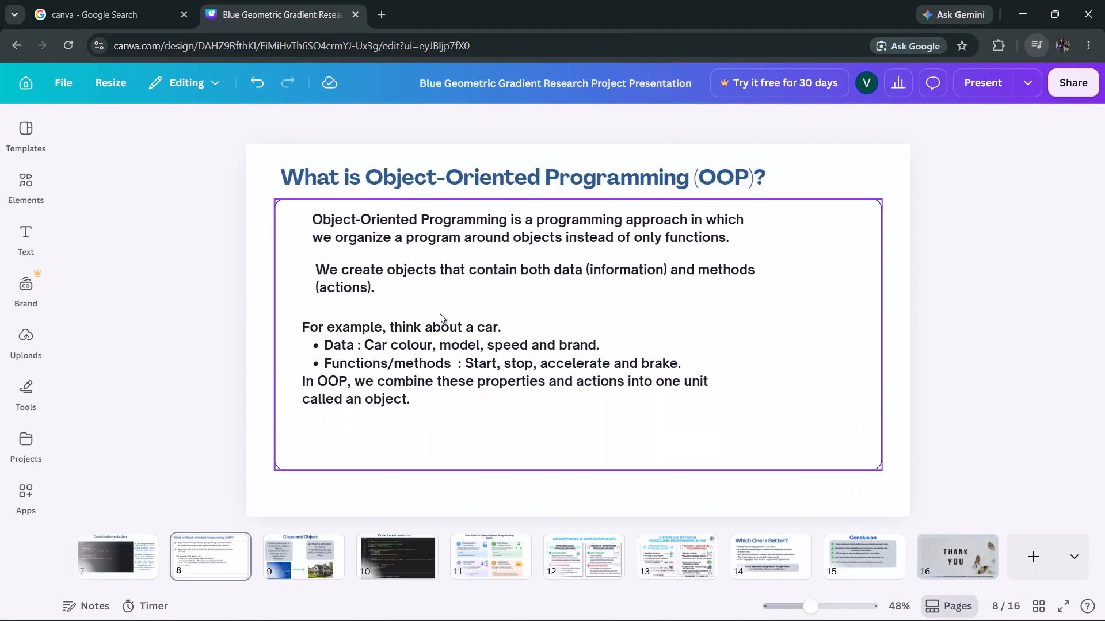
{"action": "scroll", "coordinate": [440, 313], "scroll_direction": "up", "scroll_amount": 20}
{"action": "scroll", "coordinate": [440, 313], "scroll_direction": "up", "scroll_amount": 20}
{"action": "scroll", "coordinate": [440, 313], "scroll_direction": "up", "scroll_amount": 10}
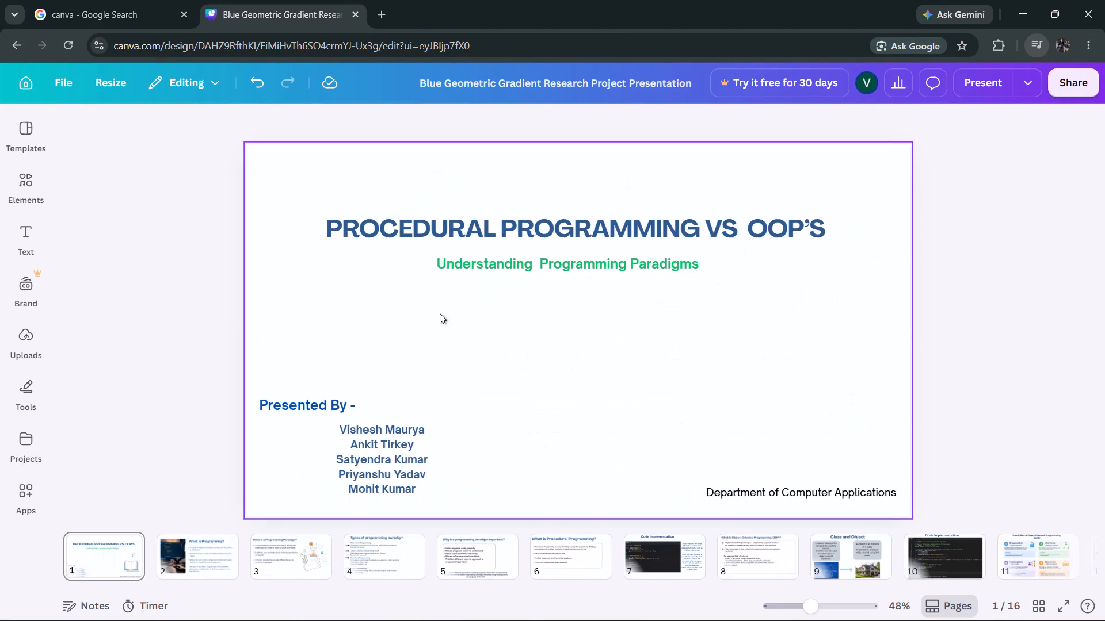
{"action": "scroll", "coordinate": [443, 317], "scroll_direction": "down", "scroll_amount": 2}
{"action": "left_click", "coordinate": [984, 312]}
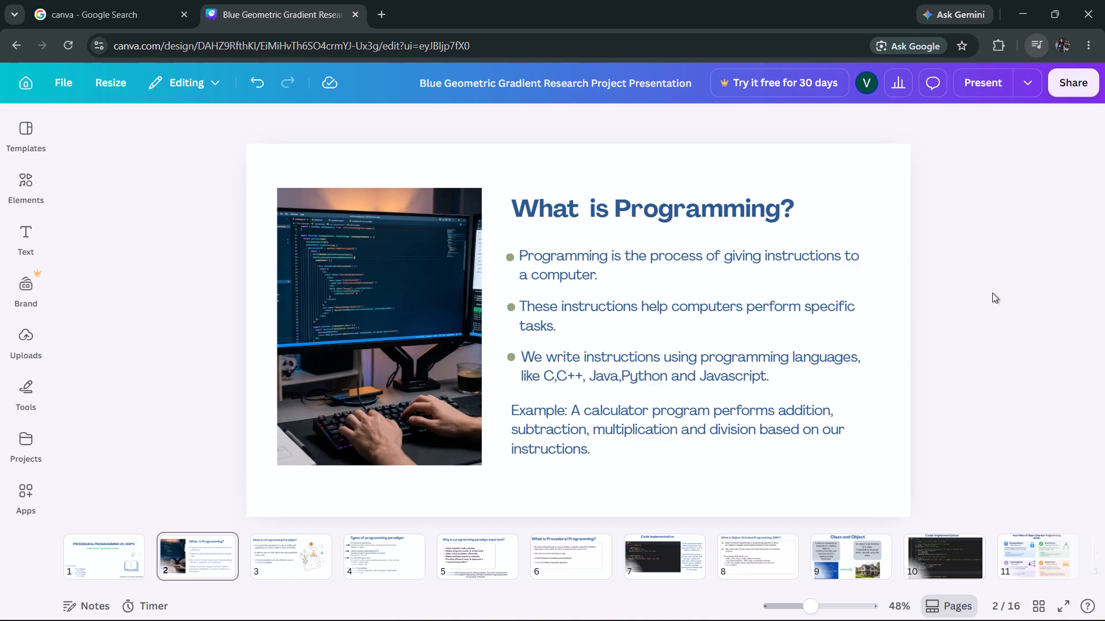
{"action": "scroll", "coordinate": [961, 292], "scroll_direction": "down", "scroll_amount": 2}
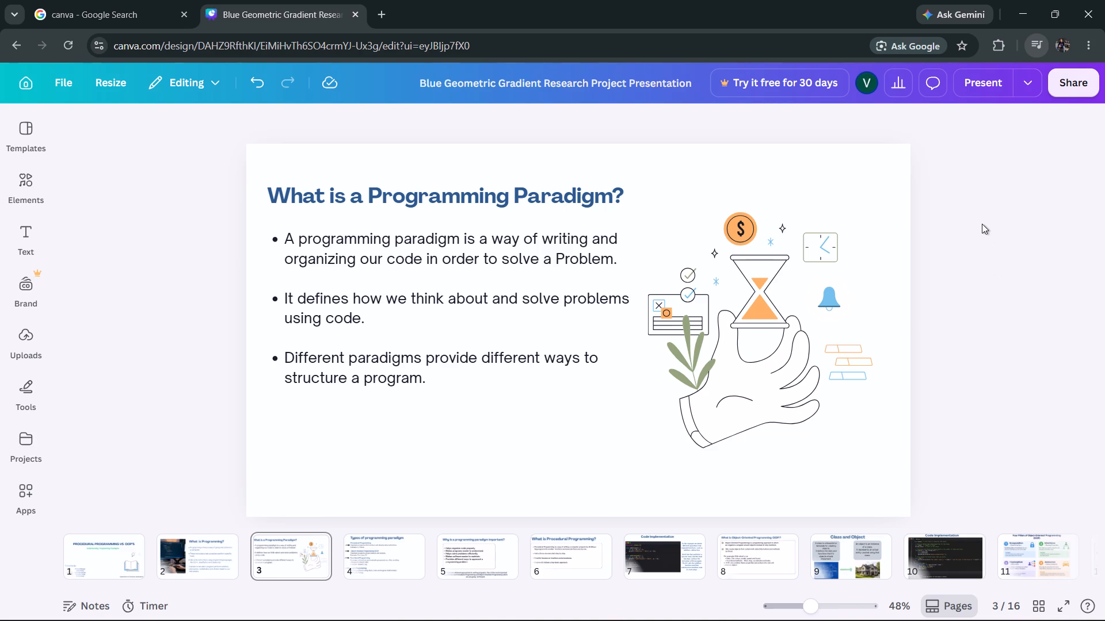
{"action": "scroll", "coordinate": [982, 224], "scroll_direction": "down", "scroll_amount": 1}
{"action": "left_click", "coordinate": [1077, 215]}
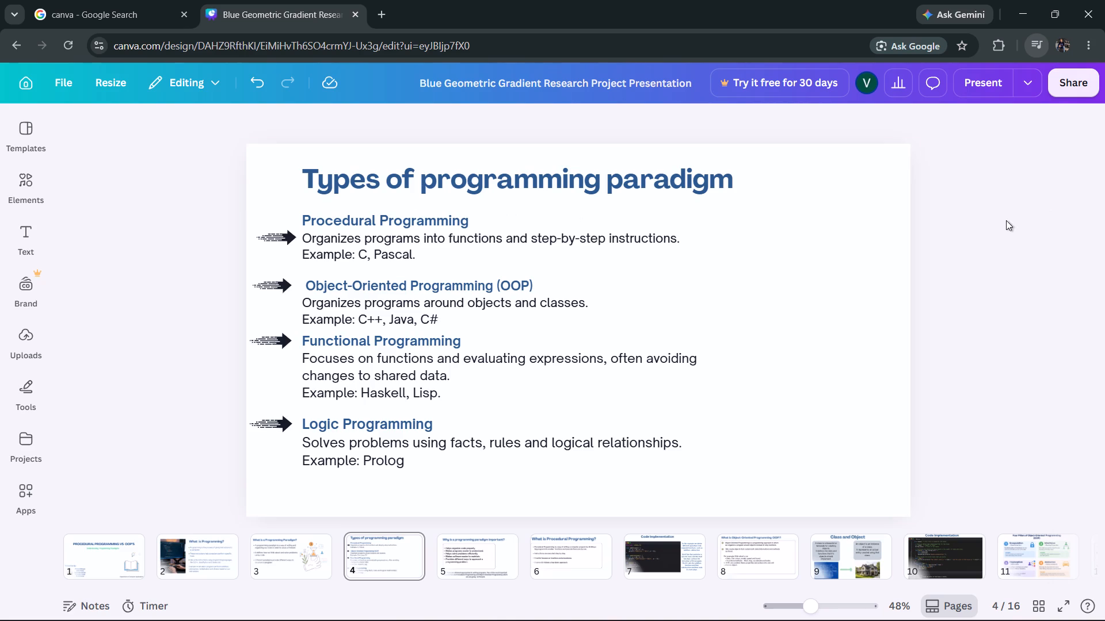
{"action": "left_click", "coordinate": [976, 224]}
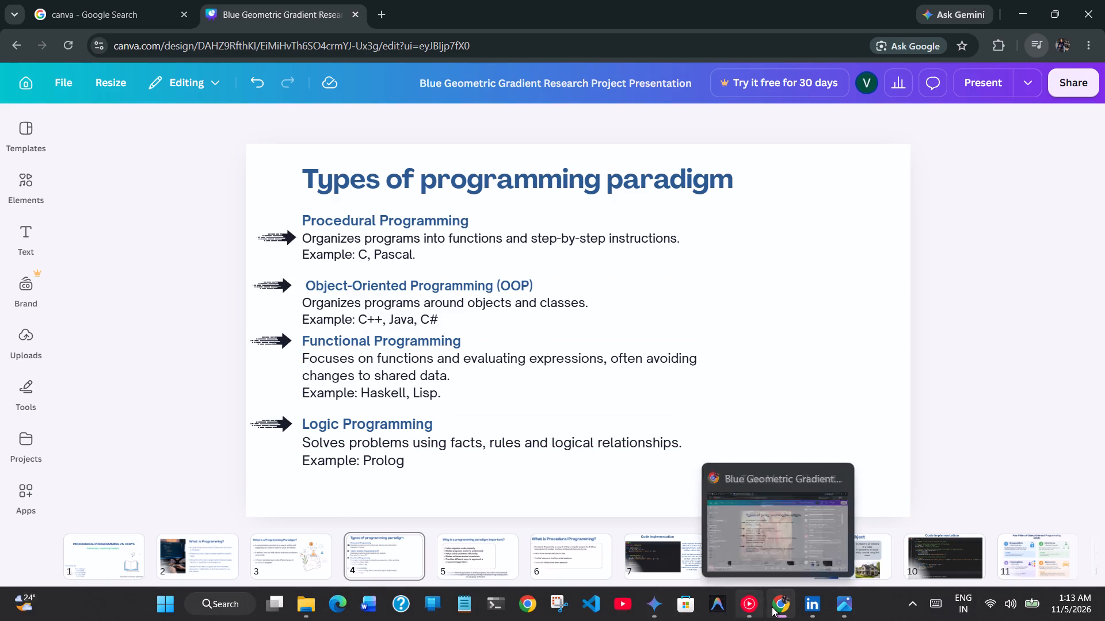
Search Google for "what is functional programming" in a new browser tab.
{"action": "left_click", "coordinate": [383, 14]}
{"action": "left_click", "coordinate": [469, 266]}
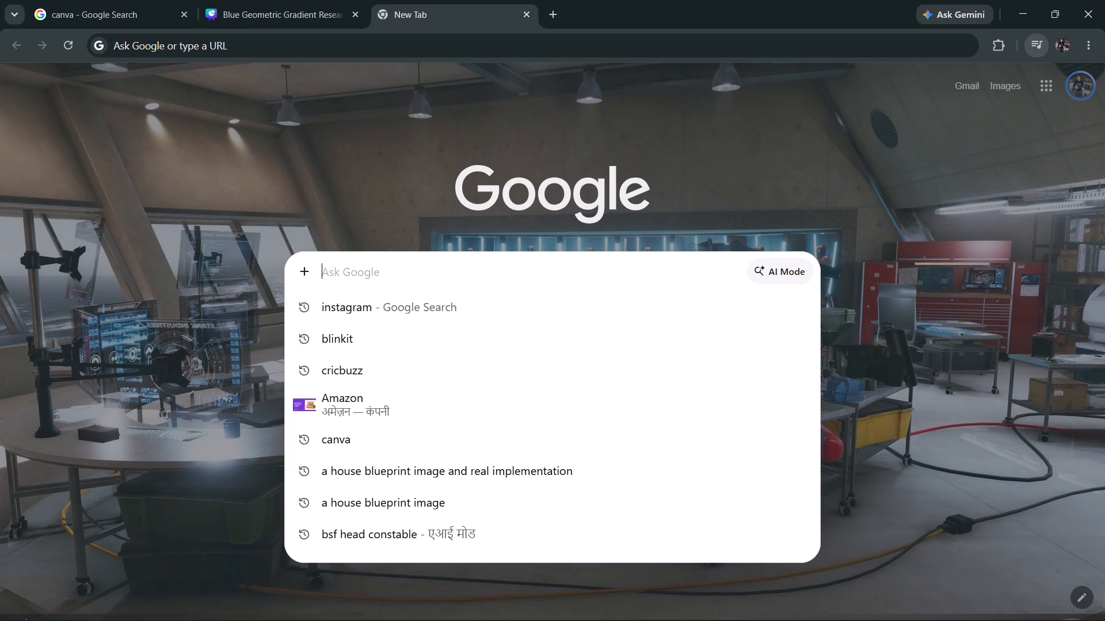
{"action": "key", "text": "w"}
{"action": "type", "text": "hat is funct"}
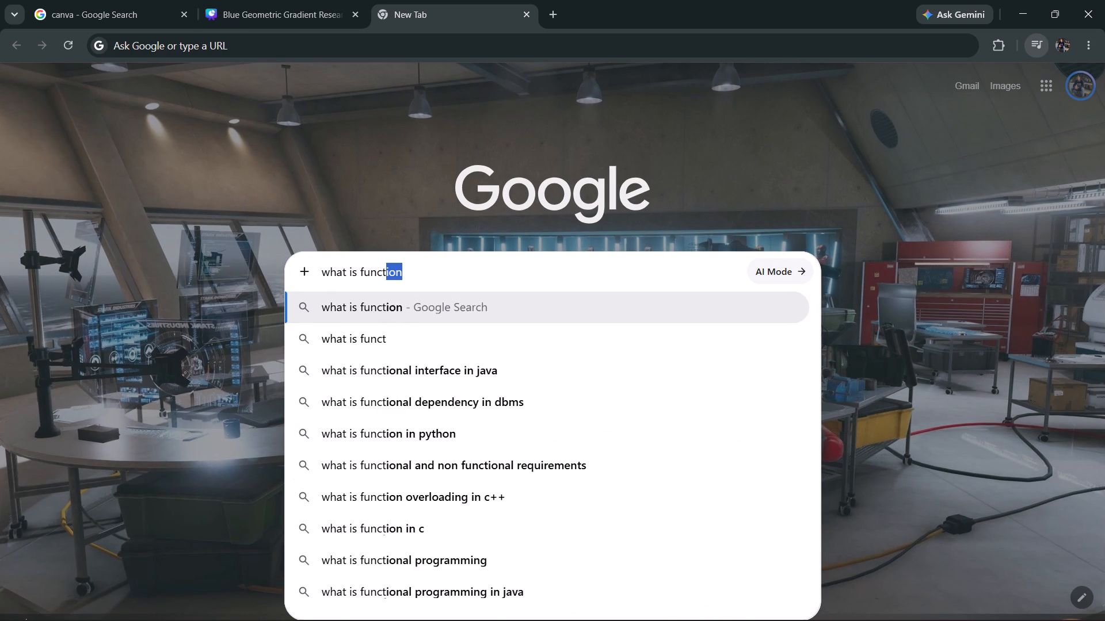
{"action": "type", "text": "ional pr"}
{"action": "key", "text": "Return"}
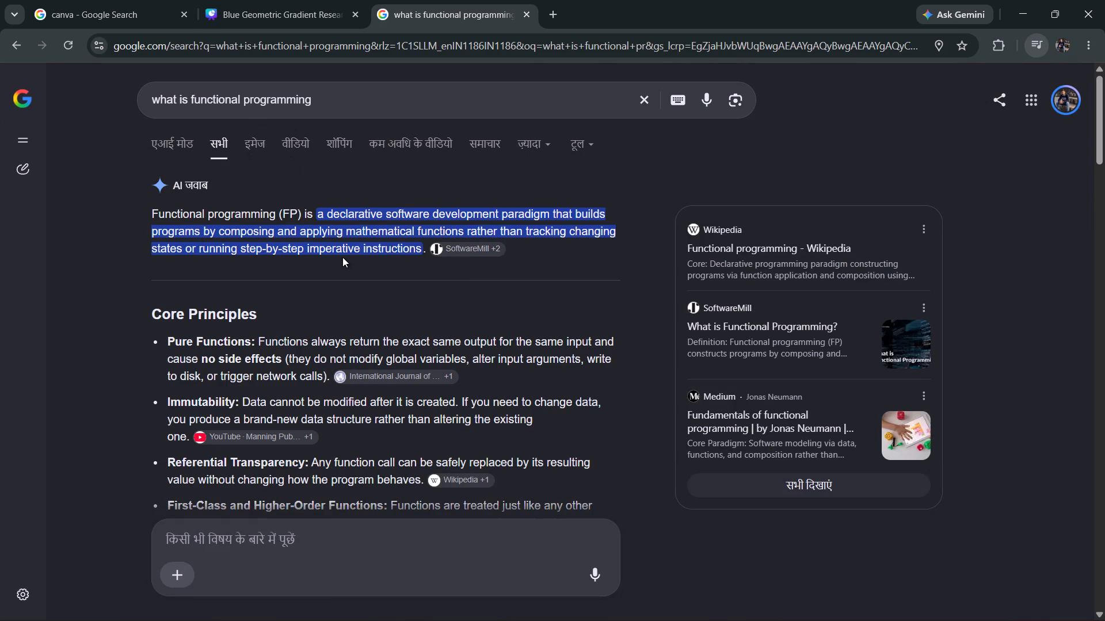
Read the AI answer on functional programming, covering its definition, core principles, uses and popular languages.
{"action": "scroll", "coordinate": [250, 260], "scroll_direction": "down", "scroll_amount": 2}
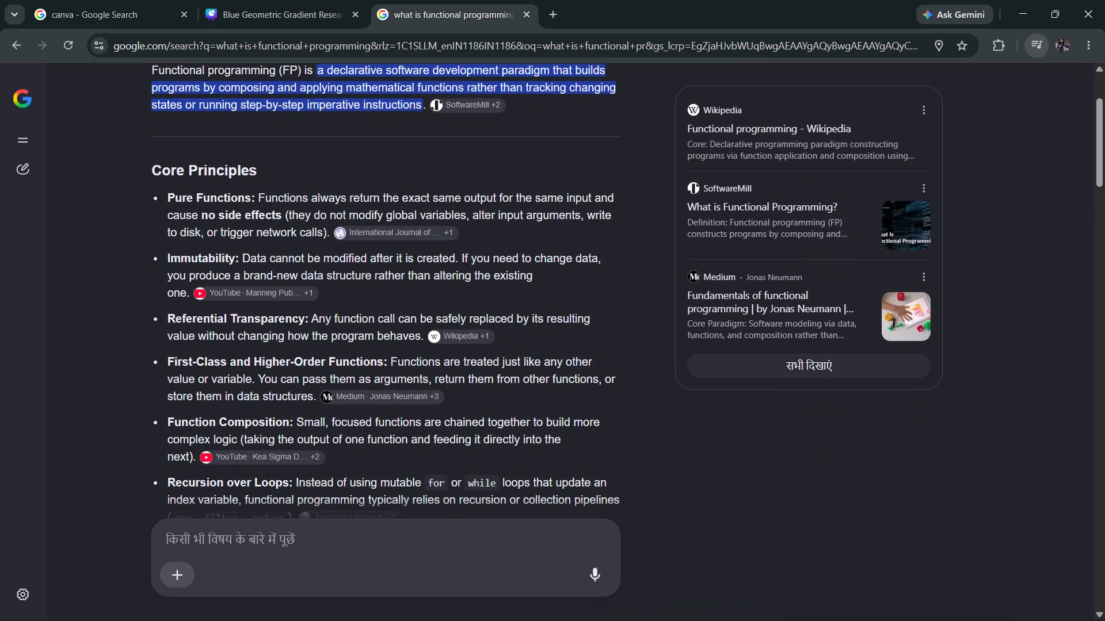
{"action": "scroll", "coordinate": [174, 259], "scroll_direction": "down", "scroll_amount": 1}
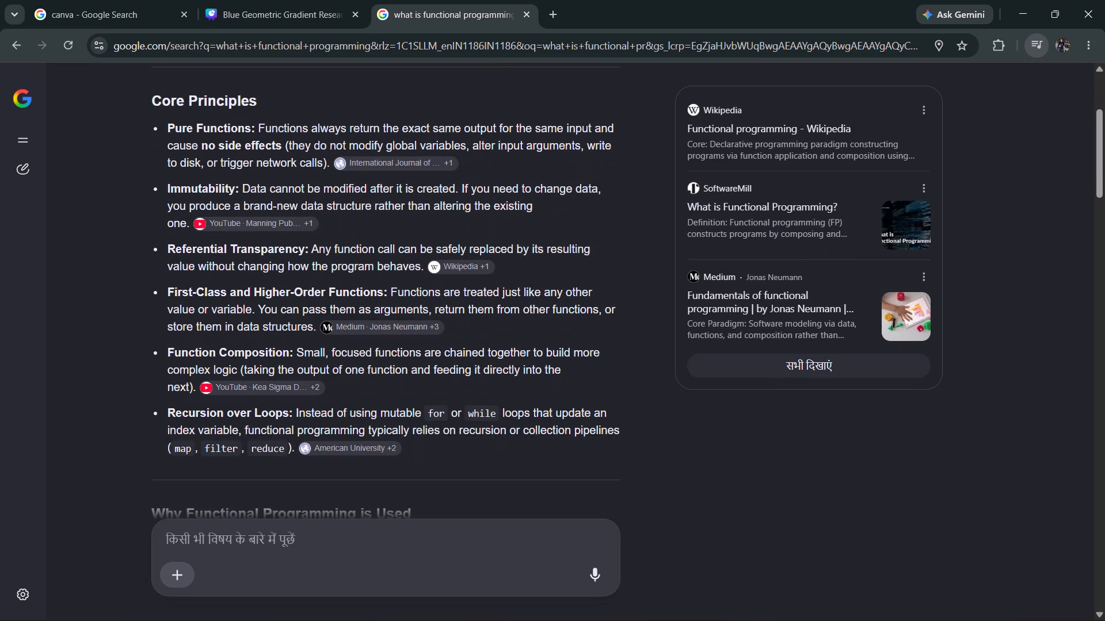
{"action": "scroll", "coordinate": [174, 259], "scroll_direction": "down", "scroll_amount": 2}
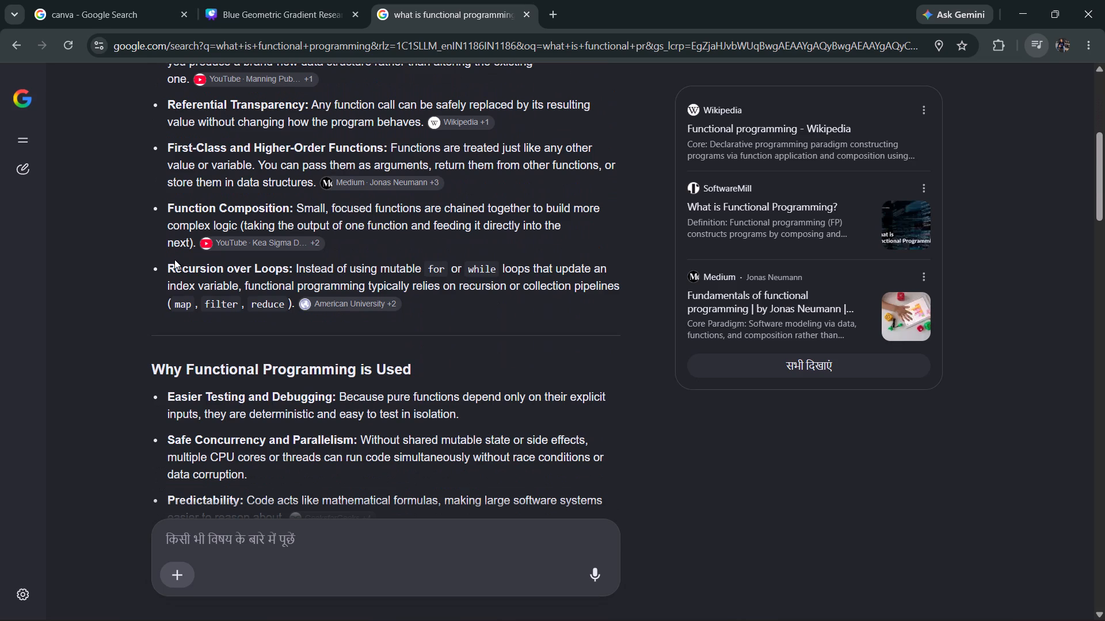
{"action": "scroll", "coordinate": [174, 259], "scroll_direction": "down", "scroll_amount": 3}
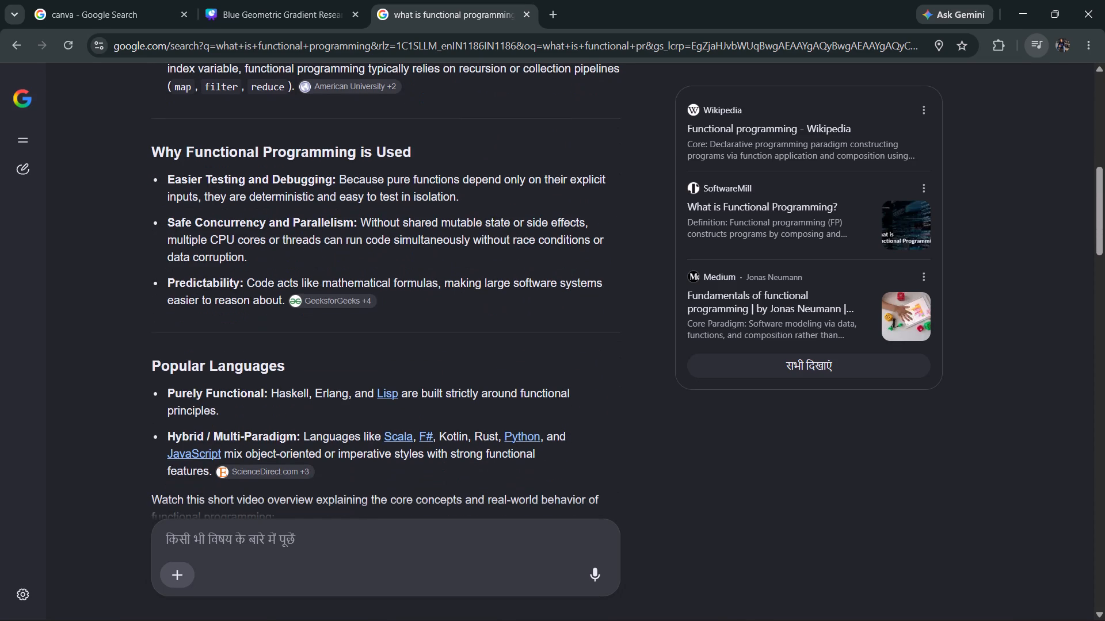
{"action": "scroll", "coordinate": [296, 306], "scroll_direction": "up", "scroll_amount": 12}
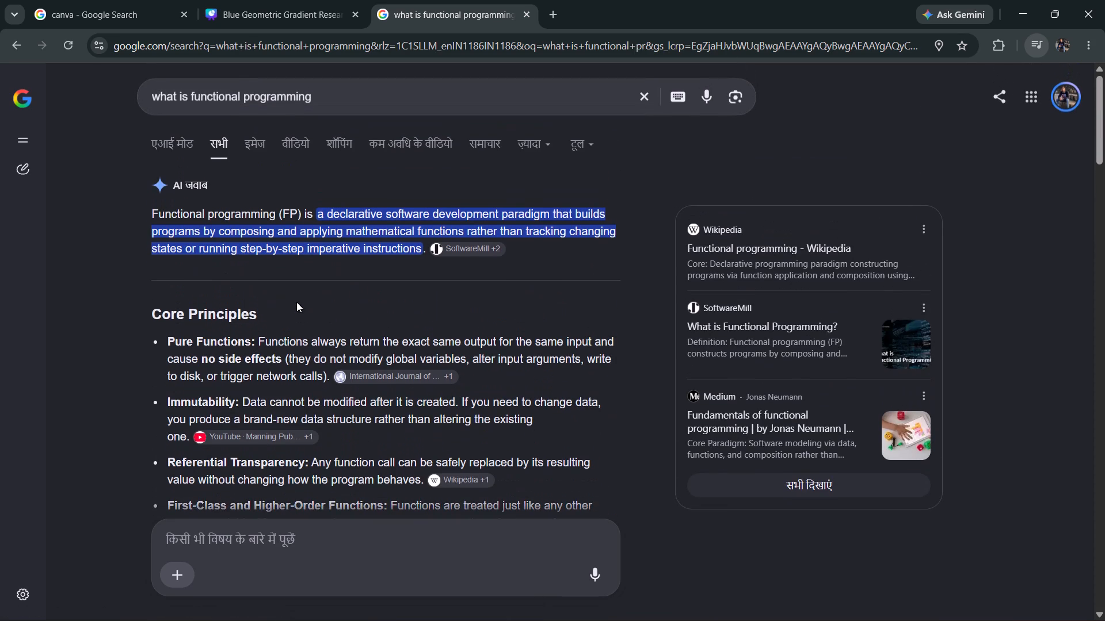
{"action": "scroll", "coordinate": [296, 302], "scroll_direction": "up", "scroll_amount": 1}
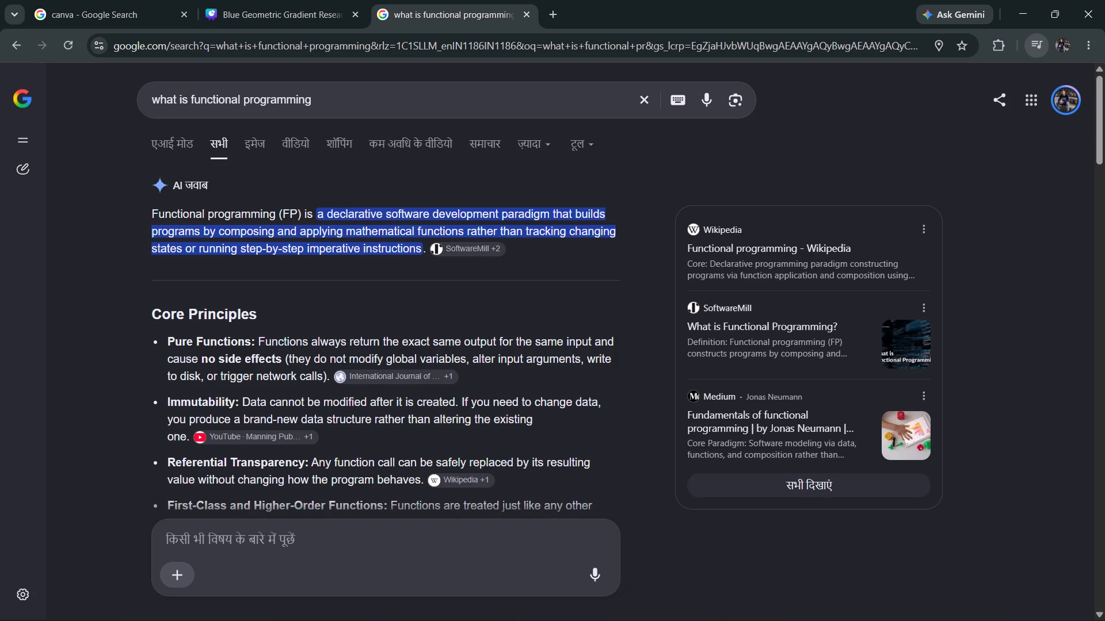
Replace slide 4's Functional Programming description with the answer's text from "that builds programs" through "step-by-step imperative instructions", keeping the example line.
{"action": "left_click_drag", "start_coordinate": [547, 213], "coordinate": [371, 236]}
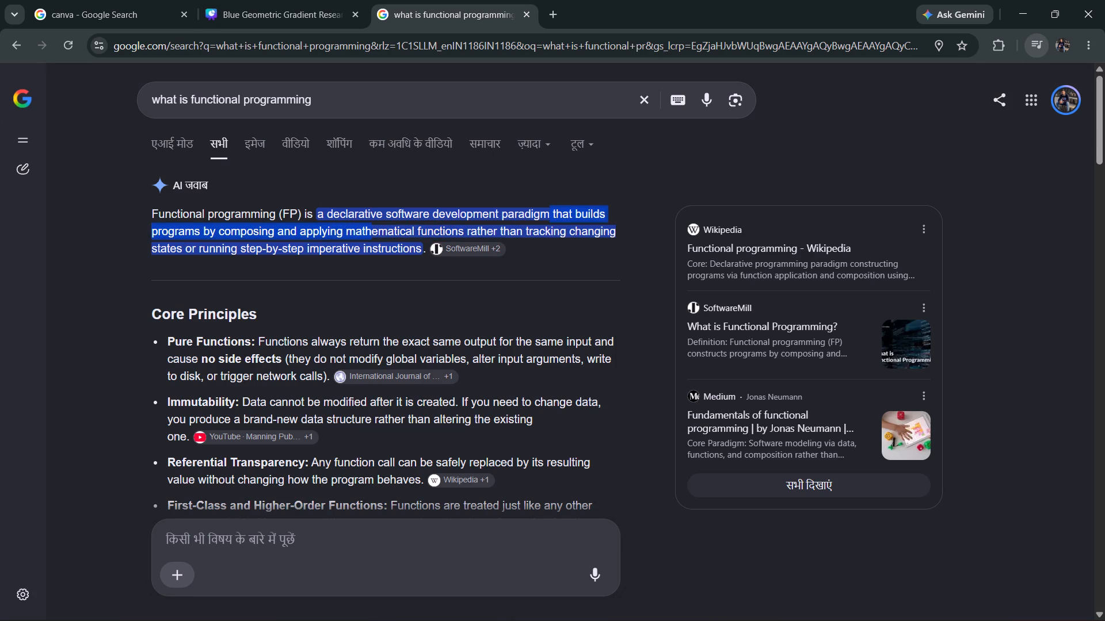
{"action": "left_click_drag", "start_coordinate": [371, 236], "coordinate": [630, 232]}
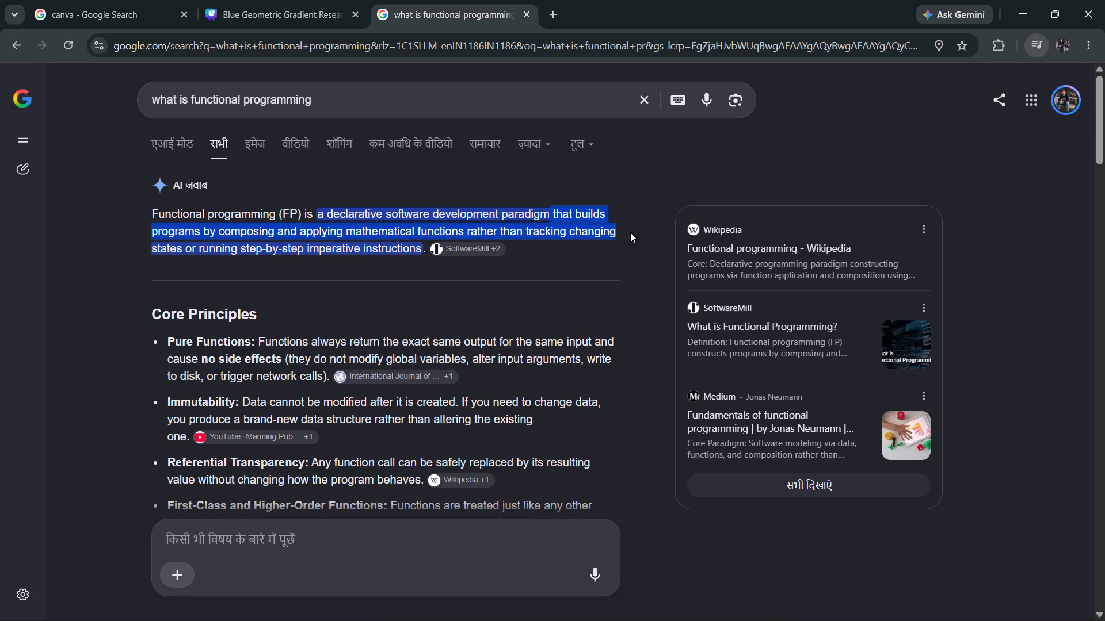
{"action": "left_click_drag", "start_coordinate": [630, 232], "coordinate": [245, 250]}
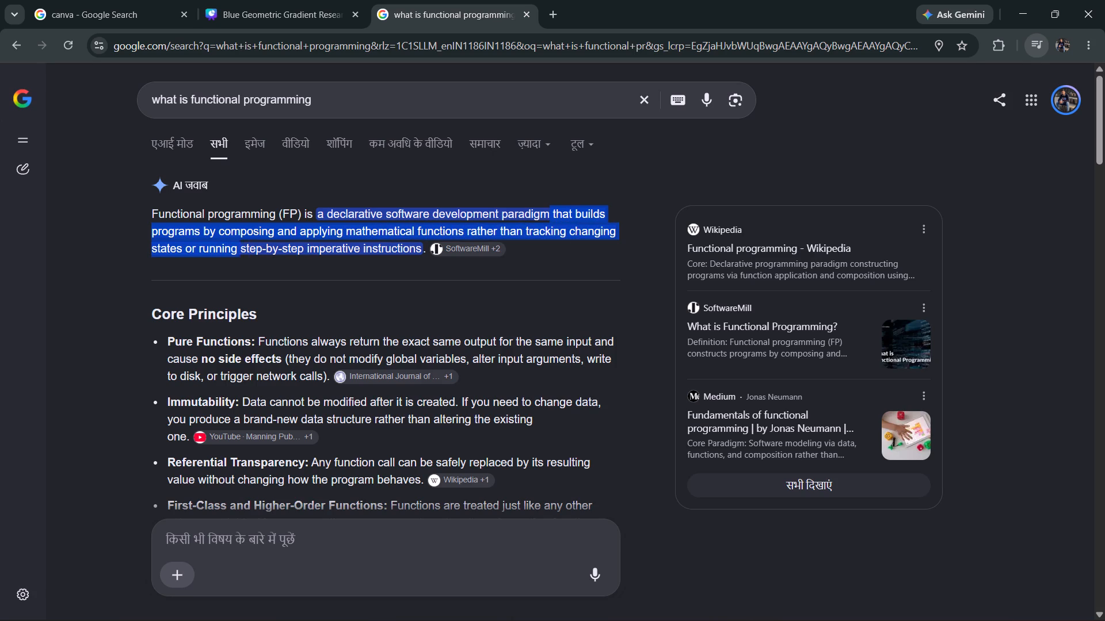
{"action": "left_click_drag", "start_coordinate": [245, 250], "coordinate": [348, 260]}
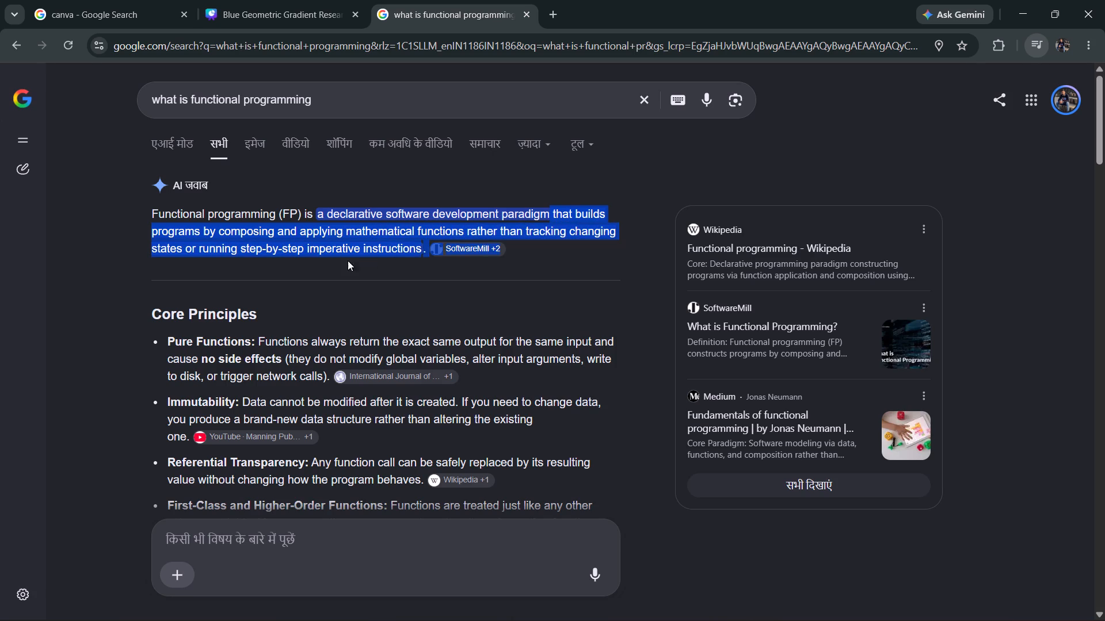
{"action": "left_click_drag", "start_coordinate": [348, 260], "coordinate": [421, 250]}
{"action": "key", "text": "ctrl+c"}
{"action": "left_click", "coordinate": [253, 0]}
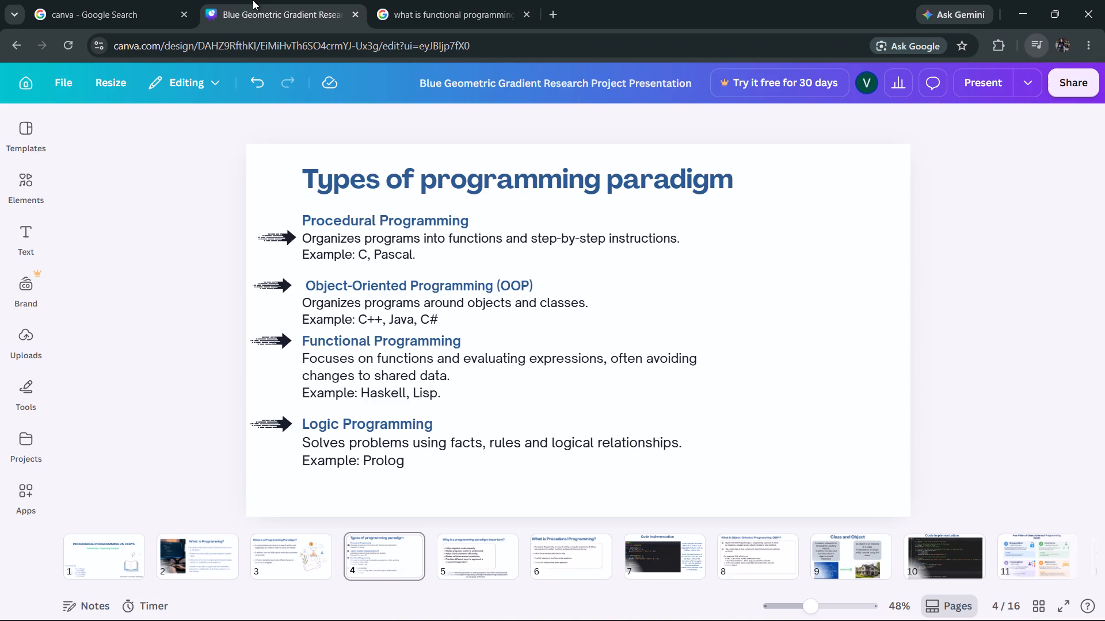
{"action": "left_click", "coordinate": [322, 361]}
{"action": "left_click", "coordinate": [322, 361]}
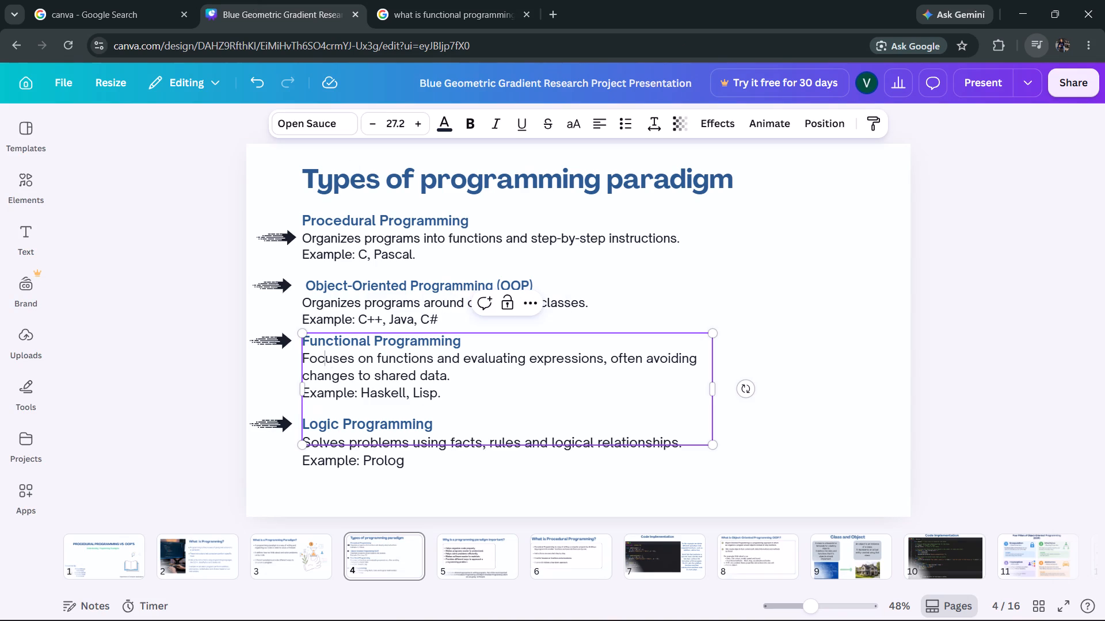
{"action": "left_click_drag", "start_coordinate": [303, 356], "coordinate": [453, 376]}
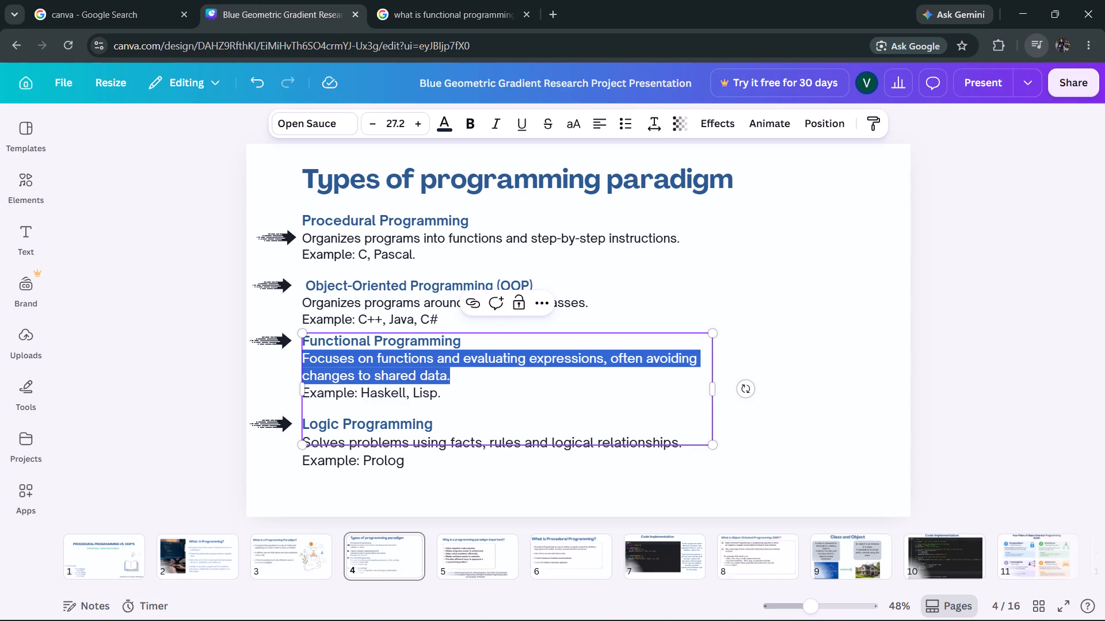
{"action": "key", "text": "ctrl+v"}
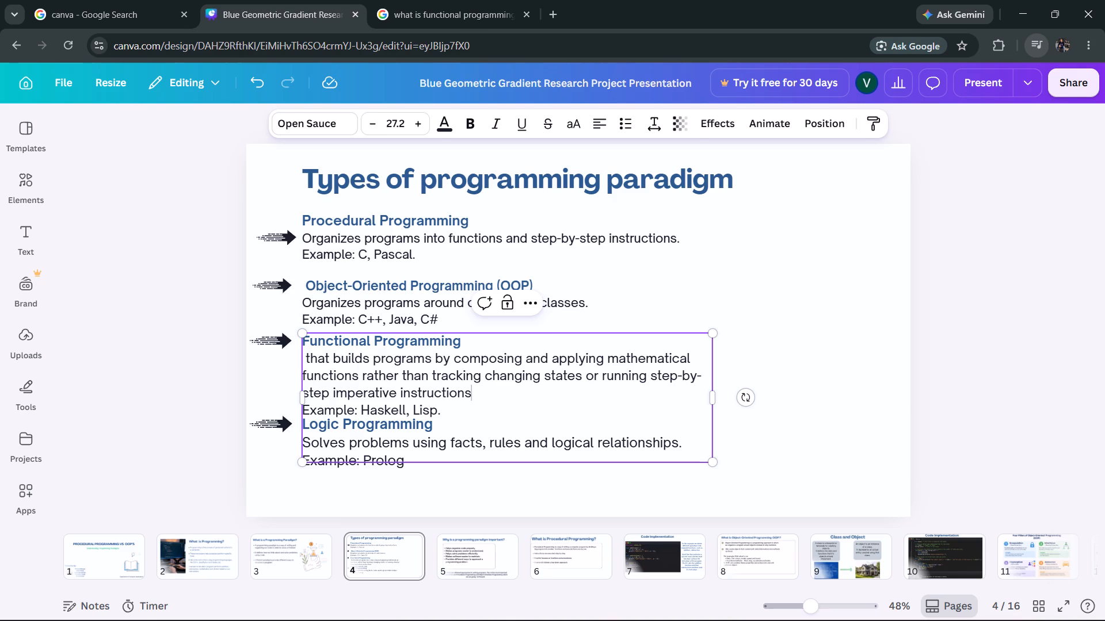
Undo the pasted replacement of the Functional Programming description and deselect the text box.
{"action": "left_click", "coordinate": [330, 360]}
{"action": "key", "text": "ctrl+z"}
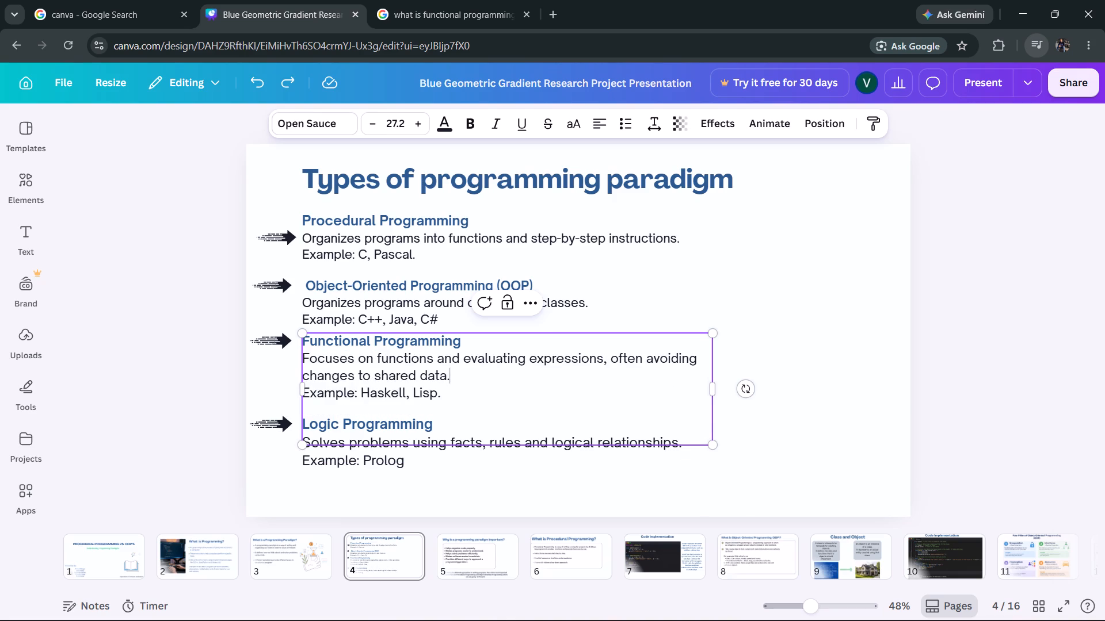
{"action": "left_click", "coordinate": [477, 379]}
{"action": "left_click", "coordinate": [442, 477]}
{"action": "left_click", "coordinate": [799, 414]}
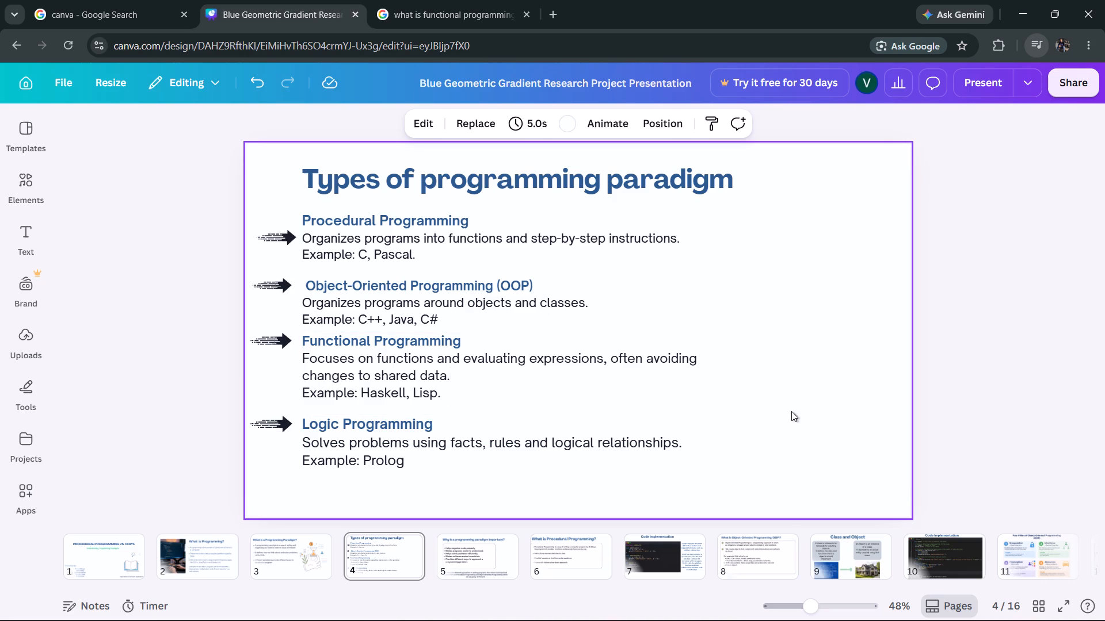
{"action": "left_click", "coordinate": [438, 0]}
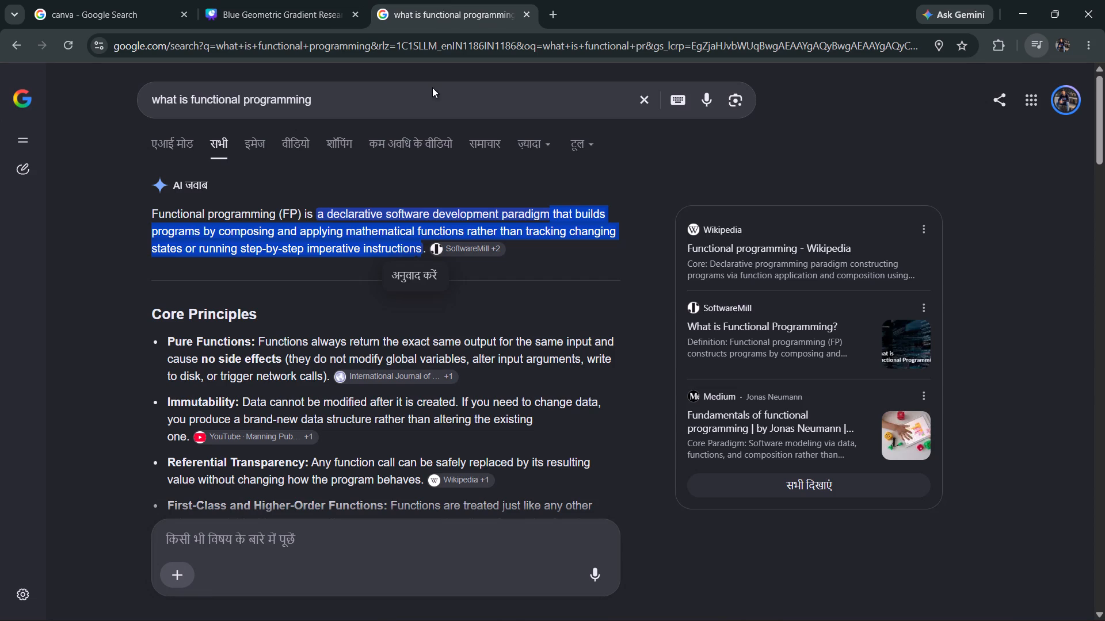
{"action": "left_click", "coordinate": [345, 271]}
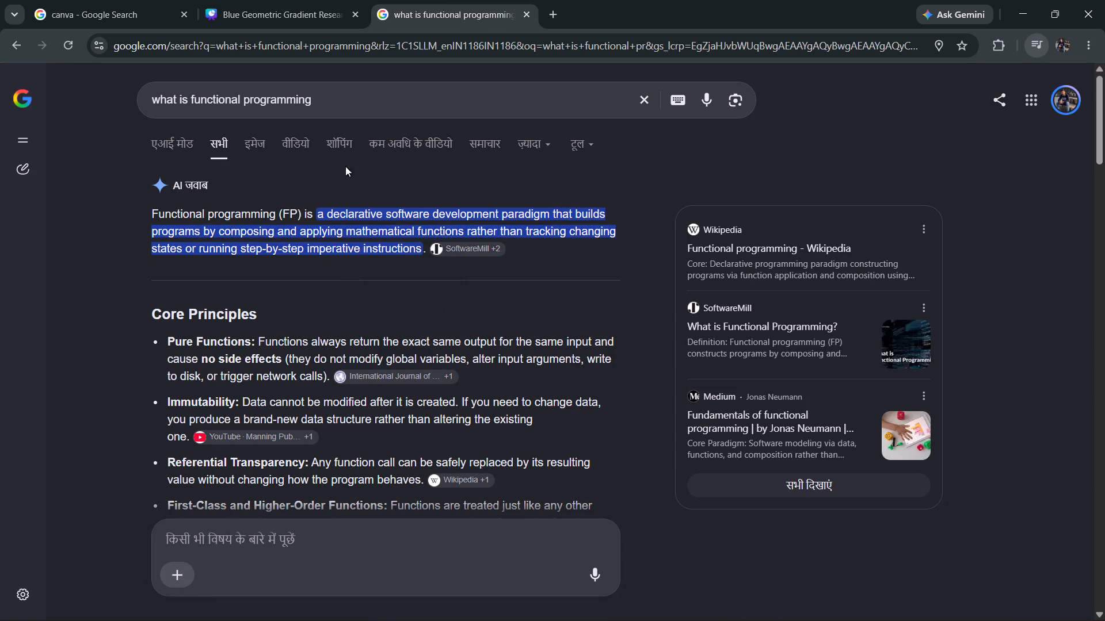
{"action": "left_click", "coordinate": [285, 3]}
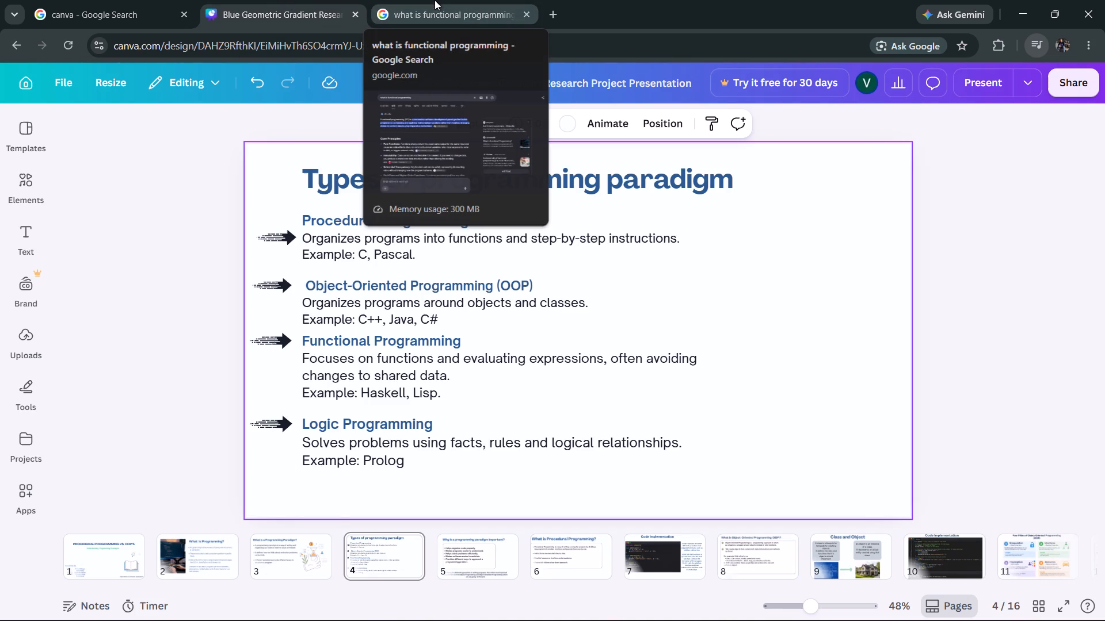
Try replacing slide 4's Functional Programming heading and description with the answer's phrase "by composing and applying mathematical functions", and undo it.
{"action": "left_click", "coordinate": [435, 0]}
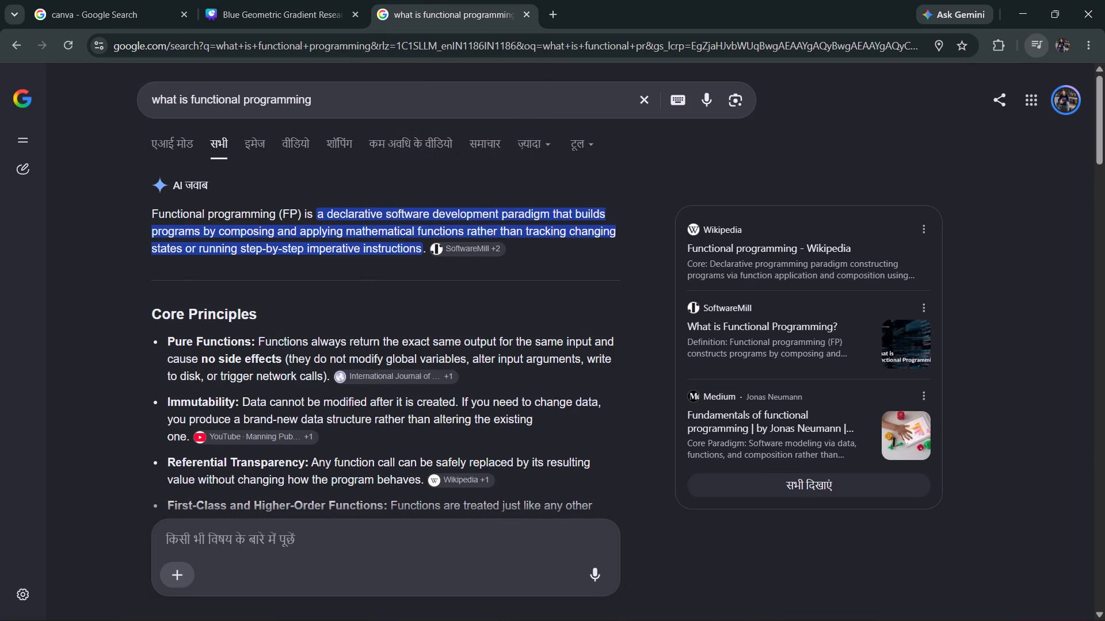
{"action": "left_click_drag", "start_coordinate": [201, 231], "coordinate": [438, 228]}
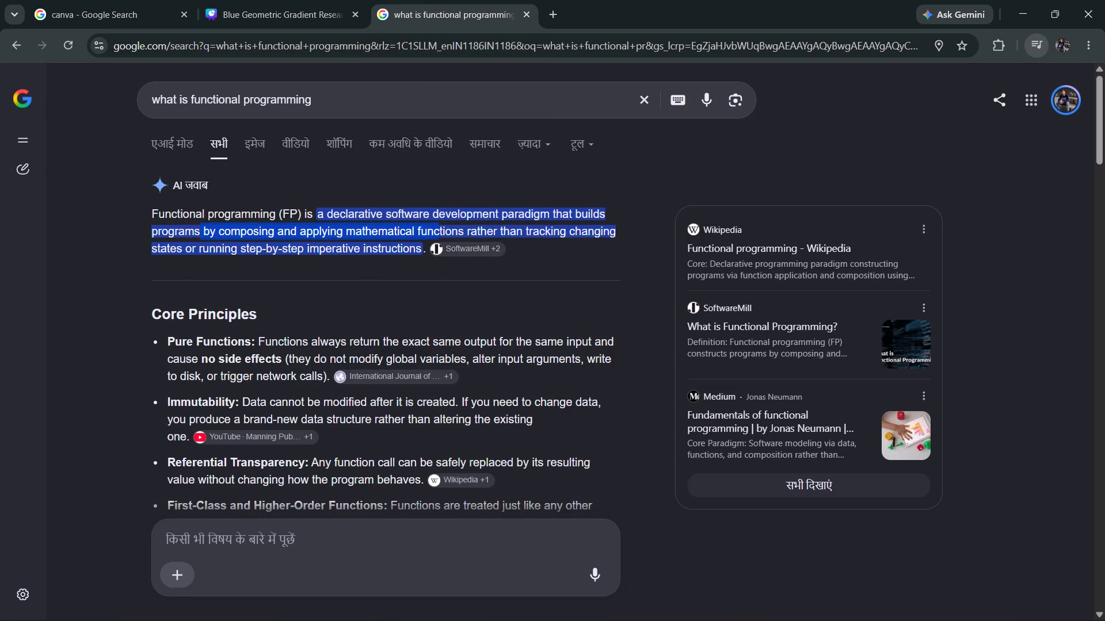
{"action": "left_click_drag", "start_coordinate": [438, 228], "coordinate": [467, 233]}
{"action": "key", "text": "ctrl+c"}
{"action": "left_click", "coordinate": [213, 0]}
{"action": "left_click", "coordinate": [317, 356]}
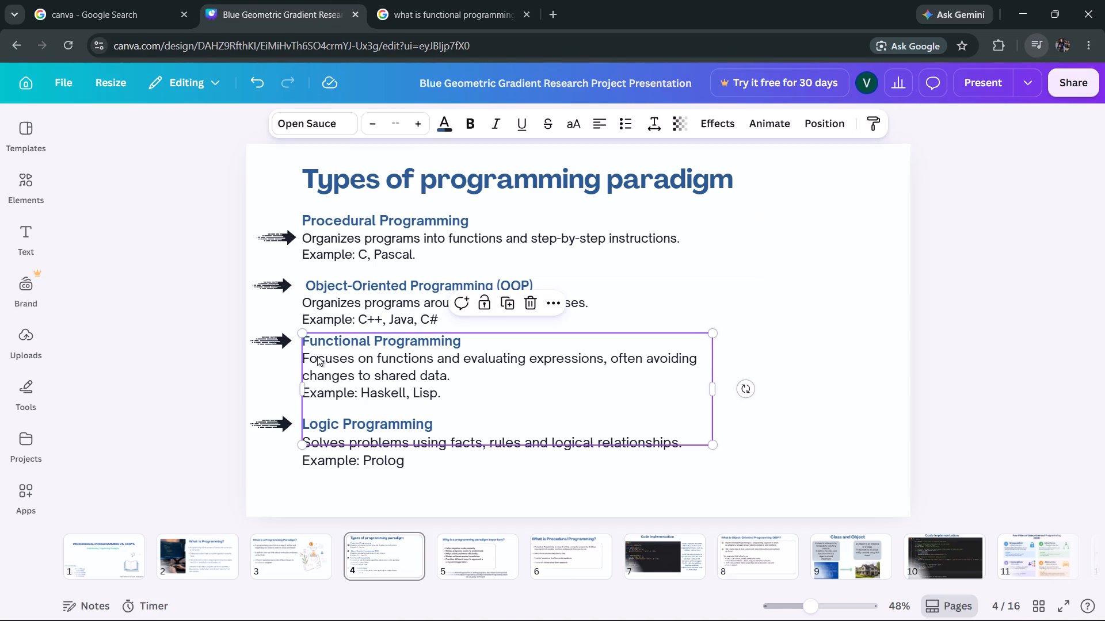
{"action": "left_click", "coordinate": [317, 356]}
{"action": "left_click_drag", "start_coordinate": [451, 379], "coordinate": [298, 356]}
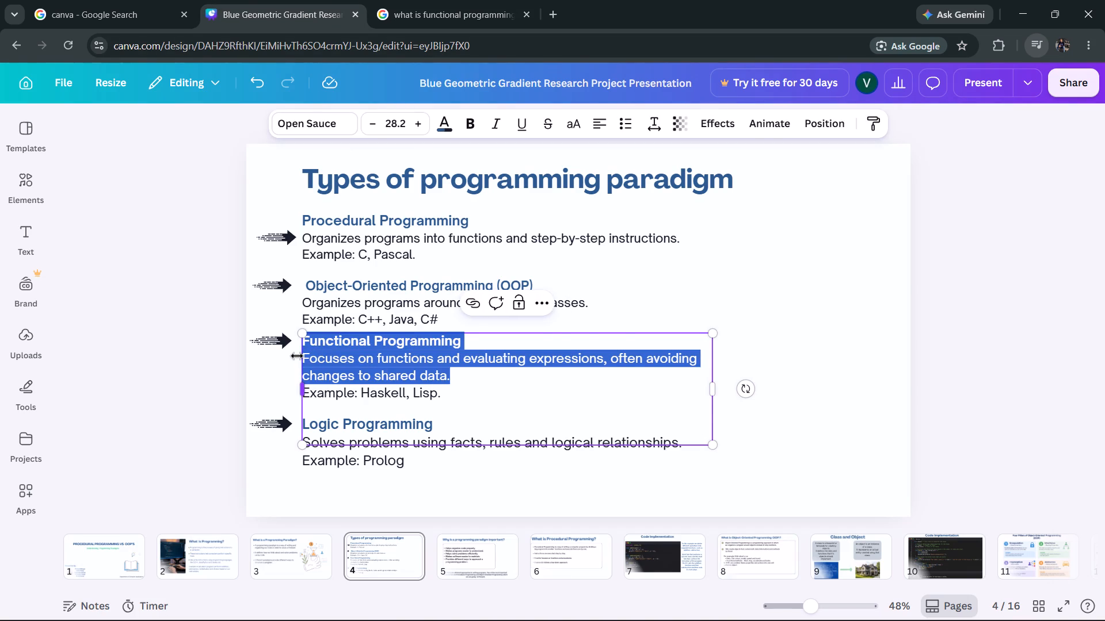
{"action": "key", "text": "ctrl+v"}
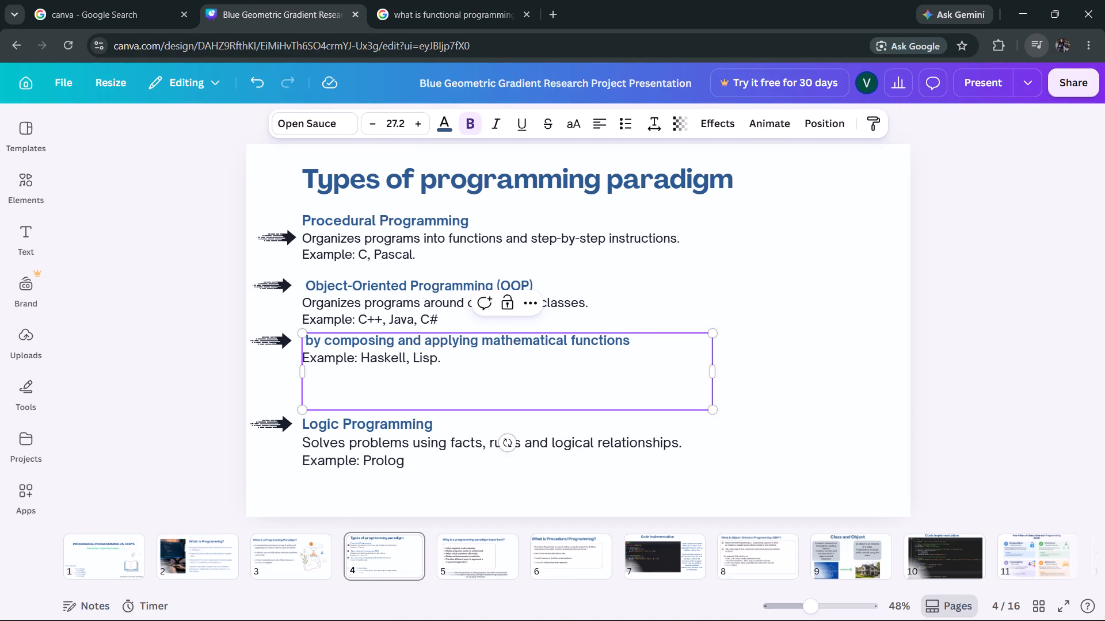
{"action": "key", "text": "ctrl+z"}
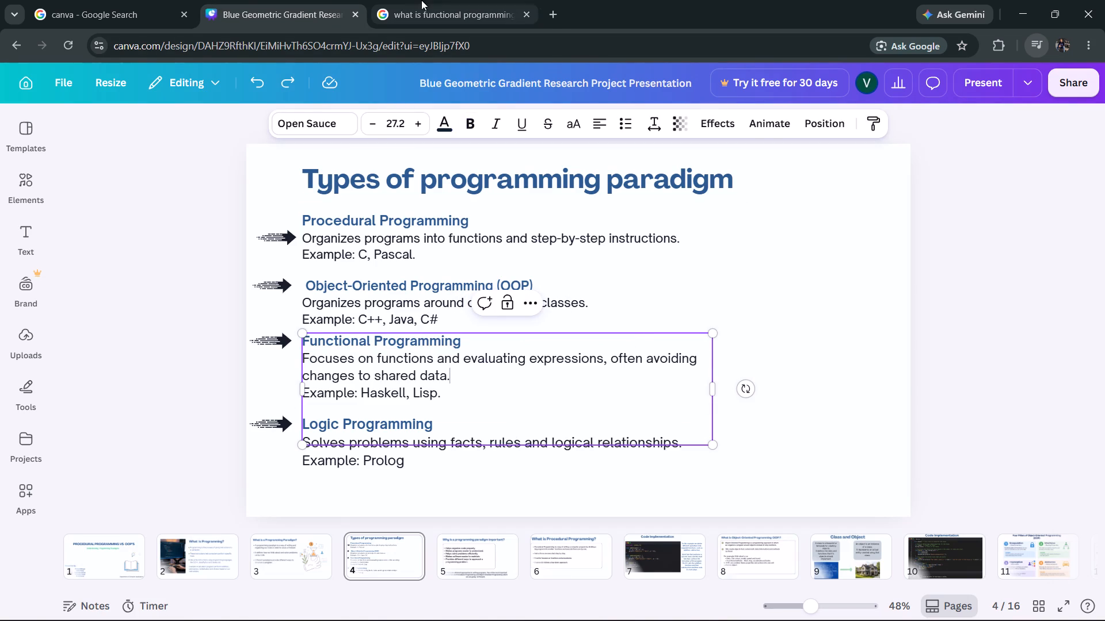
Replace only slide 4's Functional Programming description with the AI answer's phrase "by composing and applying mathematical functions", keeping heading and example line.
{"action": "left_click", "coordinate": [432, 0]}
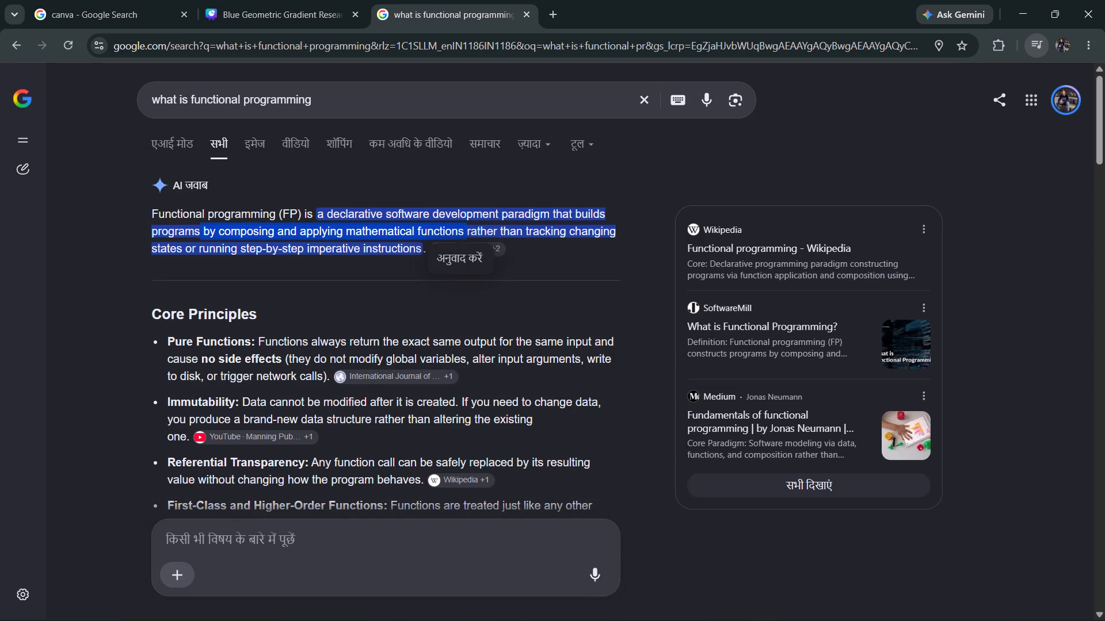
{"action": "left_click_drag", "start_coordinate": [203, 231], "coordinate": [237, 231]}
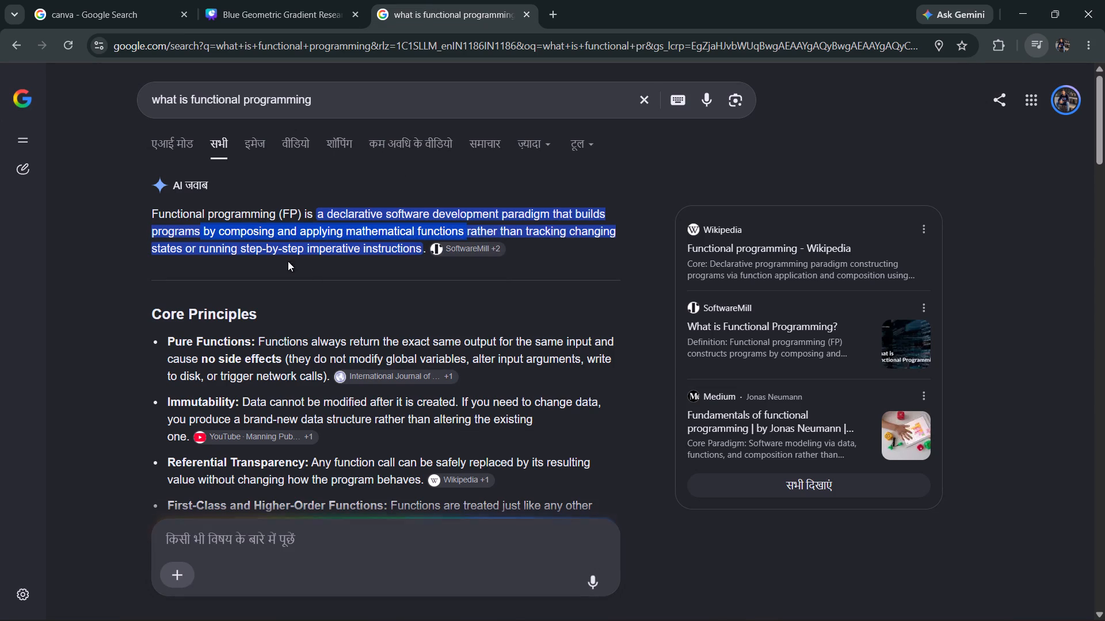
{"action": "triple_click", "coordinate": [337, 276]}
{"action": "left_click_drag", "start_coordinate": [205, 228], "coordinate": [464, 233]}
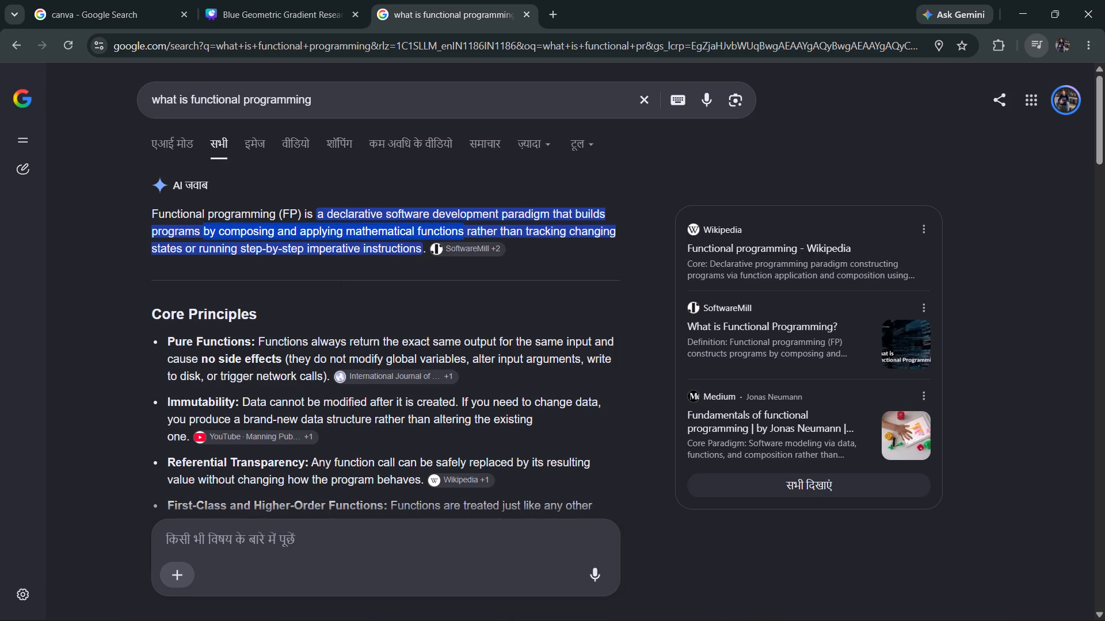
{"action": "left_click_drag", "start_coordinate": [464, 233], "coordinate": [464, 233]}
{"action": "key", "text": "ctrl+c"}
{"action": "left_click", "coordinate": [303, 0]}
{"action": "left_click", "coordinate": [475, 401]}
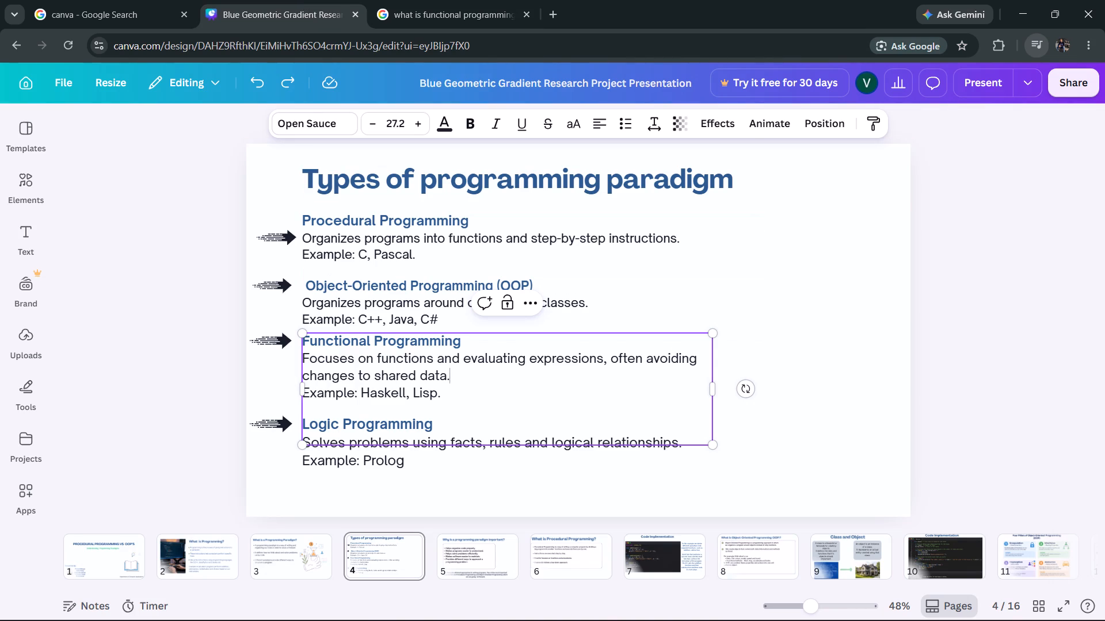
{"action": "left_click_drag", "start_coordinate": [452, 384], "coordinate": [328, 349]}
{"action": "left_click", "coordinate": [300, 356]}
{"action": "left_click_drag", "start_coordinate": [304, 358], "coordinate": [448, 377]}
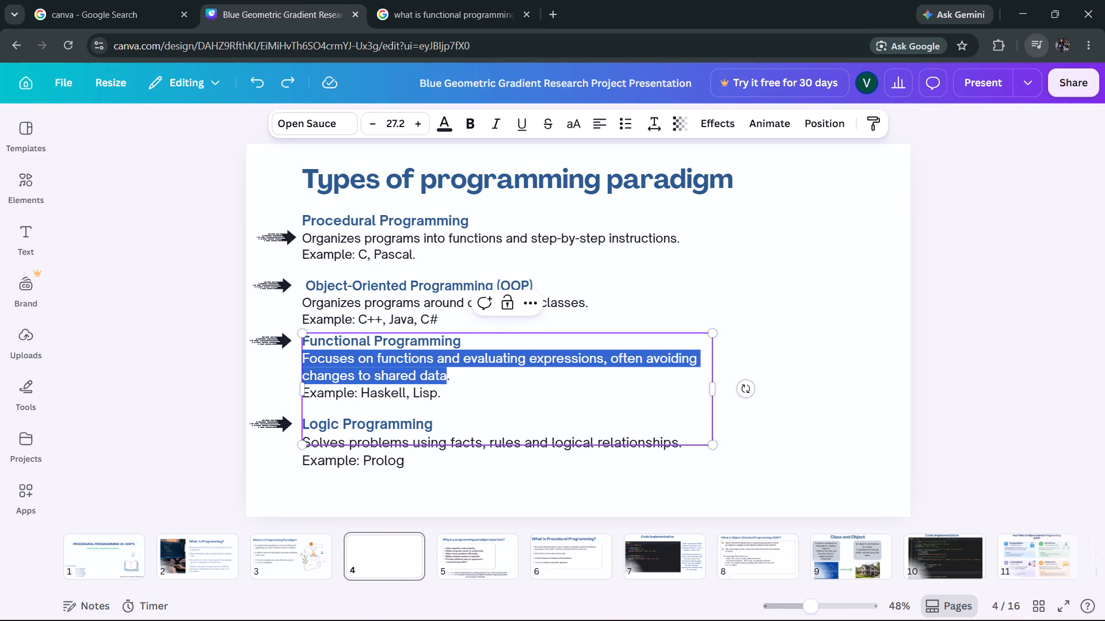
{"action": "left_click_drag", "start_coordinate": [448, 377], "coordinate": [450, 377]}
{"action": "key", "text": "ctrl+v"}
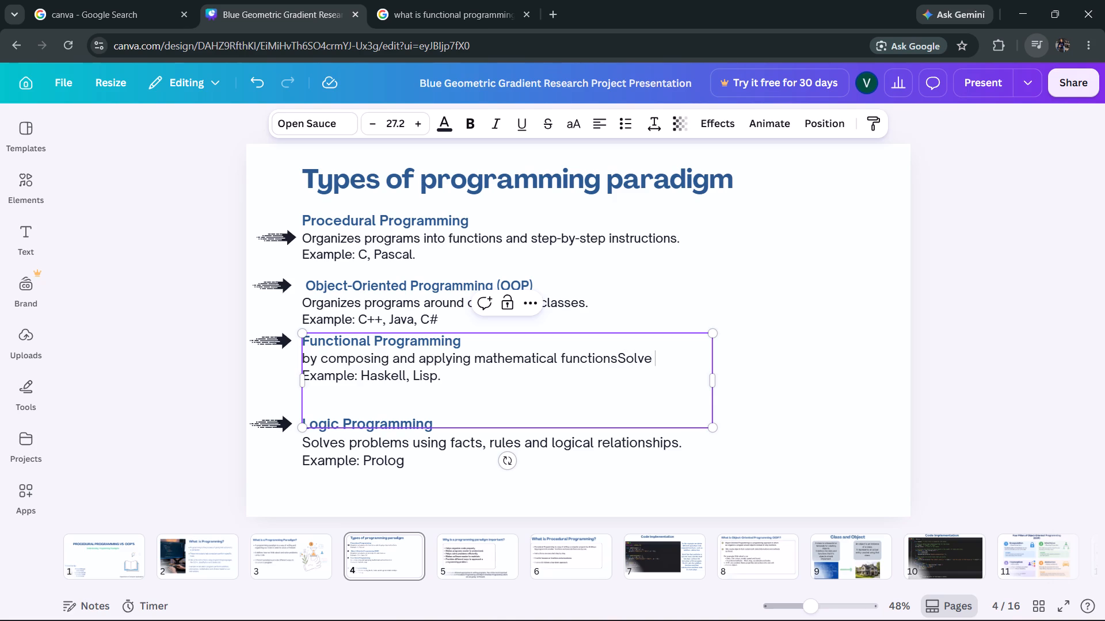
Delete the stray word "Solve" from the end of the Functional Programming description.
{"action": "key", "text": "BackSpace"}
{"action": "key", "text": "BackSpace"}
{"action": "key", "text": "BackSpace"}
{"action": "key", "text": "BackSpace"}
{"action": "key", "text": "BackSpace"}
{"action": "key", "text": "BackSpace"}
Insert "Solve the problems" at the start of the Functional Programming description, before "by composing and applying".
{"action": "key", "text": "Left"}
{"action": "key", "text": "Left"}
{"action": "key", "text": "Left"}
{"action": "key", "text": "Left"}
{"action": "key", "text": "Left"}
{"action": "key", "text": "Left"}
{"action": "key", "text": "Left"}
{"action": "key", "text": "Left"}
{"action": "key", "text": "Left"}
{"action": "key", "text": "Left"}
{"action": "key", "text": "Left"}
{"action": "key", "text": "Left"}
{"action": "key", "text": "Left"}
{"action": "key", "text": "Left"}
{"action": "key", "text": "Left"}
{"action": "key", "text": "Left"}
{"action": "key", "text": "Left"}
{"action": "key", "text": "Left"}
{"action": "key", "text": "Left"}
{"action": "key", "text": "Left"}
{"action": "key", "text": "Left"}
{"action": "key", "text": "Left"}
{"action": "key", "text": "Left"}
{"action": "key", "text": "Left"}
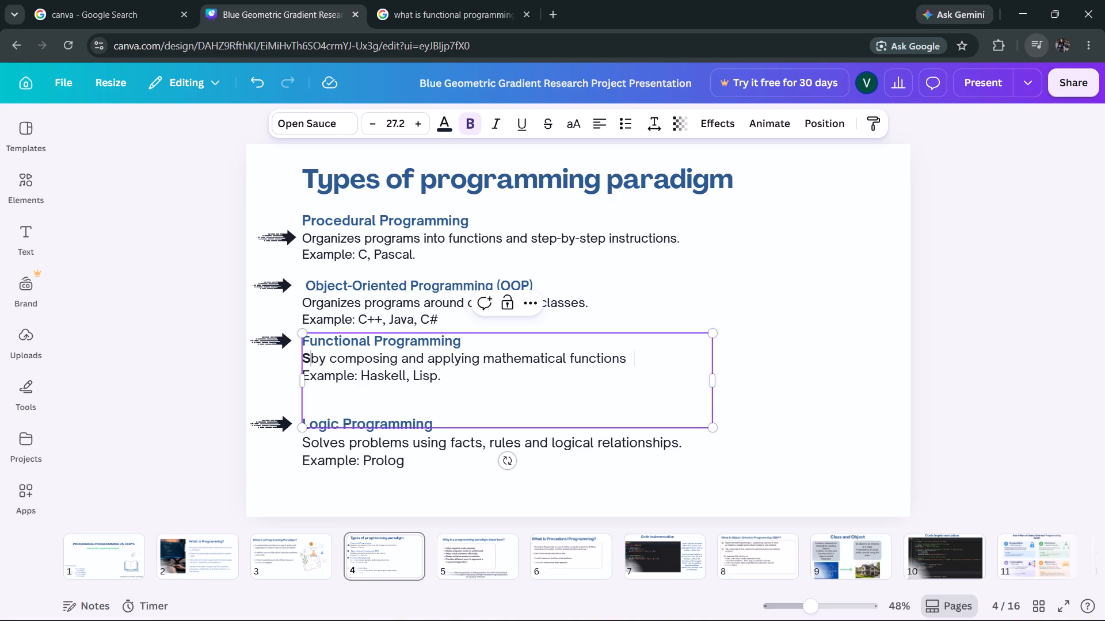
{"action": "key", "text": "BackSpace"}
{"action": "type", "text": "e pro"}
{"action": "key", "text": "BackSpace"}
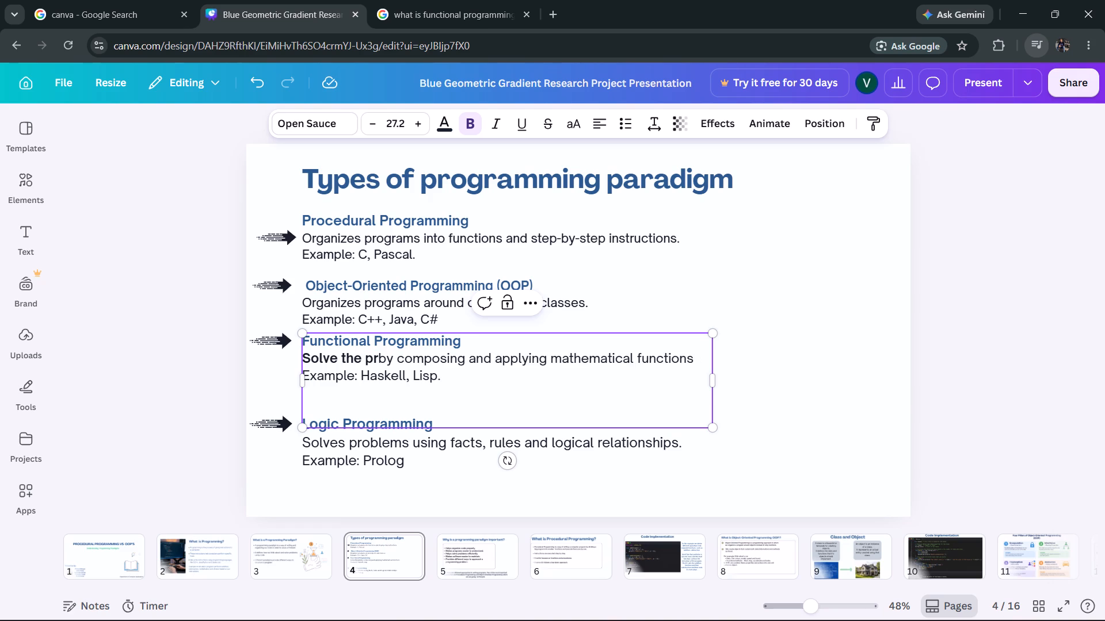
{"action": "key", "text": "o"}
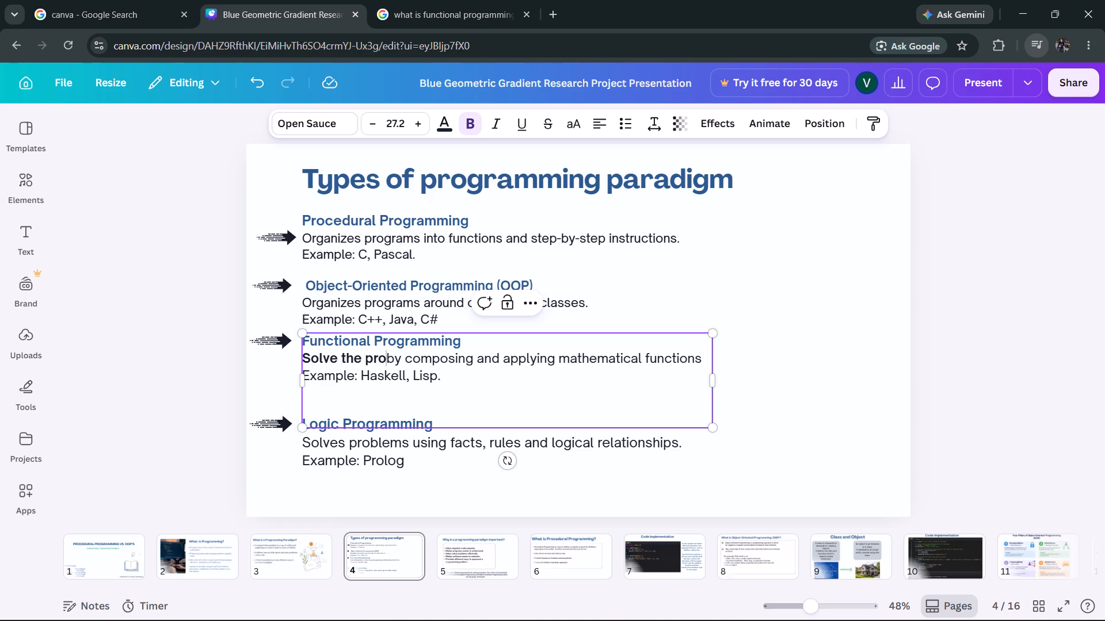
{"action": "type", "text": "blems"}
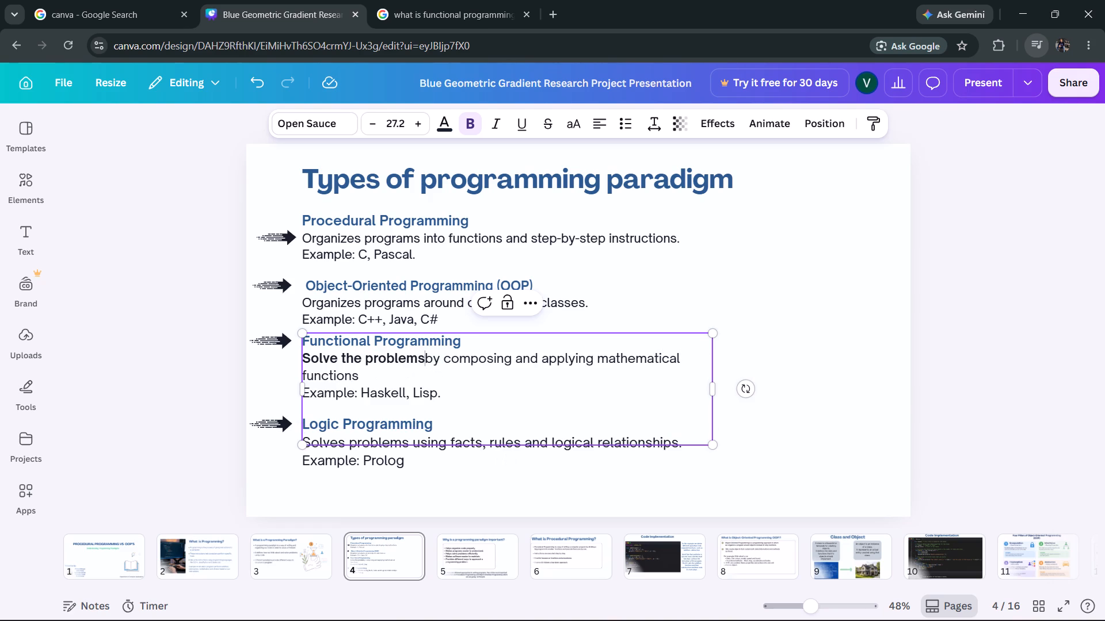
{"action": "key", "text": "space"}
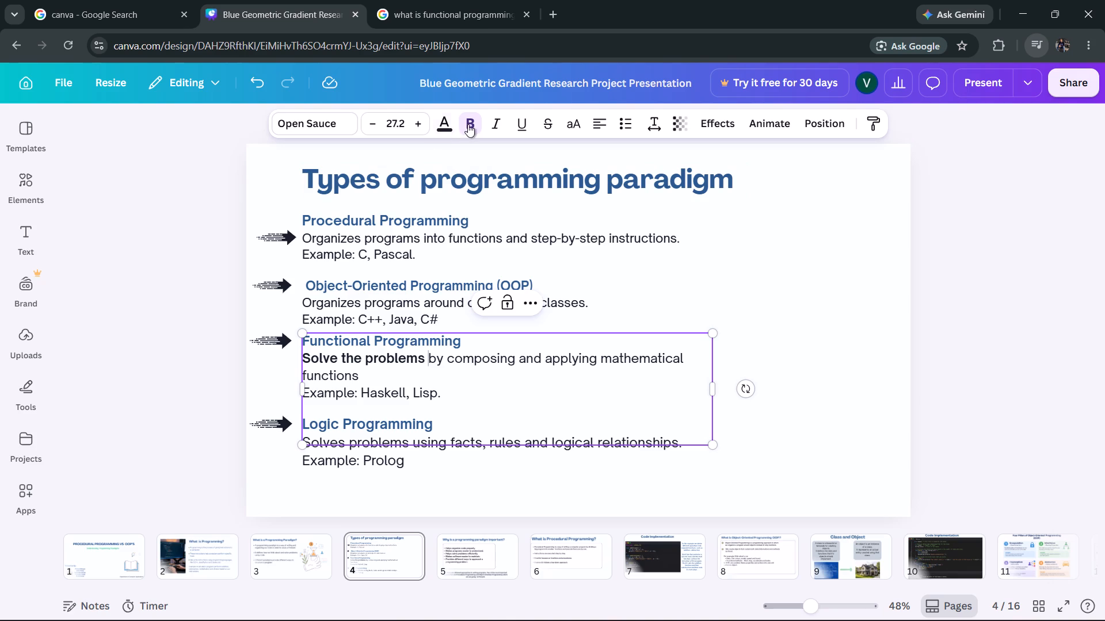
Remove the bold formatting from "Solve the problems" in the Functional Programming description.
{"action": "left_click", "coordinate": [469, 124]}
{"action": "left_click_drag", "start_coordinate": [424, 364], "coordinate": [378, 363]}
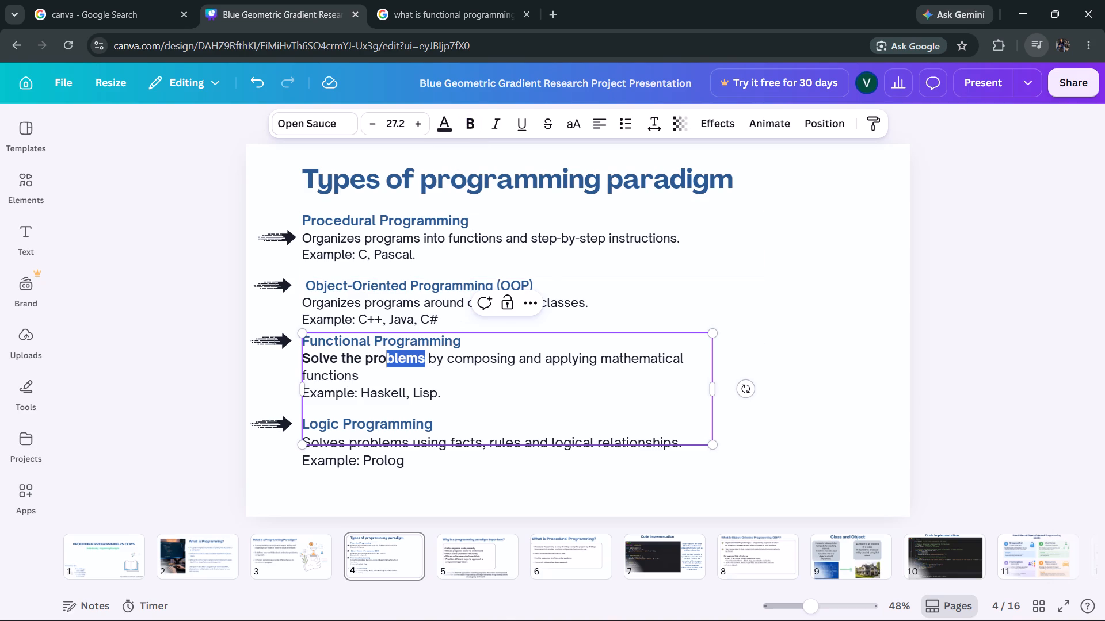
{"action": "left_click_drag", "start_coordinate": [378, 363], "coordinate": [305, 361]}
{"action": "left_click", "coordinate": [471, 121]}
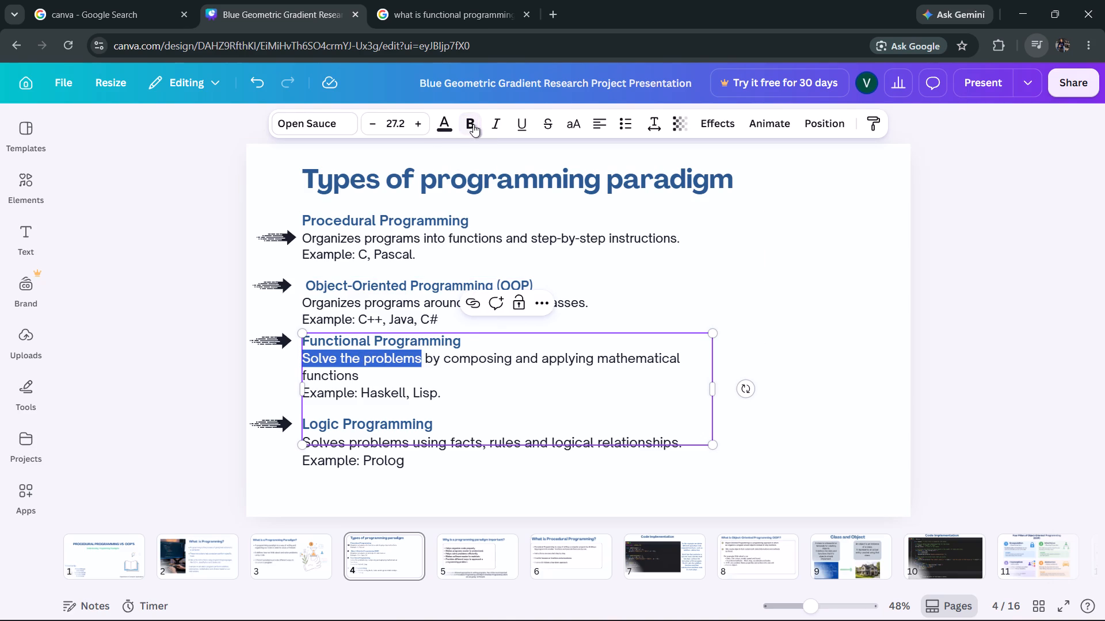
{"action": "left_click", "coordinate": [825, 332]}
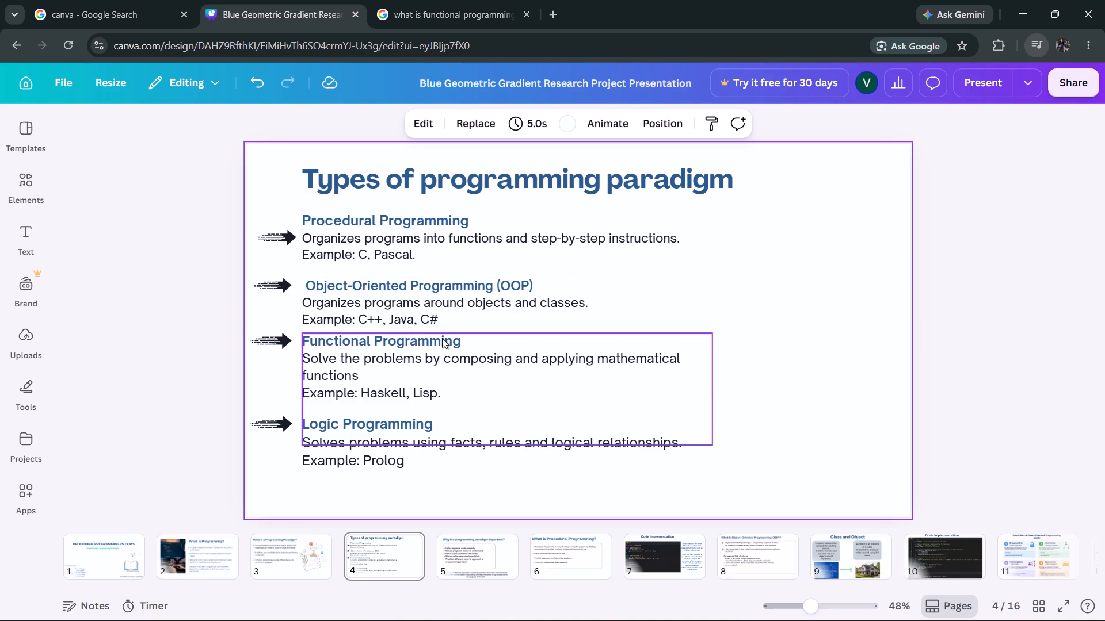
Increase the font size of the Functional Programming description beginning with "Solve the problems" to 28.2.
{"action": "left_click", "coordinate": [382, 352]}
{"action": "left_click", "coordinate": [382, 358]}
{"action": "left_click_drag", "start_coordinate": [423, 363], "coordinate": [315, 363]}
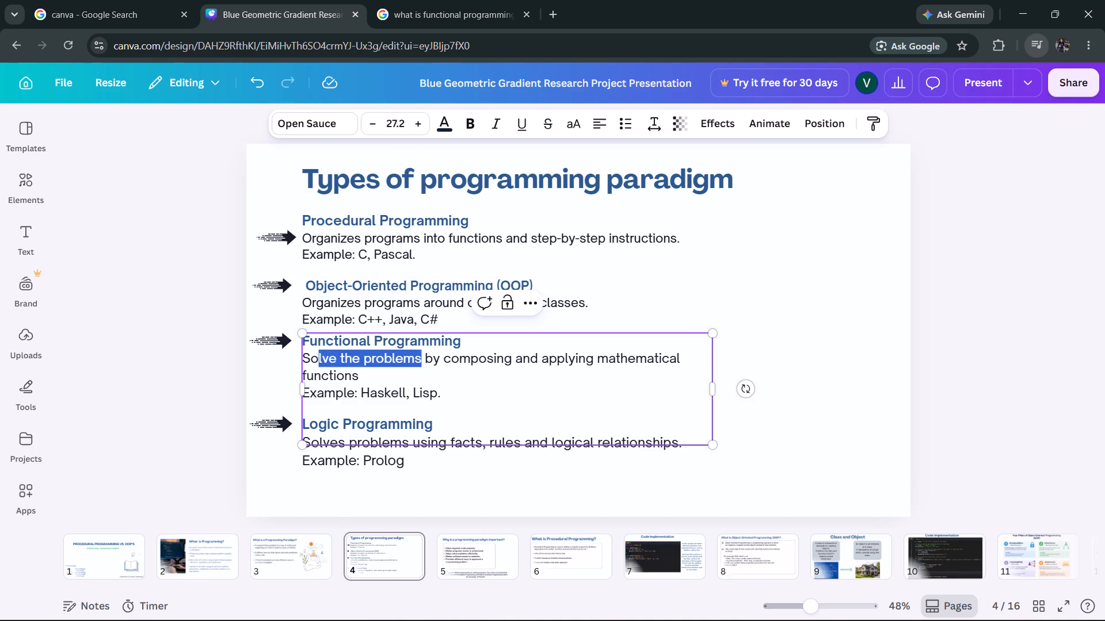
{"action": "left_click_drag", "start_coordinate": [315, 363], "coordinate": [303, 363]}
{"action": "left_click", "coordinate": [420, 124]}
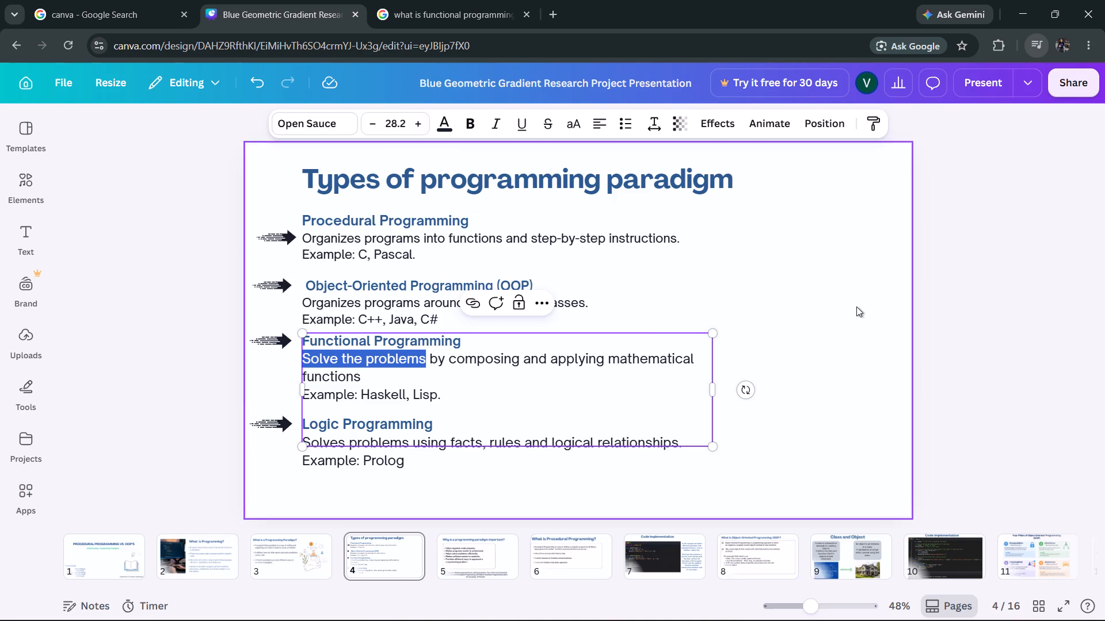
{"action": "left_click", "coordinate": [856, 306]}
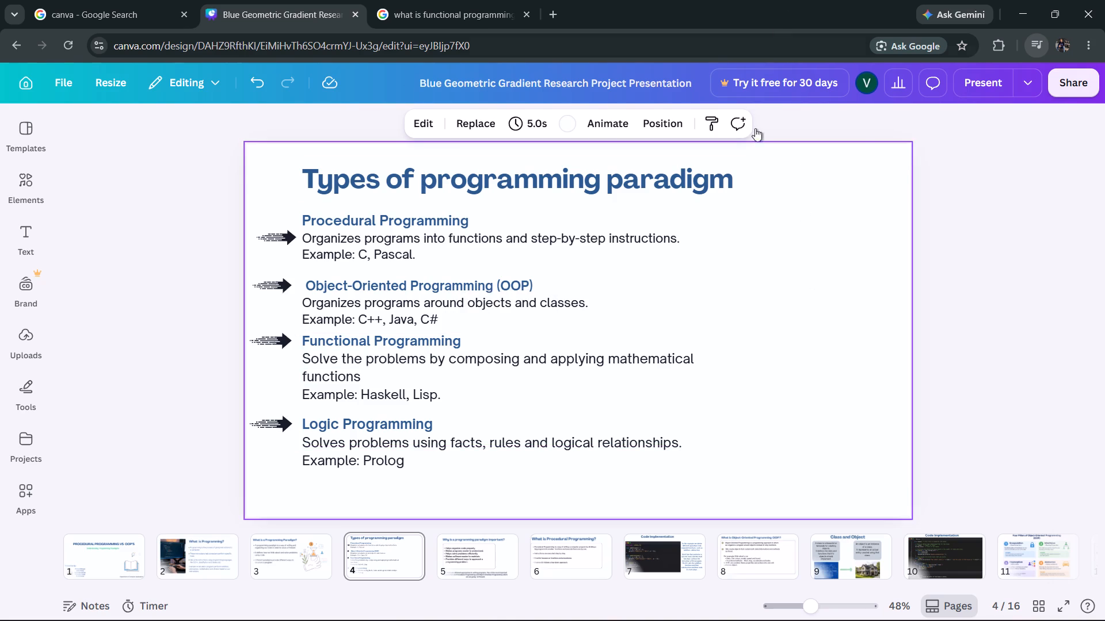
Append "running step-by-step imperative instructions", copied from Google's AI answer, after "mathematical functions" in the Functional Programming description.
{"action": "left_click", "coordinate": [678, 358]}
{"action": "left_click", "coordinate": [694, 361]}
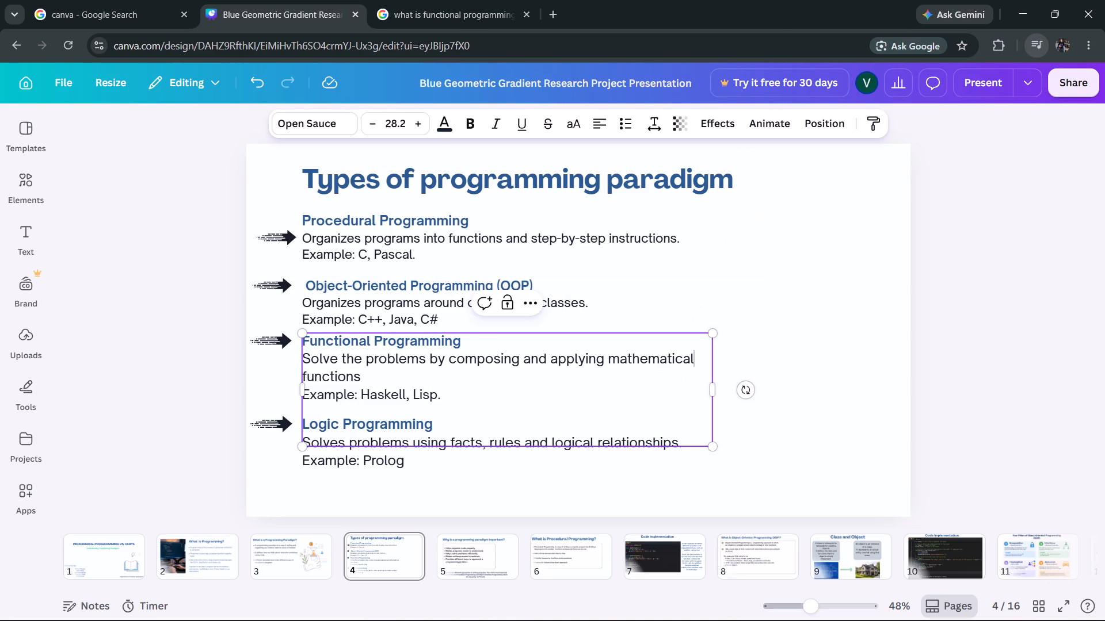
{"action": "left_click", "coordinate": [361, 378]}
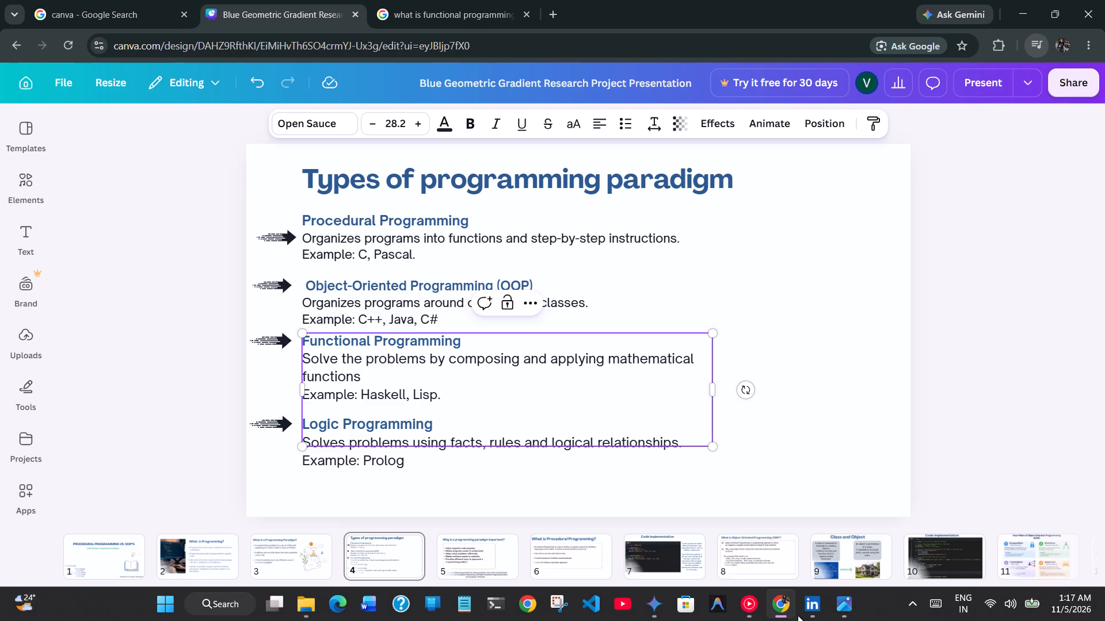
{"action": "left_click", "coordinate": [442, 0]}
{"action": "left_click", "coordinate": [393, 282]}
{"action": "scroll", "coordinate": [375, 287], "scroll_direction": "down", "scroll_amount": 1}
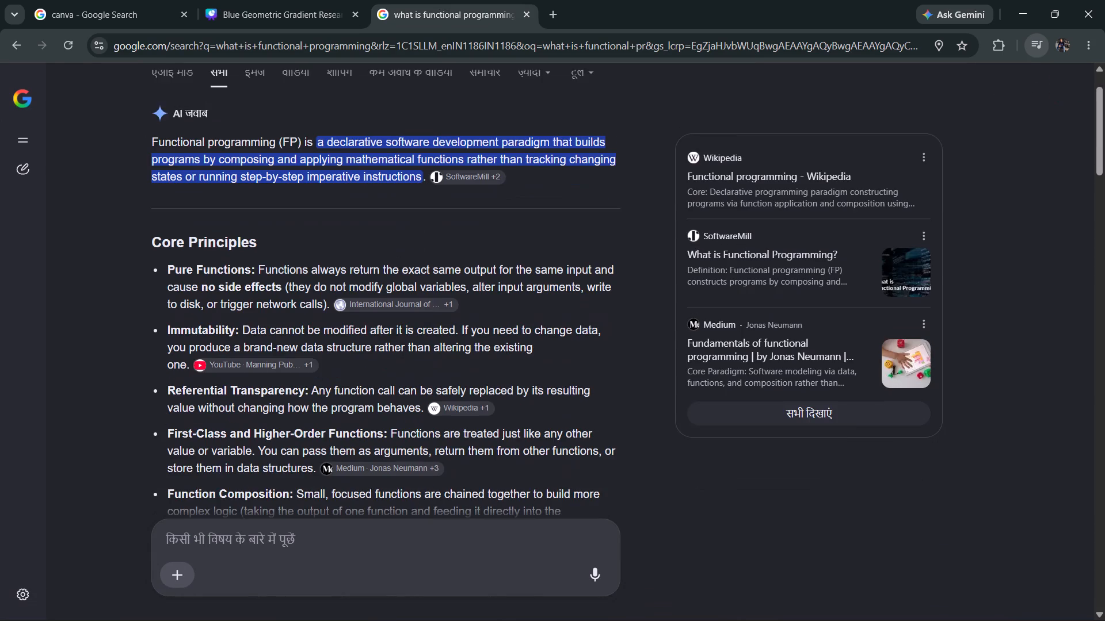
{"action": "scroll", "coordinate": [375, 287], "scroll_direction": "down", "scroll_amount": 1}
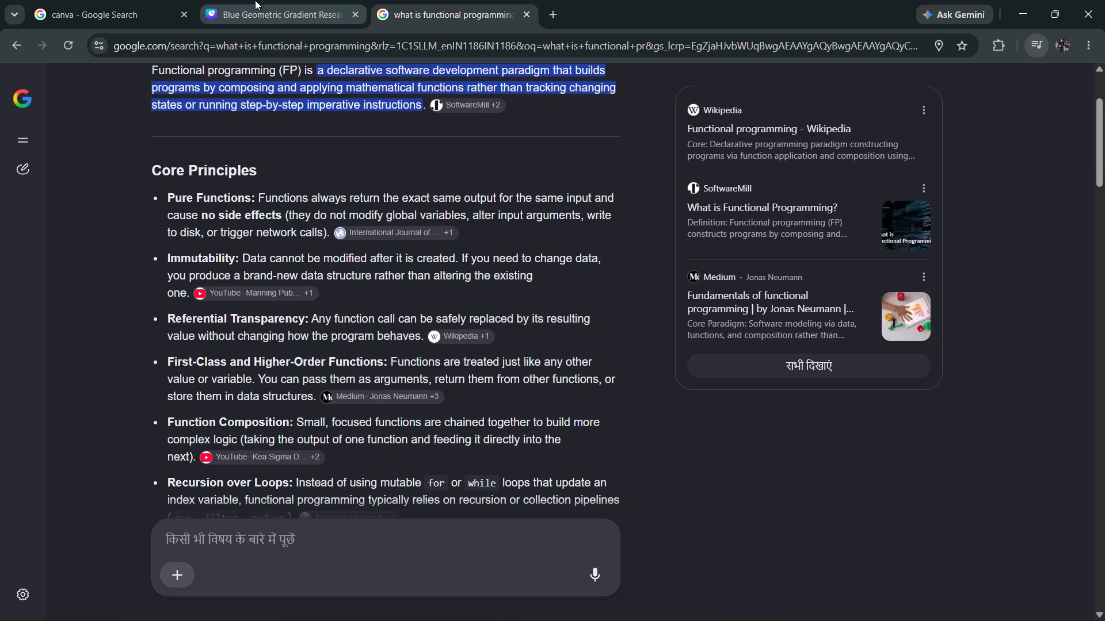
{"action": "scroll", "coordinate": [284, 264], "scroll_direction": "up", "scroll_amount": 1}
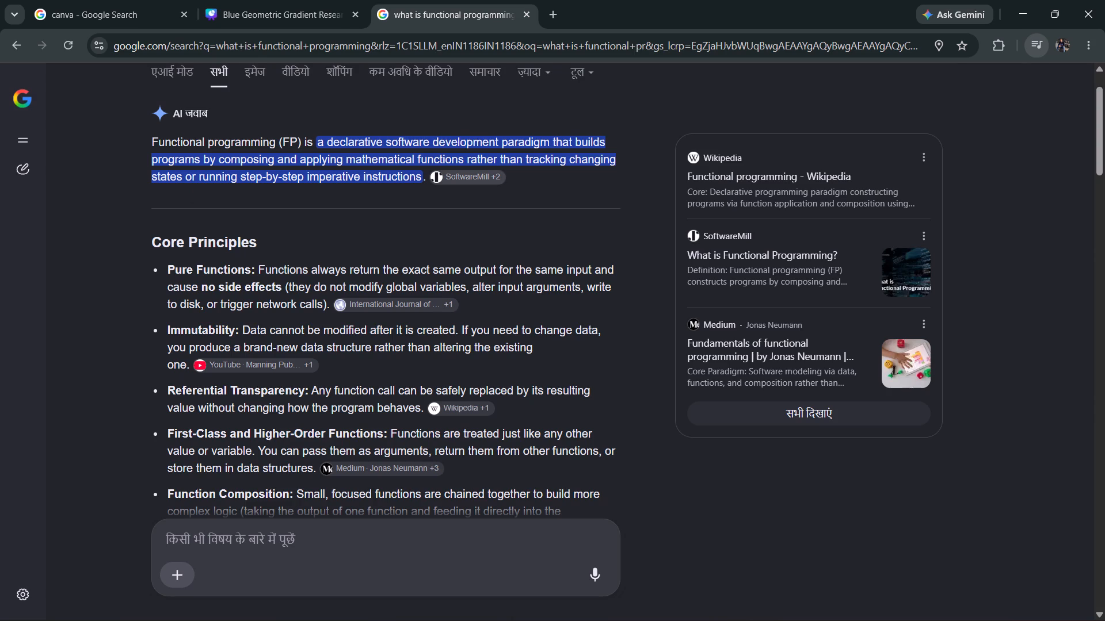
{"action": "left_click_drag", "start_coordinate": [198, 175], "coordinate": [422, 188]}
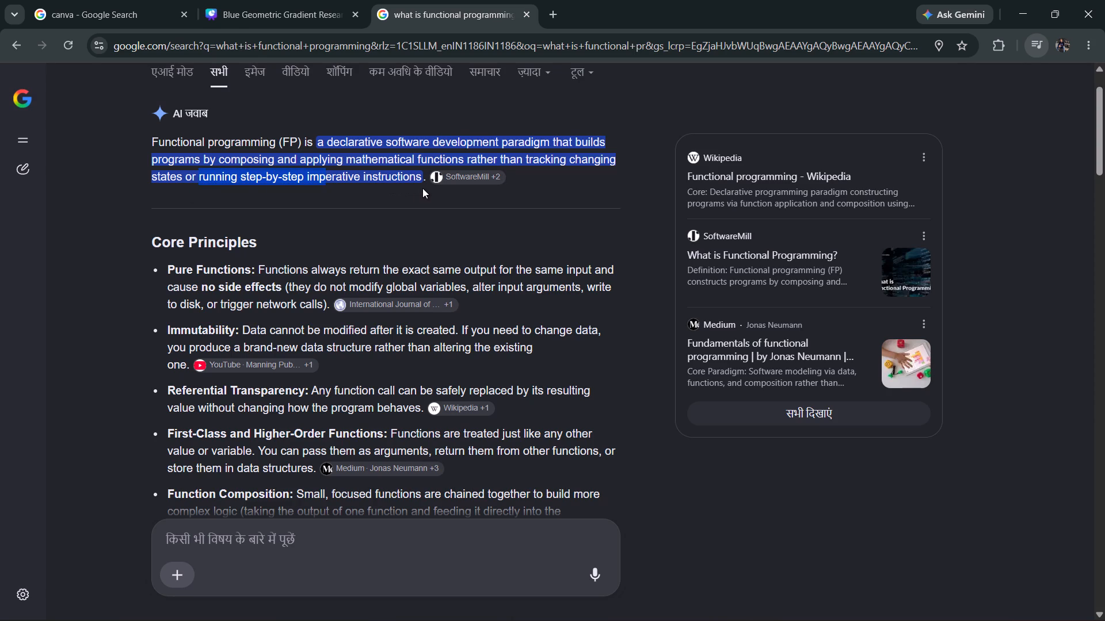
{"action": "left_click_drag", "start_coordinate": [422, 188], "coordinate": [421, 182]}
{"action": "key", "text": "ctrl+c"}
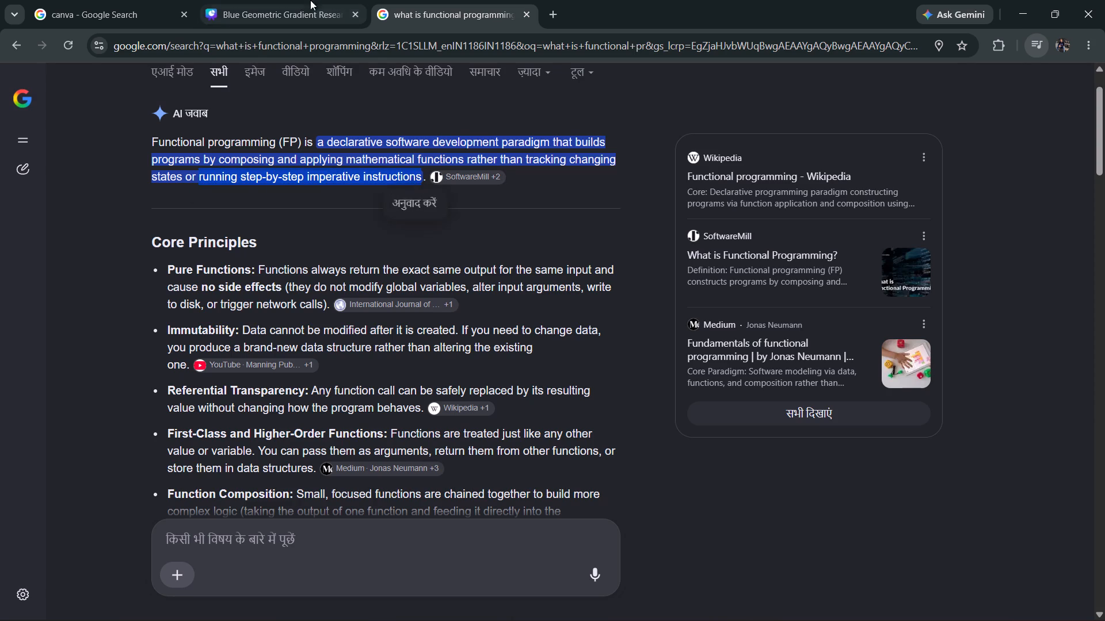
{"action": "left_click", "coordinate": [291, 0]}
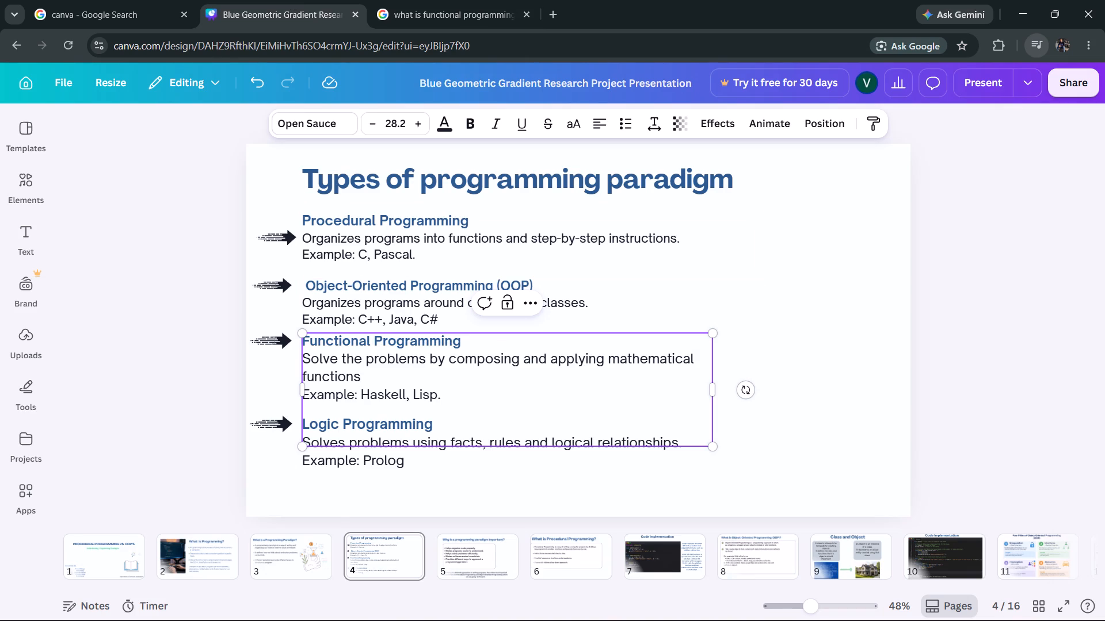
{"action": "key", "text": "space"}
{"action": "key", "text": "ctrl+v"}
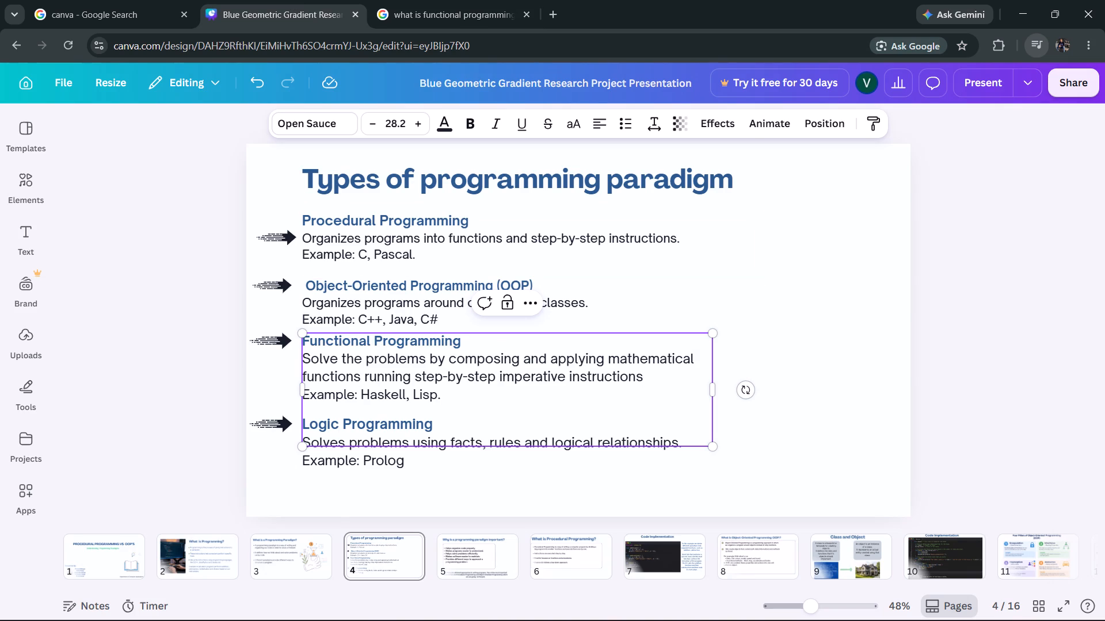
Delete the word "imperative" from the Functional Programming description.
{"action": "left_click_drag", "start_coordinate": [565, 377], "coordinate": [563, 376]}
{"action": "left_click_drag", "start_coordinate": [563, 376], "coordinate": [499, 381]}
{"action": "key", "text": "BackSpace"}
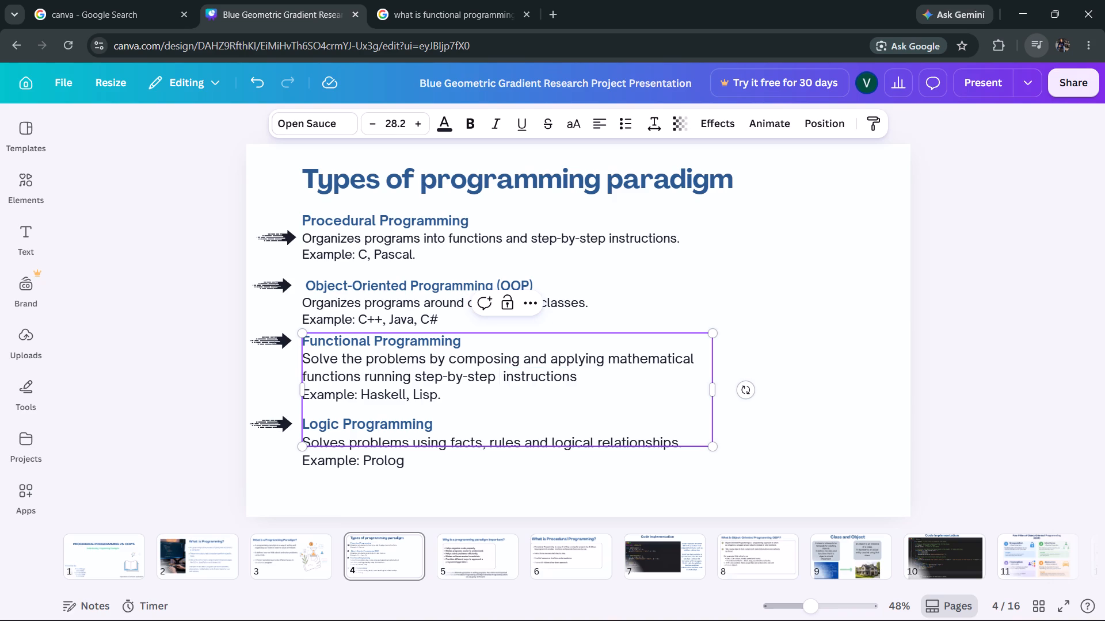
Insert "rather" between "functions" and "running" in the Functional Programming description.
{"action": "left_click", "coordinate": [359, 378]}
{"action": "key", "text": "space"}
{"action": "type", "text": "rather"}
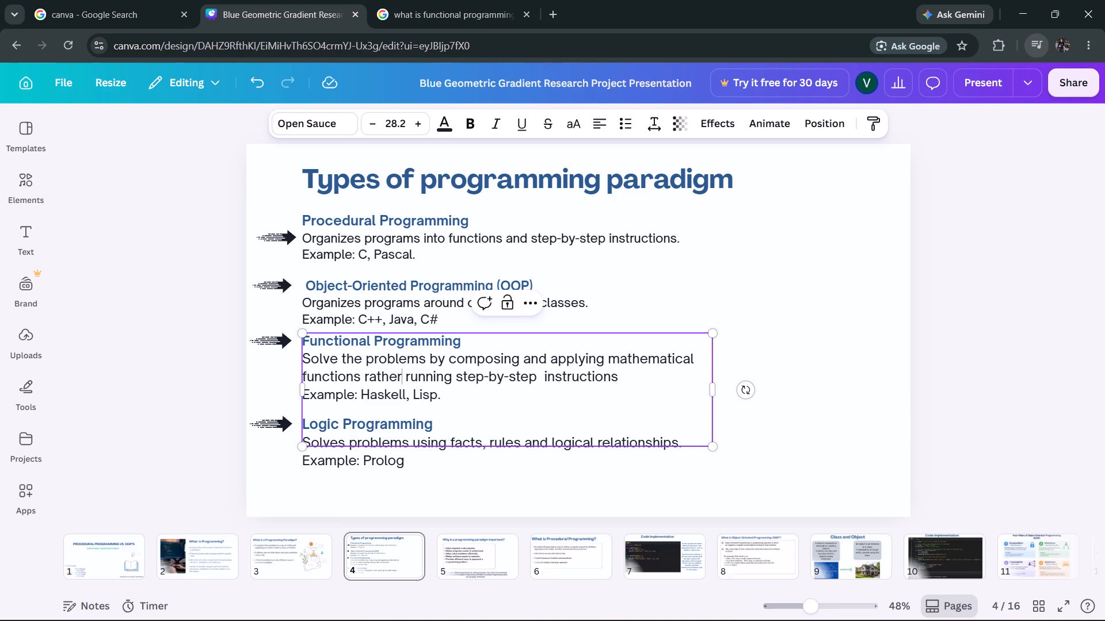
Add a period after "instructions" at the end of the Functional Programming description.
{"action": "left_click", "coordinate": [623, 383]}
{"action": "key", "text": "period"}
{"action": "left_click", "coordinate": [786, 287]}
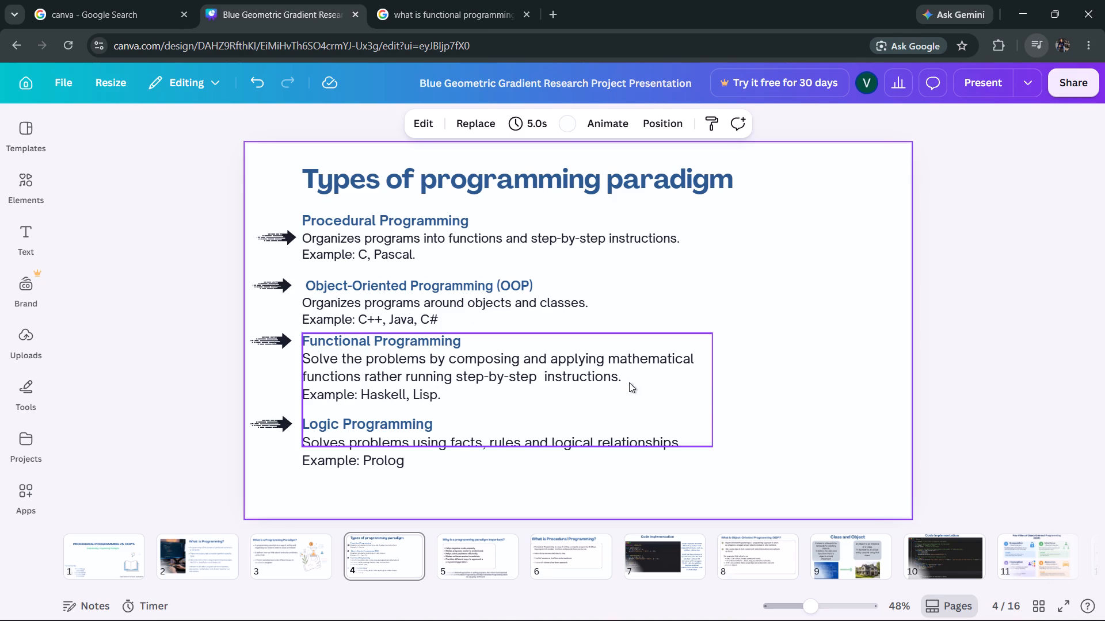
{"action": "left_click", "coordinate": [441, 470]}
{"action": "left_click", "coordinate": [807, 366]}
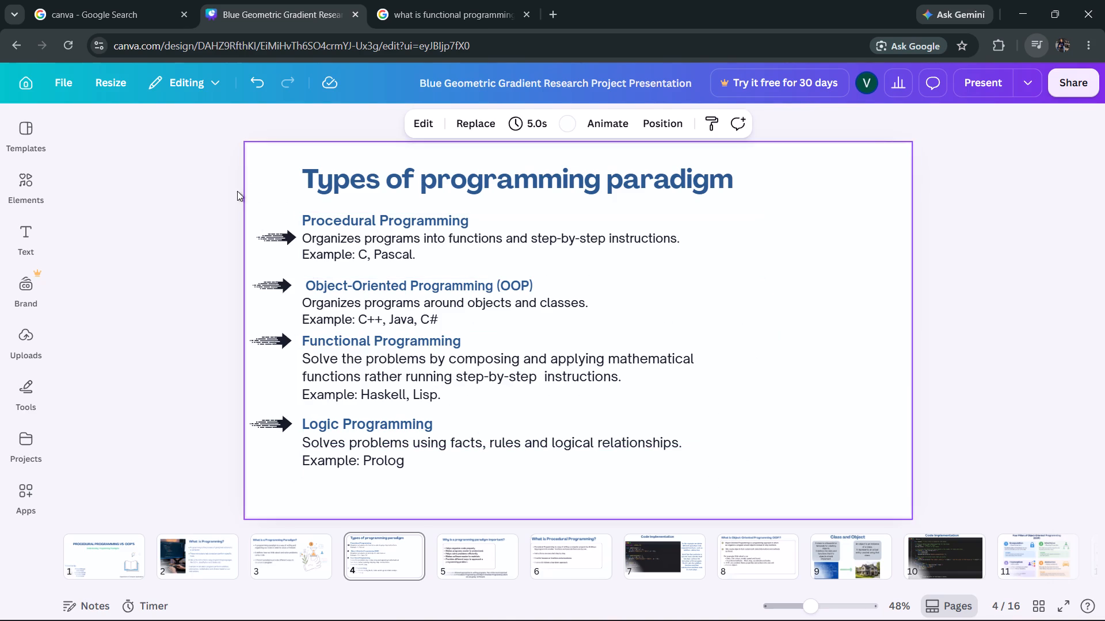
Move the arrow beside Procedural Programming up slightly so it lines up with that heading.
{"action": "left_click_drag", "start_coordinate": [263, 234], "coordinate": [262, 222]}
{"action": "left_click", "coordinate": [189, 279]}
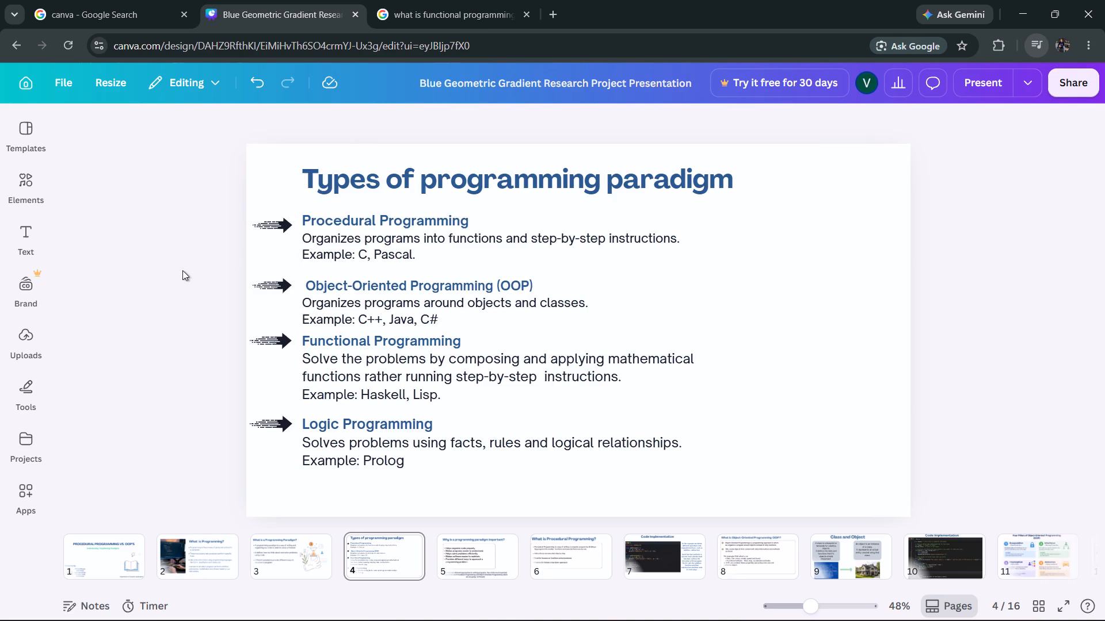
On slide 5, replace the non-bold "m." ending the last bullet with a bold "m." so it reads "programming problem.".
{"action": "scroll", "coordinate": [184, 267], "scroll_direction": "down", "scroll_amount": 1}
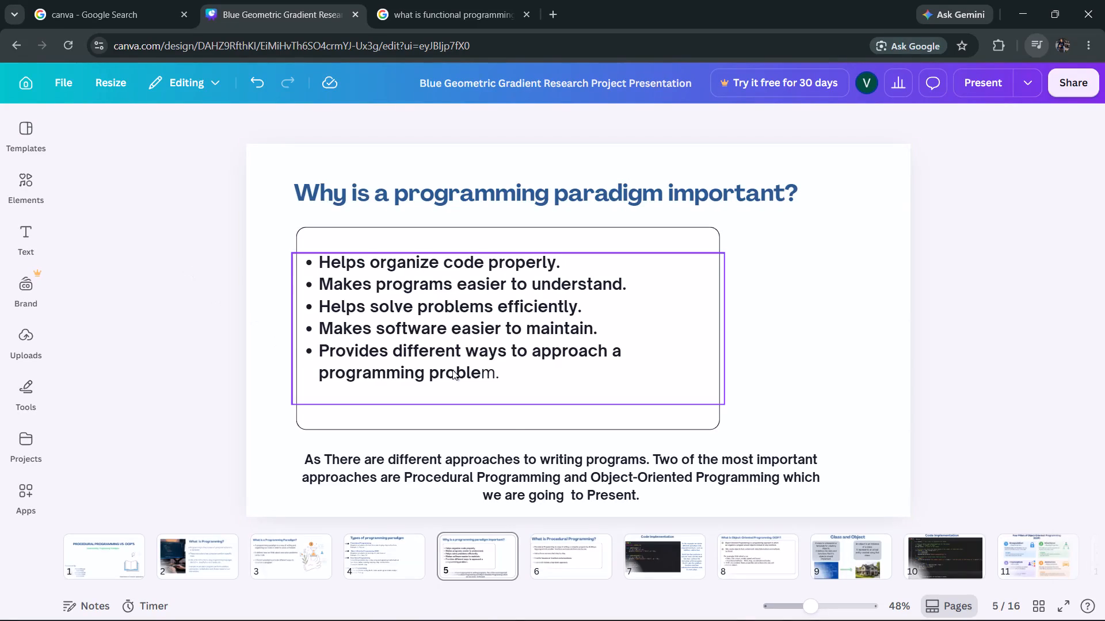
{"action": "left_click", "coordinate": [486, 378]}
{"action": "double_click", "coordinate": [488, 374]}
{"action": "left_click", "coordinate": [488, 374]}
{"action": "left_click", "coordinate": [488, 374]}
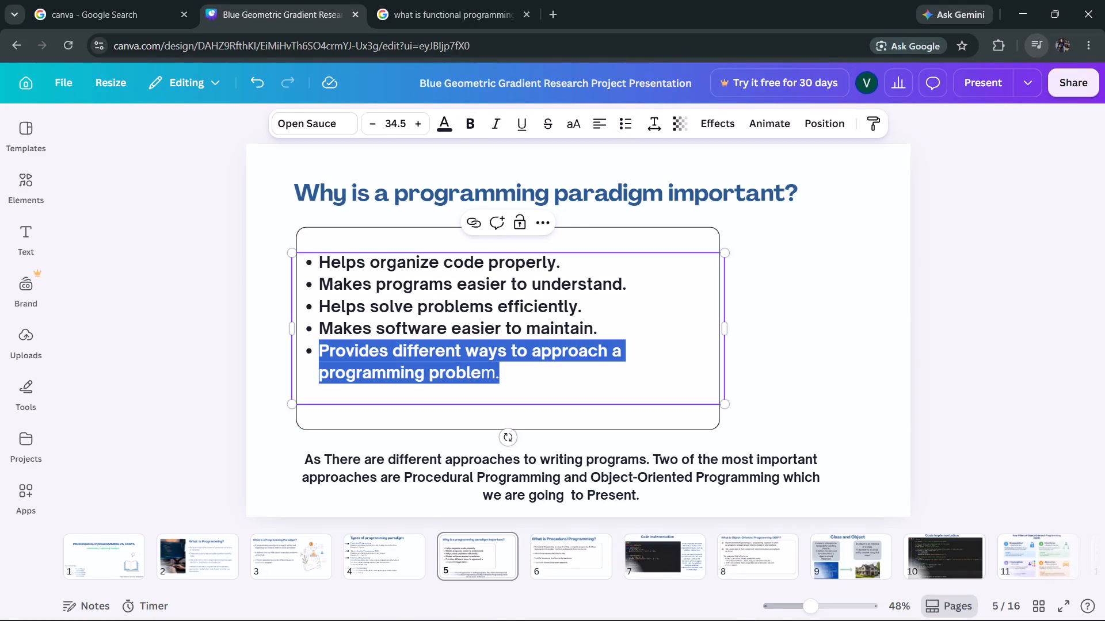
{"action": "double_click", "coordinate": [493, 374]}
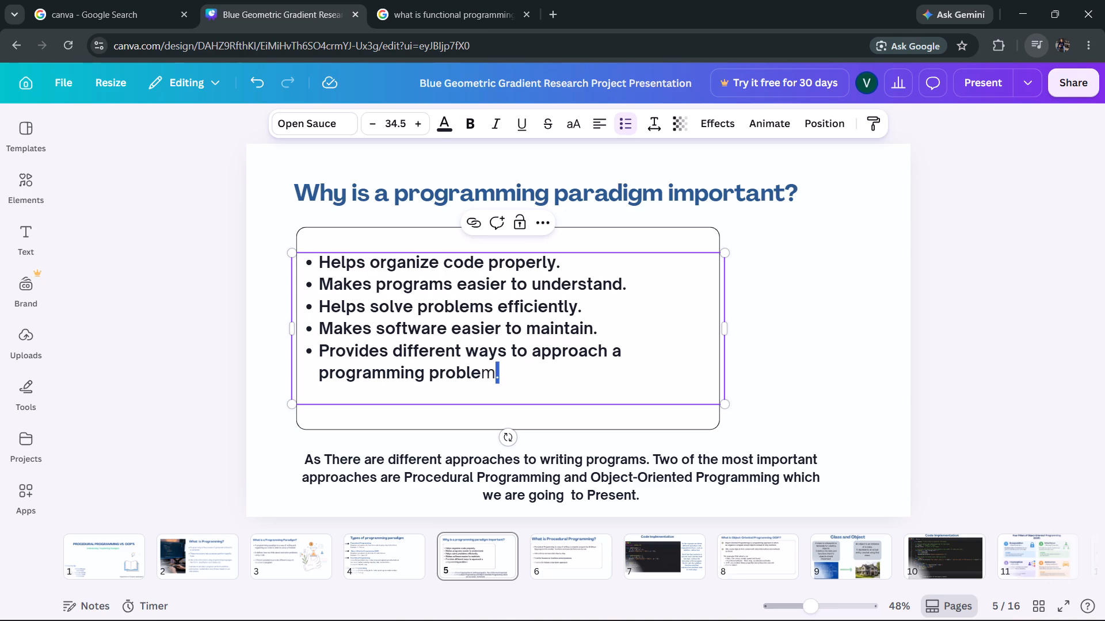
{"action": "key", "text": "BackSpace"}
{"action": "key", "text": "BackSpace"}
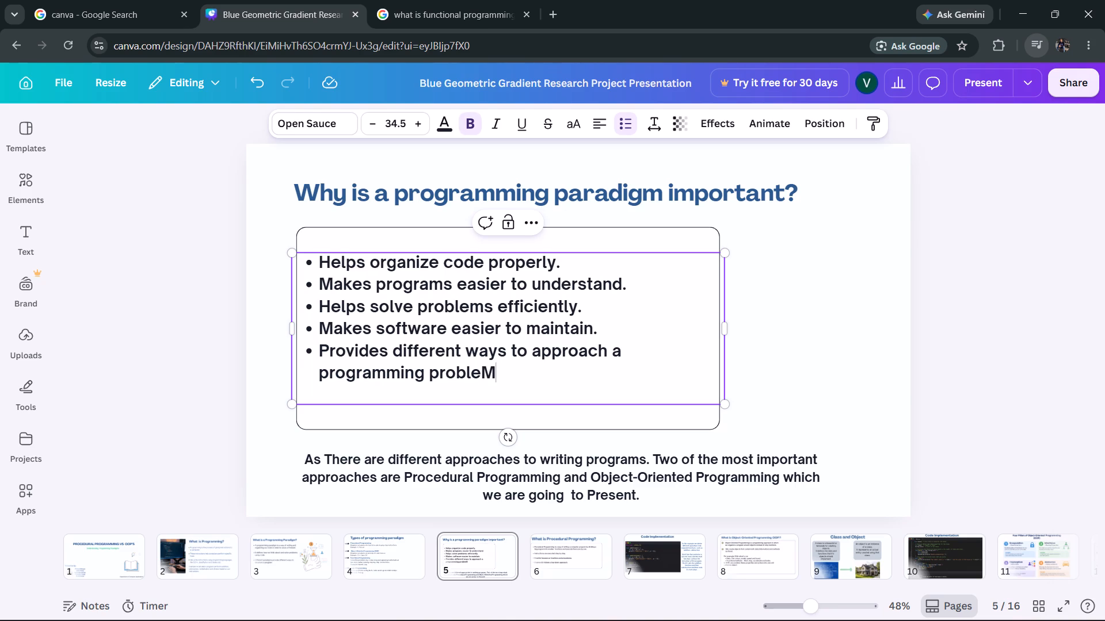
{"action": "key", "text": "BackSpace"}
{"action": "key", "text": "m"}
{"action": "key", "text": "BackSpace"}
{"action": "key", "text": "period"}
{"action": "left_click", "coordinate": [798, 345]}
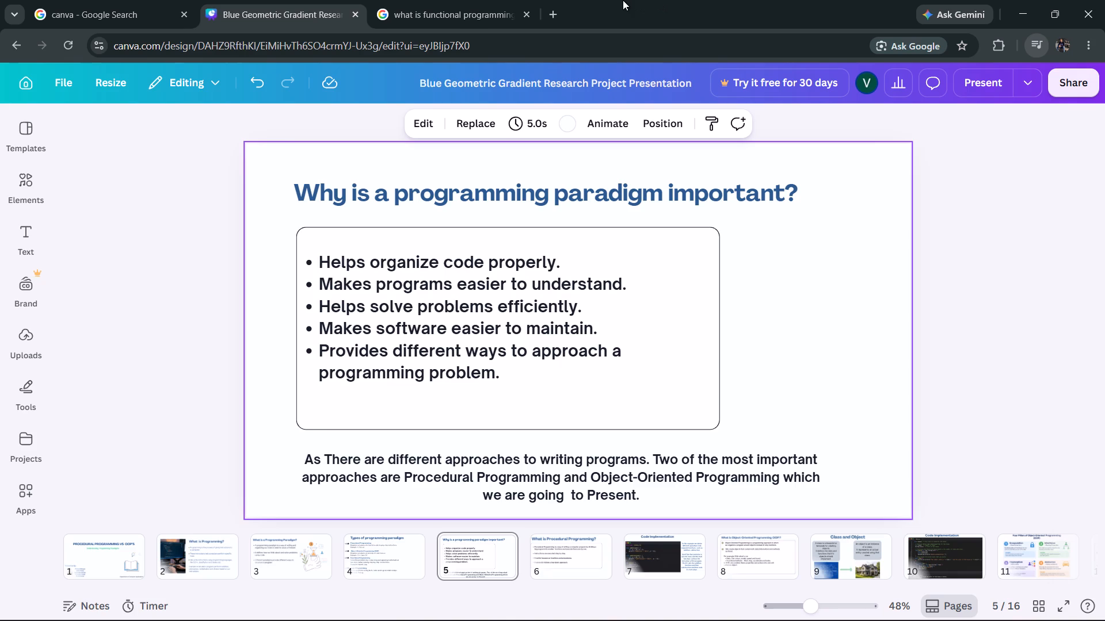
{"action": "left_click", "coordinate": [814, 367]}
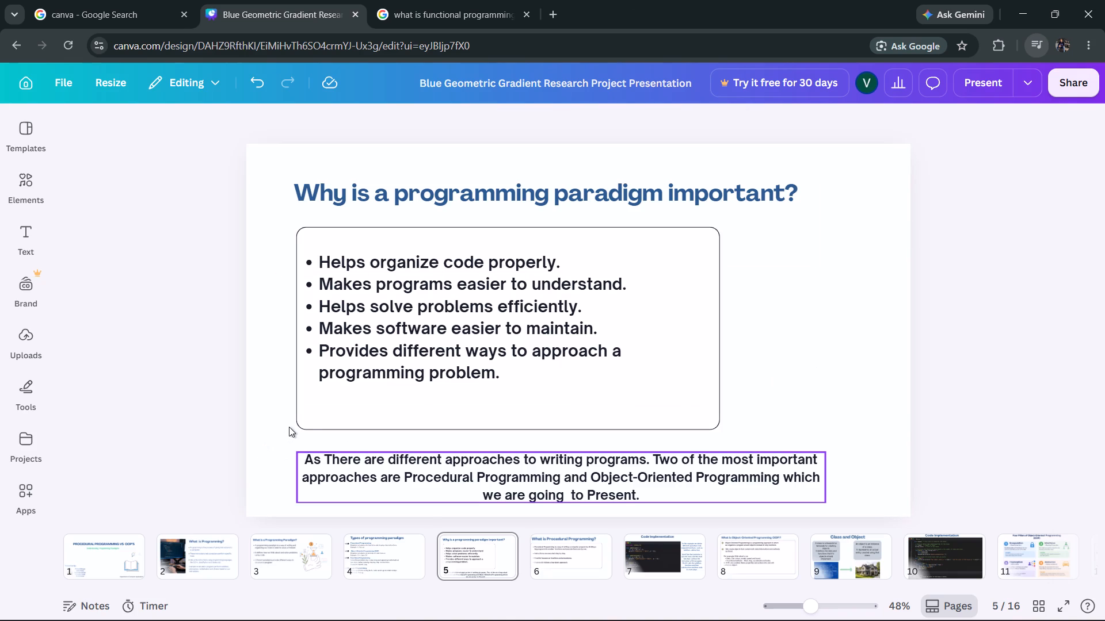
Replace "writing" with "write and organize" in slide 5's closing paragraph, before "programs".
{"action": "left_click", "coordinate": [585, 458]}
{"action": "left_click", "coordinate": [585, 464]}
{"action": "left_click", "coordinate": [582, 464]}
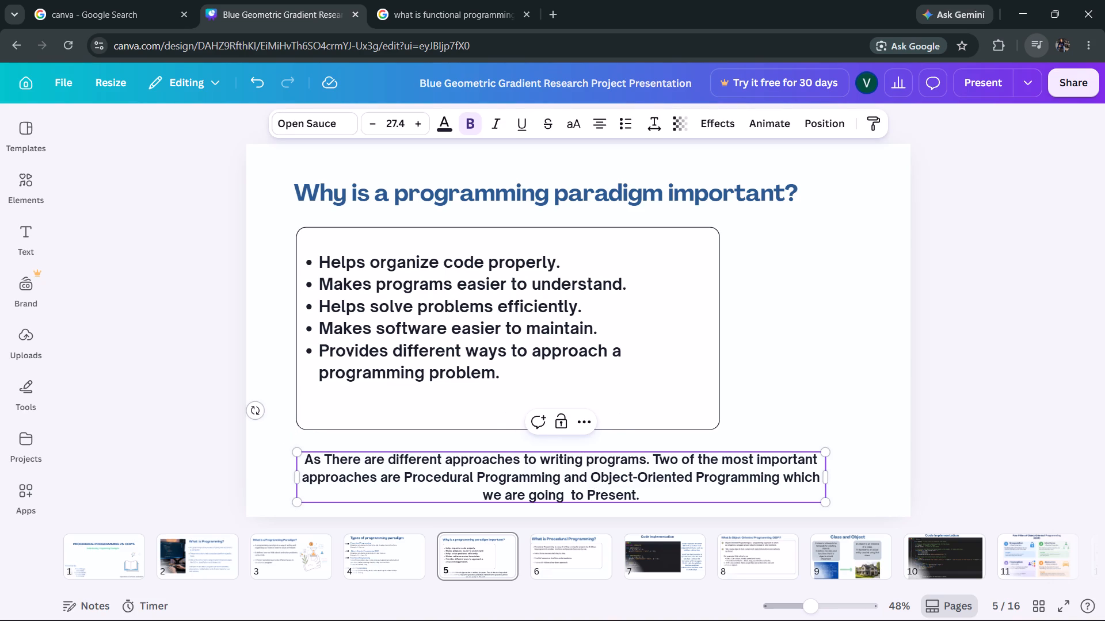
{"action": "key", "text": "BackSpace"}
{"action": "key", "text": "BackSpace"}
{"action": "key", "text": "BackSpace"}
{"action": "key", "text": "BackSpace"}
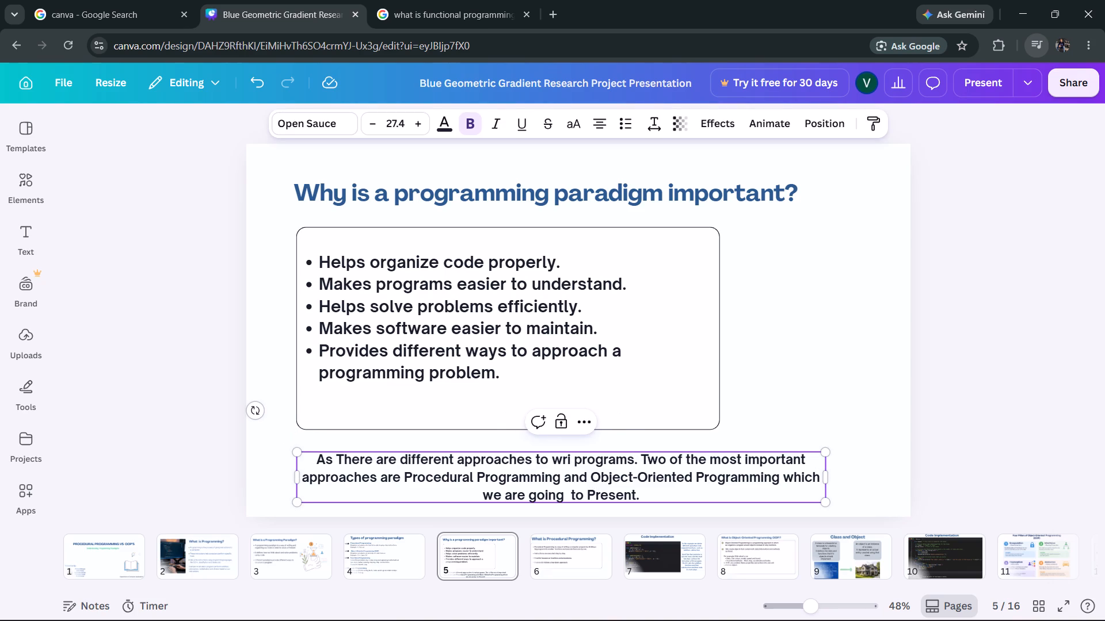
{"action": "type", "text": "tr"}
{"action": "key", "text": "BackSpace"}
{"action": "type", "text": "e s"}
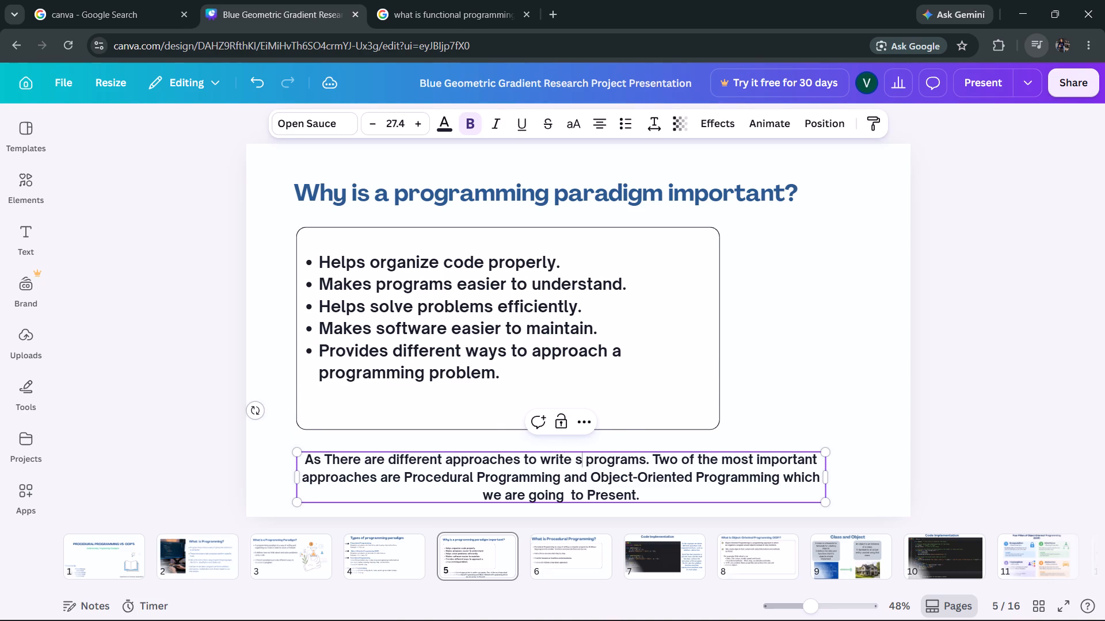
{"action": "key", "text": "BackSpace"}
{"action": "type", "text": "and"}
{"action": "key", "text": "space"}
{"action": "key", "text": "space"}
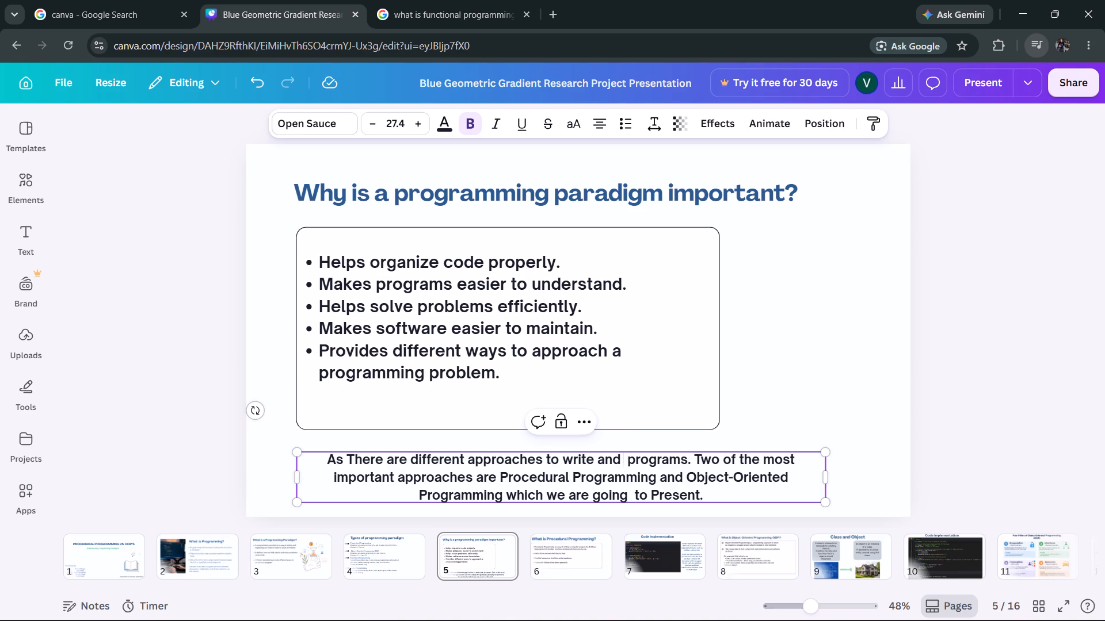
{"action": "type", "text": "organio"}
{"action": "key", "text": "z"}
{"action": "key", "text": "BackSpace"}
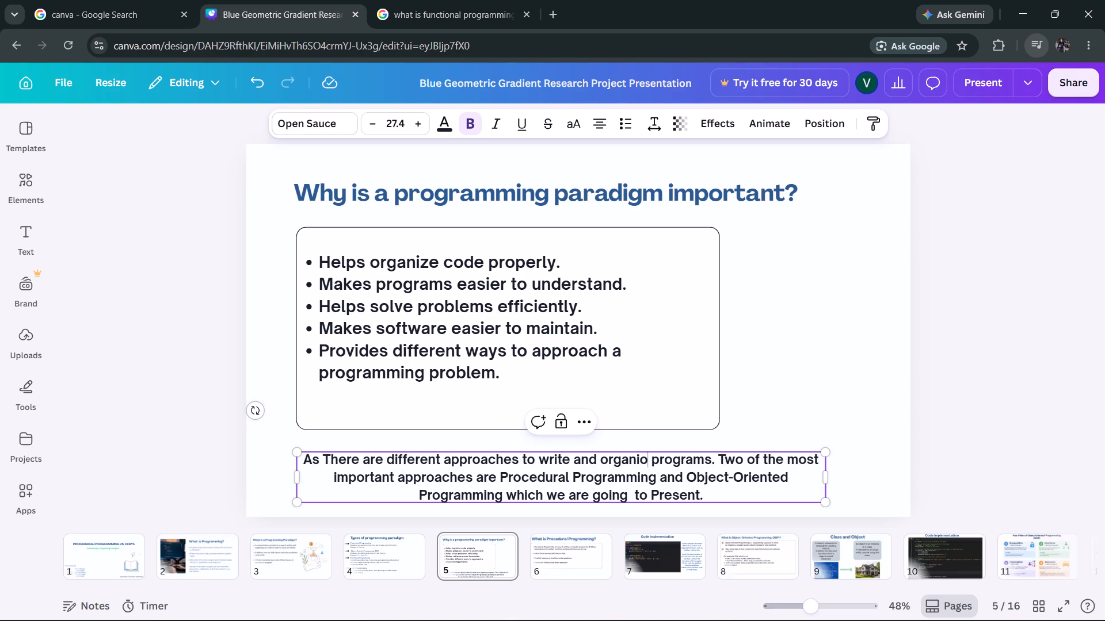
{"action": "key", "text": "BackSpace"}
{"action": "type", "text": "ze"}
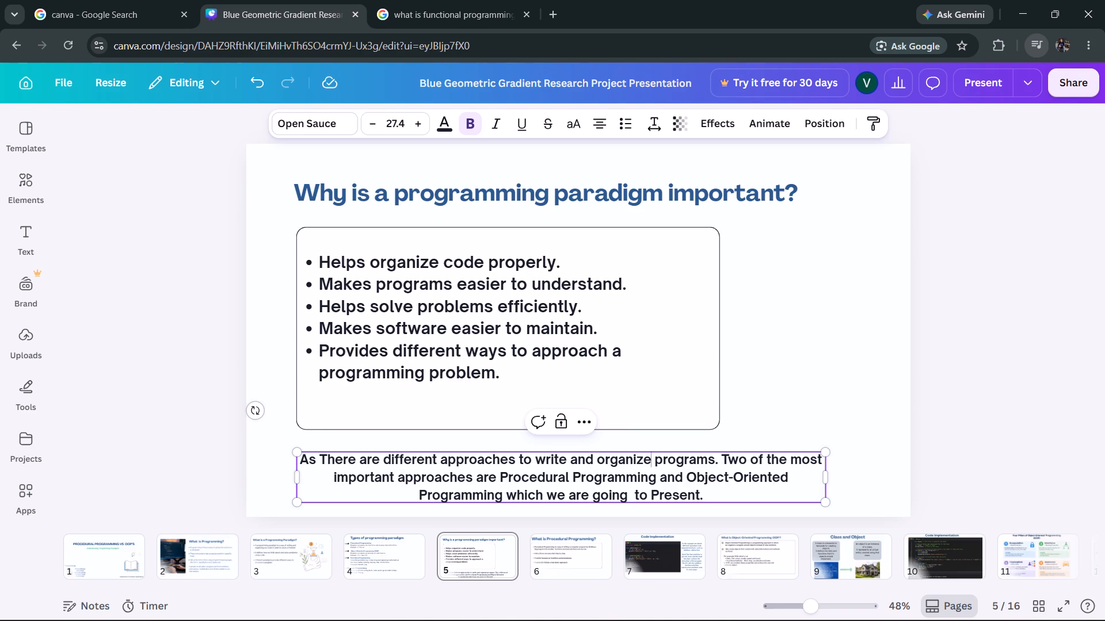
{"action": "left_click", "coordinate": [819, 398]}
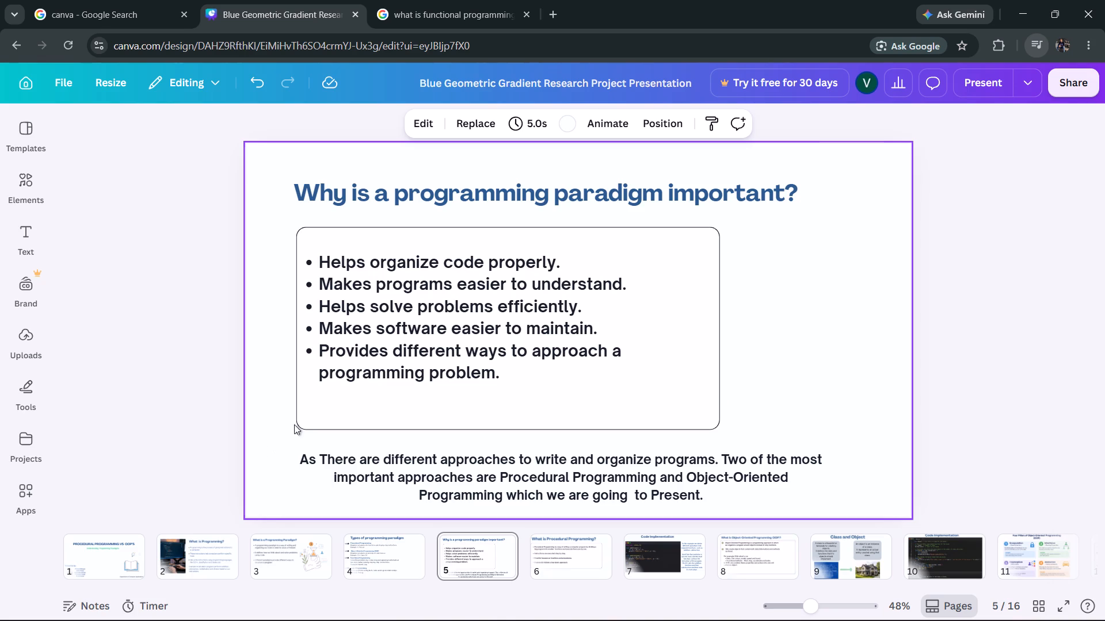
{"action": "left_click", "coordinate": [976, 389]}
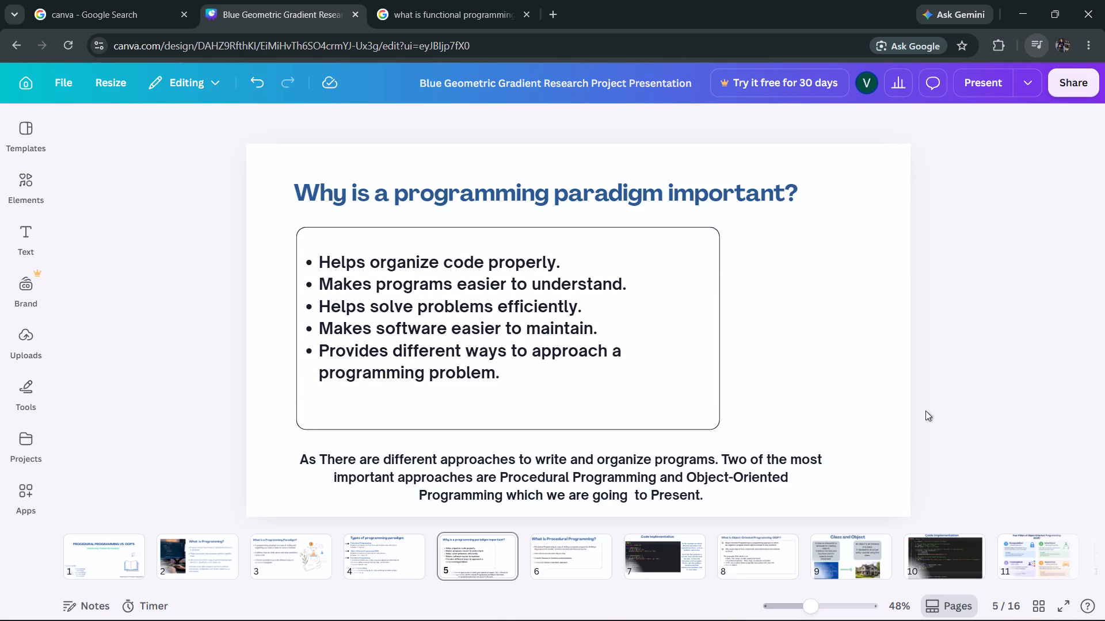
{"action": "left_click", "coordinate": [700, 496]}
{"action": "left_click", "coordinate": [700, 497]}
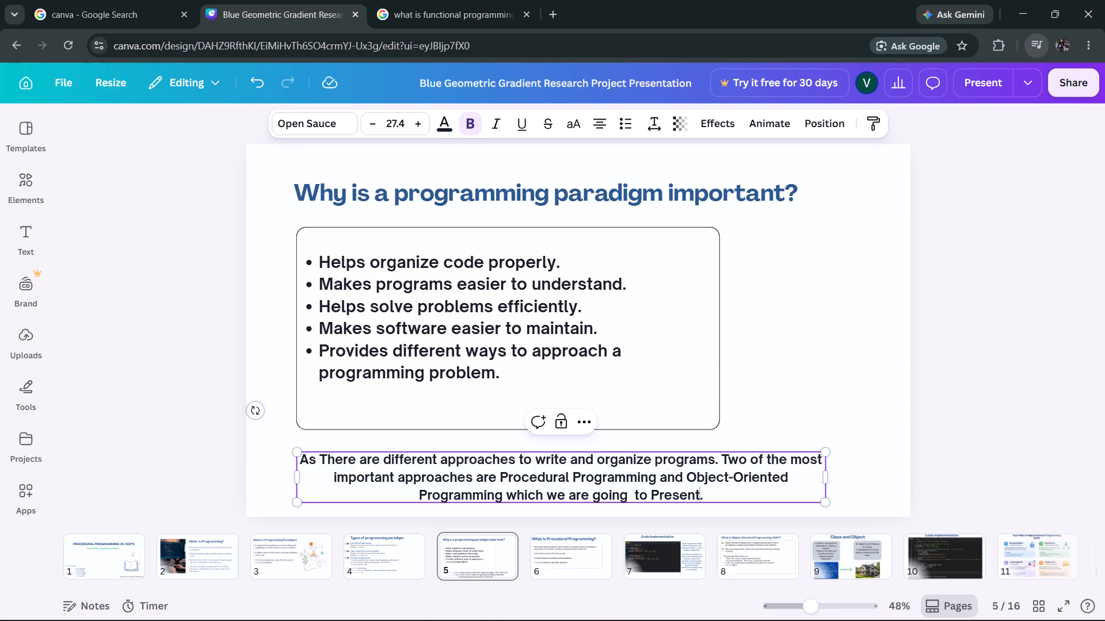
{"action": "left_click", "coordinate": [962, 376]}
On slide 6, move the Procedural Programming bullet list slightly up and to the right within its rounded frame.
{"action": "scroll", "coordinate": [955, 362], "scroll_direction": "down", "scroll_amount": 1}
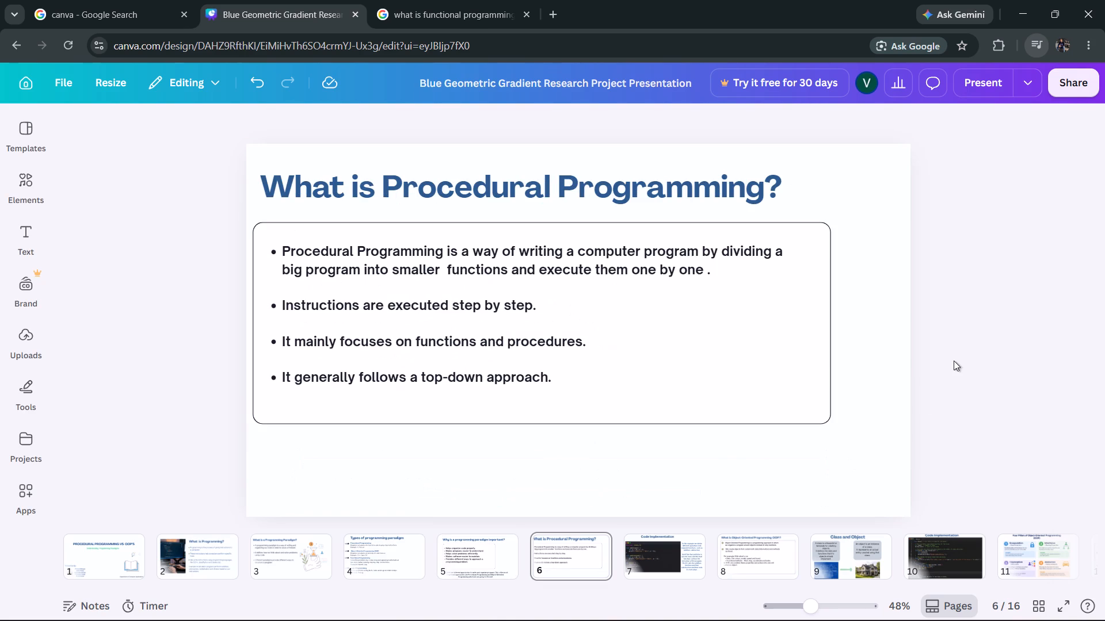
{"action": "left_click", "coordinate": [954, 361]}
{"action": "left_click", "coordinate": [152, 267]}
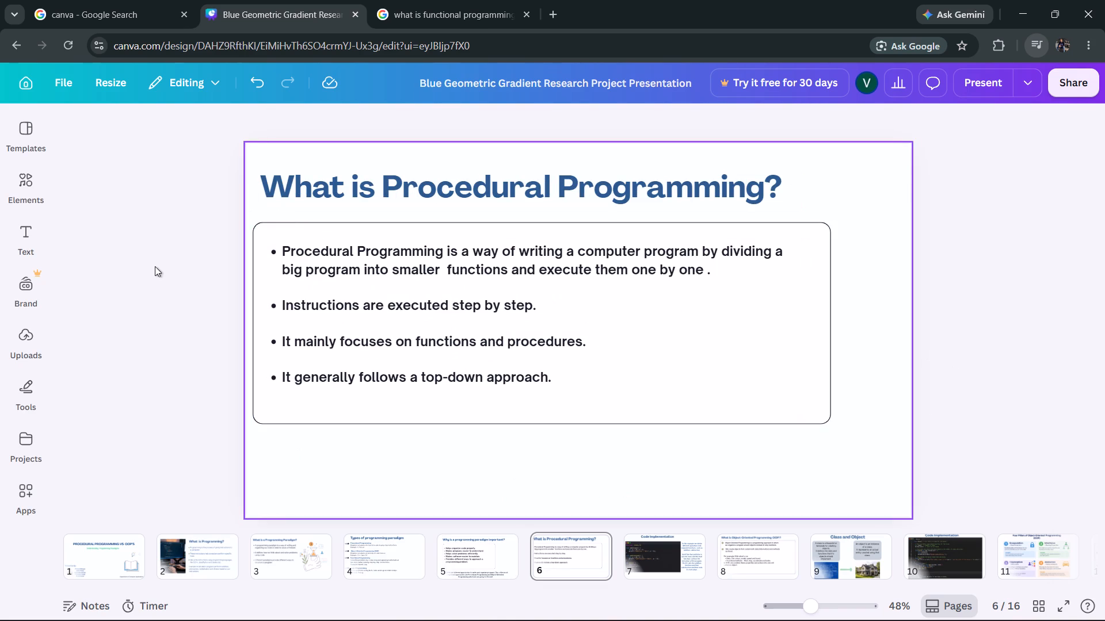
{"action": "left_click", "coordinate": [542, 304]}
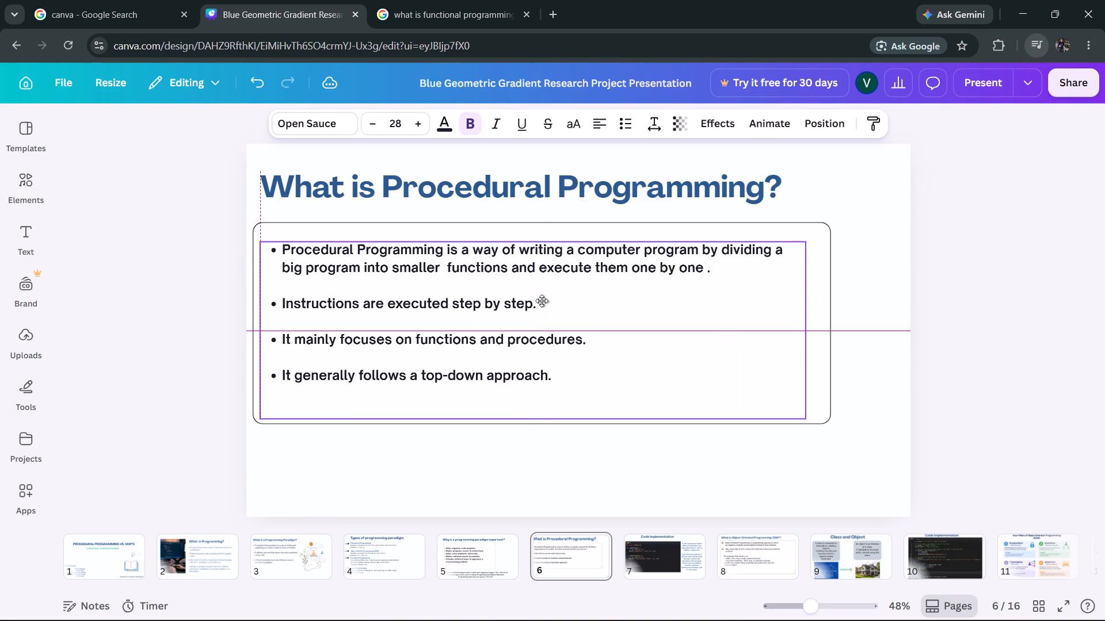
{"action": "left_click", "coordinate": [954, 304]}
{"action": "left_click_drag", "start_coordinate": [689, 297], "coordinate": [692, 292]}
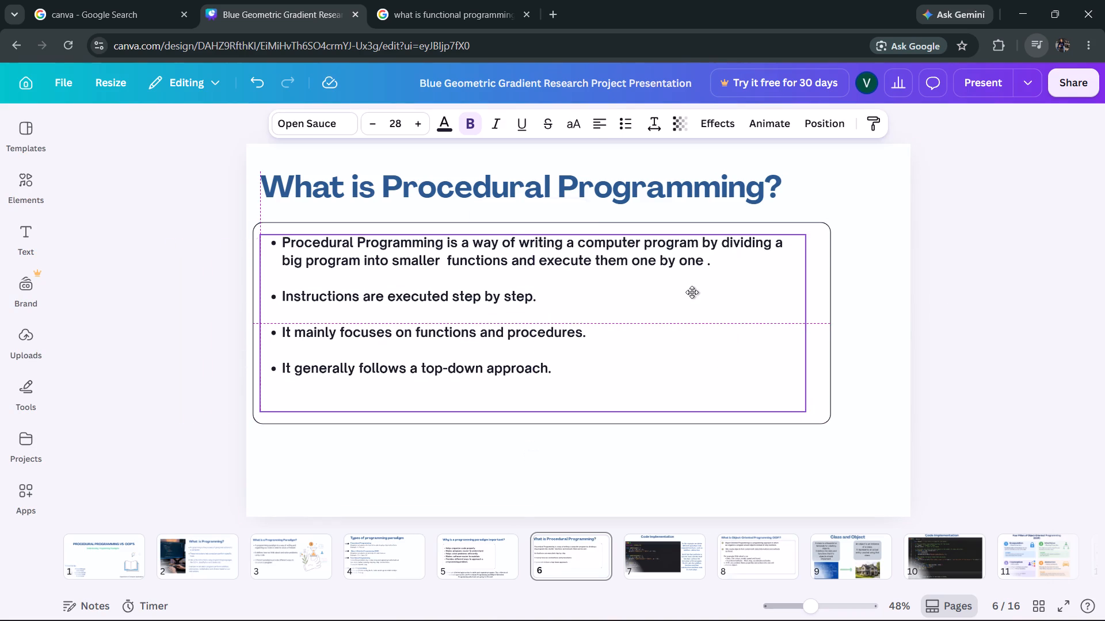
{"action": "left_click_drag", "start_coordinate": [692, 292], "coordinate": [694, 294]}
{"action": "left_click", "coordinate": [1035, 309]}
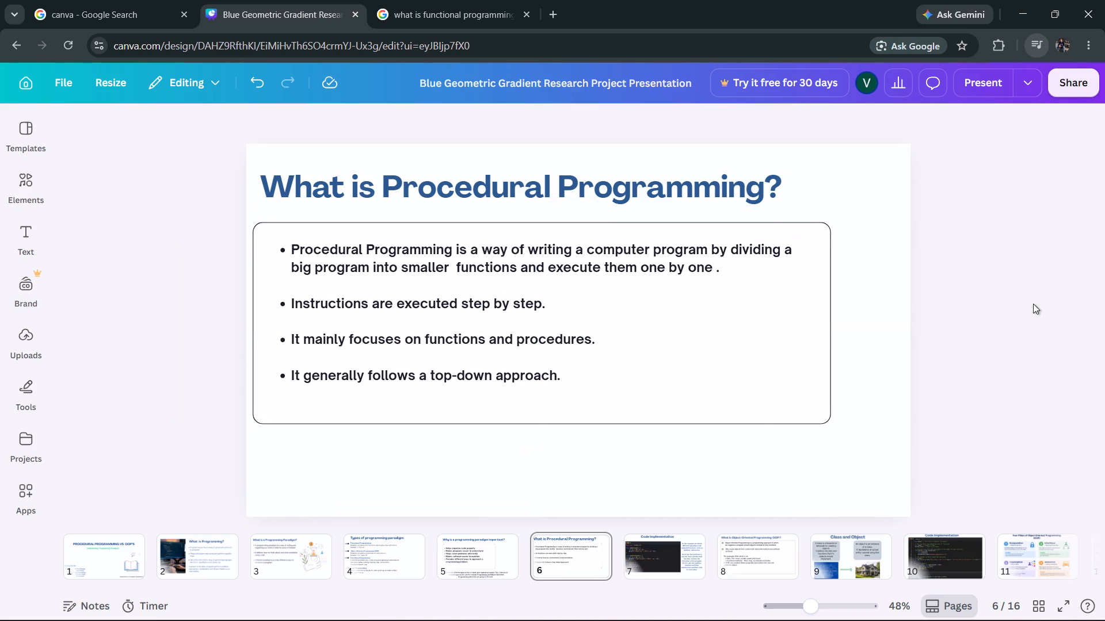
Review slide 7's C code example and its explanation text, comparing them with the definition bullets on slide 6.
{"action": "scroll", "coordinate": [1033, 304], "scroll_direction": "down", "scroll_amount": 1}
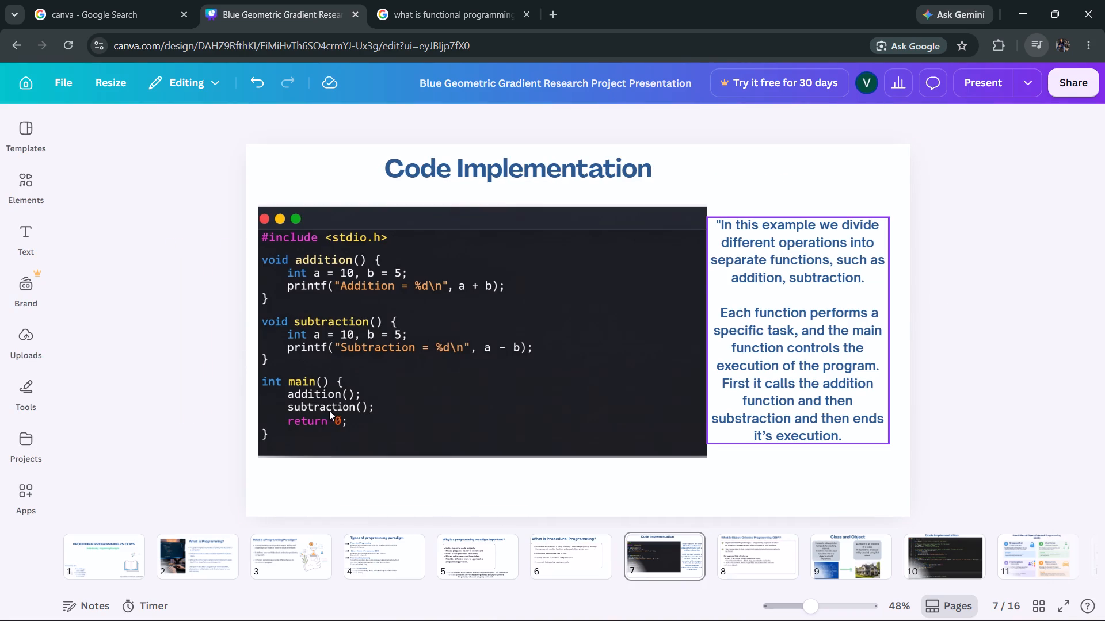
{"action": "left_click", "coordinate": [933, 253]}
{"action": "scroll", "coordinate": [162, 251], "scroll_direction": "up", "scroll_amount": 1}
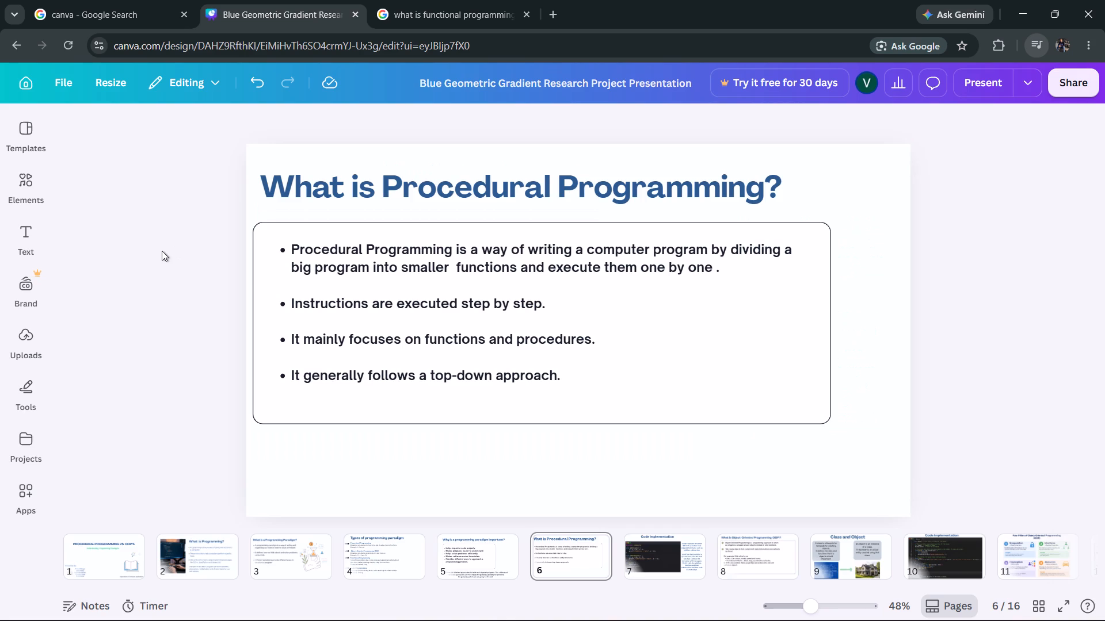
{"action": "scroll", "coordinate": [165, 251], "scroll_direction": "down", "scroll_amount": 1}
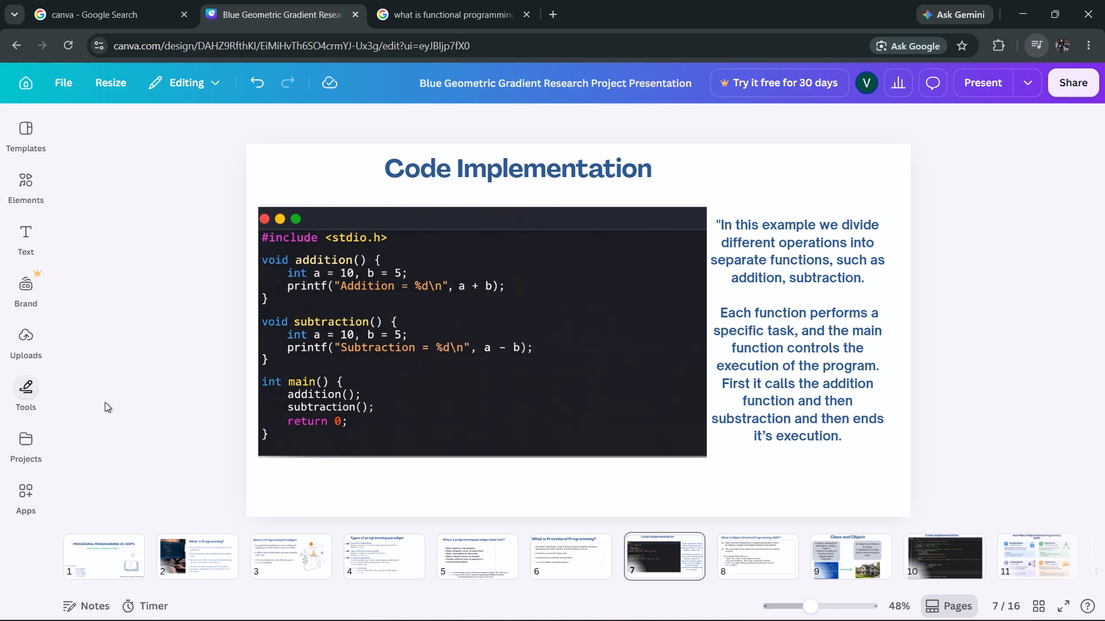
{"action": "left_click", "coordinate": [915, 354]}
{"action": "left_click", "coordinate": [836, 432]}
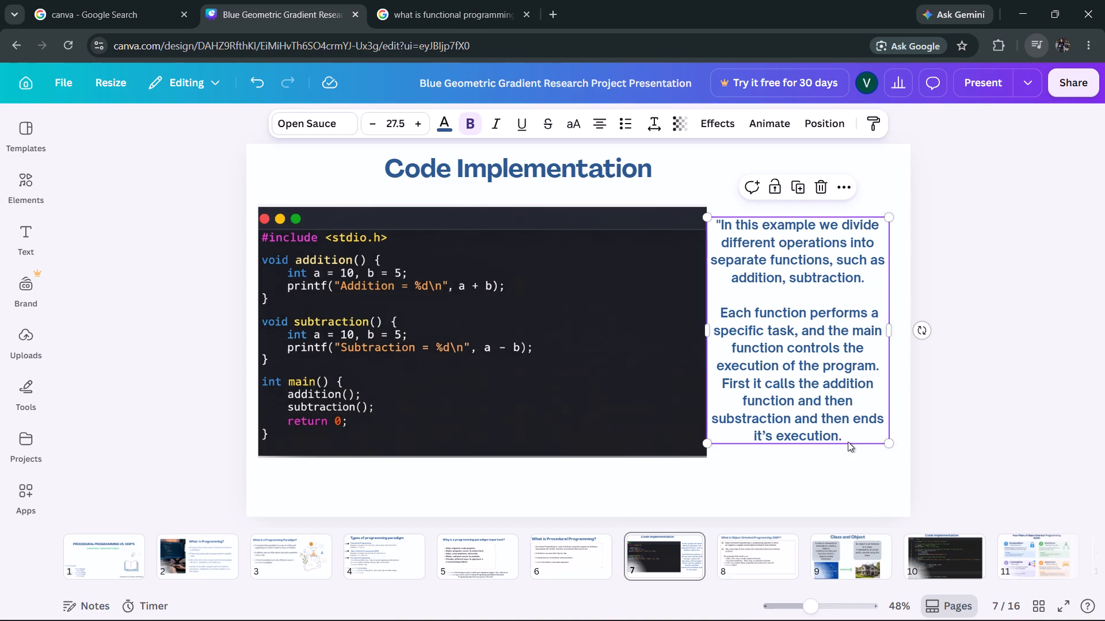
{"action": "left_click", "coordinate": [848, 442]}
{"action": "left_click", "coordinate": [848, 438]}
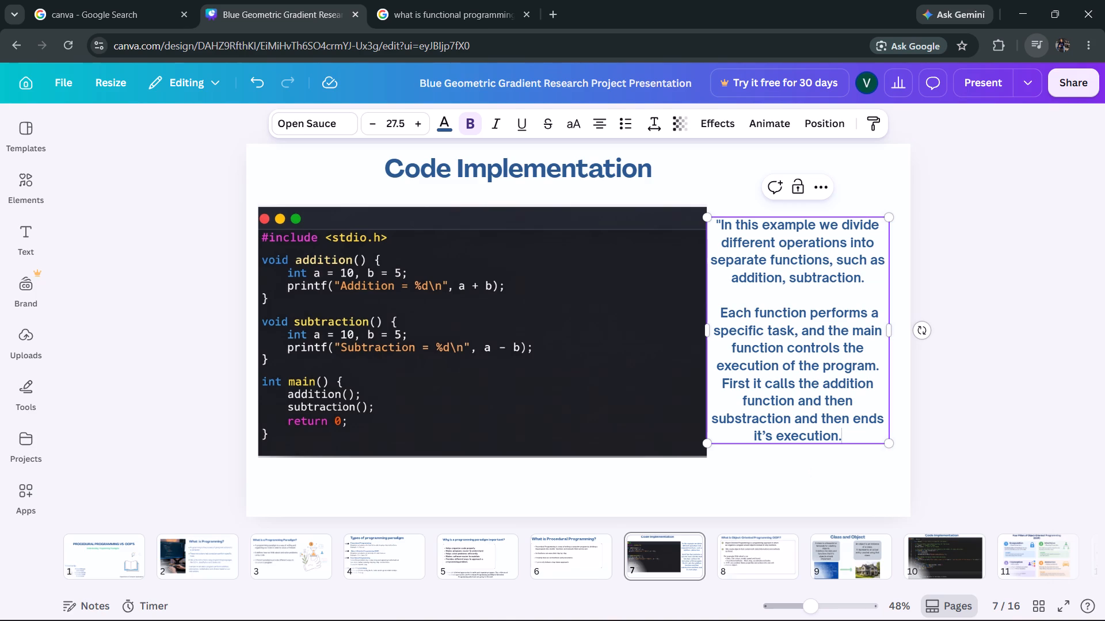
{"action": "left_click", "coordinate": [1063, 325]}
{"action": "scroll", "coordinate": [997, 296], "scroll_direction": "down", "scroll_amount": 1}
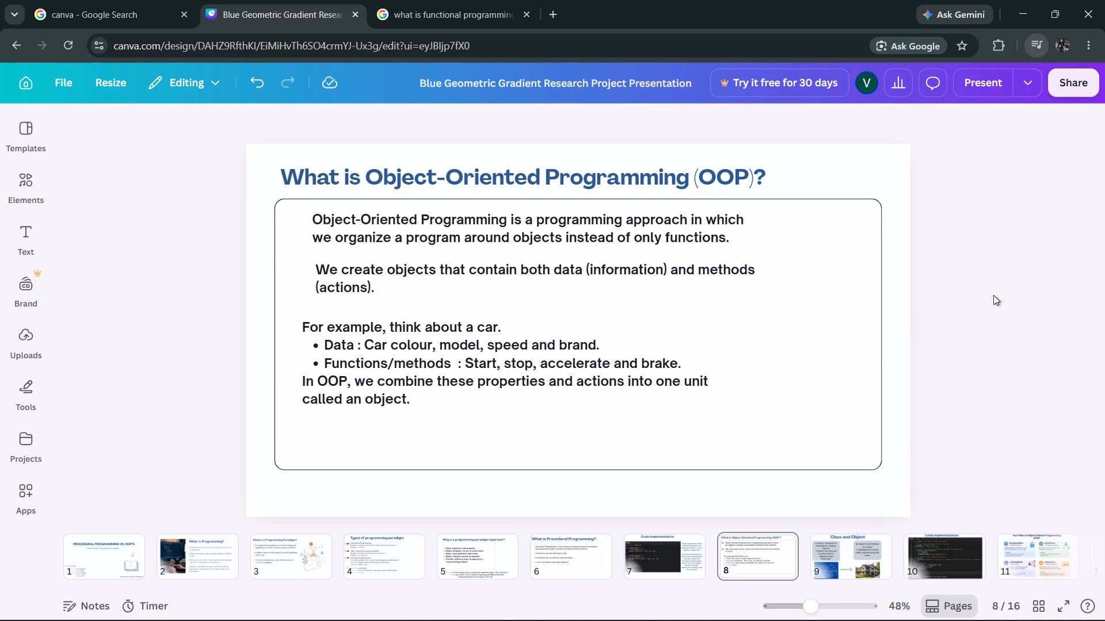
{"action": "scroll", "coordinate": [993, 295], "scroll_direction": "up", "scroll_amount": 1}
On slide 8, insert "and write" after "organize" in the first paragraph defining Object-Oriented Programming.
{"action": "scroll", "coordinate": [993, 295], "scroll_direction": "down", "scroll_amount": 1}
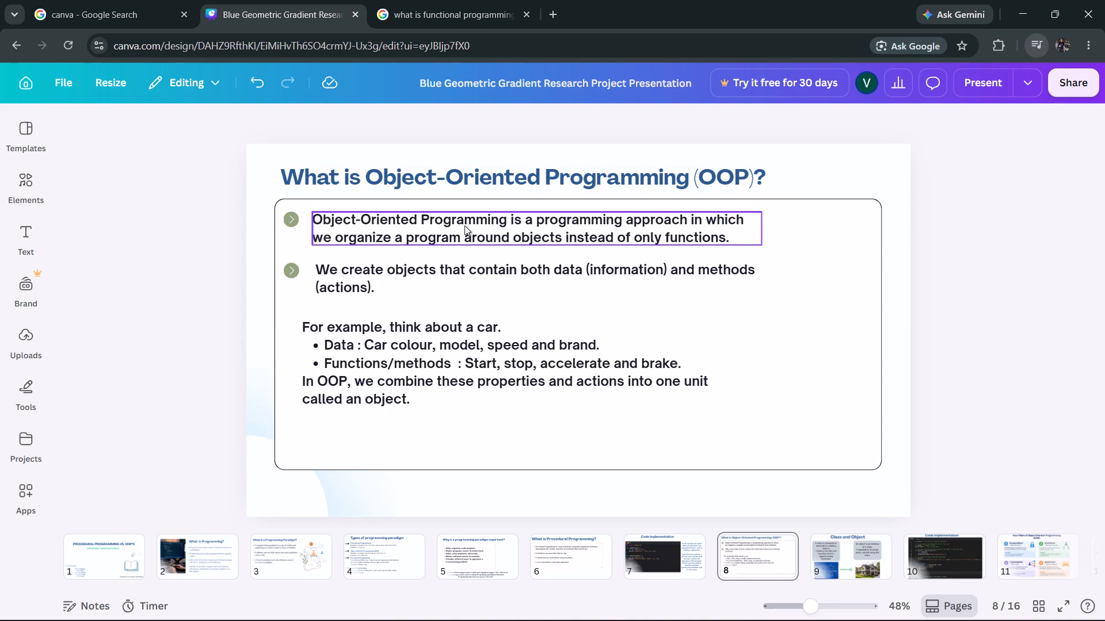
{"action": "left_click", "coordinate": [392, 237]}
{"action": "left_click", "coordinate": [392, 237]}
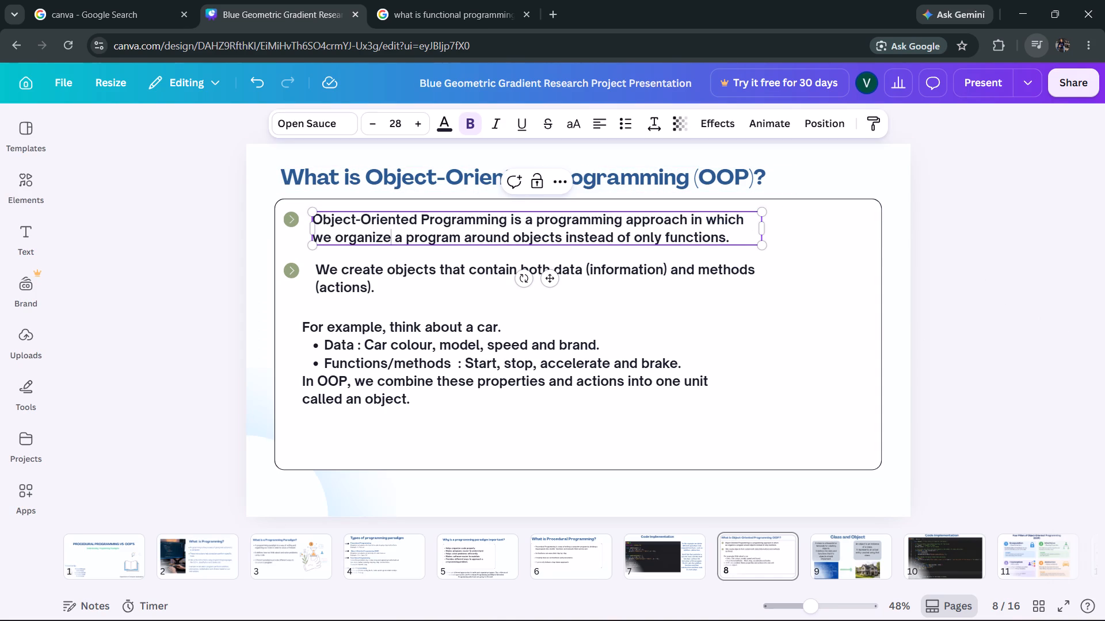
{"action": "type", "text": "an"}
{"action": "key", "text": "space"}
{"action": "key", "text": "space"}
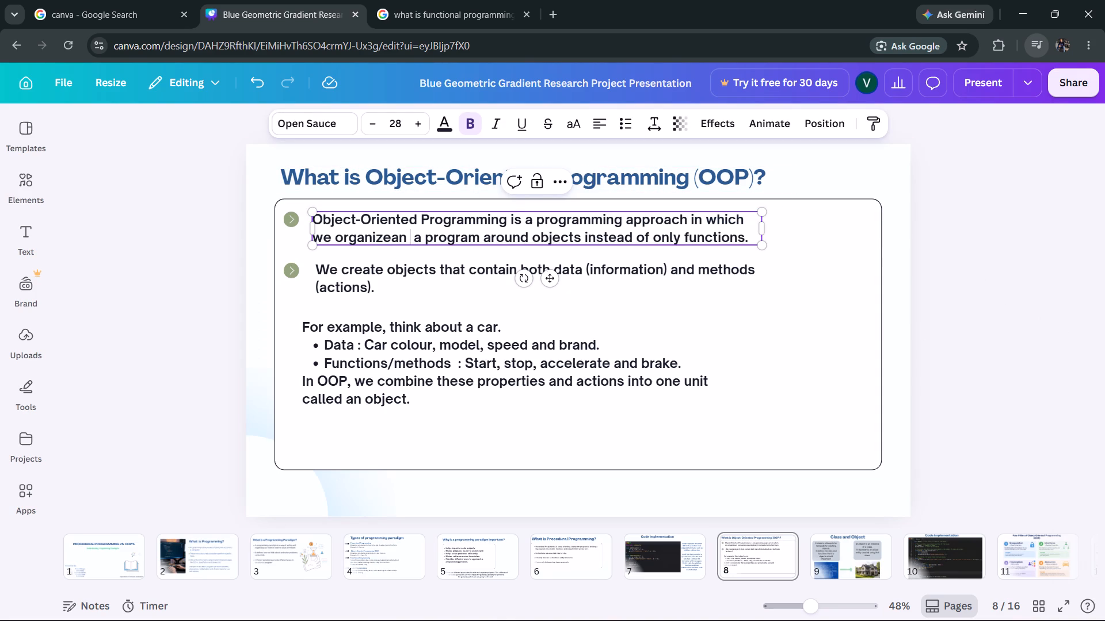
{"action": "key", "text": "BackSpace"}
{"action": "key", "text": "BackSpace"}
{"action": "key", "text": "BackSpace"}
{"action": "key", "text": "a"}
{"action": "key", "text": "BackSpace"}
{"action": "key", "text": "space"}
{"action": "type", "text": "a"}
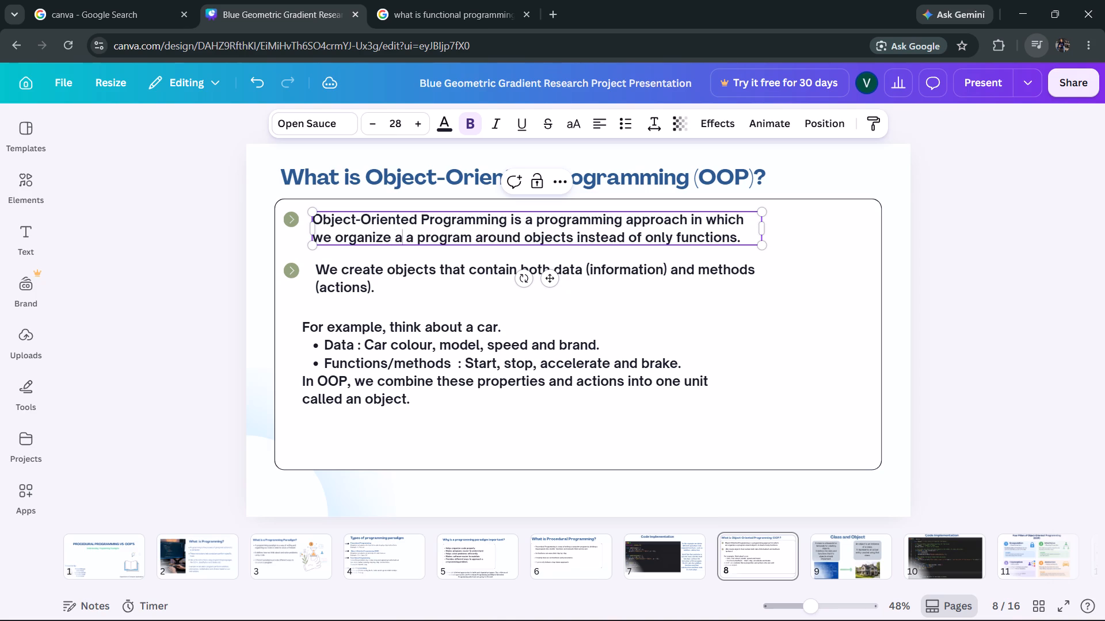
{"action": "key", "text": "BackSpace"}
{"action": "type", "text": "and"}
{"action": "key", "text": "space"}
{"action": "key", "text": "space"}
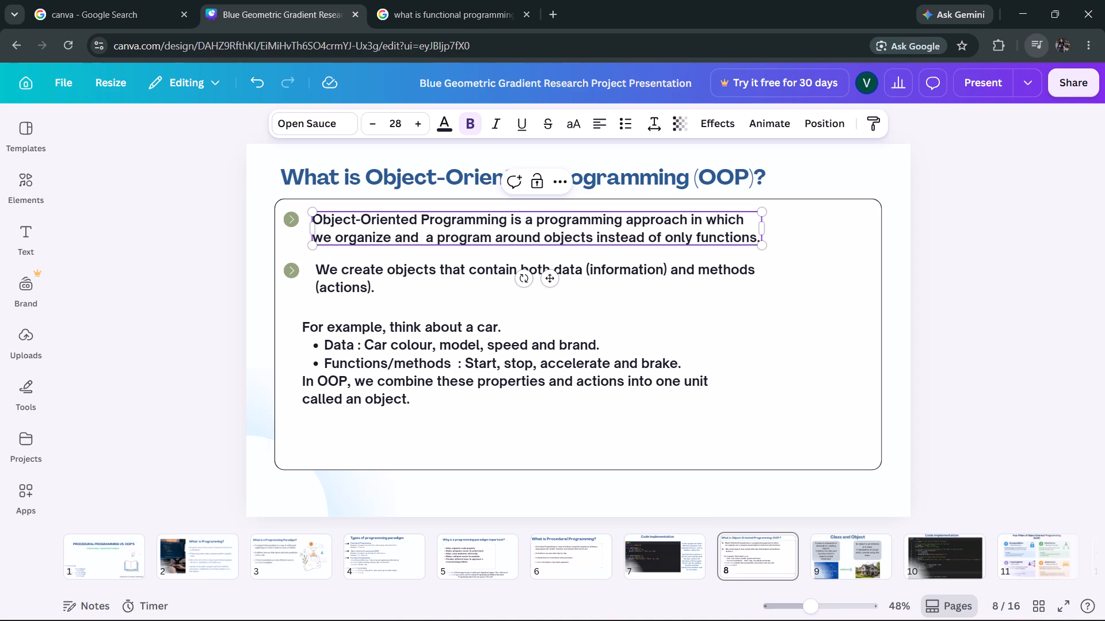
{"action": "type", "text": "wrtei"}
{"action": "key", "text": "space"}
{"action": "key", "text": "space"}
{"action": "key", "text": "BackSpace"}
{"action": "key", "text": "BackSpace"}
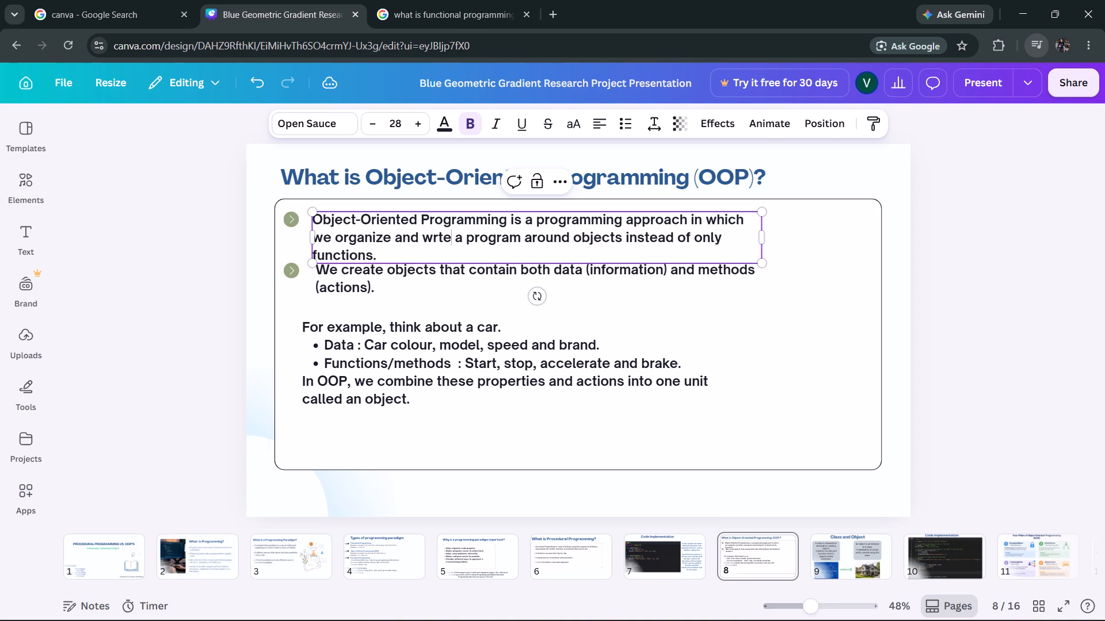
{"action": "key", "text": "BackSpace"}
{"action": "key", "text": "BackSpace"}
{"action": "type", "text": "ite coee"}
{"action": "key", "text": "BackSpace"}
{"action": "key", "text": "BackSpace"}
{"action": "key", "text": "BackSpace"}
{"action": "key", "text": "BackSpace"}
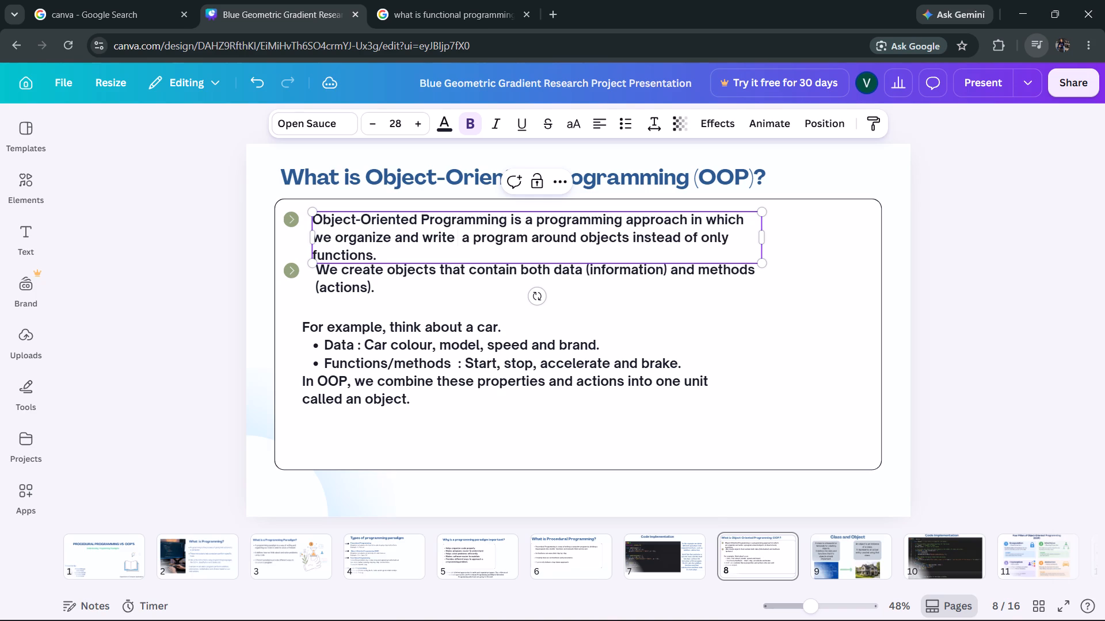
{"action": "left_click", "coordinate": [725, 310]}
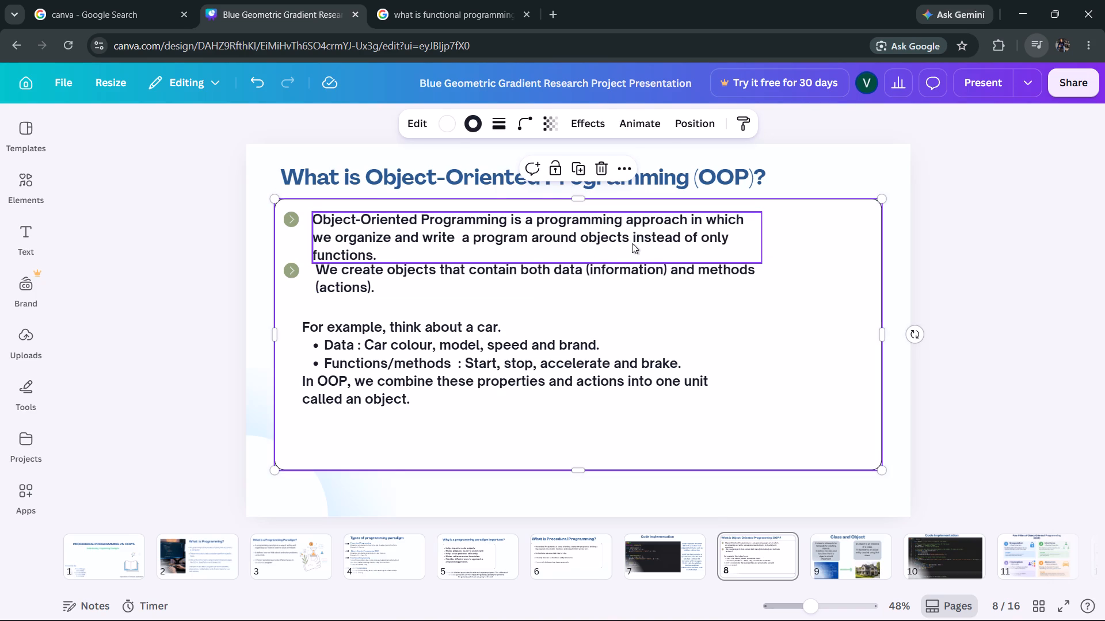
{"action": "left_click", "coordinate": [632, 243]}
{"action": "left_click", "coordinate": [632, 240]}
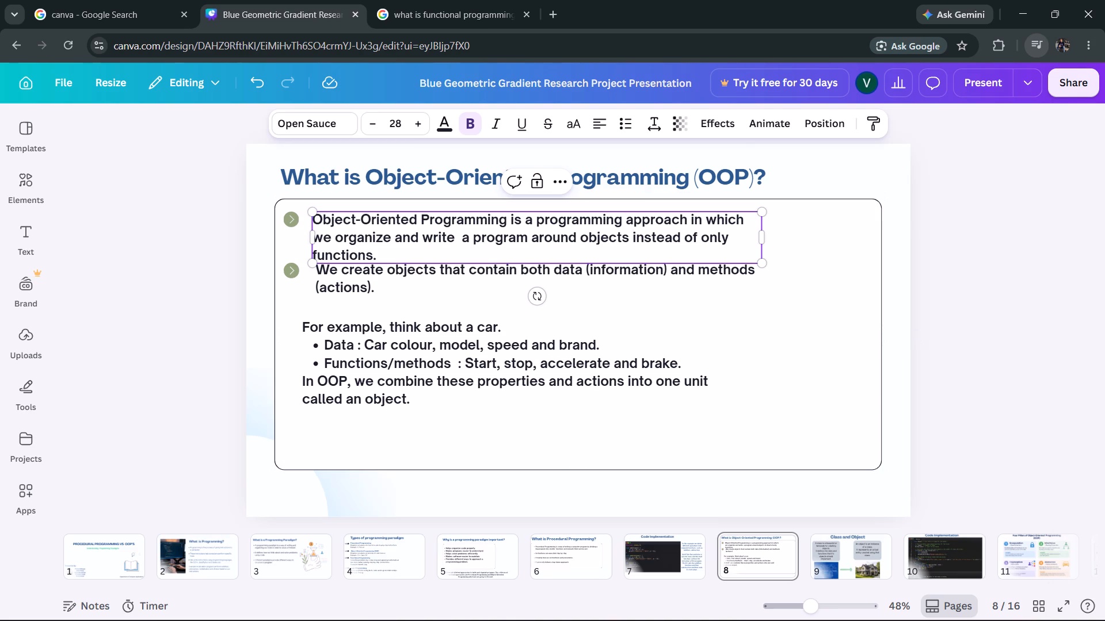
{"action": "left_click", "coordinate": [951, 317]}
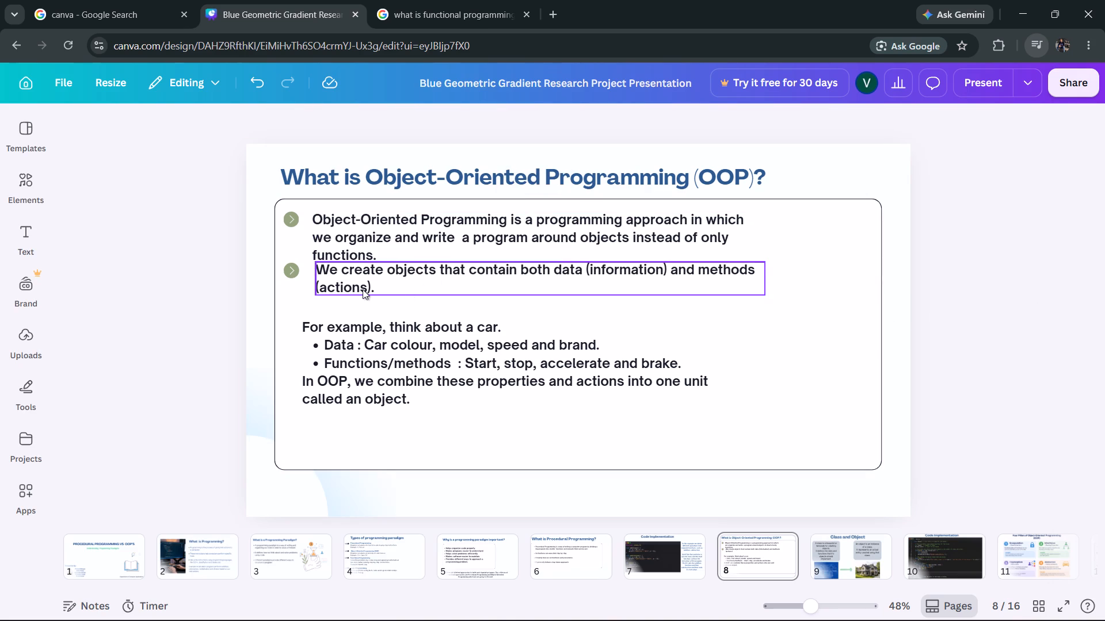
Move the "We create objects" paragraph and its arrow slightly down, clear of the first paragraph and aligned with it.
{"action": "left_click_drag", "start_coordinate": [367, 271], "coordinate": [364, 281]}
{"action": "left_click_drag", "start_coordinate": [292, 271], "coordinate": [292, 280]}
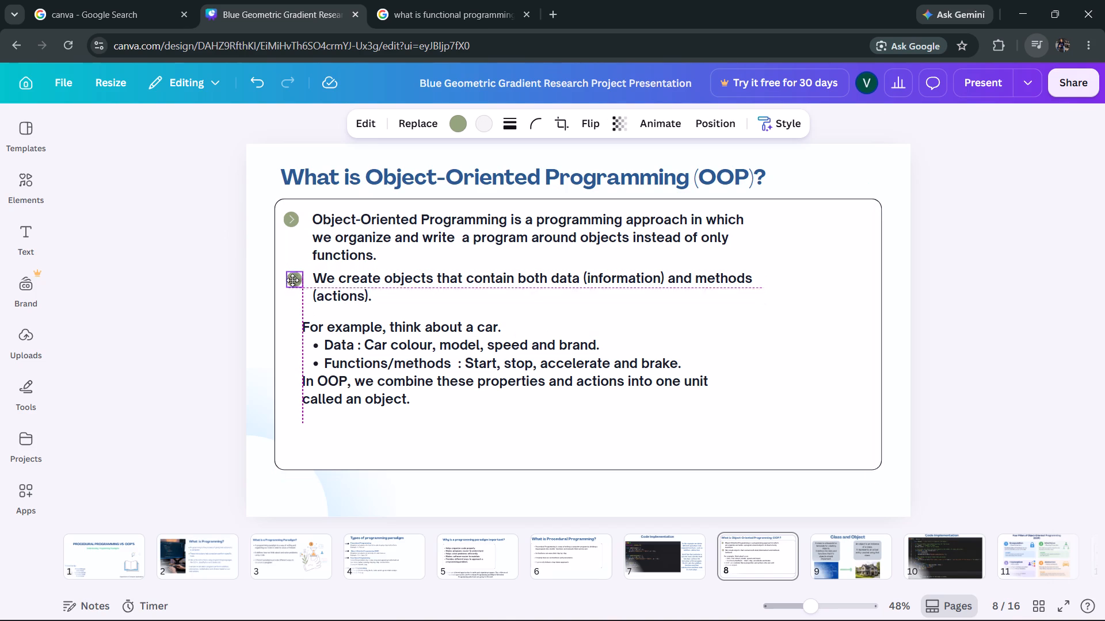
{"action": "left_click_drag", "start_coordinate": [292, 280], "coordinate": [291, 280]}
{"action": "left_click", "coordinate": [200, 298]}
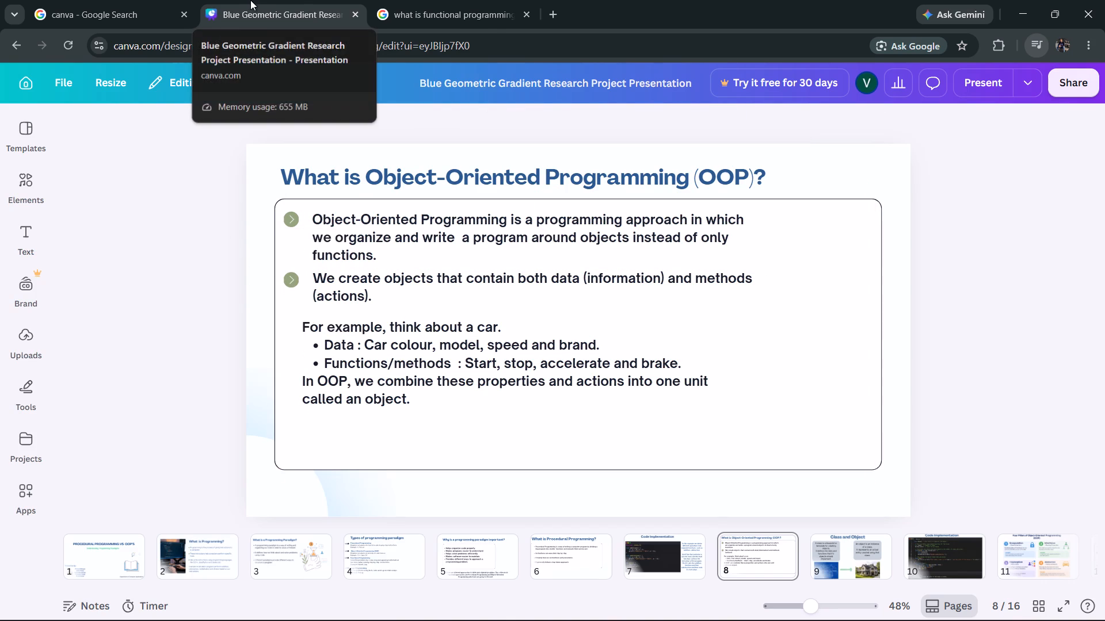
Switch to the Google results and ask the AI follow-up question "what is oops progrmming".
{"action": "left_click", "coordinate": [458, 1]}
{"action": "left_click", "coordinate": [306, 547]}
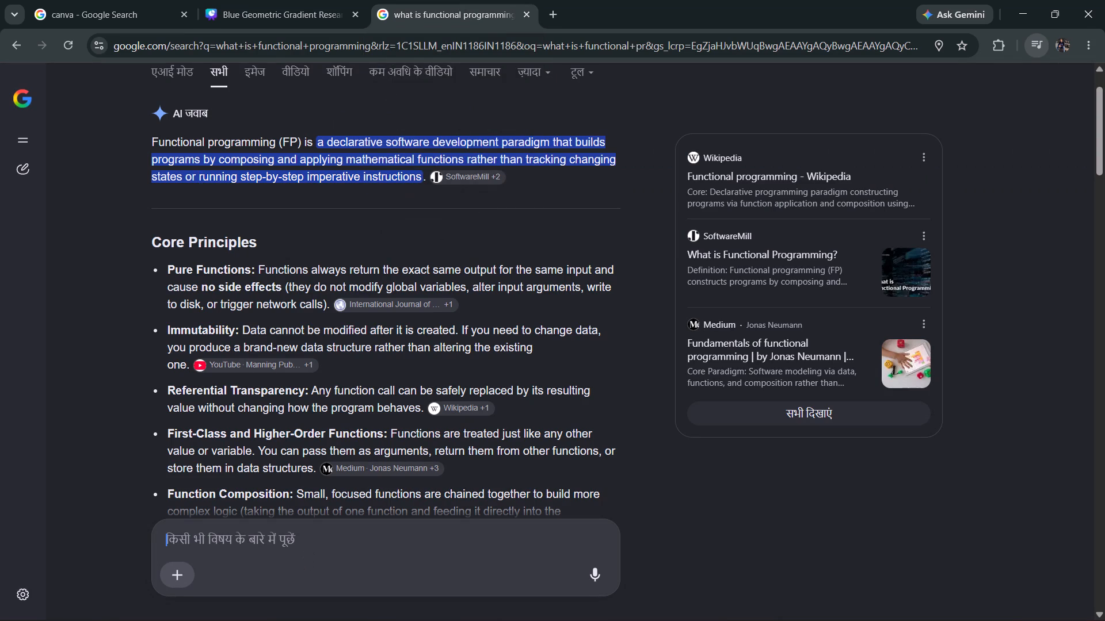
{"action": "type", "text": "what"}
{"action": "key", "text": "space"}
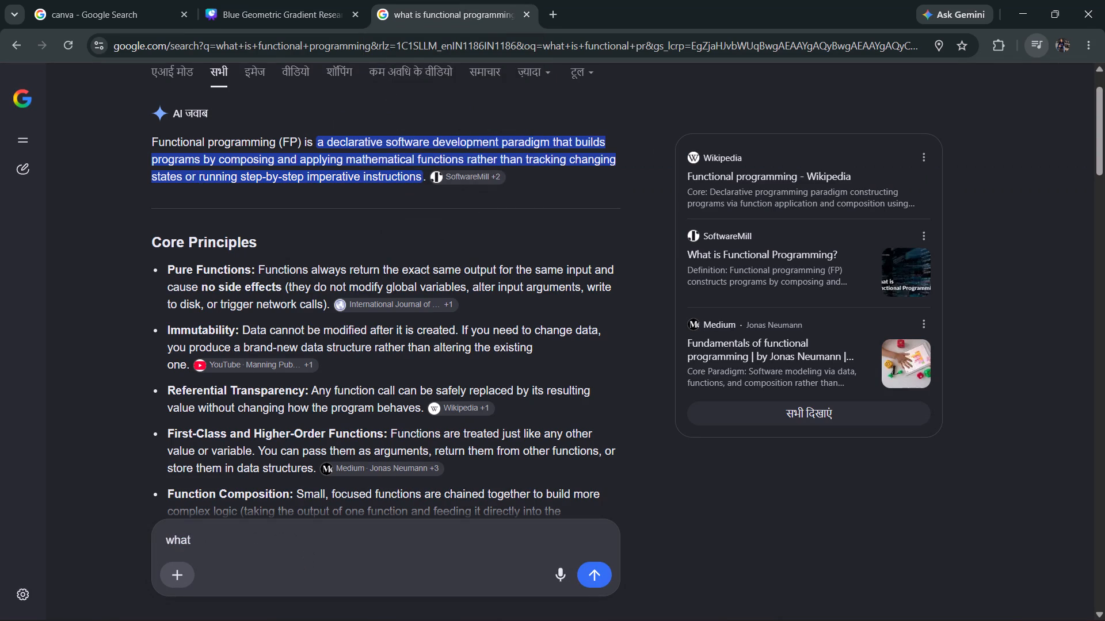
{"action": "type", "text": "is op"}
{"action": "key", "text": "BackSpace"}
{"action": "type", "text": "ops progrmm"}
{"action": "type", "text": "ing"}
{"action": "key", "text": "Return"}
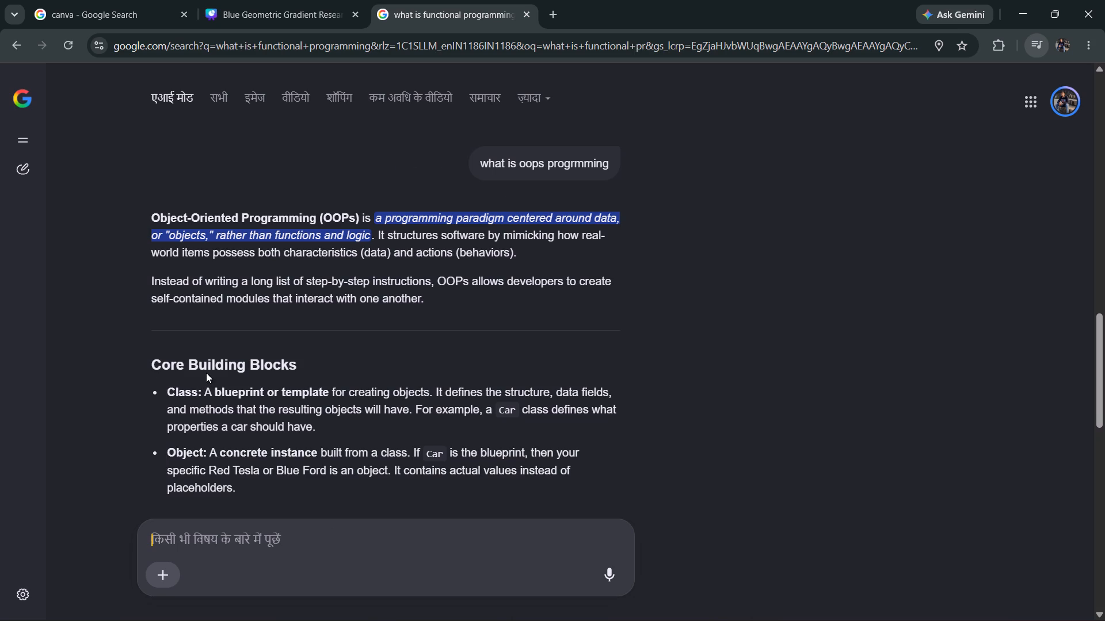
Copy the heading "Core Building Blocks" from Google's AI answer.
{"action": "left_click_drag", "start_coordinate": [186, 367], "coordinate": [310, 367]}
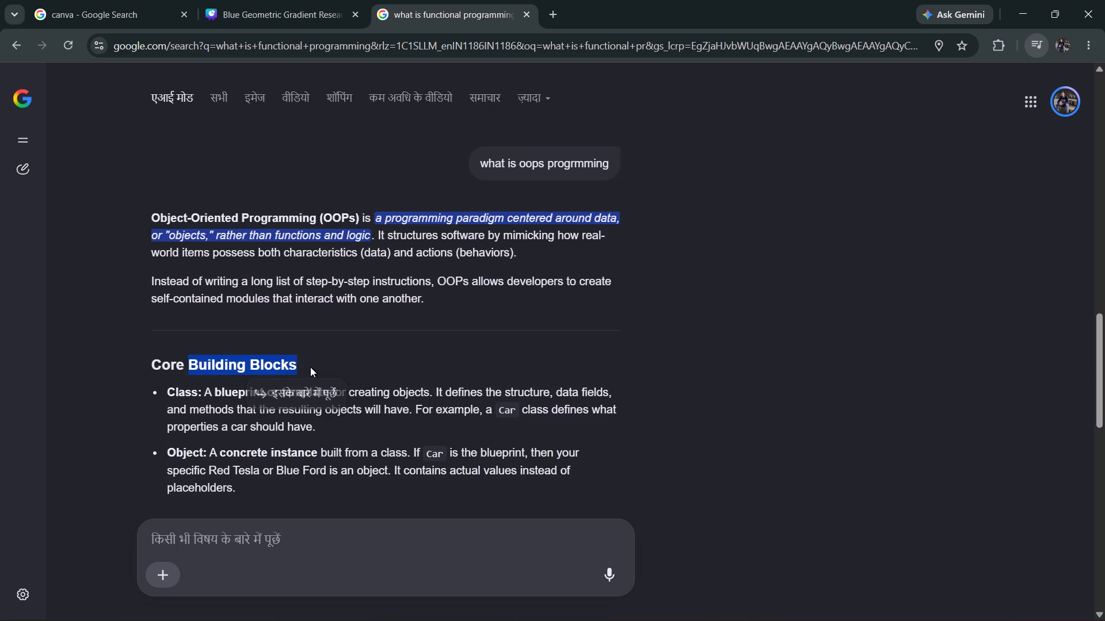
{"action": "left_click_drag", "start_coordinate": [310, 367], "coordinate": [310, 367]}
{"action": "left_click", "coordinate": [143, 358]}
{"action": "left_click_drag", "start_coordinate": [147, 362], "coordinate": [230, 371]}
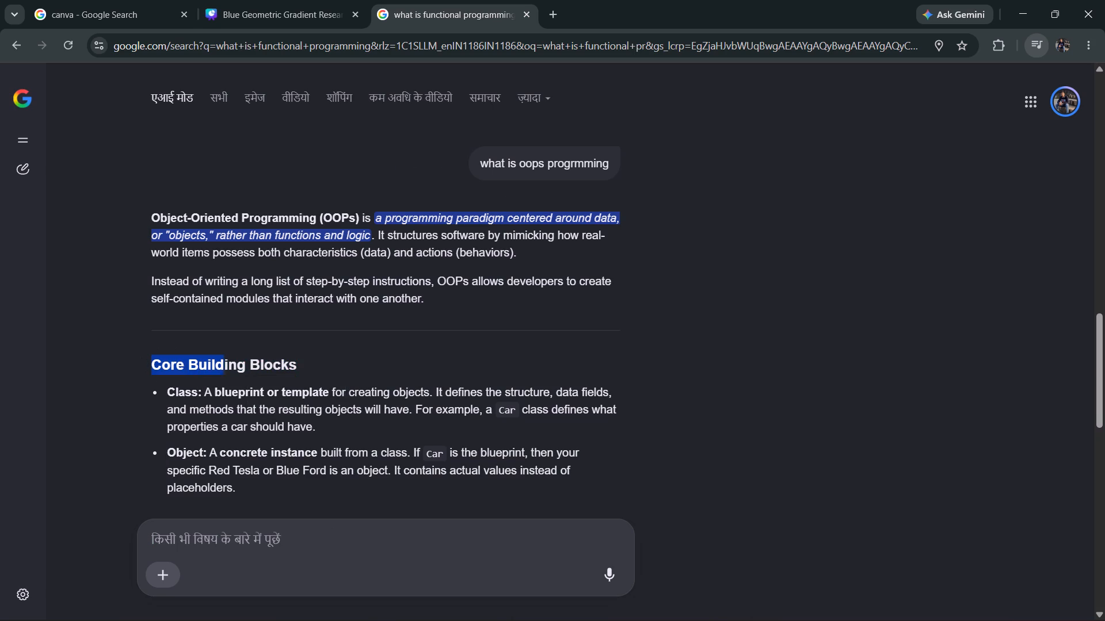
{"action": "left_click_drag", "start_coordinate": [230, 371], "coordinate": [311, 371]}
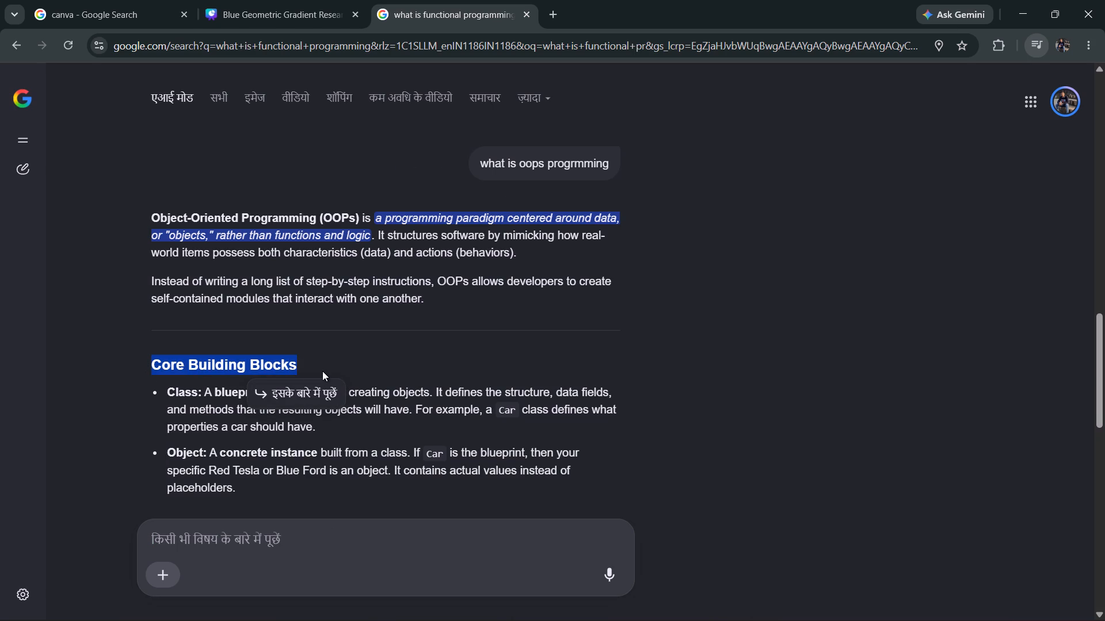
{"action": "key", "text": "ctrl+c"}
{"action": "left_click", "coordinate": [316, 366]}
Back in the Canva presentation, paste the copied heading before "Class and Object" in slide 9's title.
{"action": "left_click", "coordinate": [231, 0]}
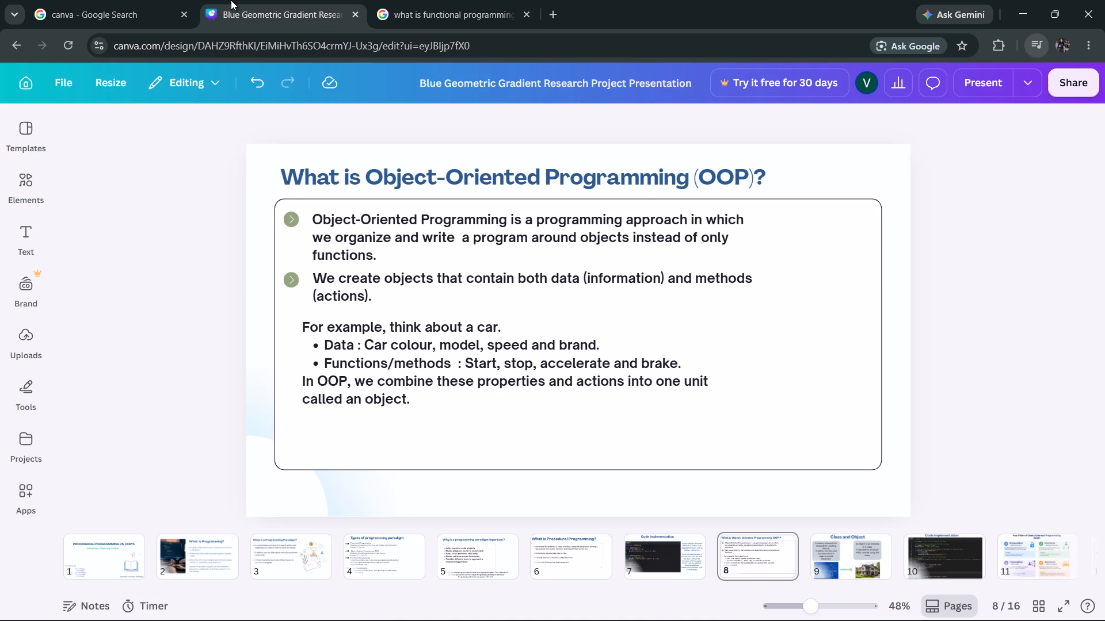
{"action": "scroll", "coordinate": [783, 282], "scroll_direction": "down", "scroll_amount": 1}
{"action": "left_click", "coordinate": [326, 170]}
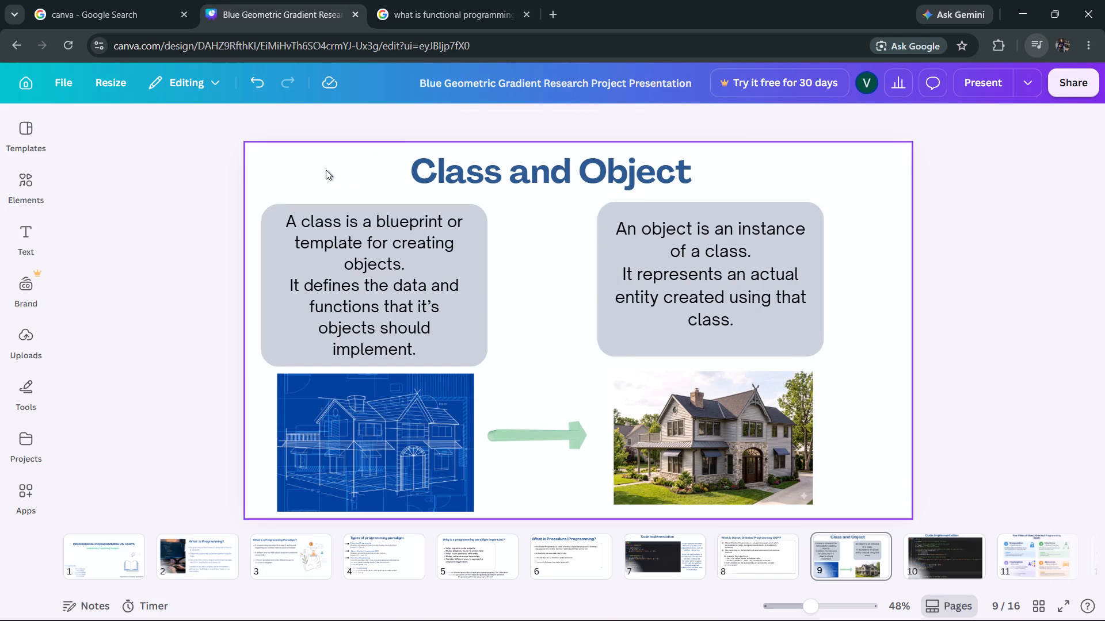
{"action": "left_click", "coordinate": [401, 175]}
{"action": "left_click", "coordinate": [401, 175]}
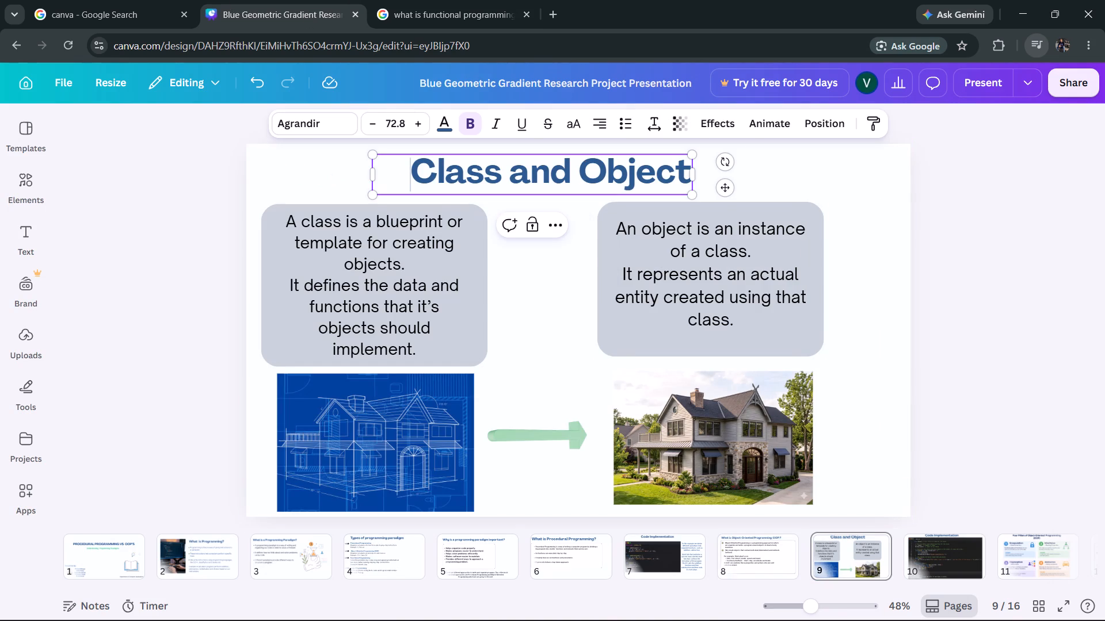
{"action": "key", "text": "ctrl+v"}
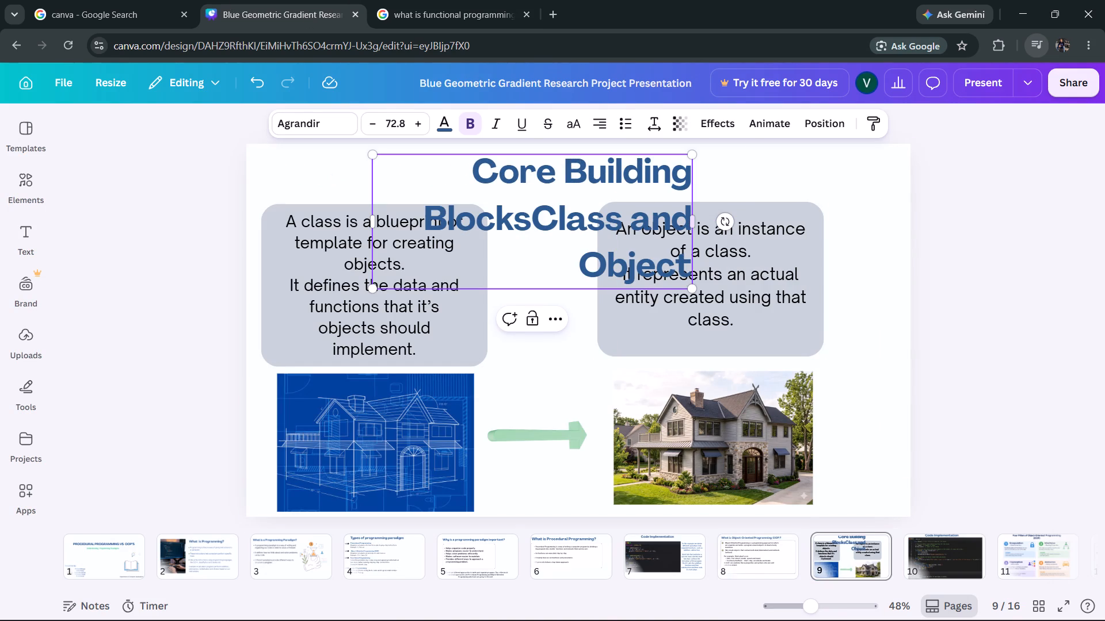
Widen slide 9's title box, reduce its font size to 59.8 so the title fits one line, and reposition it.
{"action": "left_click_drag", "start_coordinate": [693, 224], "coordinate": [816, 220]}
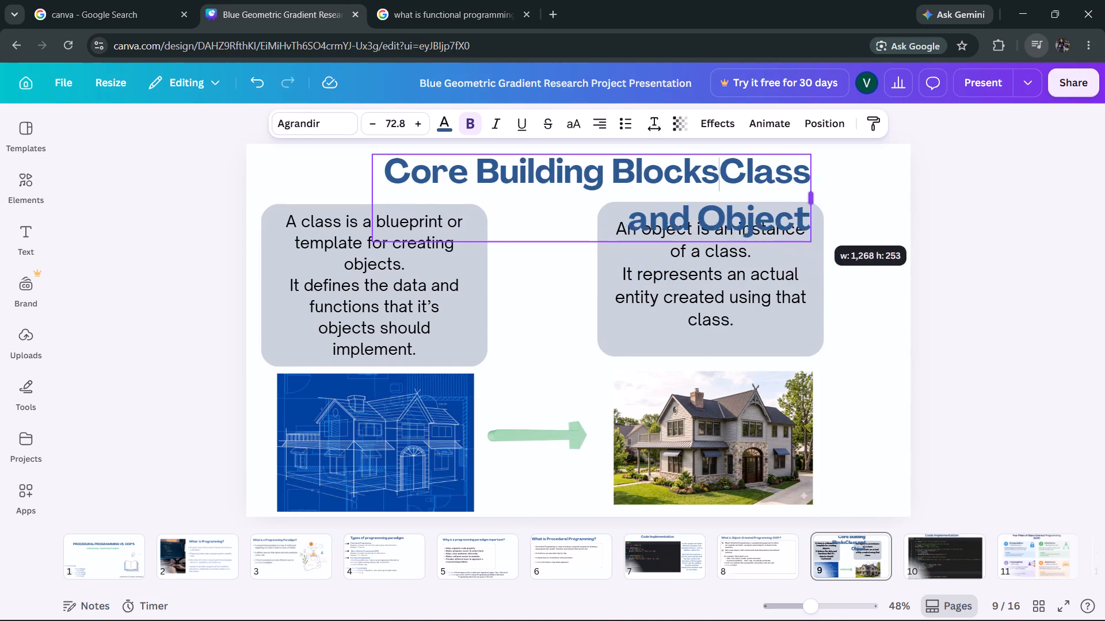
{"action": "left_click_drag", "start_coordinate": [816, 220], "coordinate": [869, 218]}
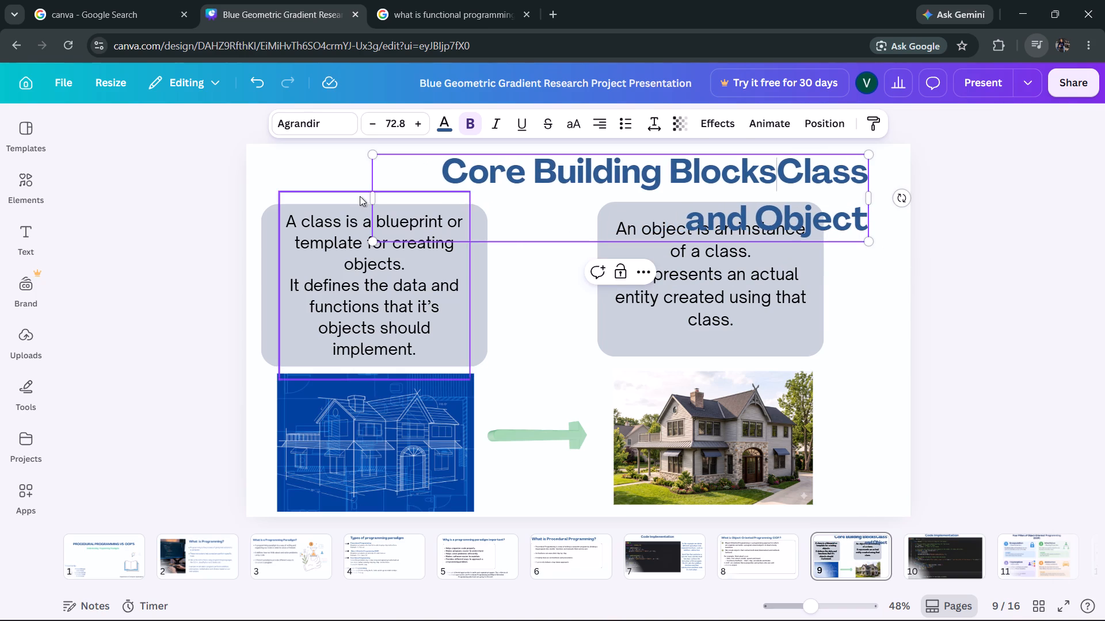
{"action": "left_click_drag", "start_coordinate": [372, 200], "coordinate": [338, 200]}
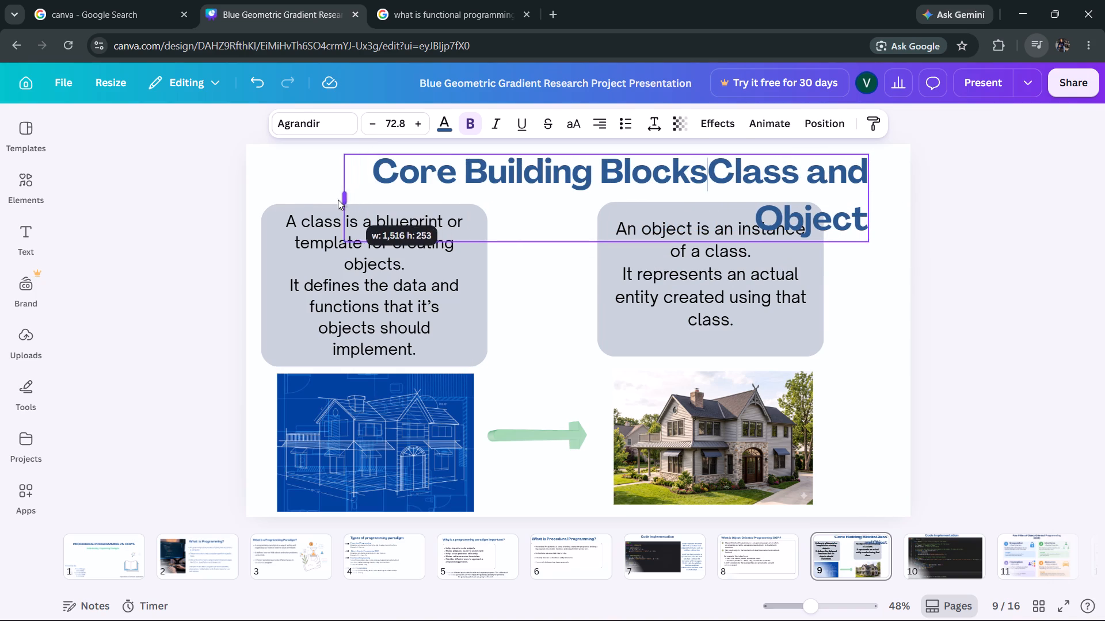
{"action": "left_click_drag", "start_coordinate": [338, 200], "coordinate": [268, 200]}
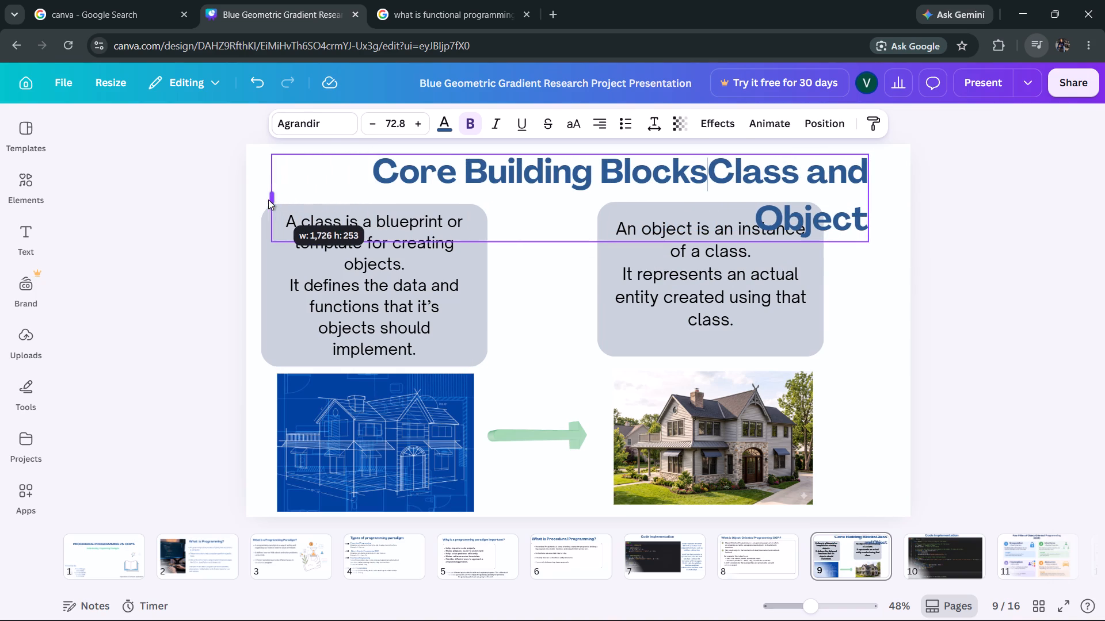
{"action": "left_click_drag", "start_coordinate": [268, 200], "coordinate": [249, 205]}
{"action": "left_click", "coordinate": [366, 124]}
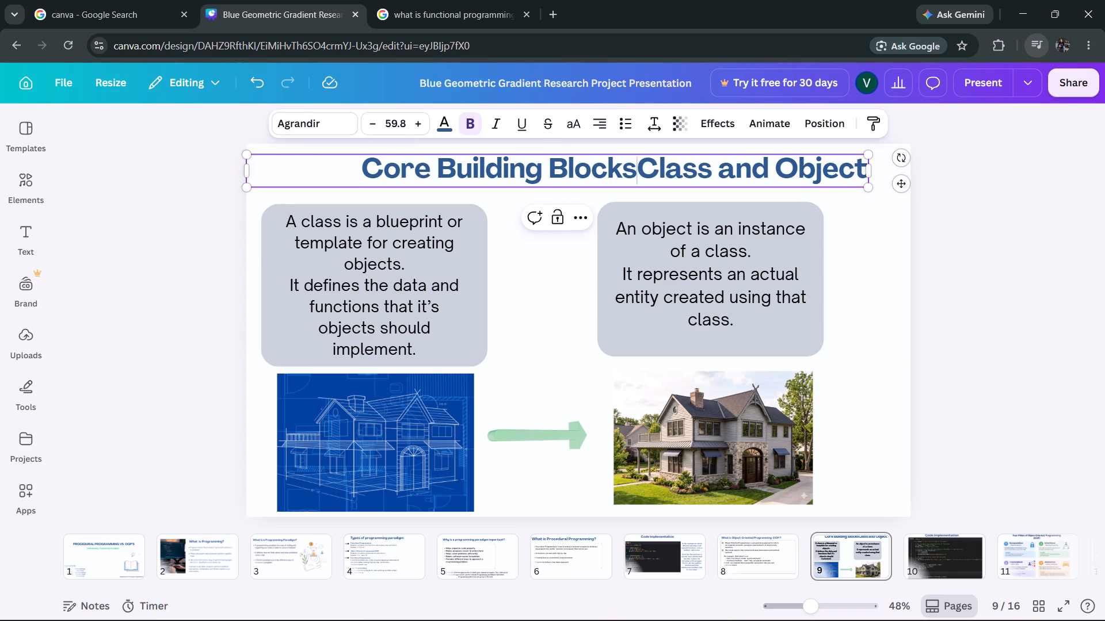
{"action": "left_click_drag", "start_coordinate": [578, 173], "coordinate": [552, 174]}
{"action": "left_click", "coordinate": [876, 235]}
{"action": "left_click_drag", "start_coordinate": [766, 177], "coordinate": [736, 180]}
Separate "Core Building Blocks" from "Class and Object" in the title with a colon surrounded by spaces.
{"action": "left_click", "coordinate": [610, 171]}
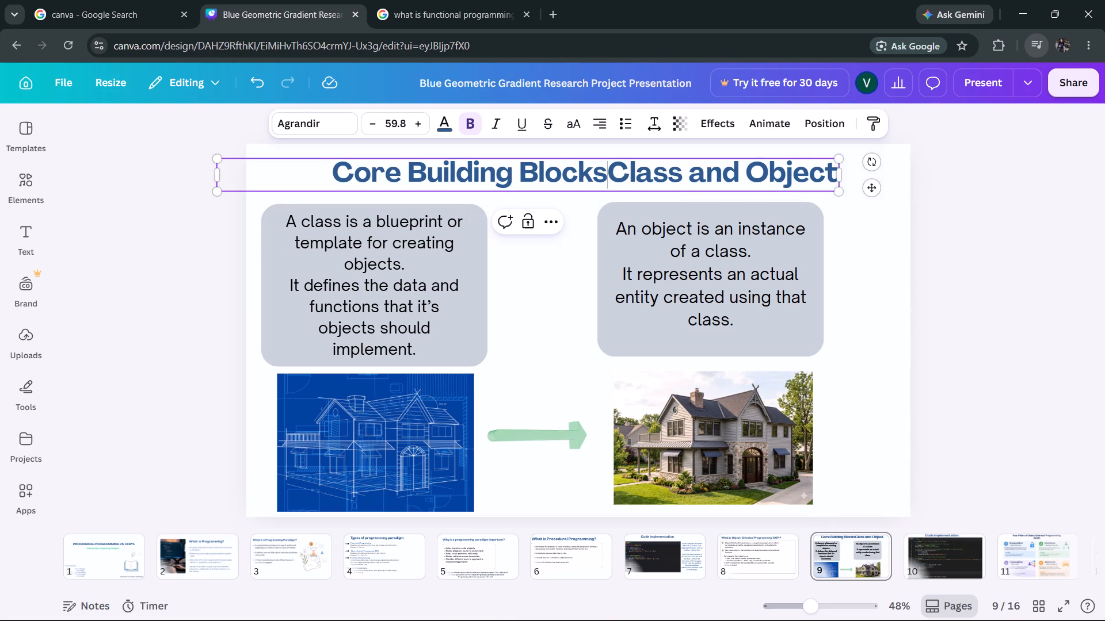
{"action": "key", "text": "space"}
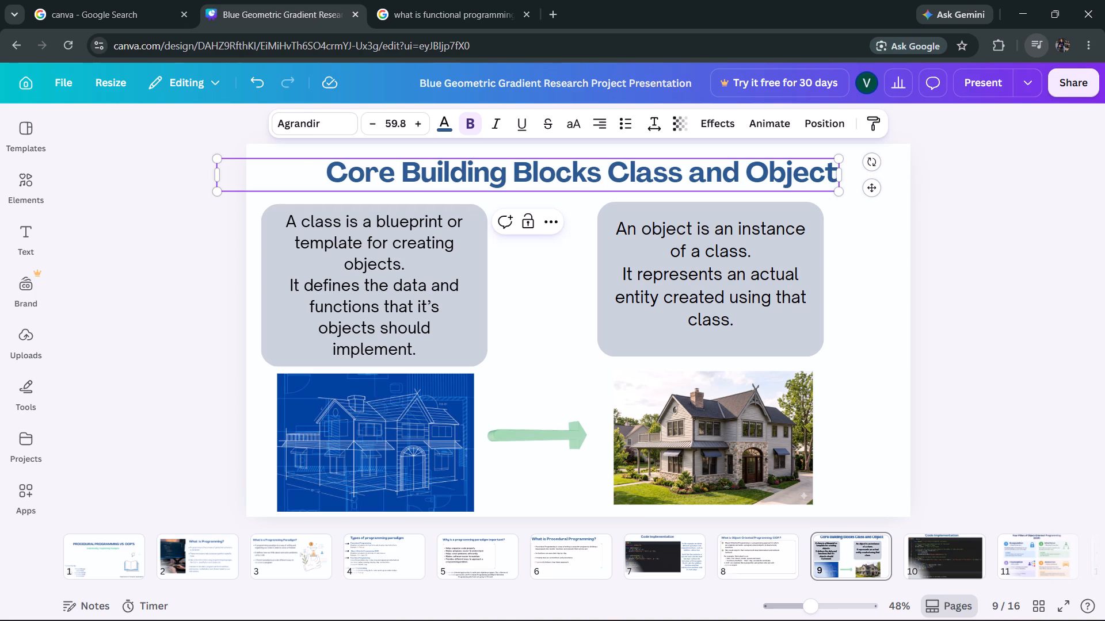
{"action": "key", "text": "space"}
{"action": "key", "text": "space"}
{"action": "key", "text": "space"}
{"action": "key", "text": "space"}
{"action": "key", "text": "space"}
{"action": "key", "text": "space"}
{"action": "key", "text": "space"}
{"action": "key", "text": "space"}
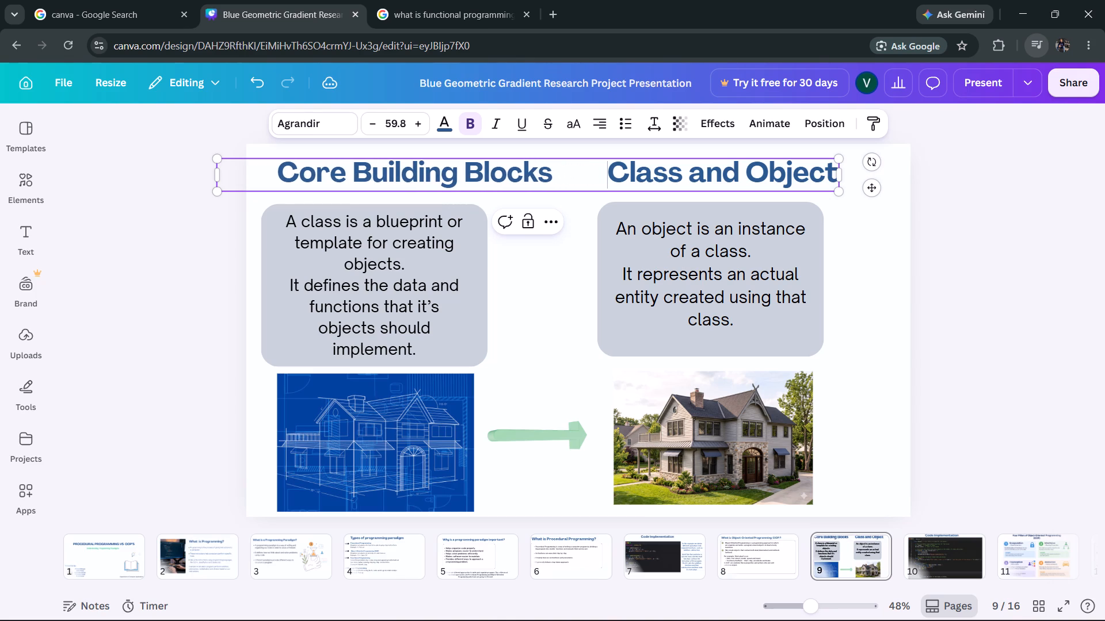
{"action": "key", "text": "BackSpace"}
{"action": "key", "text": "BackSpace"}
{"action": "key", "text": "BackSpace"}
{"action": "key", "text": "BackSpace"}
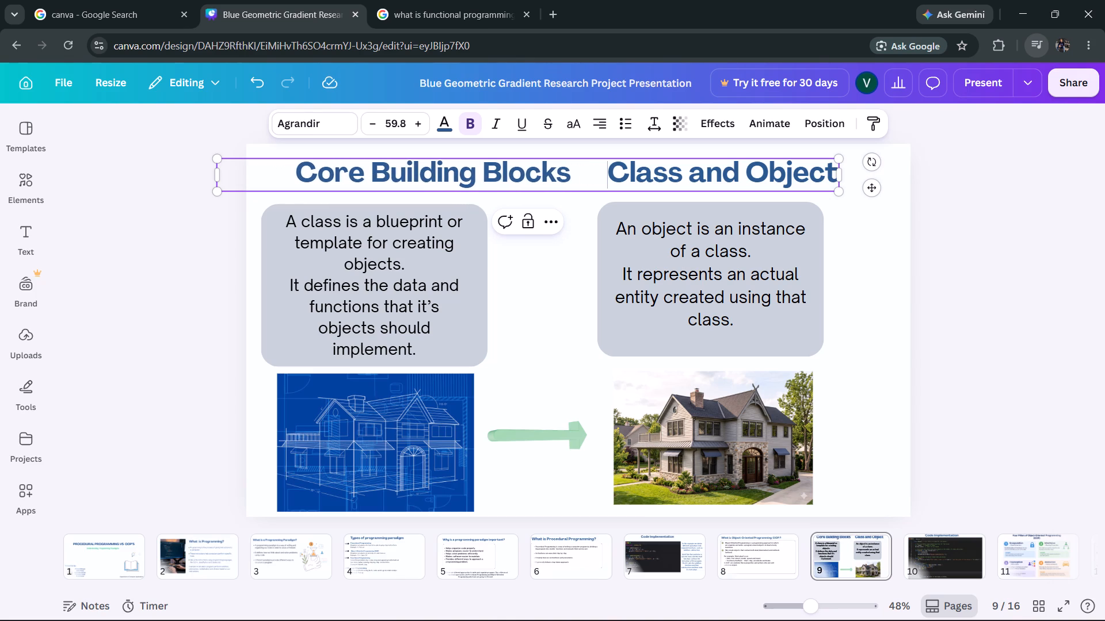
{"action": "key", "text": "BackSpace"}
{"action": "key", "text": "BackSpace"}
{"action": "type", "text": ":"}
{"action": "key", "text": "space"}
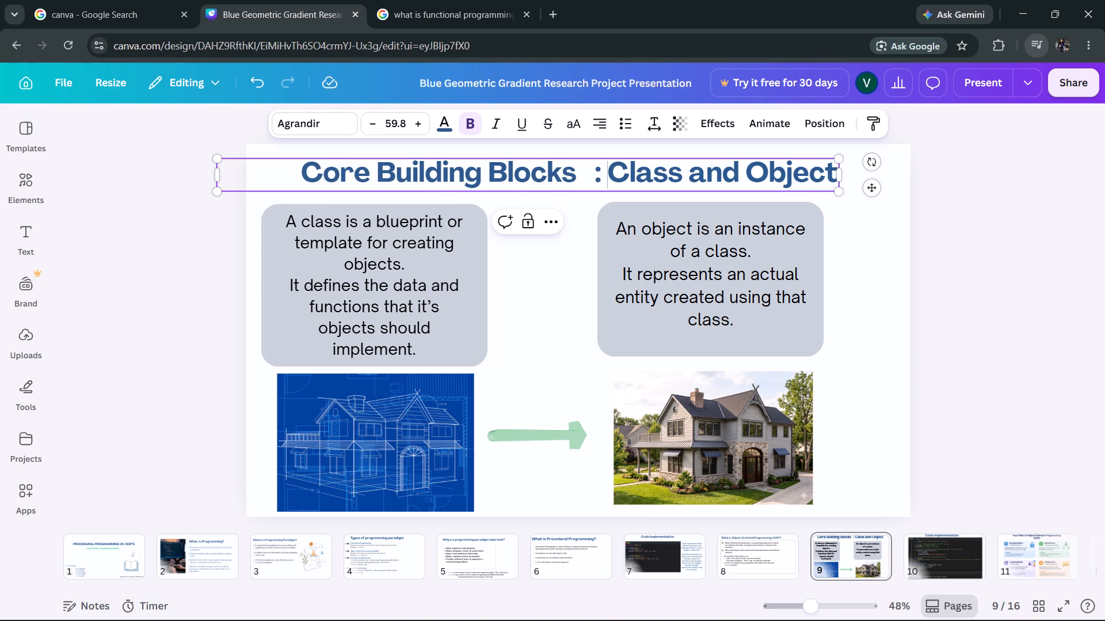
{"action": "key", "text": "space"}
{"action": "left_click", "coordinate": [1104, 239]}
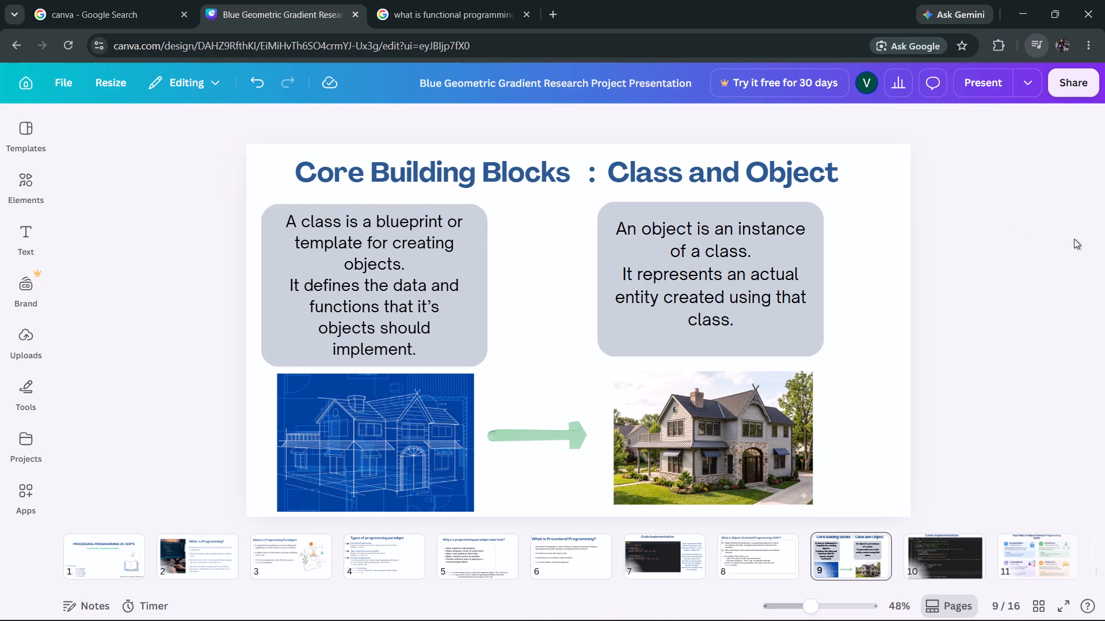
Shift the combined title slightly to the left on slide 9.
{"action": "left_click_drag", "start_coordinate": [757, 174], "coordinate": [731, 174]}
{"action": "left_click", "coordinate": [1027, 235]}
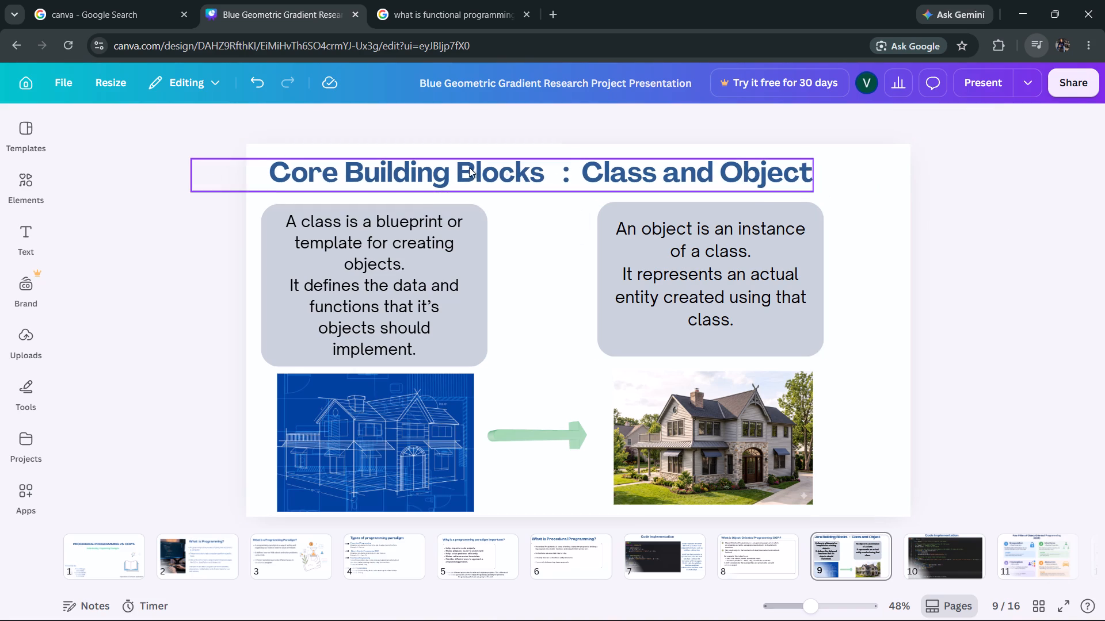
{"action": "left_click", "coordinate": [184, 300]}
Delete "Core Building Blocks :" from the title and narrow the text box around "Class and Object".
{"action": "double_click", "coordinate": [481, 184]}
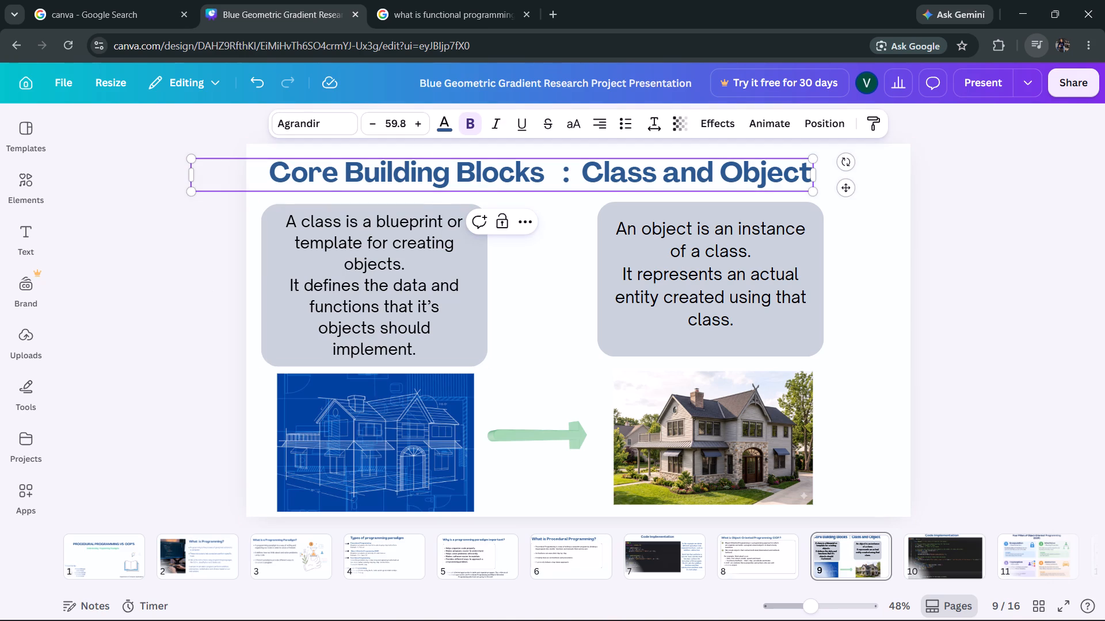
{"action": "left_click_drag", "start_coordinate": [574, 178], "coordinate": [266, 175]}
{"action": "key", "text": "BackSpace"}
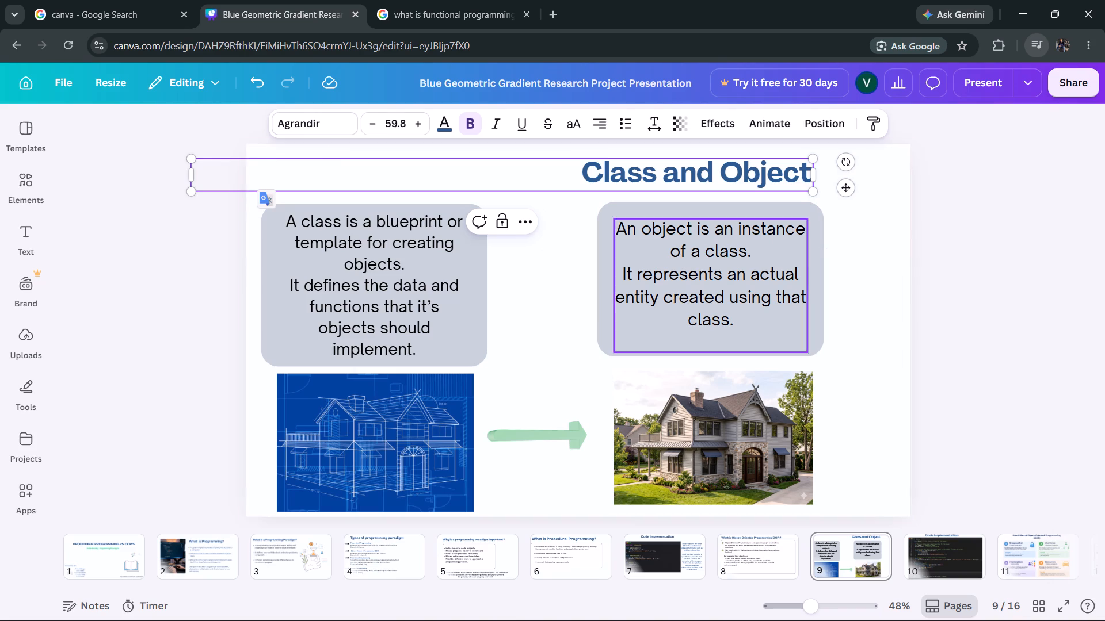
{"action": "left_click_drag", "start_coordinate": [190, 175], "coordinate": [494, 173]}
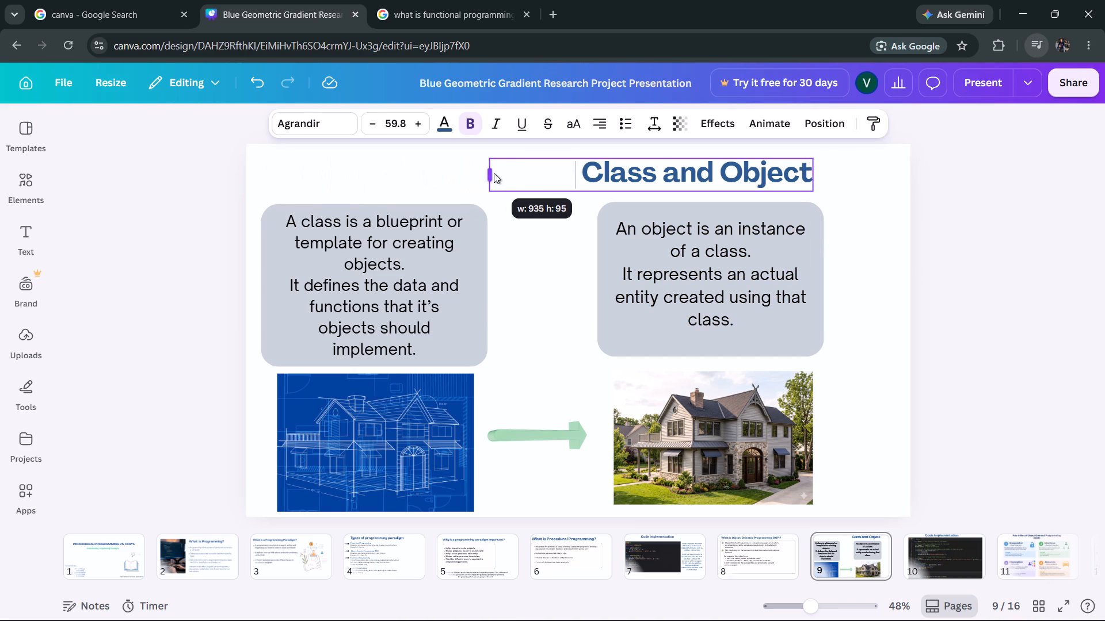
{"action": "left_click_drag", "start_coordinate": [494, 173], "coordinate": [559, 177]}
Move the "Class and Object" title left to the top centre, above the gap between the two text cards.
{"action": "left_click_drag", "start_coordinate": [658, 177], "coordinate": [540, 167]}
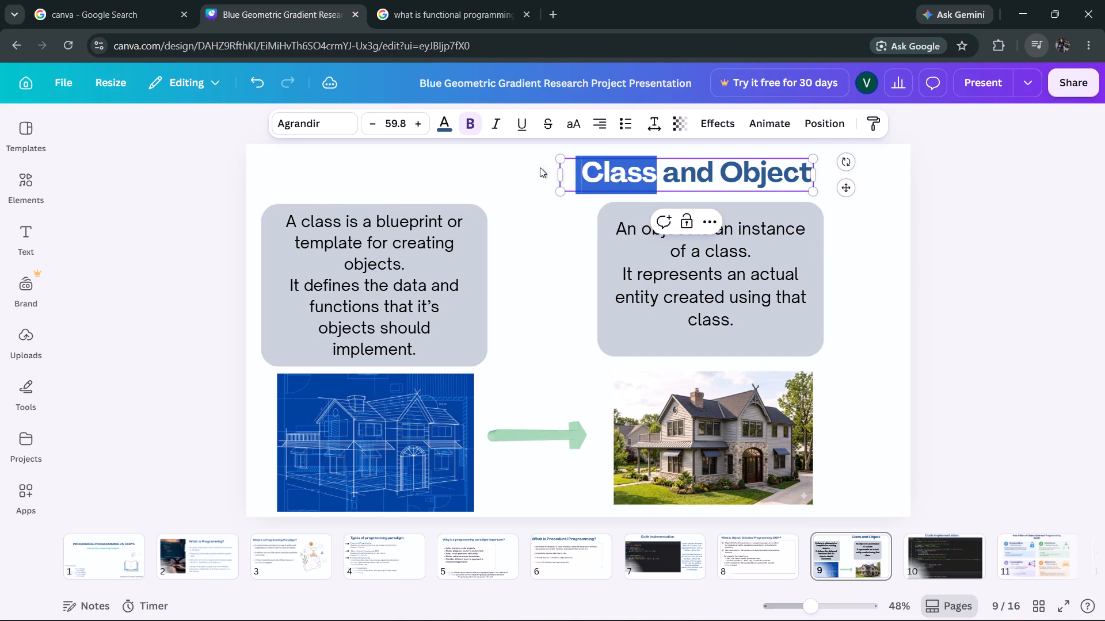
{"action": "left_click_drag", "start_coordinate": [540, 167], "coordinate": [505, 167]}
{"action": "left_click", "coordinate": [508, 179]}
{"action": "left_click", "coordinate": [726, 176]}
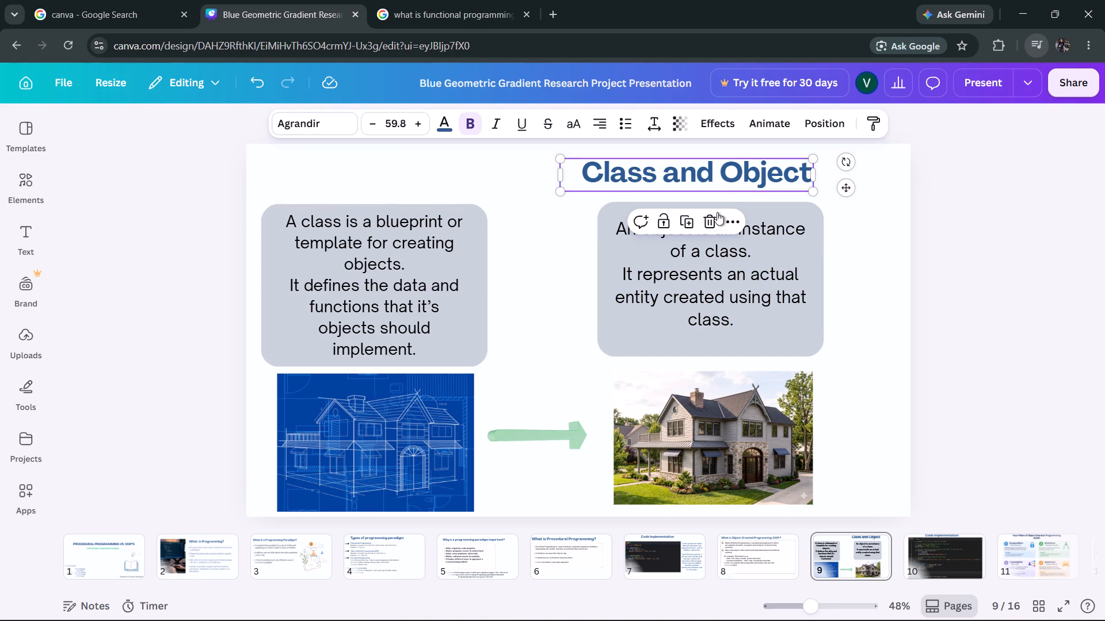
{"action": "left_click", "coordinate": [902, 232]}
{"action": "left_click_drag", "start_coordinate": [747, 174], "coordinate": [717, 174]}
{"action": "left_click_drag", "start_coordinate": [717, 174], "coordinate": [590, 168]}
{"action": "left_click", "coordinate": [957, 264]}
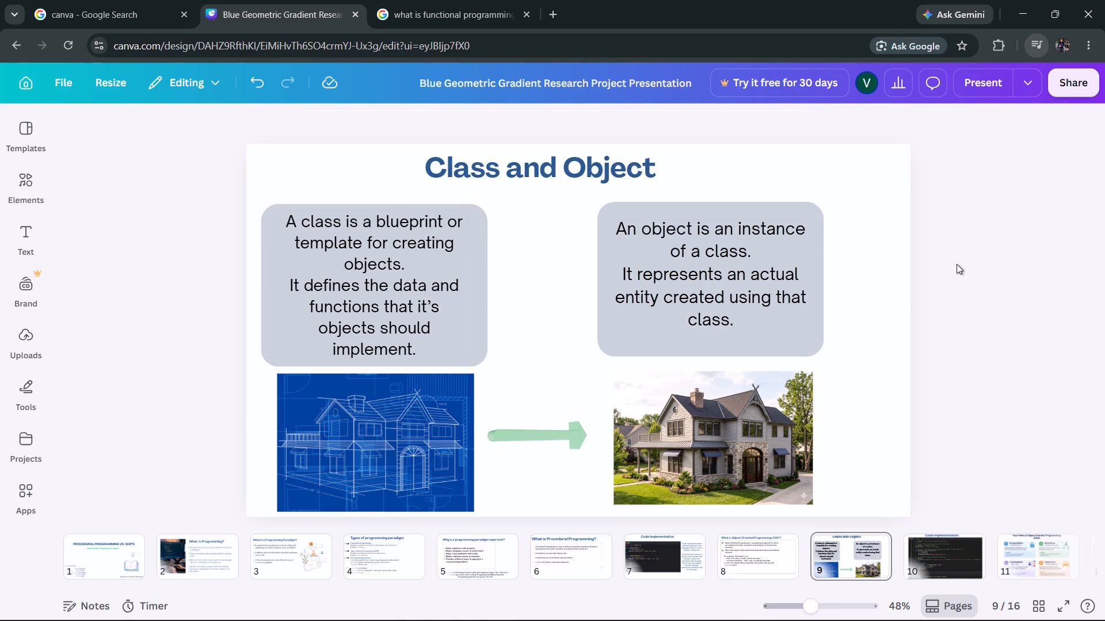
Fine-tune the right edge of the "Class and Object" title box so the heading sits near the slide's centre.
{"action": "left_click", "coordinate": [508, 170]}
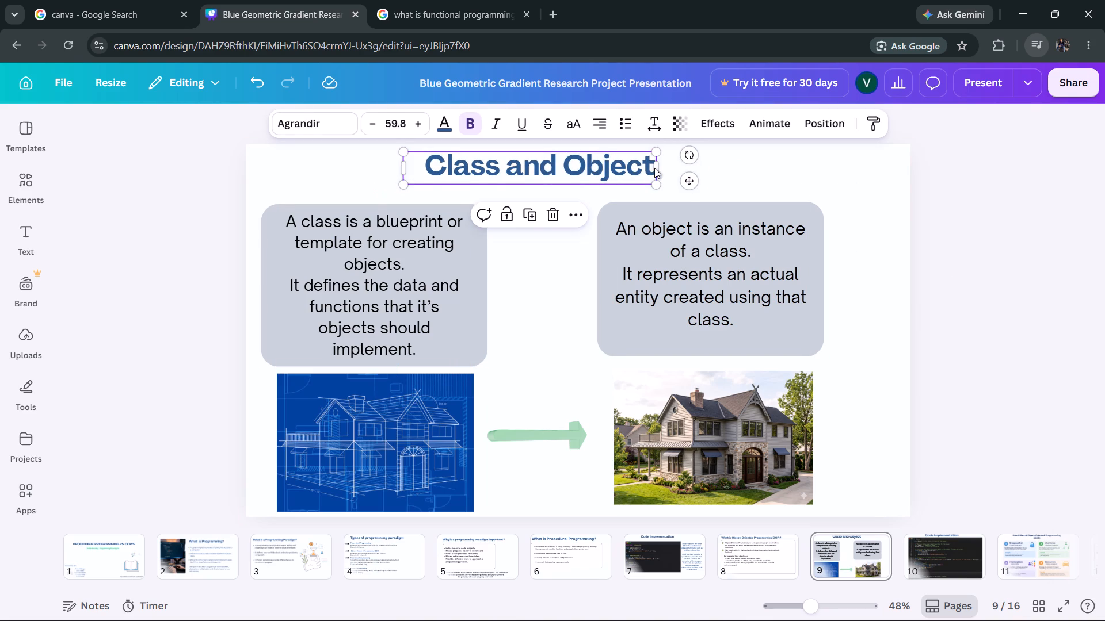
{"action": "left_click_drag", "start_coordinate": [659, 167], "coordinate": [673, 166]}
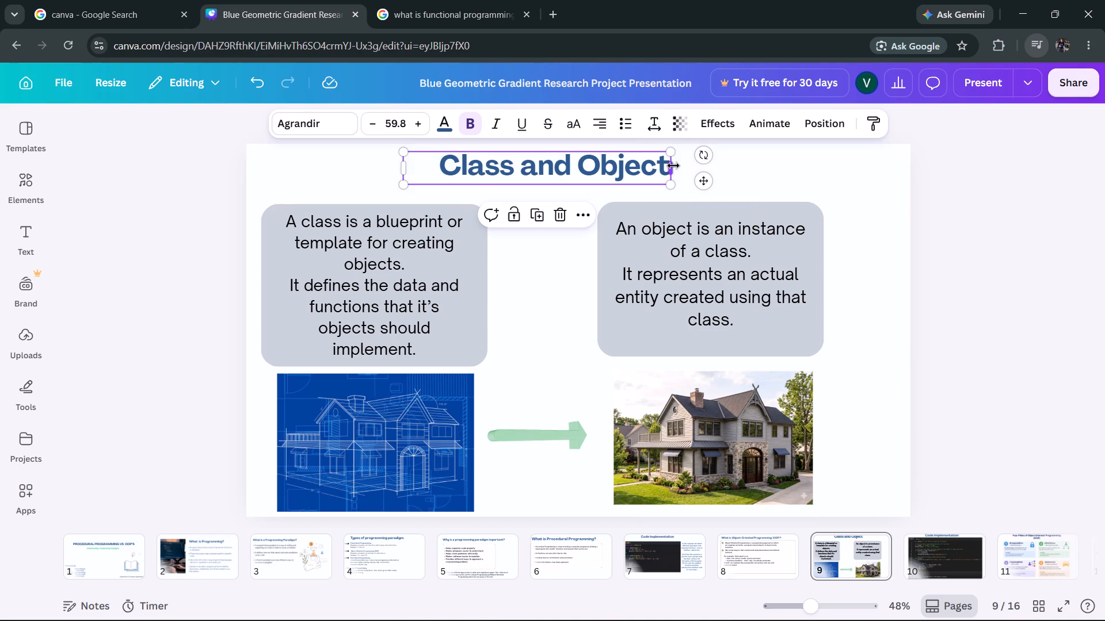
{"action": "left_click", "coordinate": [672, 167]}
{"action": "left_click_drag", "start_coordinate": [672, 167], "coordinate": [670, 167]}
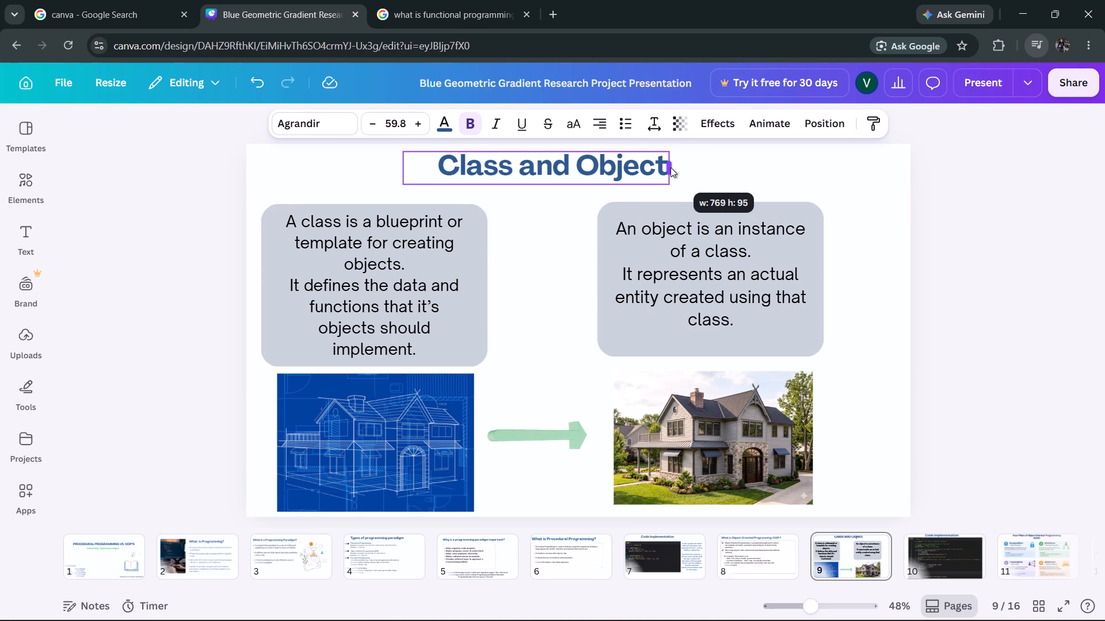
{"action": "left_click_drag", "start_coordinate": [670, 167], "coordinate": [654, 166]}
{"action": "left_click", "coordinate": [1012, 233]}
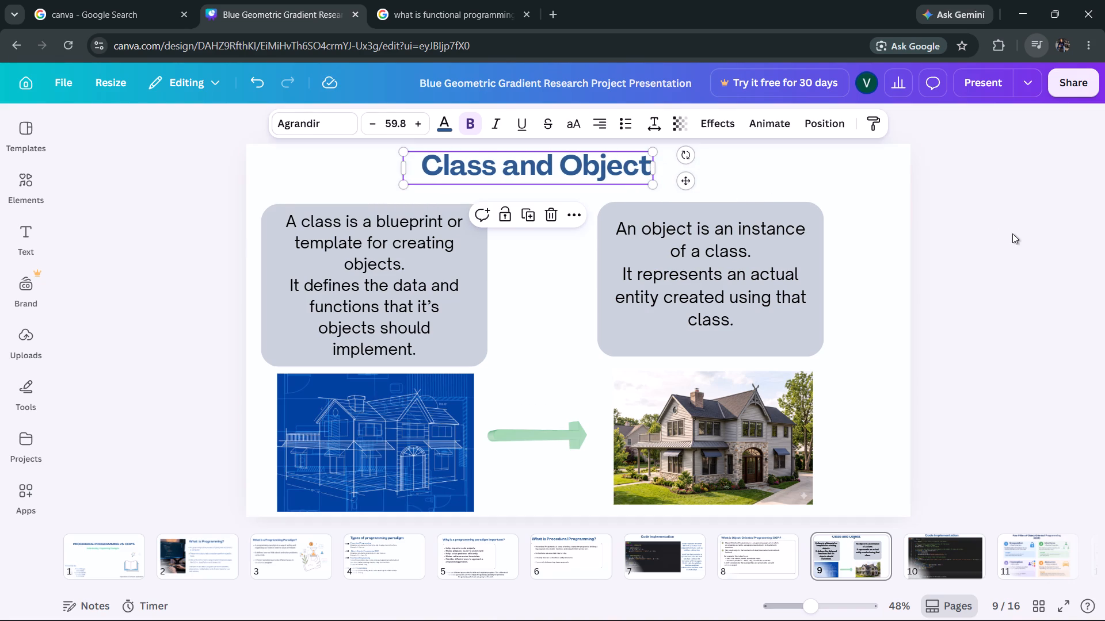
Duplicate the "Class and Object" title and place the copy directly beneath the original, aligned with it.
{"action": "left_click", "coordinate": [569, 170]}
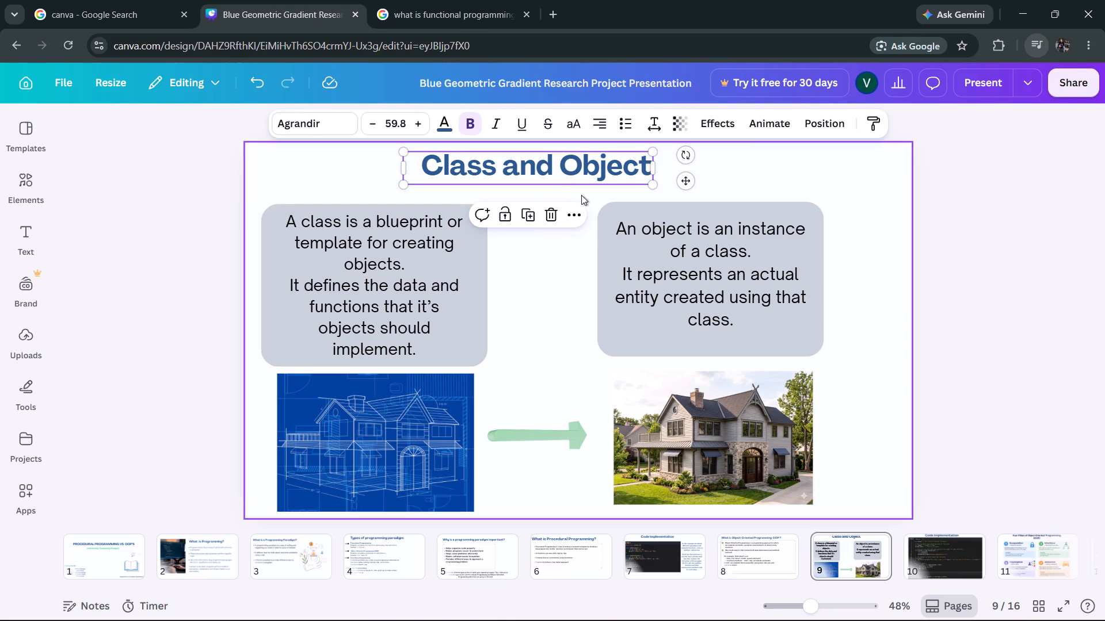
{"action": "left_click", "coordinate": [531, 214]}
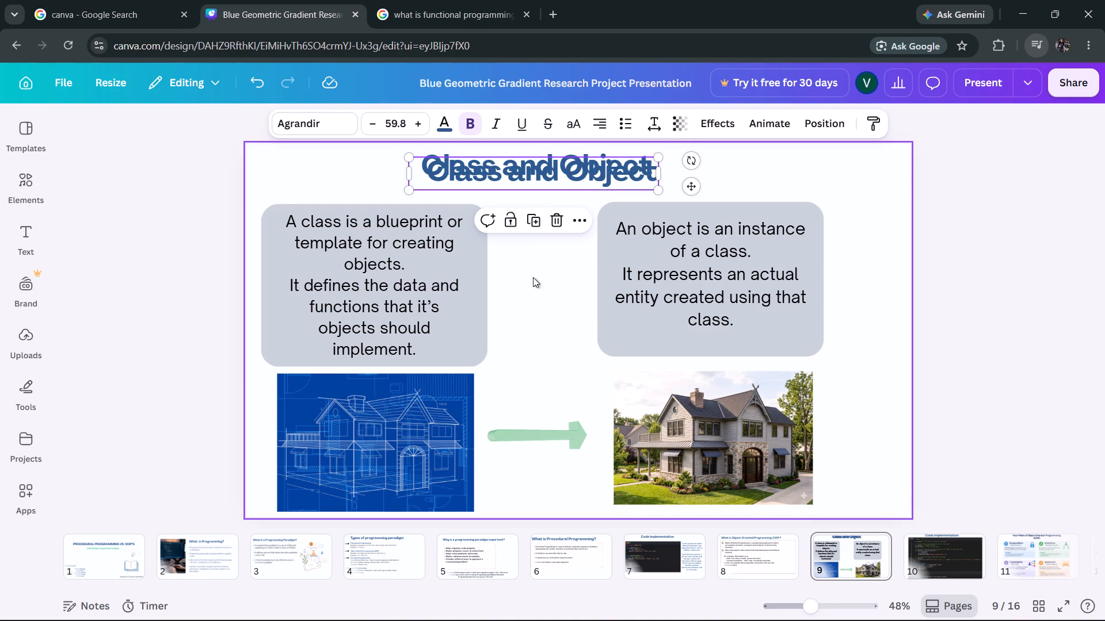
{"action": "left_click_drag", "start_coordinate": [570, 170], "coordinate": [569, 202]}
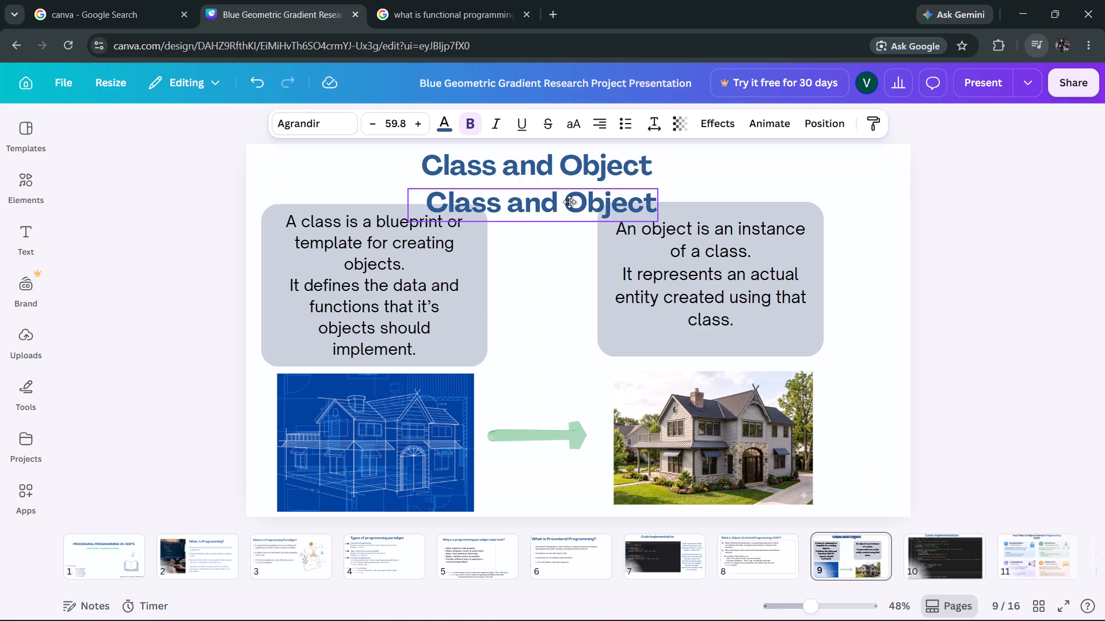
{"action": "left_click_drag", "start_coordinate": [569, 202], "coordinate": [567, 193]}
Replace the duplicate title's text with "Building block of OOP'S" and reduce its font size to 27.8.
{"action": "left_click", "coordinate": [537, 201]}
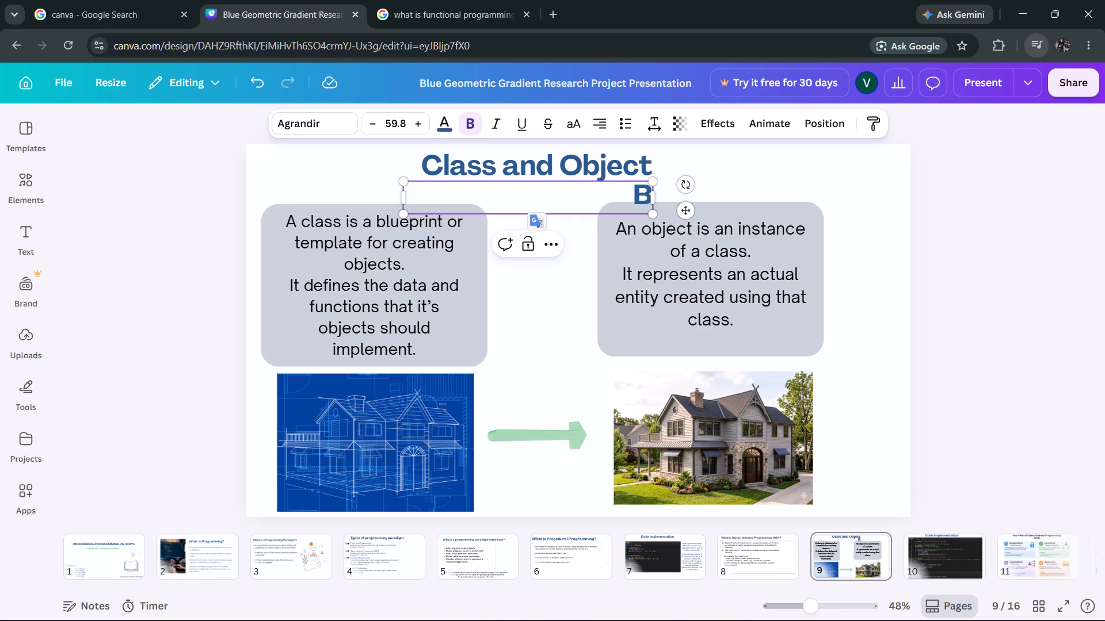
{"action": "left_click", "coordinate": [374, 131]}
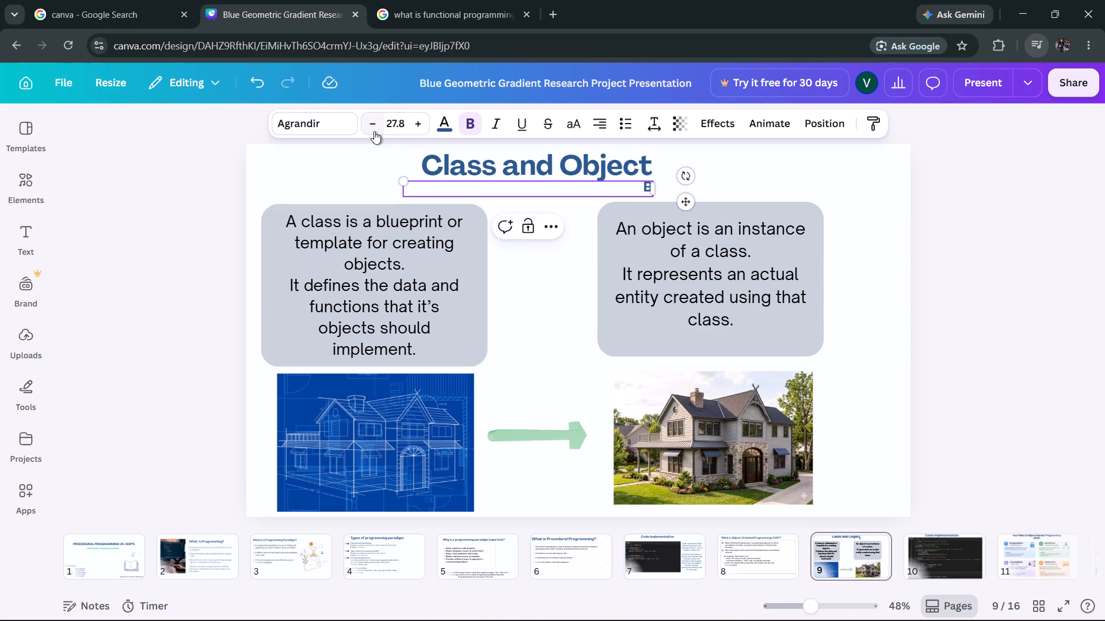
{"action": "type", "text": "ui,l"}
{"action": "key", "text": "BackSpace"}
{"action": "type", "text": "kld"}
{"action": "key", "text": "BackSpace"}
{"action": "key", "text": "BackSpace"}
{"action": "key", "text": "BackSpace"}
{"action": "key", "text": "BackSpace"}
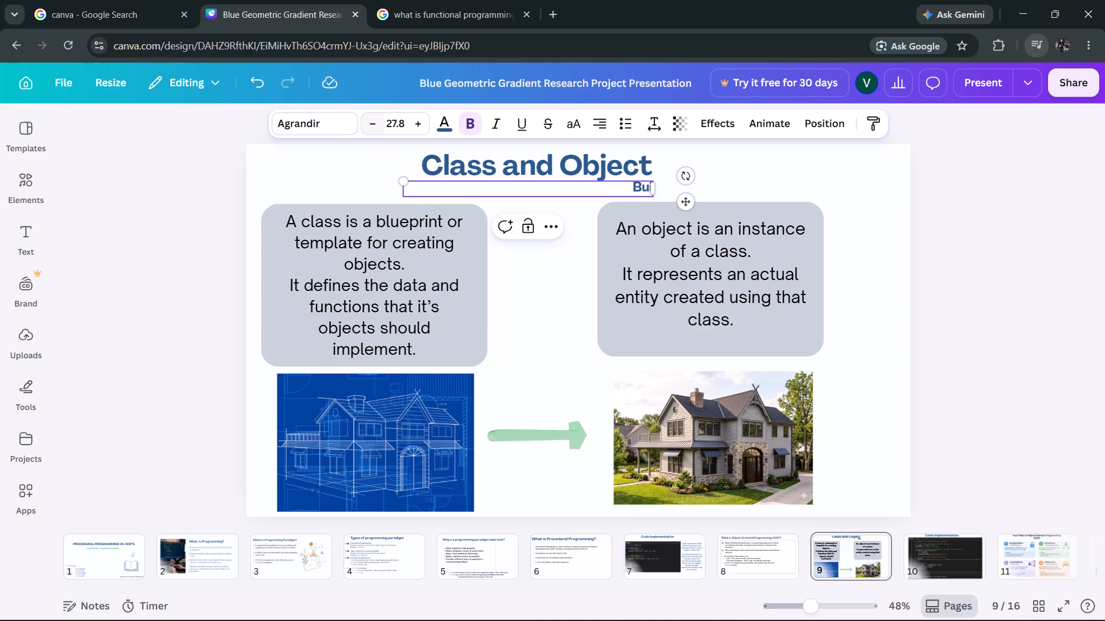
{"action": "type", "text": "lding"}
{"action": "key", "text": "space"}
{"action": "key", "text": "space"}
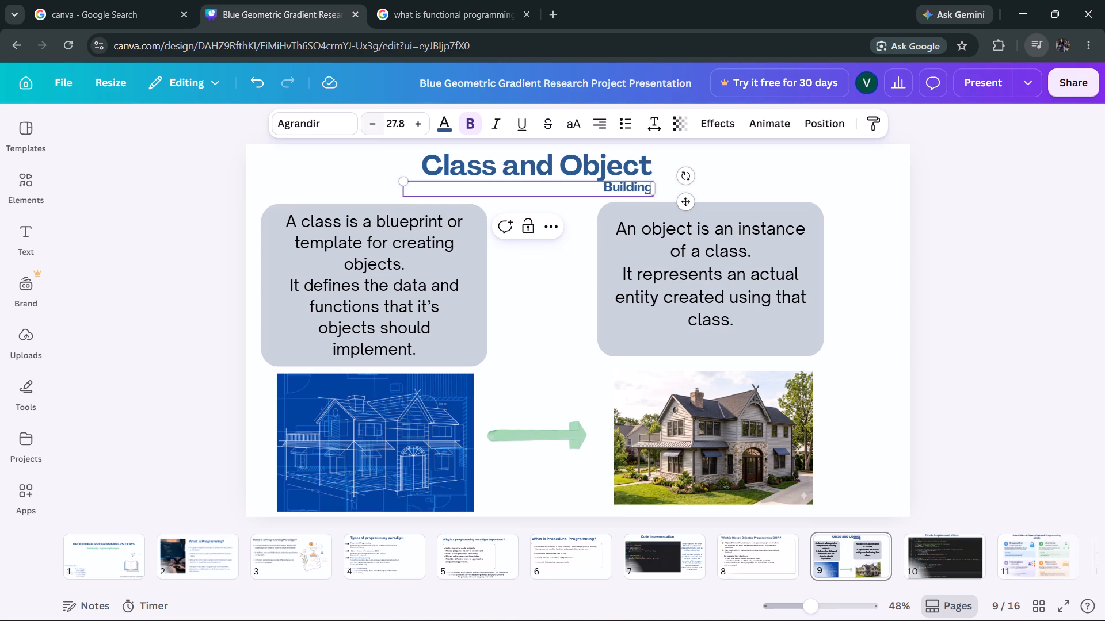
{"action": "type", "text": "block"}
{"action": "key", "text": "space"}
{"action": "type", "text": "of"}
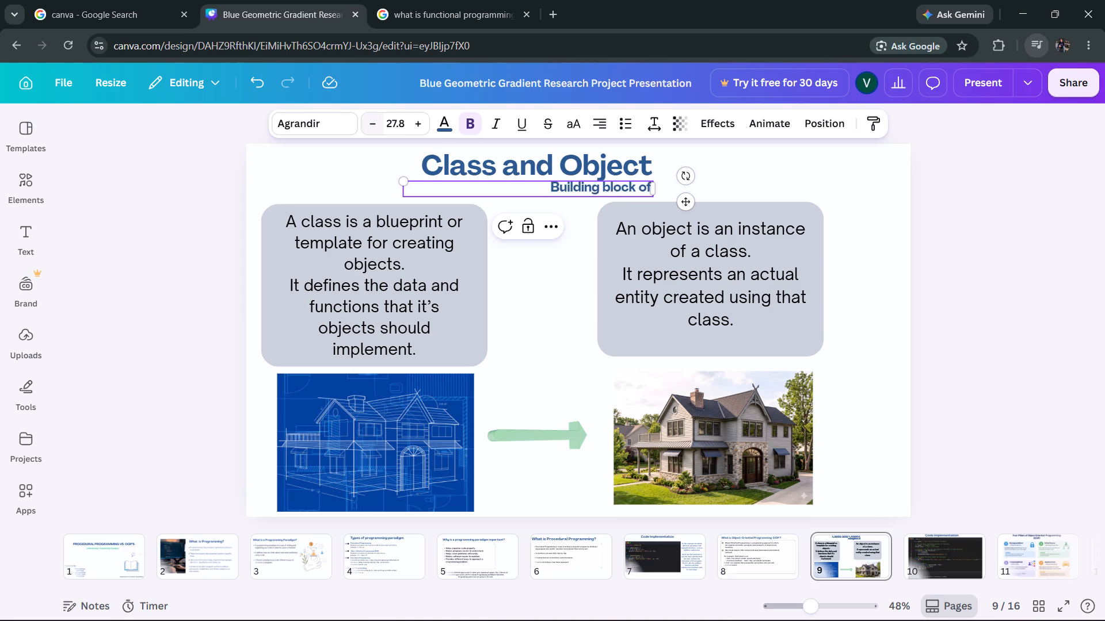
{"action": "key", "text": "space"}
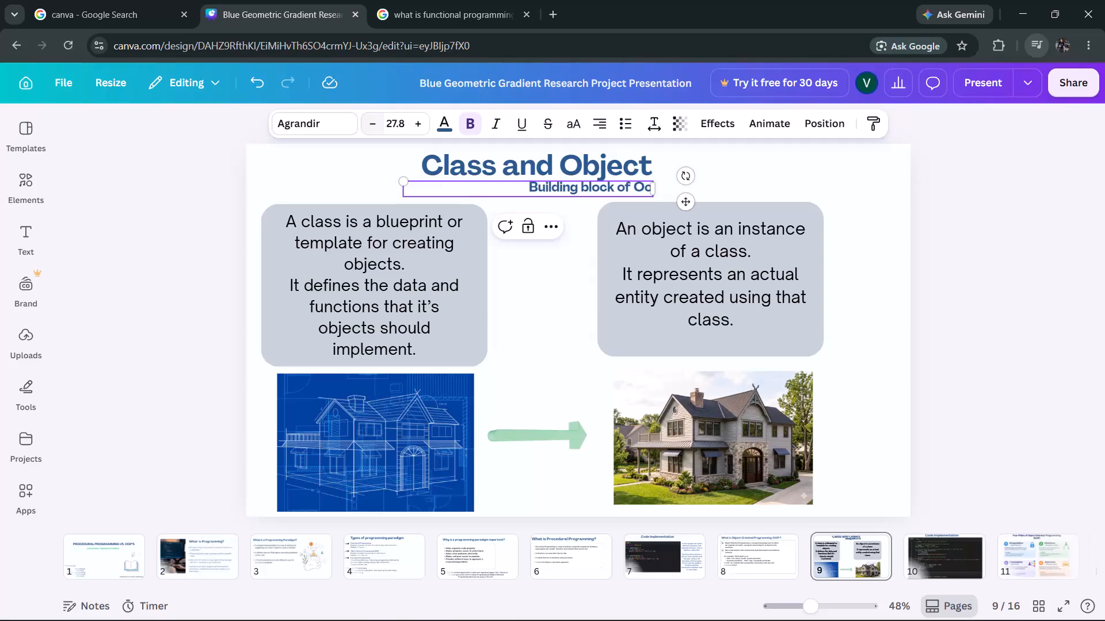
{"action": "type", "text": "OP"}
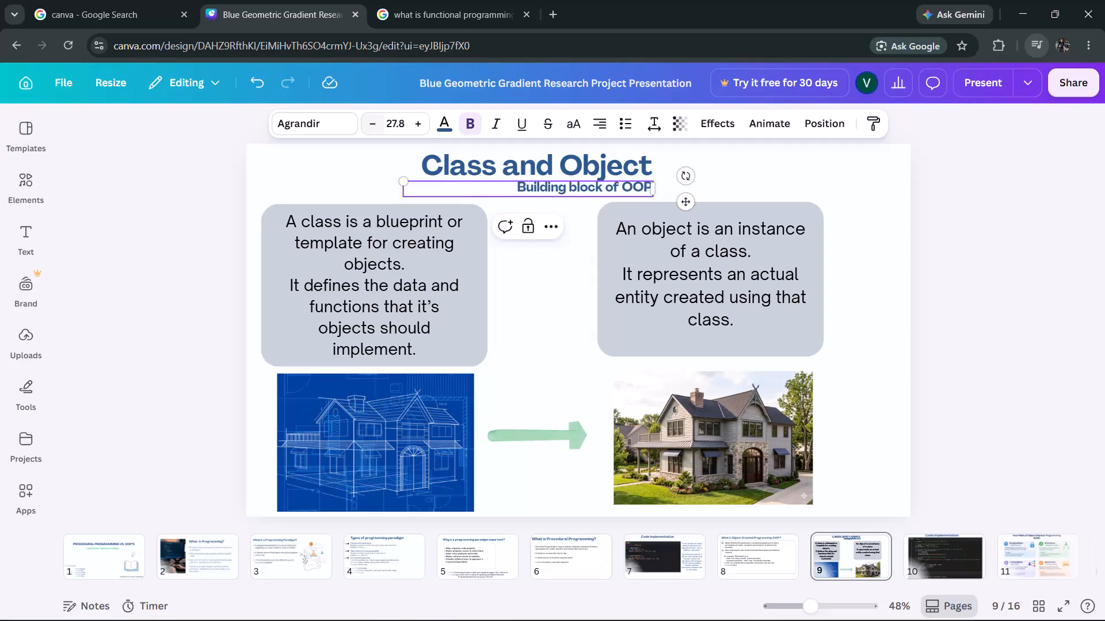
{"action": "type", "text": "'S"}
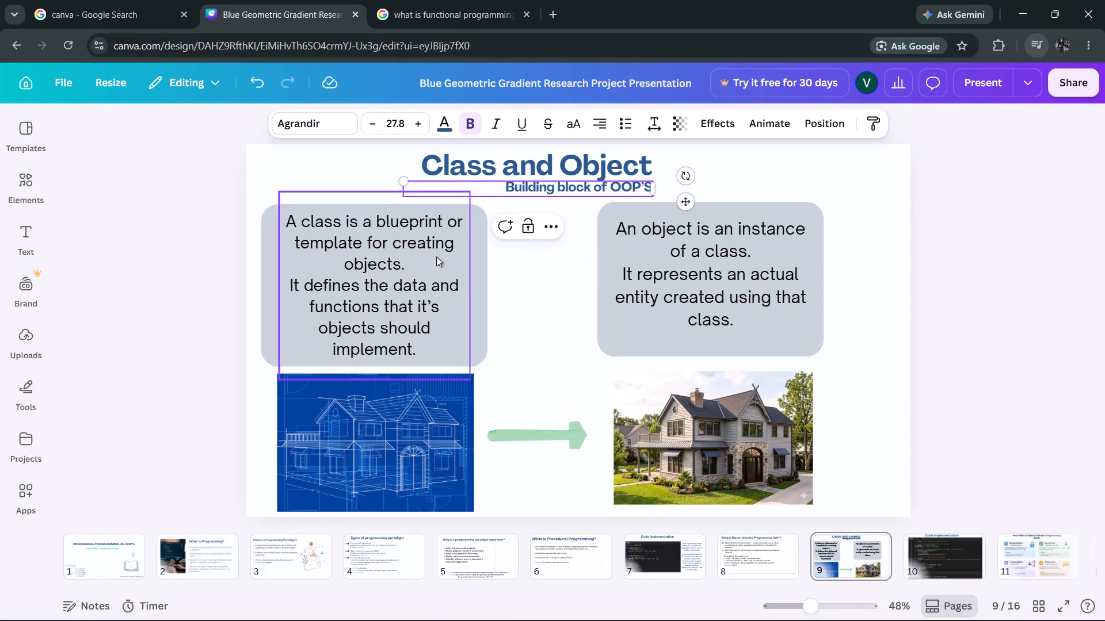
Move the "Building block of OOP'S" subtitle left so it sits beneath the "Class and Object" title.
{"action": "left_click", "coordinate": [580, 327]}
{"action": "left_click_drag", "start_coordinate": [582, 193], "coordinate": [551, 193]}
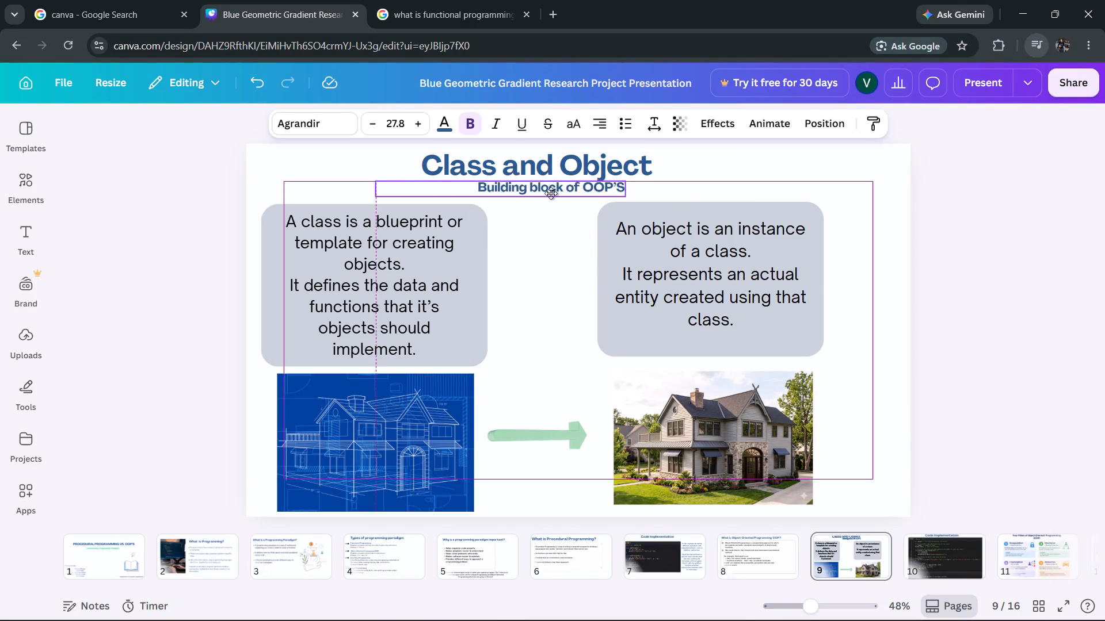
{"action": "left_click_drag", "start_coordinate": [551, 193], "coordinate": [532, 195]}
{"action": "left_click", "coordinate": [1012, 202]}
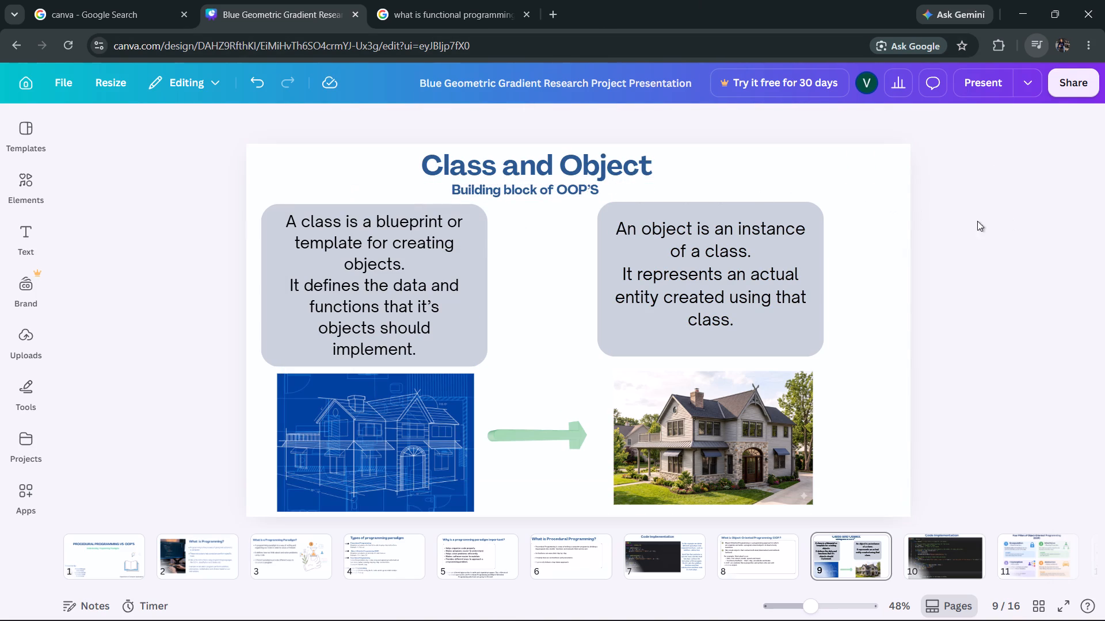
{"action": "left_click", "coordinate": [548, 187]}
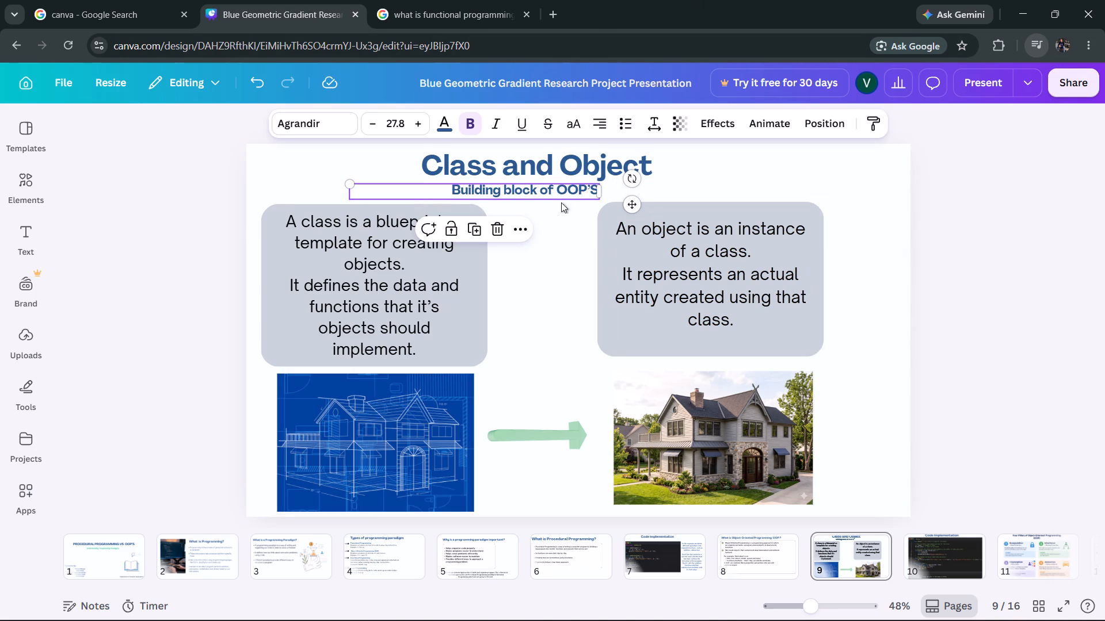
{"action": "left_click", "coordinate": [1012, 289]}
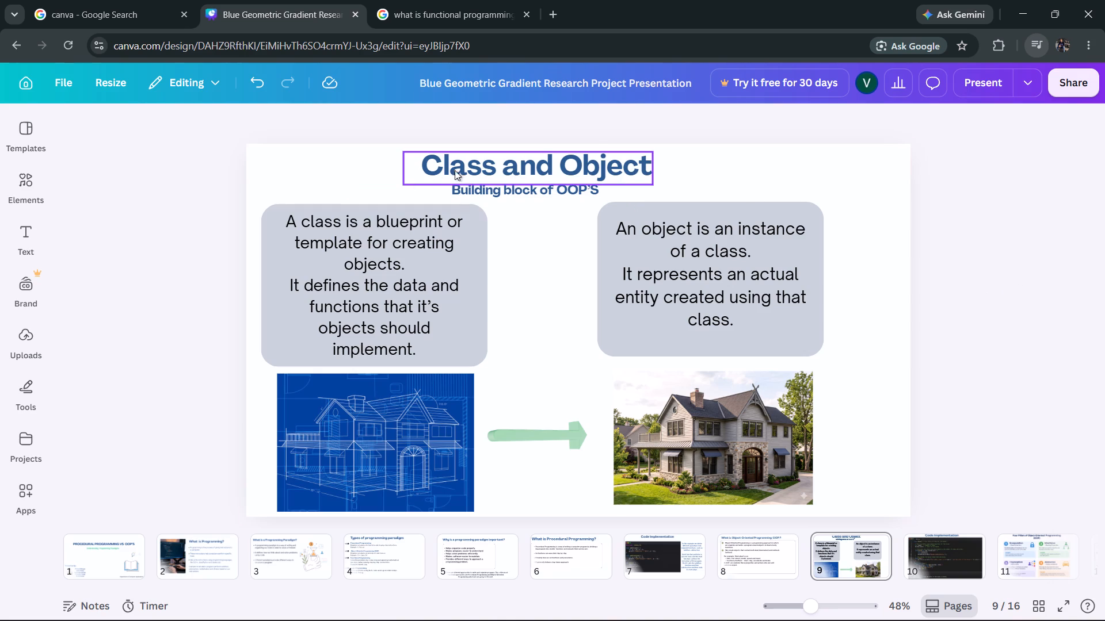
Narrow the rounded card behind the class definition from both sides to match the blueprint image's width below it.
{"action": "left_click", "coordinate": [483, 304]}
{"action": "left_click_drag", "start_coordinate": [488, 293], "coordinate": [476, 290]}
{"action": "left_click_drag", "start_coordinate": [264, 287], "coordinate": [272, 289]}
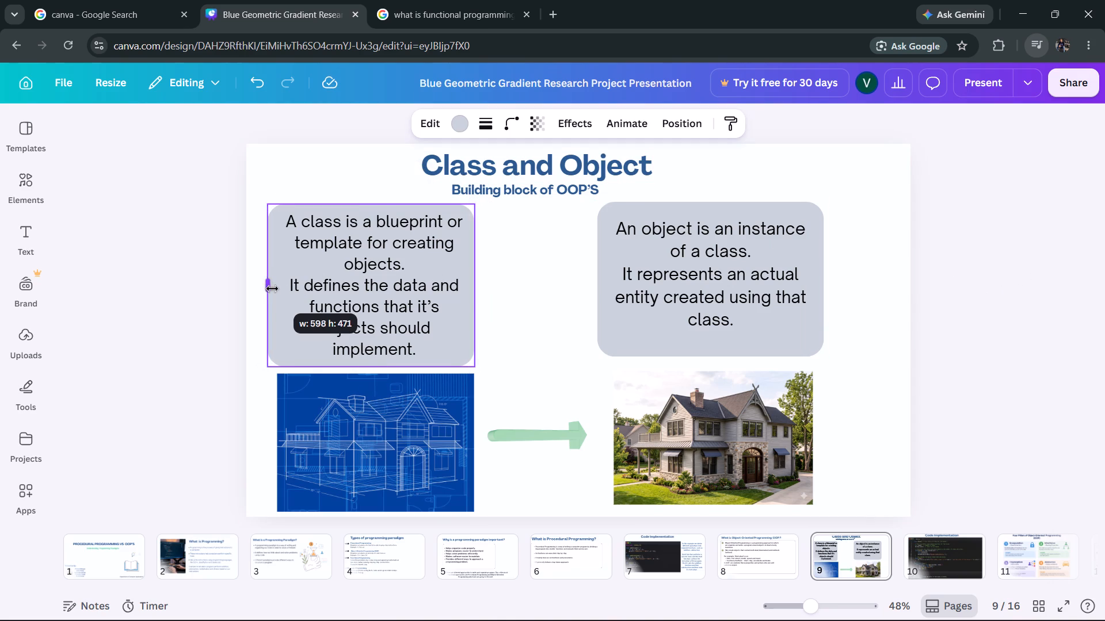
{"action": "left_click_drag", "start_coordinate": [272, 289], "coordinate": [276, 289]}
{"action": "left_click", "coordinate": [544, 301]}
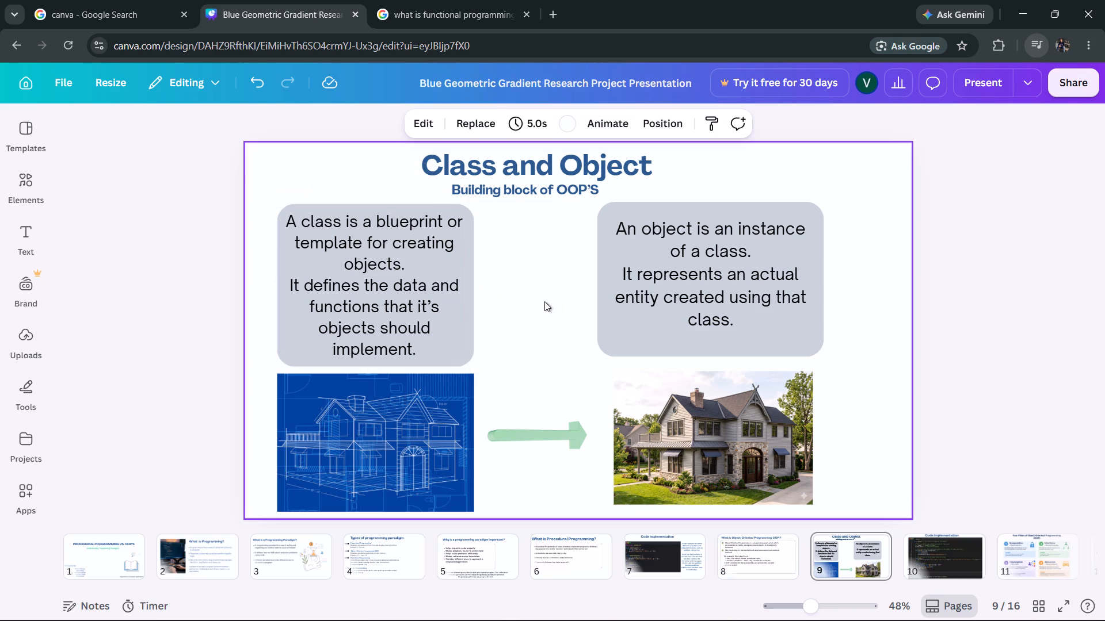
Nudge the "Building block of OOP'S" subtitle slightly right and up, centring it under the "Class and Object" title.
{"action": "left_click_drag", "start_coordinate": [555, 198], "coordinate": [558, 198]}
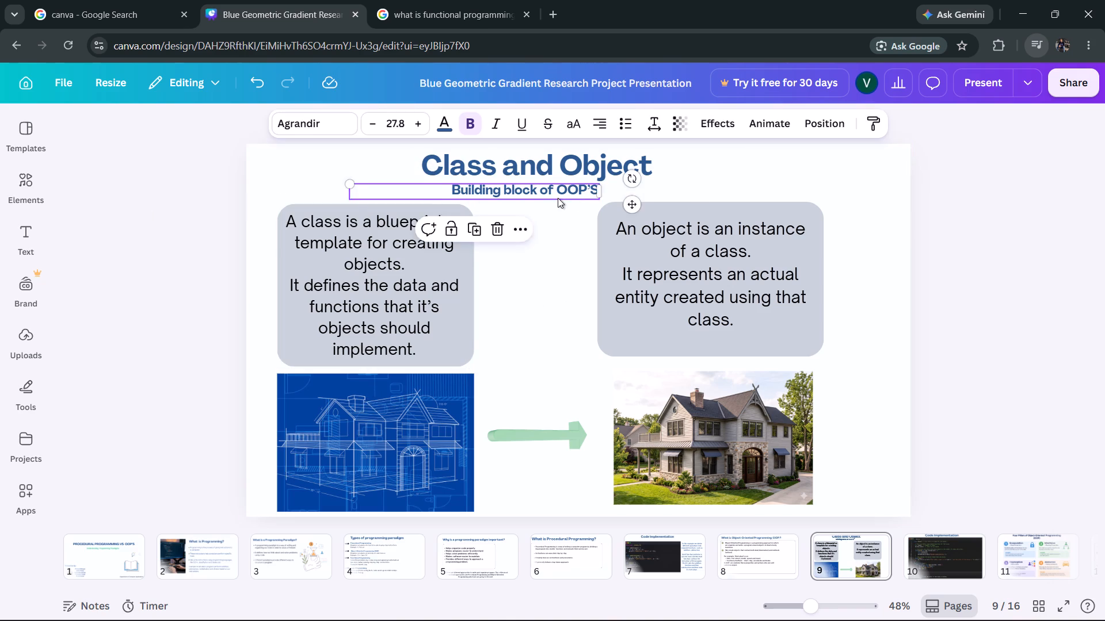
{"action": "left_click_drag", "start_coordinate": [558, 198], "coordinate": [565, 197]}
{"action": "left_click", "coordinate": [1031, 247]}
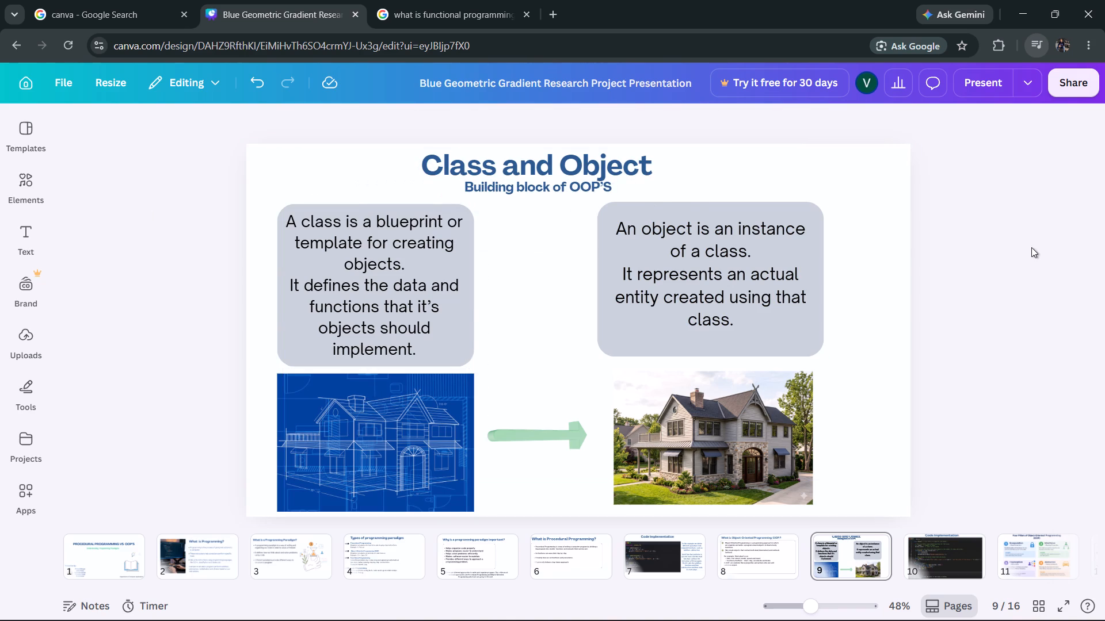
Look through all the slides of the presentation for a final check, ending on the title slide.
{"action": "scroll", "coordinate": [996, 247], "scroll_direction": "down", "scroll_amount": 1}
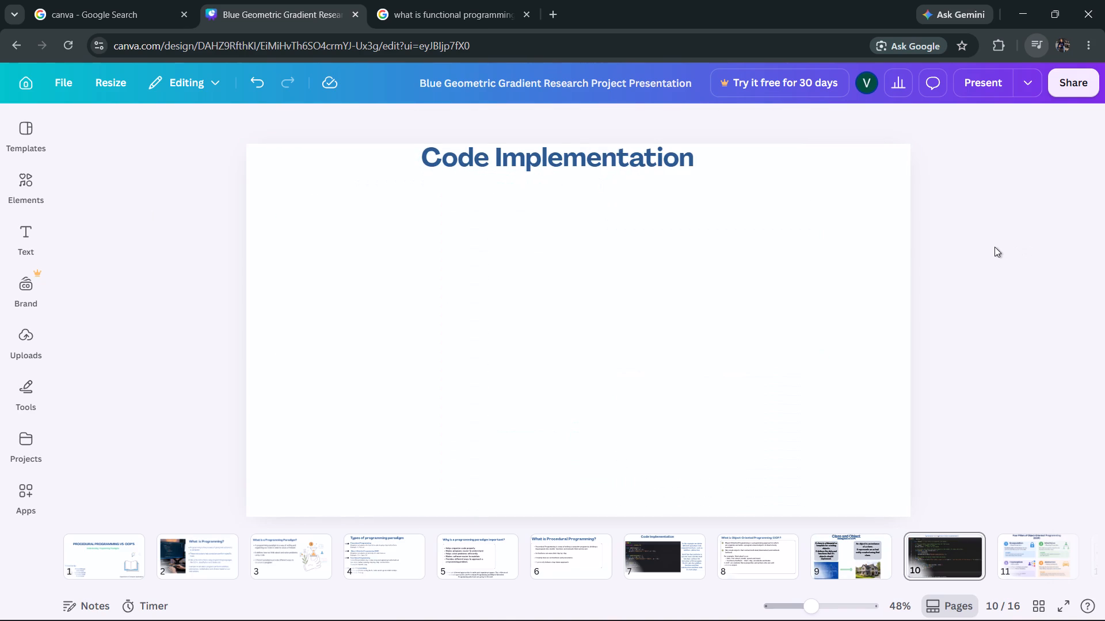
{"action": "scroll", "coordinate": [995, 247], "scroll_direction": "up", "scroll_amount": 4}
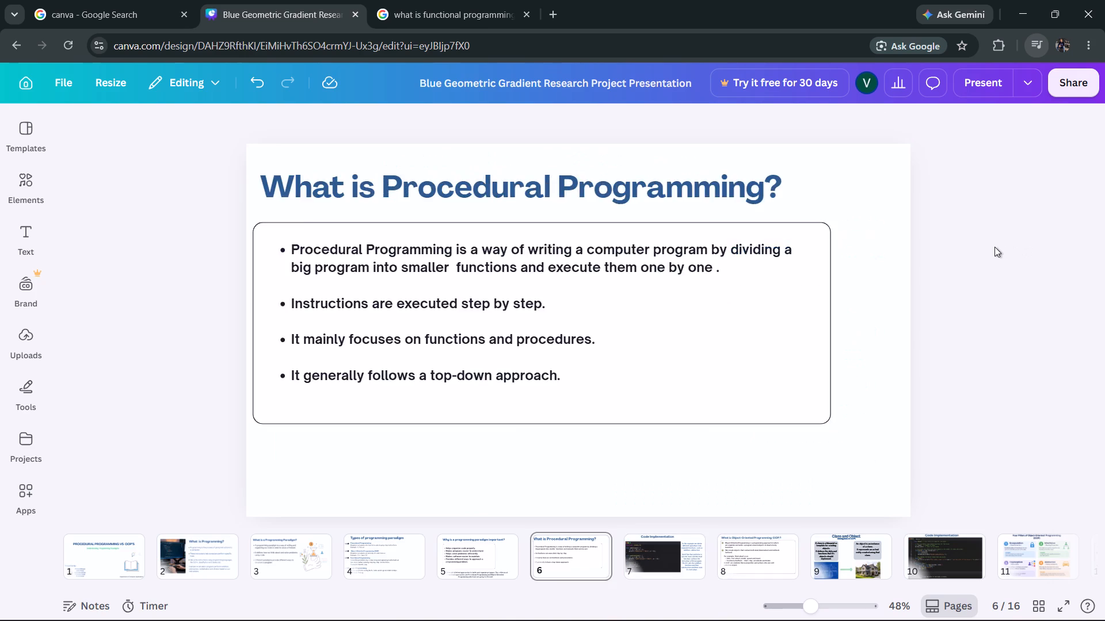
{"action": "scroll", "coordinate": [995, 247], "scroll_direction": "up", "scroll_amount": 20}
{"action": "scroll", "coordinate": [995, 247], "scroll_direction": "up", "scroll_amount": 14}
{"action": "scroll", "coordinate": [984, 240], "scroll_direction": "down", "scroll_amount": 20}
{"action": "scroll", "coordinate": [984, 240], "scroll_direction": "down", "scroll_amount": 20}
{"action": "scroll", "coordinate": [984, 240], "scroll_direction": "down", "scroll_amount": 5}
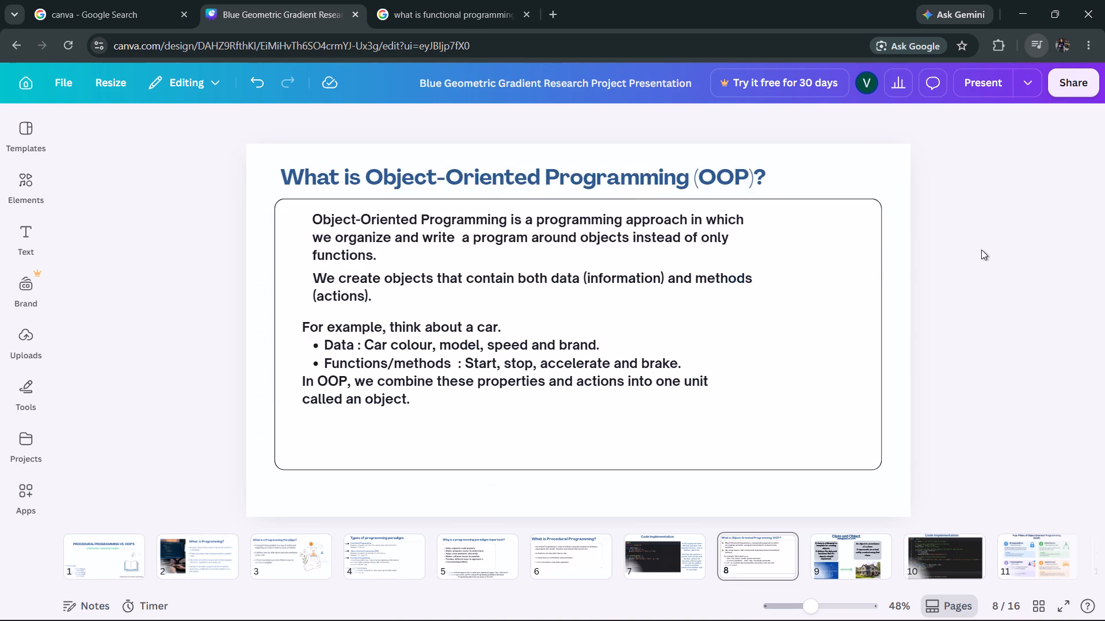
{"action": "scroll", "coordinate": [981, 250], "scroll_direction": "down", "scroll_amount": 20}
{"action": "scroll", "coordinate": [981, 250], "scroll_direction": "down", "scroll_amount": 20}
{"action": "scroll", "coordinate": [981, 250], "scroll_direction": "down", "scroll_amount": 11}
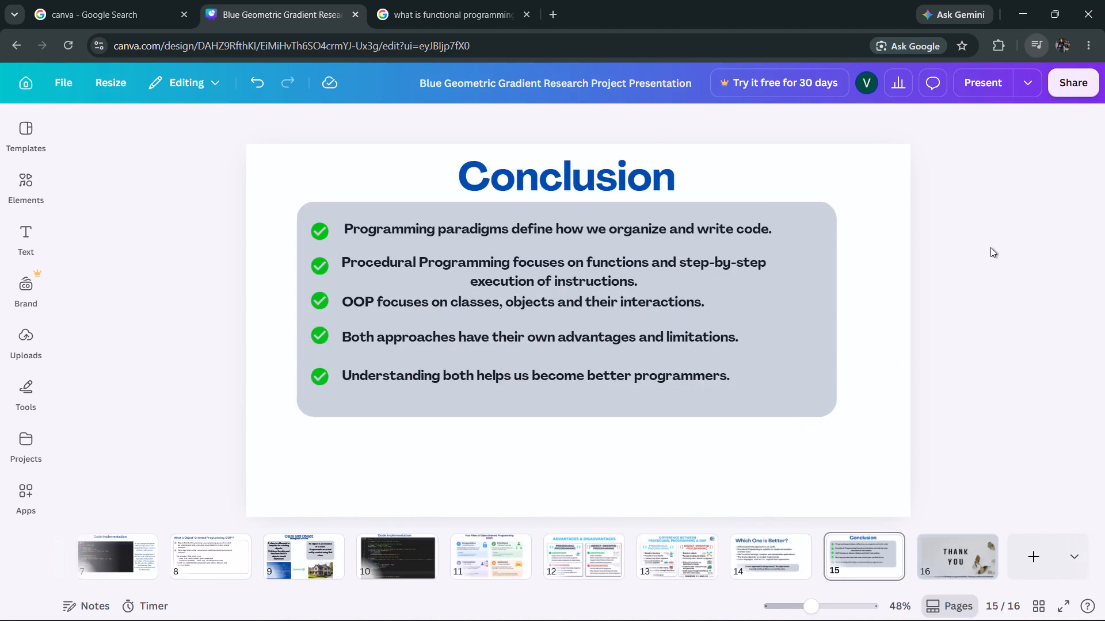
{"action": "scroll", "coordinate": [990, 247], "scroll_direction": "down", "scroll_amount": 20}
{"action": "scroll", "coordinate": [992, 250], "scroll_direction": "up", "scroll_amount": 20}
{"action": "scroll", "coordinate": [992, 250], "scroll_direction": "up", "scroll_amount": 10}
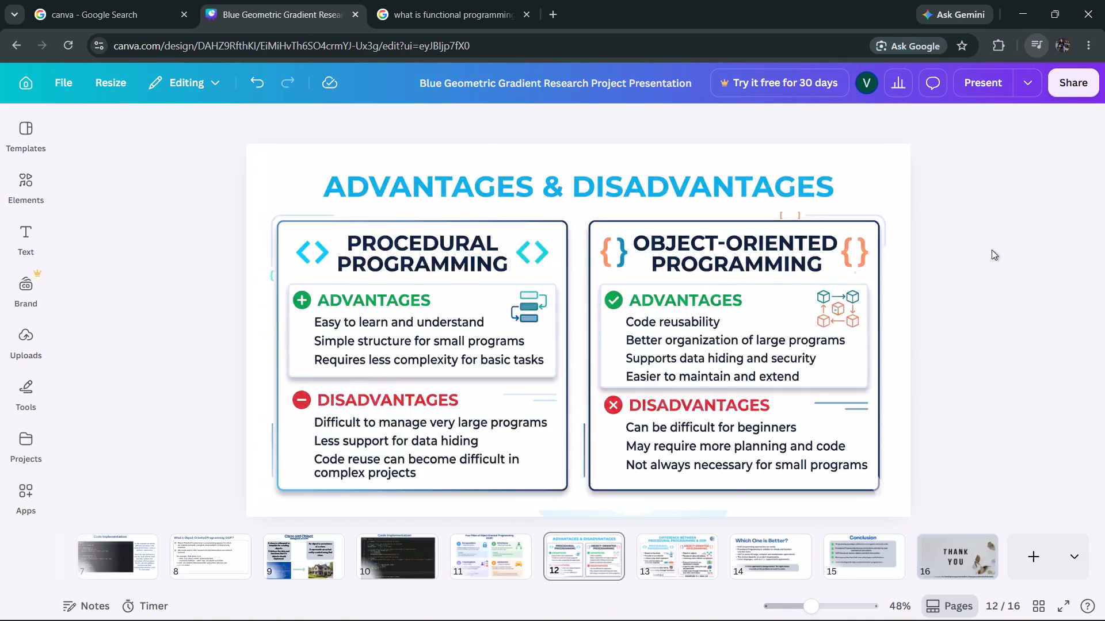
{"action": "scroll", "coordinate": [992, 250], "scroll_direction": "up", "scroll_amount": 20}
{"action": "scroll", "coordinate": [992, 250], "scroll_direction": "up", "scroll_amount": 20}
{"action": "scroll", "coordinate": [992, 250], "scroll_direction": "up", "scroll_amount": 14}
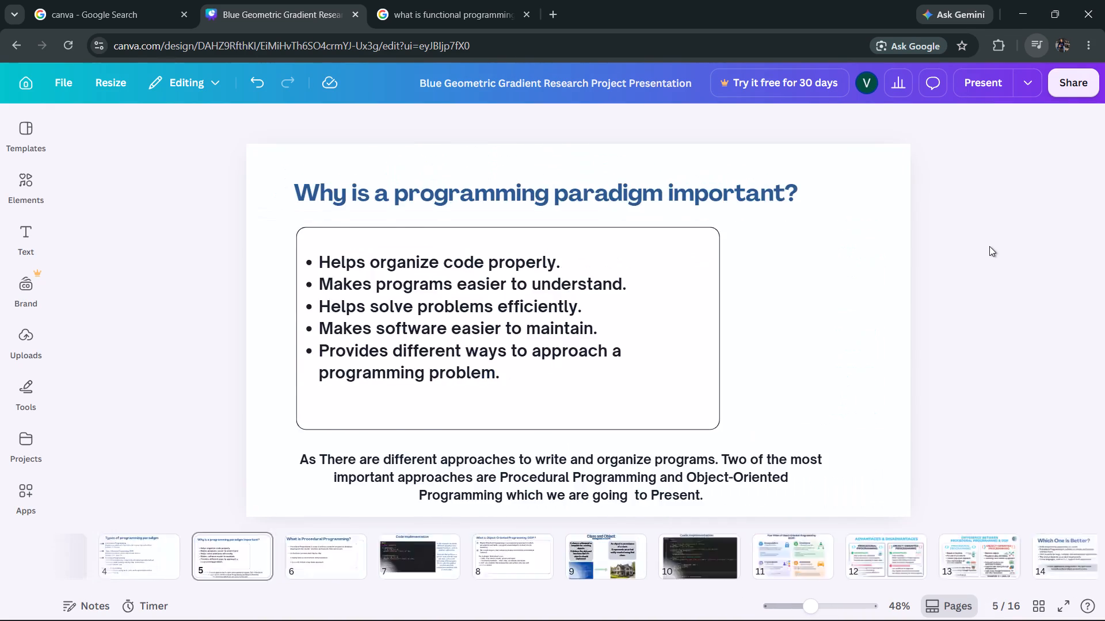
{"action": "scroll", "coordinate": [989, 246], "scroll_direction": "up", "scroll_amount": 20}
{"action": "scroll", "coordinate": [989, 246], "scroll_direction": "up", "scroll_amount": 14}
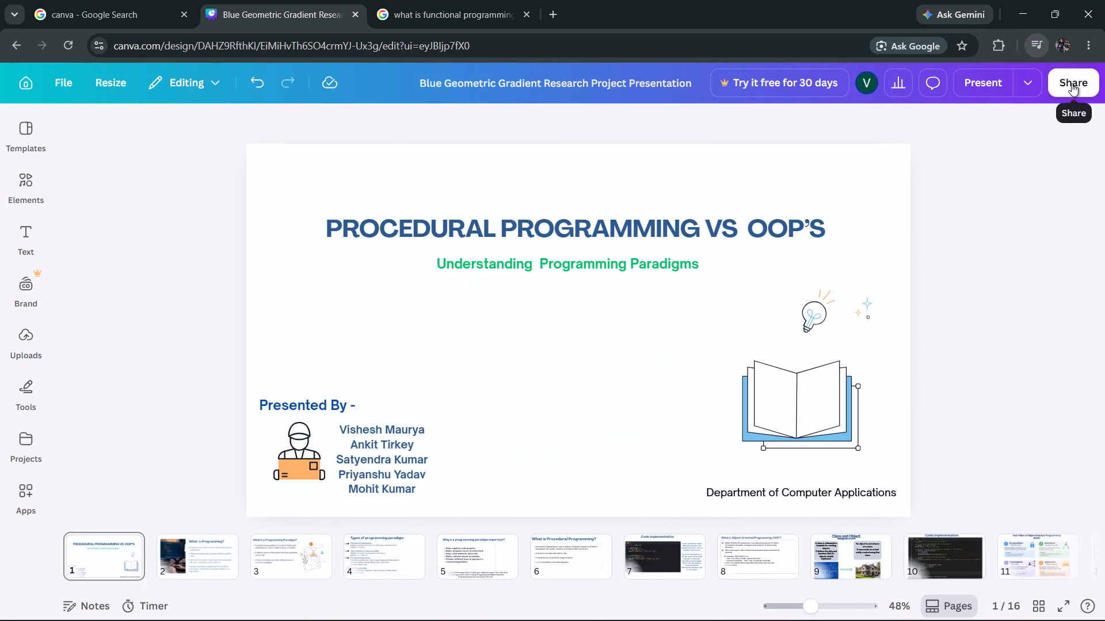
Download all pages of the presentation as a PPTX file.
{"action": "left_click", "coordinate": [1072, 83]}
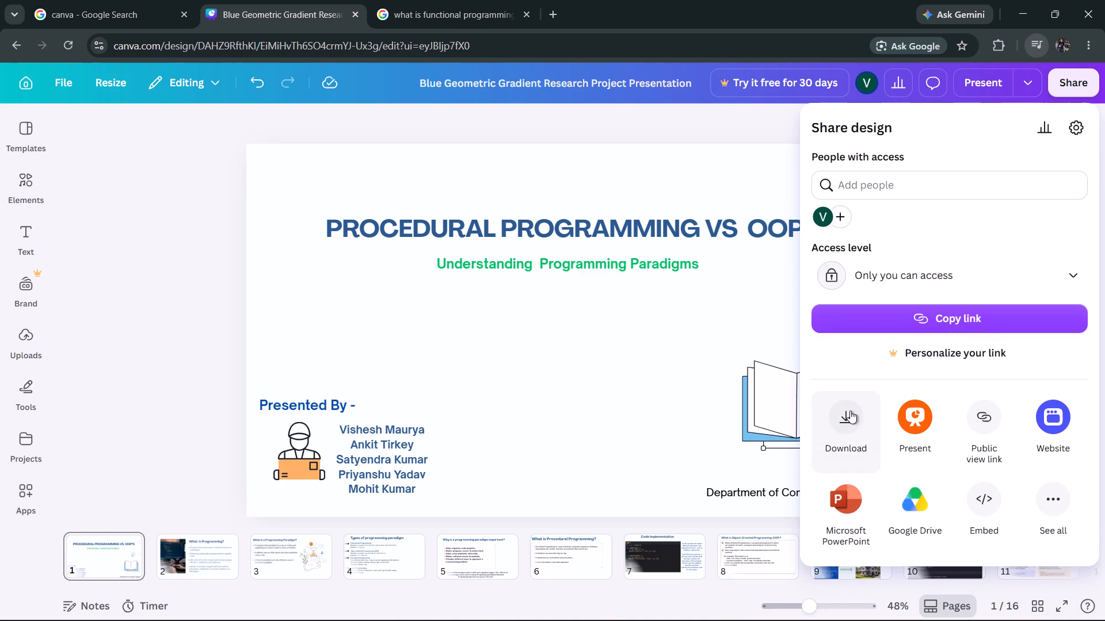
{"action": "left_click", "coordinate": [849, 411]}
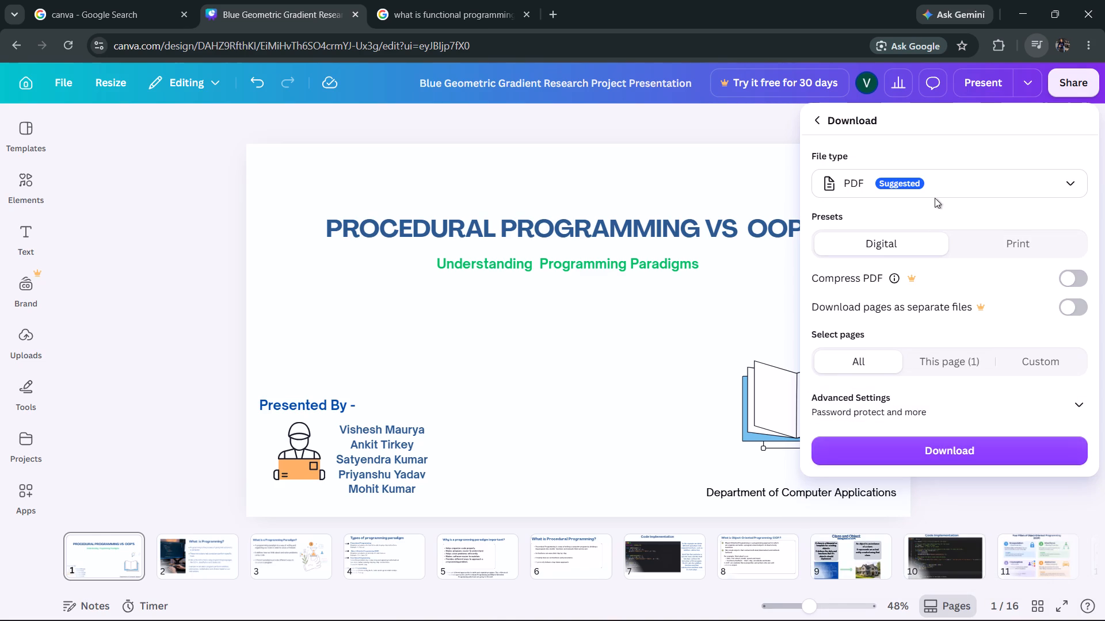
{"action": "left_click", "coordinate": [935, 182]}
{"action": "left_click", "coordinate": [854, 266]}
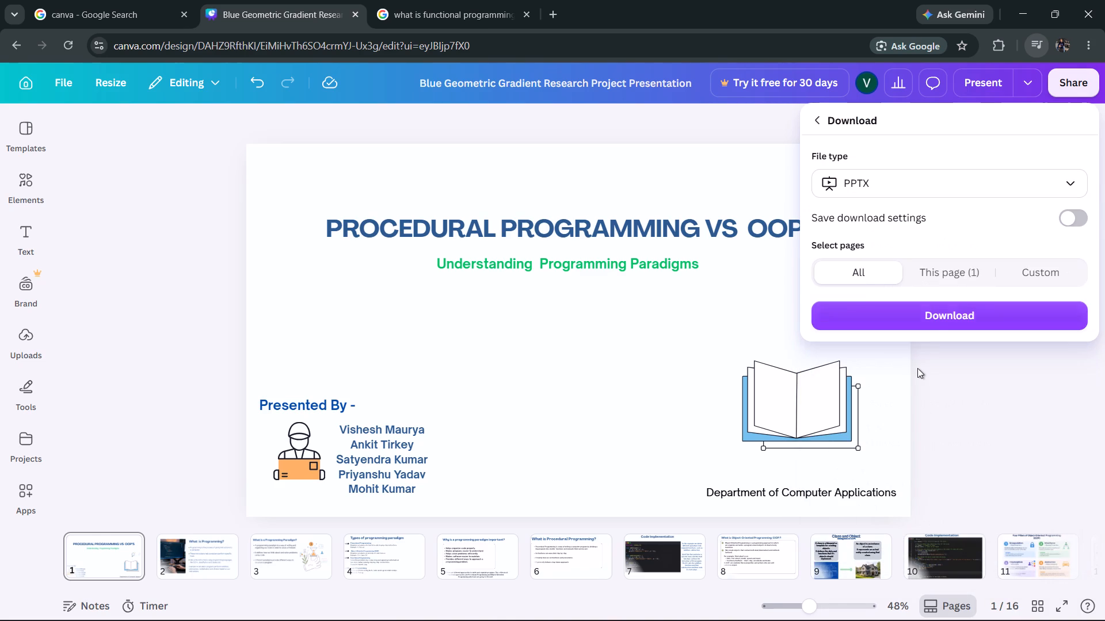
{"action": "left_click", "coordinate": [932, 316]}
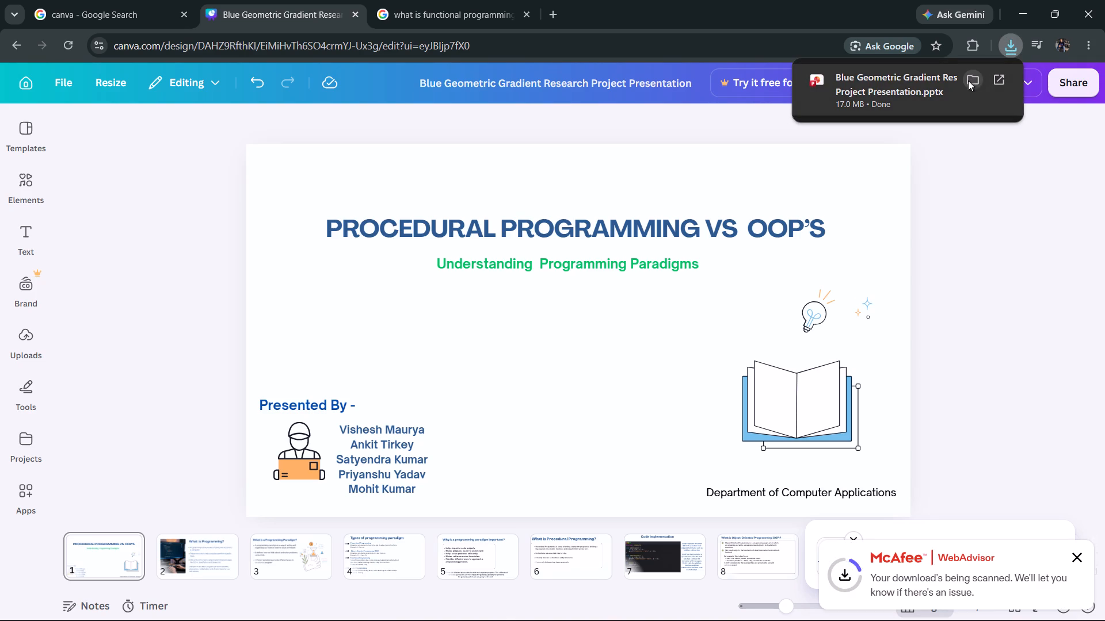
Open the downloaded PPTX in PowerPoint, skim its slides and maximise the window.
{"action": "double_click", "coordinate": [893, 87]}
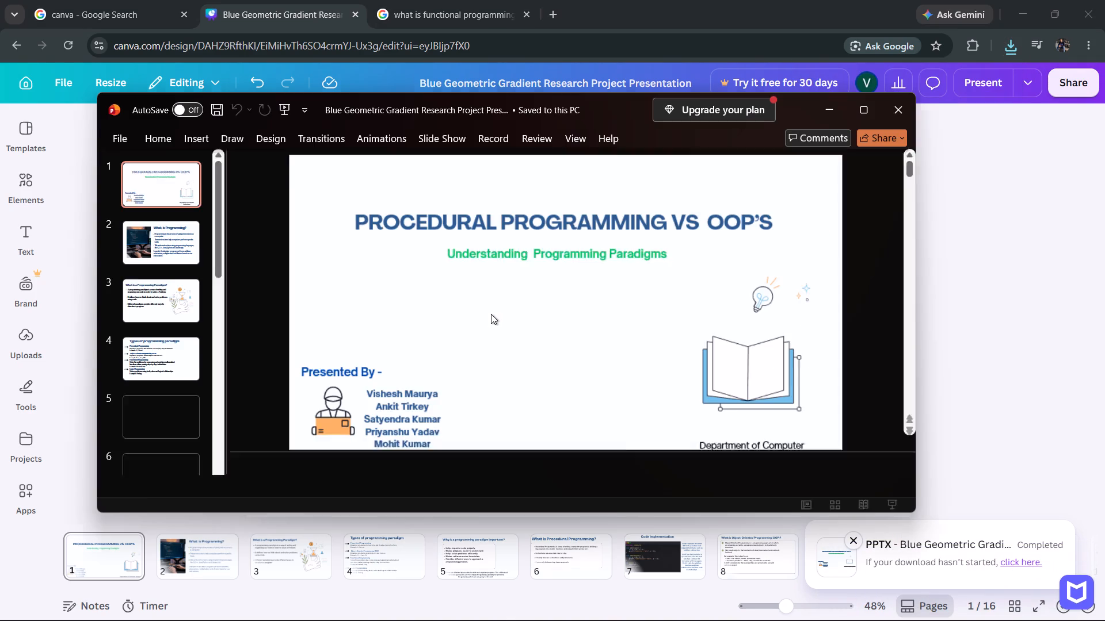
{"action": "scroll", "coordinate": [491, 314], "scroll_direction": "down", "scroll_amount": 3}
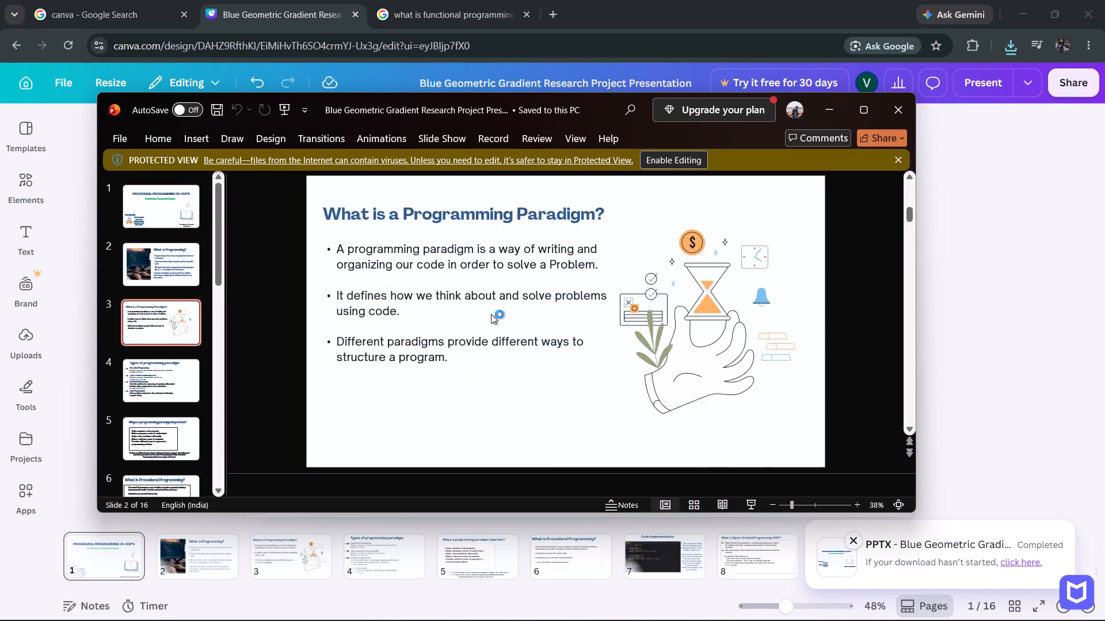
{"action": "scroll", "coordinate": [491, 314], "scroll_direction": "down", "scroll_amount": 3}
{"action": "scroll", "coordinate": [490, 314], "scroll_direction": "down", "scroll_amount": 20}
{"action": "scroll", "coordinate": [490, 314], "scroll_direction": "down", "scroll_amount": 18}
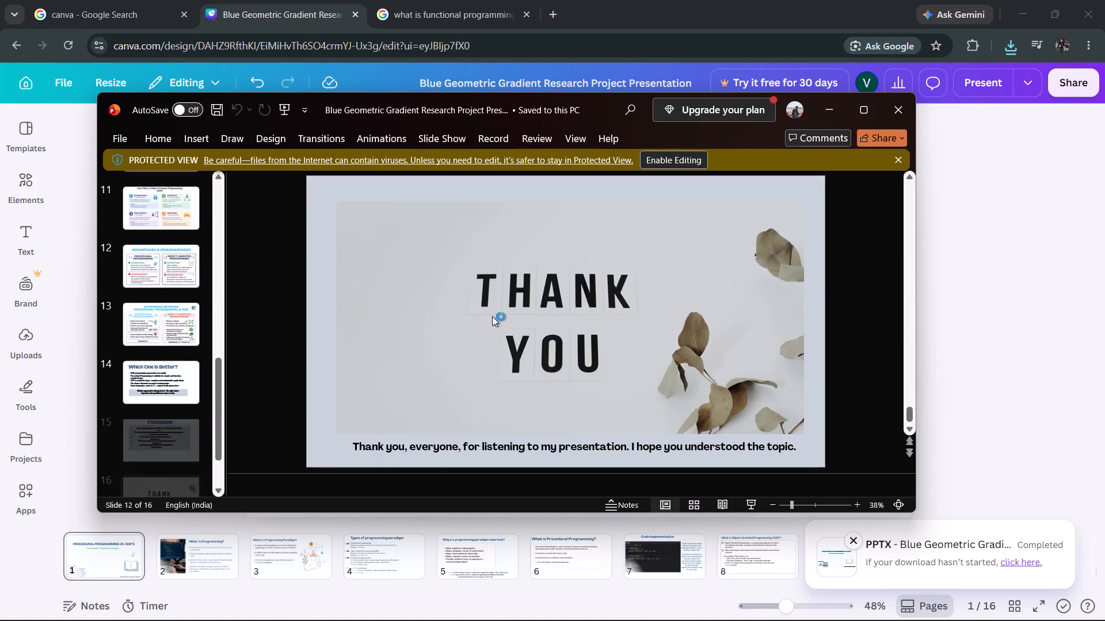
{"action": "scroll", "coordinate": [492, 316], "scroll_direction": "up", "scroll_amount": 4}
{"action": "left_click", "coordinate": [860, 106]}
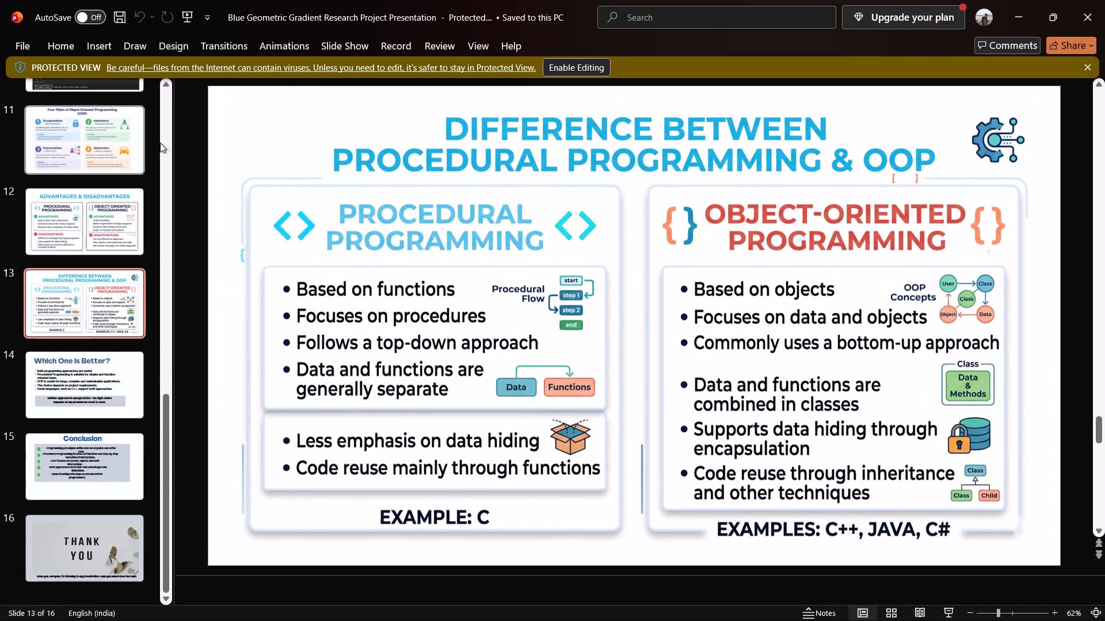
Start the slide show from the first slide and review it up to the Four Pillars slide, rechecking the Java Code Implementation slide.
{"action": "key", "text": "F5"}
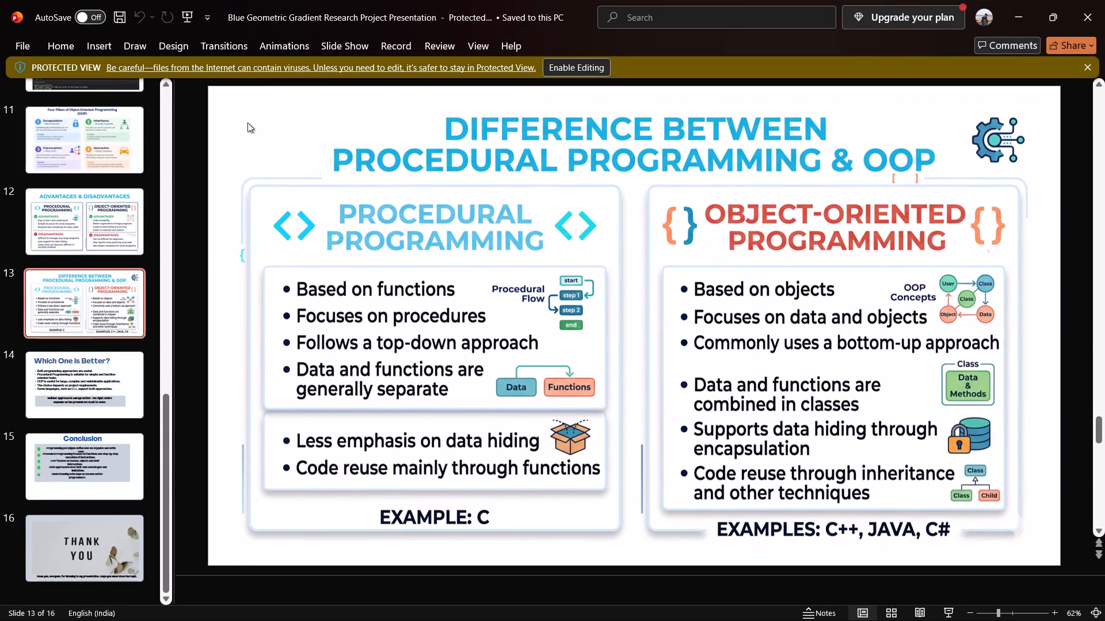
{"action": "key", "text": "Right"}
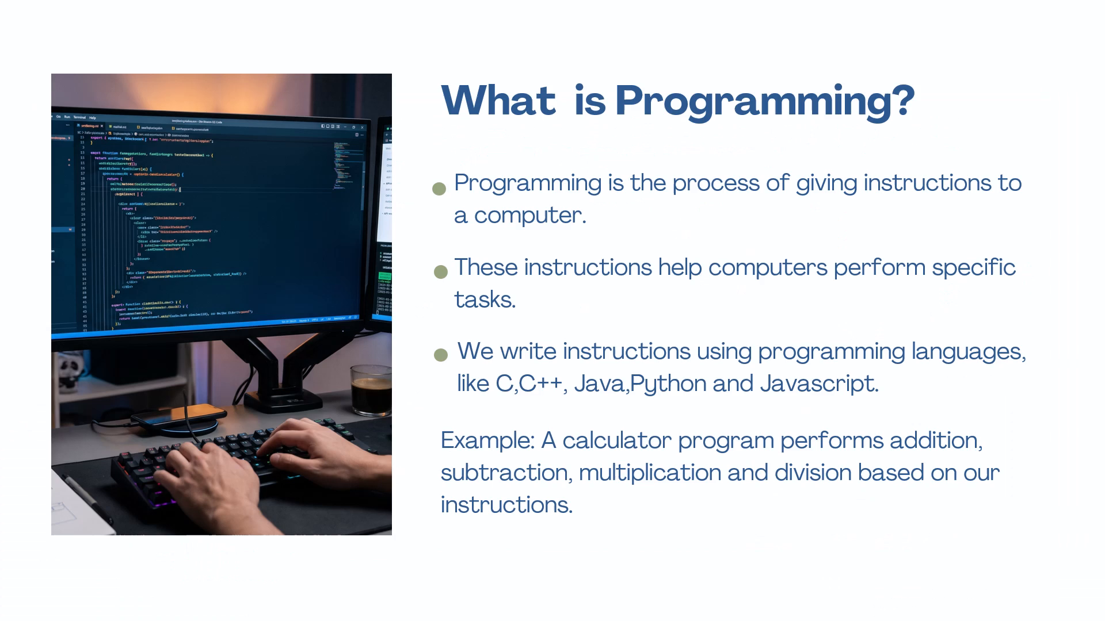
{"action": "key", "text": "Right"}
{"action": "key", "text": "Right"}
{"action": "key", "text": "Right"}
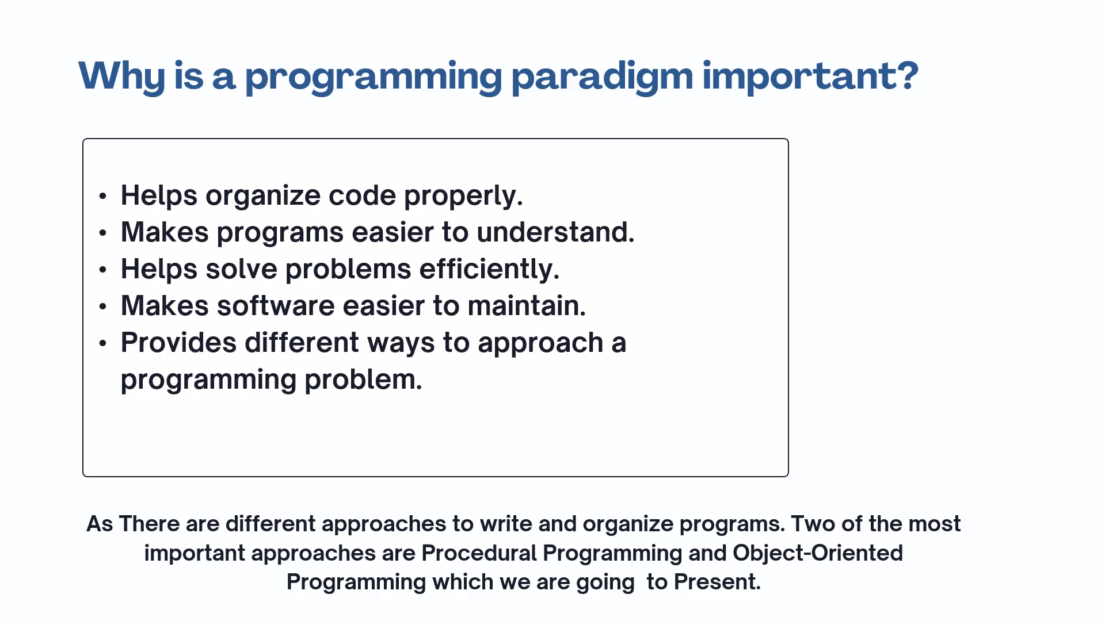
{"action": "key", "text": "Right"}
{"action": "key", "text": "Right"}
{"action": "key", "text": "Right"}
{"action": "key", "text": "Right"}
{"action": "key", "text": "Right"}
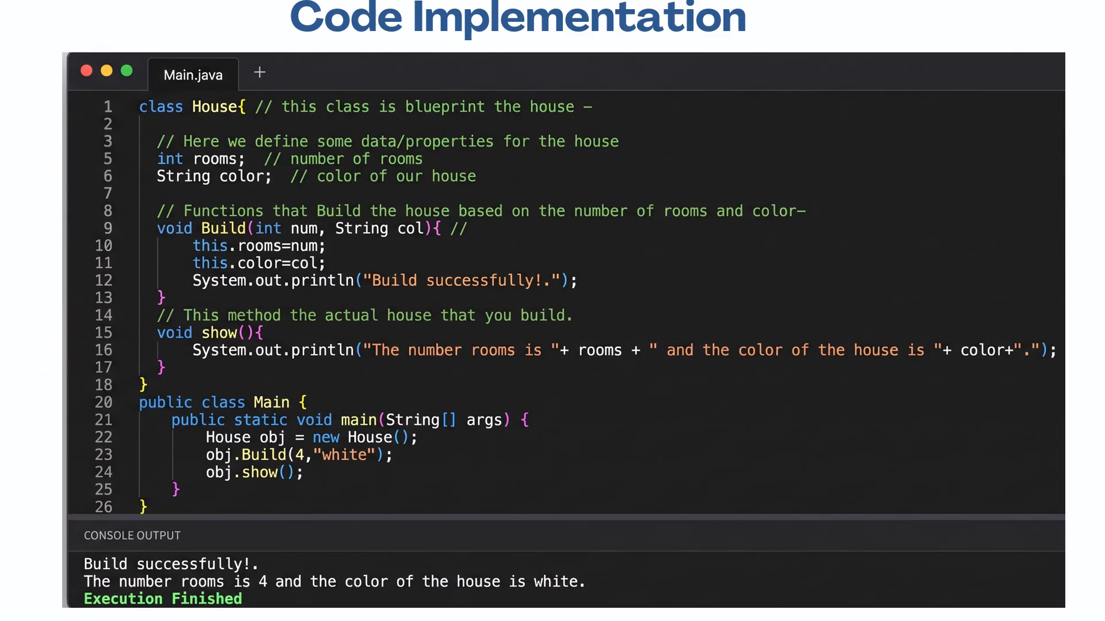
{"action": "key", "text": "Right"}
{"action": "key", "text": "Right"}
{"action": "key", "text": "Left"}
{"action": "key", "text": "Left"}
{"action": "key", "text": "Right"}
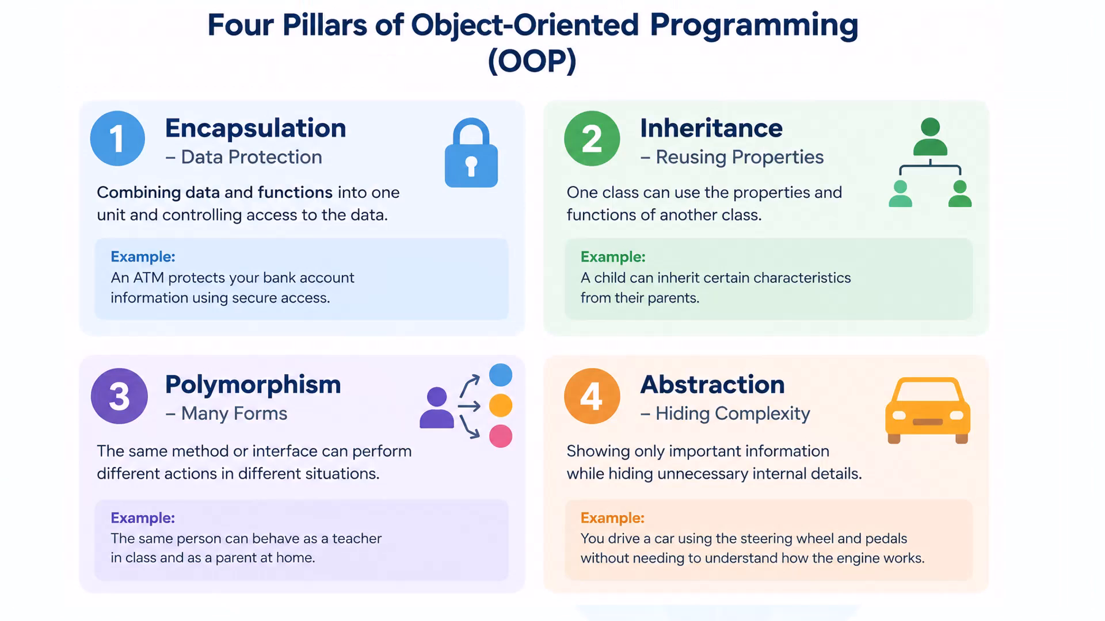
{"action": "key", "text": "Left"}
{"action": "key", "text": "Right"}
Review the remaining slides in the slide show, from Advantages & Disadvantages to the end, rechecking those around "Which One is Better?".
{"action": "key", "text": "Right"}
{"action": "key", "text": "Right"}
{"action": "key", "text": "Right"}
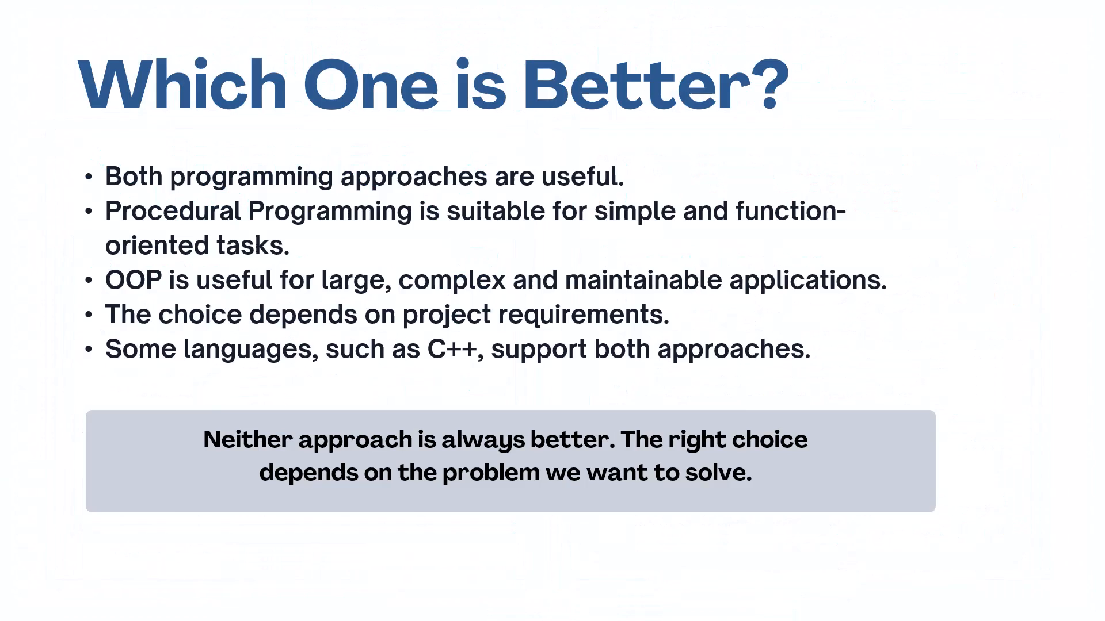
{"action": "key", "text": "Left"}
{"action": "key", "text": "Right"}
{"action": "key", "text": "Right"}
{"action": "key", "text": "Right"}
{"action": "key", "text": "Right"}
{"action": "key", "text": "Left"}
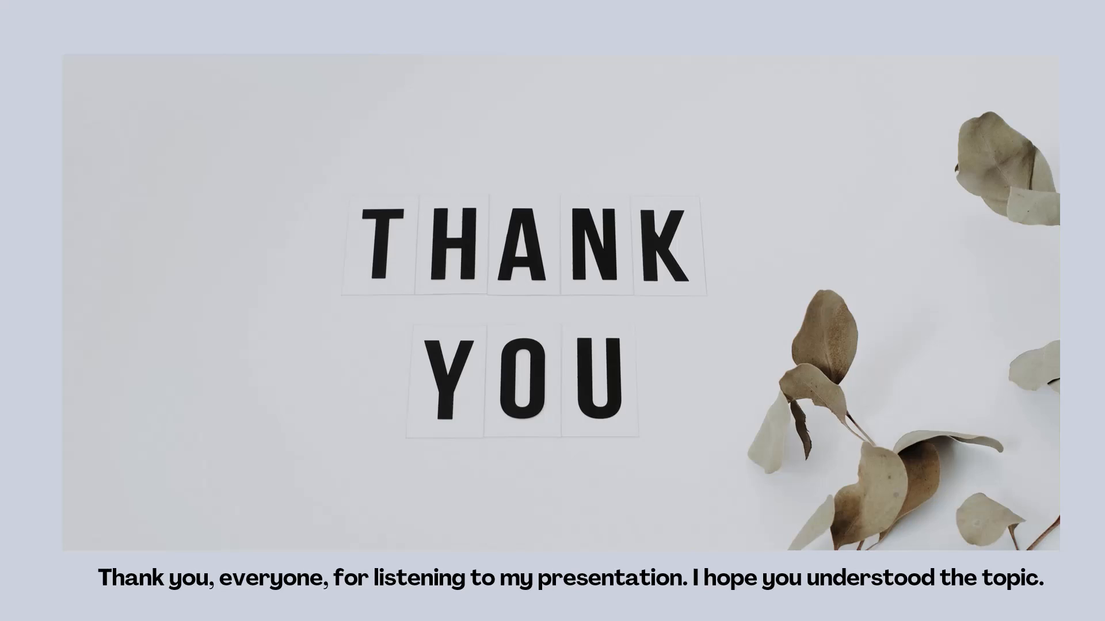
{"action": "key", "text": "Right"}
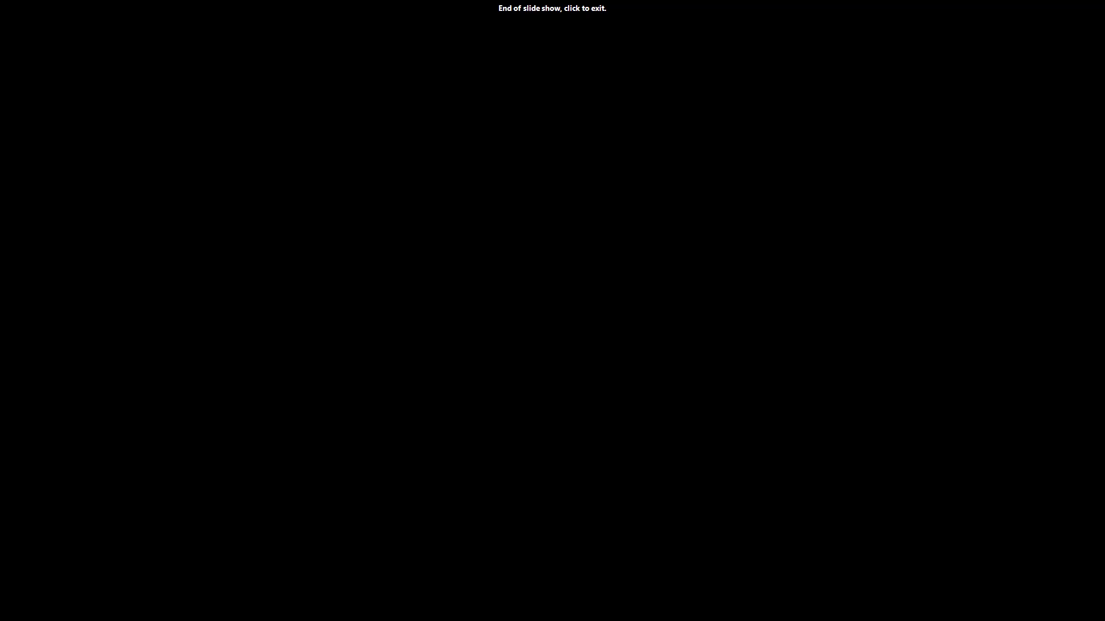
Page back through the whole slide show from the Thank You slide to the title slide.
{"action": "key", "text": "Left"}
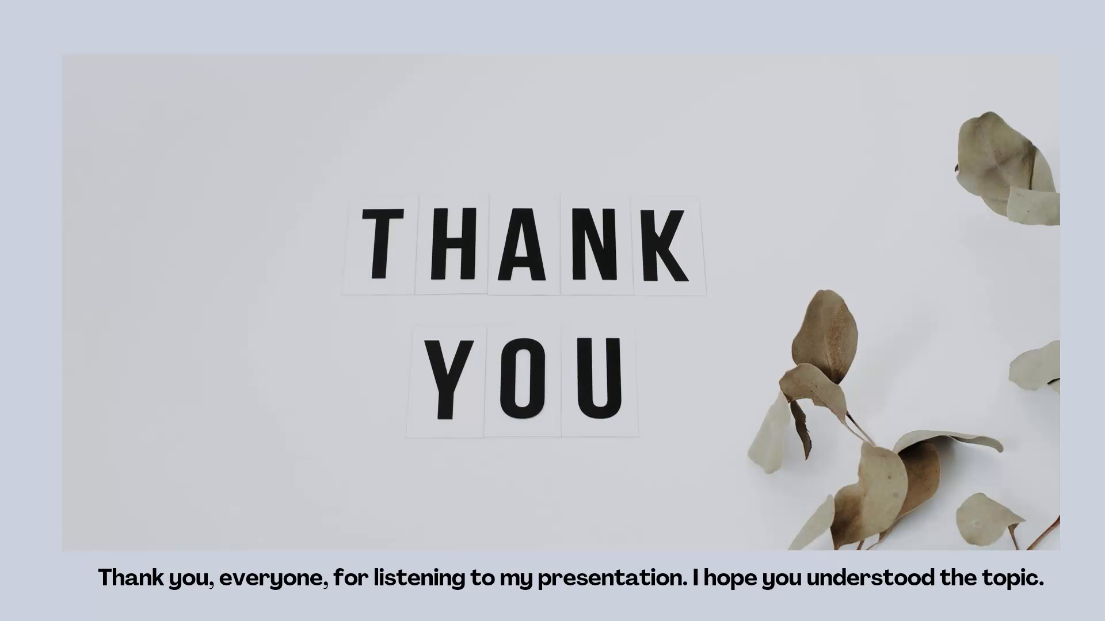
{"action": "key", "text": "Left"}
{"action": "key", "text": "Left"}
{"action": "key", "text": "Left"}
{"action": "key", "text": "Left"}
{"action": "key", "text": "Left"}
{"action": "key", "text": "Left"}
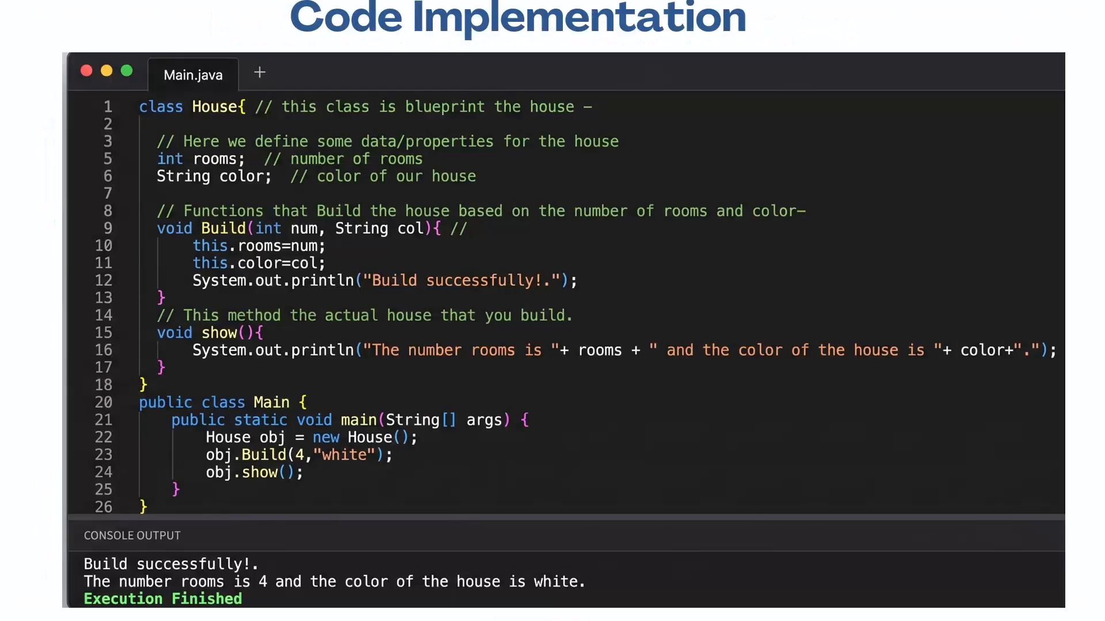
{"action": "key", "text": "Left"}
{"action": "key", "text": "Left"}
{"action": "key", "text": "Left"}
{"action": "key", "text": "Left"}
{"action": "key", "text": "Left"}
{"action": "key", "text": "Left"}
{"action": "key", "text": "Left"}
{"action": "key", "text": "Left"}
{"action": "key", "text": "Left"}
{"action": "key", "text": "Left"}
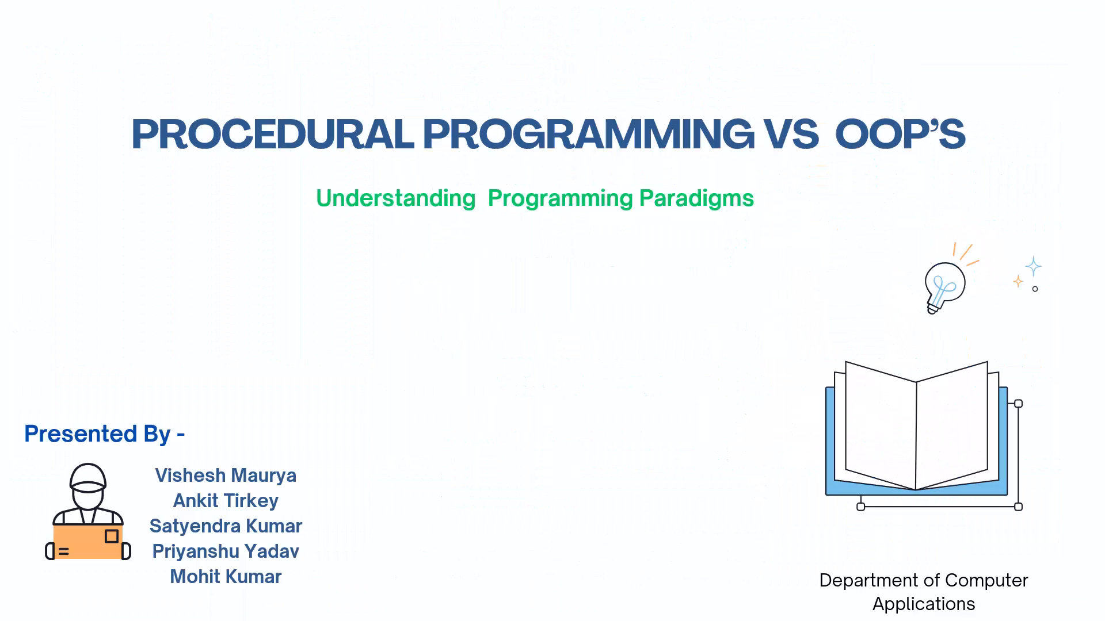
Recheck the opening slides up to "What is Object-Oriented Programming (OOP)?" and exit the slide show.
{"action": "key", "text": "Right"}
{"action": "key", "text": "Right"}
{"action": "key", "text": "Right"}
{"action": "key", "text": "Right"}
{"action": "key", "text": "Right"}
{"action": "key", "text": "Left"}
{"action": "key", "text": "Left"}
{"action": "key", "text": "Left"}
{"action": "key", "text": "Left"}
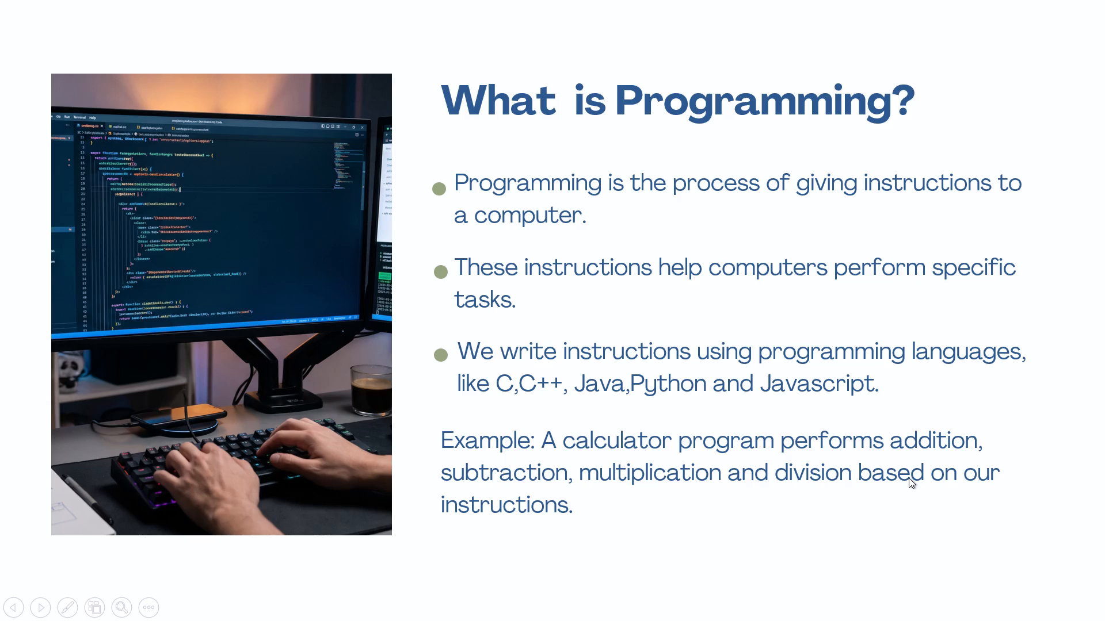
{"action": "key", "text": "Right"}
{"action": "key", "text": "Right"}
{"action": "key", "text": "Left"}
{"action": "key", "text": "Right"}
{"action": "key", "text": "Right"}
{"action": "key", "text": "Right"}
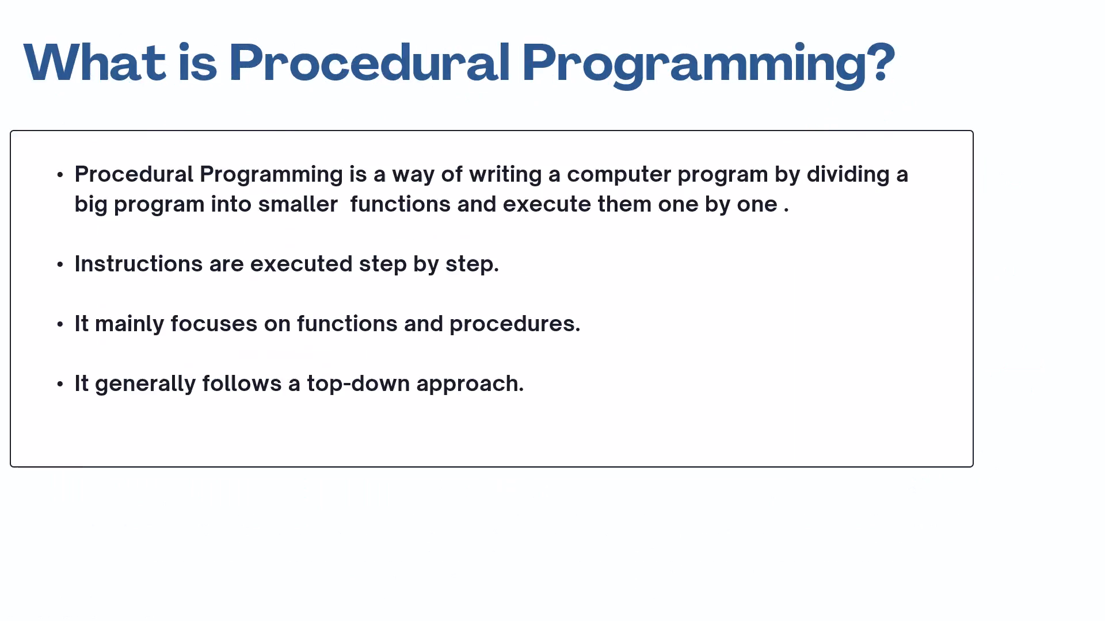
{"action": "key", "text": "Right"}
{"action": "key", "text": "Right"}
{"action": "key", "text": "Escape"}
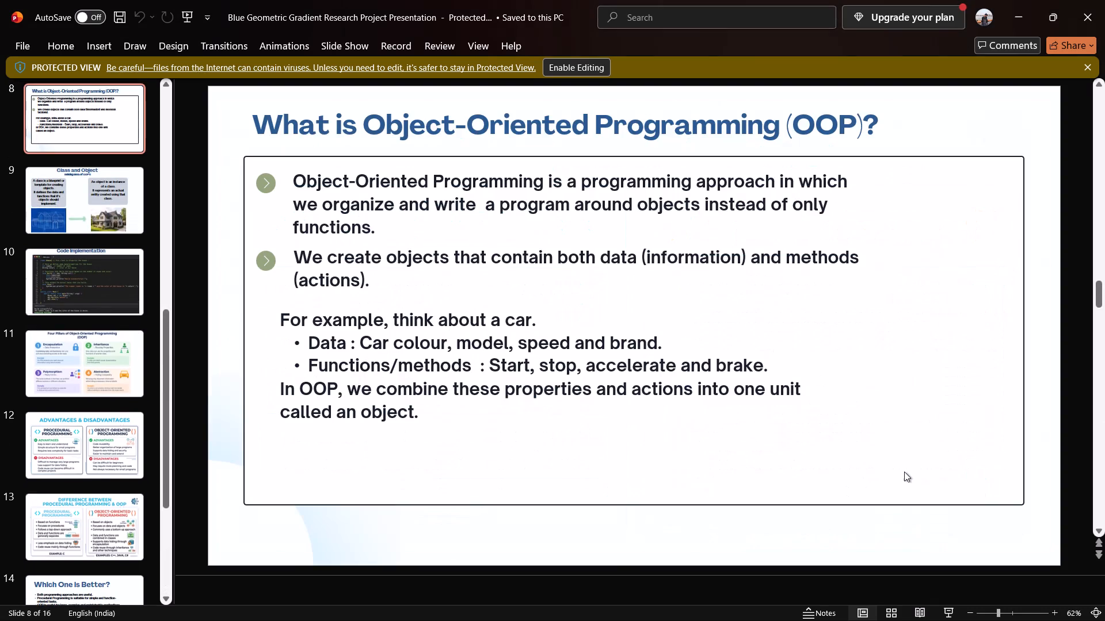
Close the PowerPoint window and return to the Canva presentation.
{"action": "left_click", "coordinate": [1074, 0]}
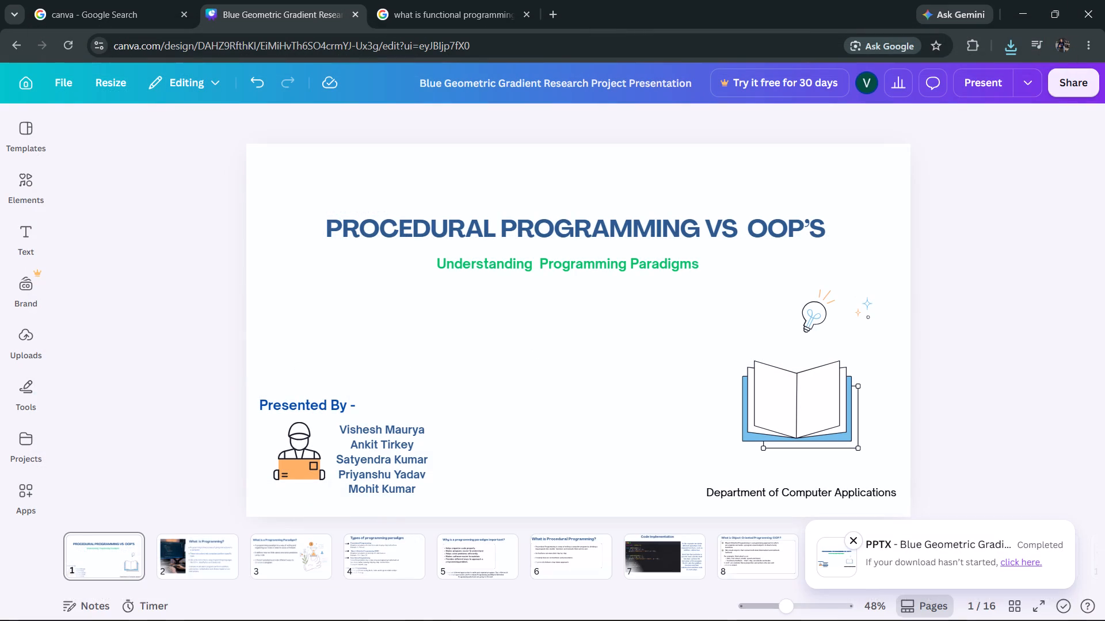
Switch to YouTube Music, play "Mangal Rang (From "Ramayana")" from the top of the queue, and return to Canva.
{"action": "left_click", "coordinate": [752, 609]}
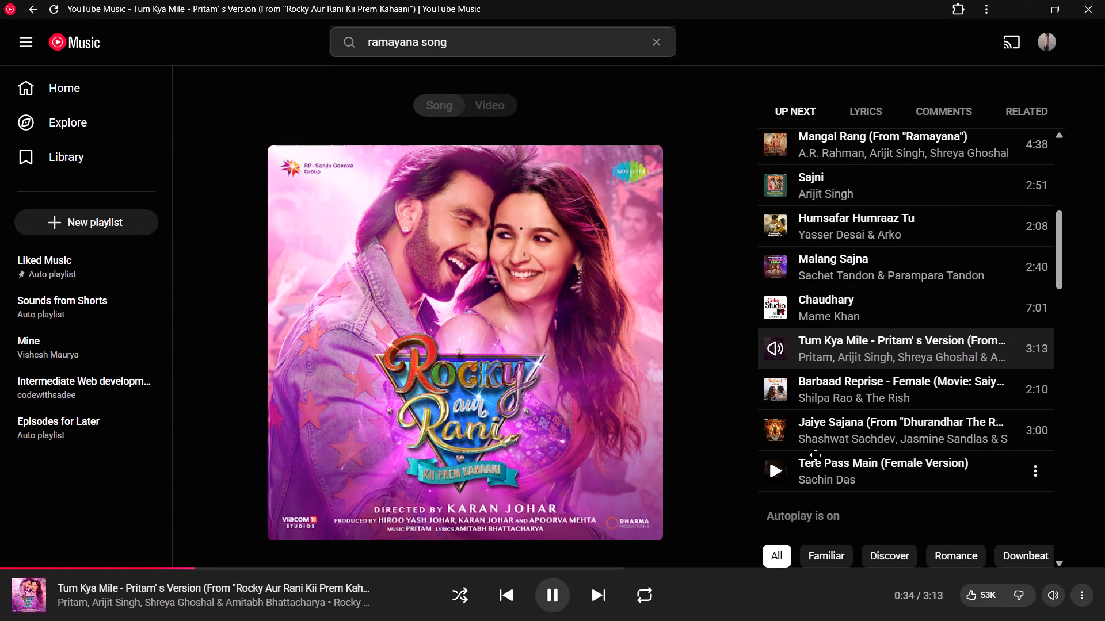
{"action": "scroll", "coordinate": [809, 472], "scroll_direction": "up", "scroll_amount": 5}
{"action": "scroll", "coordinate": [818, 348], "scroll_direction": "up", "scroll_amount": 1}
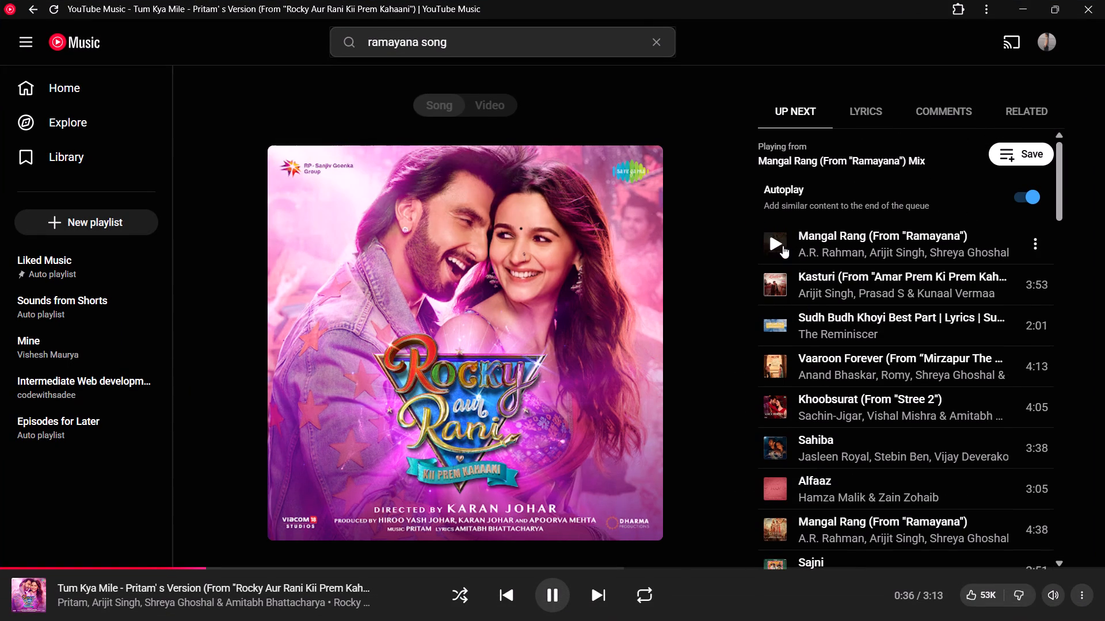
{"action": "left_click", "coordinate": [783, 246]}
{"action": "left_click", "coordinate": [1024, 0]}
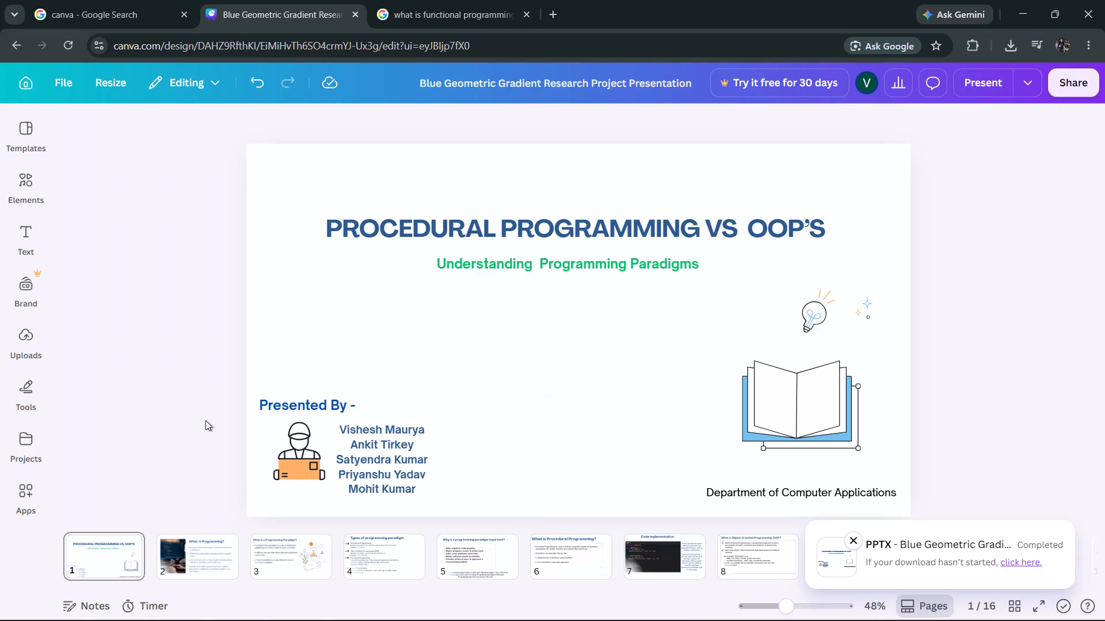
Review the Canva slides from the title slide through to the closing Thank You slide.
{"action": "left_click", "coordinate": [202, 420]}
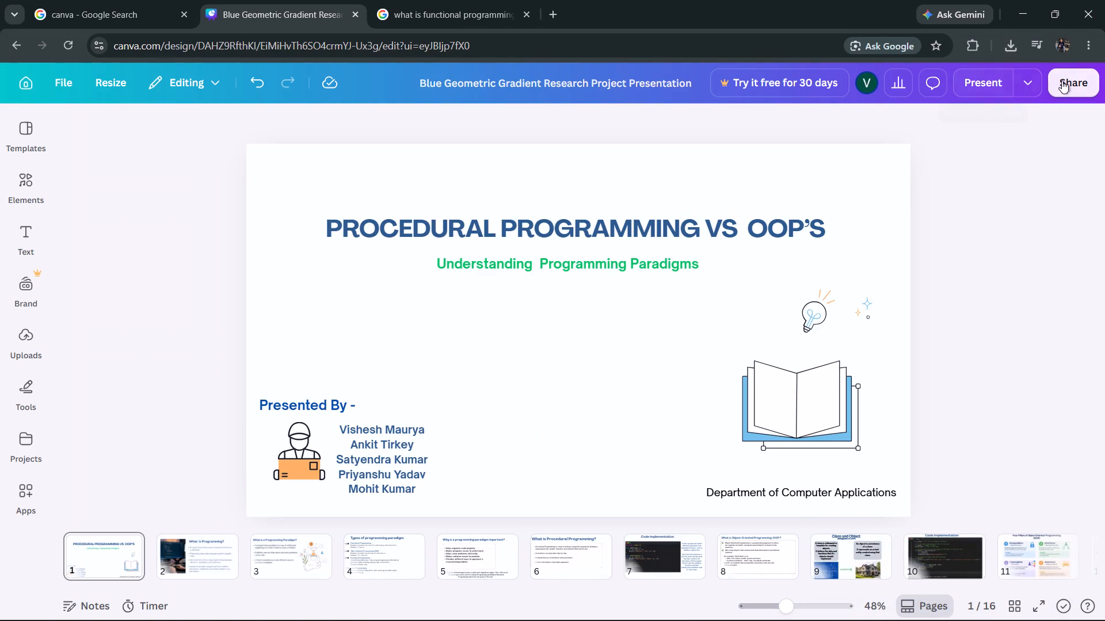
{"action": "scroll", "coordinate": [635, 264], "scroll_direction": "down", "scroll_amount": 2}
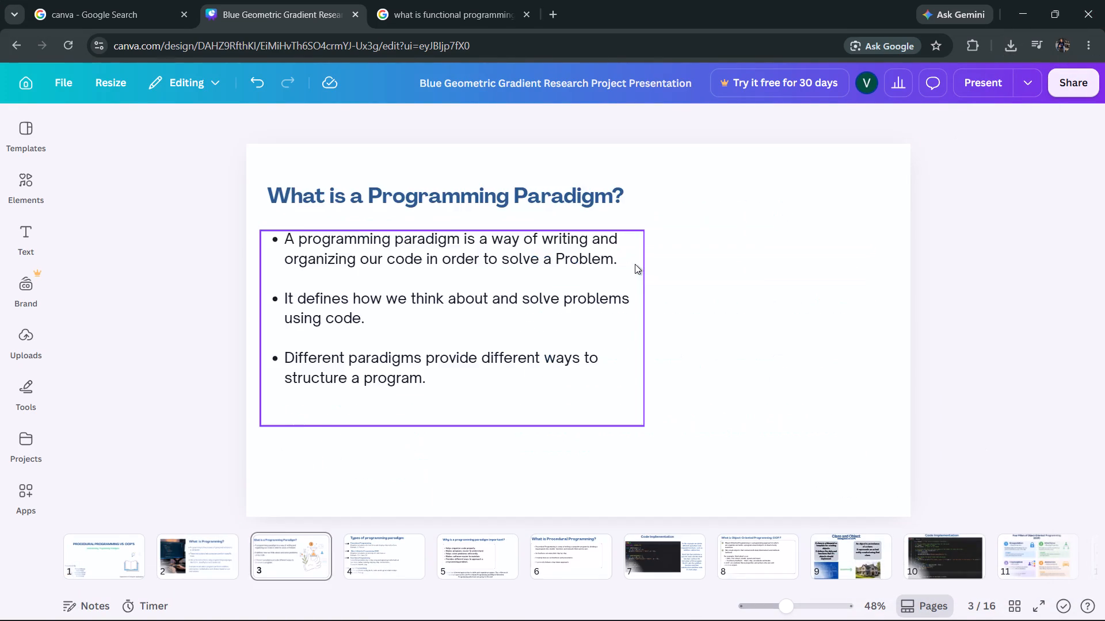
{"action": "scroll", "coordinate": [635, 264], "scroll_direction": "down", "scroll_amount": 3}
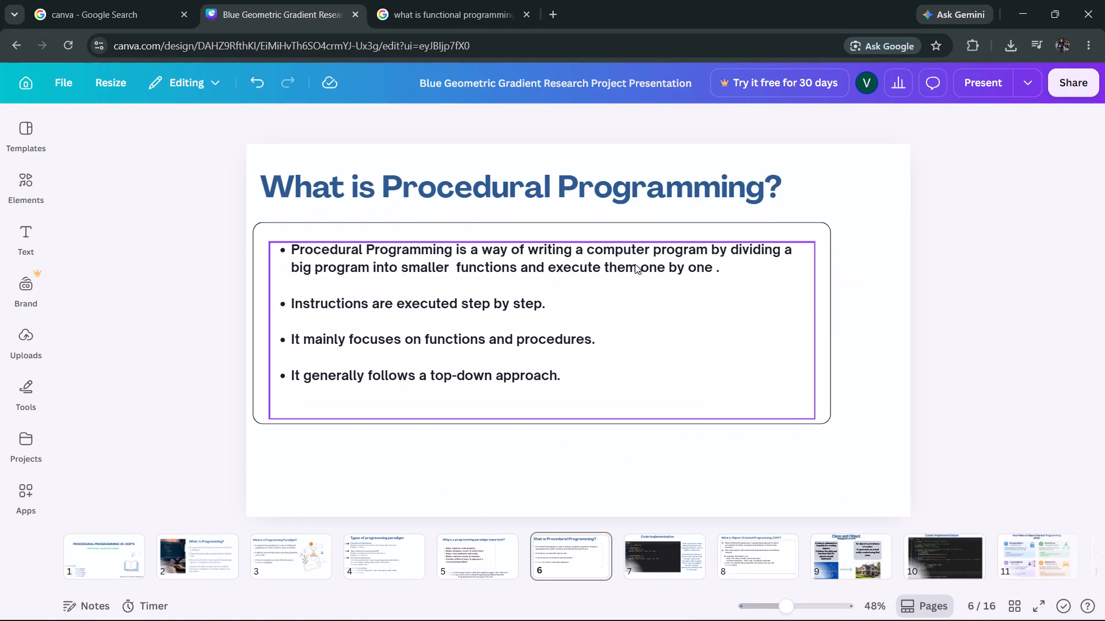
{"action": "scroll", "coordinate": [635, 264], "scroll_direction": "down", "scroll_amount": 4}
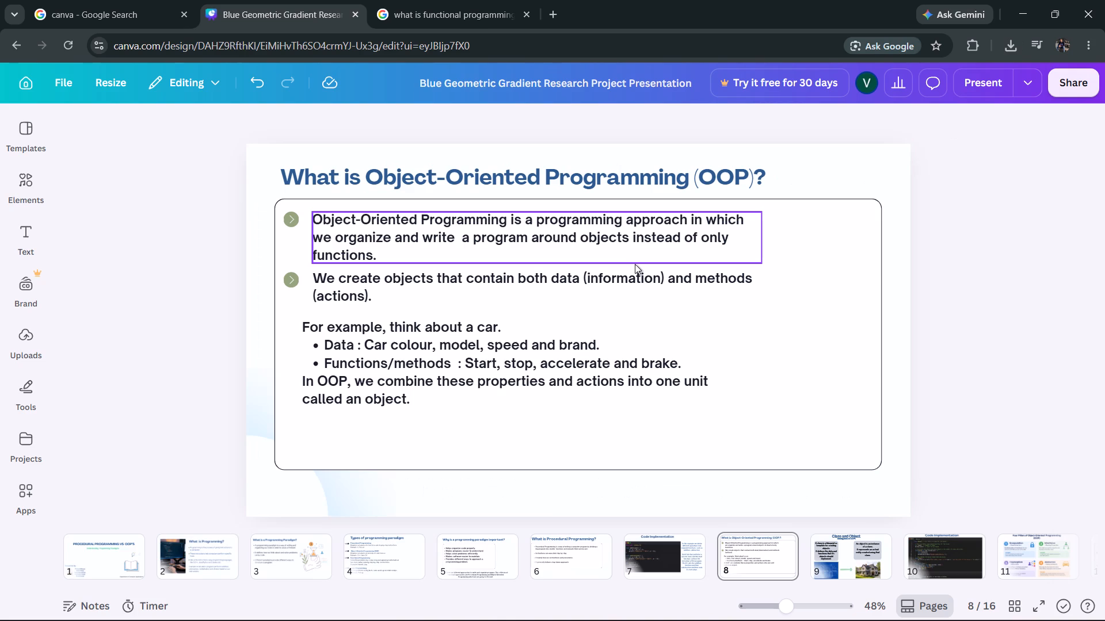
{"action": "scroll", "coordinate": [635, 264], "scroll_direction": "down", "scroll_amount": 4}
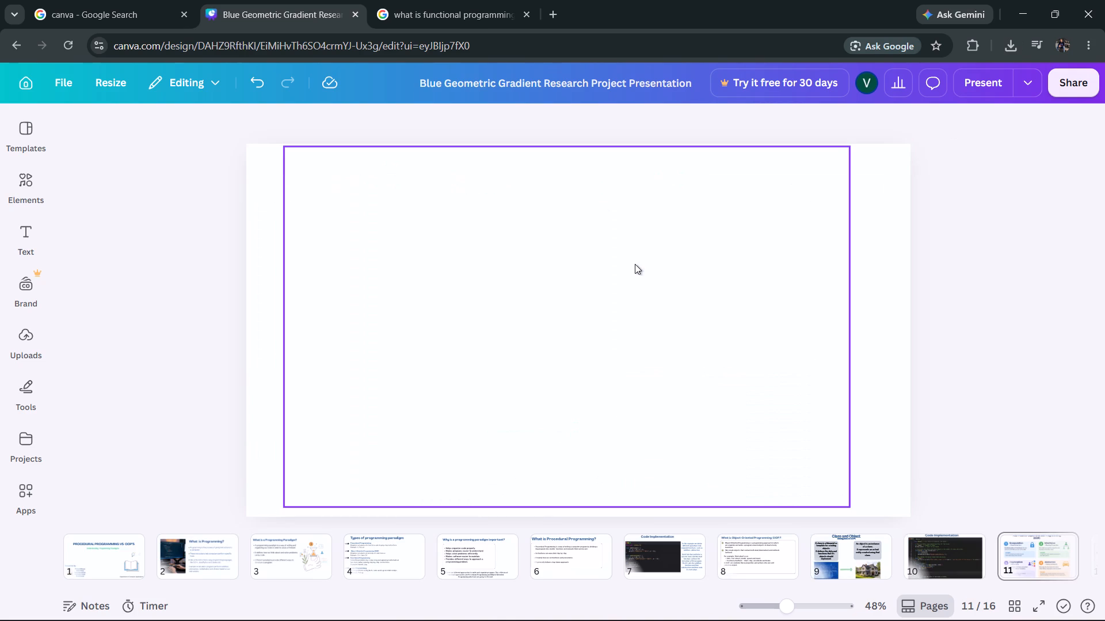
{"action": "scroll", "coordinate": [635, 264], "scroll_direction": "down", "scroll_amount": 2}
{"action": "scroll", "coordinate": [635, 264], "scroll_direction": "up", "scroll_amount": 1}
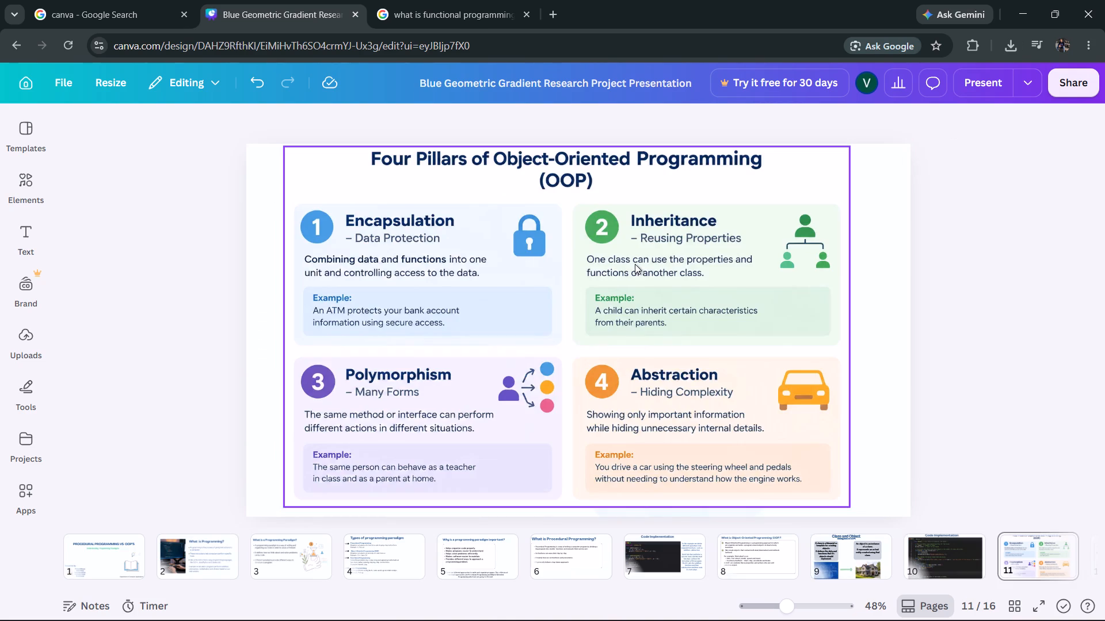
{"action": "scroll", "coordinate": [635, 264], "scroll_direction": "down", "scroll_amount": 1}
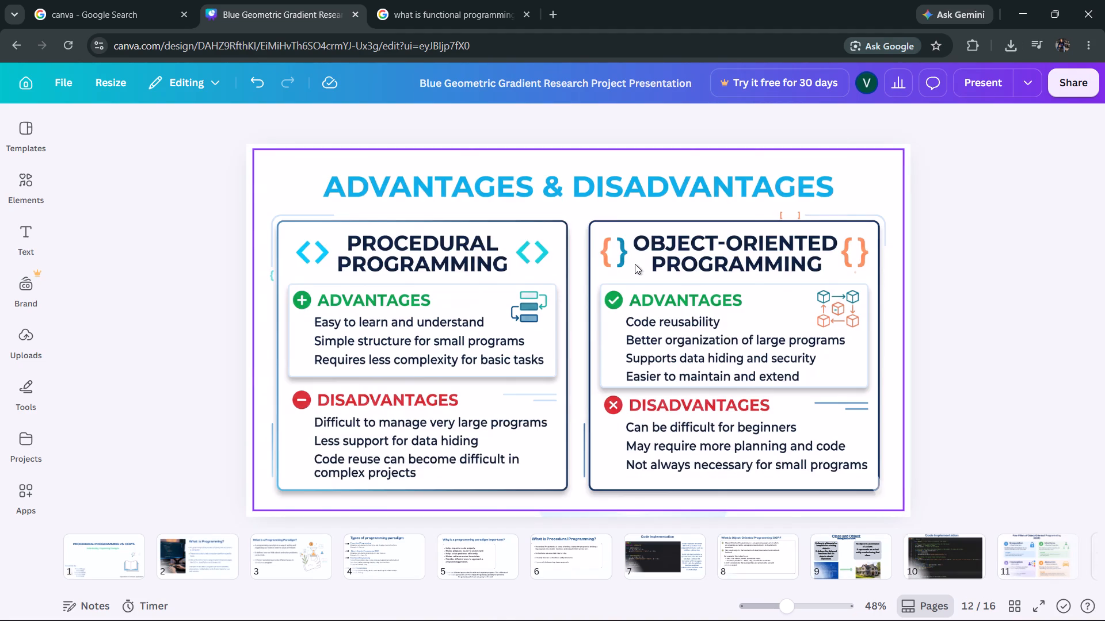
{"action": "scroll", "coordinate": [635, 264], "scroll_direction": "down", "scroll_amount": 2}
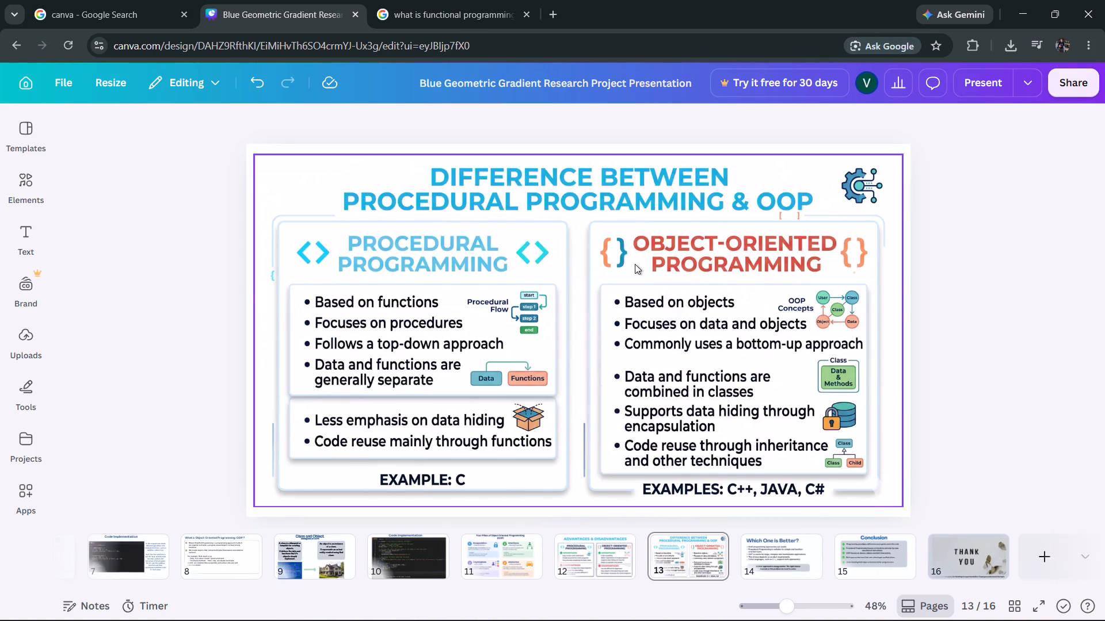
{"action": "scroll", "coordinate": [635, 264], "scroll_direction": "down", "scroll_amount": 5}
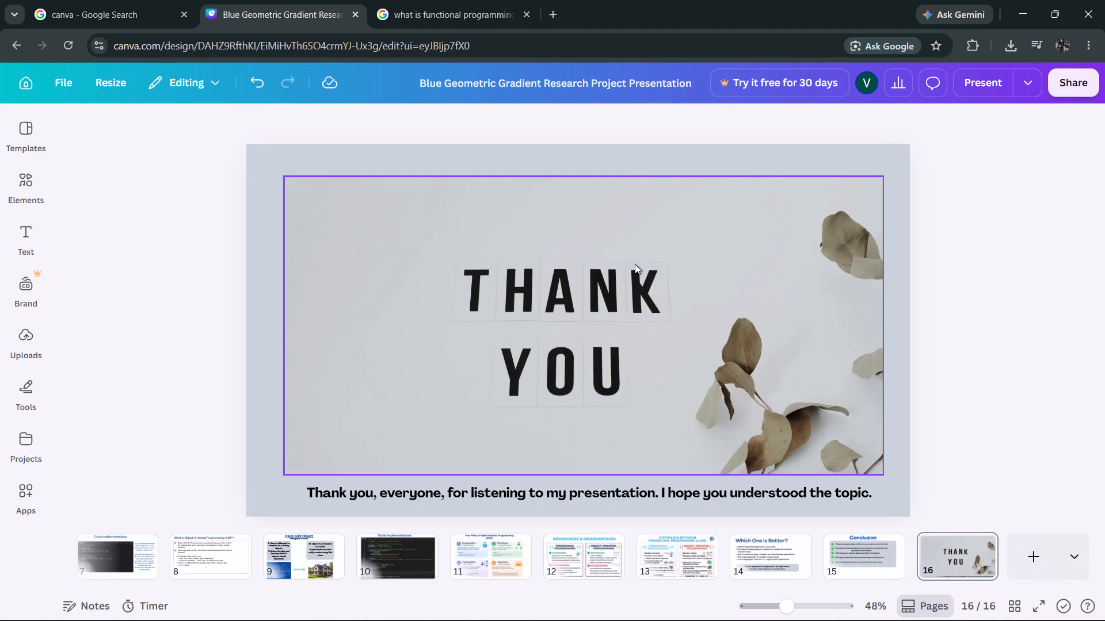
{"action": "scroll", "coordinate": [635, 264], "scroll_direction": "down", "scroll_amount": 1}
Go back through the Canva slides to the title slide, and recheck the procedural Code Implementation slide.
{"action": "scroll", "coordinate": [635, 264], "scroll_direction": "up", "scroll_amount": 19}
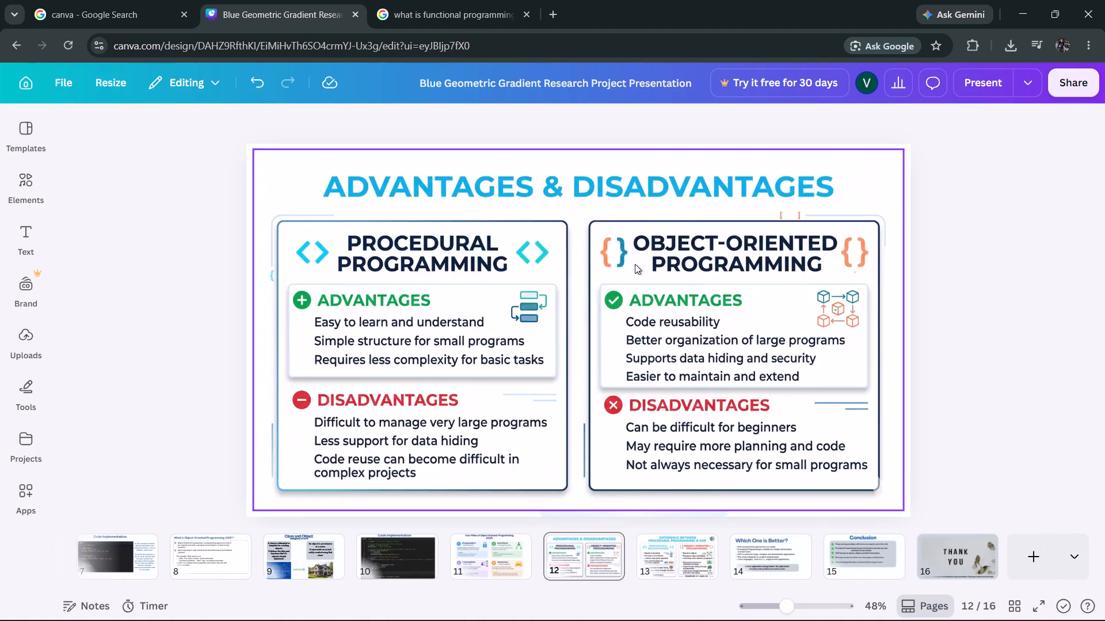
{"action": "scroll", "coordinate": [635, 264], "scroll_direction": "up", "scroll_amount": 20}
{"action": "scroll", "coordinate": [635, 264], "scroll_direction": "up", "scroll_amount": 5}
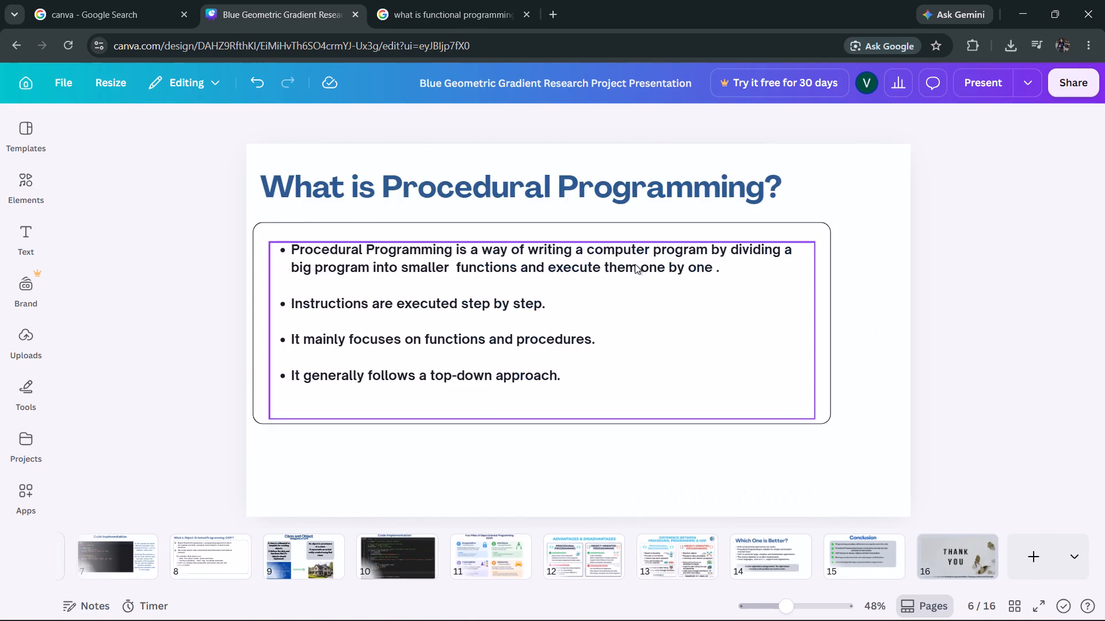
{"action": "scroll", "coordinate": [635, 264], "scroll_direction": "up", "scroll_amount": 20}
{"action": "scroll", "coordinate": [635, 264], "scroll_direction": "up", "scroll_amount": 10}
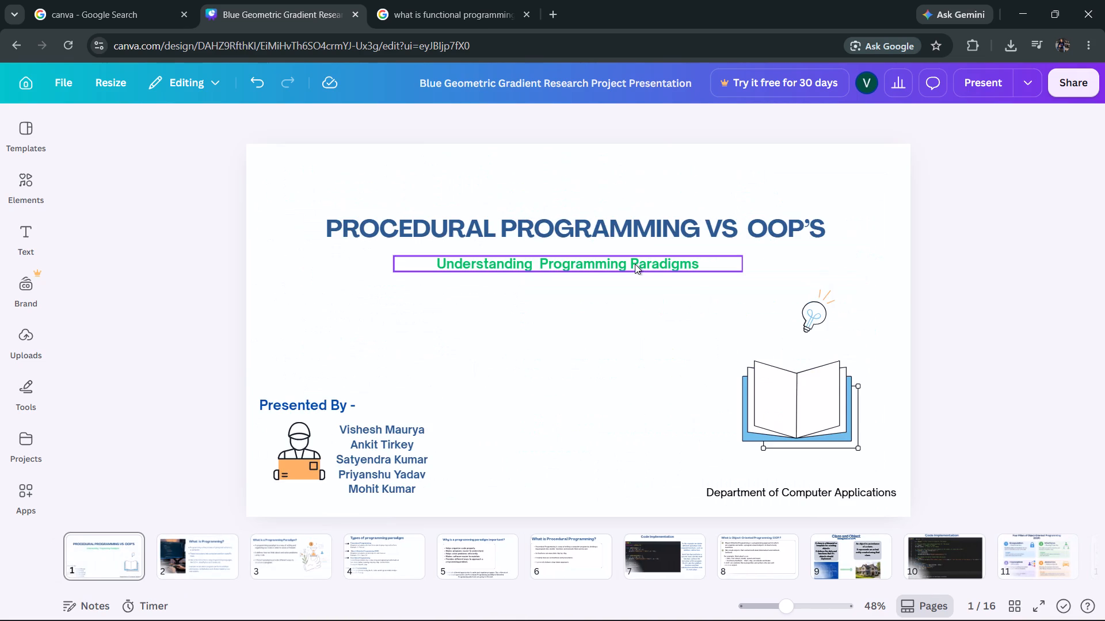
{"action": "scroll", "coordinate": [635, 264], "scroll_direction": "down", "scroll_amount": 18}
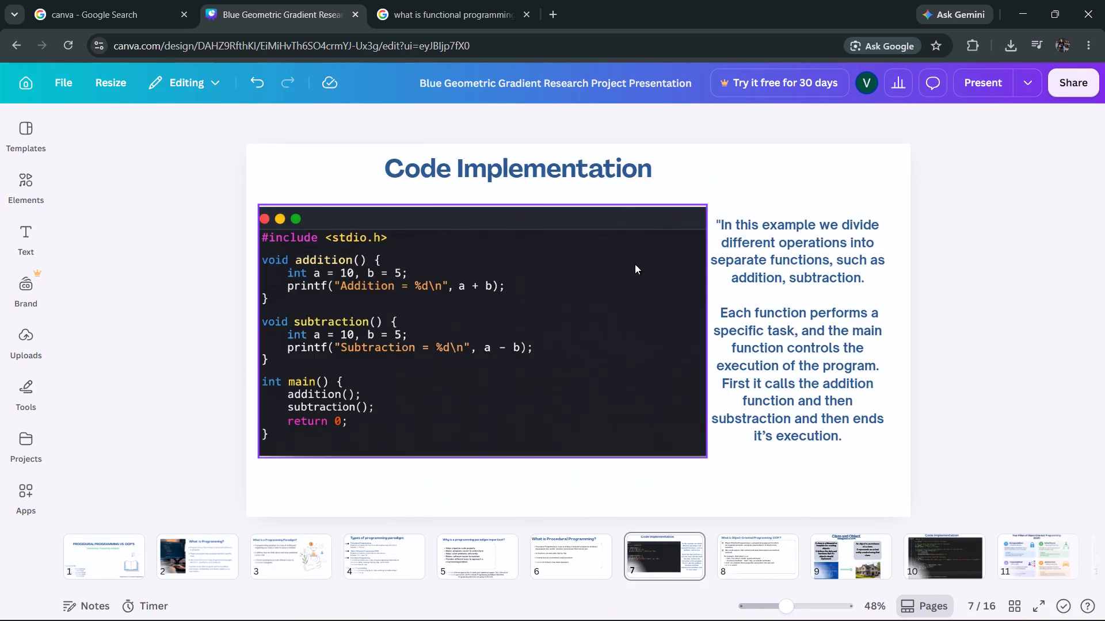
{"action": "scroll", "coordinate": [635, 264], "scroll_direction": "down", "scroll_amount": 8}
{"action": "scroll", "coordinate": [635, 264], "scroll_direction": "up", "scroll_amount": 9}
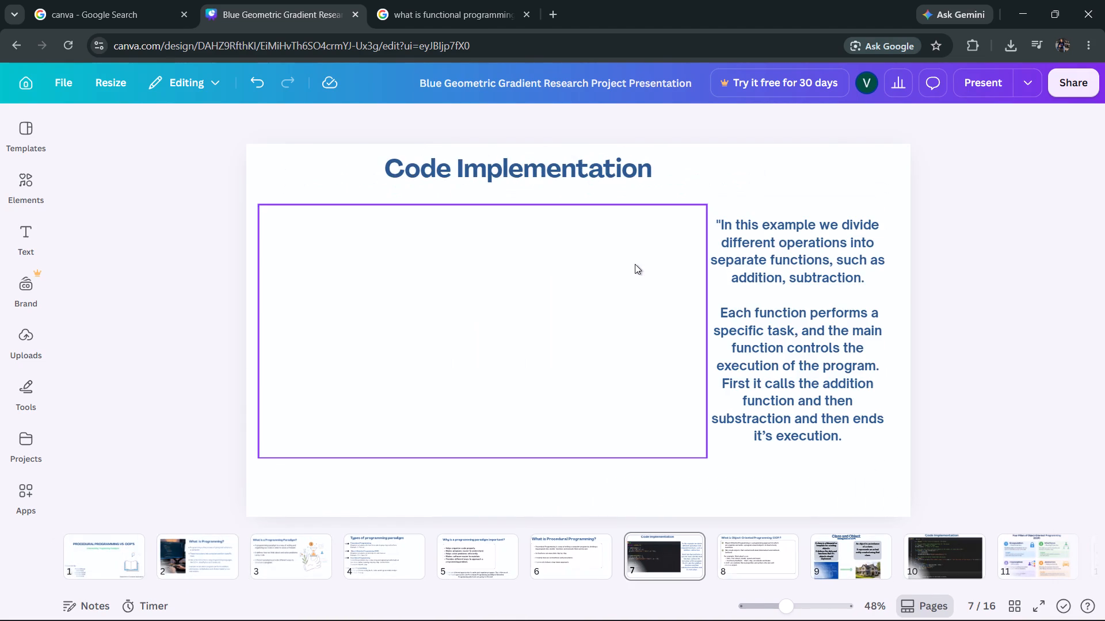
{"action": "left_click", "coordinate": [164, 379]}
{"action": "scroll", "coordinate": [531, 309], "scroll_direction": "down", "scroll_amount": 1}
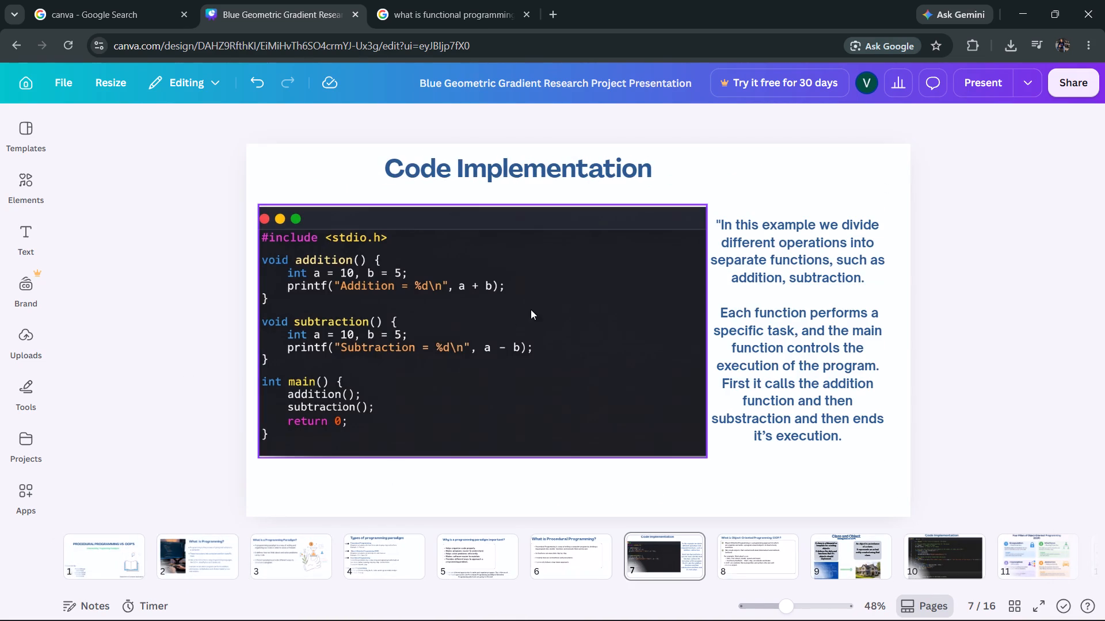
Compare the procedural Code Implementation slide with the Class and Object slide and the Java Code Implementation slide in Canva.
{"action": "scroll", "coordinate": [531, 309], "scroll_direction": "down", "scroll_amount": 3}
{"action": "scroll", "coordinate": [531, 309], "scroll_direction": "up", "scroll_amount": 5}
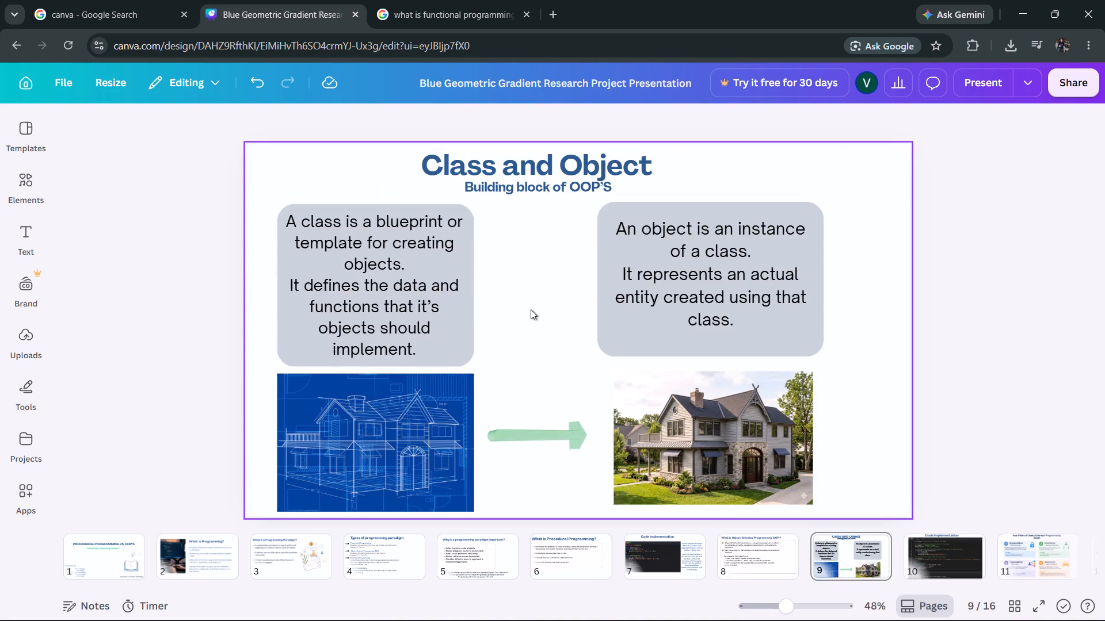
{"action": "scroll", "coordinate": [531, 309], "scroll_direction": "up", "scroll_amount": 4}
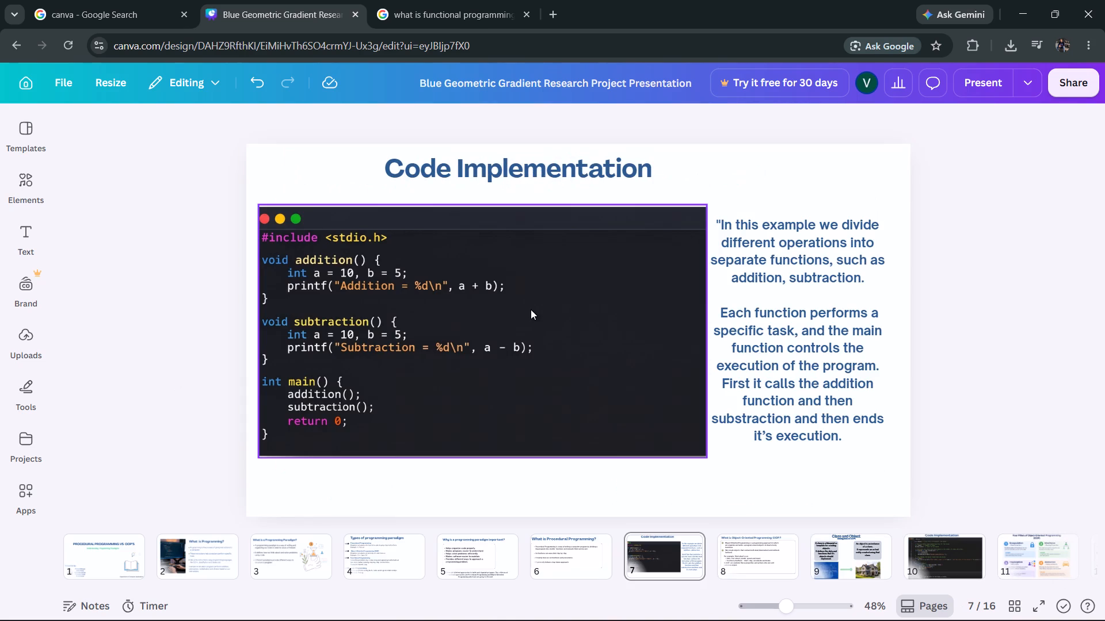
{"action": "scroll", "coordinate": [531, 309], "scroll_direction": "down", "scroll_amount": 3}
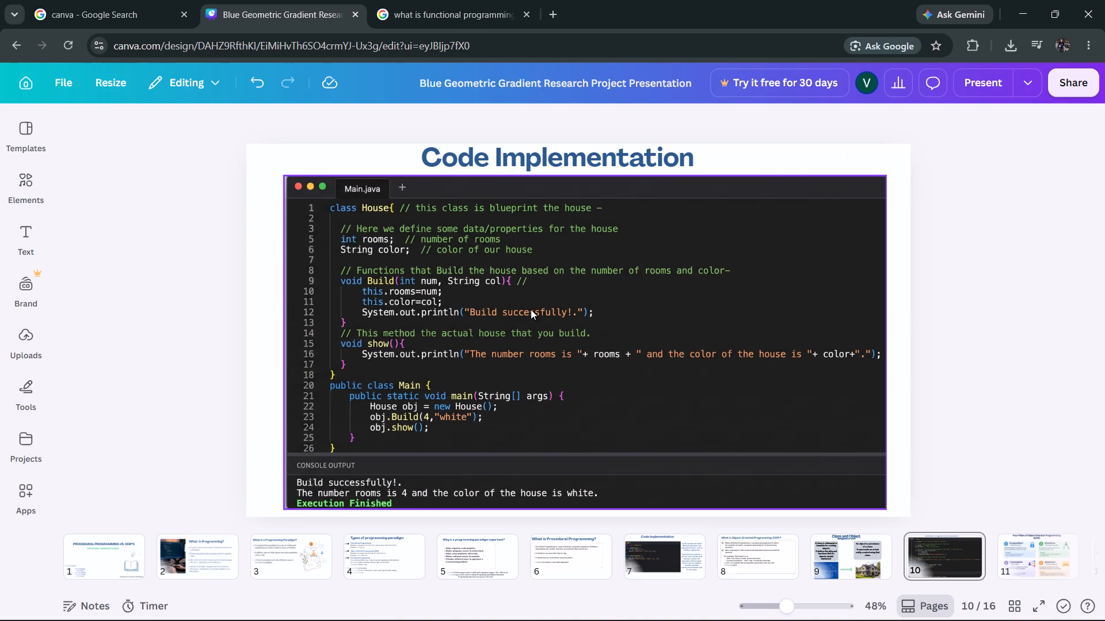
Look through the slides after the Java Code Implementation slide, and return to that slide.
{"action": "left_click", "coordinate": [980, 389]}
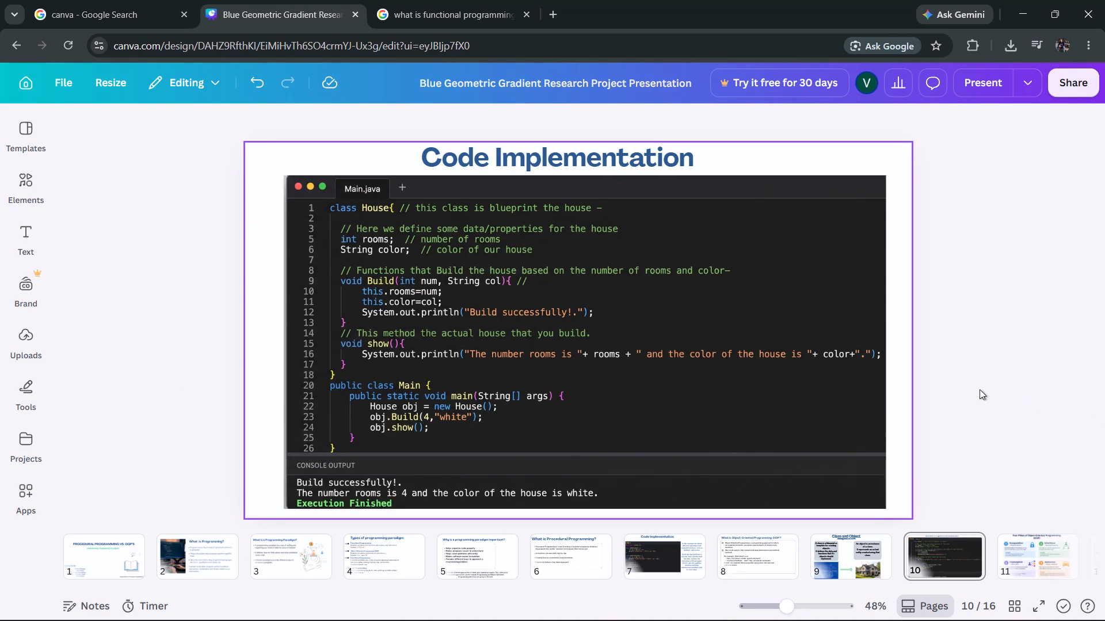
{"action": "scroll", "coordinate": [978, 389], "scroll_direction": "down", "scroll_amount": 7}
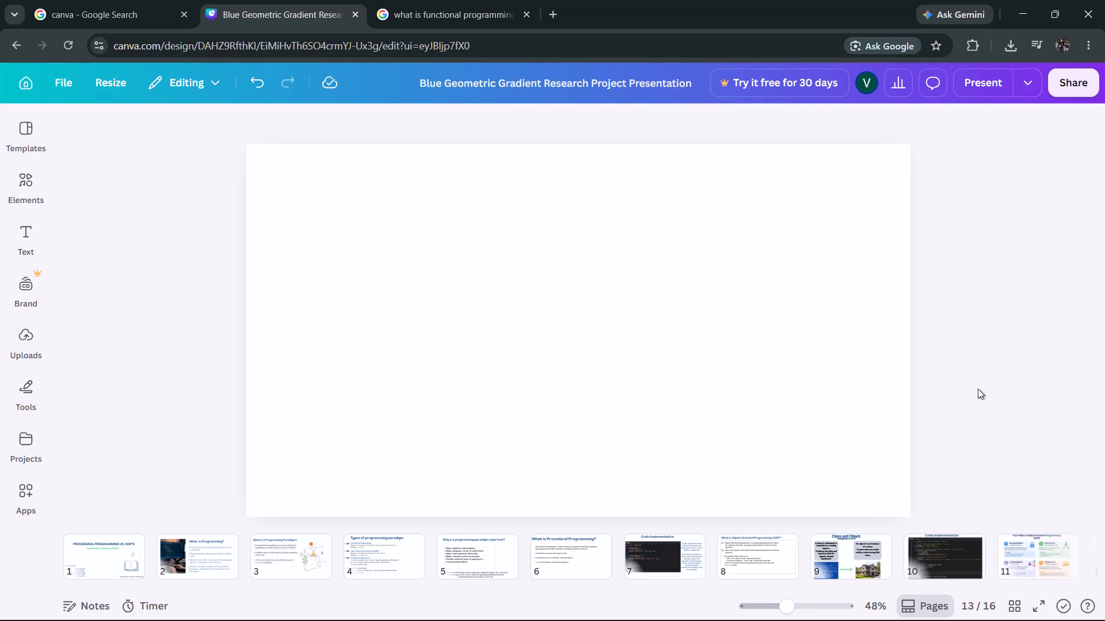
{"action": "scroll", "coordinate": [978, 389], "scroll_direction": "down", "scroll_amount": 3}
{"action": "scroll", "coordinate": [978, 389], "scroll_direction": "up", "scroll_amount": 10}
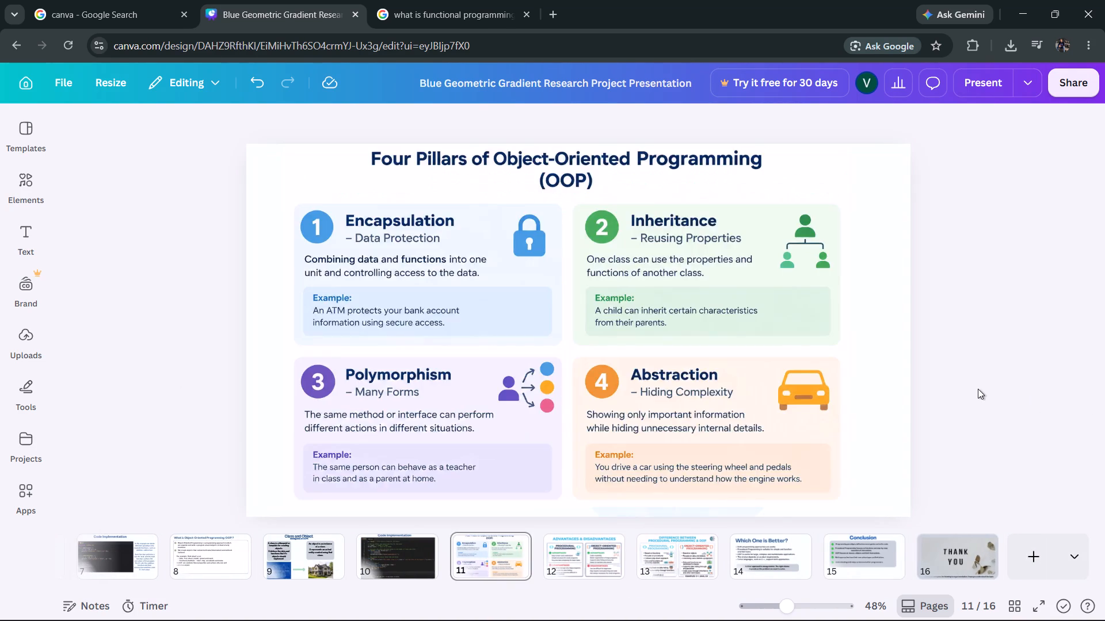
{"action": "scroll", "coordinate": [978, 389], "scroll_direction": "up", "scroll_amount": 8}
{"action": "scroll", "coordinate": [978, 389], "scroll_direction": "down", "scroll_amount": 5}
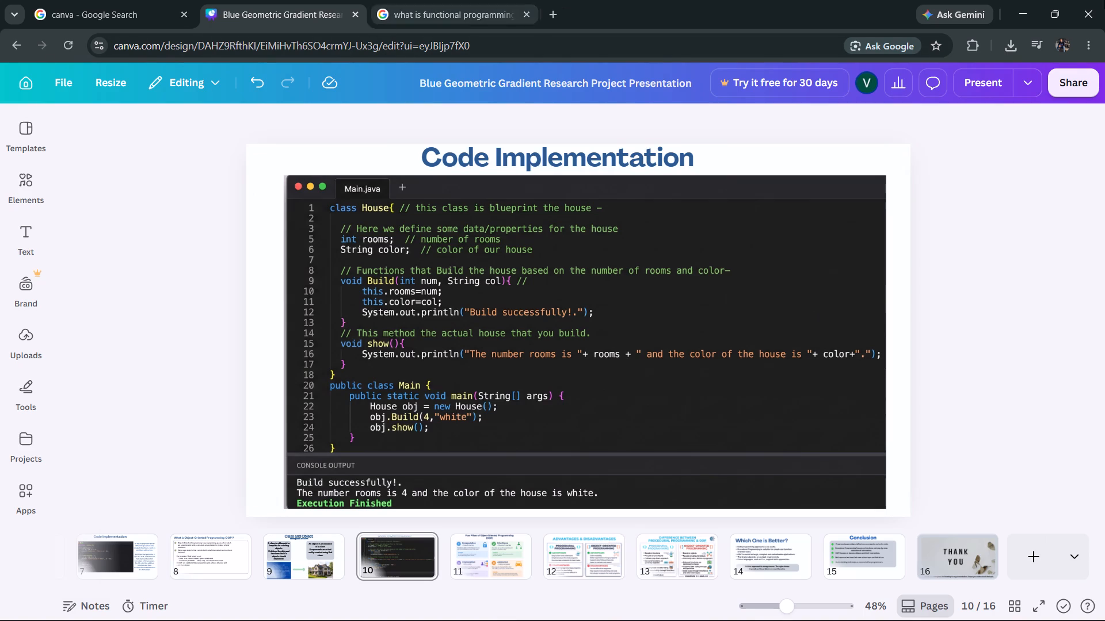
Locate the newest downloaded Blue Geometric Gradient Research Project Presentation file in its folder and rename it Final_C.
{"action": "left_click", "coordinate": [1016, 44]}
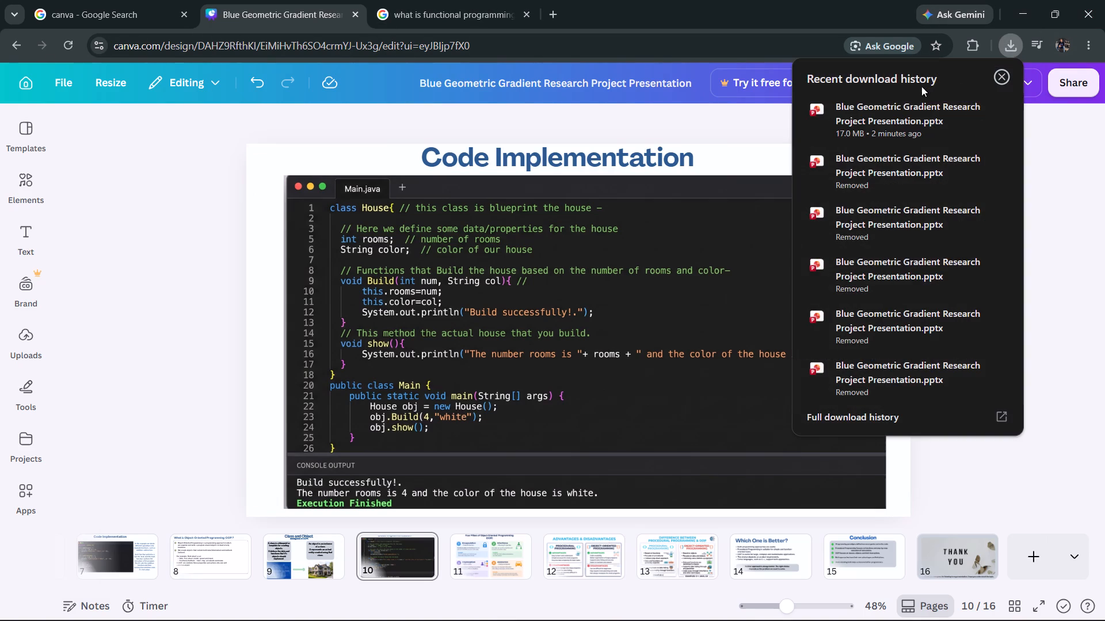
{"action": "left_click", "coordinate": [975, 112]}
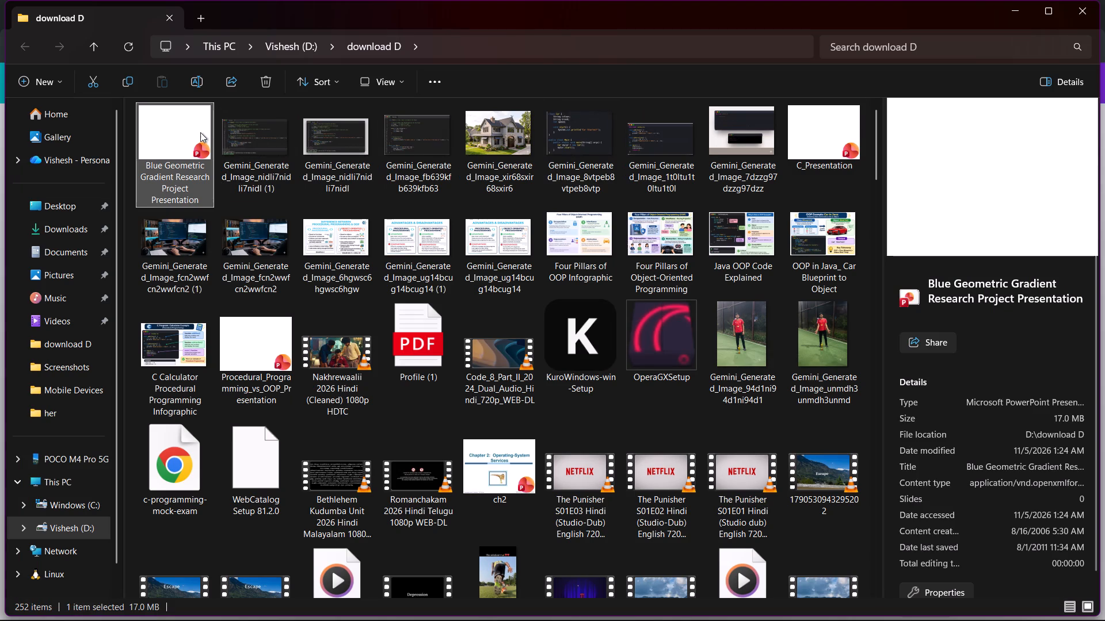
{"action": "right_click", "coordinate": [200, 133]}
{"action": "left_click", "coordinate": [316, 106]}
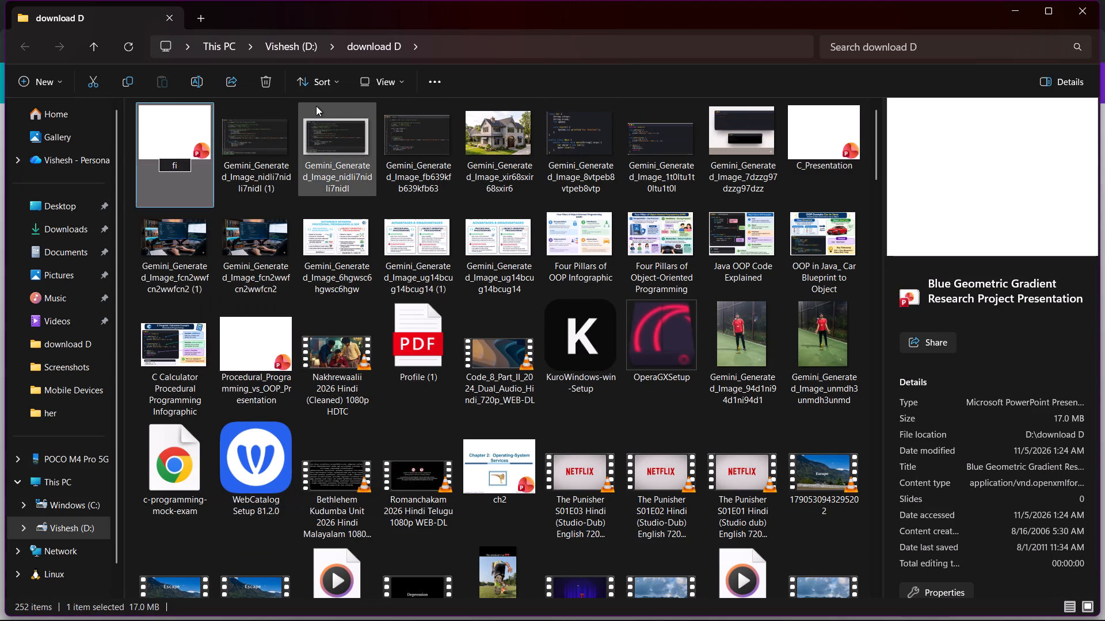
{"action": "key", "text": "BackSpace"}
{"action": "key", "text": "BackSpace"}
{"action": "type", "text": "inal"}
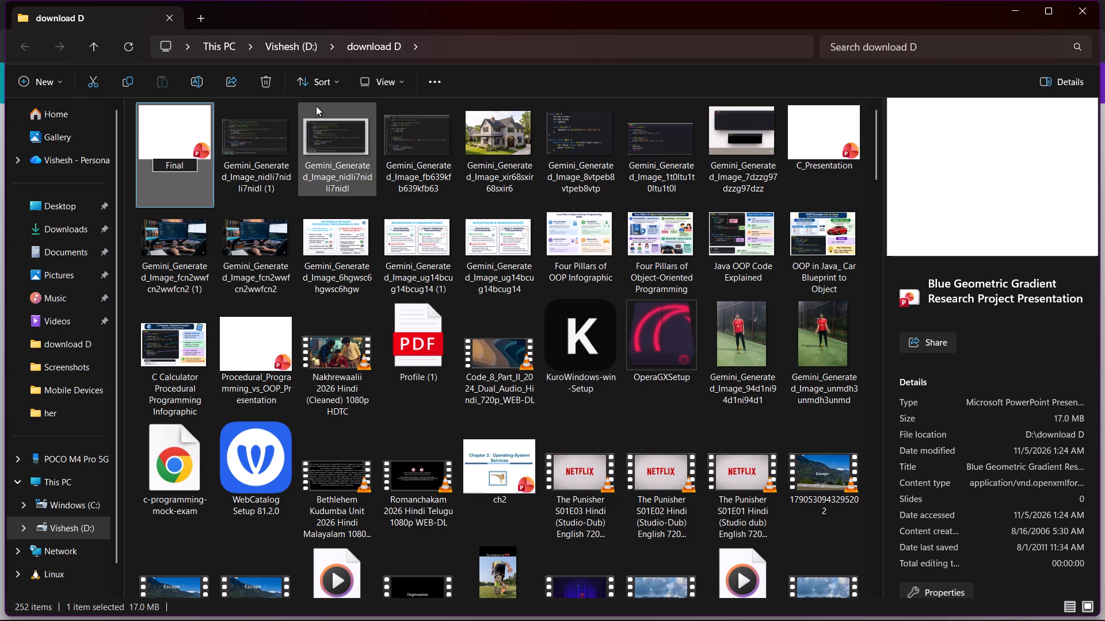
{"action": "key", "text": "shift+underscore"}
{"action": "left_click", "coordinate": [596, 0]}
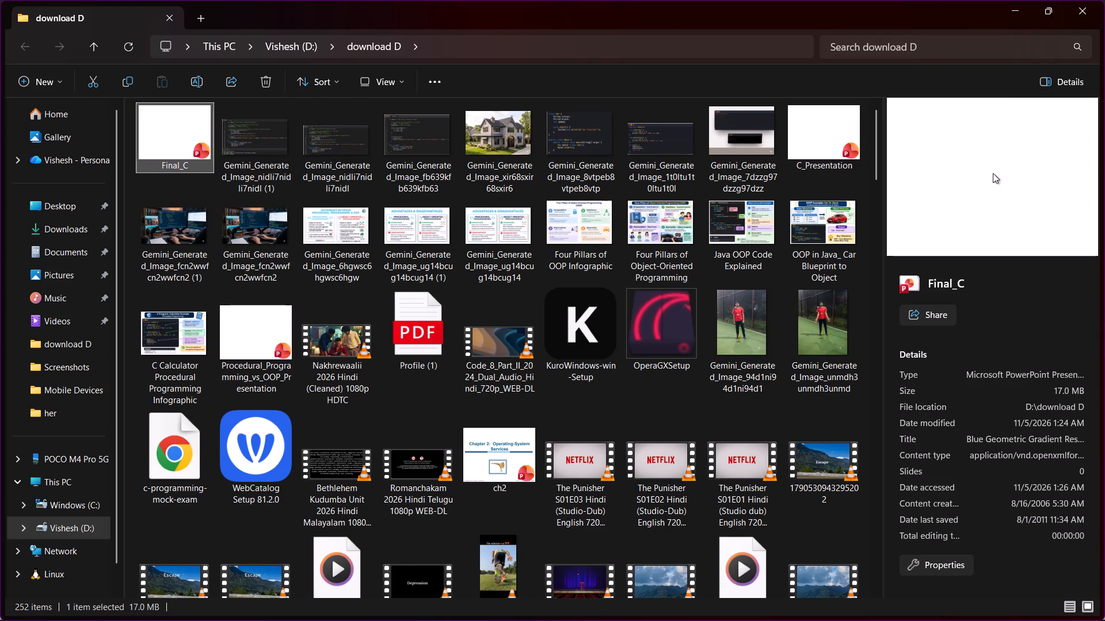
{"action": "left_click", "coordinate": [1104, 0]}
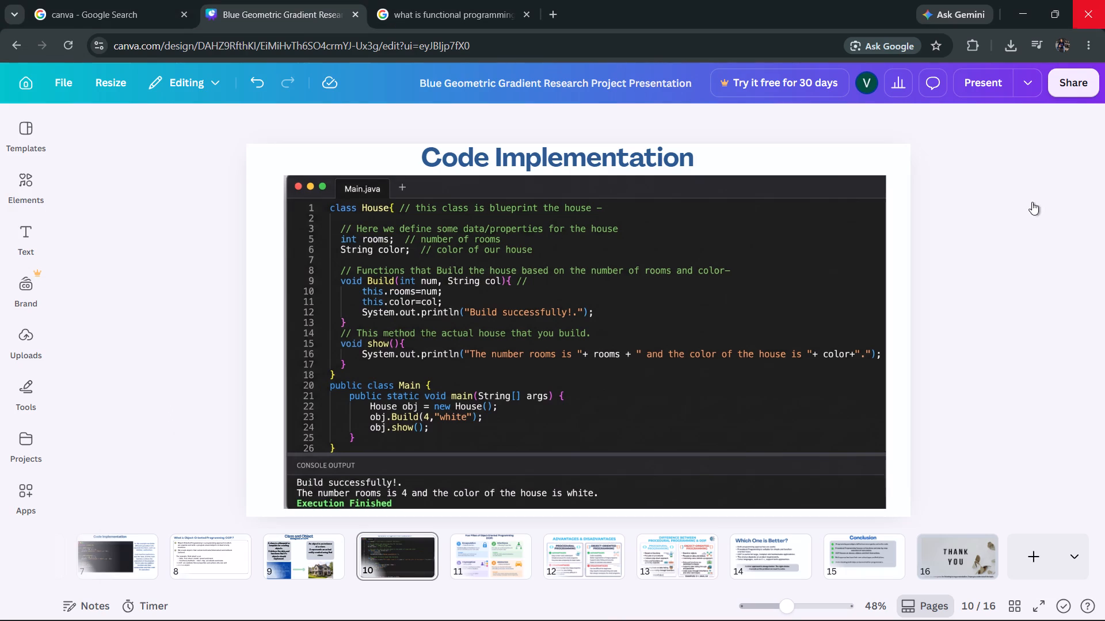
{"action": "left_click", "coordinate": [1104, 0]}
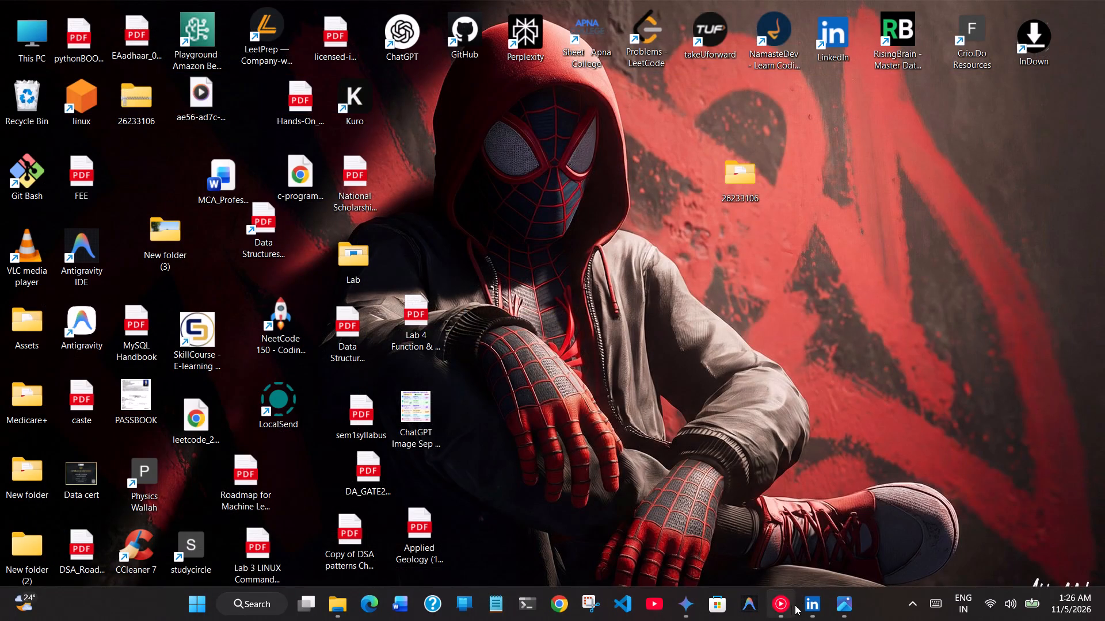
{"action": "left_click", "coordinate": [806, 603]}
{"action": "left_click", "coordinate": [1104, 0]}
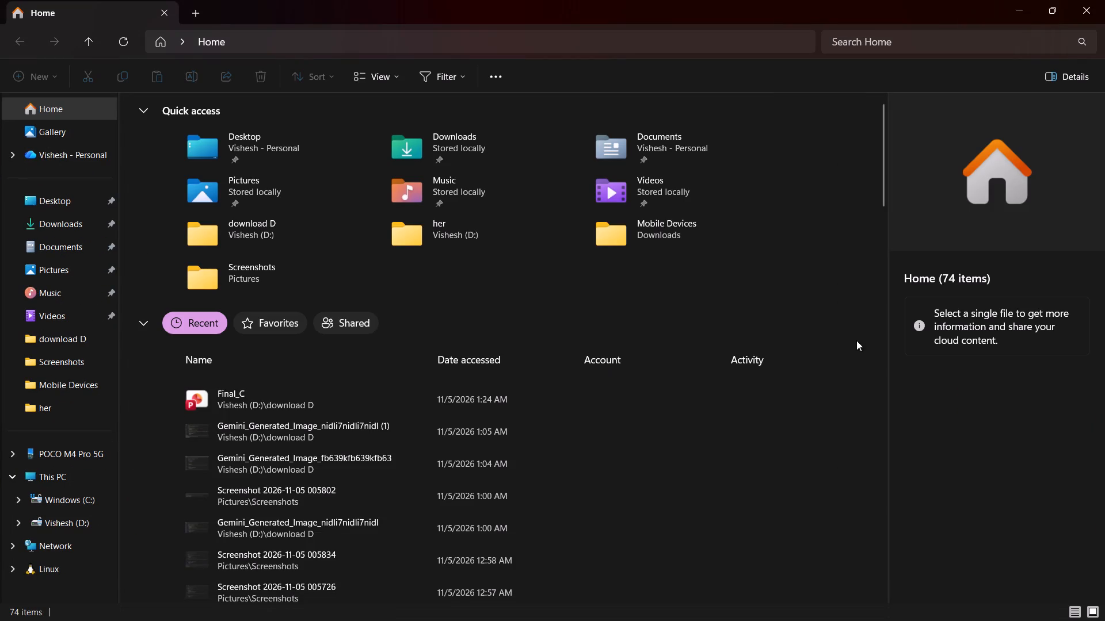
{"action": "double_click", "coordinate": [277, 411]}
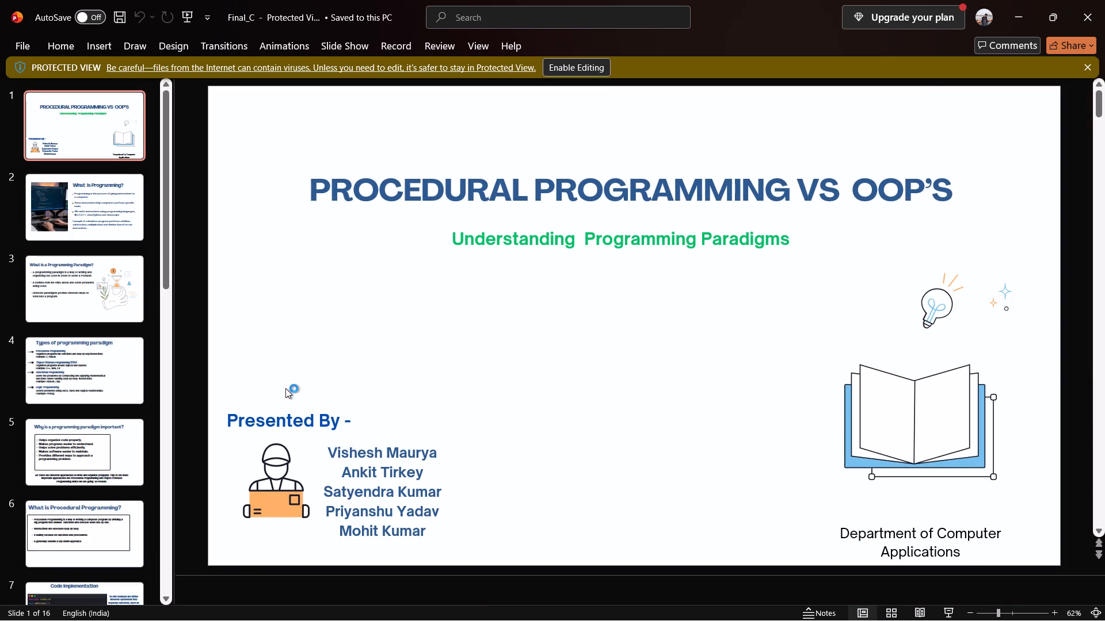
{"action": "key", "text": "F5"}
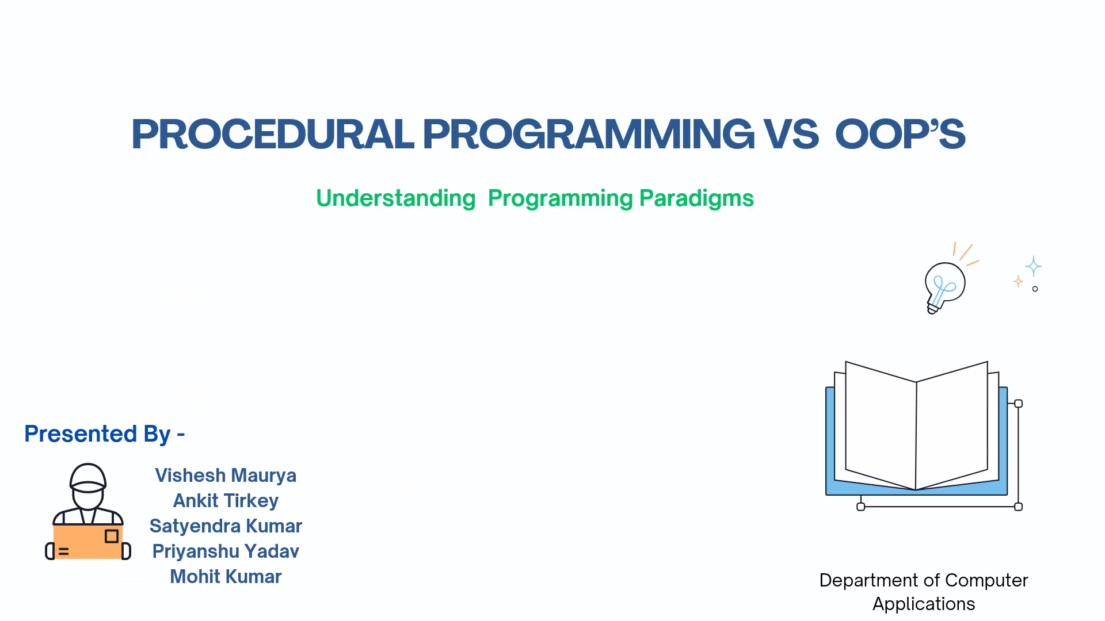
Review the slide show from What is Programming? to What is Procedural Programming?, rechecking the Types of programming paradigm slide.
{"action": "key", "text": "Right"}
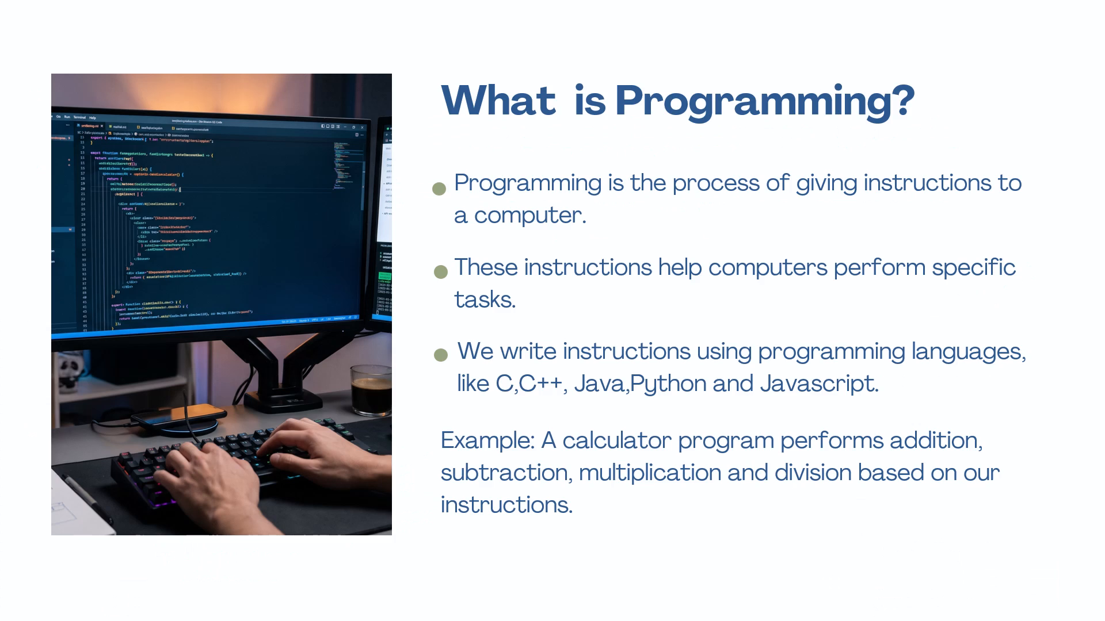
{"action": "key", "text": "Right"}
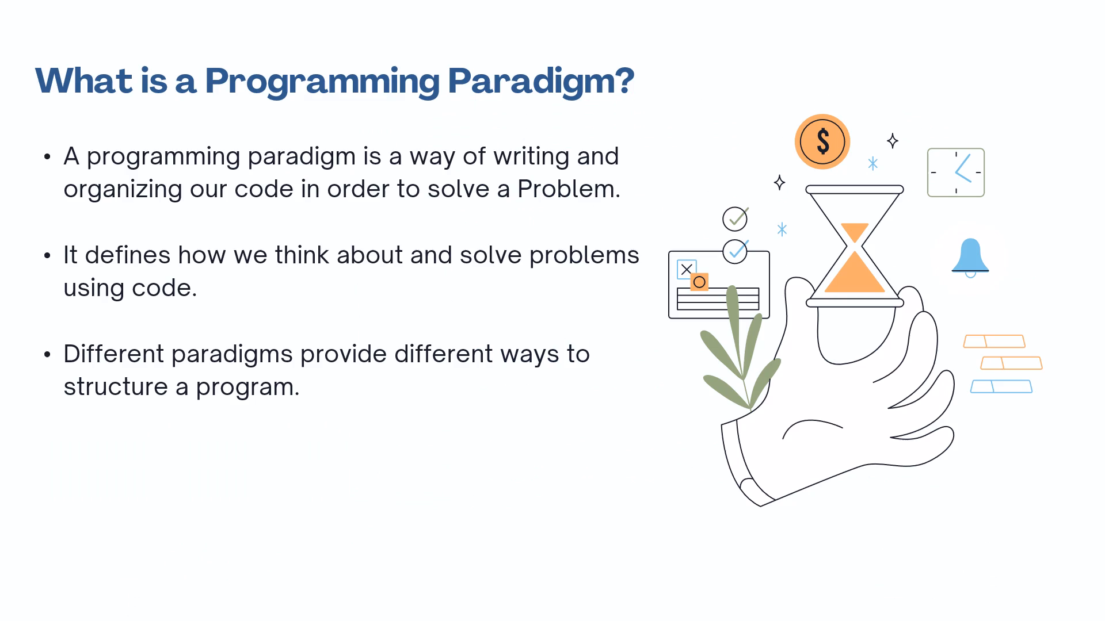
{"action": "key", "text": "Right"}
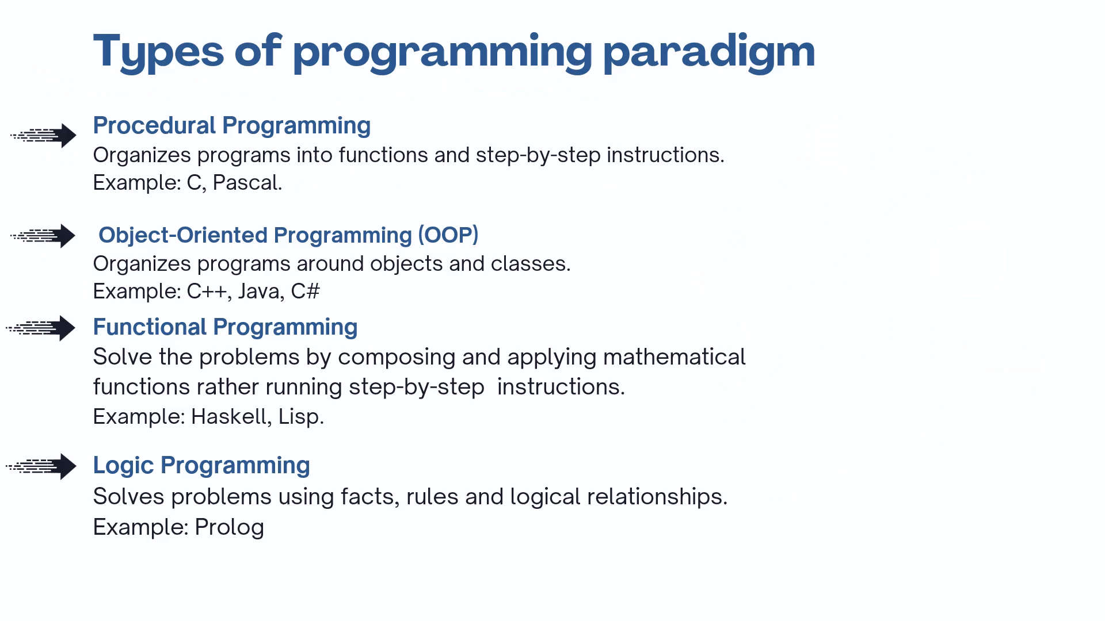
{"action": "key", "text": "Right"}
{"action": "key", "text": "Right"}
{"action": "key", "text": "Right"}
{"action": "key", "text": "Left"}
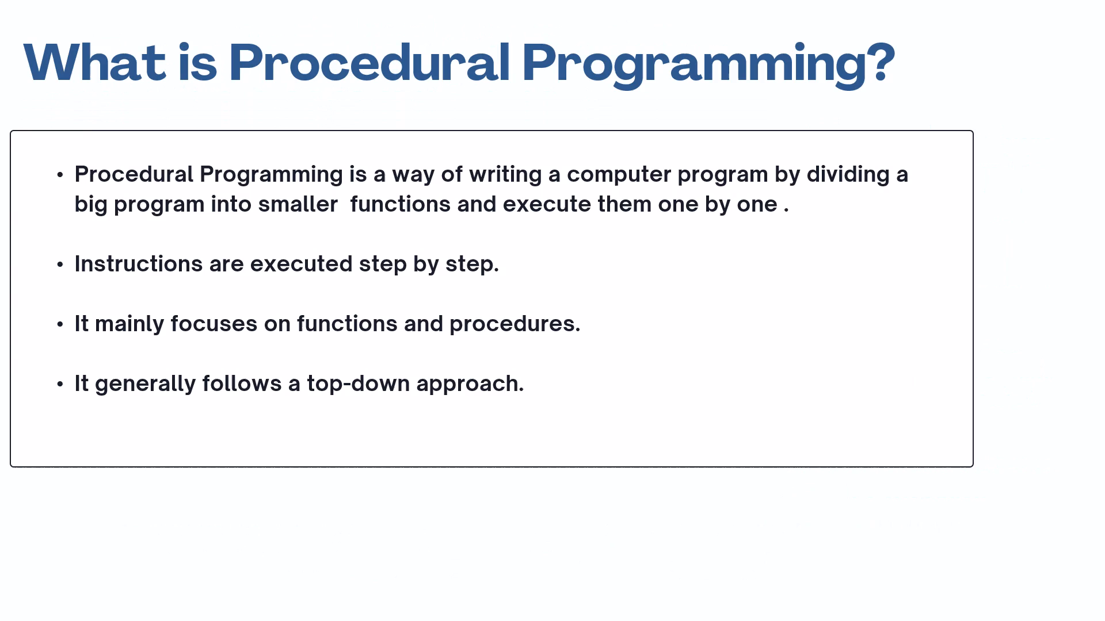
{"action": "key", "text": "Left"}
{"action": "key", "text": "Left"}
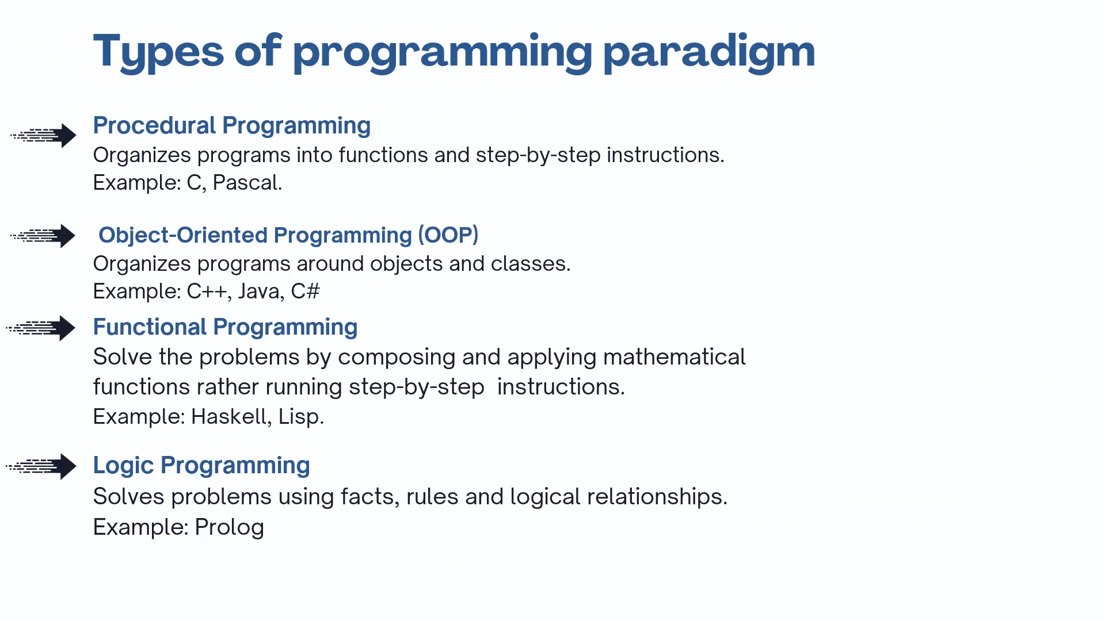
{"action": "key", "text": "Right"}
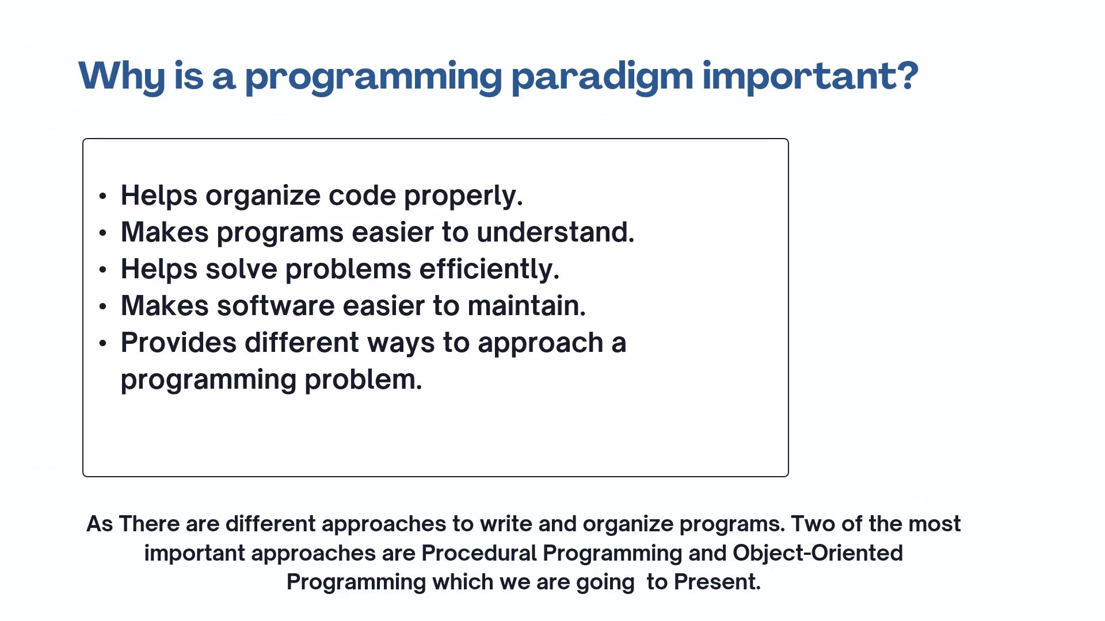
{"action": "key", "text": "Right"}
{"action": "key", "text": "Left"}
{"action": "key", "text": "Right"}
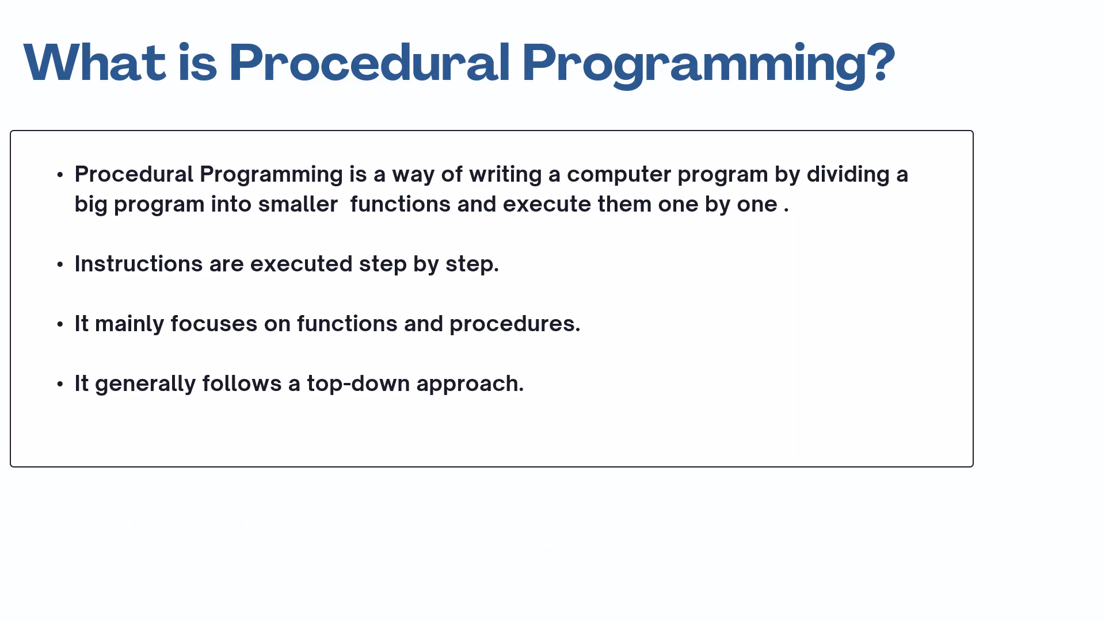
Review the slide show from the procedural Code Implementation slide to Conclusion, rechecking the Difference Between Procedural Programming & OOP and Which One is Better? slides.
{"action": "key", "text": "Right"}
{"action": "key", "text": "Right"}
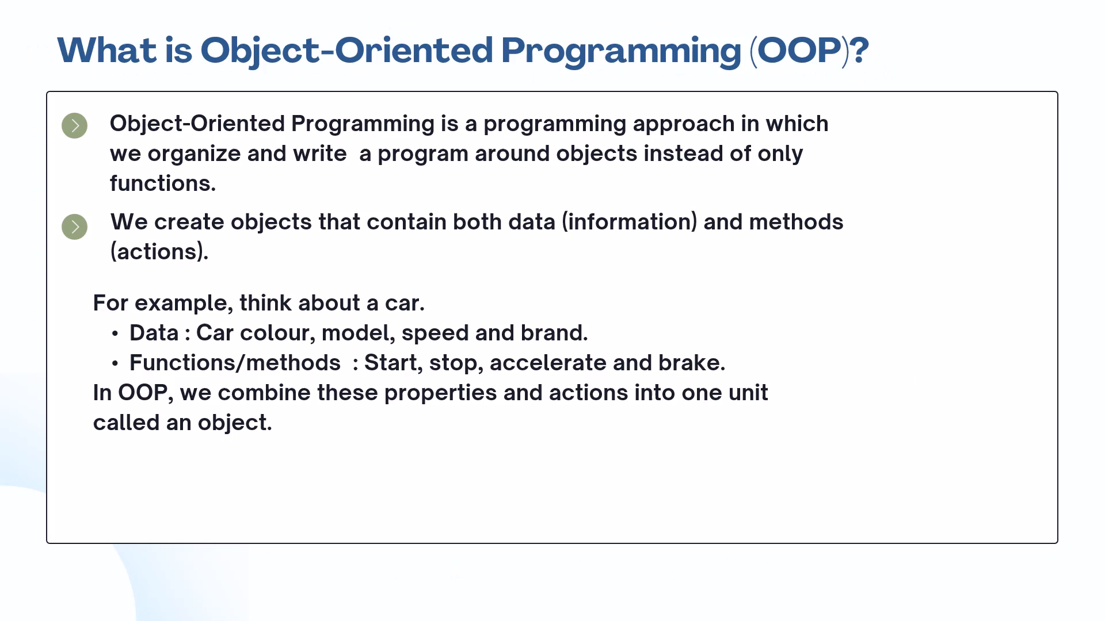
{"action": "key", "text": "Left"}
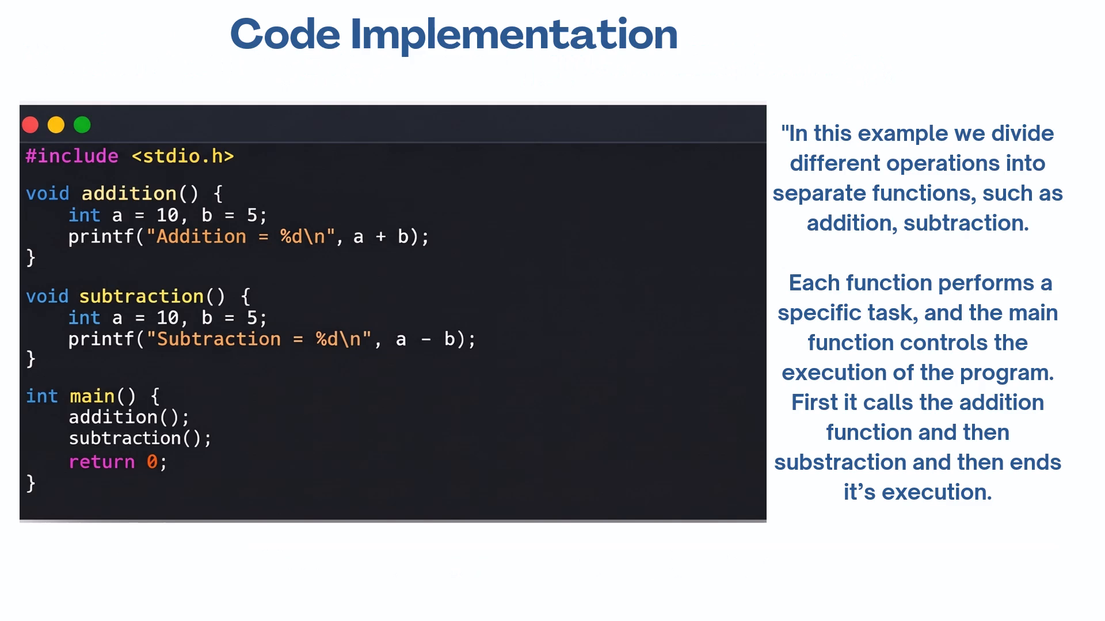
{"action": "key", "text": "Right"}
{"action": "key", "text": "Right"}
{"action": "key", "text": "Right"}
{"action": "key", "text": "Right"}
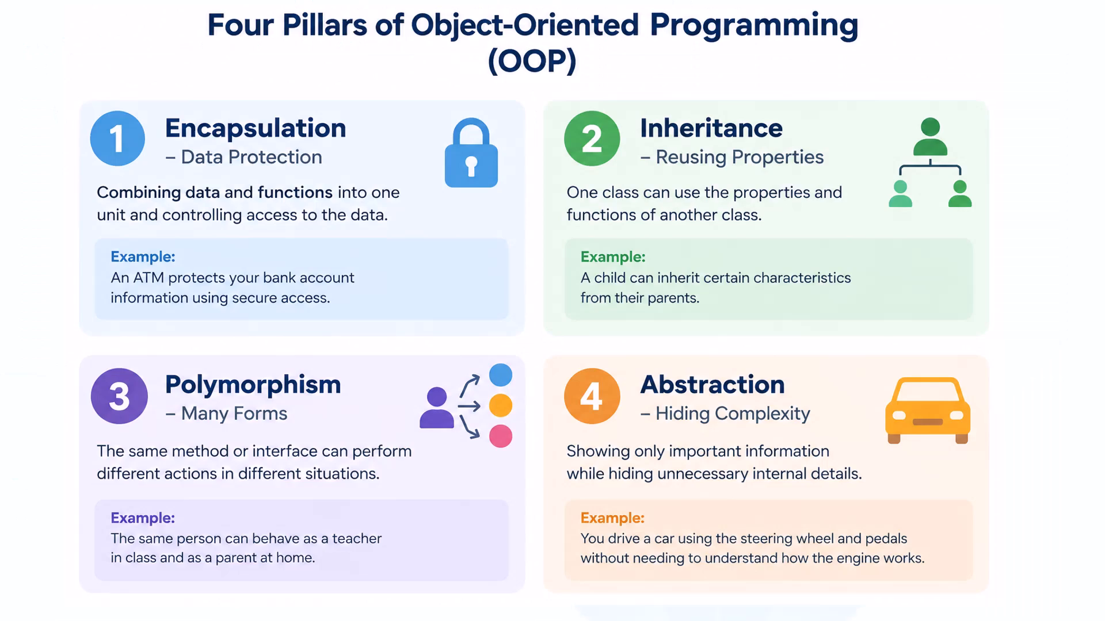
{"action": "key", "text": "Right"}
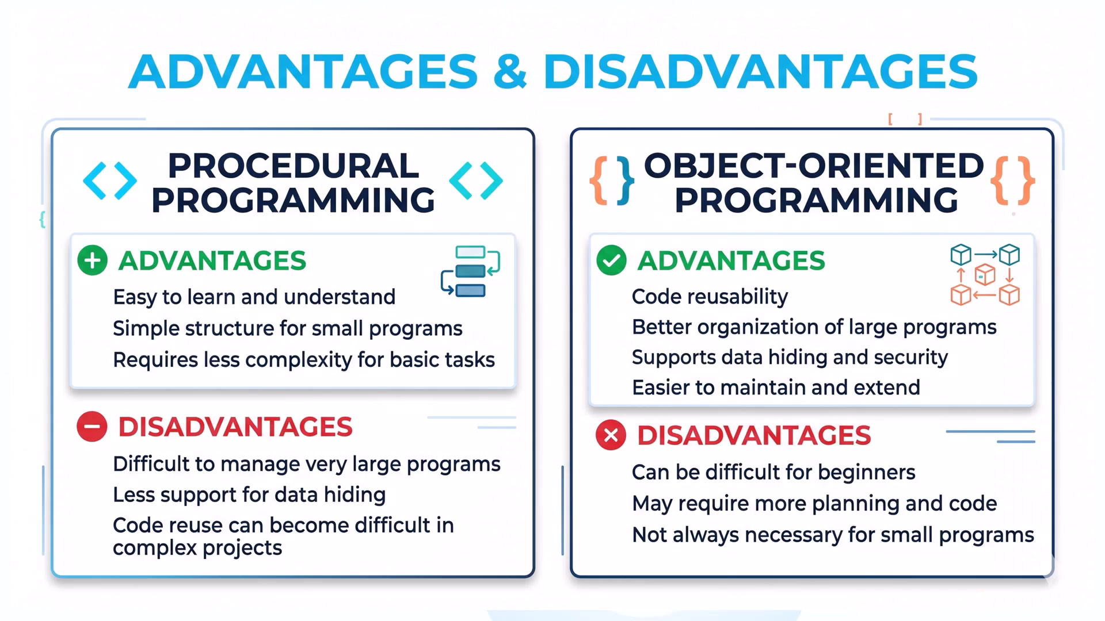
{"action": "key", "text": "Right"}
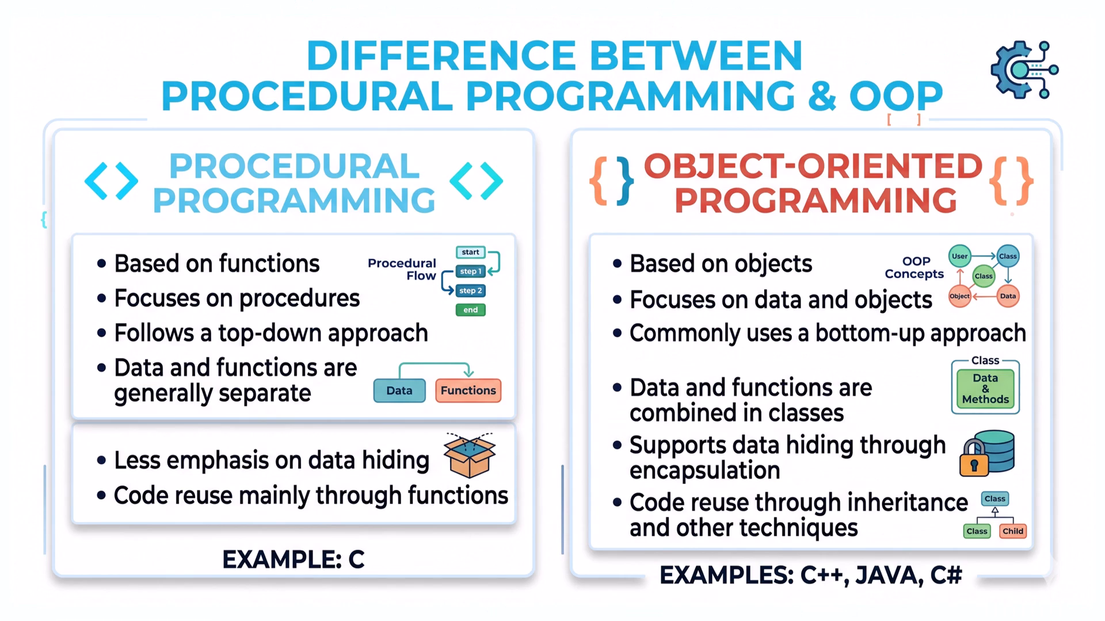
{"action": "key", "text": "Right"}
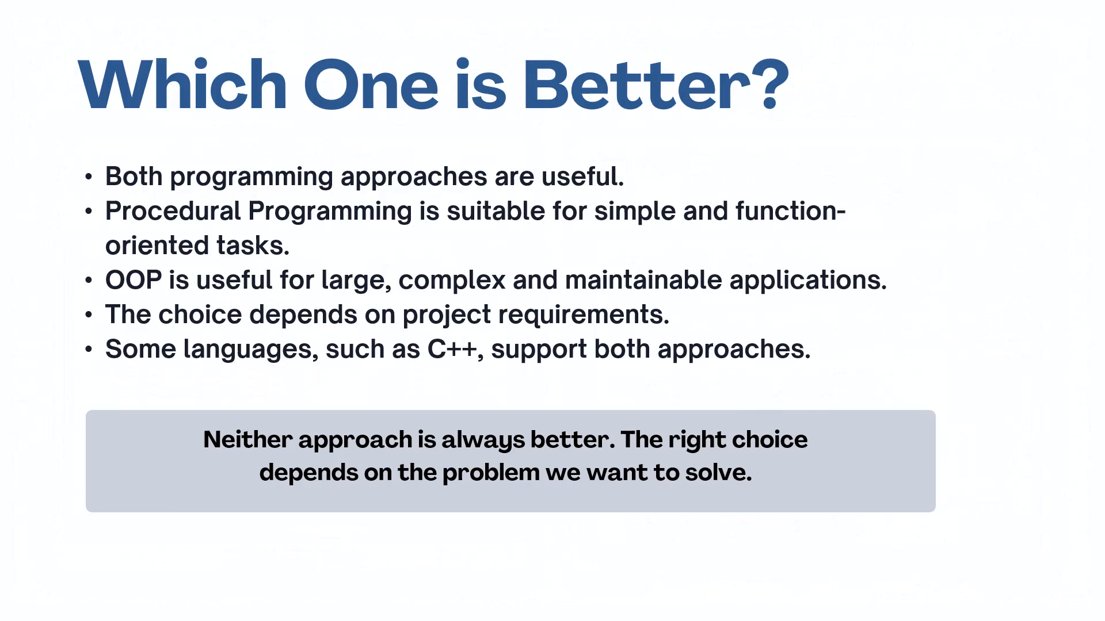
{"action": "key", "text": "Left"}
{"action": "key", "text": "Left"}
{"action": "key", "text": "Right"}
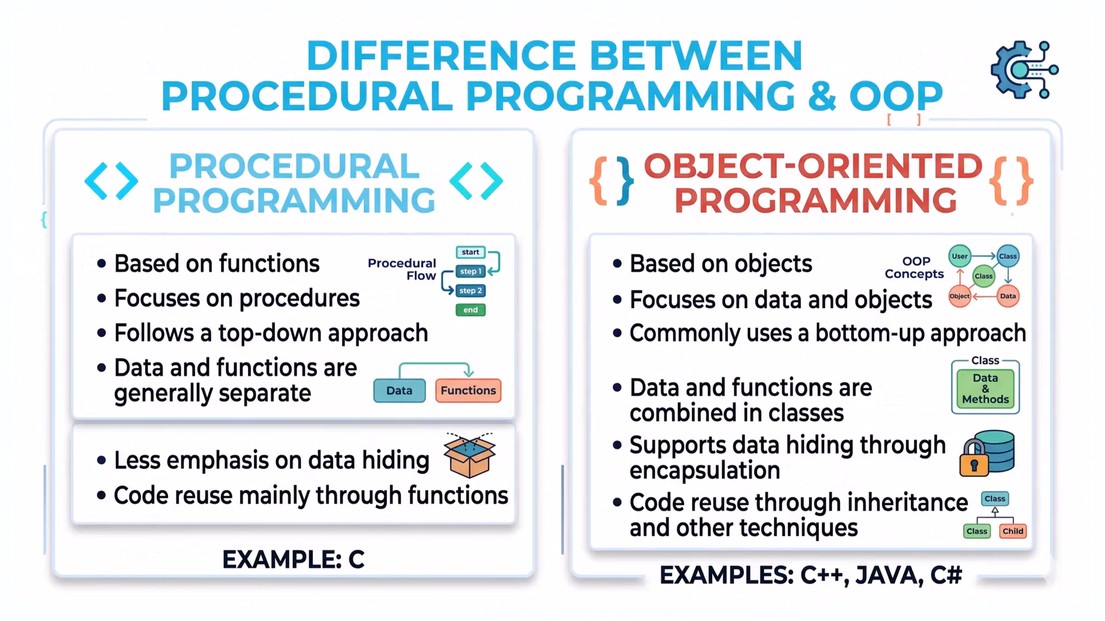
{"action": "key", "text": "Right"}
{"action": "key", "text": "Right"}
{"action": "key", "text": "Left"}
{"action": "key", "text": "Right"}
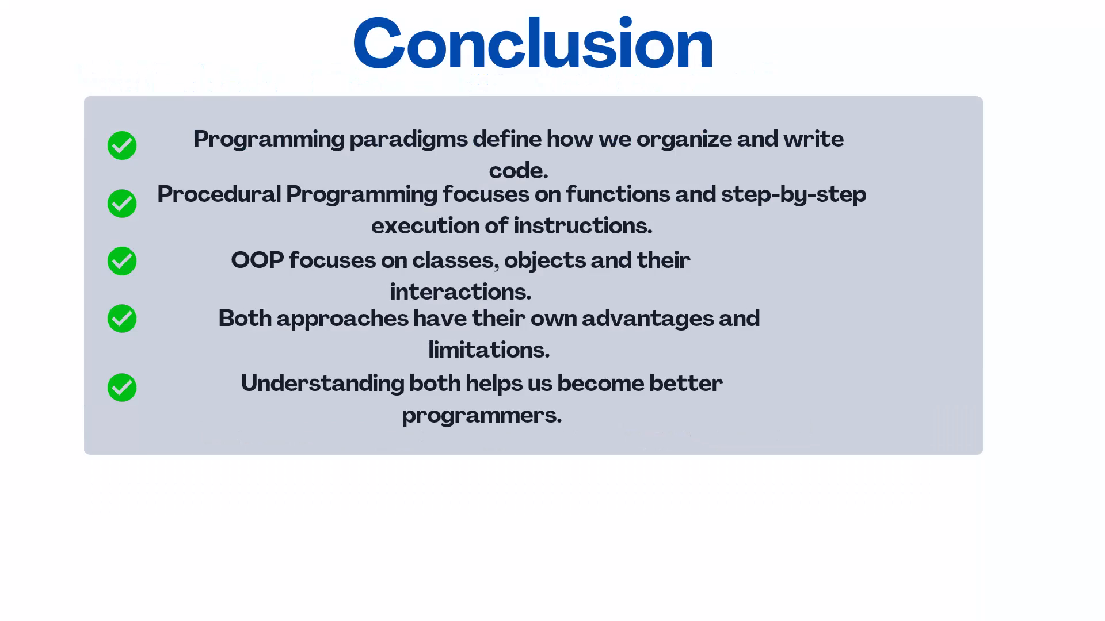
{"action": "key", "text": "Left"}
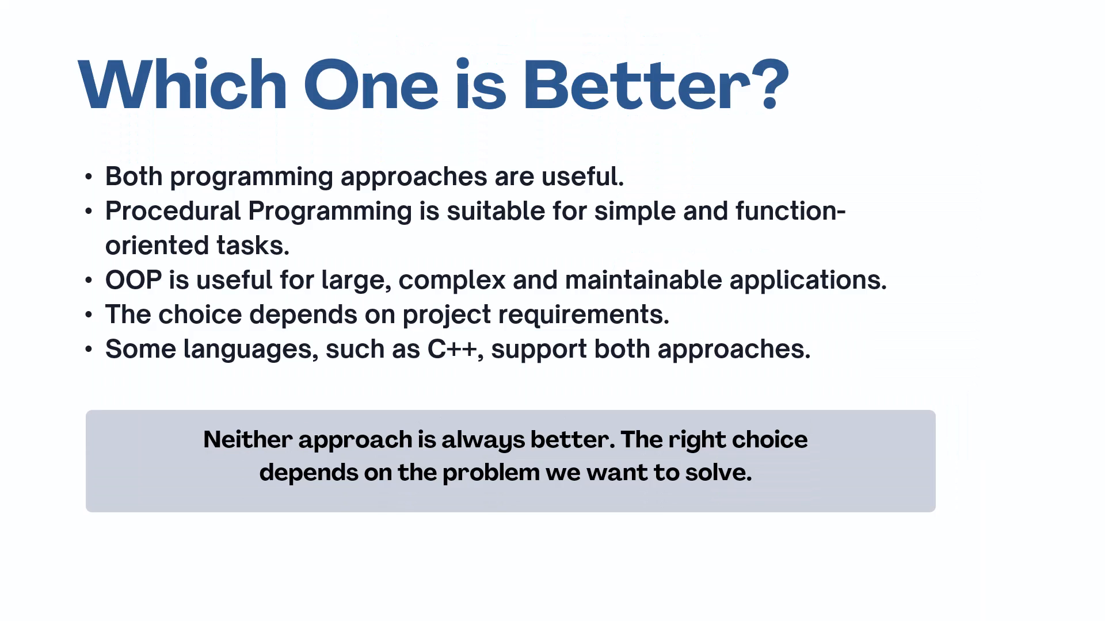
Return to the opening slides and recheck What is Programming?, What is a Programming Paradigm? and Why is a programming paradigm important?
{"action": "key", "text": "Left"}
{"action": "key", "text": "Left"}
{"action": "key", "text": "Left"}
{"action": "key", "text": "Left"}
{"action": "key", "text": "Left"}
{"action": "key", "text": "Left"}
{"action": "key", "text": "Left"}
{"action": "key", "text": "Left"}
{"action": "key", "text": "Left"}
{"action": "key", "text": "Left"}
{"action": "key", "text": "Left"}
{"action": "key", "text": "Left"}
{"action": "key", "text": "Left"}
{"action": "key", "text": "Left"}
{"action": "key", "text": "Left"}
{"action": "key", "text": "Left"}
{"action": "key", "text": "Left"}
{"action": "key", "text": "Left"}
{"action": "key", "text": "Left"}
{"action": "key", "text": "Left"}
{"action": "key", "text": "Left"}
{"action": "key", "text": "Left"}
{"action": "key", "text": "Left"}
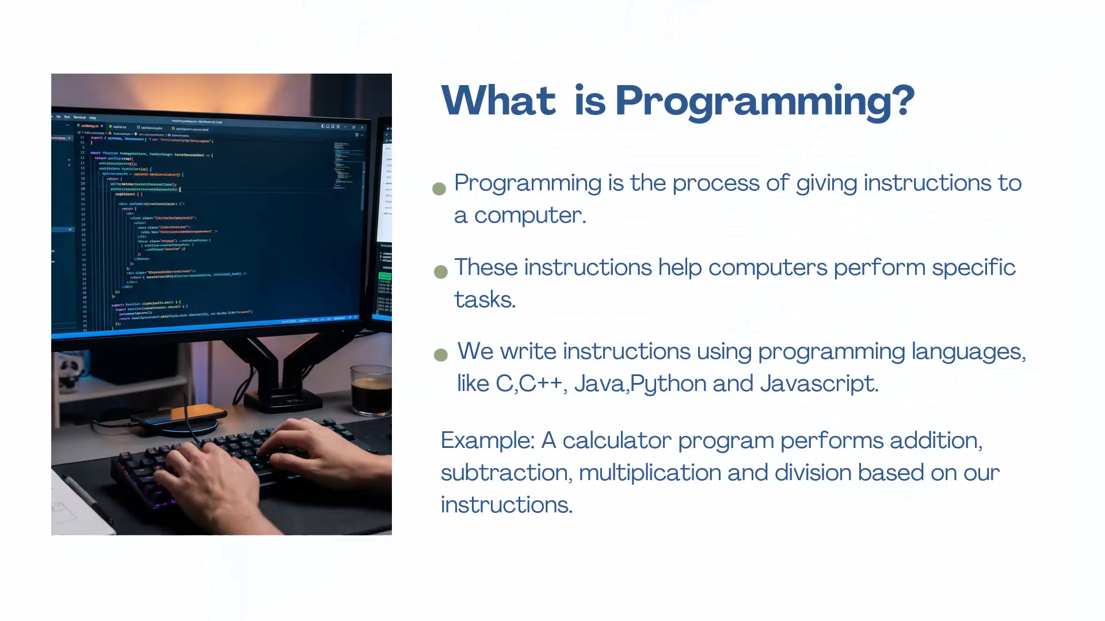
{"action": "key", "text": "Right"}
{"action": "key", "text": "Right"}
{"action": "key", "text": "Left"}
{"action": "key", "text": "Right"}
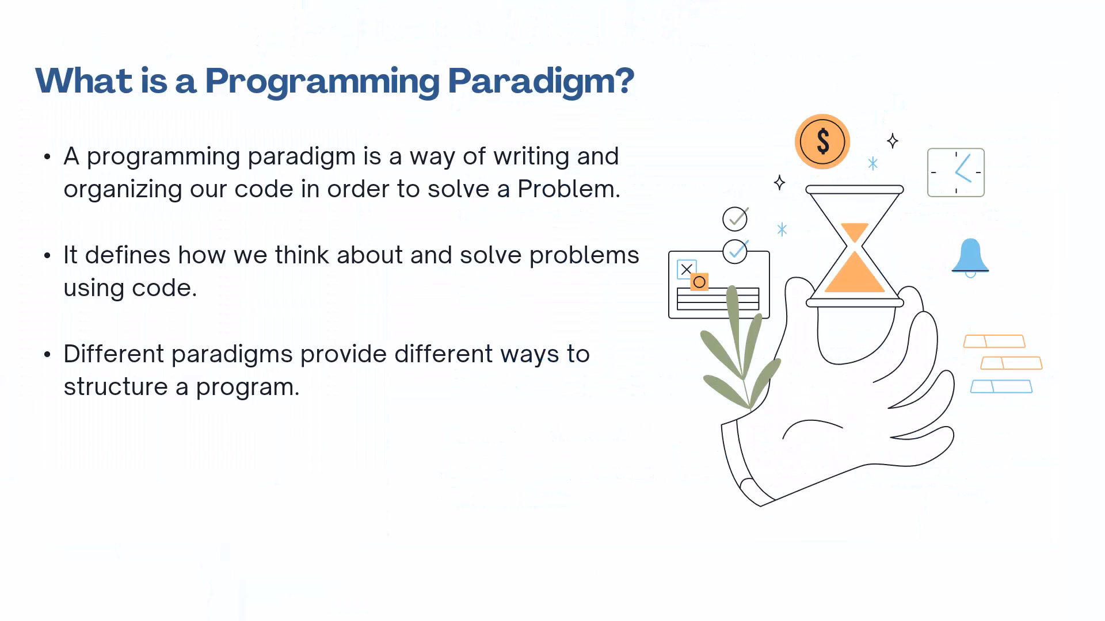
{"action": "key", "text": "Right"}
{"action": "key", "text": "Left"}
{"action": "key", "text": "Left"}
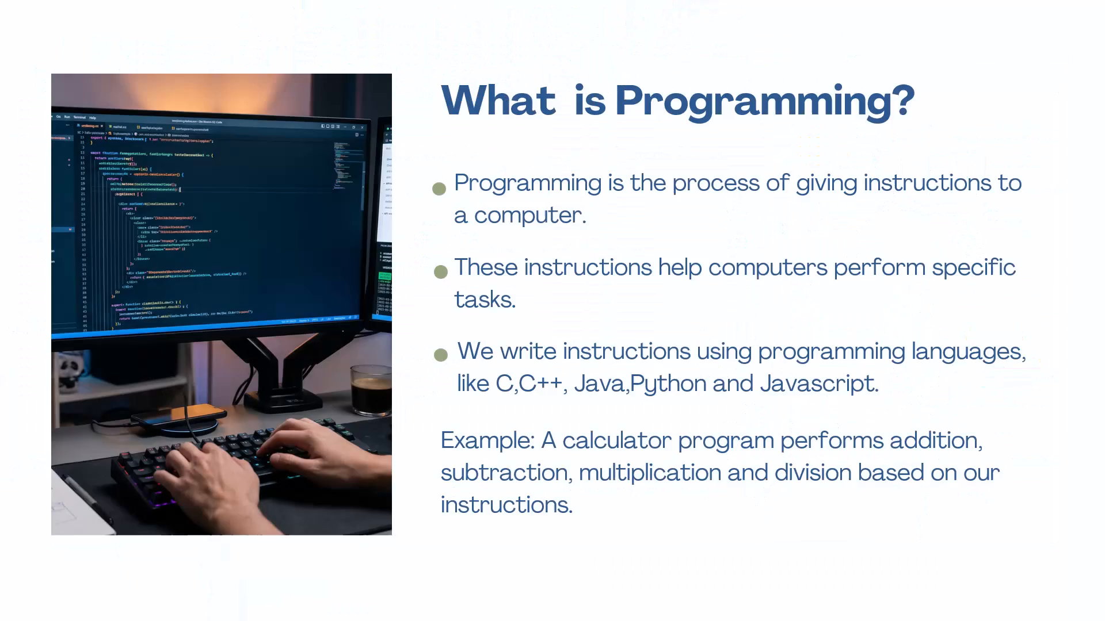
{"action": "key", "text": "Right"}
{"action": "key", "text": "Right"}
{"action": "key", "text": "Right"}
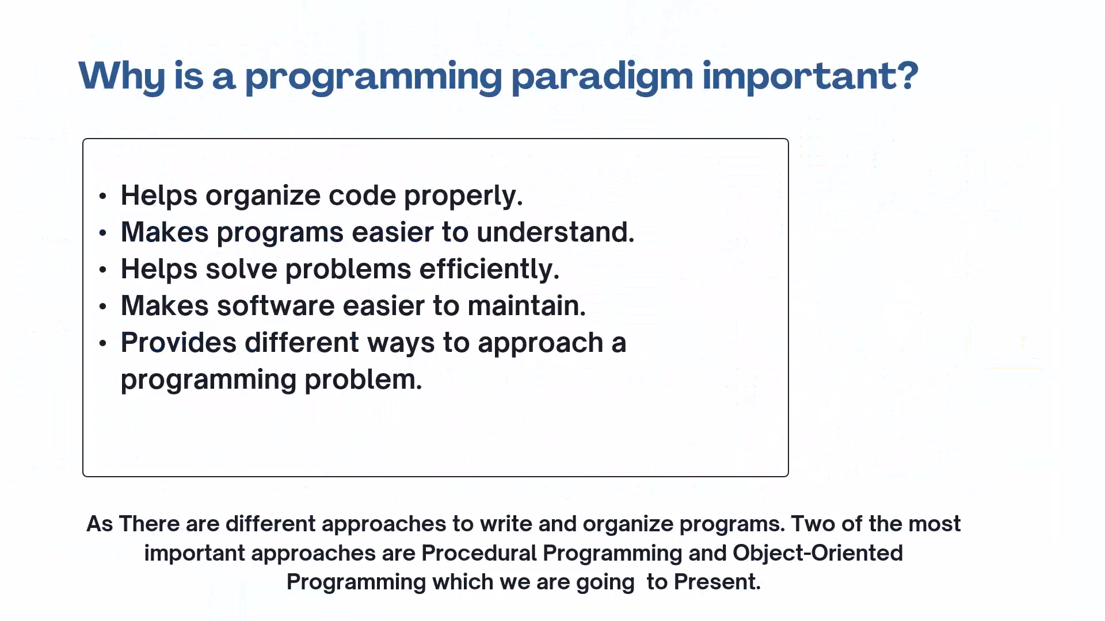
Review the rest of the slide show through Conclusion and the slide after it, rechecking Which One is Better? and Conclusion.
{"action": "key", "text": "Right"}
{"action": "key", "text": "Right"}
{"action": "key", "text": "Right"}
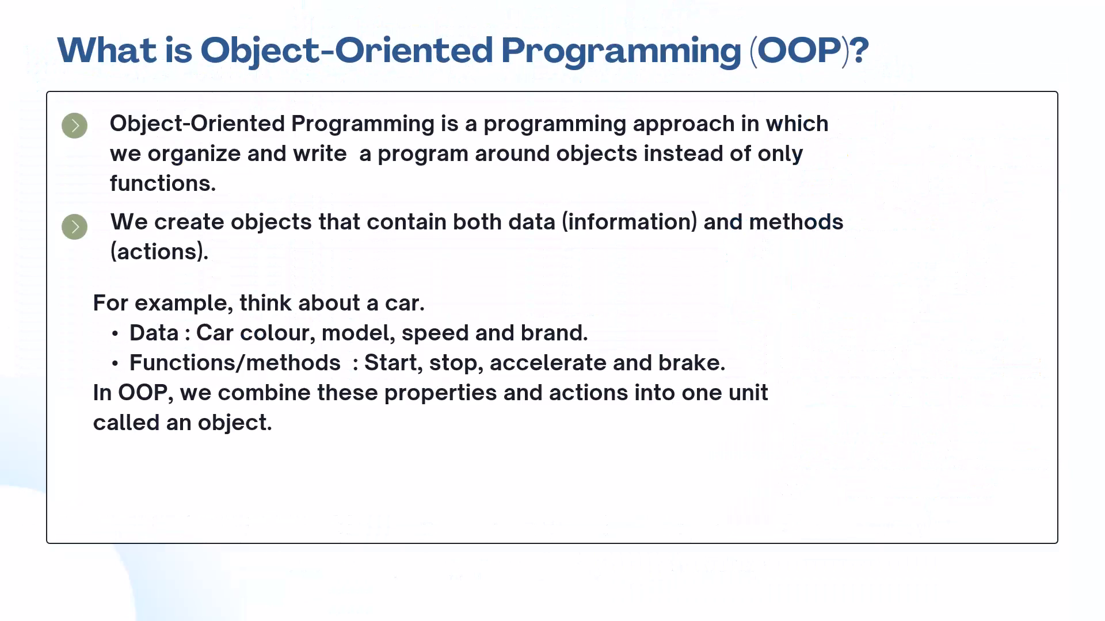
{"action": "key", "text": "Right"}
{"action": "key", "text": "Right"}
{"action": "key", "text": "Right"}
{"action": "key", "text": "Right"}
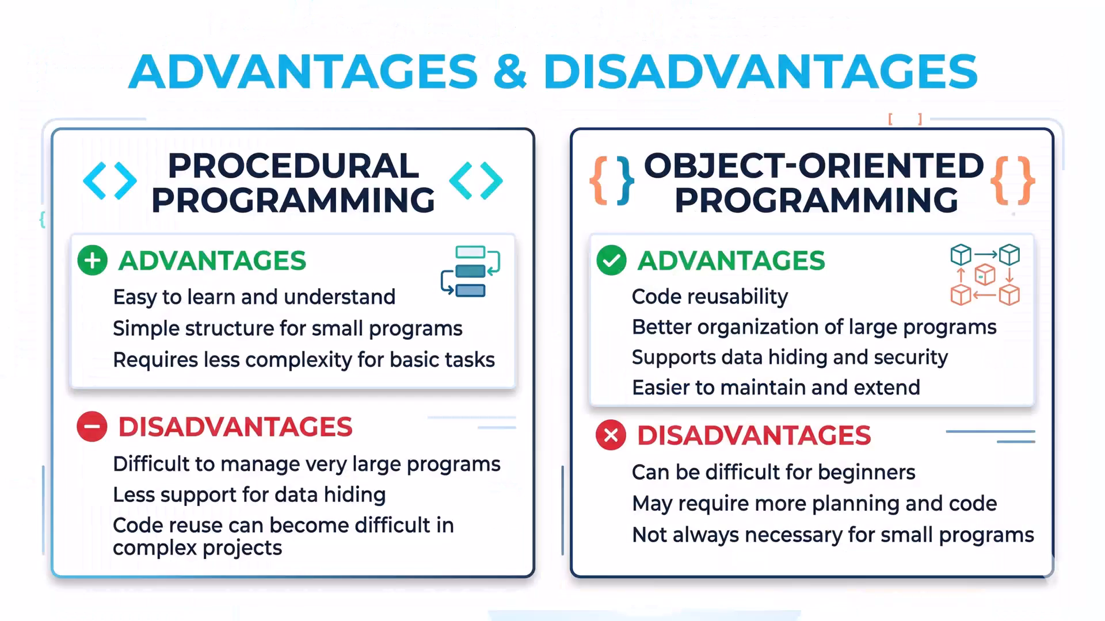
{"action": "key", "text": "Right"}
{"action": "key", "text": "Right"}
{"action": "key", "text": "Right"}
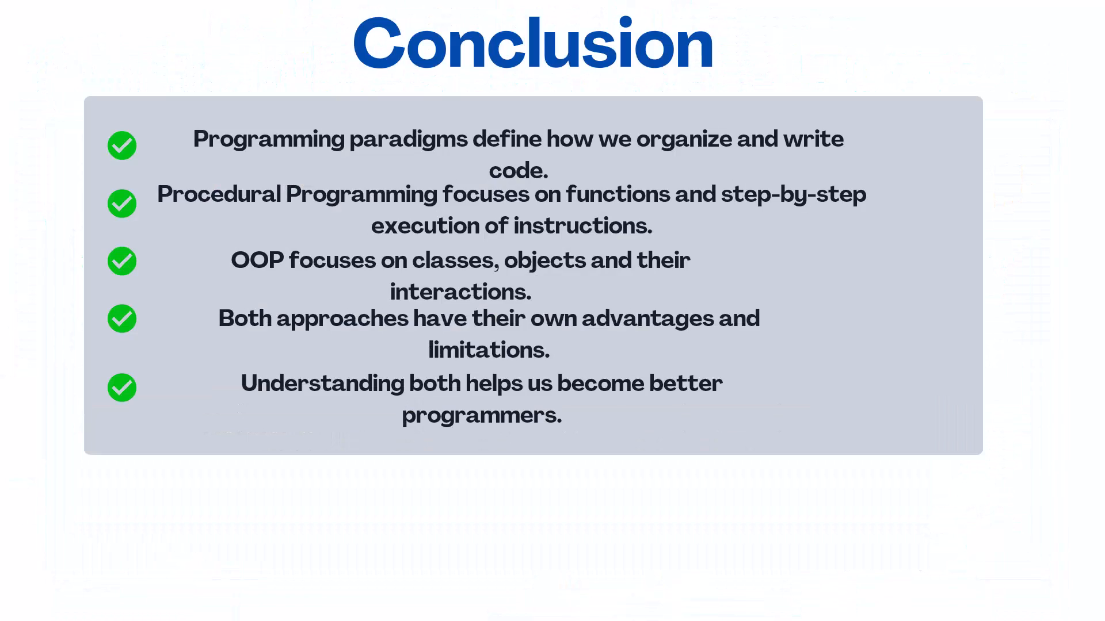
{"action": "key", "text": "Right"}
{"action": "key", "text": "Left"}
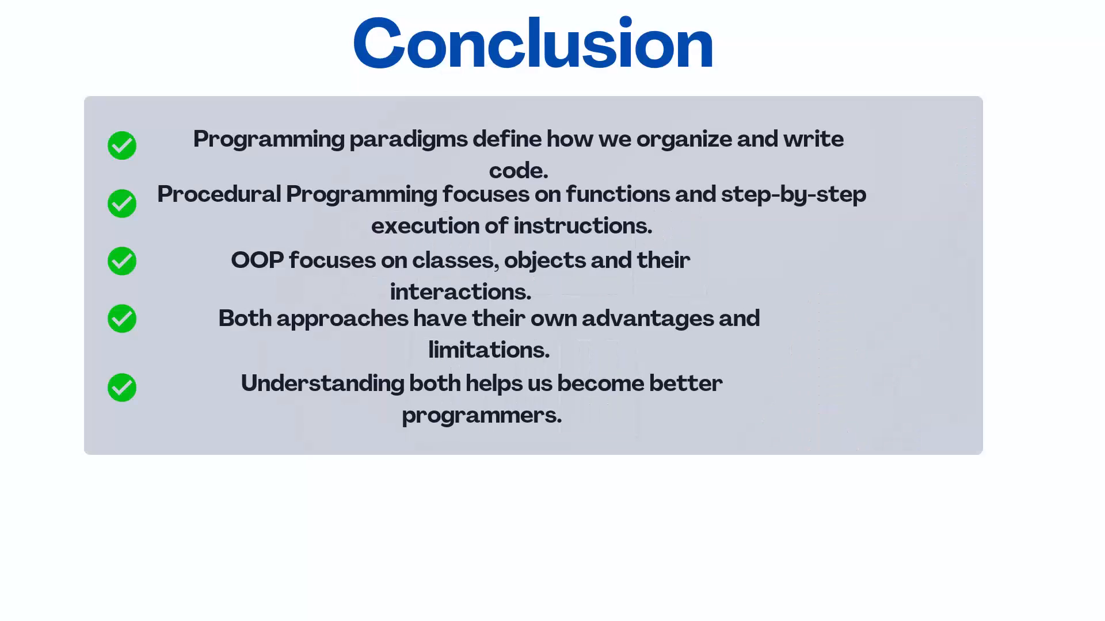
{"action": "key", "text": "Left"}
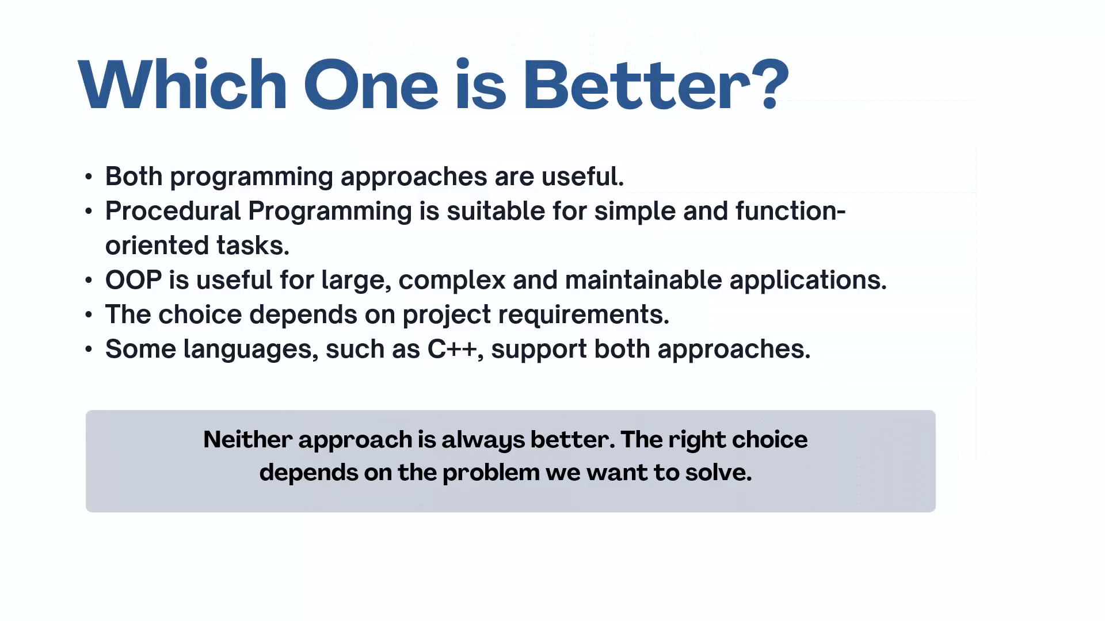
{"action": "key", "text": "Right"}
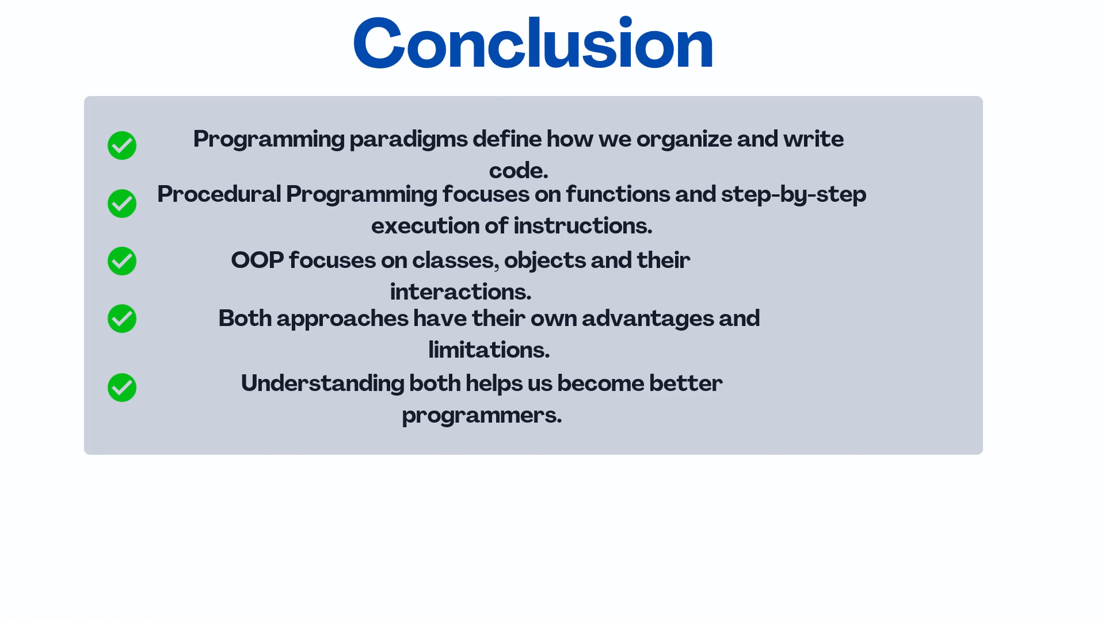
Go back and compare the Four Pillars of Object-Oriented Programming, Advantages & Disadvantages and Difference Between Procedural Programming & OOP slides.
{"action": "key", "text": "Left"}
{"action": "key", "text": "Left"}
{"action": "key", "text": "Left"}
{"action": "key", "text": "Left"}
{"action": "key", "text": "Left"}
{"action": "key", "text": "Right"}
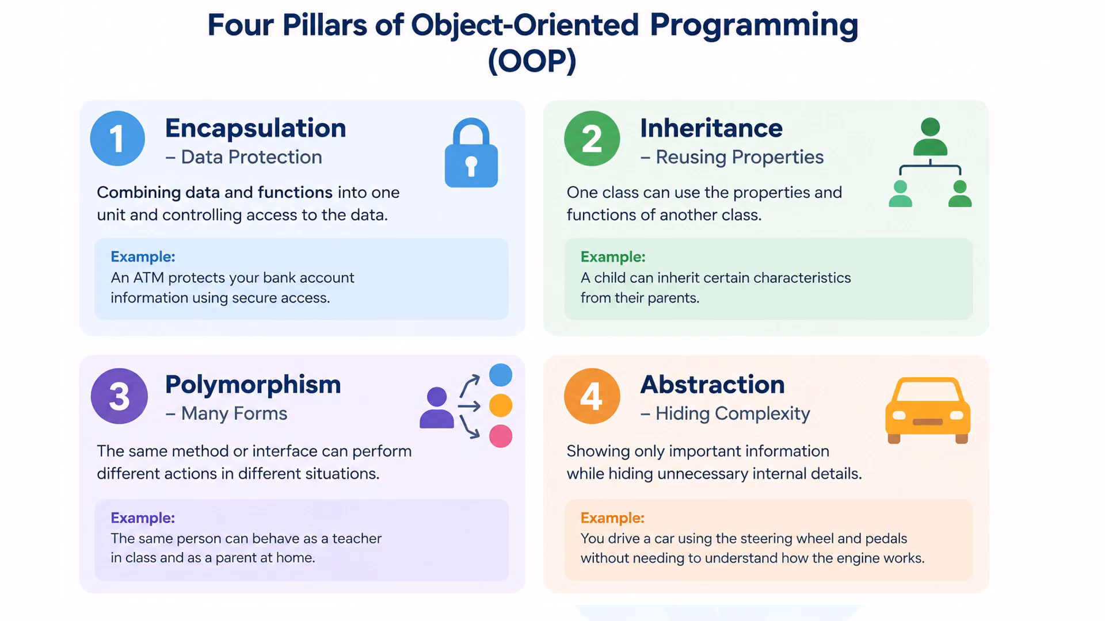
{"action": "key", "text": "Right"}
{"action": "key", "text": "Right"}
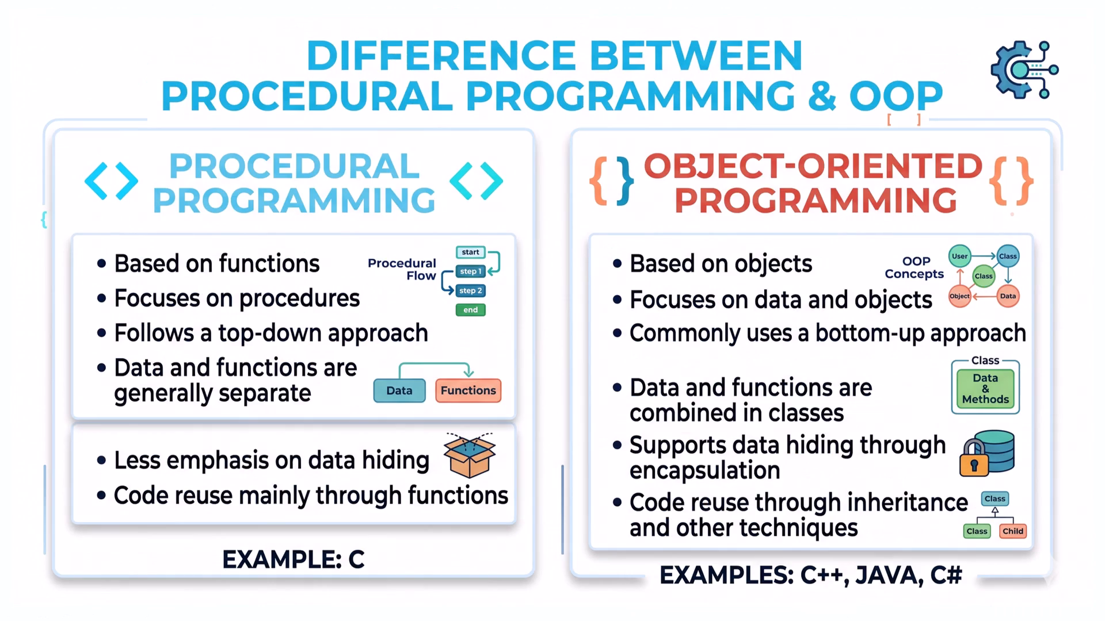
{"action": "key", "text": "Left"}
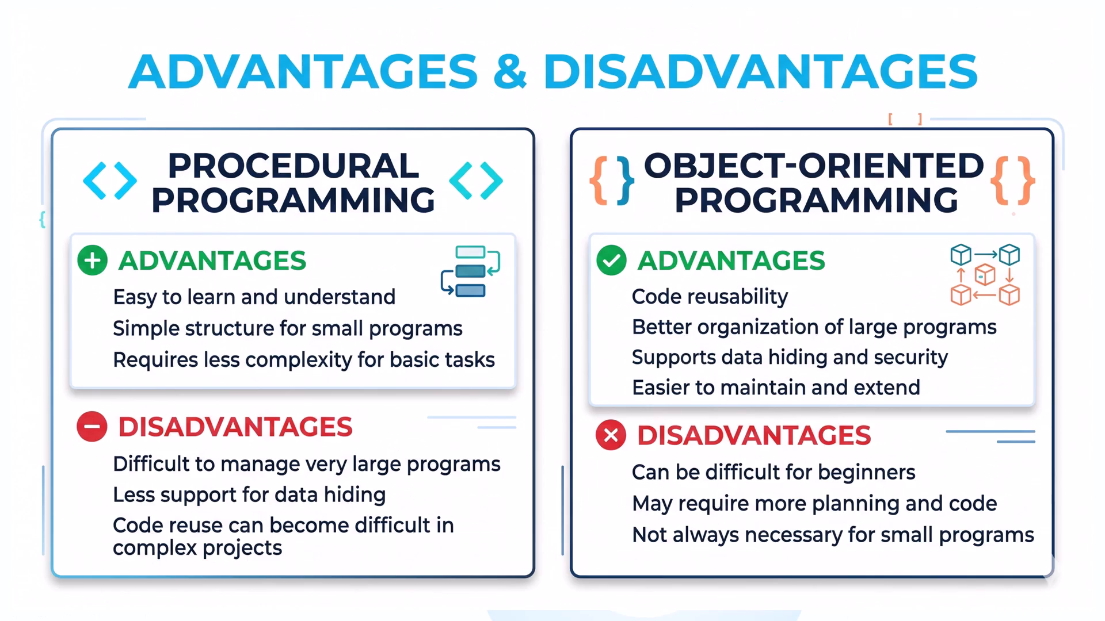
{"action": "key", "text": "Left"}
{"action": "key", "text": "Right"}
{"action": "key", "text": "Right"}
{"action": "key", "text": "Left"}
{"action": "key", "text": "Left"}
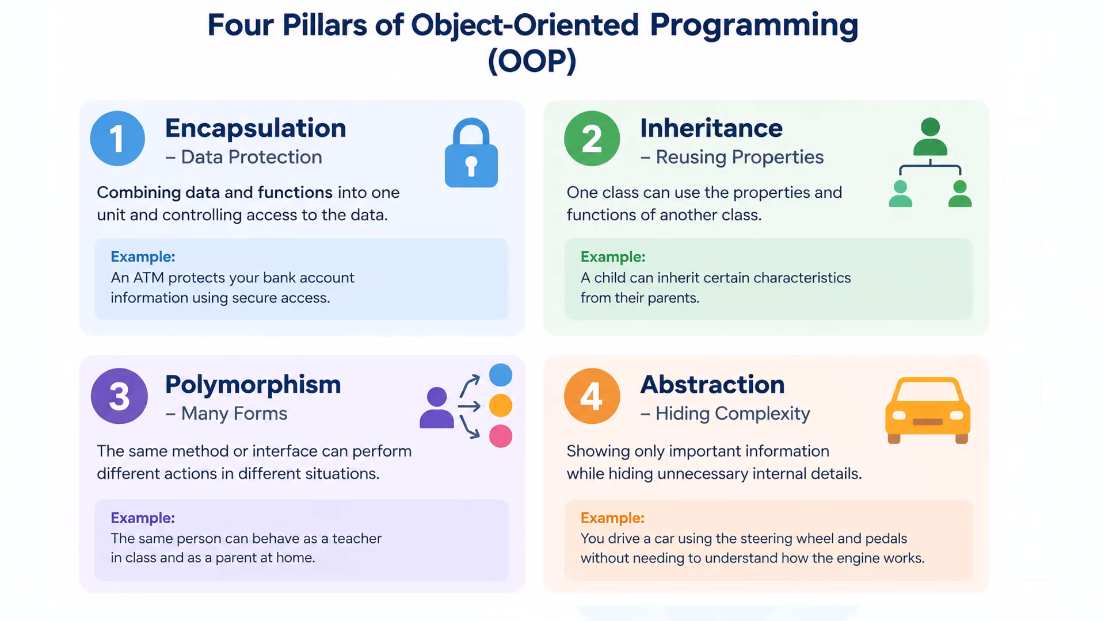
{"action": "key", "text": "Right"}
{"action": "key", "text": "Right"}
{"action": "key", "text": "Left"}
{"action": "key", "text": "Left"}
Recheck the Class and Object slide and the Java Code Implementation slide, and end the slide show.
{"action": "key", "text": "Left"}
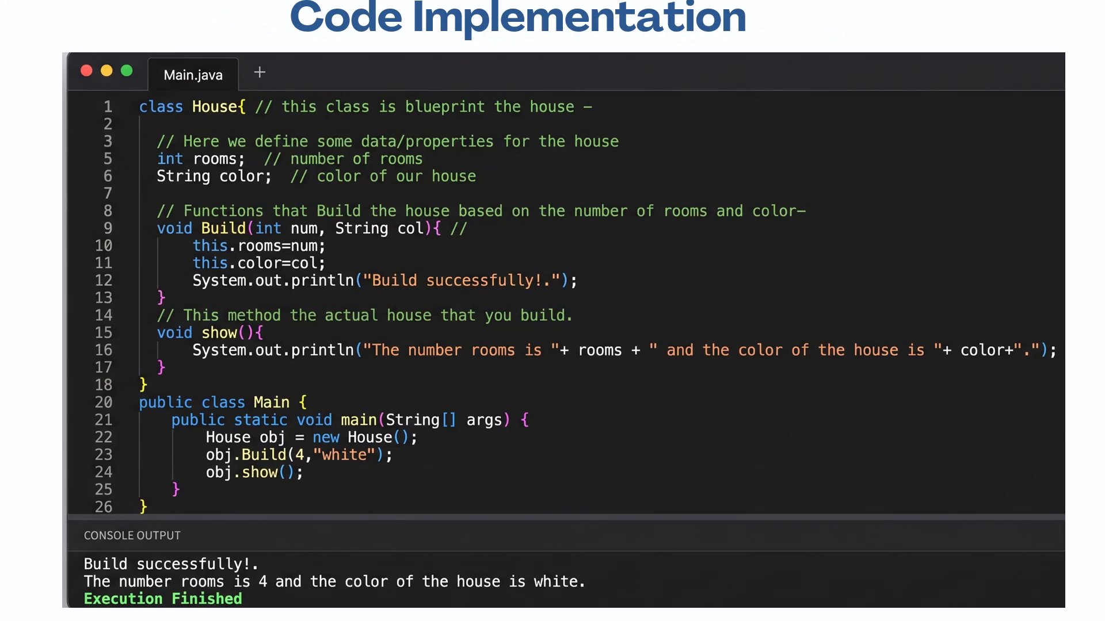
{"action": "key", "text": "Left"}
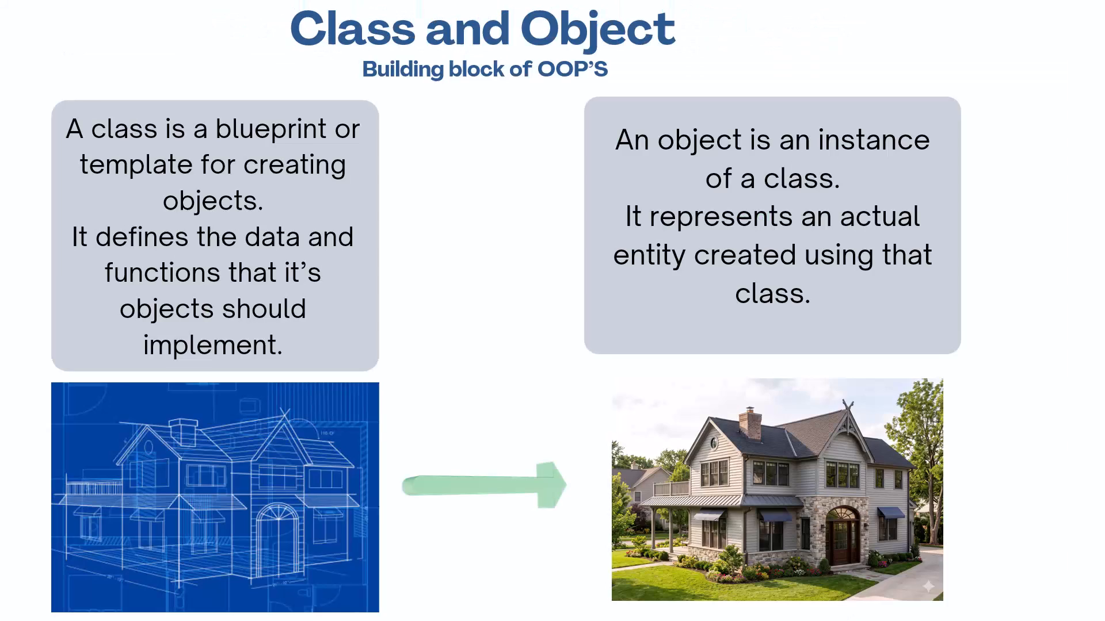
{"action": "key", "text": "Right"}
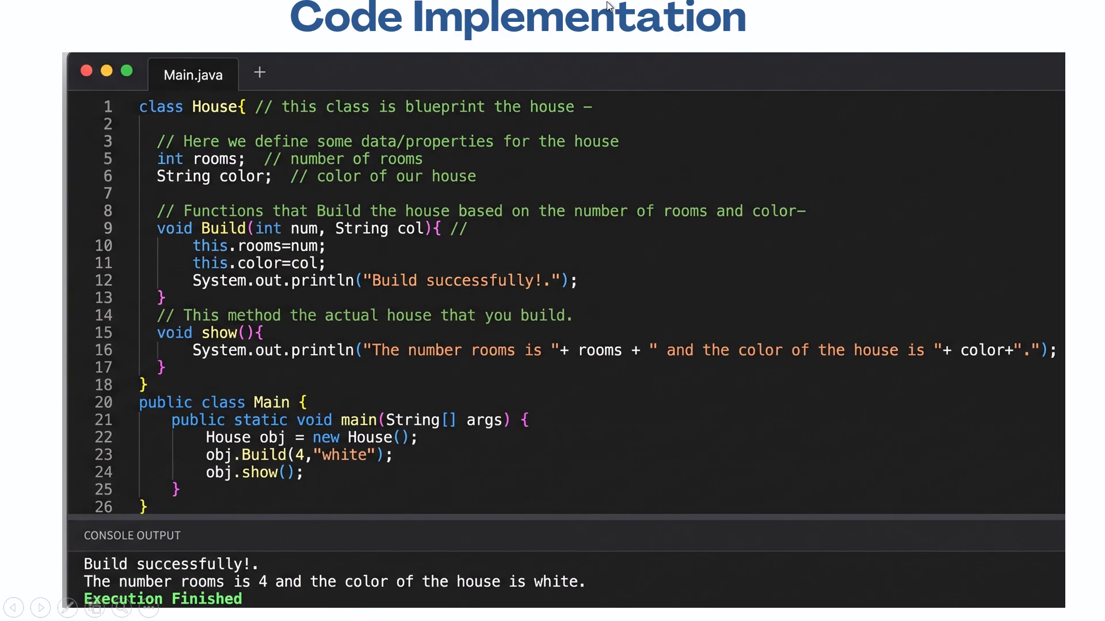
{"action": "double_click", "coordinate": [741, 254]}
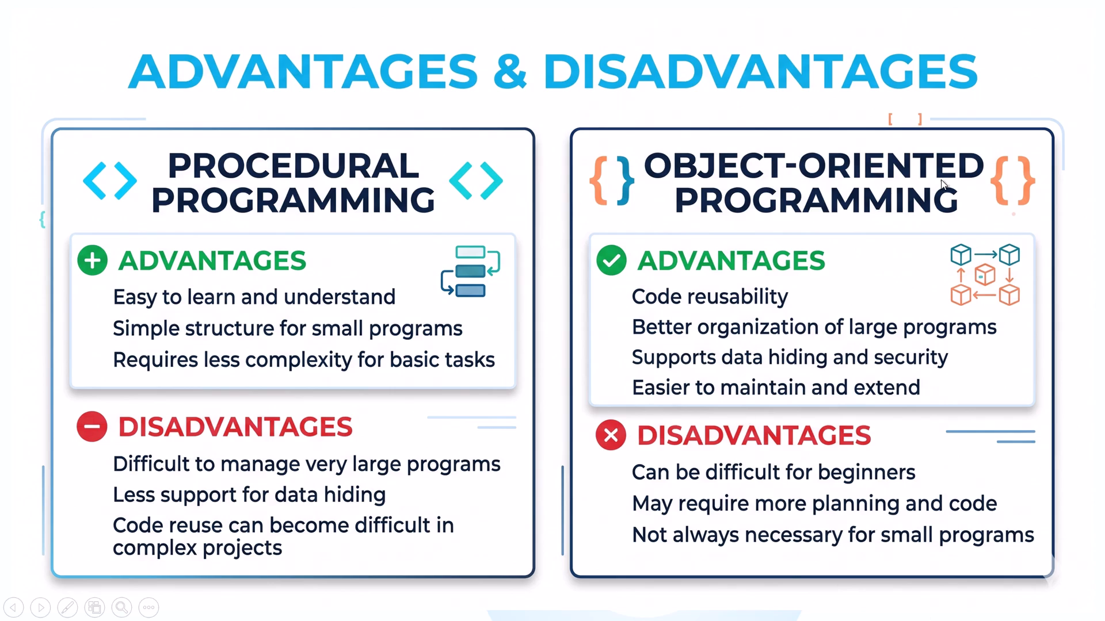
{"action": "key", "text": "Escape"}
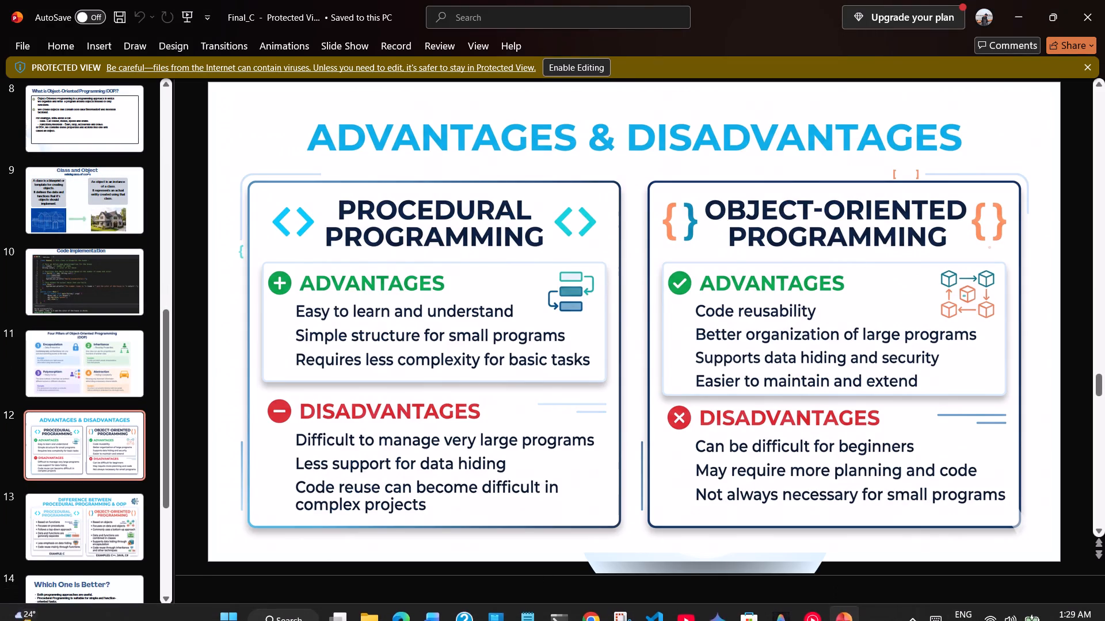
Switch to Chrome and open a browser window with the work profile, closing the Snipping Tool window.
{"action": "left_click", "coordinate": [581, 611]}
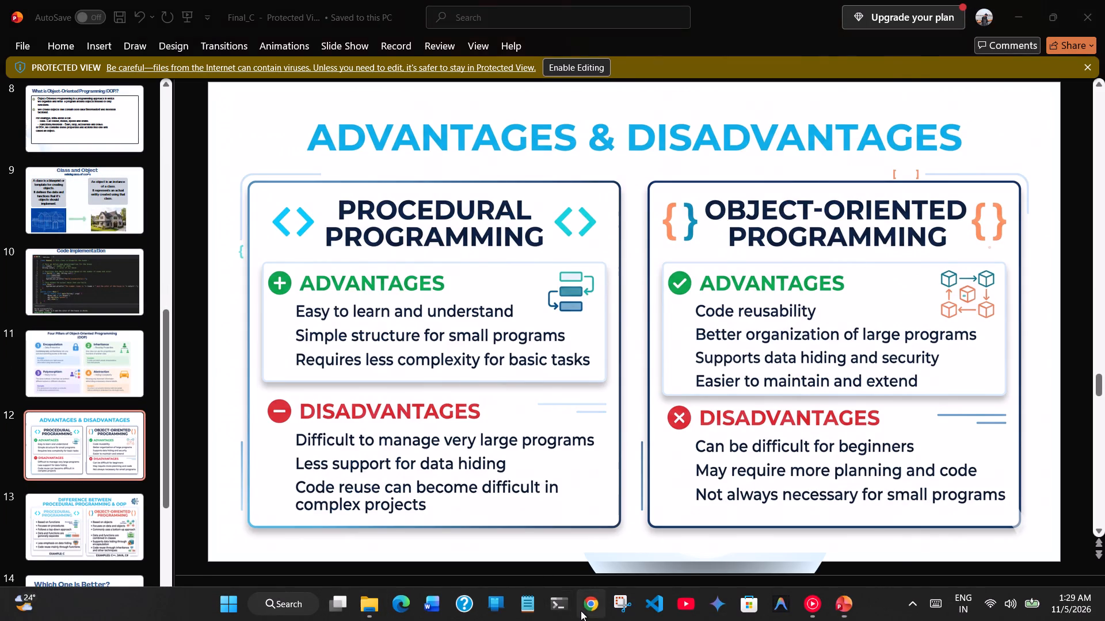
{"action": "left_click", "coordinate": [581, 611]}
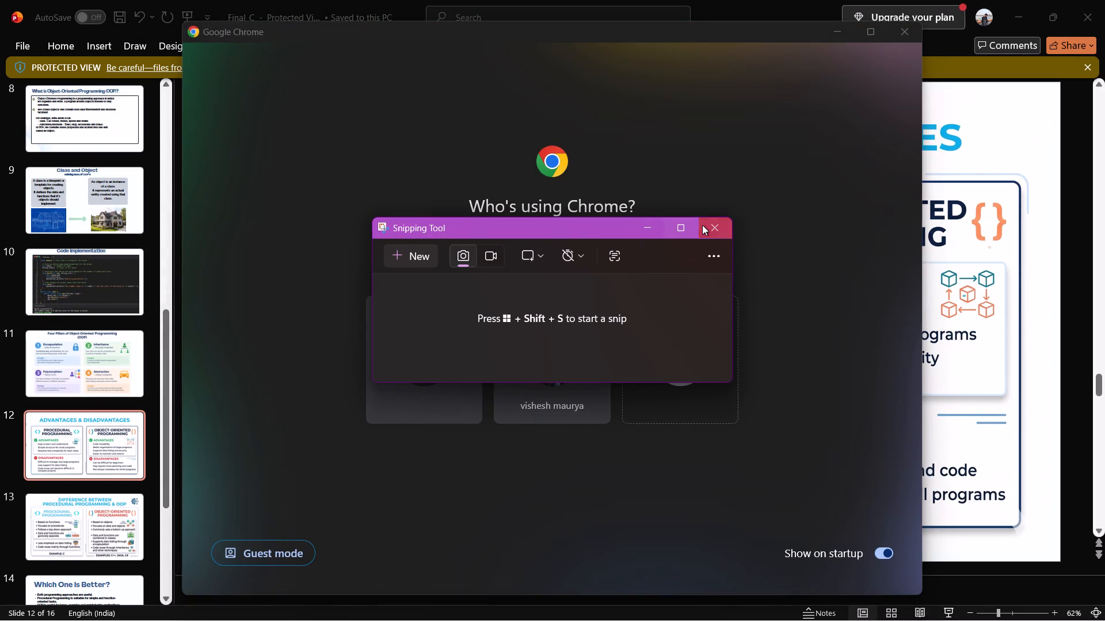
{"action": "left_click", "coordinate": [704, 225]}
{"action": "left_click", "coordinate": [535, 365]}
{"action": "left_click", "coordinate": [1087, 36]}
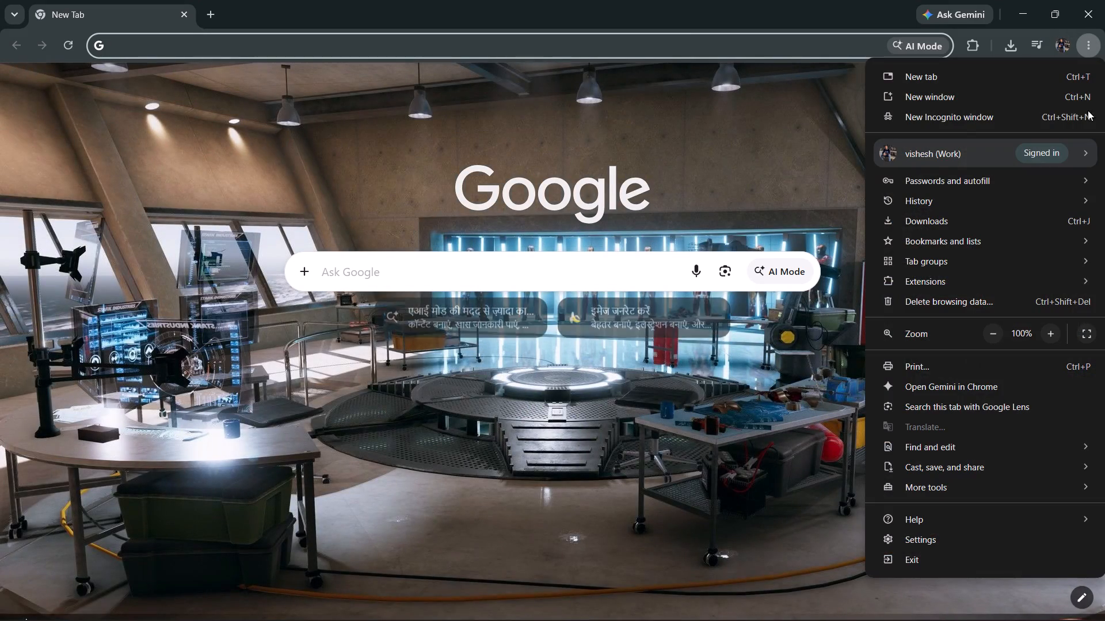
Switch to YouTube Music, change the repeat mode while Mangal Rang plays, and minimize its window.
{"action": "left_click", "coordinate": [777, 600]}
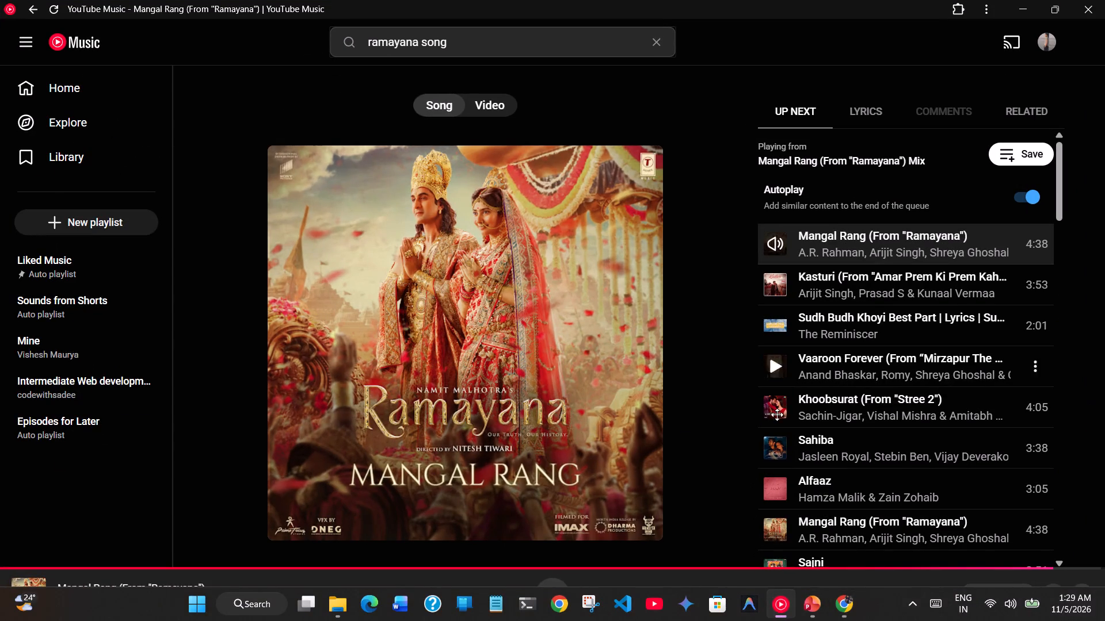
{"action": "left_click", "coordinate": [644, 591]}
{"action": "left_click", "coordinate": [645, 593]}
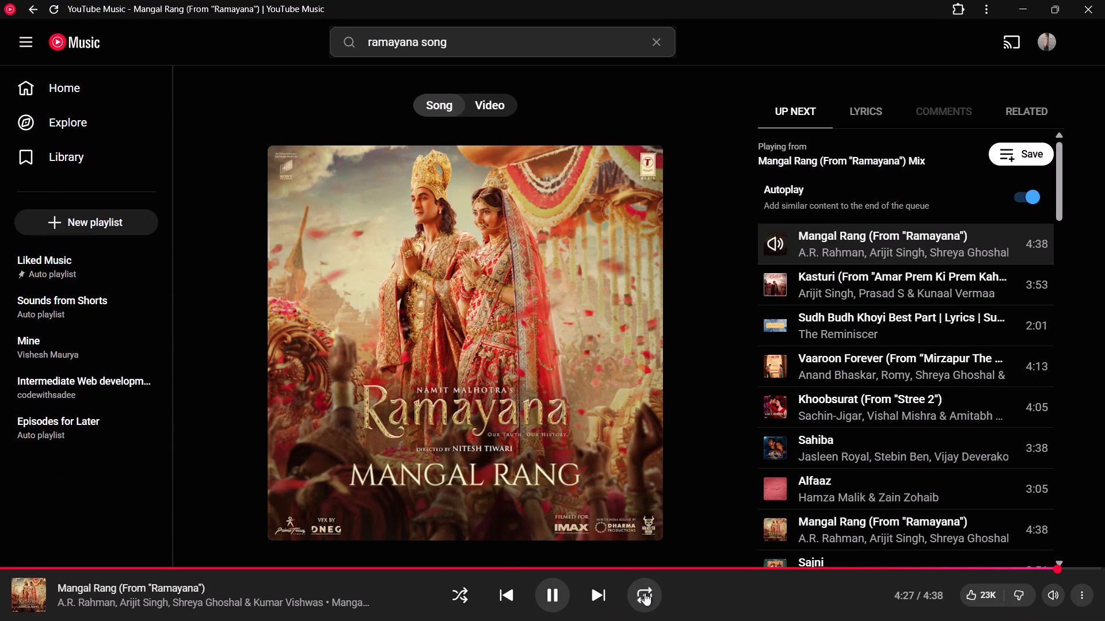
{"action": "left_click", "coordinate": [1018, 10]}
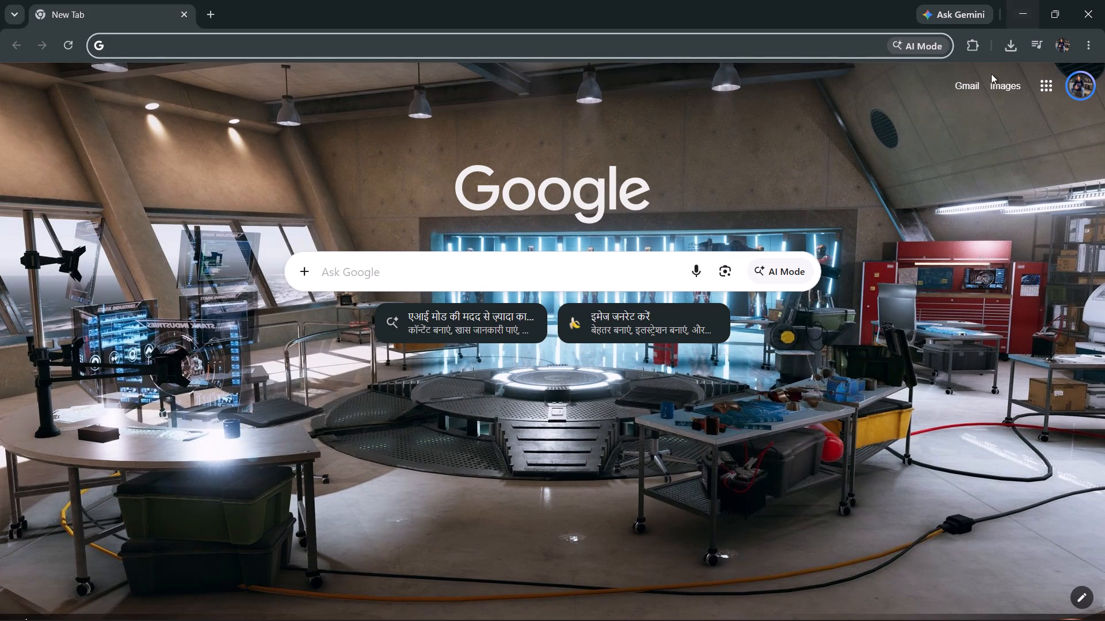
Find the Blue Geometric Gradient Research Project Presentation in the browsing history and reopen it in Canva.
{"action": "left_click", "coordinate": [1103, 43]}
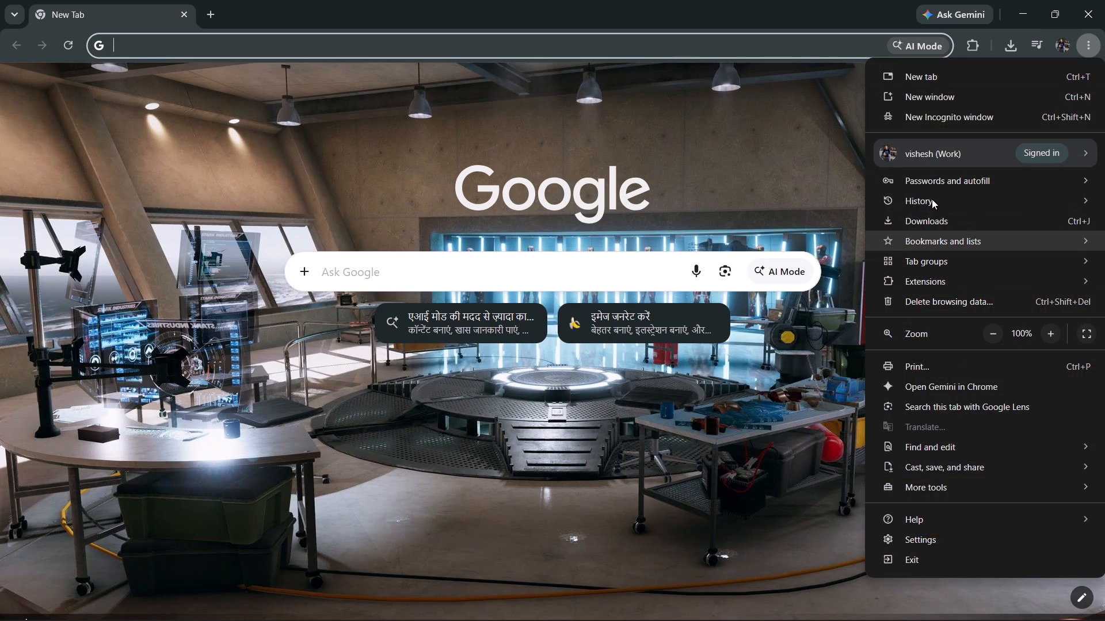
{"action": "left_click", "coordinate": [771, 198]}
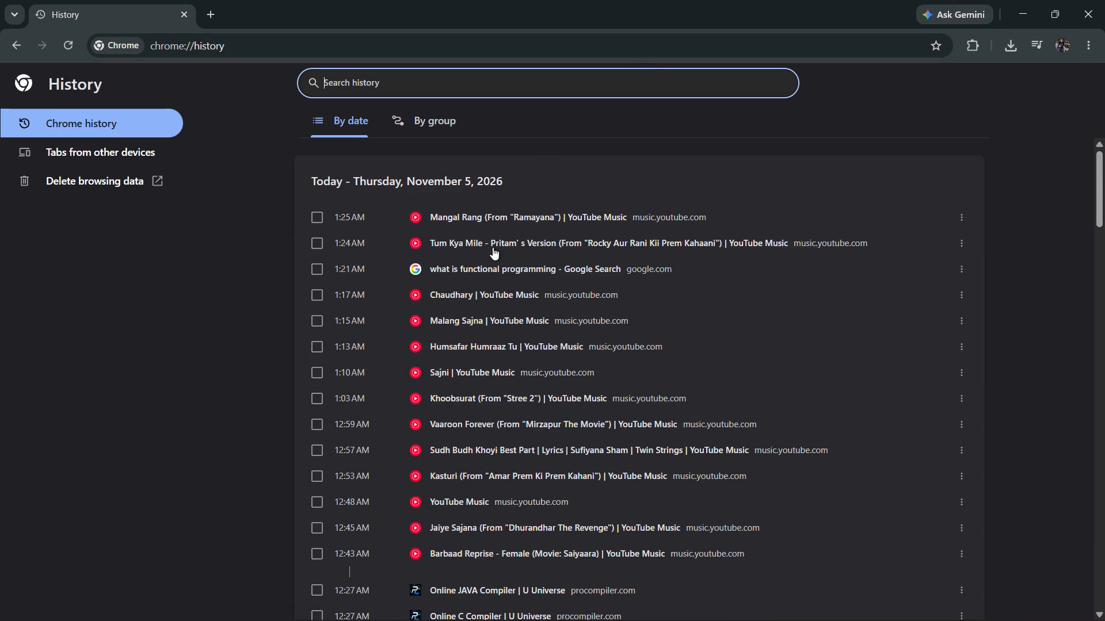
{"action": "scroll", "coordinate": [493, 250], "scroll_direction": "down", "scroll_amount": 4}
{"action": "scroll", "coordinate": [487, 316], "scroll_direction": "down", "scroll_amount": 6}
{"action": "left_click", "coordinate": [498, 398]}
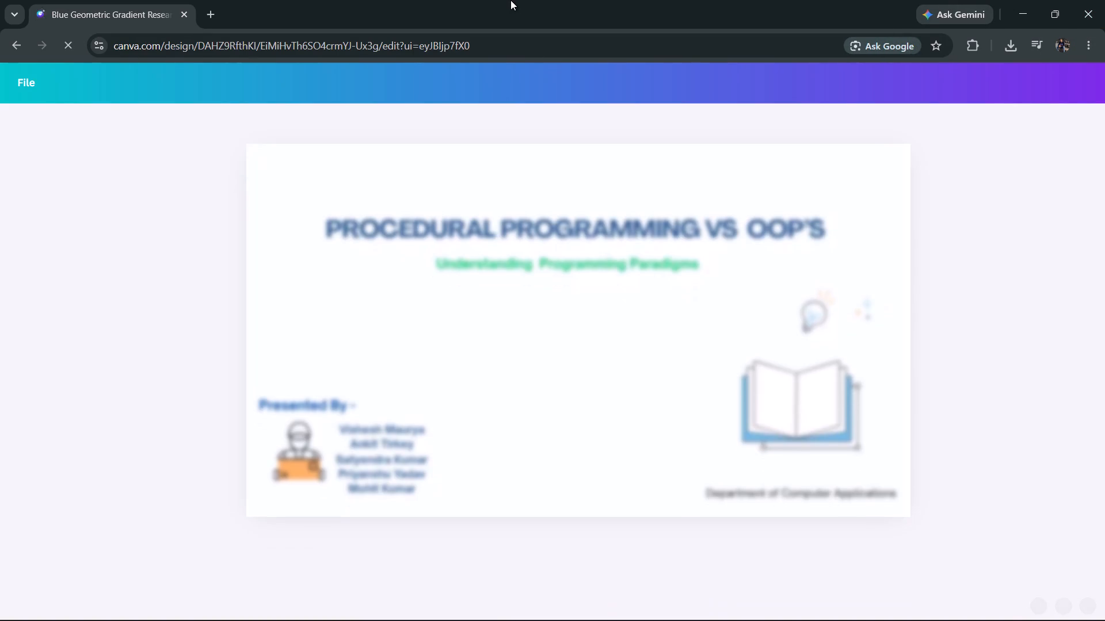
Look through the presentation pages up to the Main.java Code Implementation page and check the options for its code image.
{"action": "scroll", "coordinate": [962, 259], "scroll_direction": "down", "scroll_amount": 2}
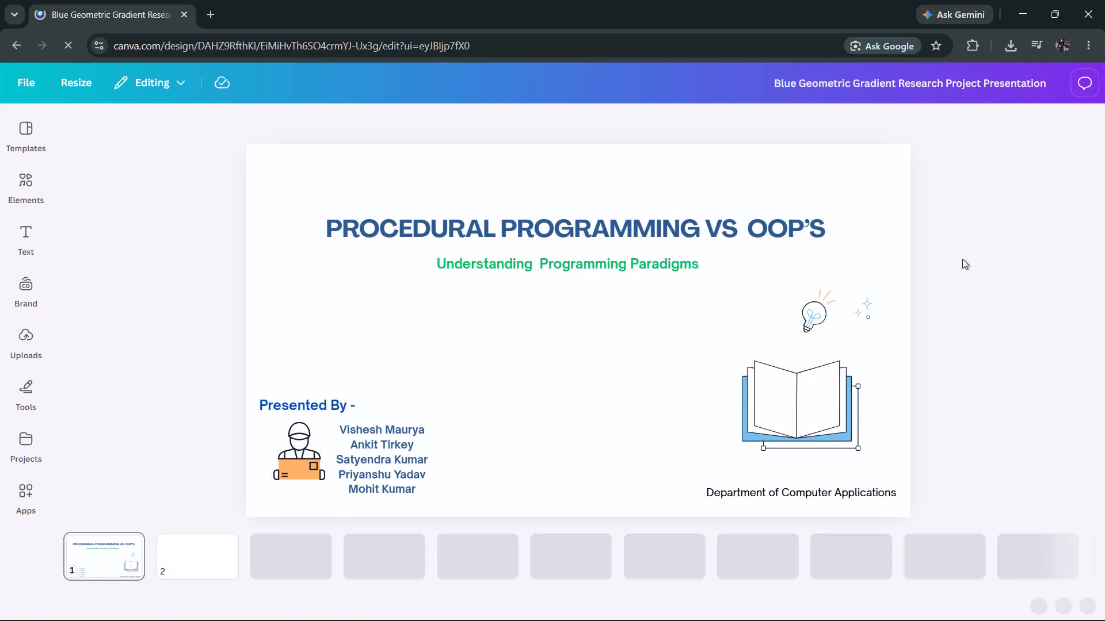
{"action": "scroll", "coordinate": [962, 259], "scroll_direction": "down", "scroll_amount": 1}
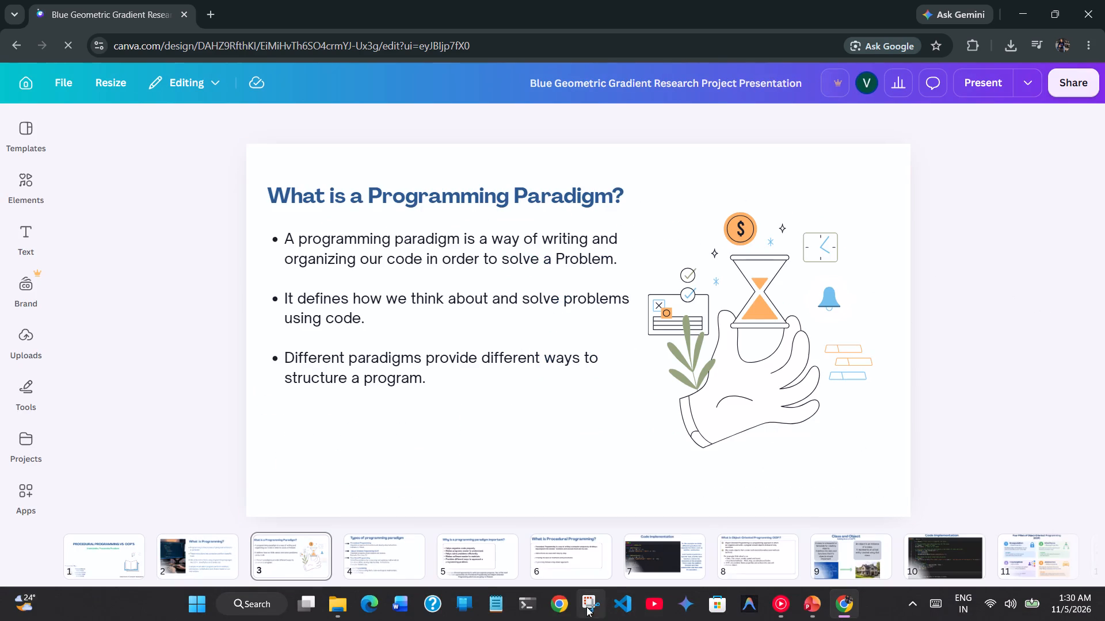
{"action": "left_click", "coordinate": [979, 297]}
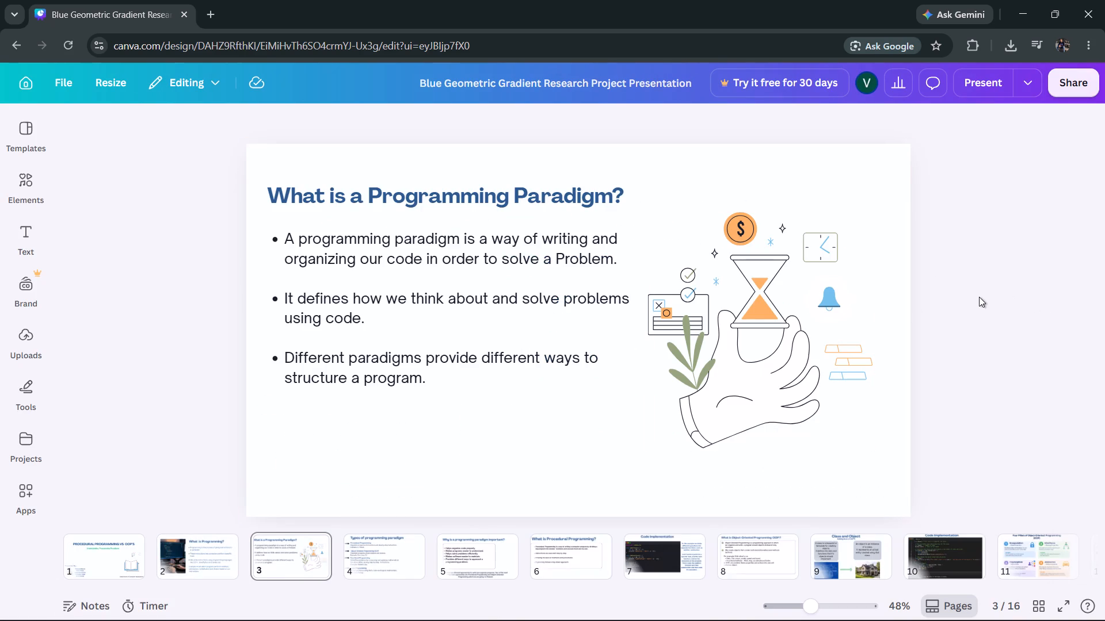
{"action": "scroll", "coordinate": [979, 297], "scroll_direction": "down", "scroll_amount": 2}
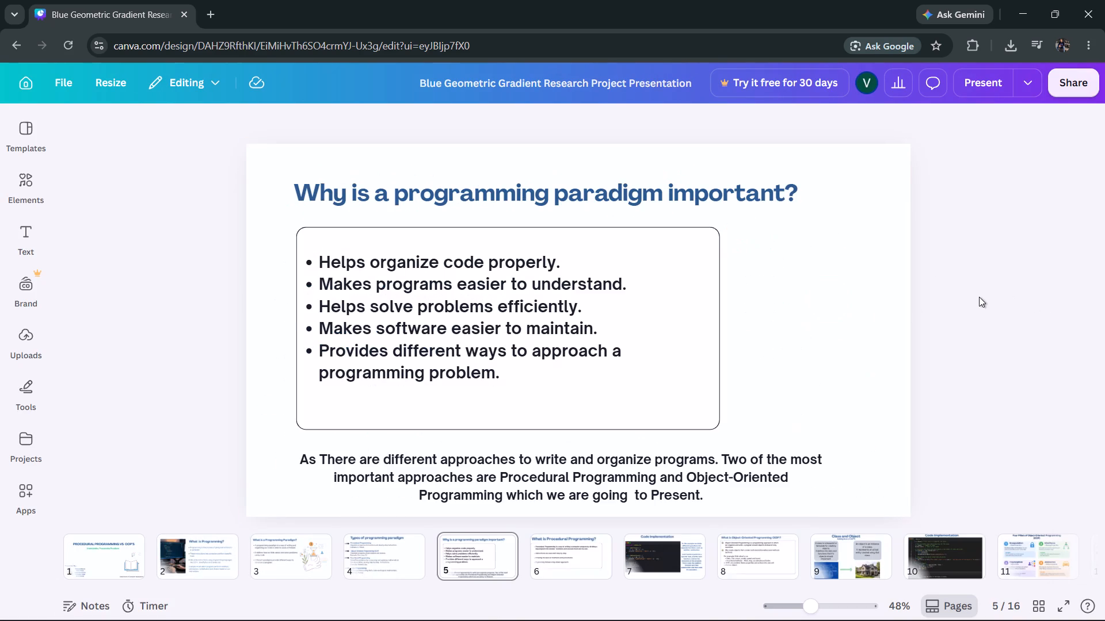
{"action": "scroll", "coordinate": [979, 297], "scroll_direction": "down", "scroll_amount": 4}
{"action": "scroll", "coordinate": [979, 297], "scroll_direction": "up", "scroll_amount": 1}
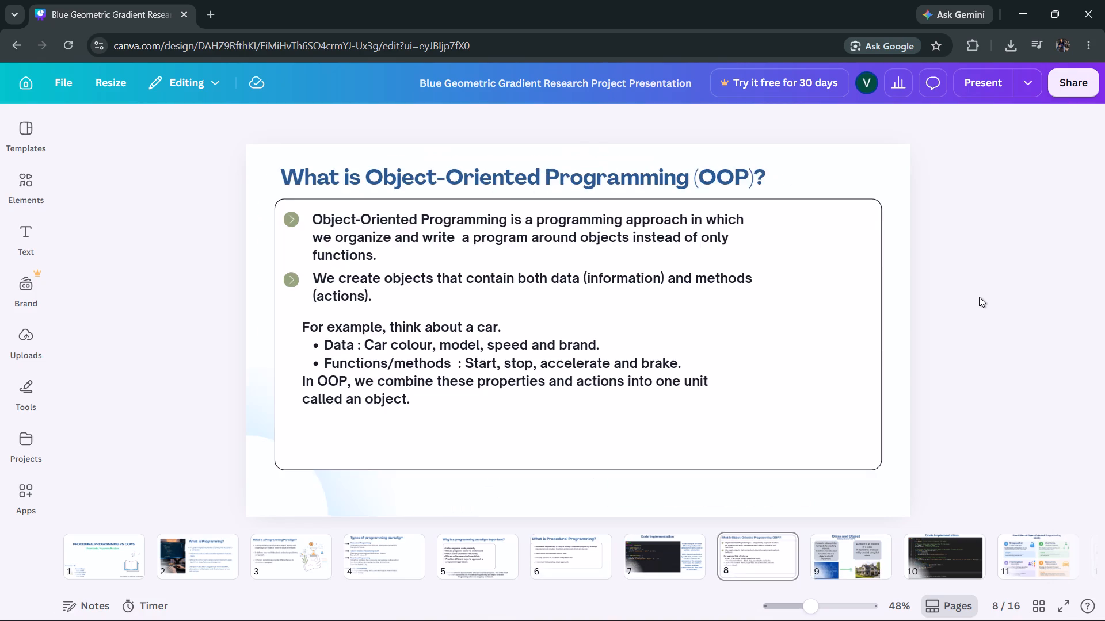
{"action": "scroll", "coordinate": [979, 297], "scroll_direction": "up", "scroll_amount": 2}
{"action": "scroll", "coordinate": [979, 297], "scroll_direction": "down", "scroll_amount": 6}
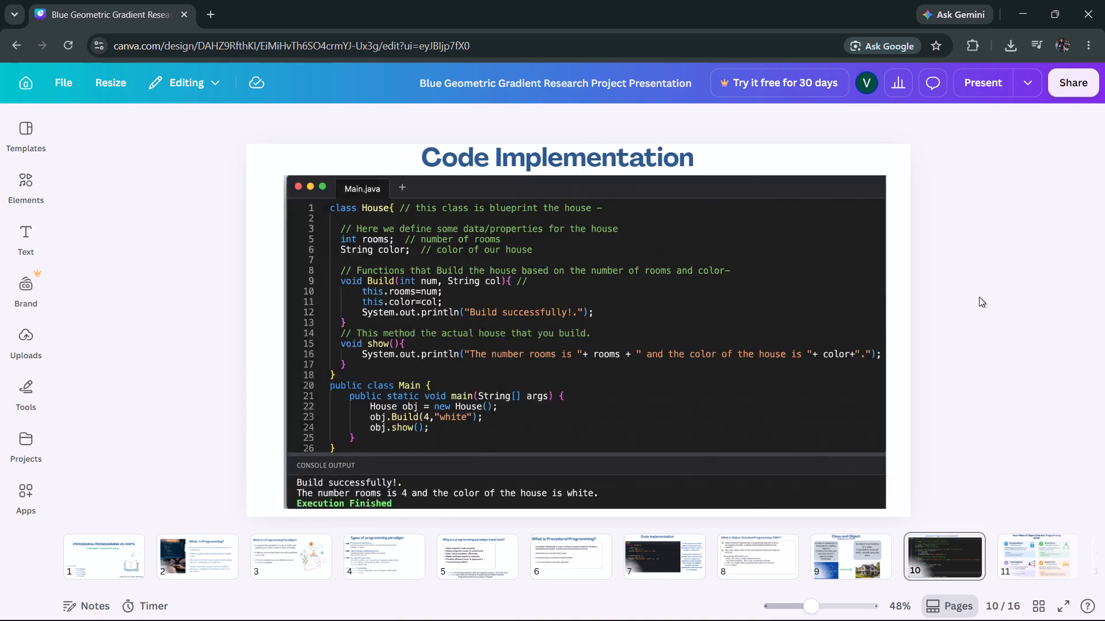
{"action": "scroll", "coordinate": [979, 297], "scroll_direction": "down", "scroll_amount": 1}
{"action": "scroll", "coordinate": [979, 297], "scroll_direction": "up", "scroll_amount": 1}
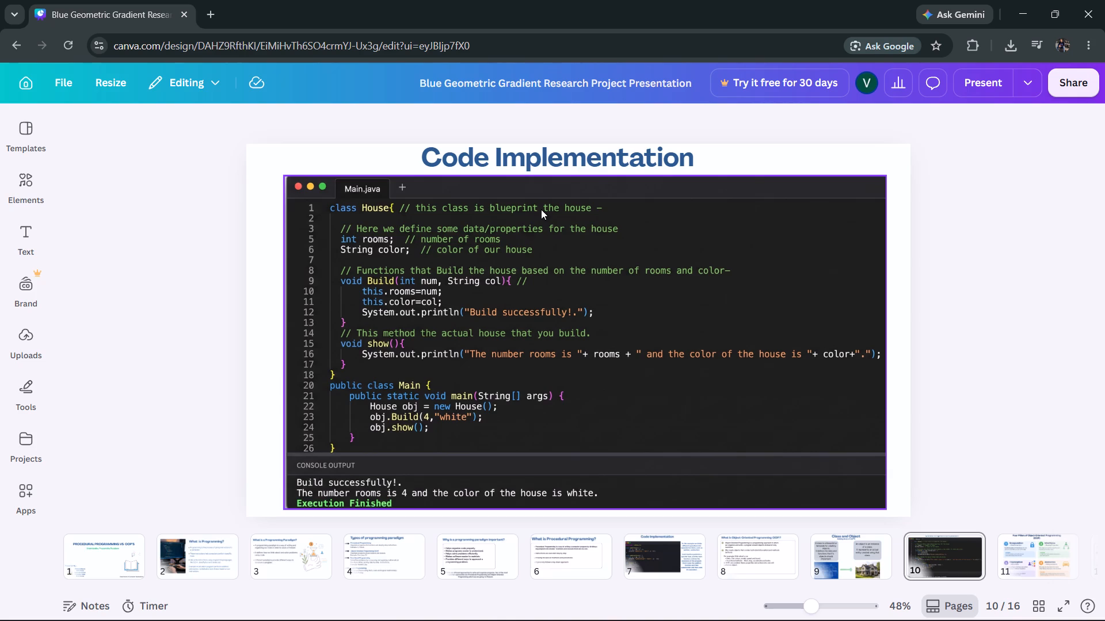
{"action": "right_click", "coordinate": [541, 375]}
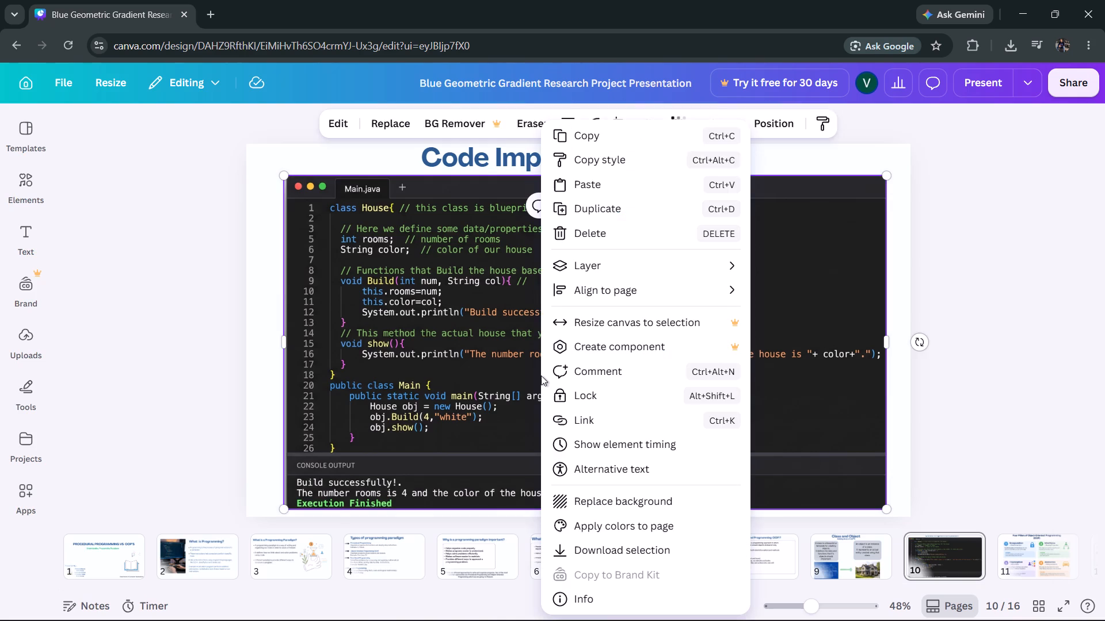
{"action": "left_click", "coordinate": [980, 255]}
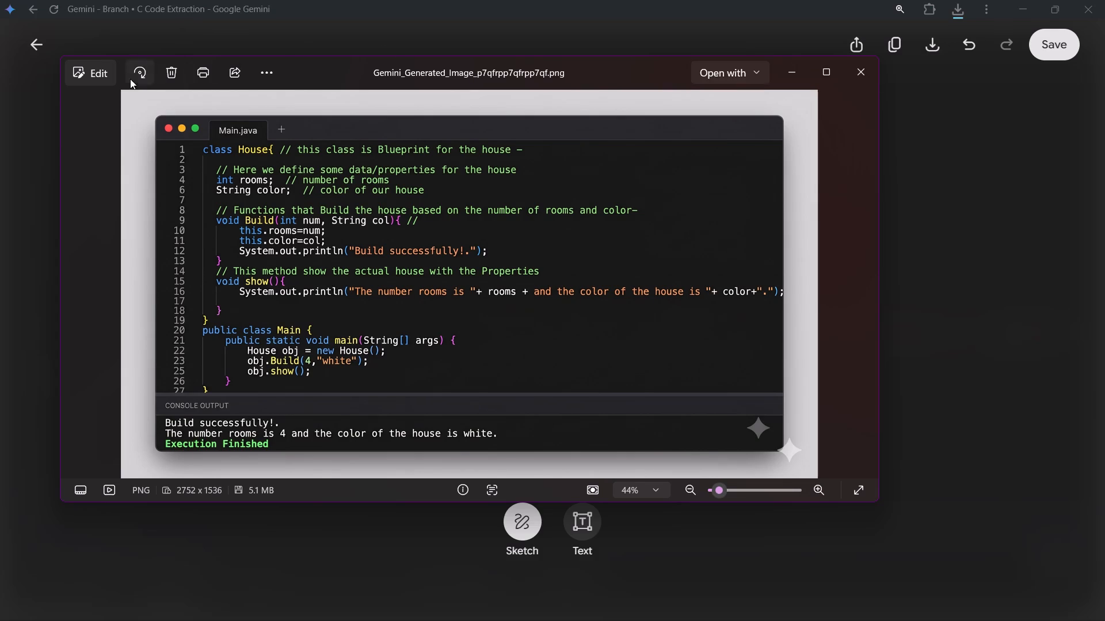
Crop the light border off the code image to 2483 x 1328, save it, and clear away the Gemini and Photos windows.
{"action": "left_click", "coordinate": [102, 73]}
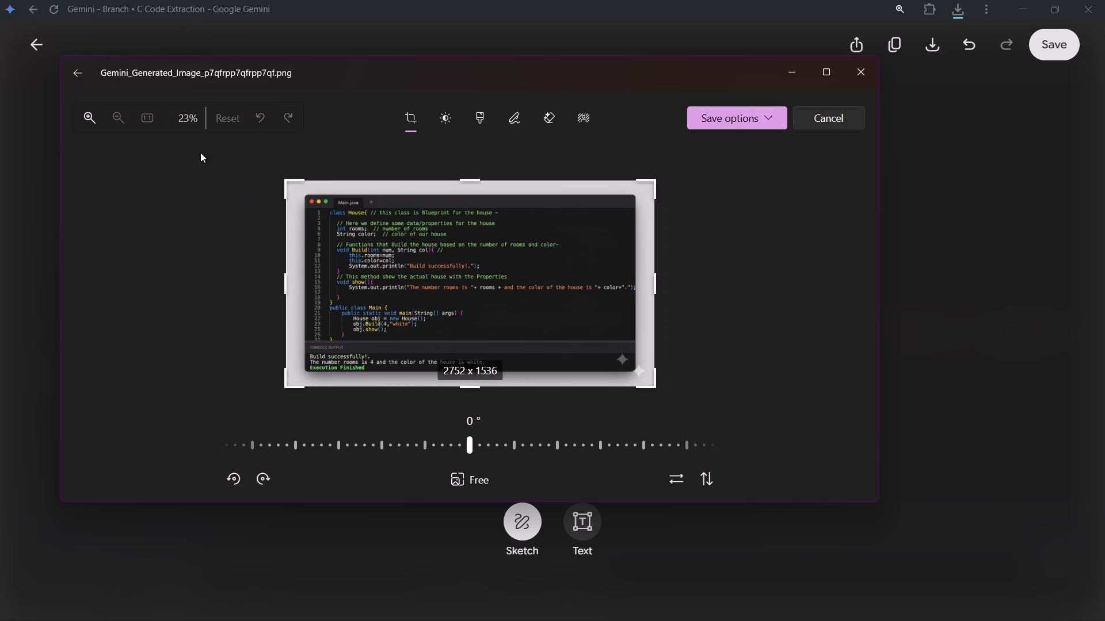
{"action": "left_click_drag", "start_coordinate": [284, 181], "coordinate": [304, 195]}
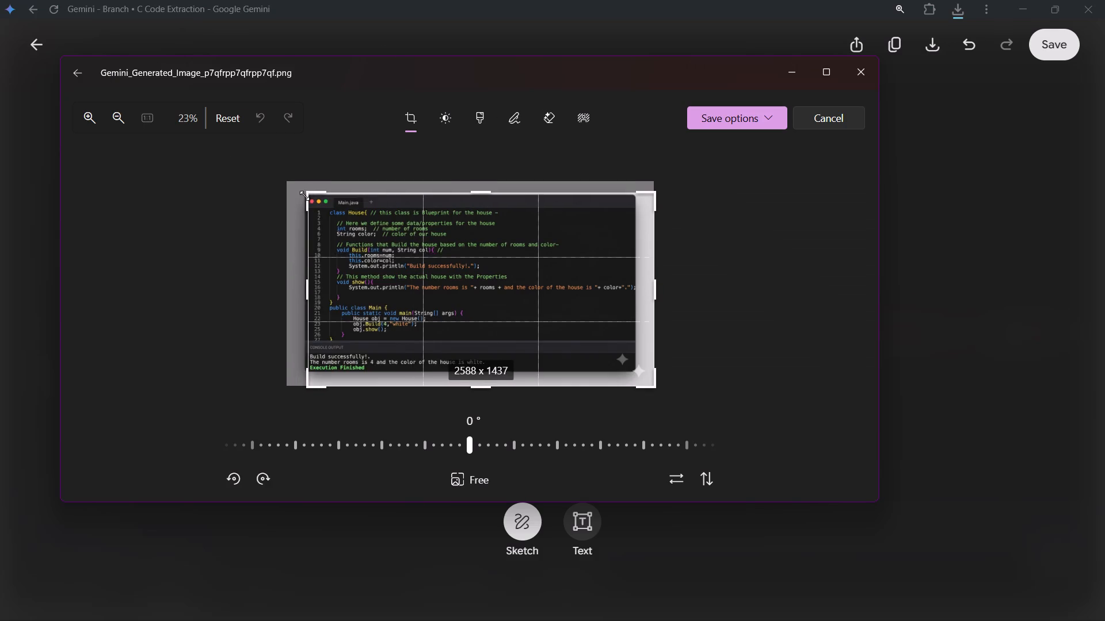
{"action": "left_click_drag", "start_coordinate": [304, 195], "coordinate": [302, 197]}
{"action": "left_click_drag", "start_coordinate": [654, 389], "coordinate": [639, 379]}
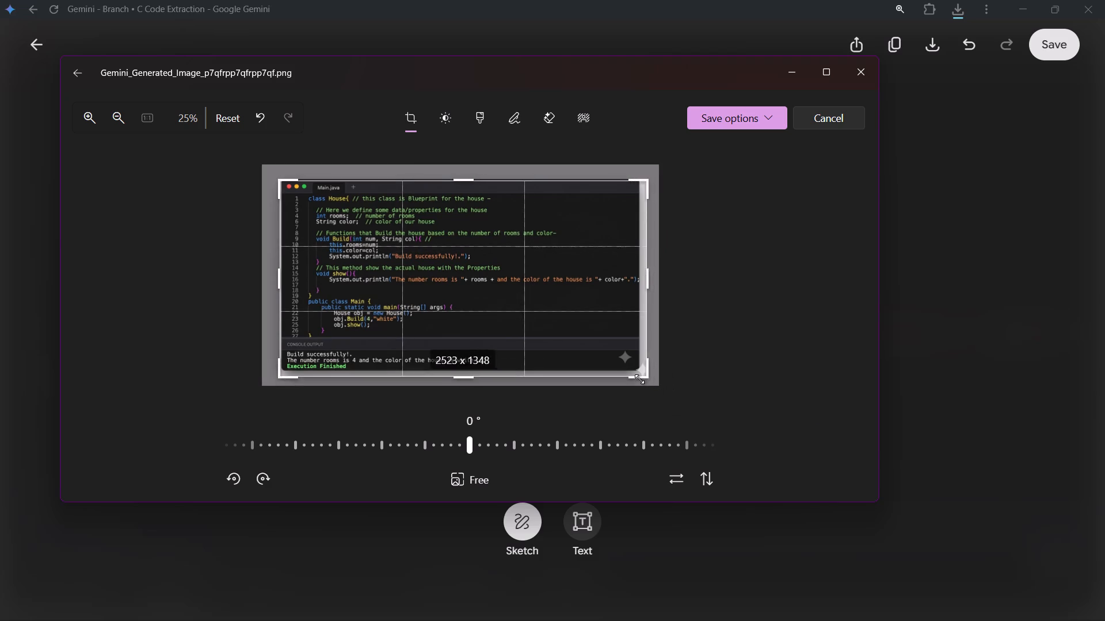
{"action": "left_click_drag", "start_coordinate": [639, 379], "coordinate": [634, 376]}
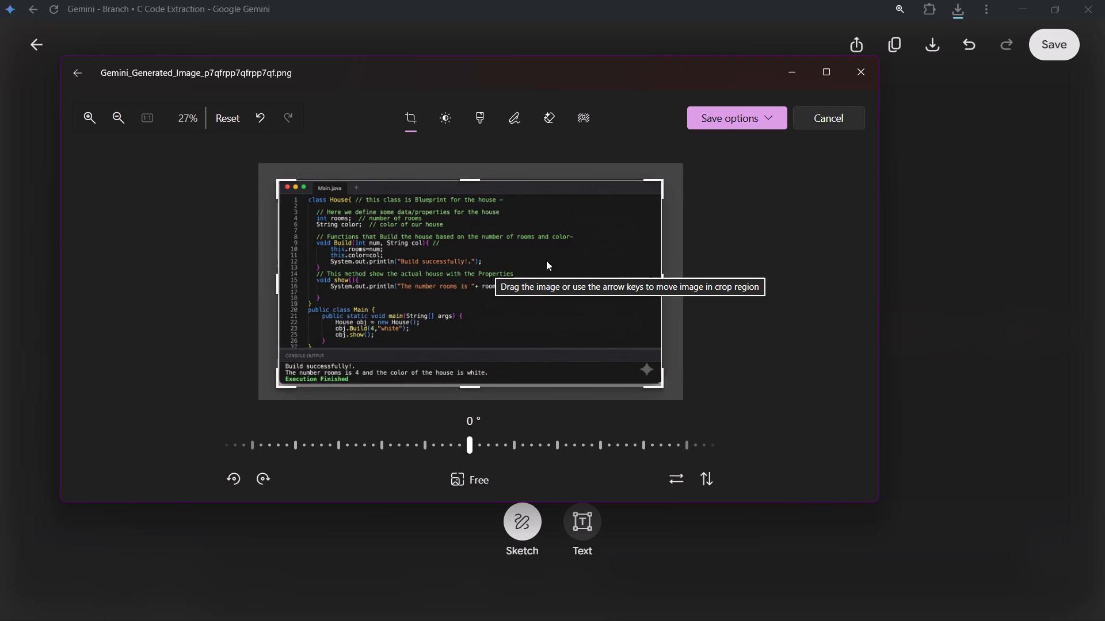
{"action": "left_click", "coordinate": [706, 120]}
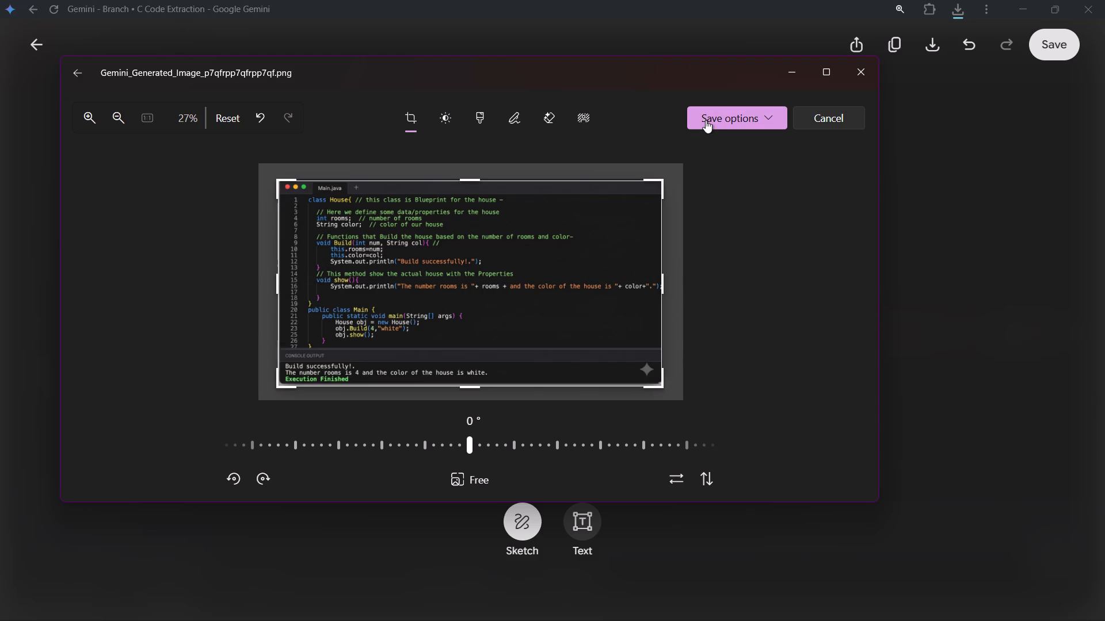
{"action": "left_click", "coordinate": [704, 163]}
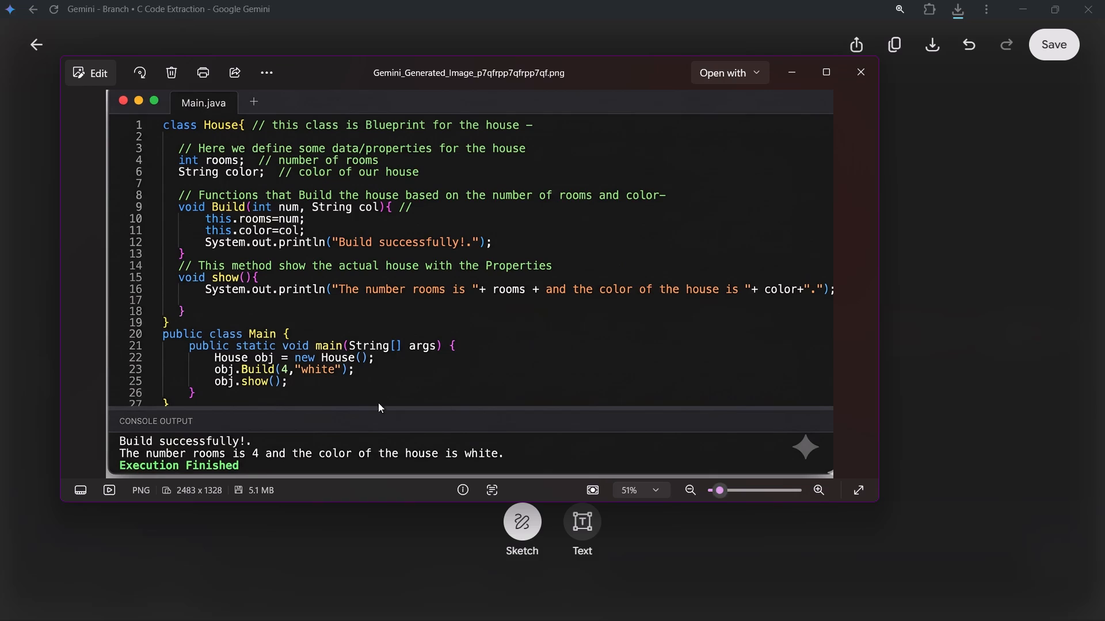
{"action": "left_click", "coordinate": [928, 317]}
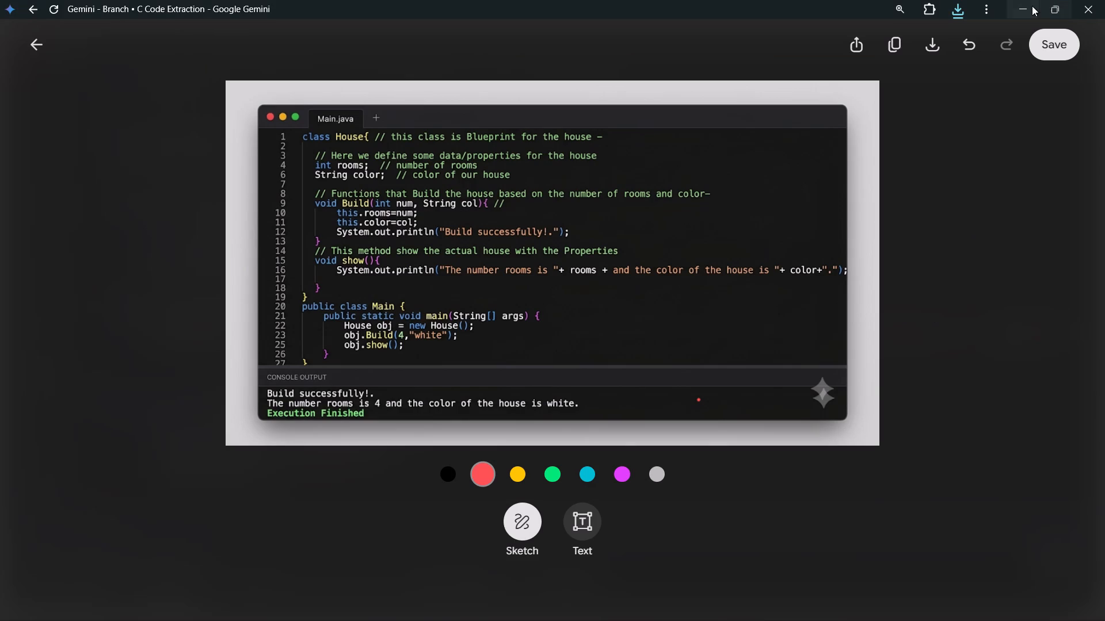
{"action": "left_click", "coordinate": [1030, 7]}
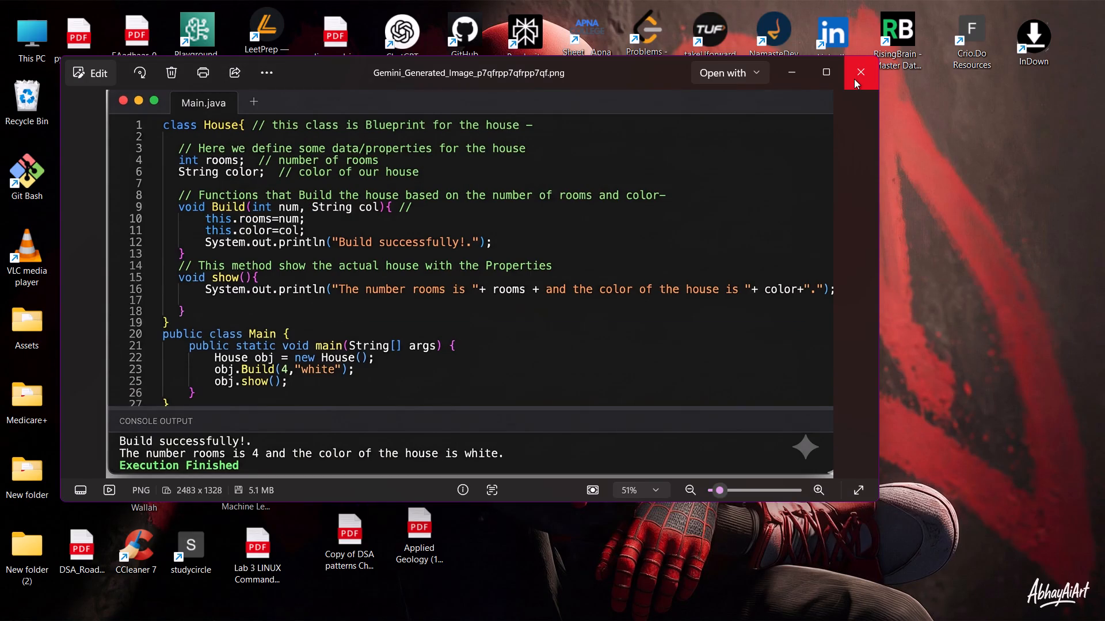
{"action": "left_click", "coordinate": [854, 79]}
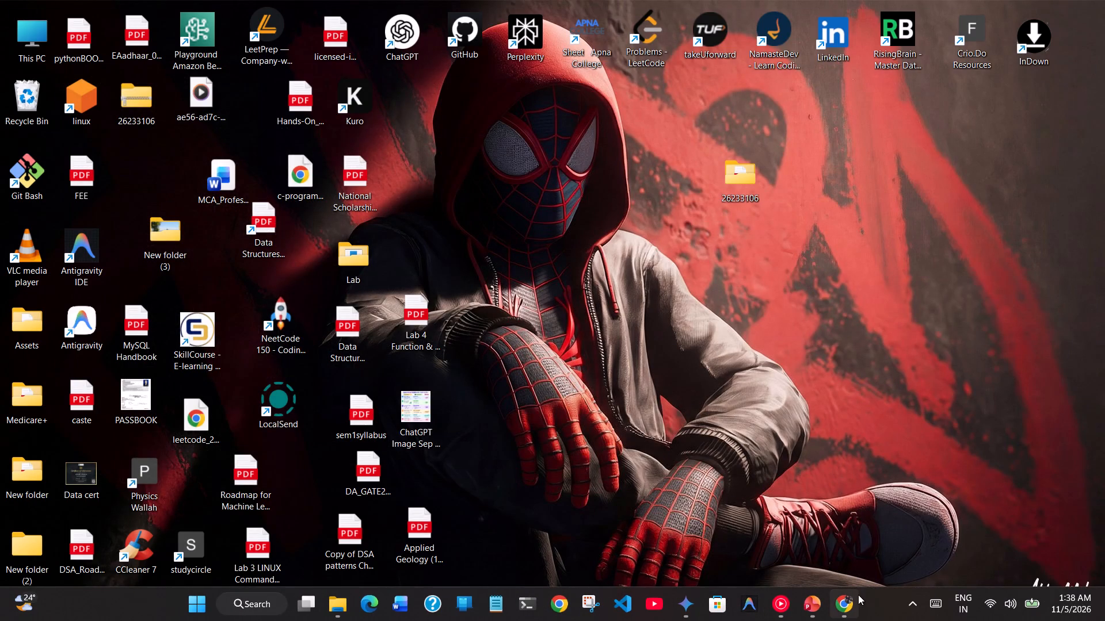
Switch to the Canva presentation and upload the cropped Main.java image.
{"action": "left_click", "coordinate": [852, 601]}
{"action": "left_click", "coordinate": [559, 296]}
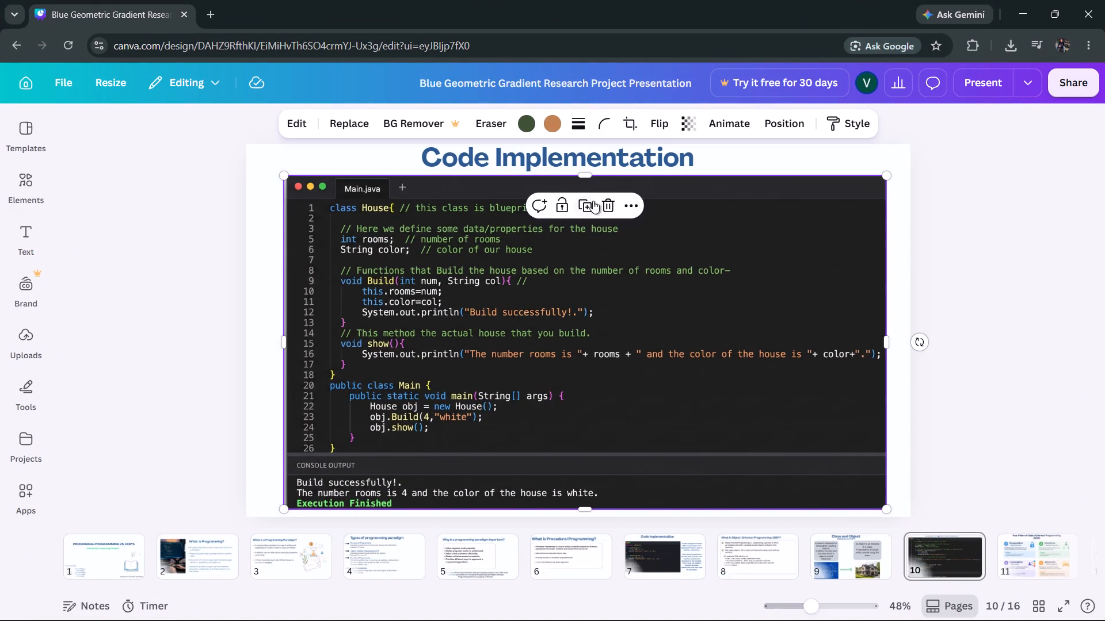
{"action": "left_click", "coordinate": [22, 340]}
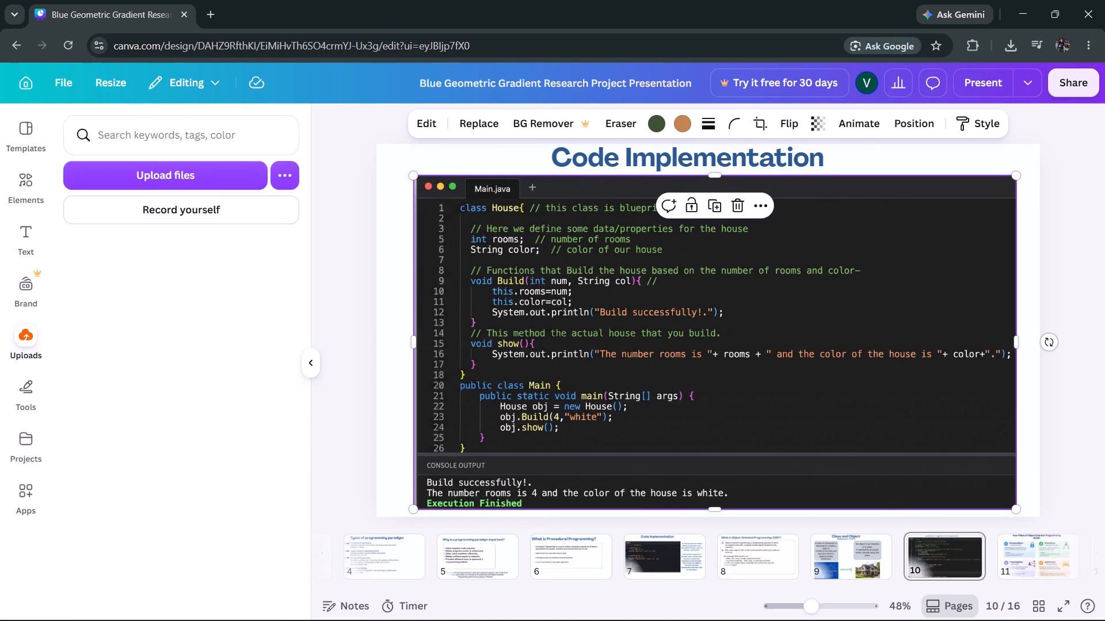
{"action": "left_click", "coordinate": [149, 178]}
{"action": "double_click", "coordinate": [154, 128]}
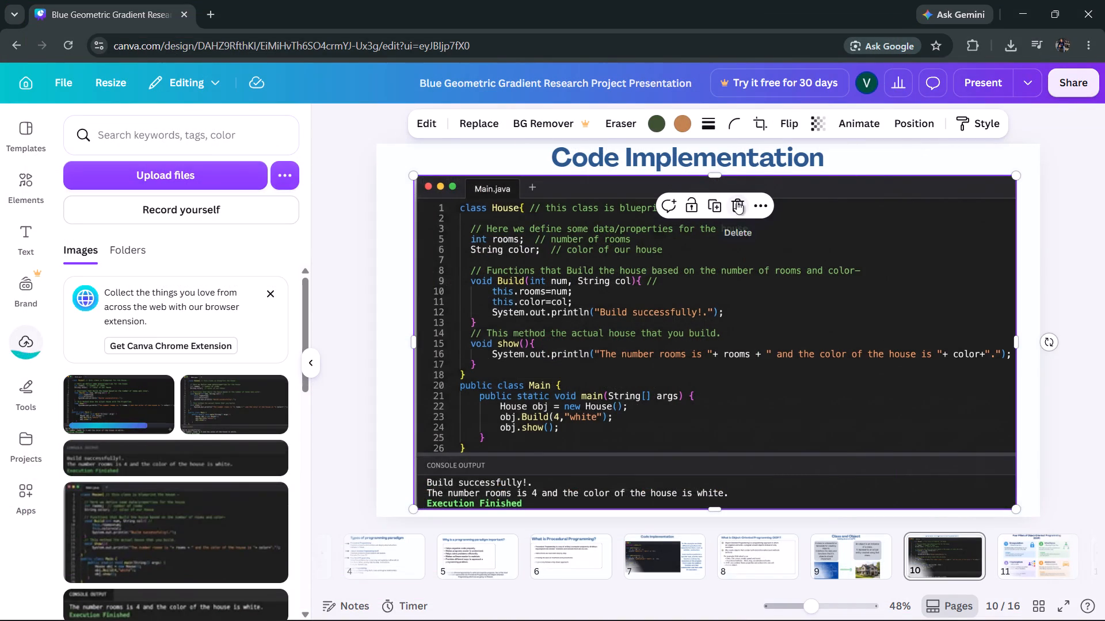
Delete the old code image from the Code Implementation slide on page 10.
{"action": "left_click", "coordinate": [737, 201]}
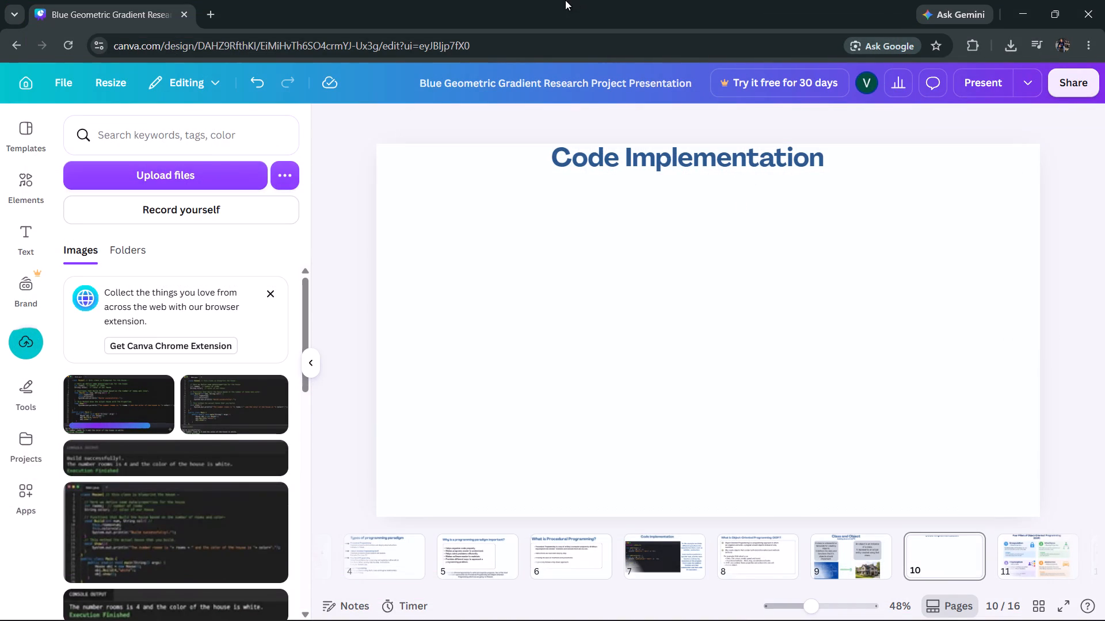
Insert the newly uploaded Main.java image on page 10, enlarge it to fill the area below the title, and adjust its position.
{"action": "left_click", "coordinate": [269, 292]}
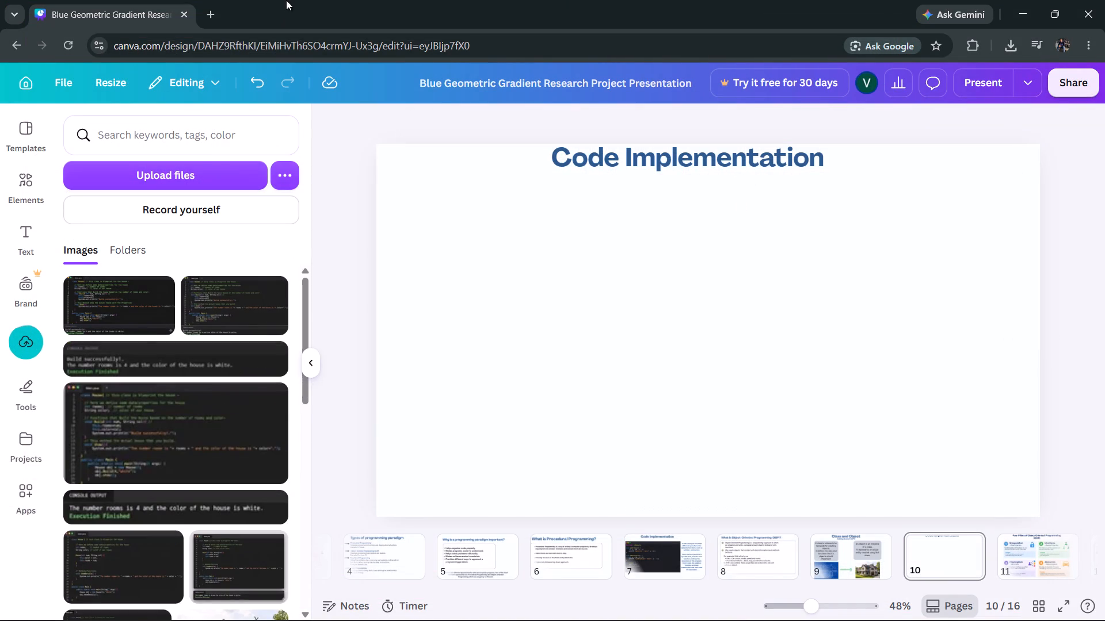
{"action": "left_click", "coordinate": [100, 301]}
{"action": "left_click_drag", "start_coordinate": [654, 308], "coordinate": [595, 288]}
{"action": "left_click_drag", "start_coordinate": [901, 446], "coordinate": [928, 459]}
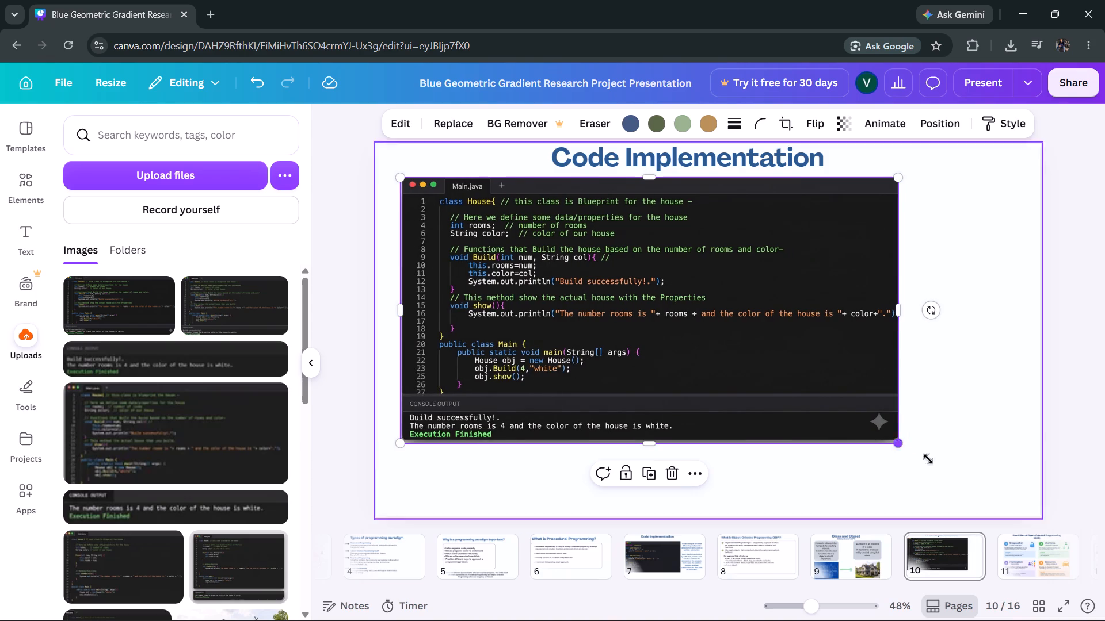
{"action": "left_click_drag", "start_coordinate": [928, 459], "coordinate": [1028, 504]}
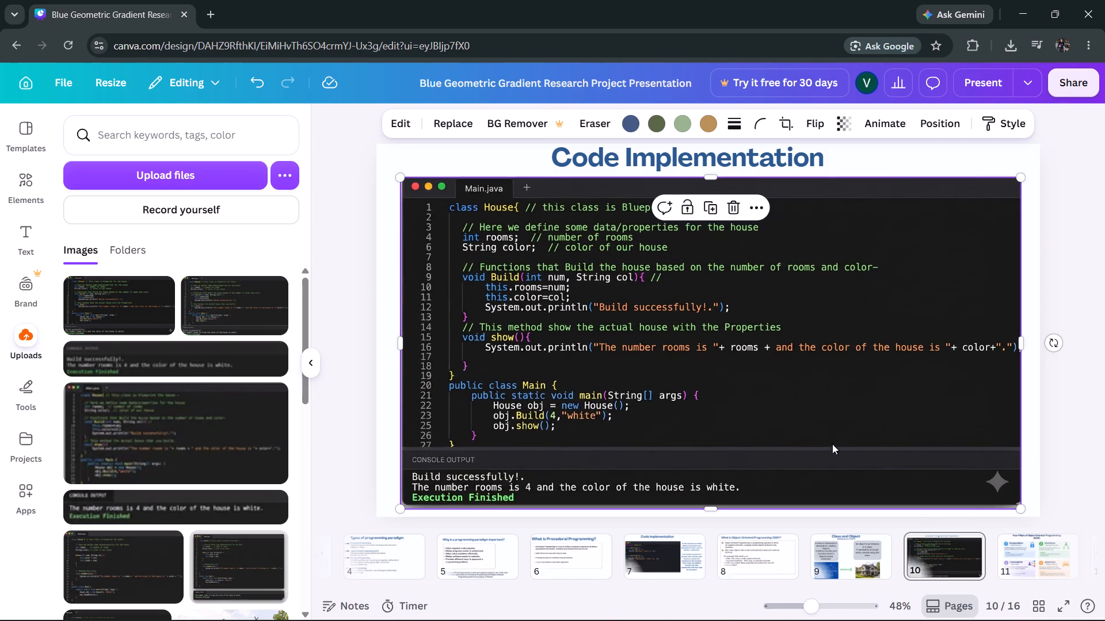
{"action": "left_click", "coordinate": [324, 316]}
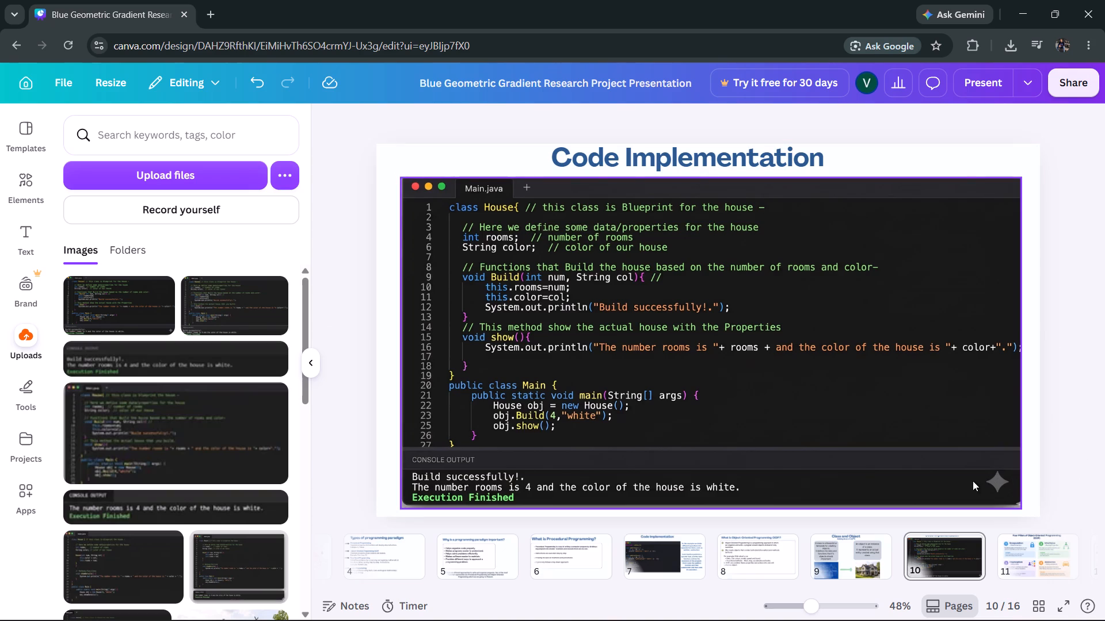
{"action": "left_click", "coordinate": [1088, 476]}
{"action": "left_click_drag", "start_coordinate": [1006, 463], "coordinate": [993, 461]}
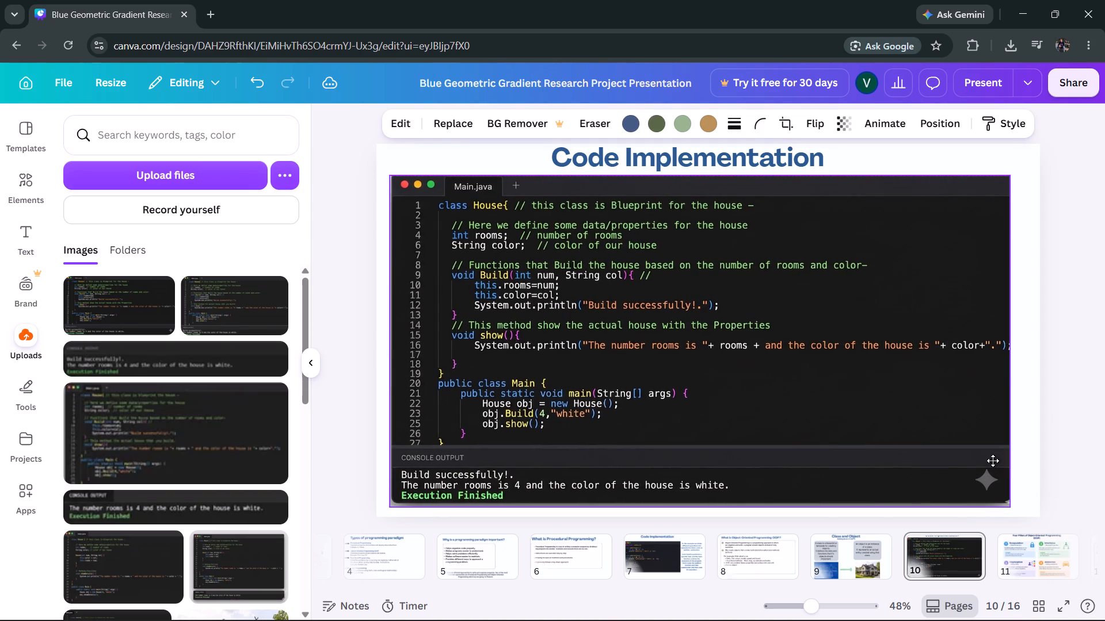
{"action": "left_click_drag", "start_coordinate": [993, 461], "coordinate": [995, 461]}
{"action": "left_click", "coordinate": [1061, 464]}
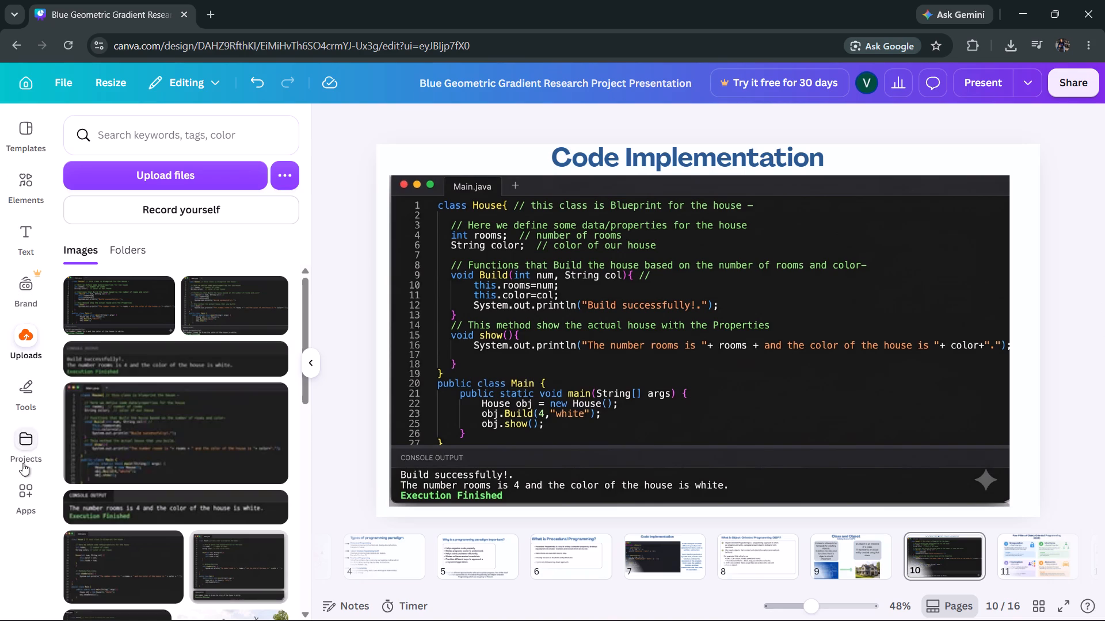
Add a circle shape to page 10, shrink it, and place it over the sparkle watermark in the code image's lower-right corner.
{"action": "left_click", "coordinate": [37, 190]}
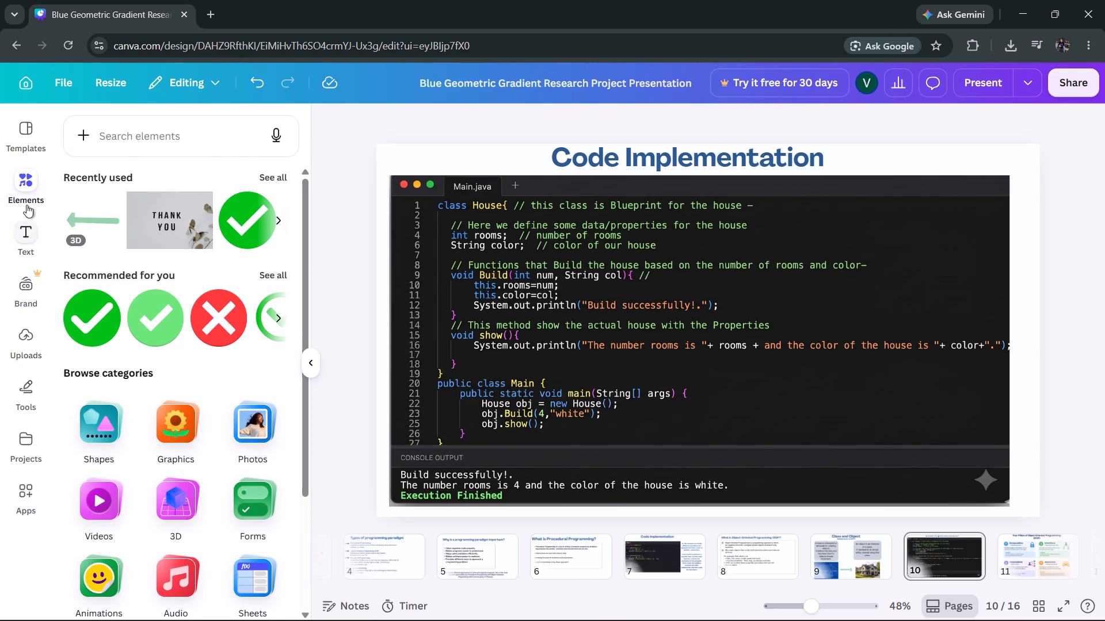
{"action": "left_click", "coordinate": [26, 178]}
{"action": "left_click", "coordinate": [26, 178]}
{"action": "left_click", "coordinate": [78, 415]}
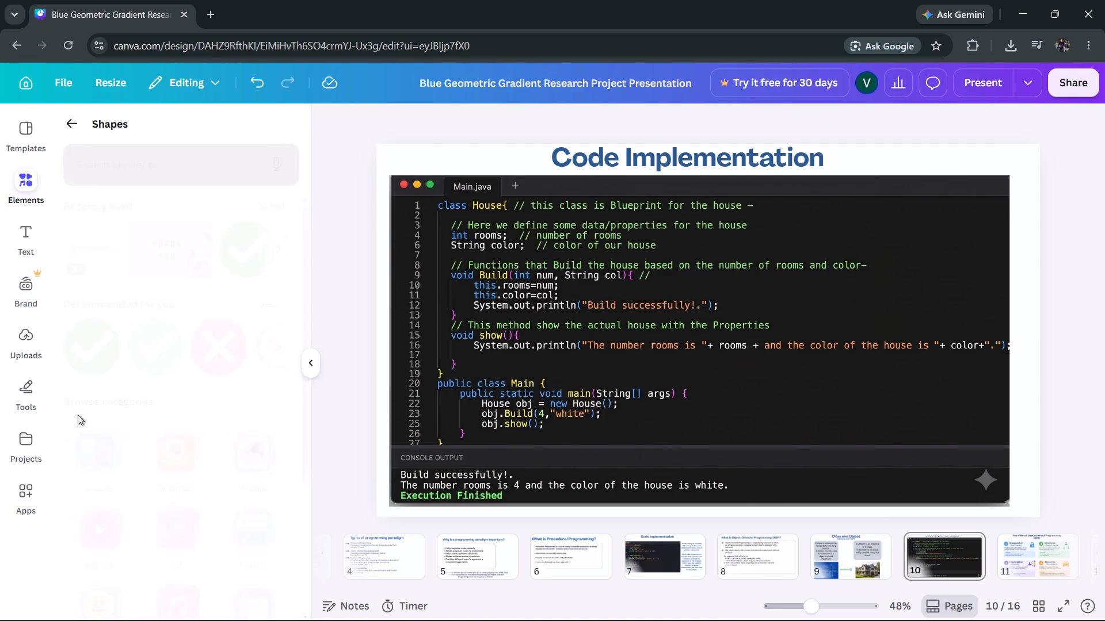
{"action": "left_click", "coordinate": [170, 397]}
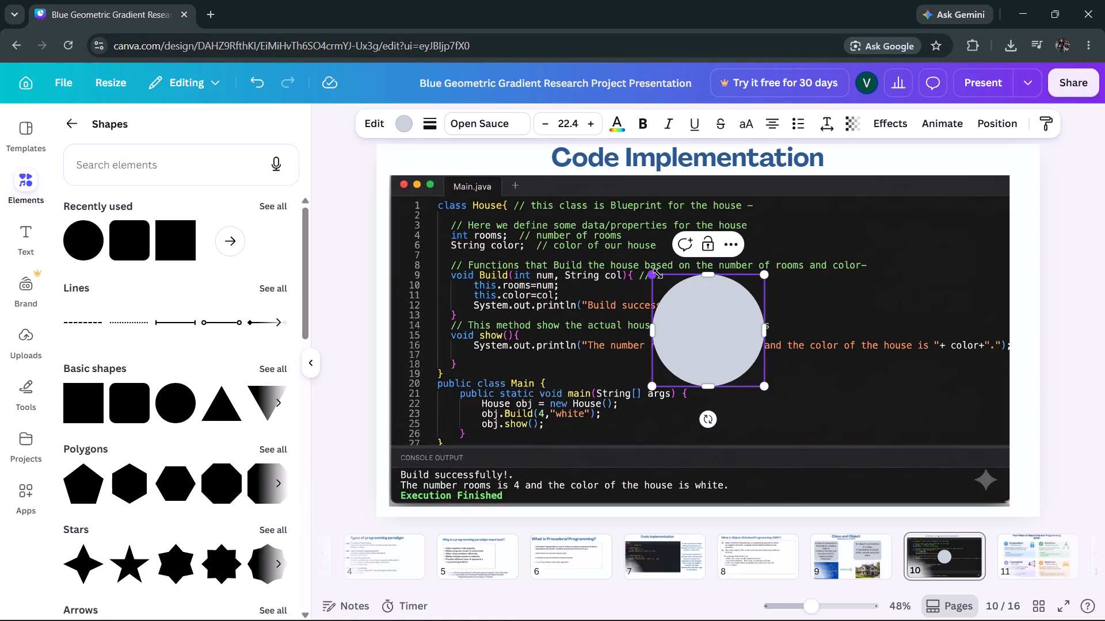
{"action": "left_click_drag", "start_coordinate": [653, 273], "coordinate": [685, 326]}
{"action": "left_click_drag", "start_coordinate": [721, 349], "coordinate": [729, 359]}
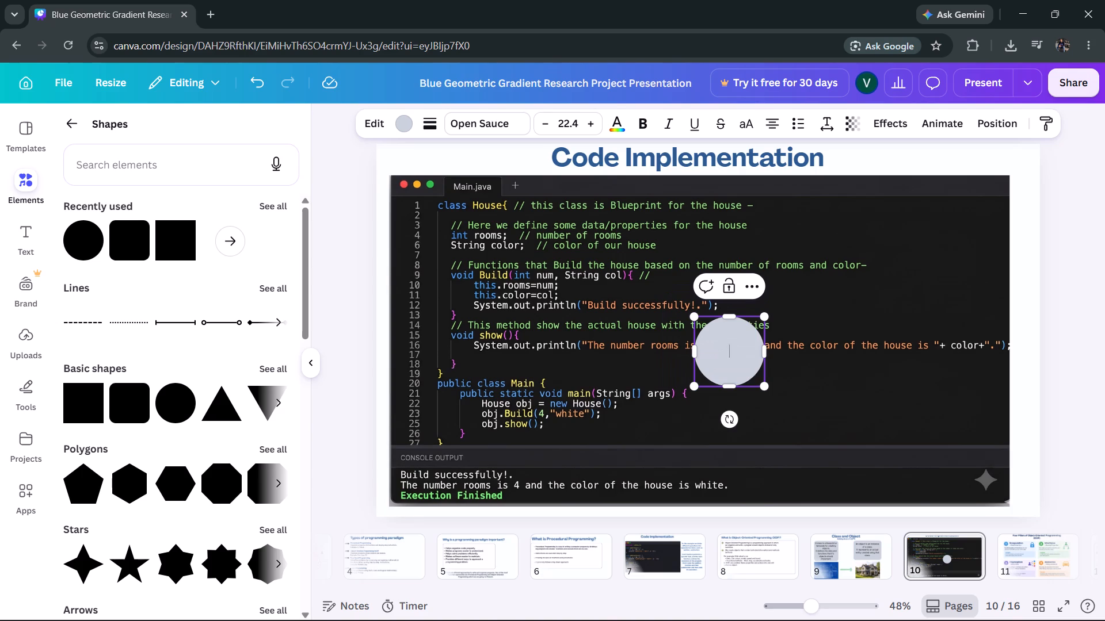
{"action": "left_click_drag", "start_coordinate": [729, 359], "coordinate": [874, 436]}
{"action": "left_click_drag", "start_coordinate": [734, 365], "coordinate": [992, 500]}
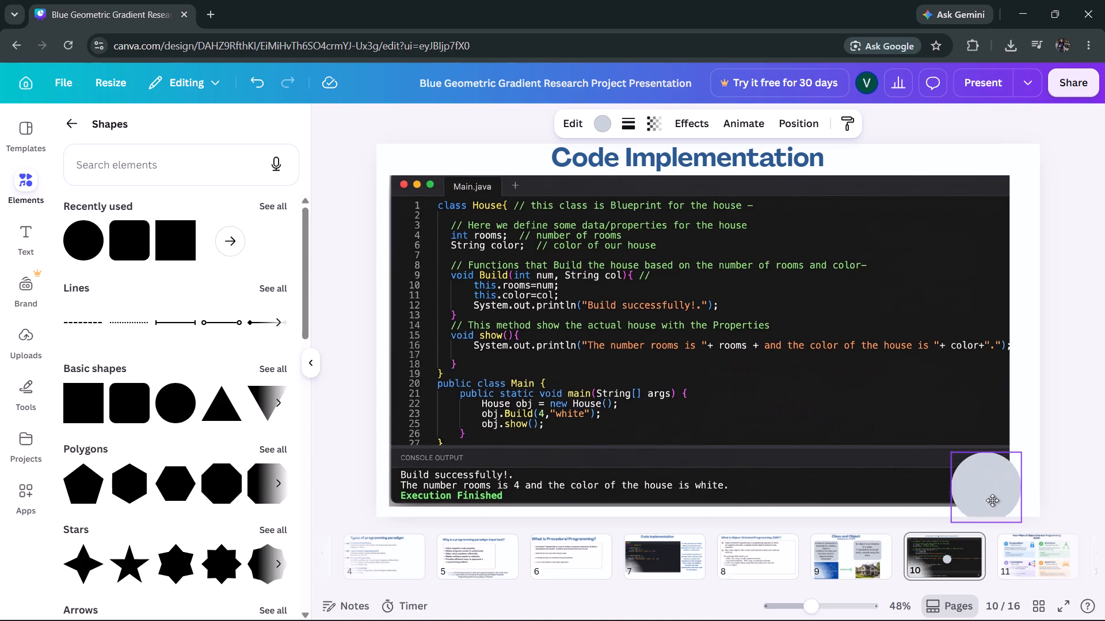
{"action": "left_click_drag", "start_coordinate": [992, 500], "coordinate": [977, 477]}
{"action": "left_click_drag", "start_coordinate": [939, 430], "coordinate": [943, 436]}
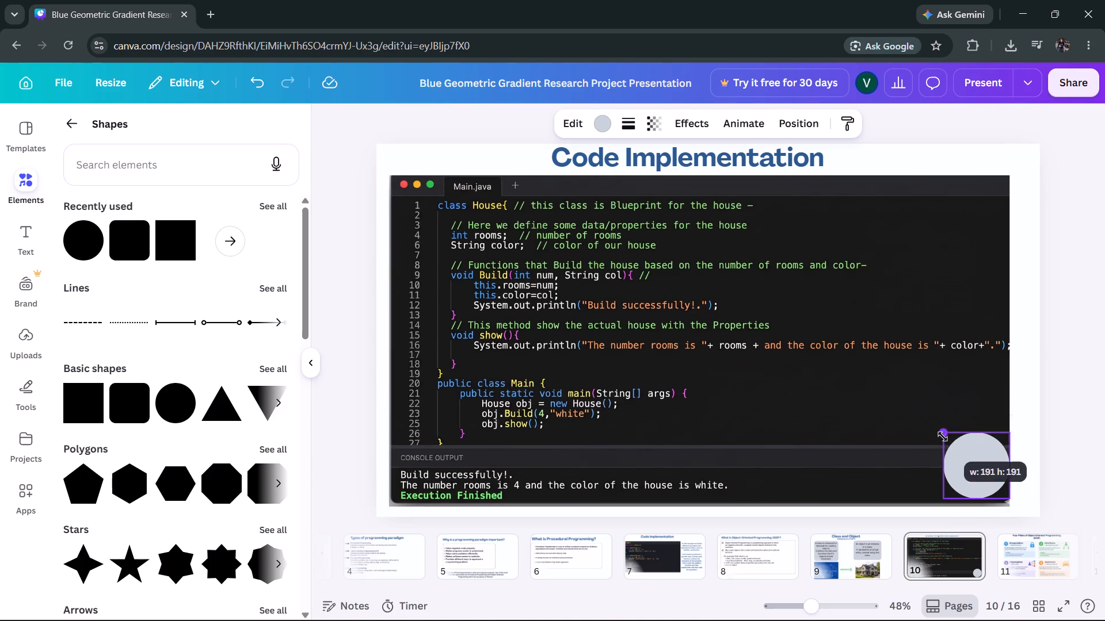
{"action": "left_click_drag", "start_coordinate": [943, 436], "coordinate": [955, 465]}
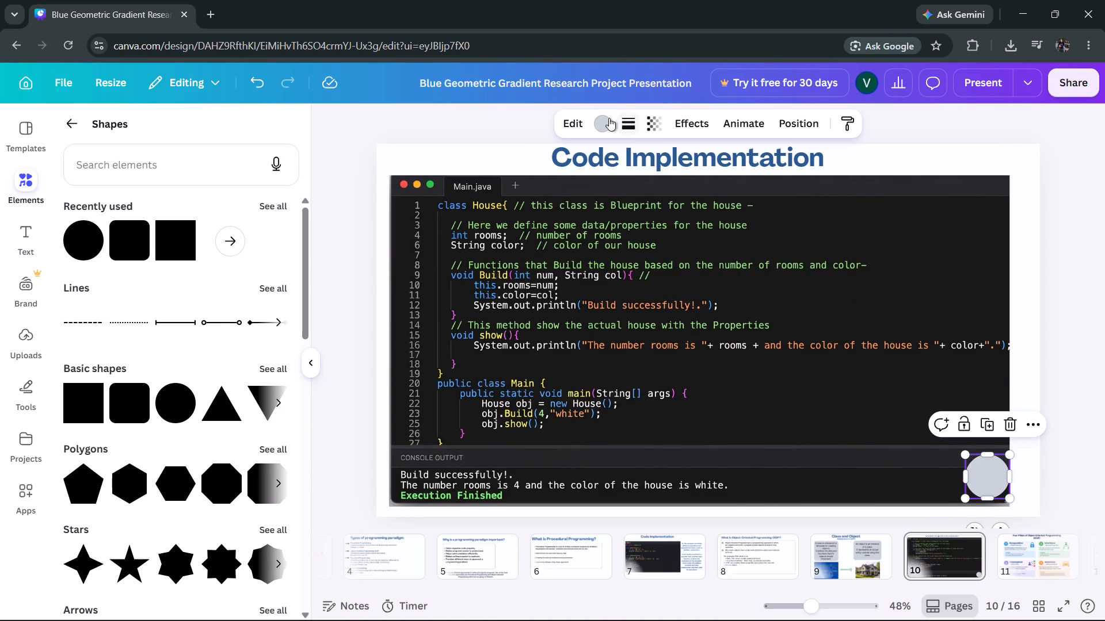
Fill the circle covering the watermark with black (#000000).
{"action": "left_click", "coordinate": [605, 118]}
{"action": "left_click", "coordinate": [235, 324]}
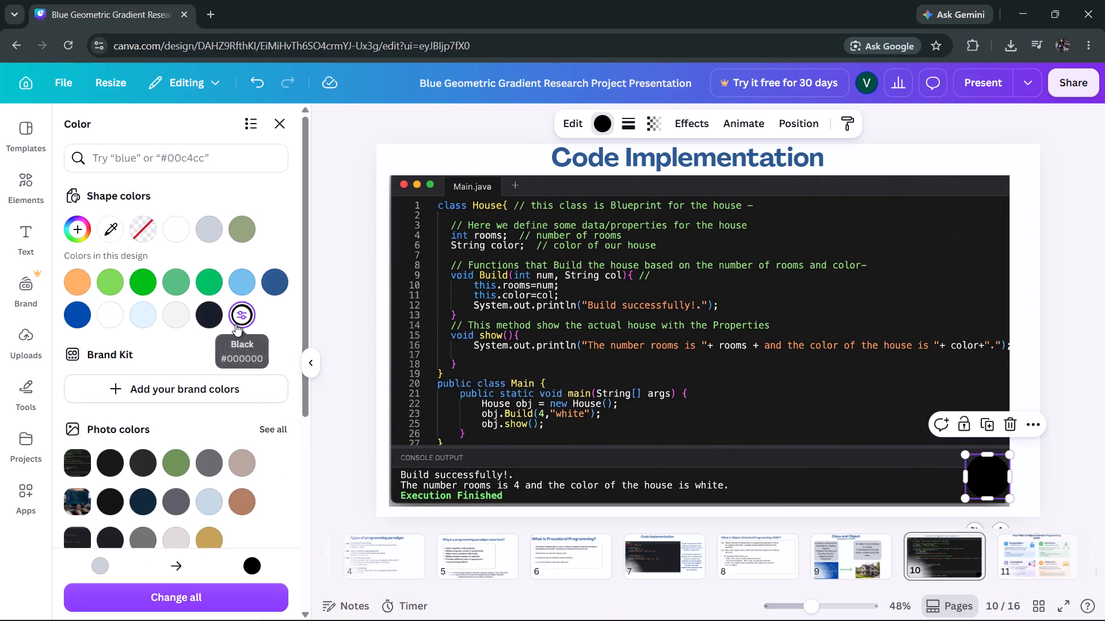
Flatten the black circle on page 10 into a wide ellipse and shift it slightly left over the code image's watermark.
{"action": "left_click", "coordinate": [1096, 369]}
{"action": "left_click", "coordinate": [1064, 380]}
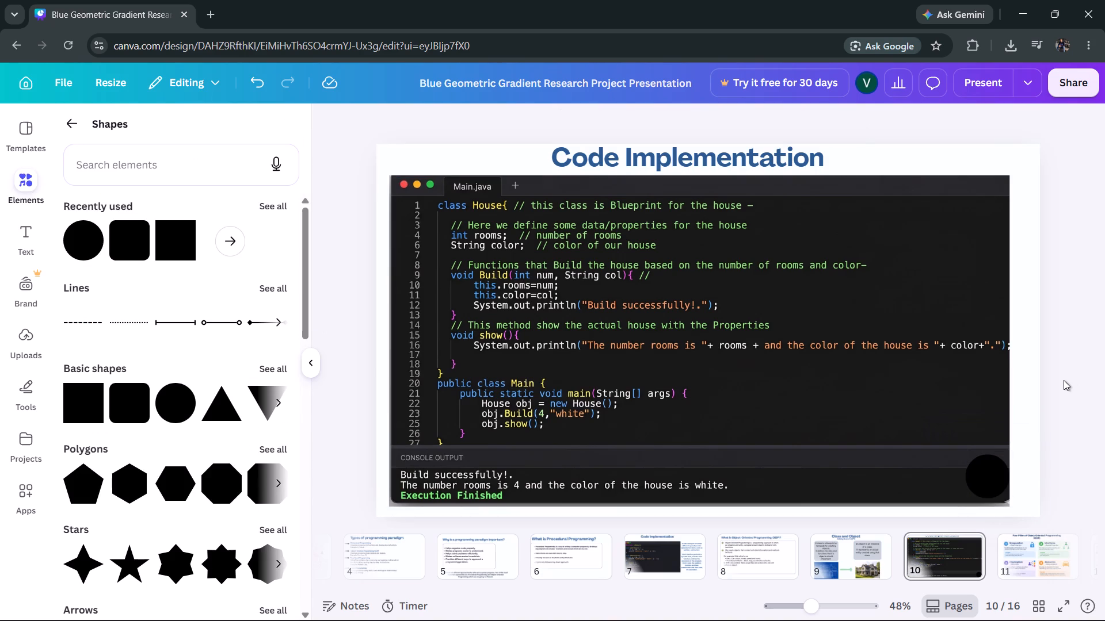
{"action": "left_click", "coordinate": [986, 465]}
{"action": "left_click_drag", "start_coordinate": [992, 454], "coordinate": [989, 463]}
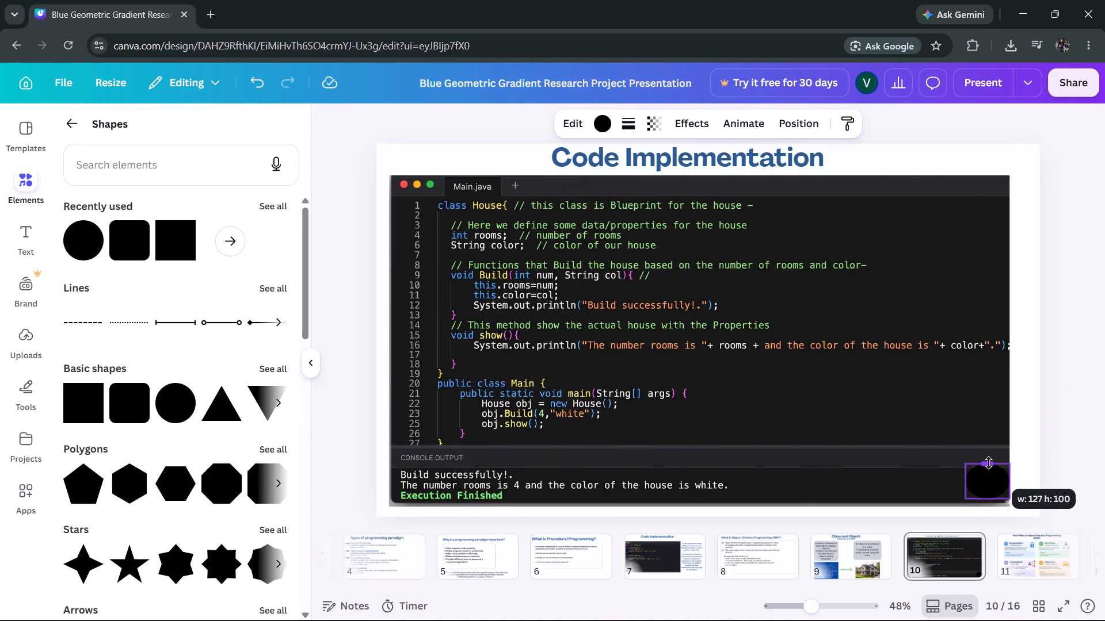
{"action": "left_click_drag", "start_coordinate": [989, 463], "coordinate": [988, 470]}
{"action": "left_click", "coordinate": [1079, 470]}
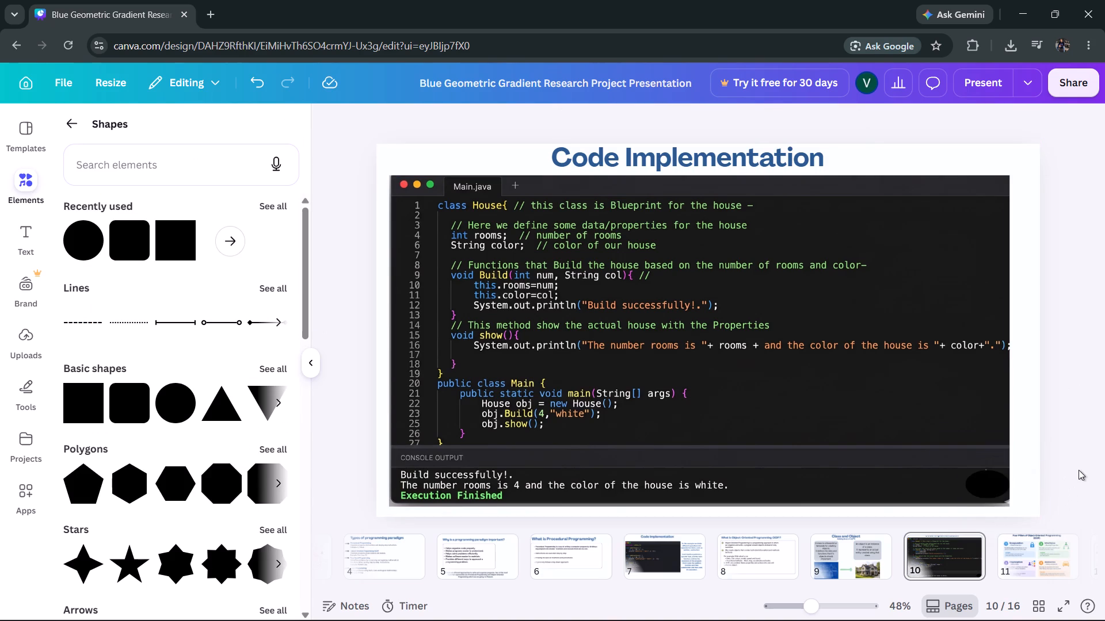
{"action": "left_click_drag", "start_coordinate": [981, 484], "coordinate": [975, 484]}
{"action": "left_click", "coordinate": [1072, 477]}
{"action": "left_click", "coordinate": [1060, 428]}
{"action": "left_click", "coordinate": [314, 364]}
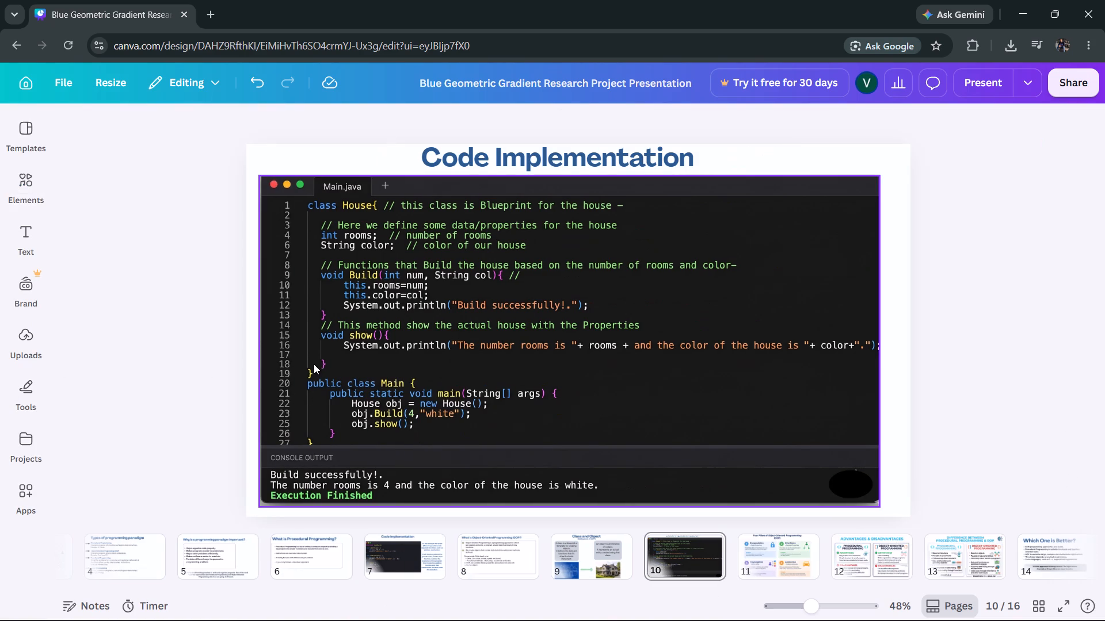
{"action": "scroll", "coordinate": [996, 447], "scroll_direction": "up", "scroll_amount": 4}
{"action": "scroll", "coordinate": [996, 447], "scroll_direction": "down", "scroll_amount": 1}
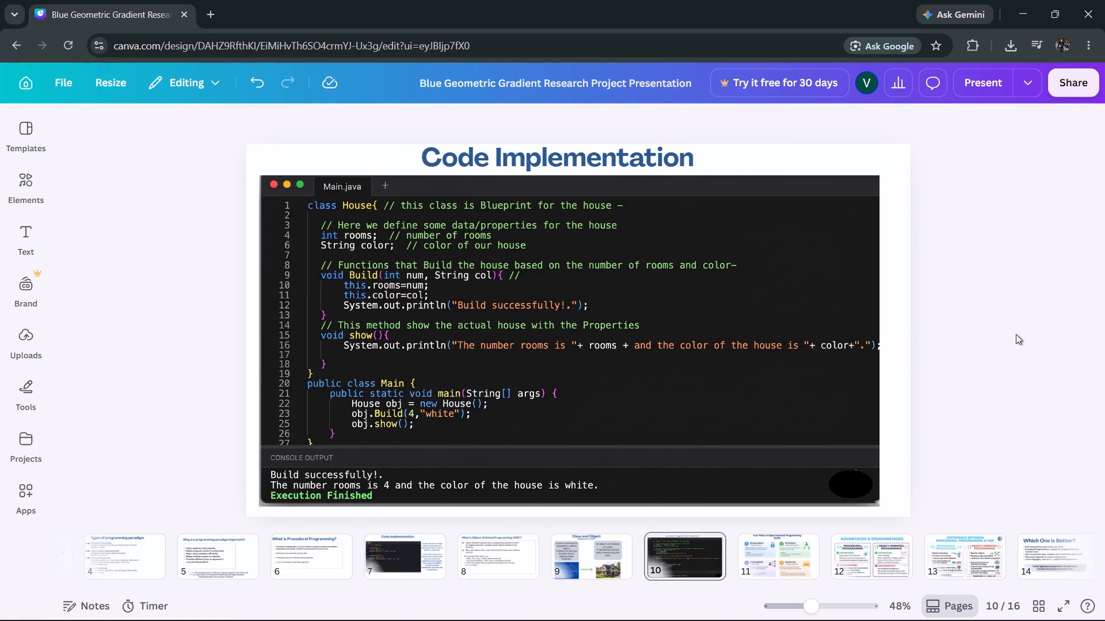
Fine-tune the black ellipse's height and move it flush with the right edge of the code image.
{"action": "left_click", "coordinate": [857, 486]}
{"action": "left_click", "coordinate": [851, 471]}
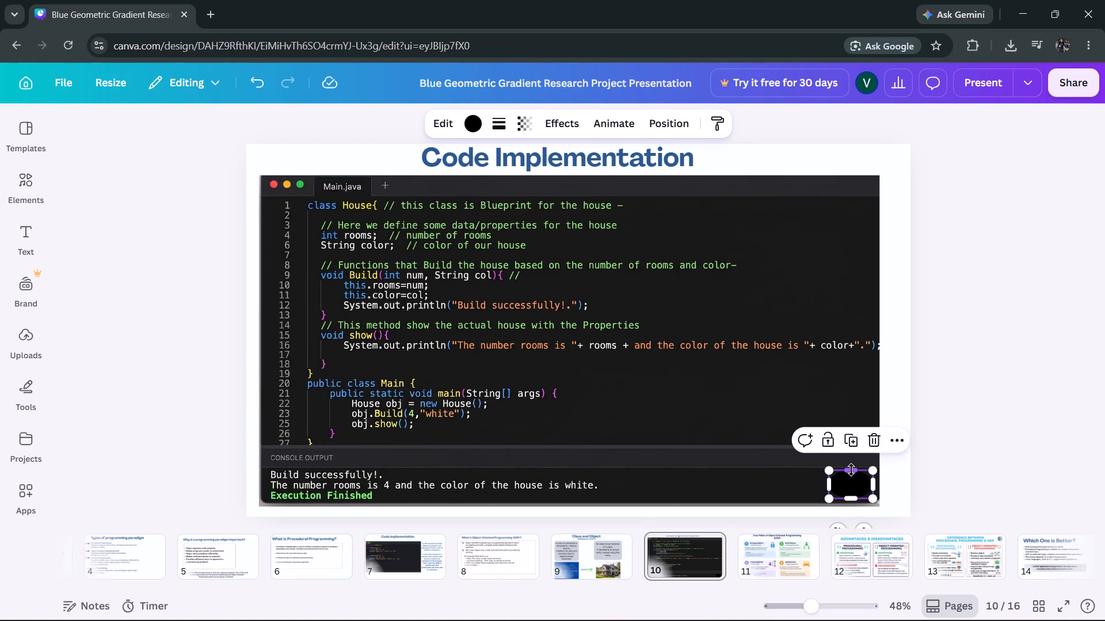
{"action": "left_click", "coordinate": [871, 499]}
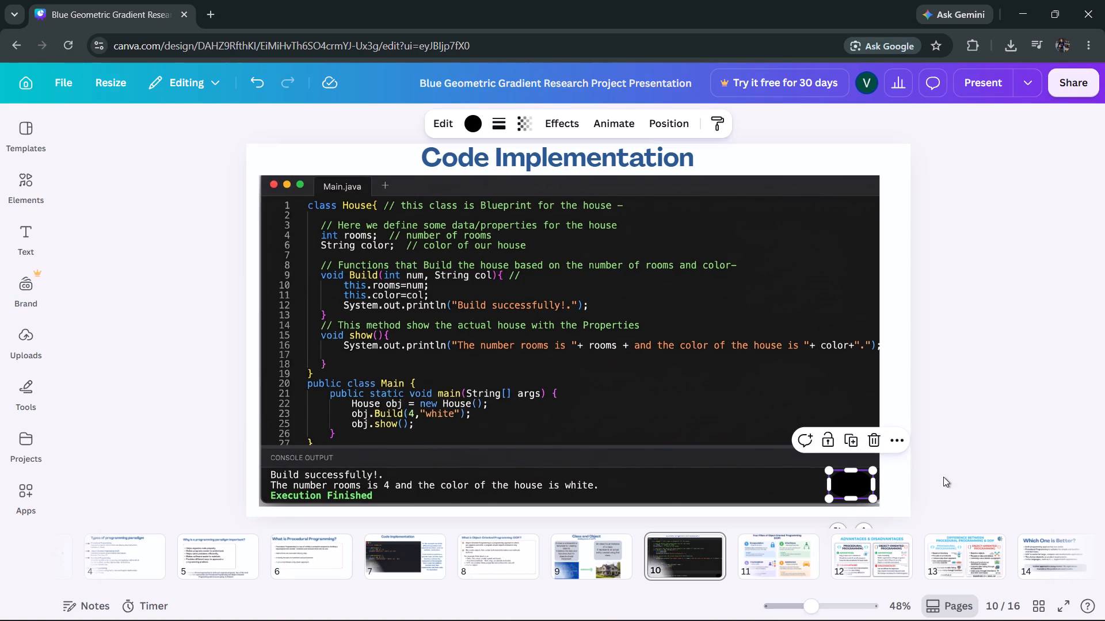
{"action": "left_click", "coordinate": [943, 477]}
{"action": "left_click", "coordinate": [863, 489]}
{"action": "left_click", "coordinate": [854, 466]}
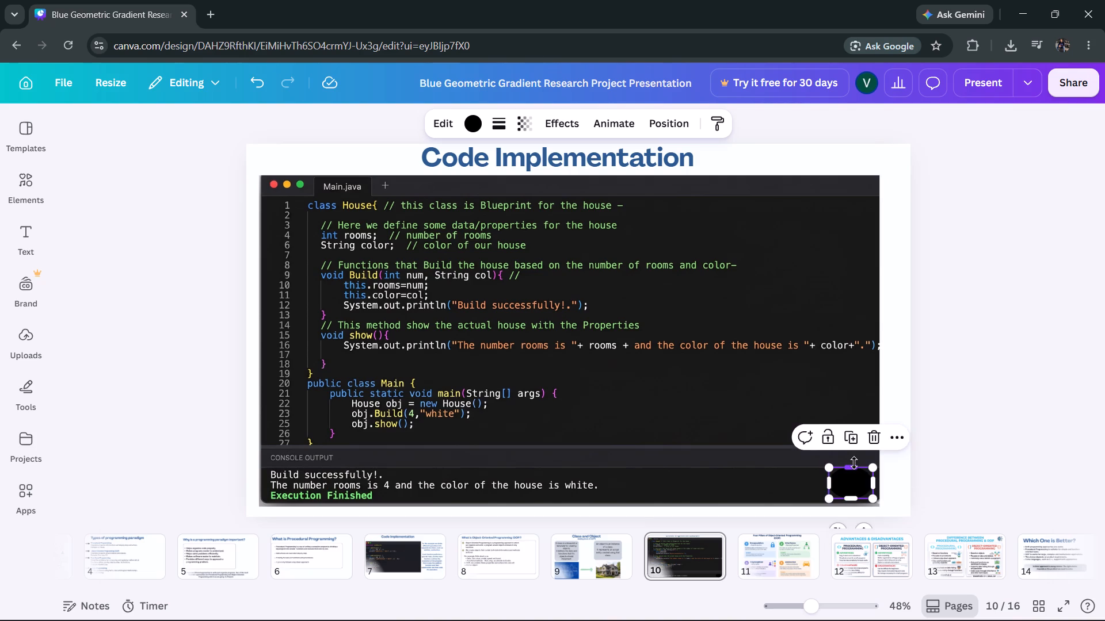
{"action": "left_click", "coordinate": [953, 471]}
{"action": "left_click", "coordinate": [859, 485]}
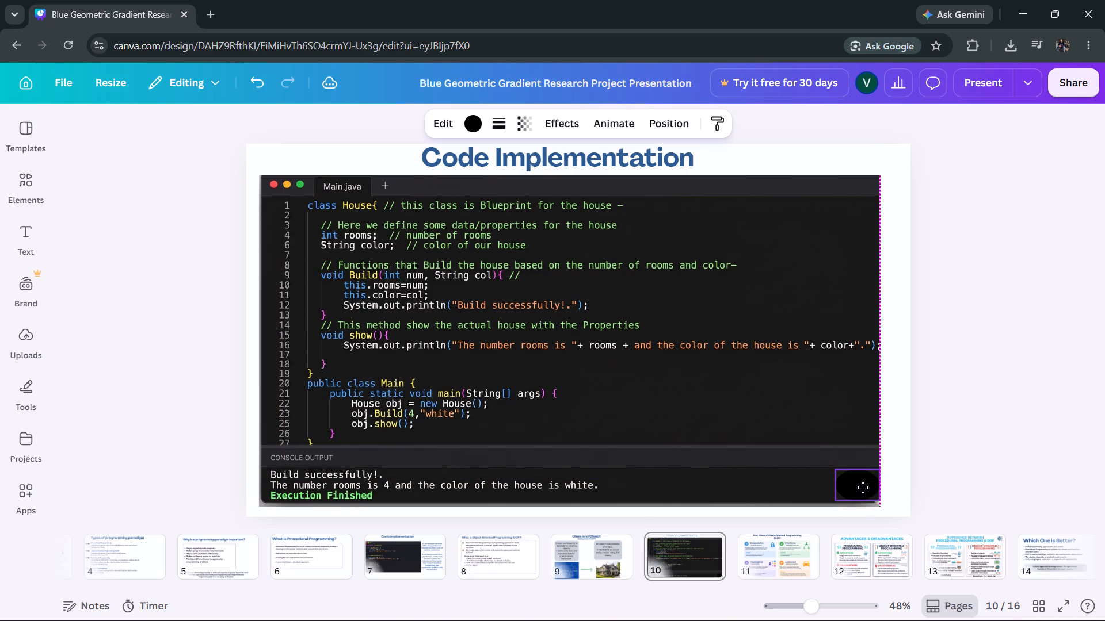
{"action": "left_click", "coordinate": [995, 466]}
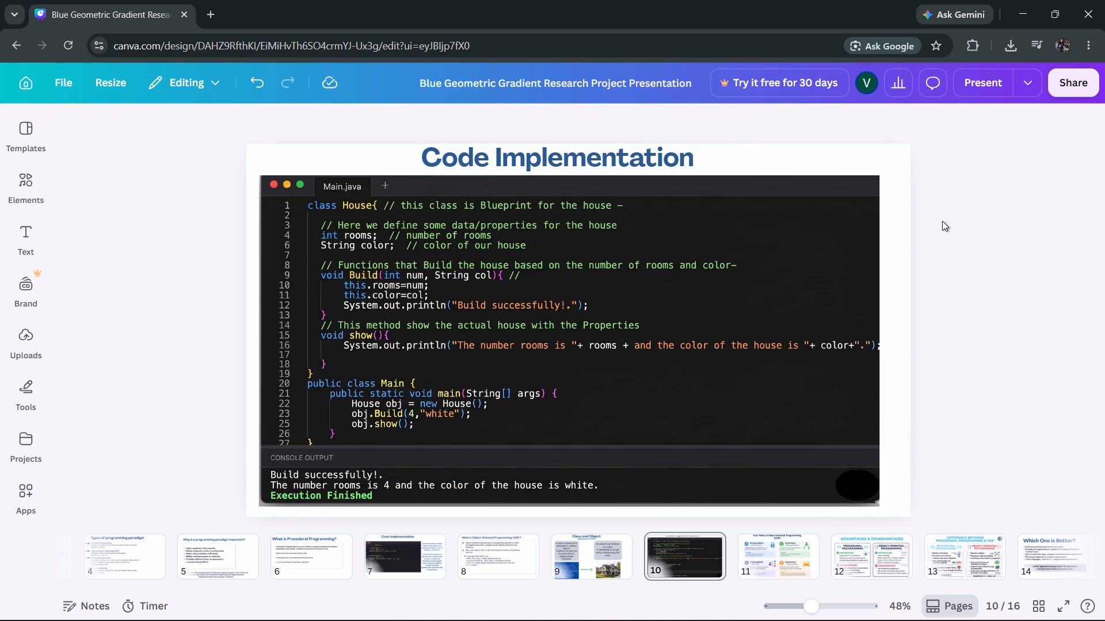
Change the watermark-covering ellipse's fill to the custom dark gray #1C1C1C.
{"action": "left_click", "coordinate": [849, 474]}
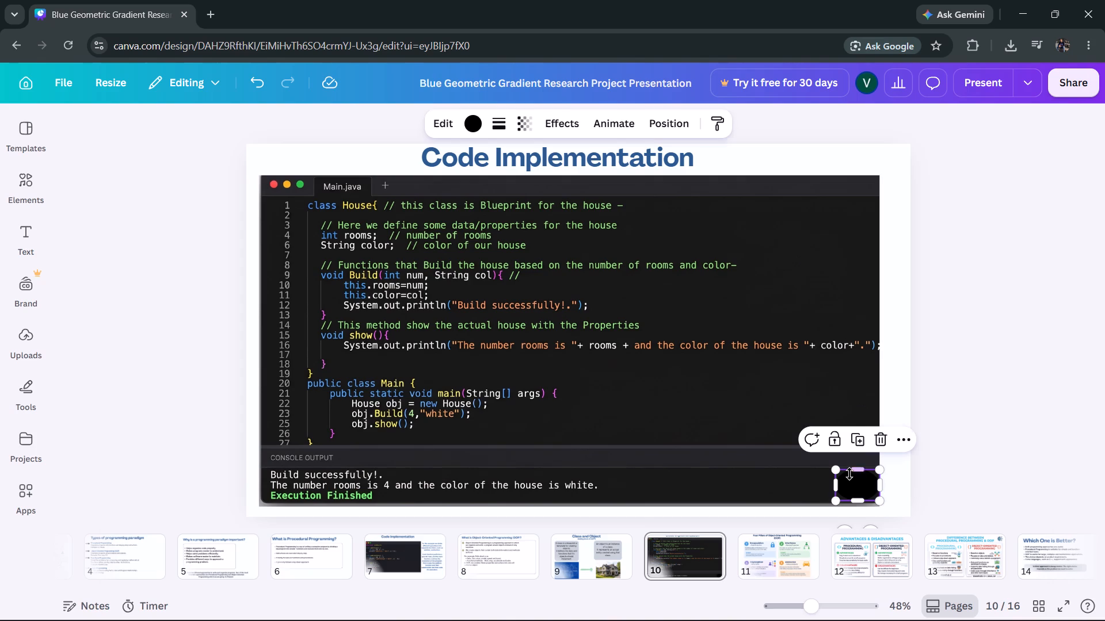
{"action": "left_click", "coordinate": [470, 122]}
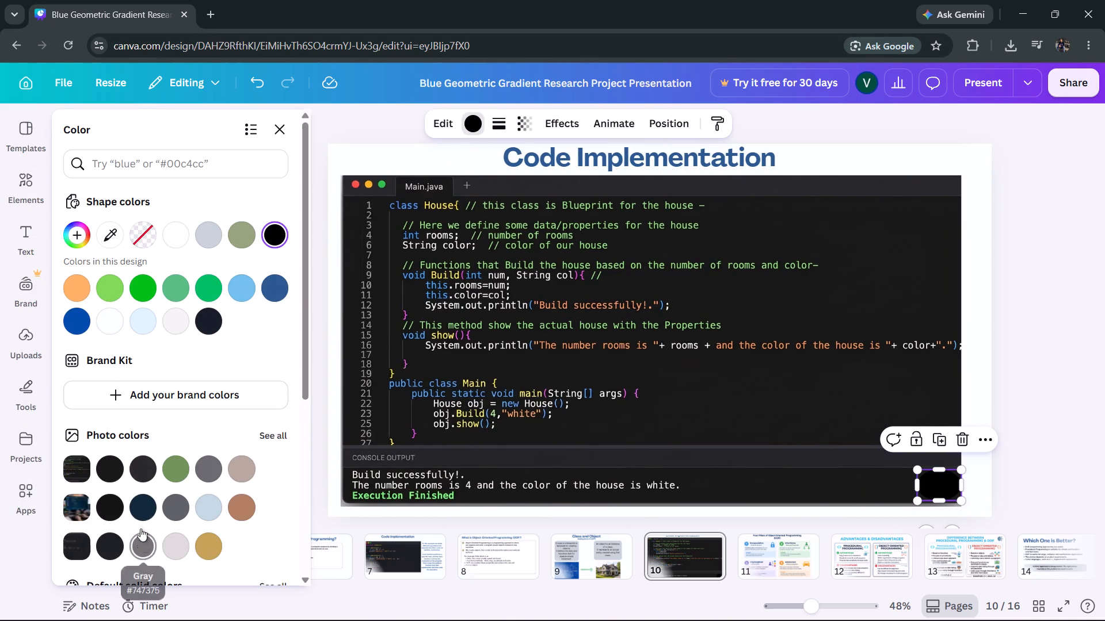
{"action": "left_click", "coordinate": [140, 514]}
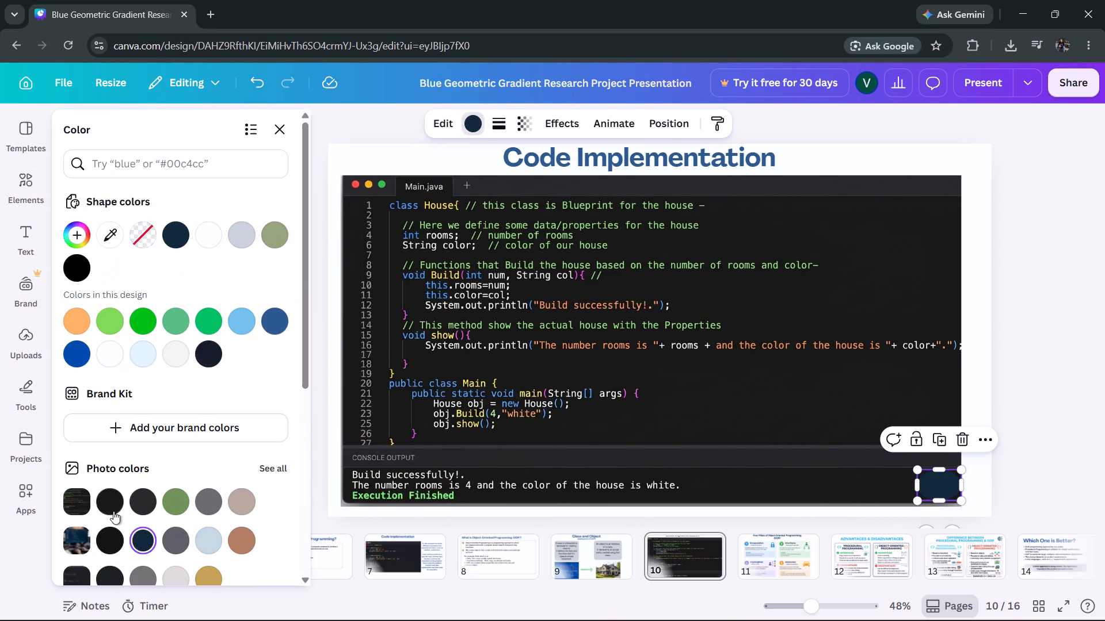
{"action": "left_click", "coordinate": [113, 511]}
{"action": "left_click", "coordinate": [70, 232]}
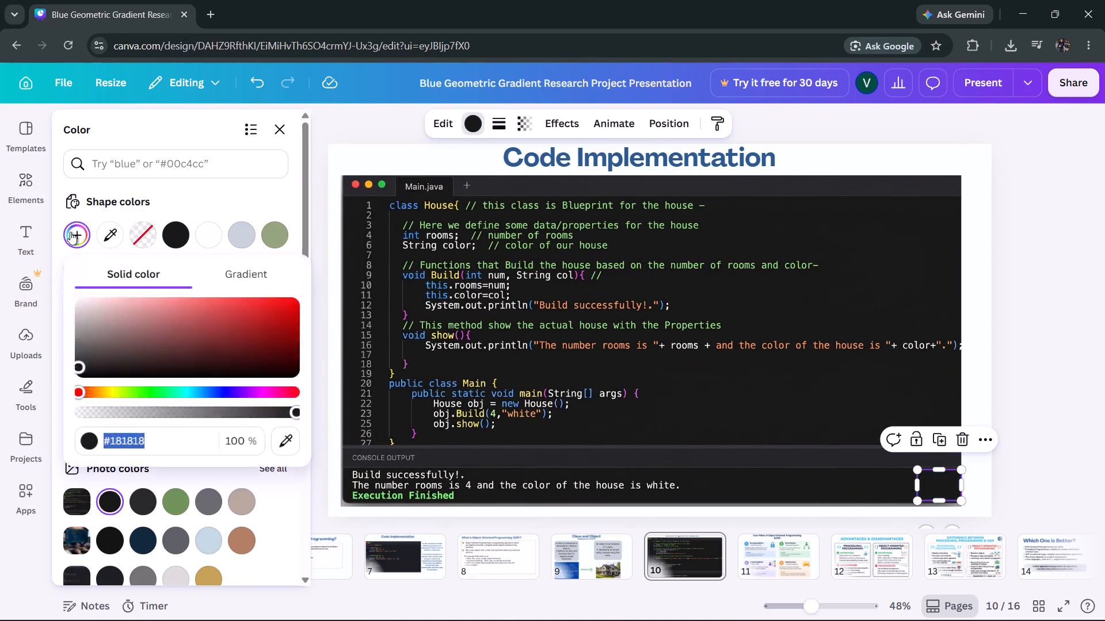
{"action": "left_click_drag", "start_coordinate": [135, 344], "coordinate": [66, 303]}
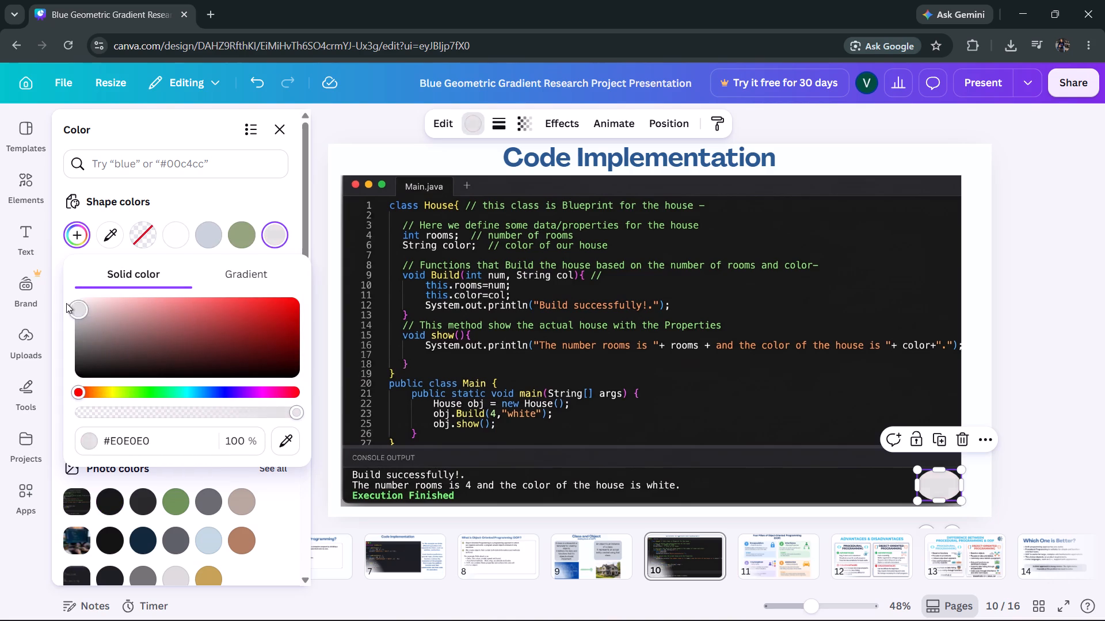
{"action": "left_click_drag", "start_coordinate": [66, 303], "coordinate": [22, 340]}
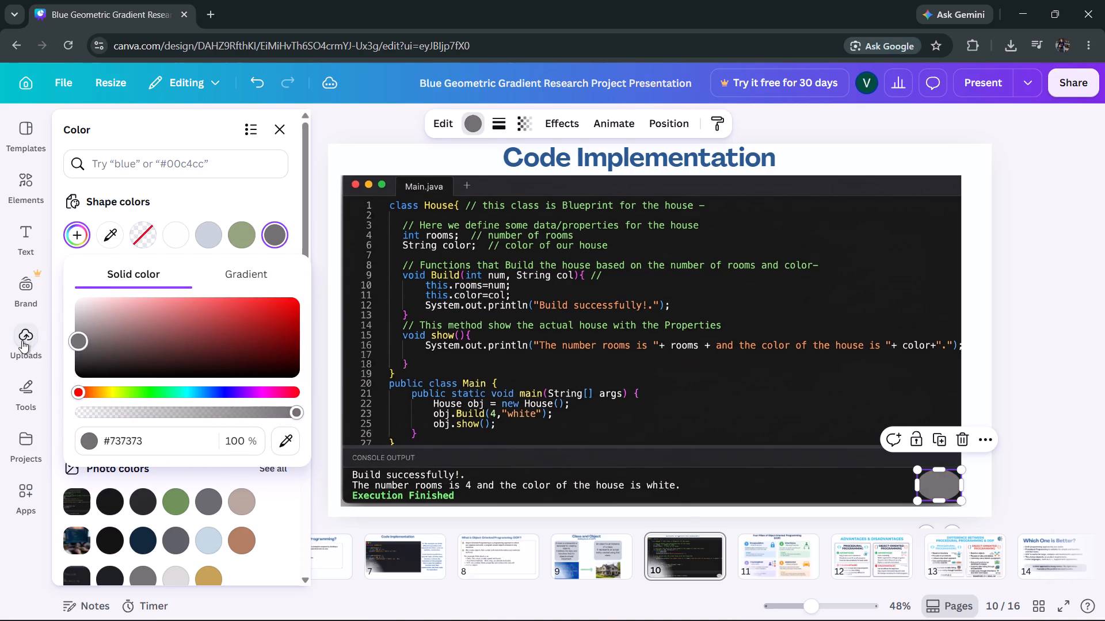
{"action": "left_click_drag", "start_coordinate": [22, 340], "coordinate": [10, 369]}
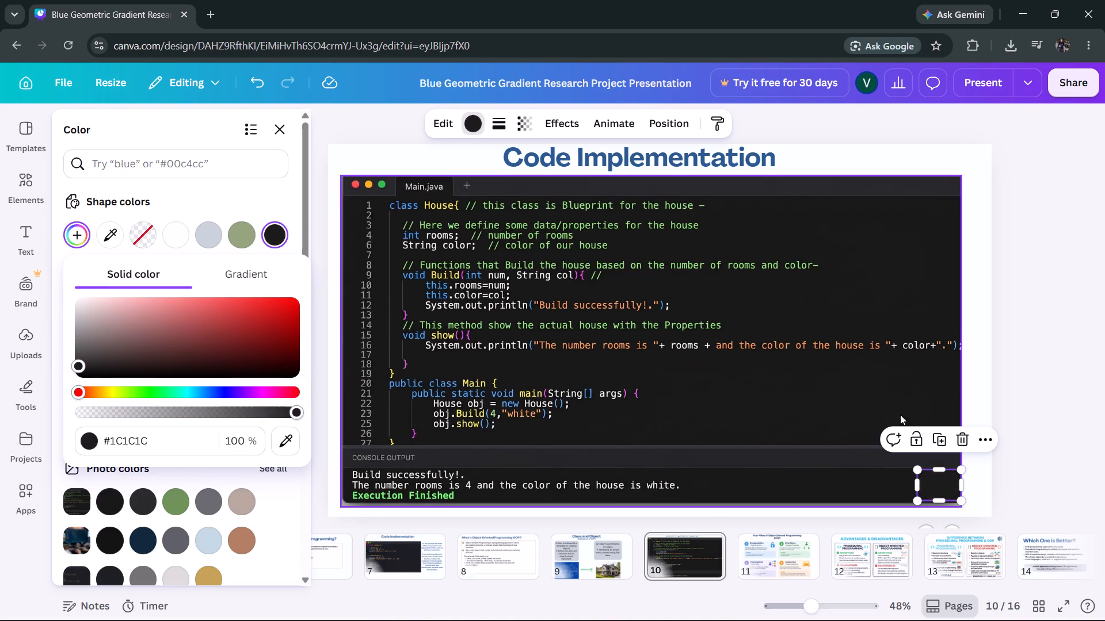
{"action": "left_click", "coordinate": [1075, 423]}
{"action": "left_click", "coordinate": [1019, 441]}
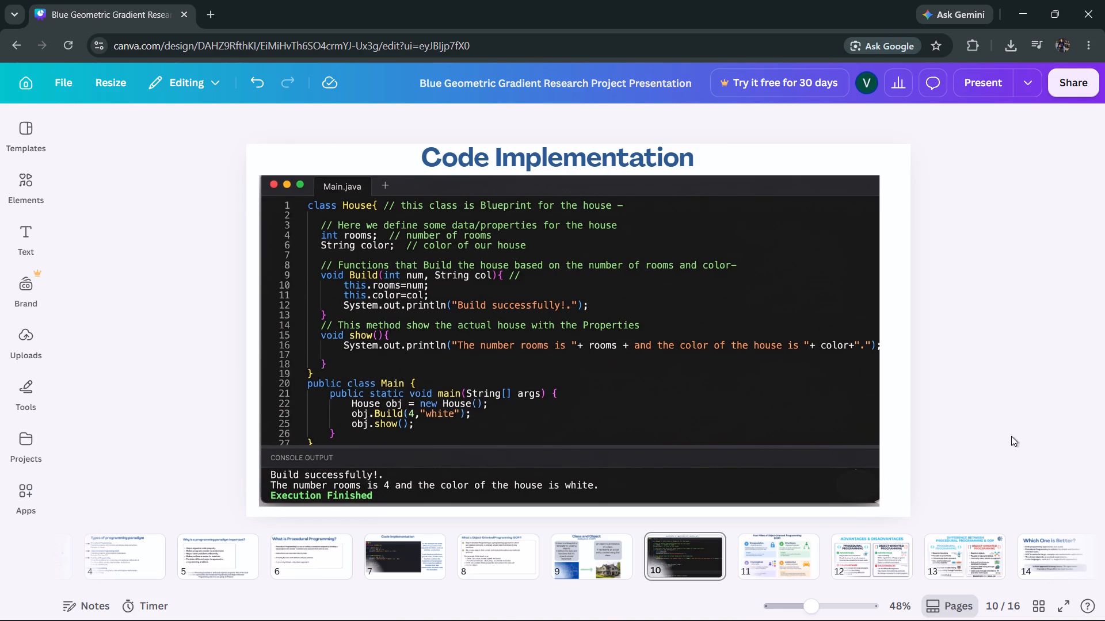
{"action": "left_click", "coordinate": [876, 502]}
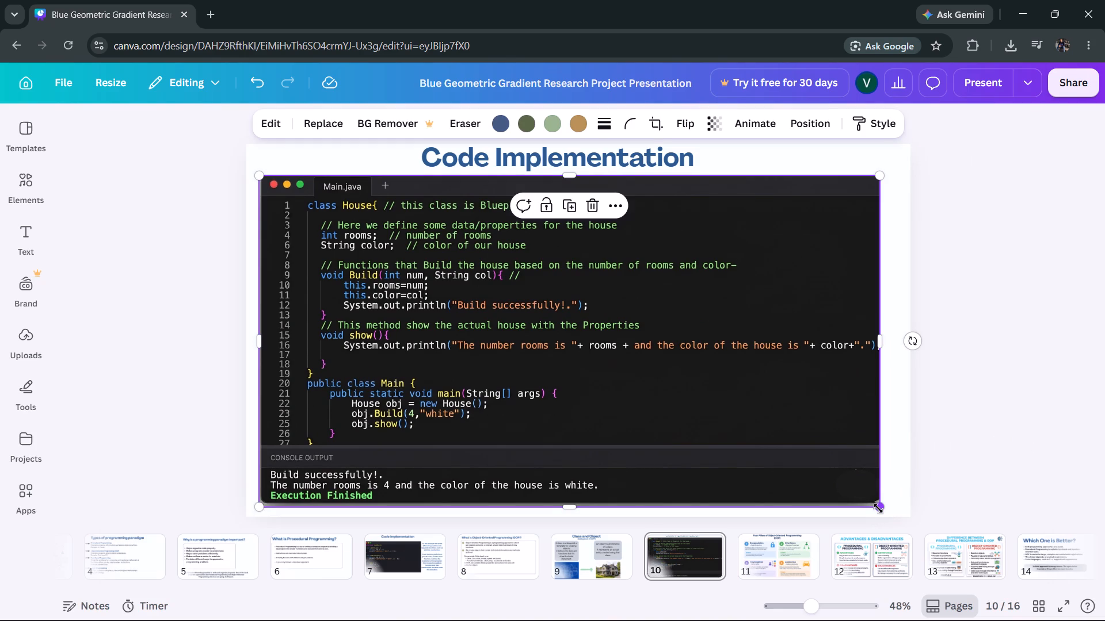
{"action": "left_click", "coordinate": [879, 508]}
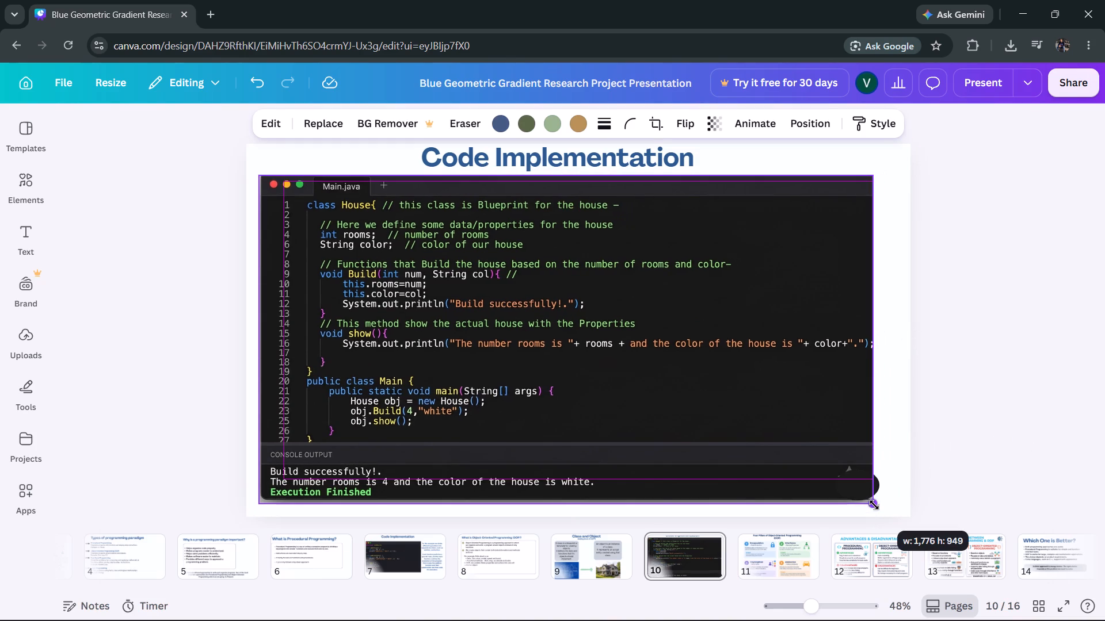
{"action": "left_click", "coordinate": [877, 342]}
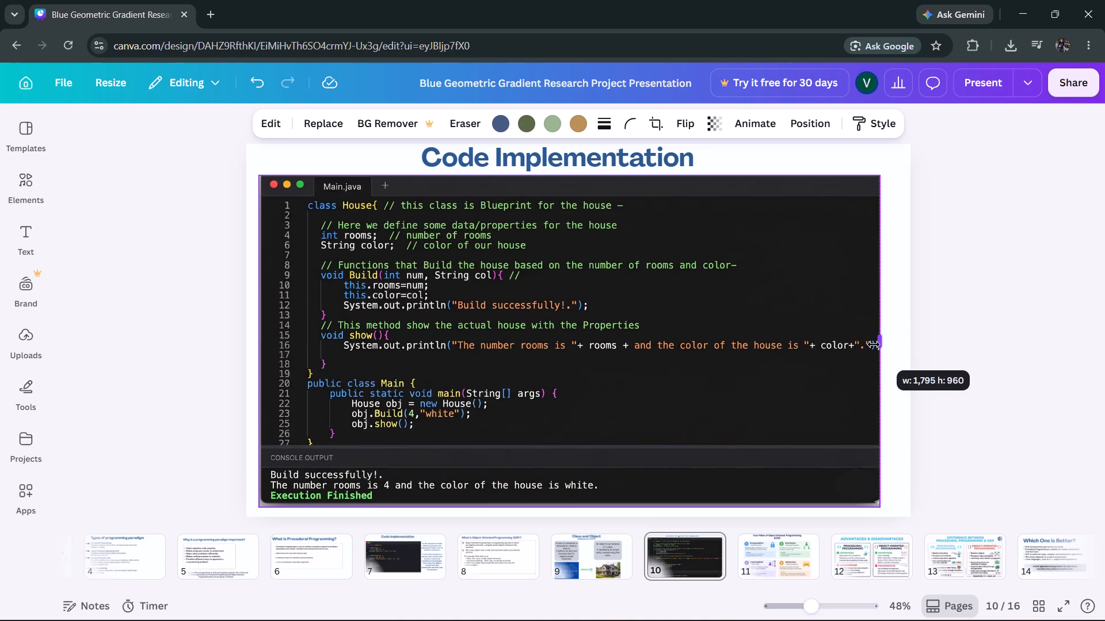
Reposition and enlarge the dark gray ellipse so it reaches the code image's right edge and fully covers the watermark area.
{"action": "left_click", "coordinate": [856, 490]}
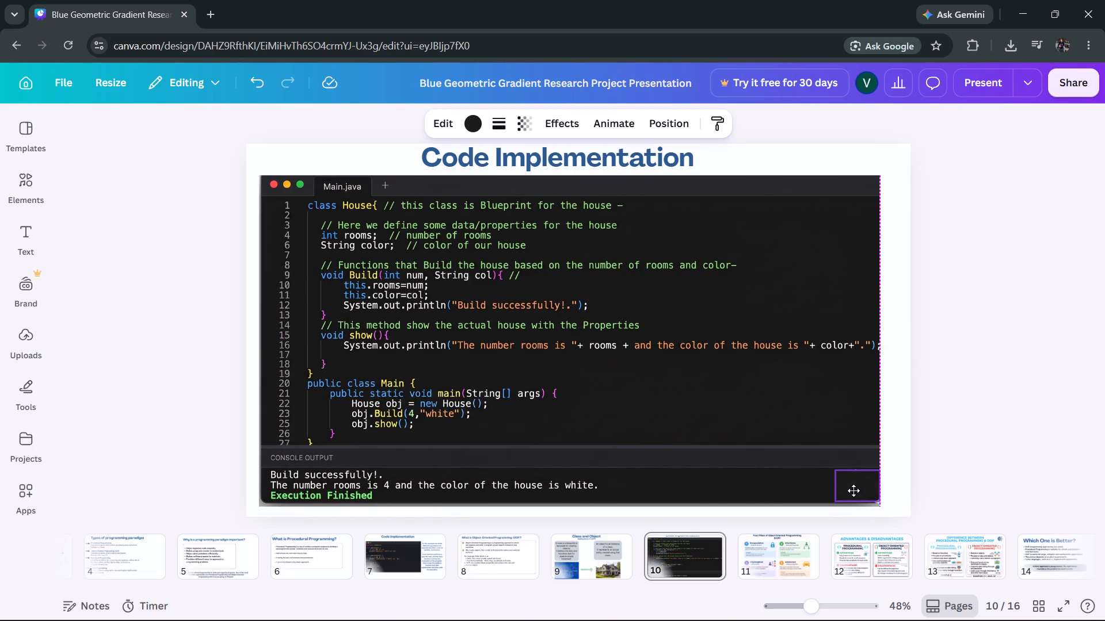
{"action": "left_click", "coordinate": [1043, 475]}
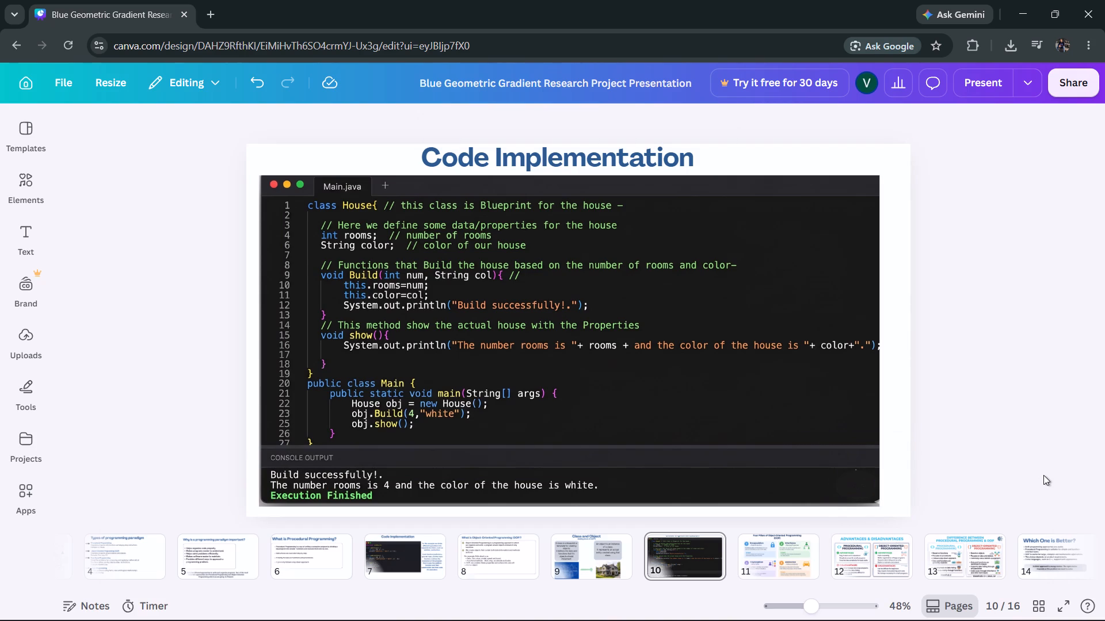
{"action": "left_click", "coordinate": [860, 492]}
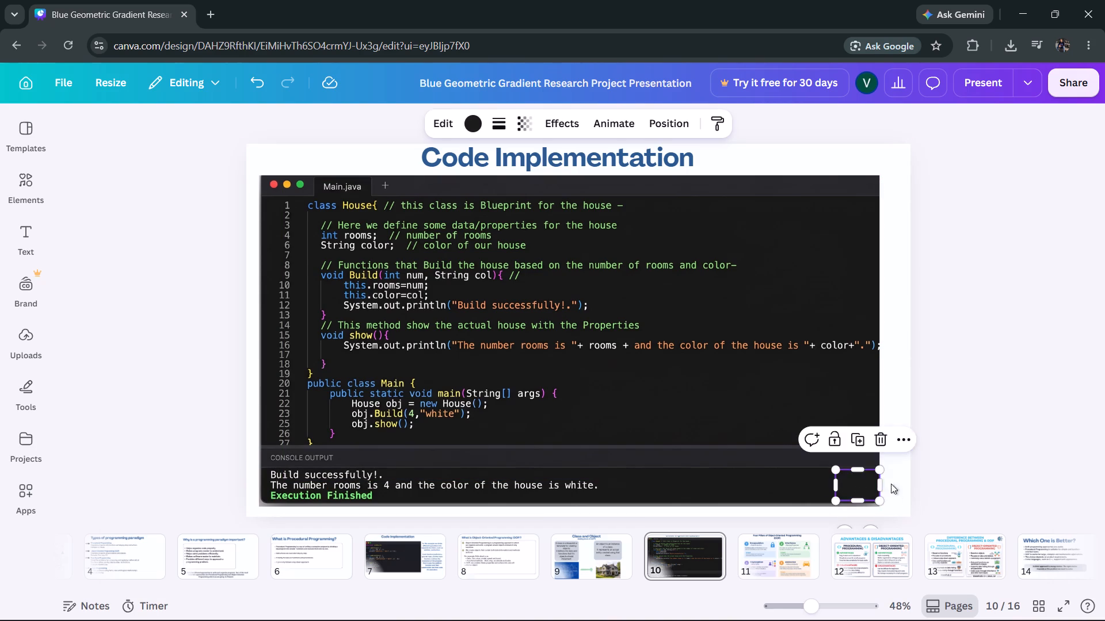
{"action": "left_click", "coordinate": [1029, 477]}
{"action": "left_click", "coordinate": [849, 481]}
{"action": "left_click", "coordinate": [869, 499]}
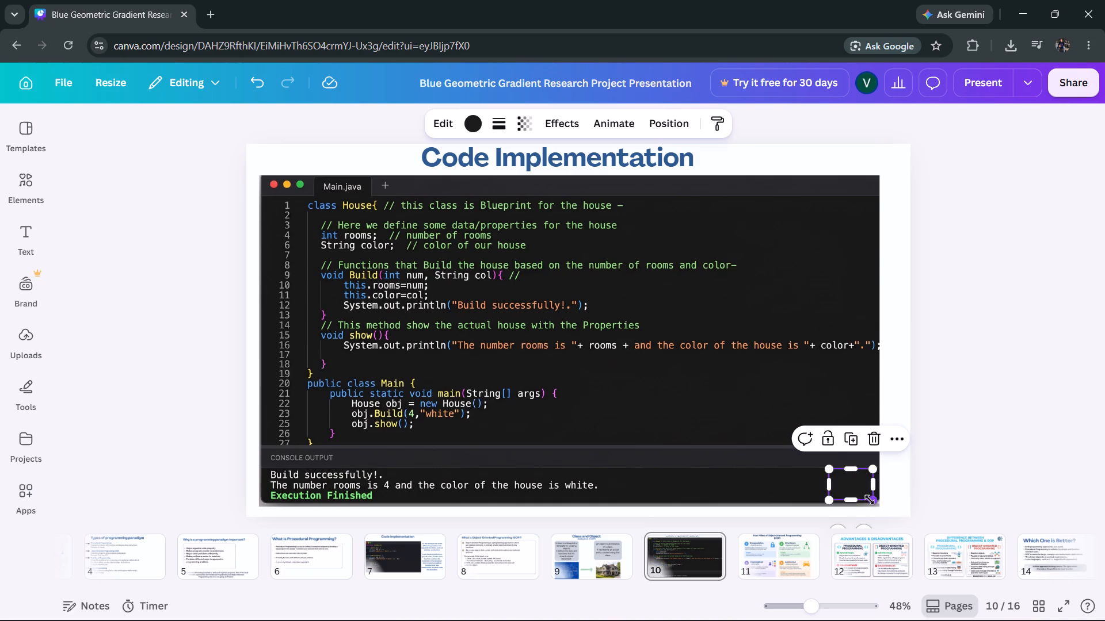
{"action": "left_click", "coordinate": [993, 478]}
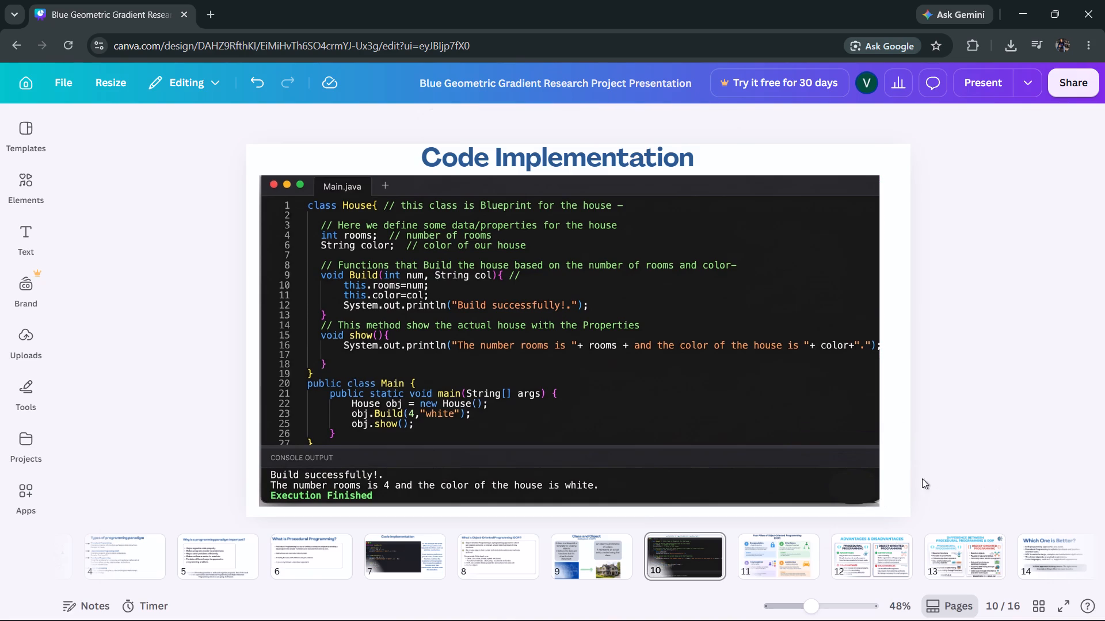
{"action": "left_click", "coordinate": [856, 485]}
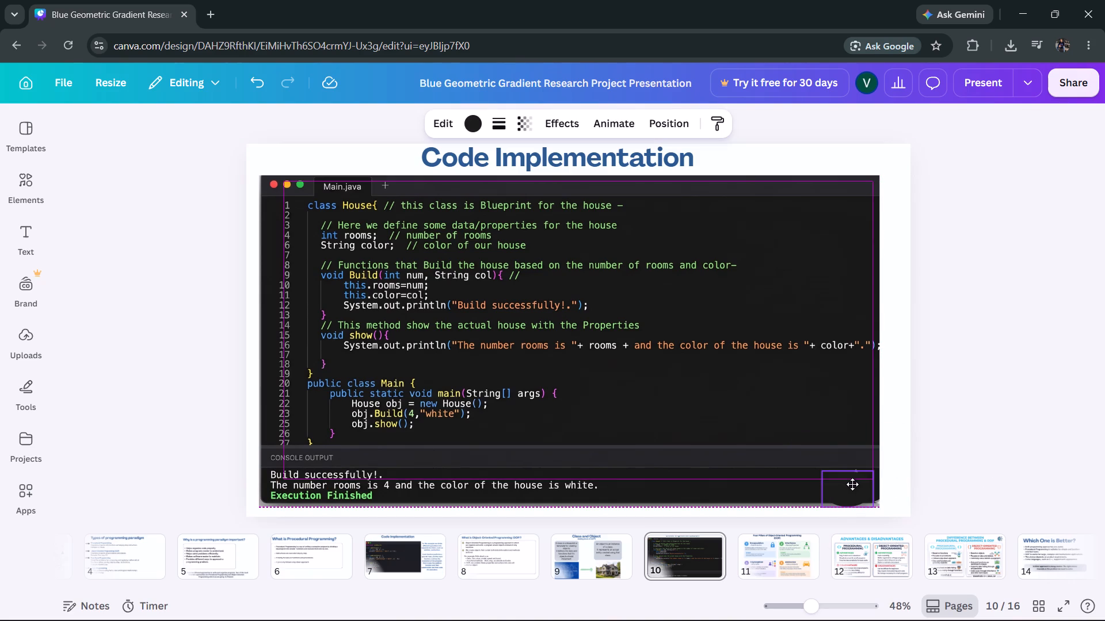
{"action": "left_click", "coordinate": [959, 479]}
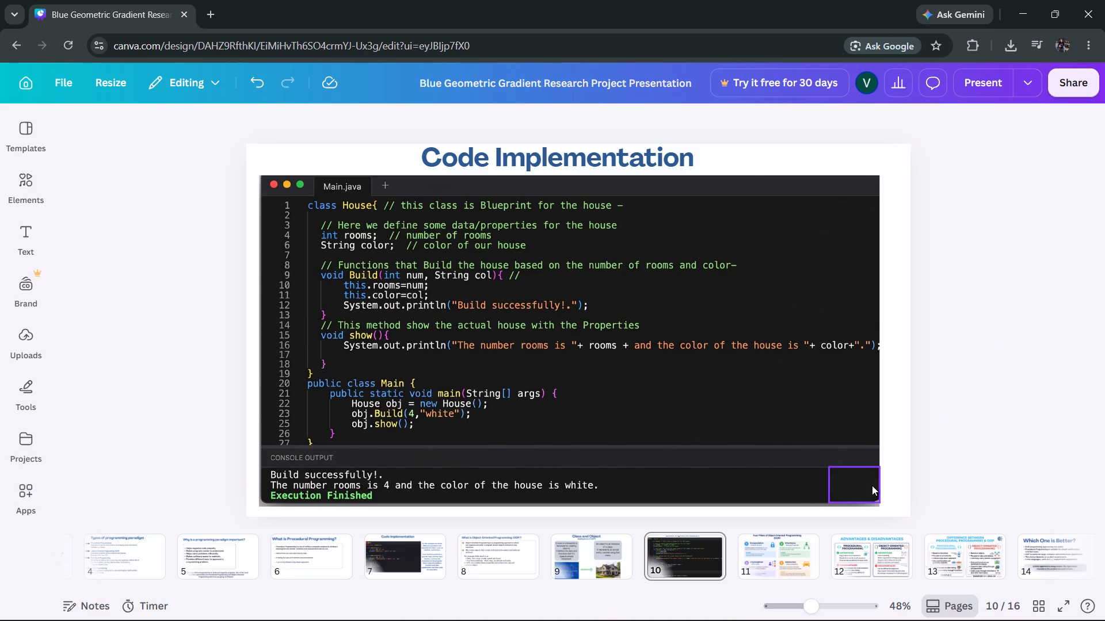
{"action": "left_click", "coordinate": [1063, 458]}
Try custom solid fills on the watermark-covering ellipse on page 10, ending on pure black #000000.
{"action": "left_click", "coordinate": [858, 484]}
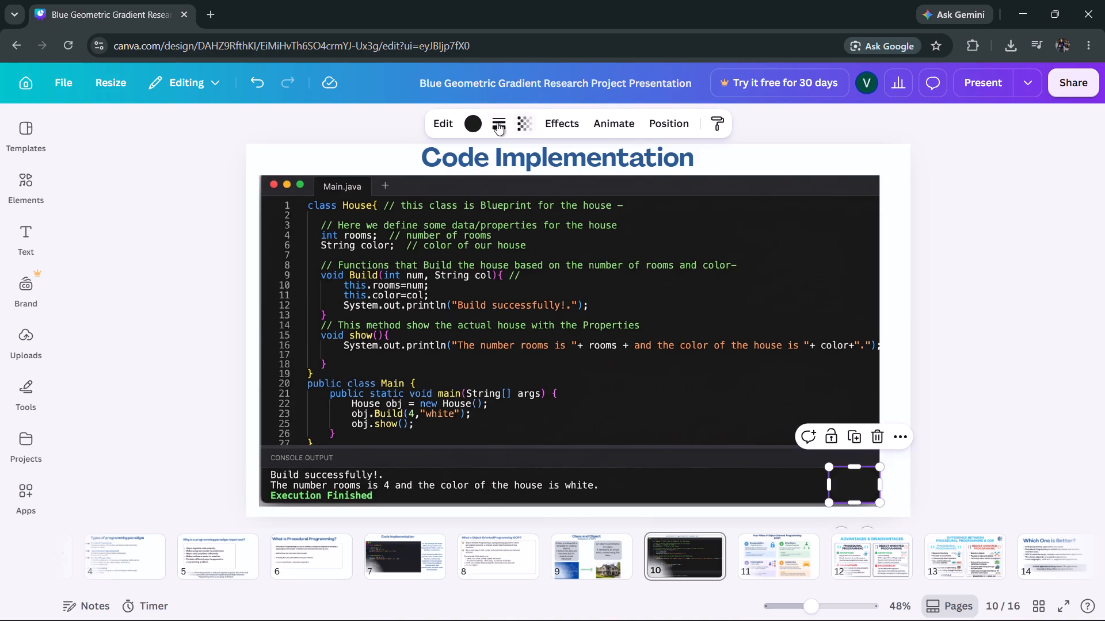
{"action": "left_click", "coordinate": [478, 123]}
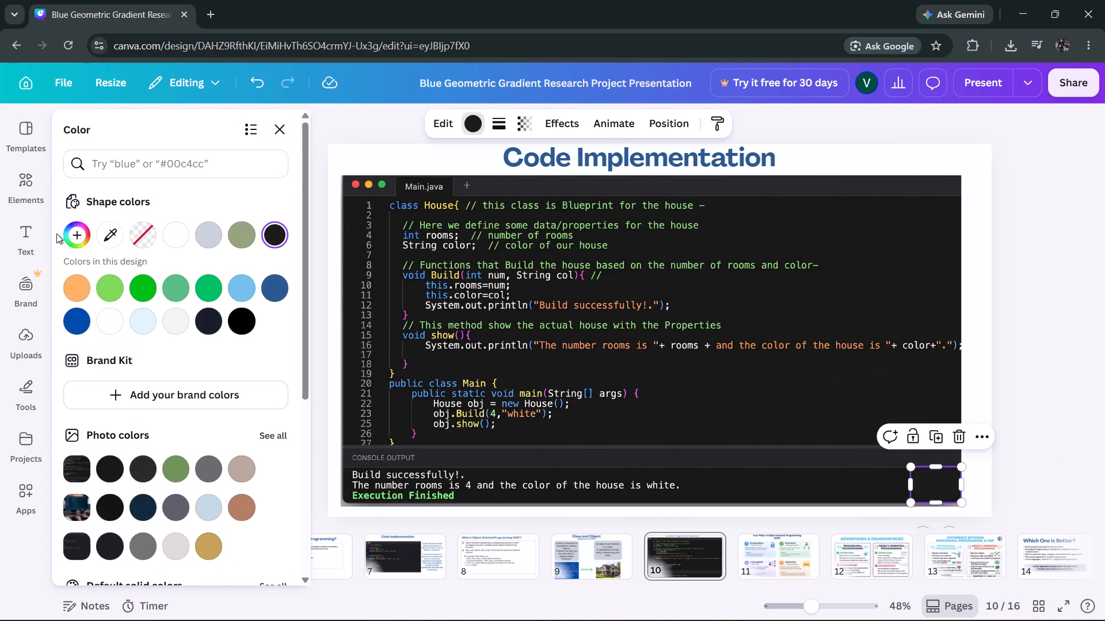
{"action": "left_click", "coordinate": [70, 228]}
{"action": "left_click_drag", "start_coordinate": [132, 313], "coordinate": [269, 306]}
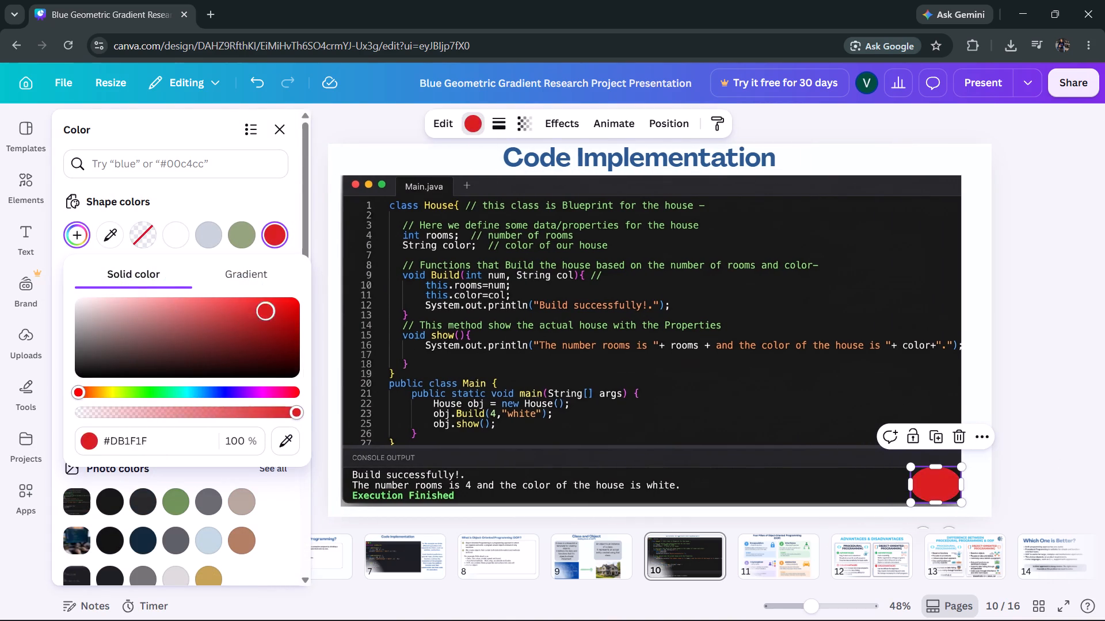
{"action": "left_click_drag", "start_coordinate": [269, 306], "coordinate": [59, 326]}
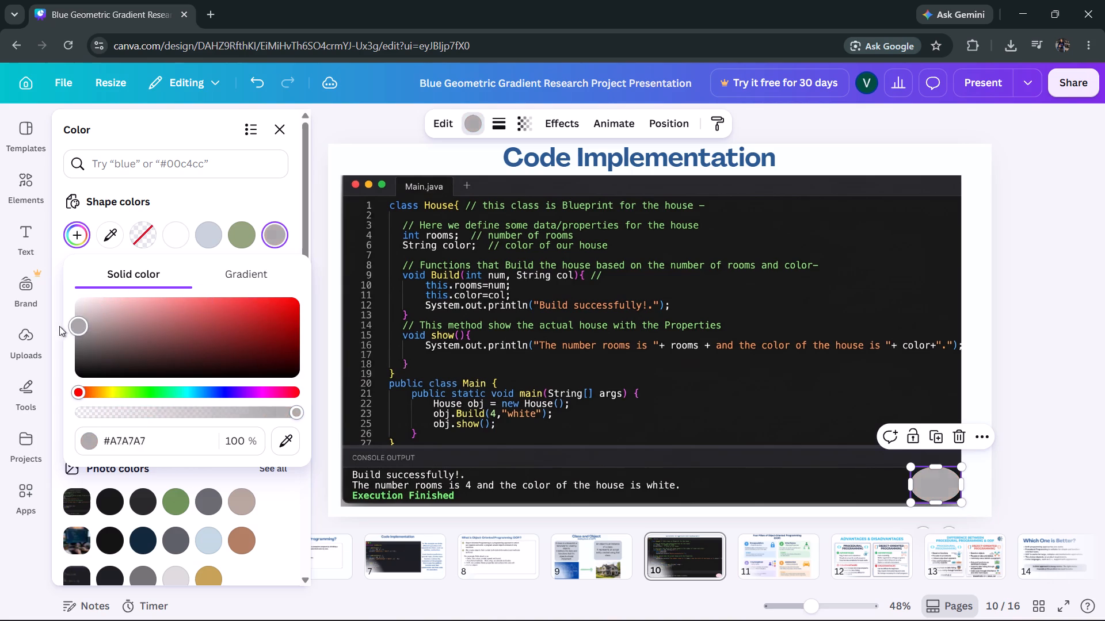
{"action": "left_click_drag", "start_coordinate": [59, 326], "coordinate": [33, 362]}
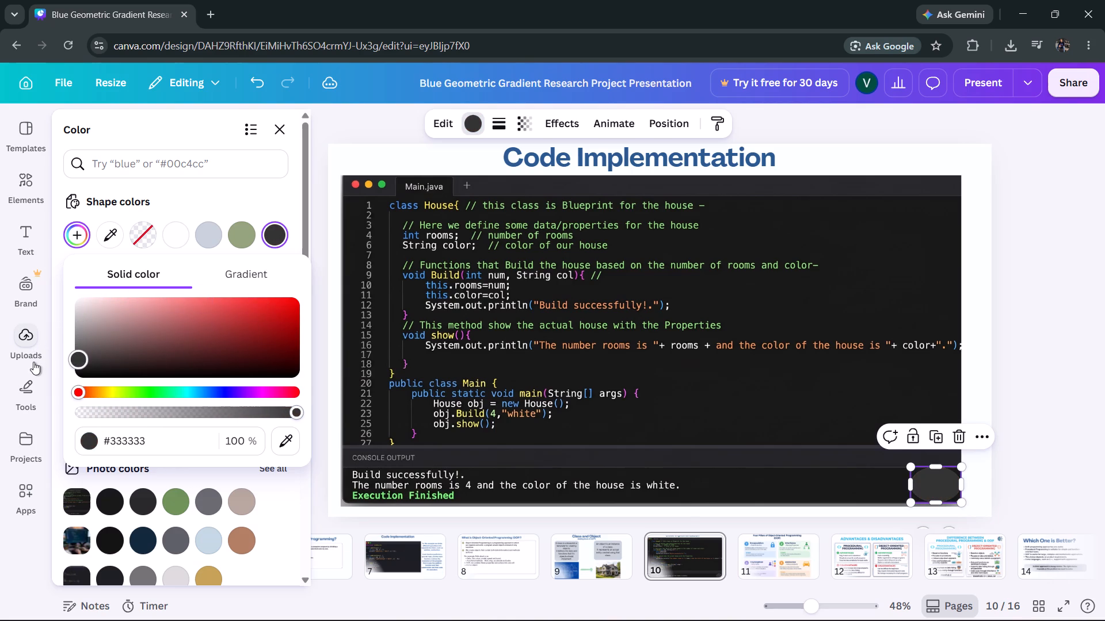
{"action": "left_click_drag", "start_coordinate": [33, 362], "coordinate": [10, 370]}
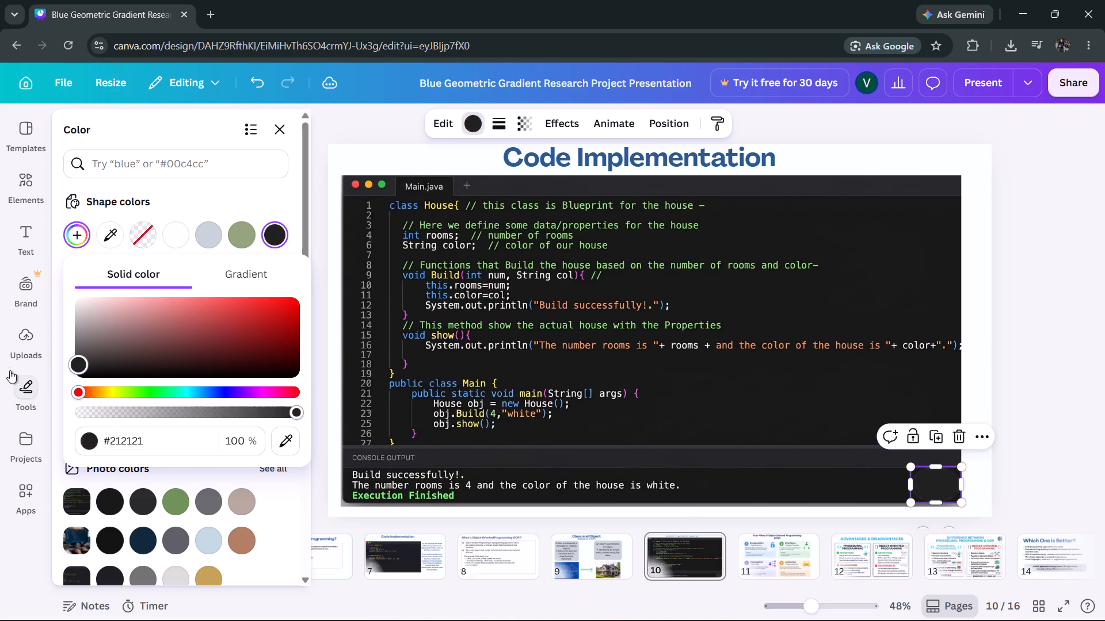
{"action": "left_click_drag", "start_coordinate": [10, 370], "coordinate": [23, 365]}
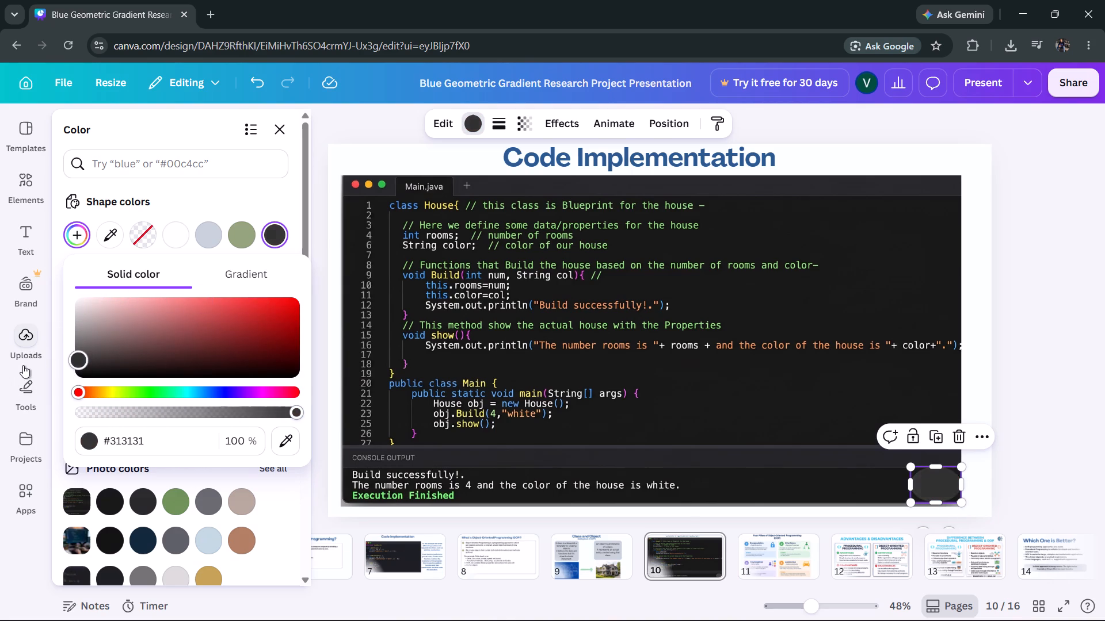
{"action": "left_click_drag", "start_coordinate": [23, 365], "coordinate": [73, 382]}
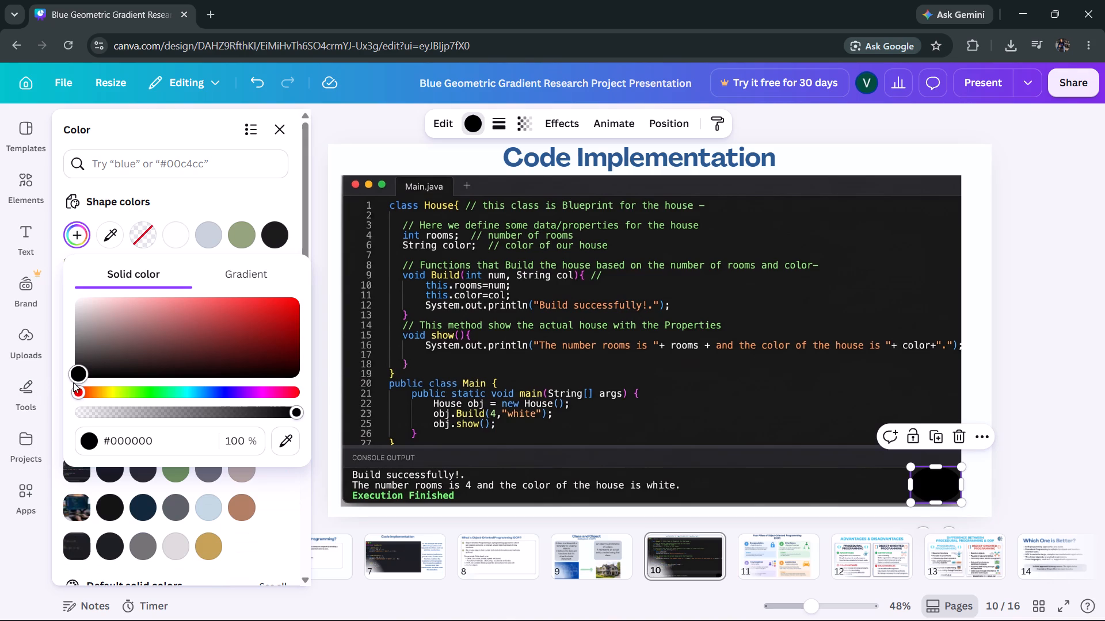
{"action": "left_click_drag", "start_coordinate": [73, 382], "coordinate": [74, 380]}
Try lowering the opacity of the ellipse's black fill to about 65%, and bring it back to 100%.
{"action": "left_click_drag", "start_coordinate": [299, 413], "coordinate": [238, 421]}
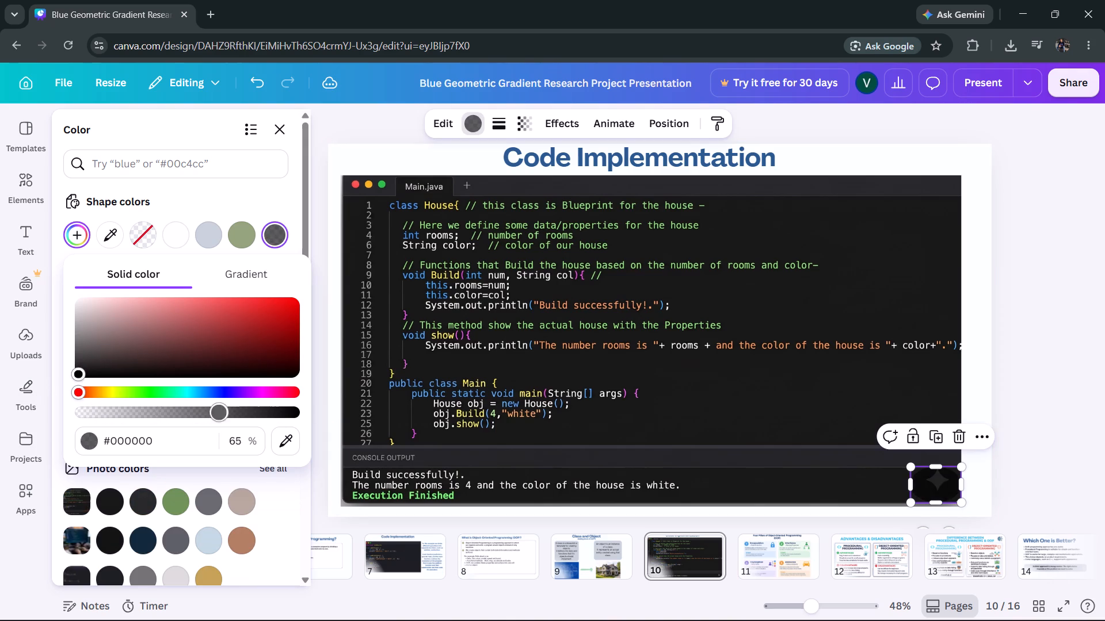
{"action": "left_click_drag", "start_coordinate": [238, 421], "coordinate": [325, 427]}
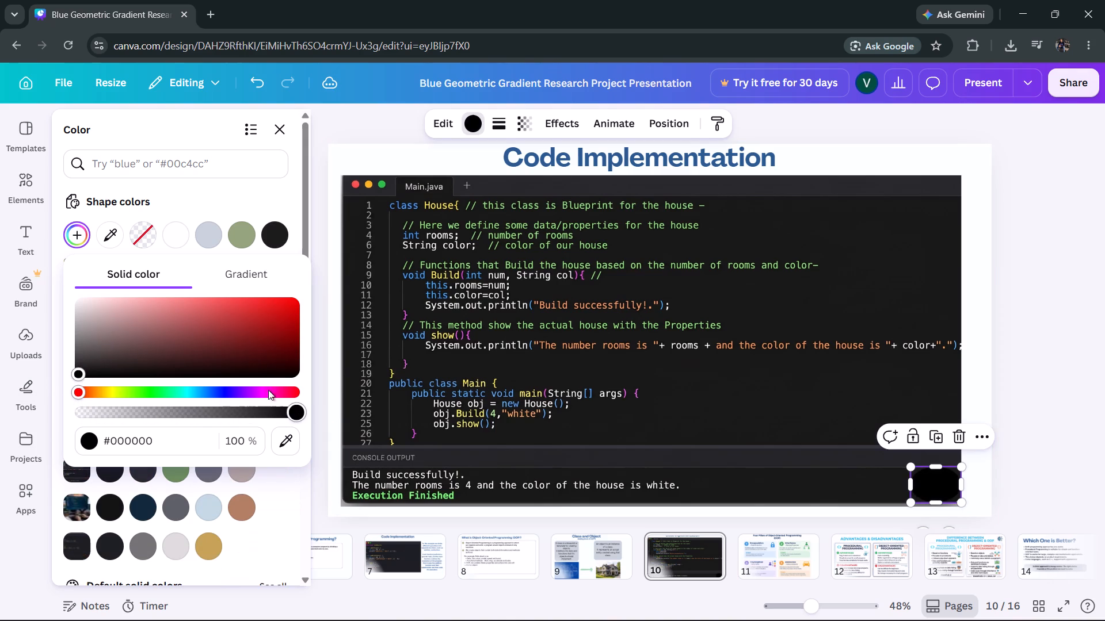
Set the ellipse's fill to the custom dark gray #1A1A1A and deselect it.
{"action": "left_click_drag", "start_coordinate": [74, 375], "coordinate": [78, 367]}
{"action": "left_click_drag", "start_coordinate": [78, 367], "coordinate": [77, 351]}
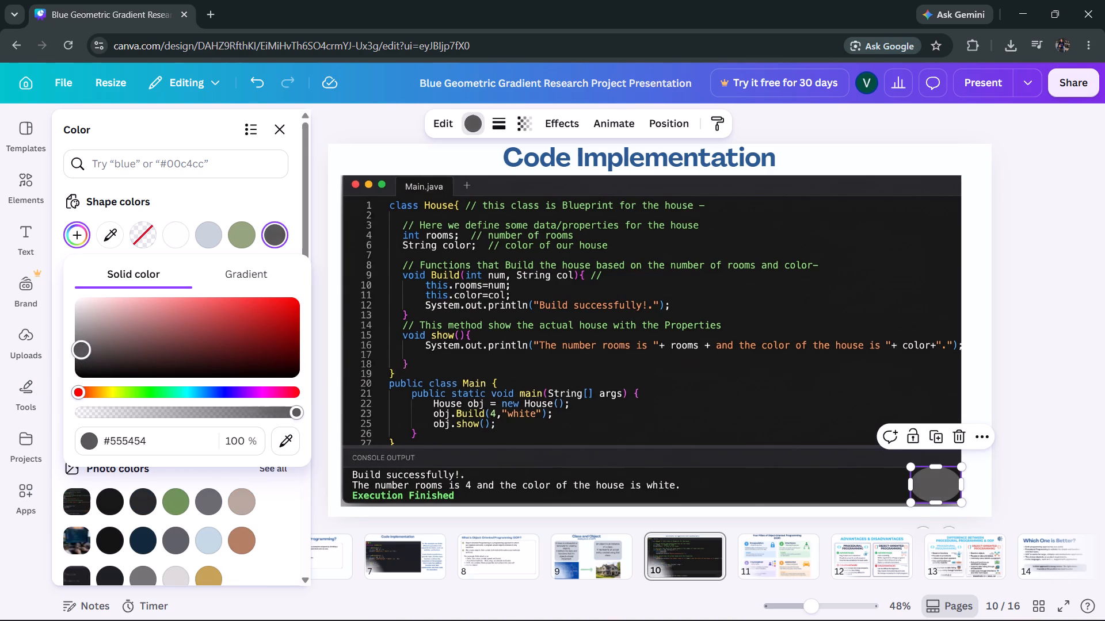
{"action": "left_click_drag", "start_coordinate": [77, 351], "coordinate": [68, 366]}
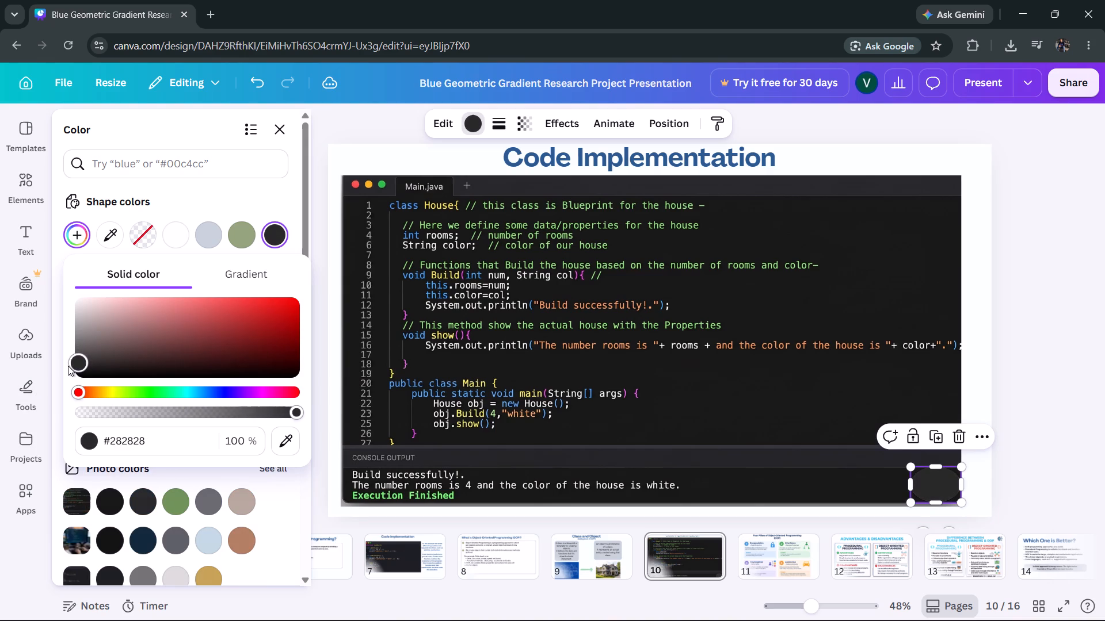
{"action": "left_click_drag", "start_coordinate": [68, 366], "coordinate": [71, 370]}
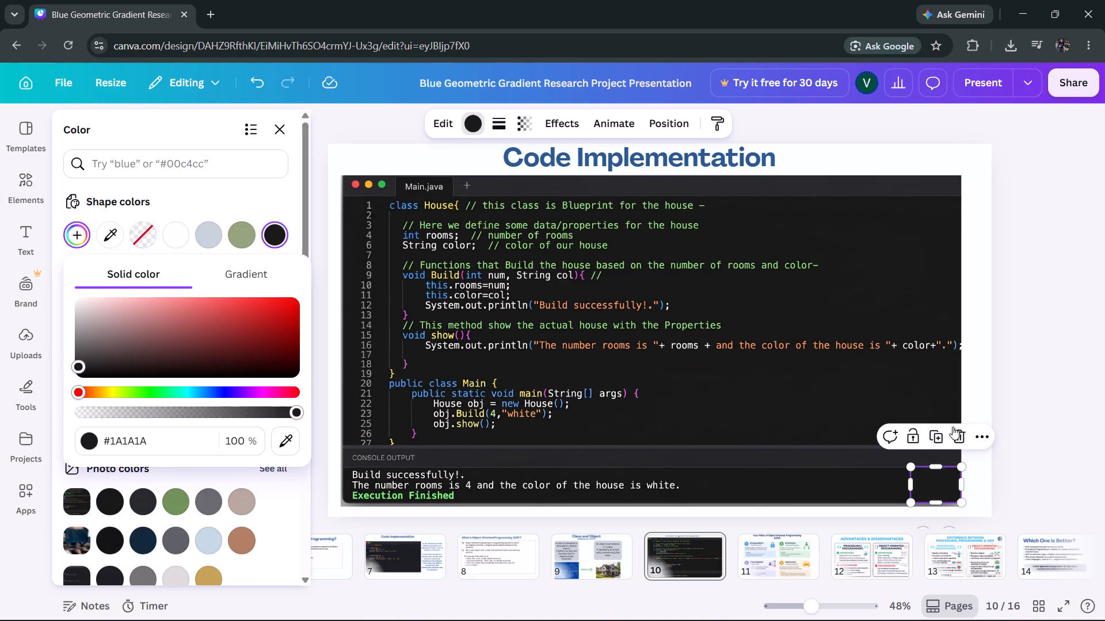
{"action": "left_click", "coordinate": [1028, 446]}
{"action": "left_click", "coordinate": [1028, 446]}
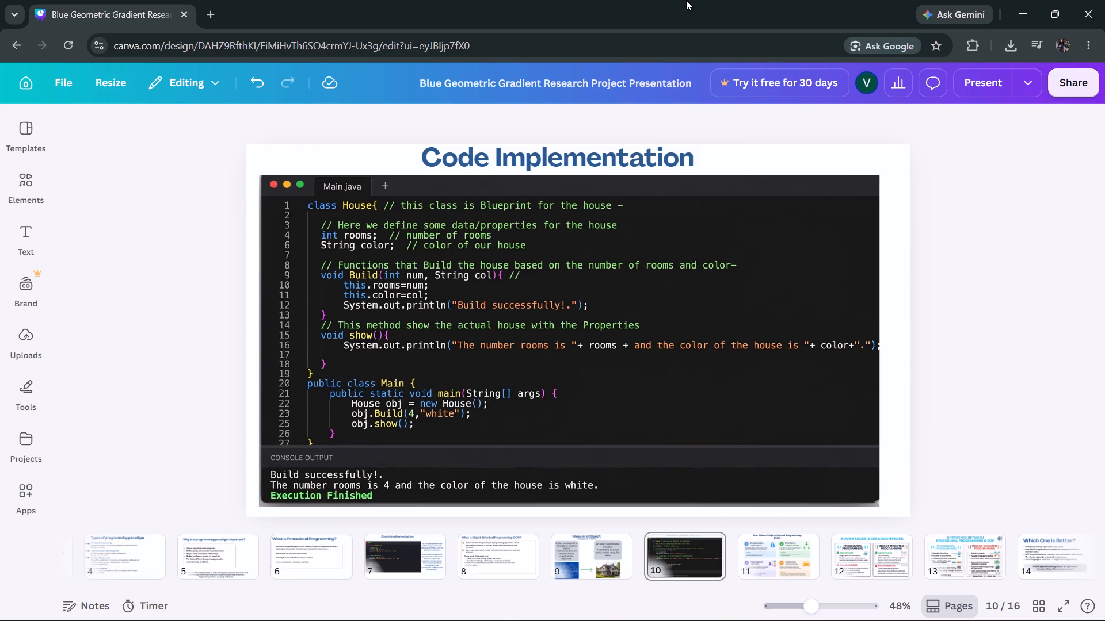
{"action": "left_click", "coordinate": [1071, 283]}
Open the most recent Gemini-generated code image from File Explorer in Photos, crop it to about 2464 x 1302, and save it.
{"action": "left_click", "coordinate": [336, 612]}
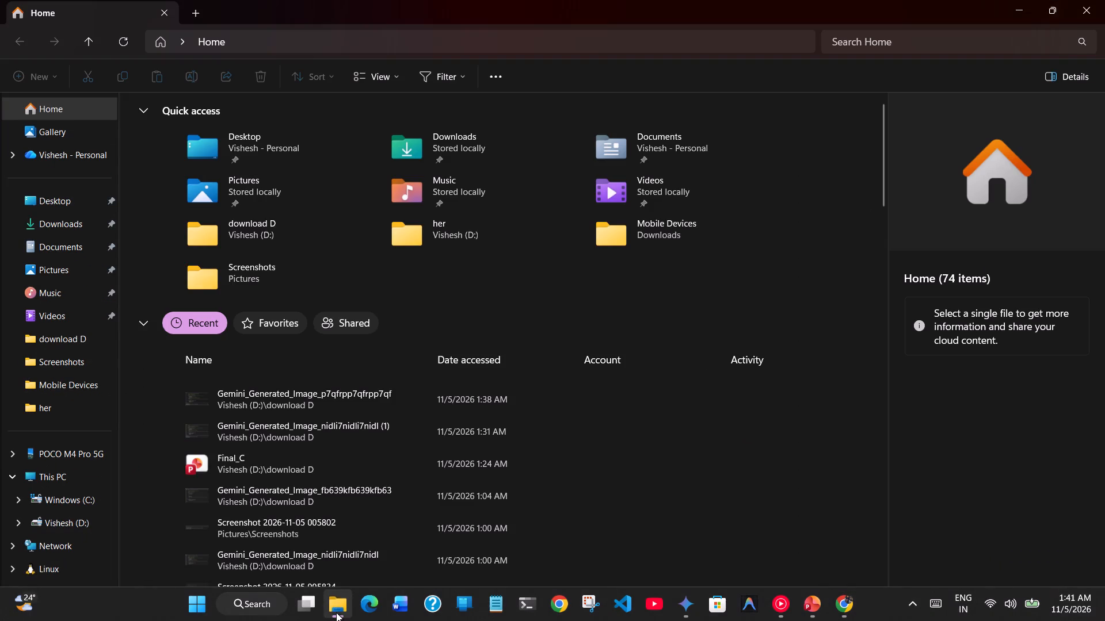
{"action": "double_click", "coordinate": [245, 392]}
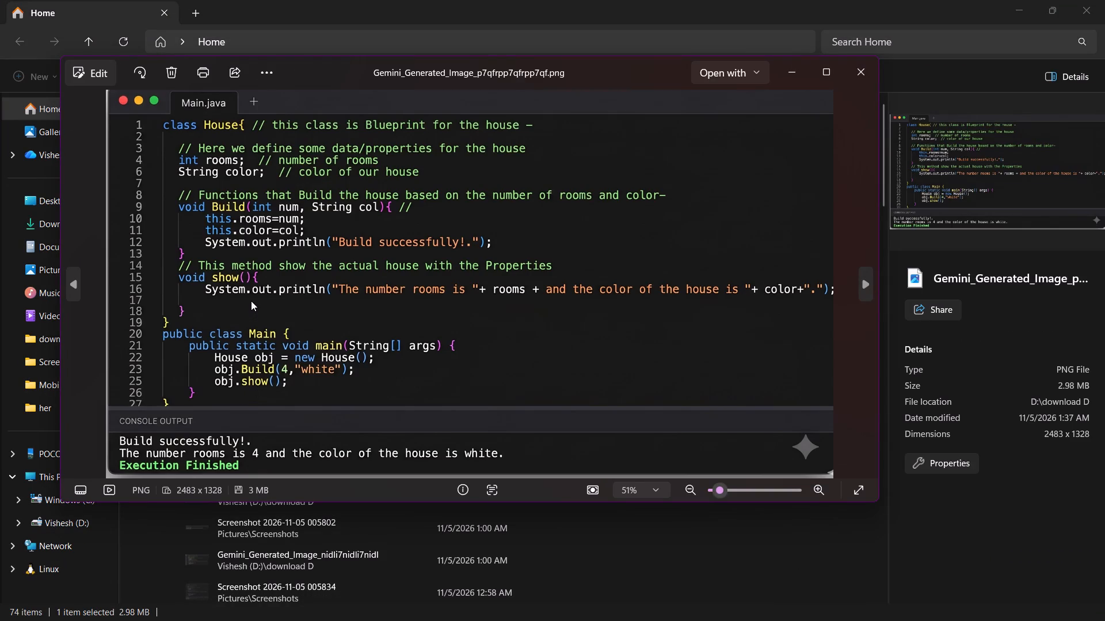
{"action": "left_click", "coordinate": [90, 73]}
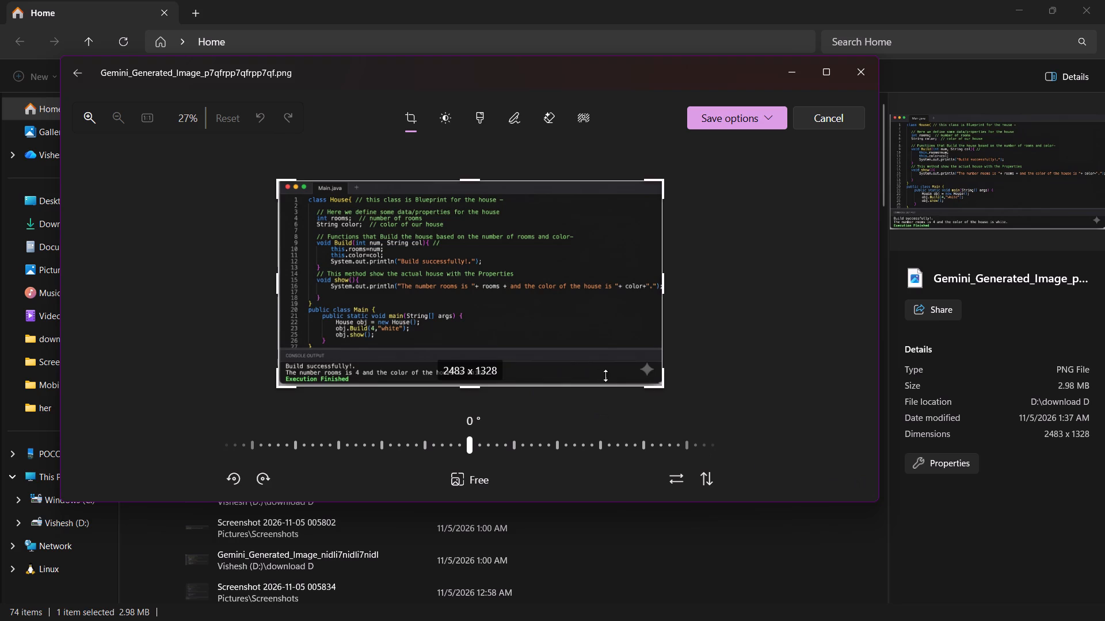
{"action": "left_click", "coordinate": [662, 387]}
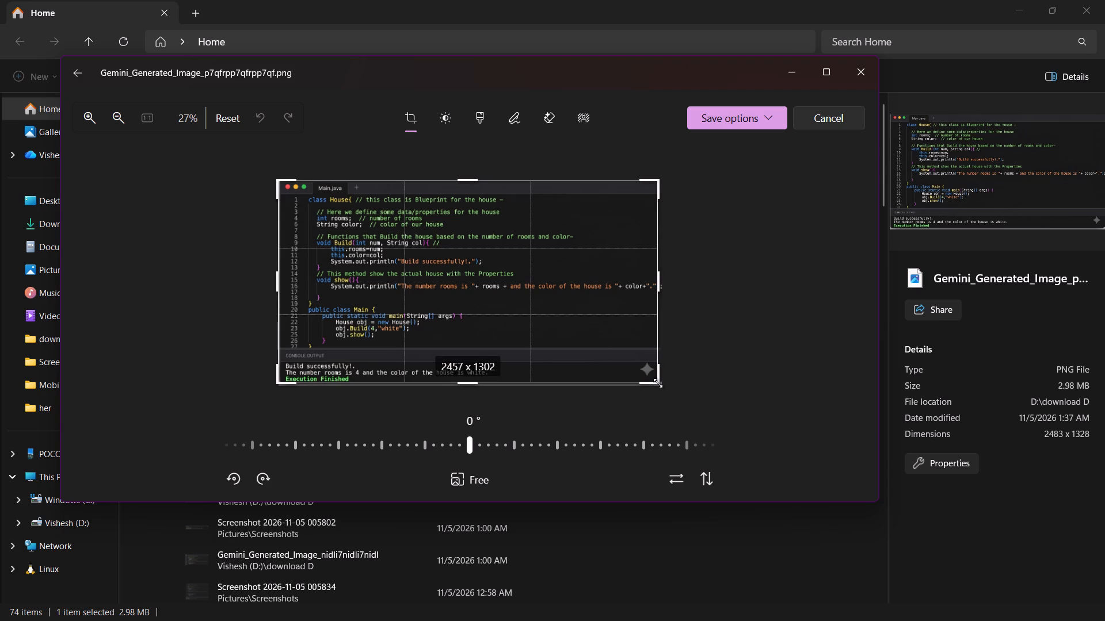
{"action": "left_click", "coordinate": [738, 386]}
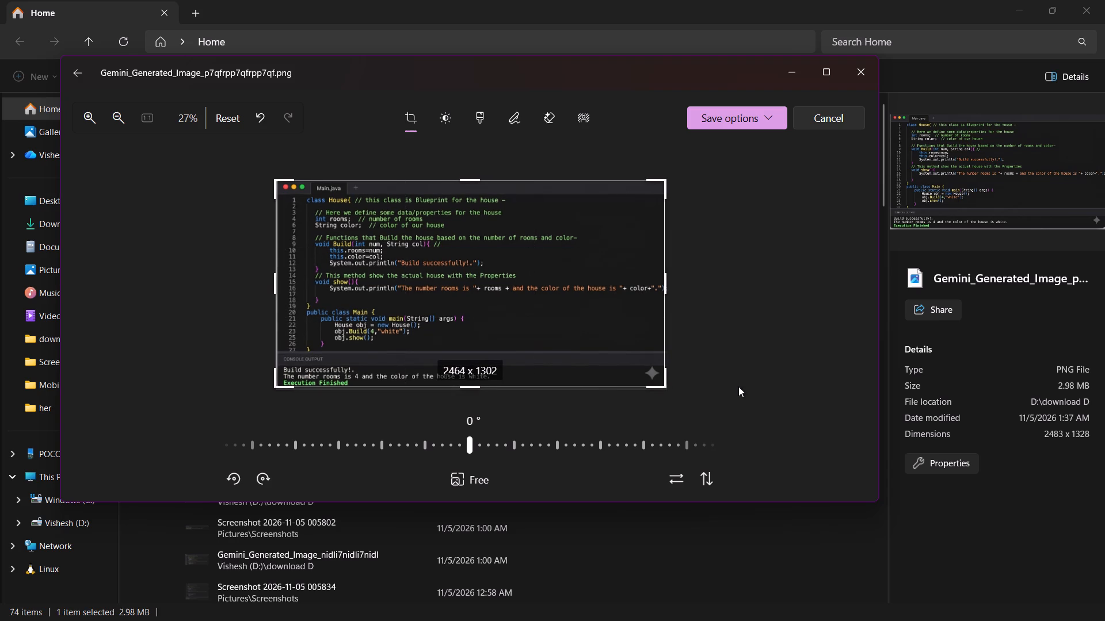
{"action": "left_click", "coordinate": [741, 112]}
{"action": "left_click", "coordinate": [733, 164]}
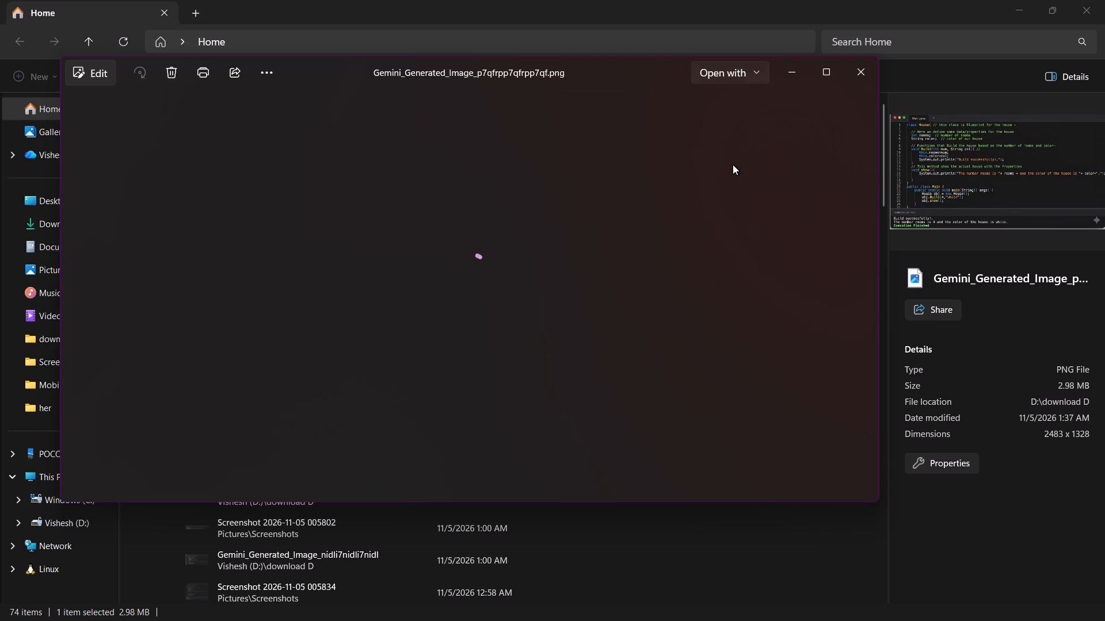
{"action": "left_click", "coordinate": [685, 0]}
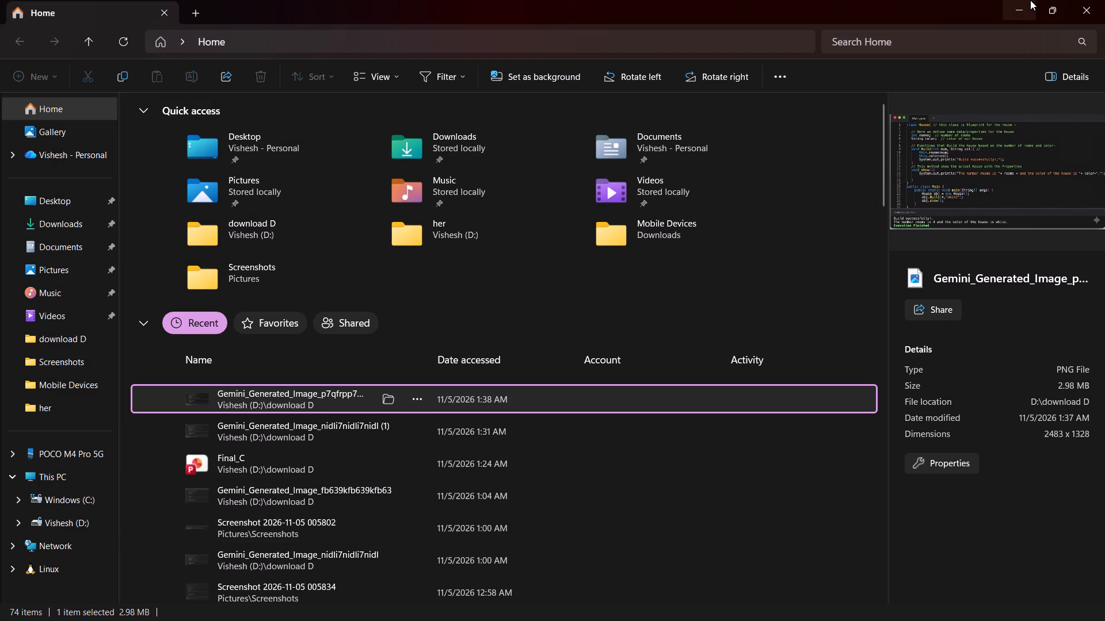
{"action": "left_click", "coordinate": [1030, 0]}
{"action": "left_click", "coordinate": [866, 75]}
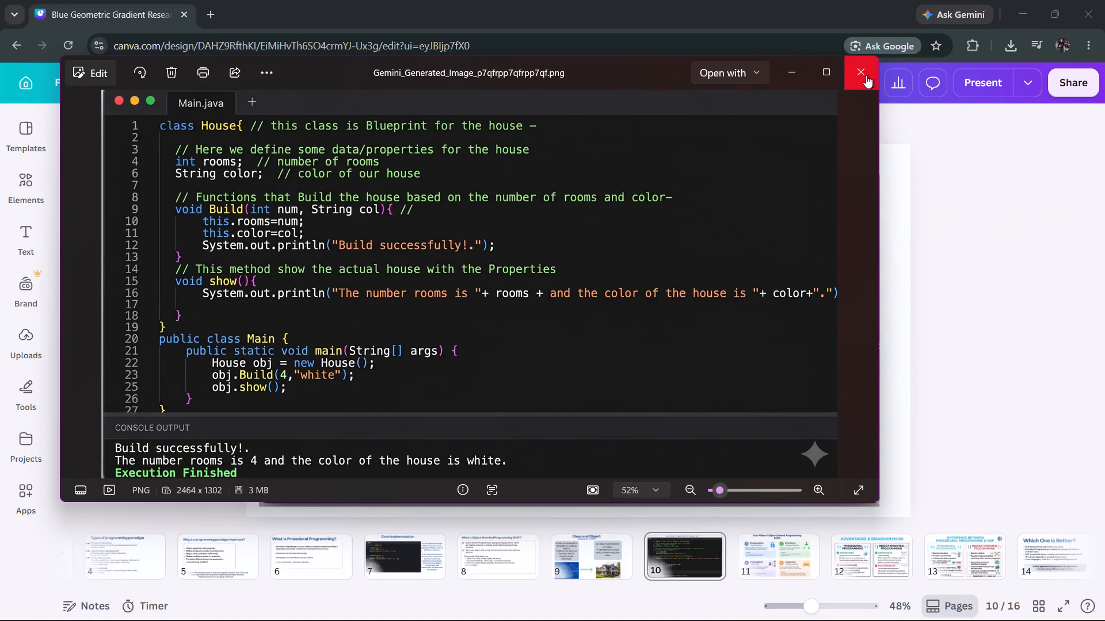
Upload the cropped code image to the presentation's uploaded files.
{"action": "left_click", "coordinate": [17, 338]}
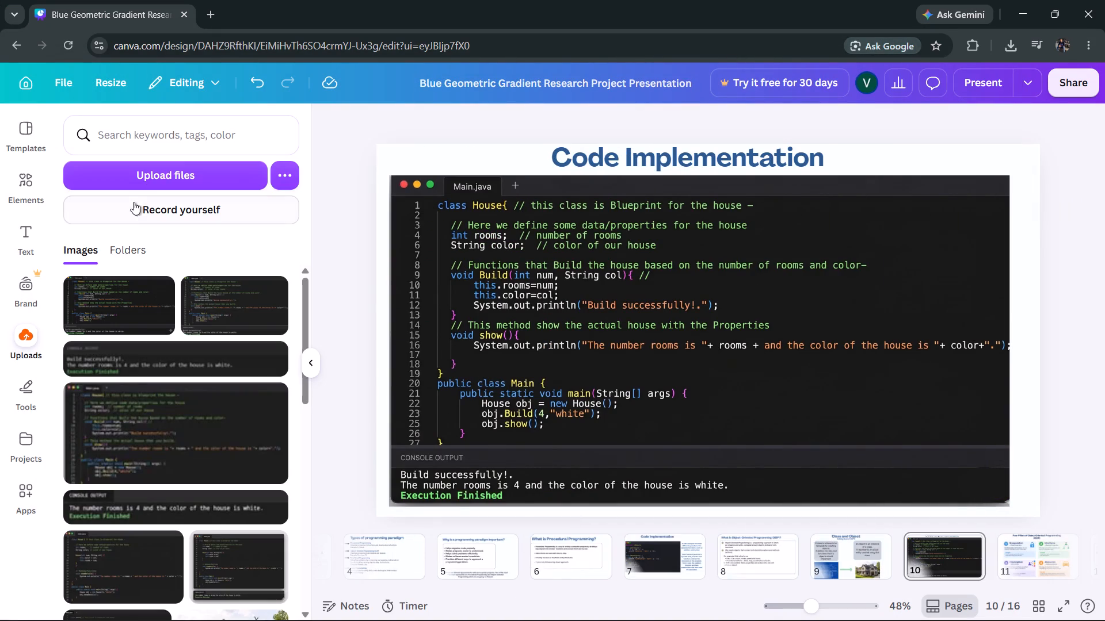
{"action": "left_click", "coordinate": [147, 170]}
{"action": "double_click", "coordinate": [176, 158]}
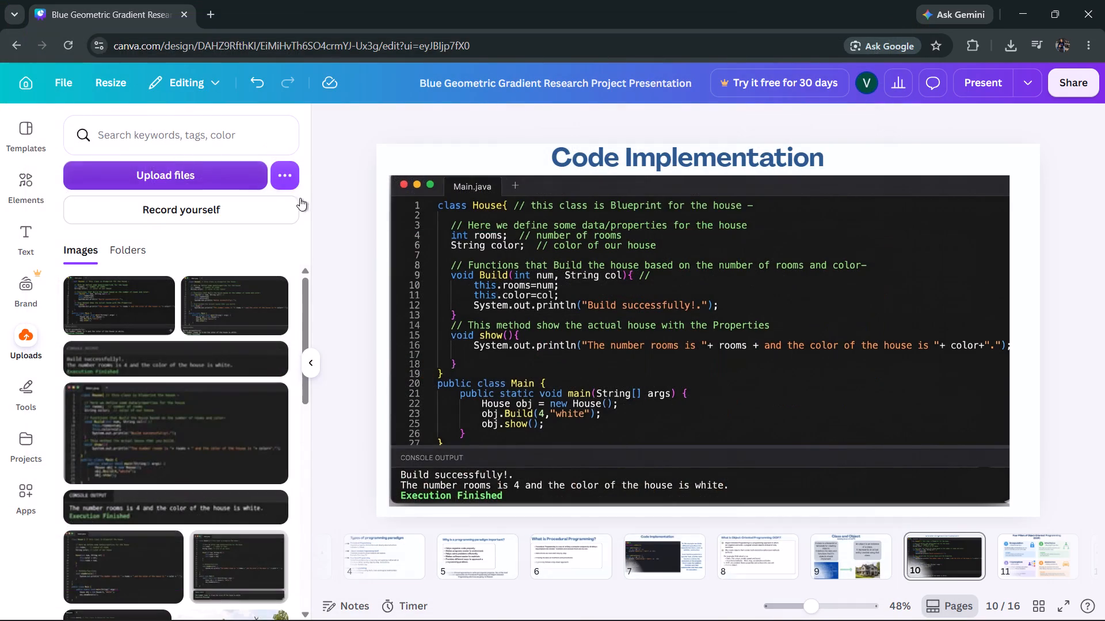
Delete the old code image from page 10, keeping the title and the dark ellipse.
{"action": "left_click", "coordinate": [666, 299]}
{"action": "left_click", "coordinate": [723, 212]}
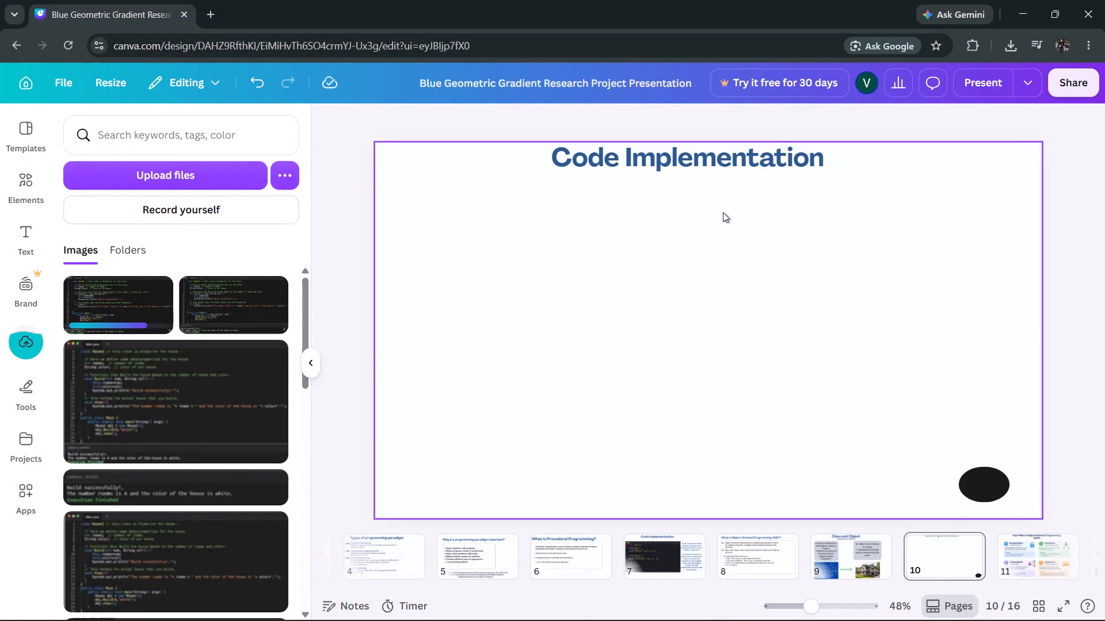
{"action": "left_click", "coordinate": [985, 490]}
{"action": "left_click", "coordinate": [936, 378]}
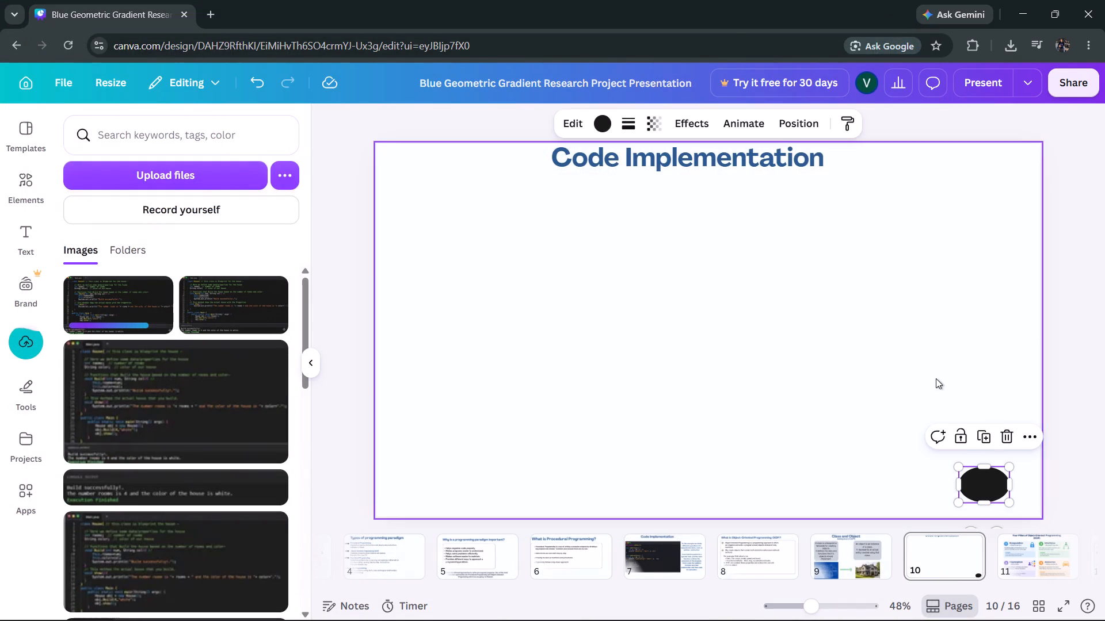
Insert the newly uploaded code image on page 10, enlarge it to about 1,697 x 897, and position it below the title.
{"action": "left_click", "coordinate": [129, 302]}
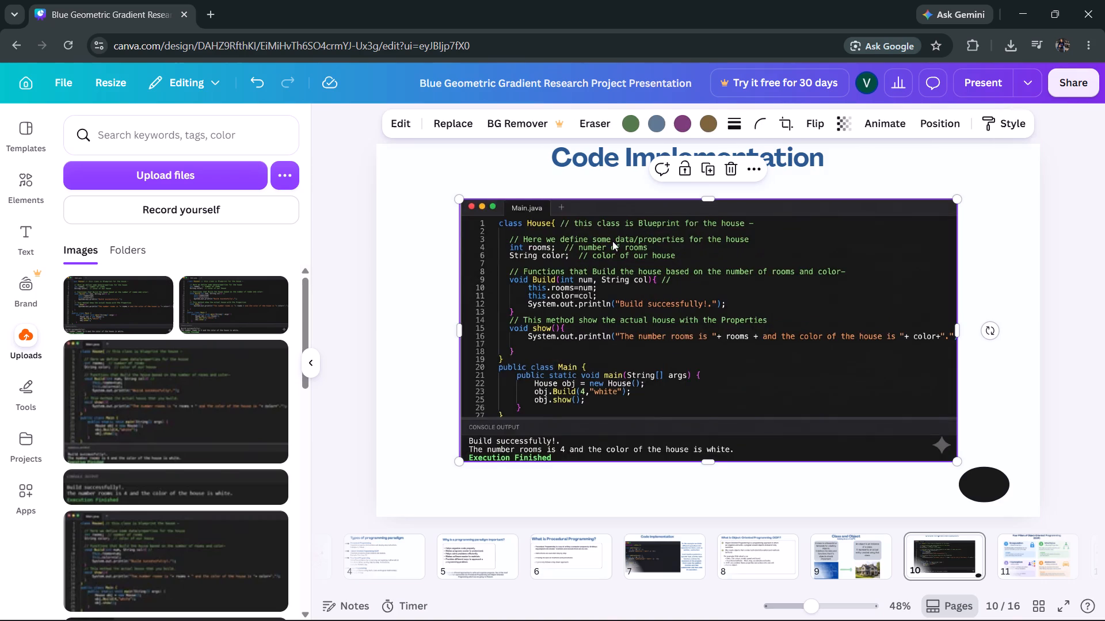
{"action": "left_click_drag", "start_coordinate": [612, 241], "coordinate": [576, 224]}
{"action": "left_click_drag", "start_coordinate": [919, 446], "coordinate": [924, 452]}
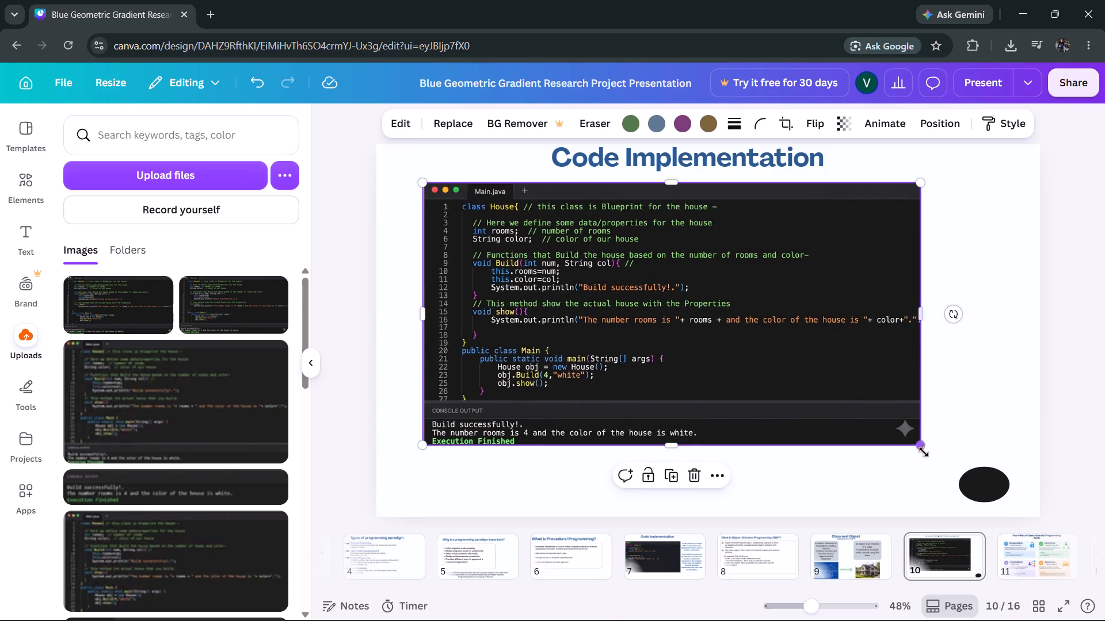
{"action": "left_click_drag", "start_coordinate": [924, 452], "coordinate": [996, 519]}
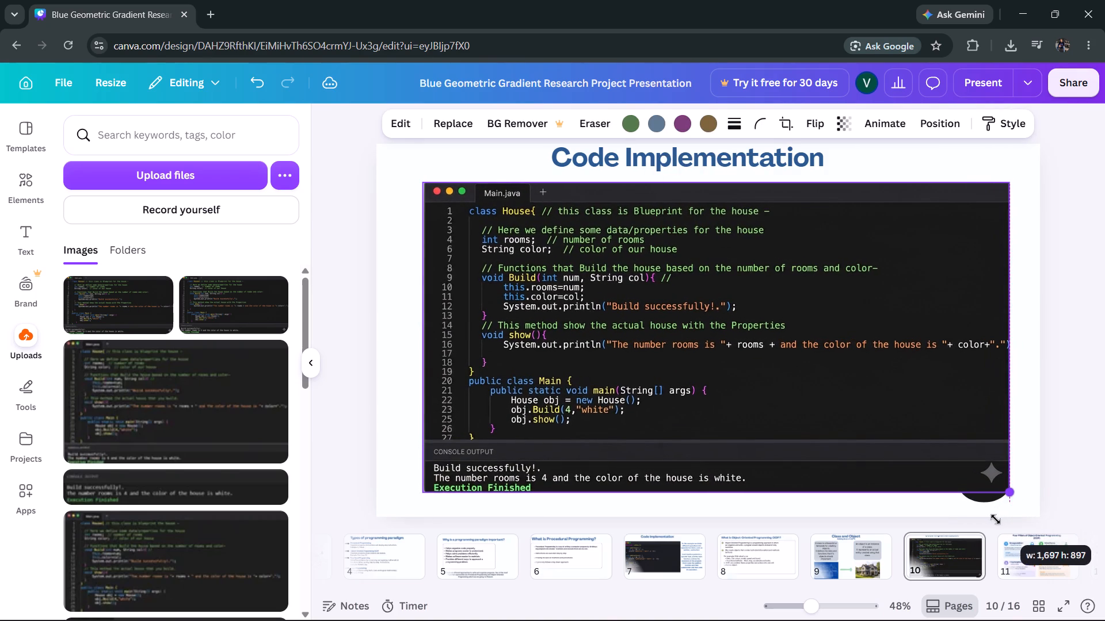
{"action": "left_click_drag", "start_coordinate": [996, 519], "coordinate": [994, 519]}
{"action": "left_click_drag", "start_coordinate": [915, 424], "coordinate": [913, 431]}
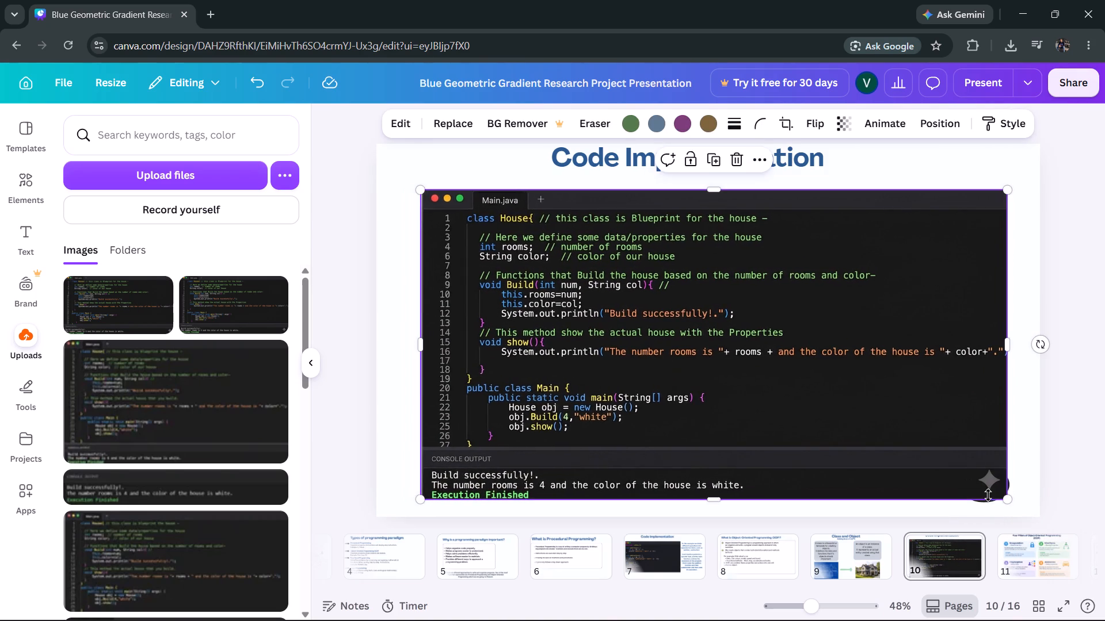
Crop the code image's bottom edge up to just below the Console Output heading.
{"action": "left_click_drag", "start_coordinate": [988, 503], "coordinate": [979, 487]}
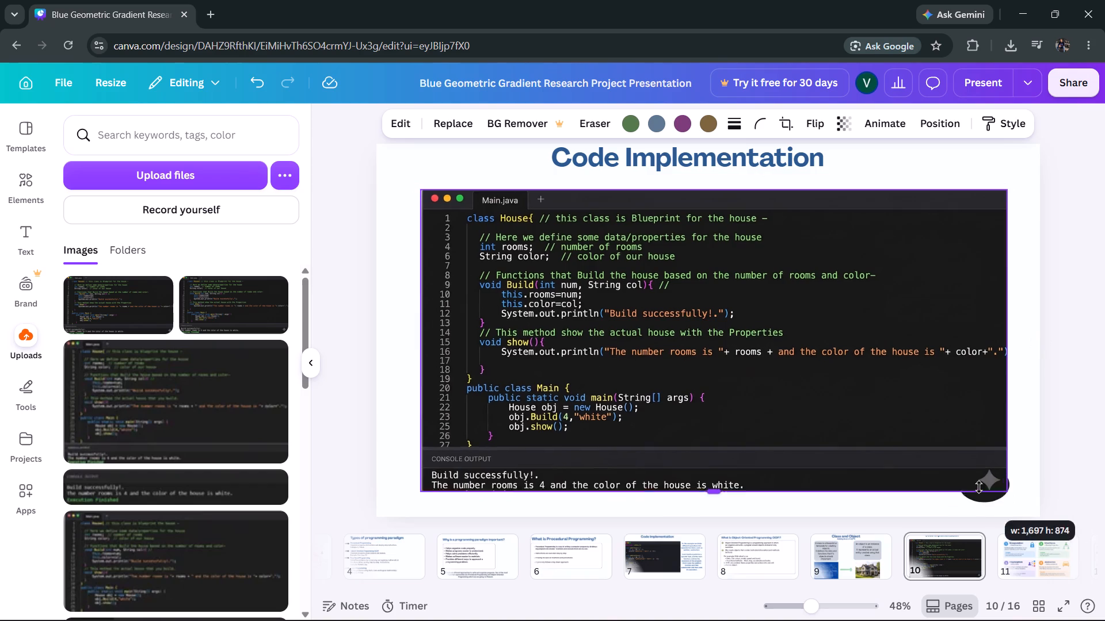
{"action": "left_click_drag", "start_coordinate": [979, 487], "coordinate": [970, 469]}
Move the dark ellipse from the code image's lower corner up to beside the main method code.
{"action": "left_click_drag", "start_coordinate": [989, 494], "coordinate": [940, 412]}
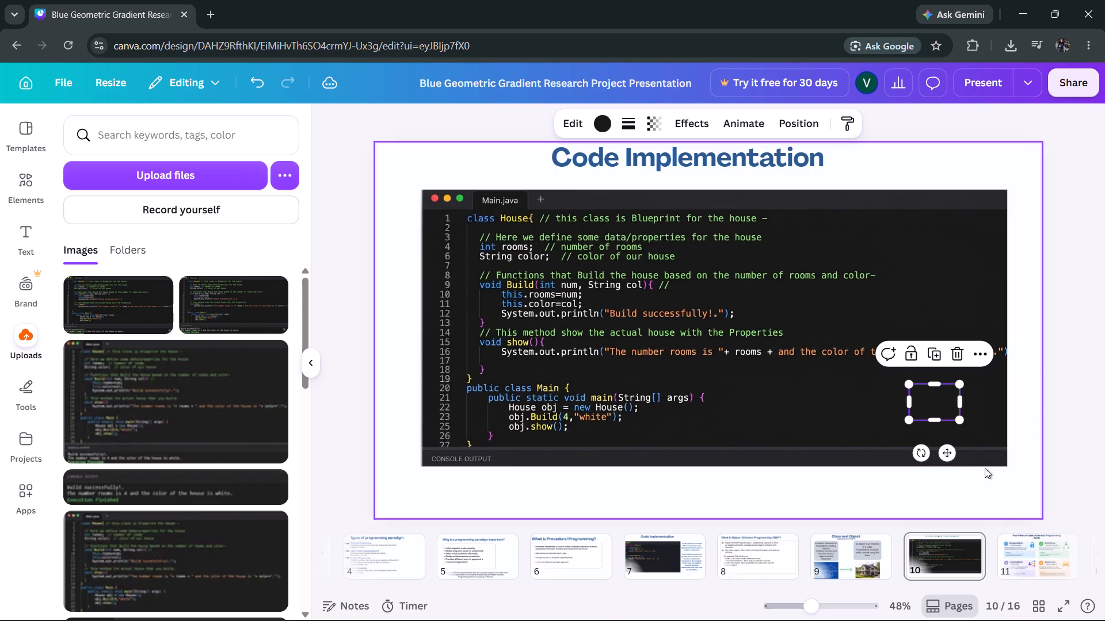
Enlarge the code image to about 1,763 x 966, extending its bottom to include the full console output, and move it up beneath the title.
{"action": "left_click", "coordinate": [983, 460]}
{"action": "left_click_drag", "start_coordinate": [1008, 467], "coordinate": [1017, 508]}
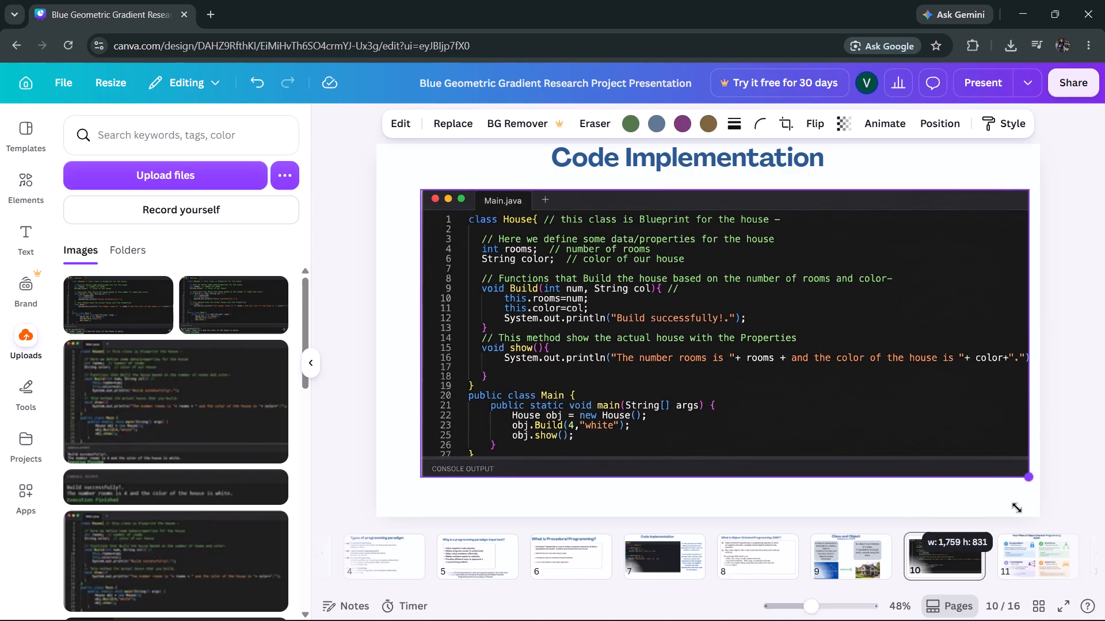
{"action": "left_click_drag", "start_coordinate": [1017, 508], "coordinate": [1018, 505]}
{"action": "left_click_drag", "start_coordinate": [727, 481], "coordinate": [726, 492]}
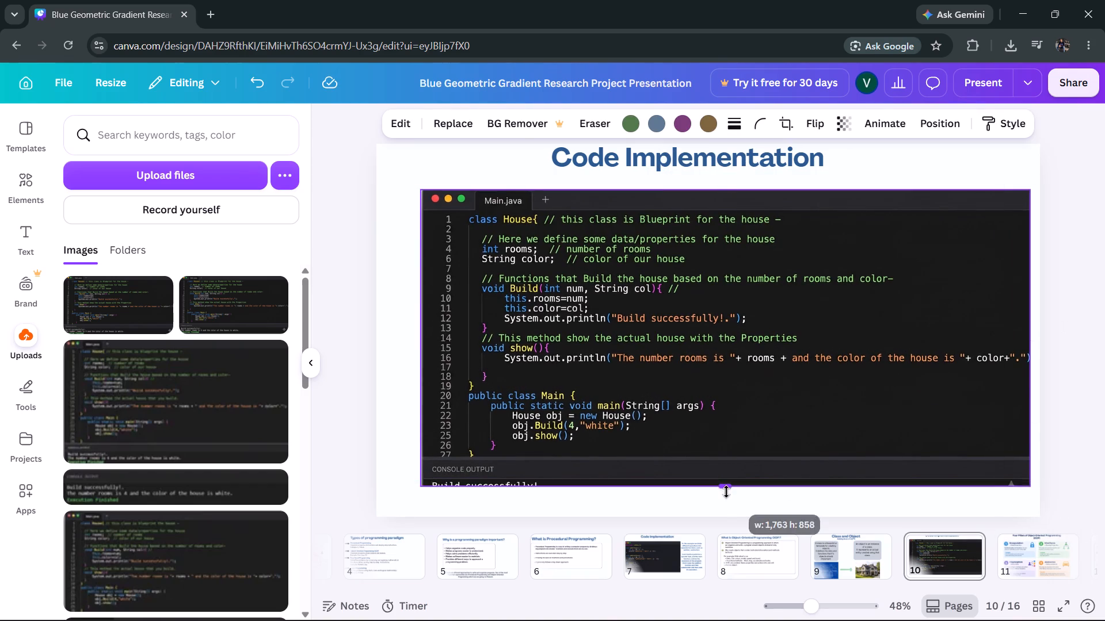
{"action": "left_click_drag", "start_coordinate": [726, 492], "coordinate": [726, 527]}
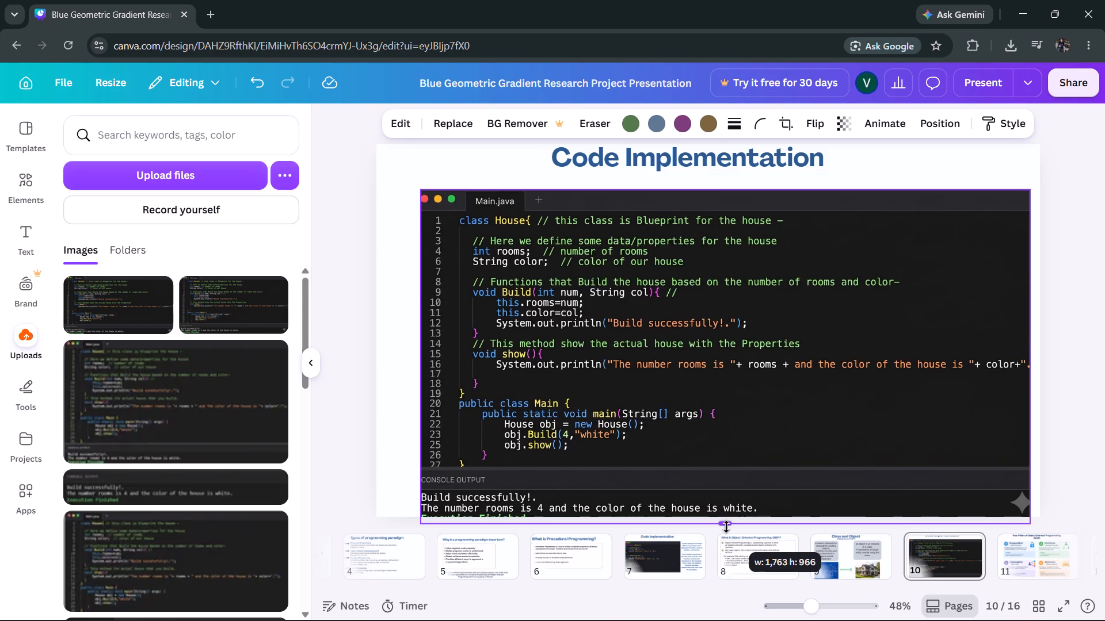
{"action": "left_click_drag", "start_coordinate": [726, 527], "coordinate": [727, 527]}
{"action": "left_click_drag", "start_coordinate": [728, 200], "coordinate": [724, 187]}
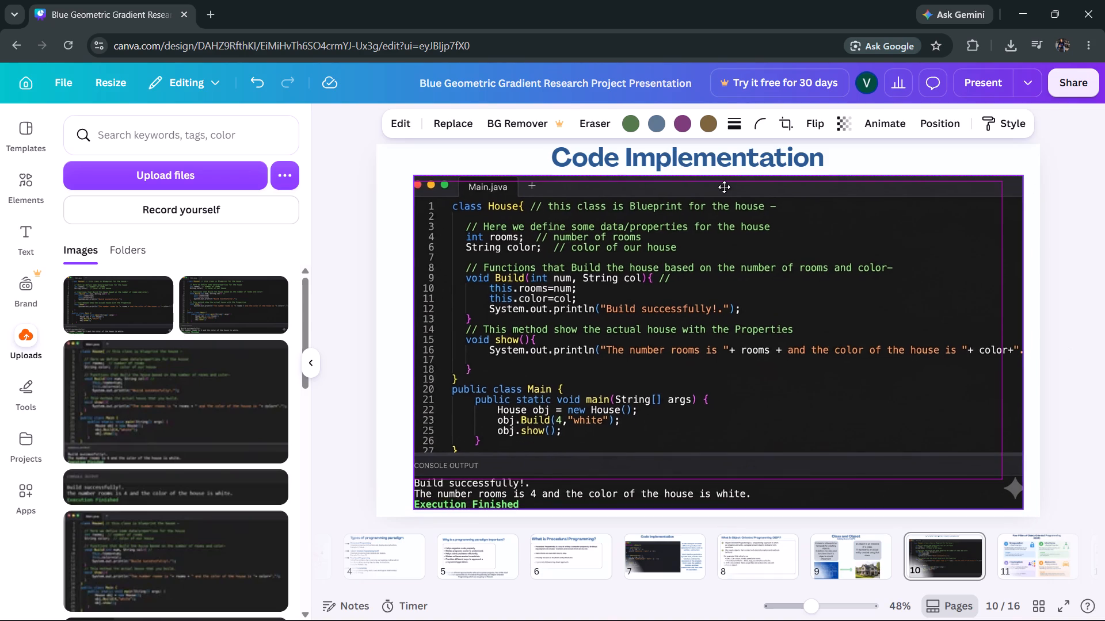
{"action": "left_click_drag", "start_coordinate": [724, 187], "coordinate": [726, 186]}
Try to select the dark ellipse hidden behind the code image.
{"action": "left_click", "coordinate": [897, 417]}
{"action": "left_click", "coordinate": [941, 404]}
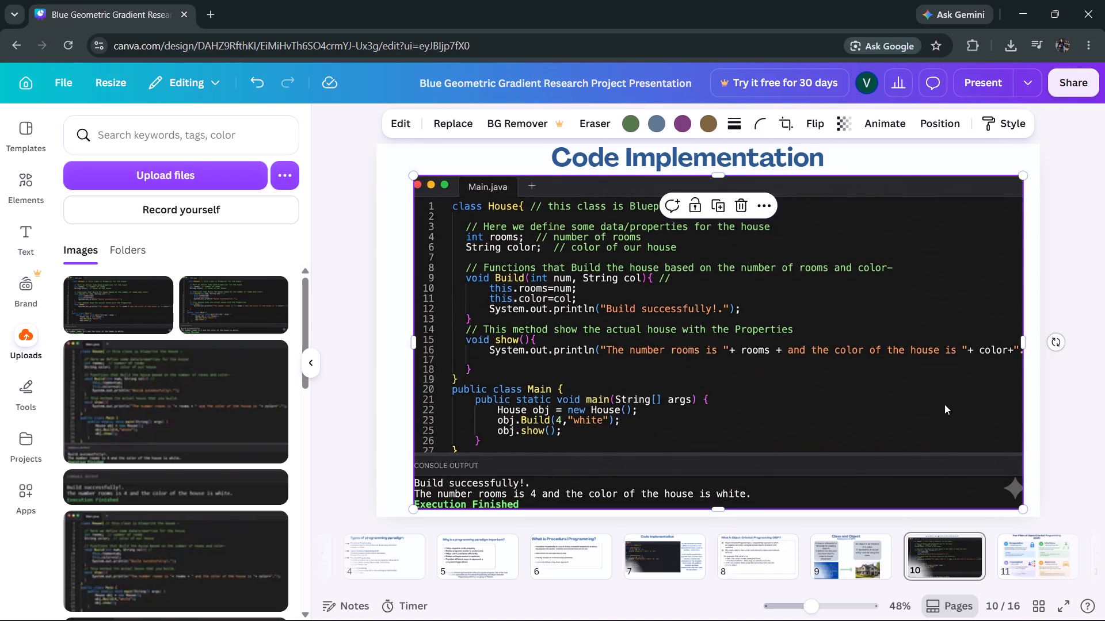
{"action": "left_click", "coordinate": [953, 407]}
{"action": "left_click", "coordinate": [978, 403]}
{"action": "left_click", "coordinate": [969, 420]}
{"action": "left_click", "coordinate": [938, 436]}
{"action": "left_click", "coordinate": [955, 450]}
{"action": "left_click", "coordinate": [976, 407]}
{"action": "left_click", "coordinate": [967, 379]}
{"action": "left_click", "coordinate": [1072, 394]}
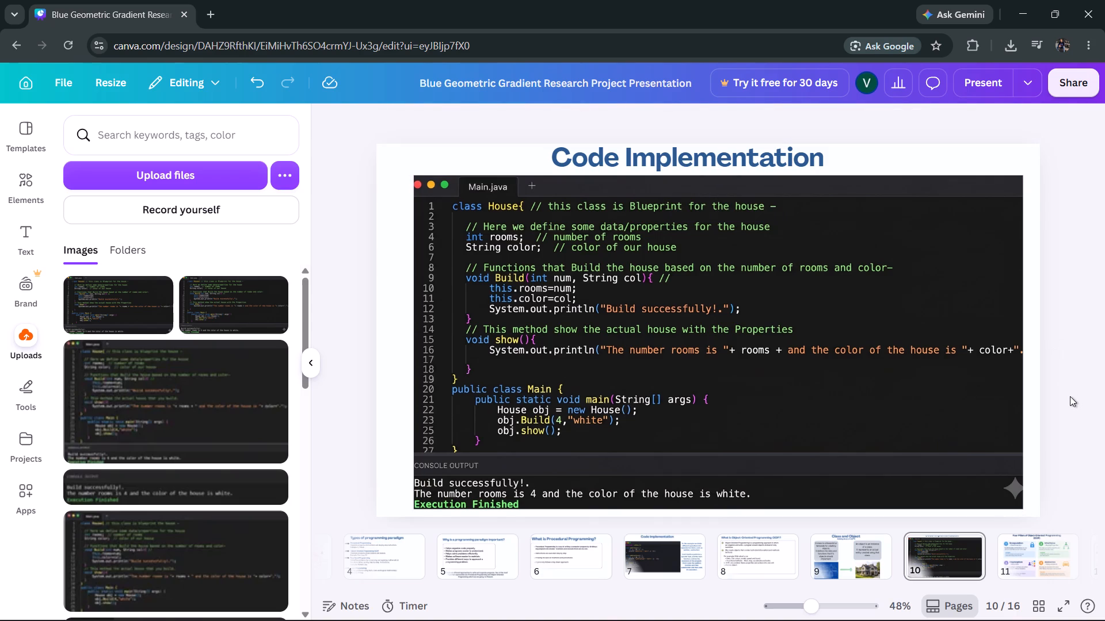
Widen the code image slightly by extending both of its side edges outward.
{"action": "left_click", "coordinate": [1019, 342]}
{"action": "left_click_drag", "start_coordinate": [1023, 342], "coordinate": [1029, 342]}
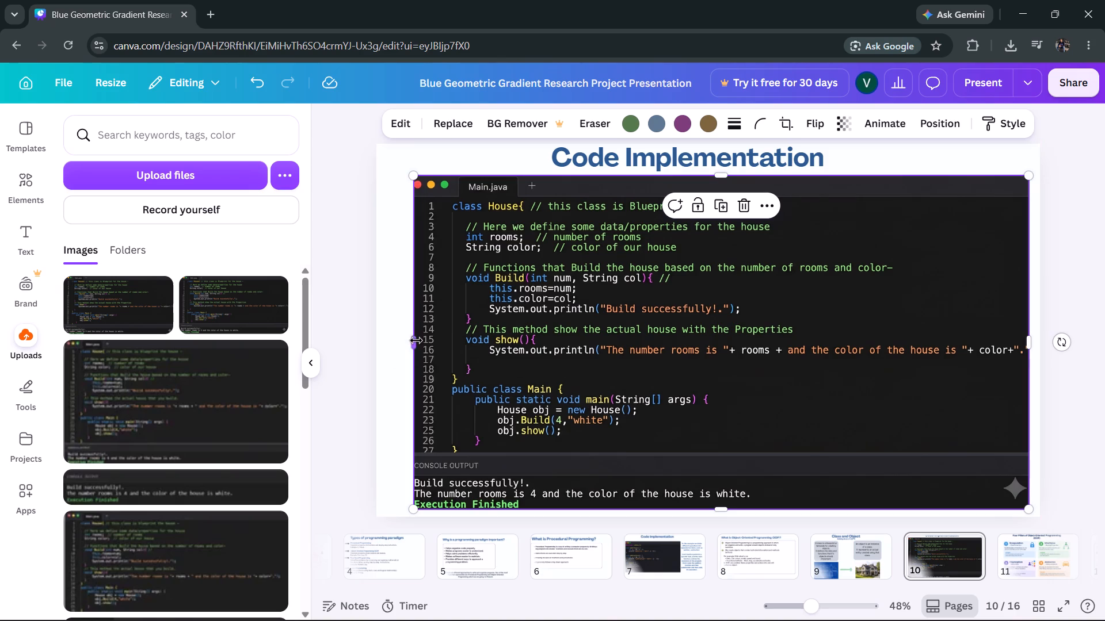
{"action": "left_click_drag", "start_coordinate": [414, 344], "coordinate": [401, 343]}
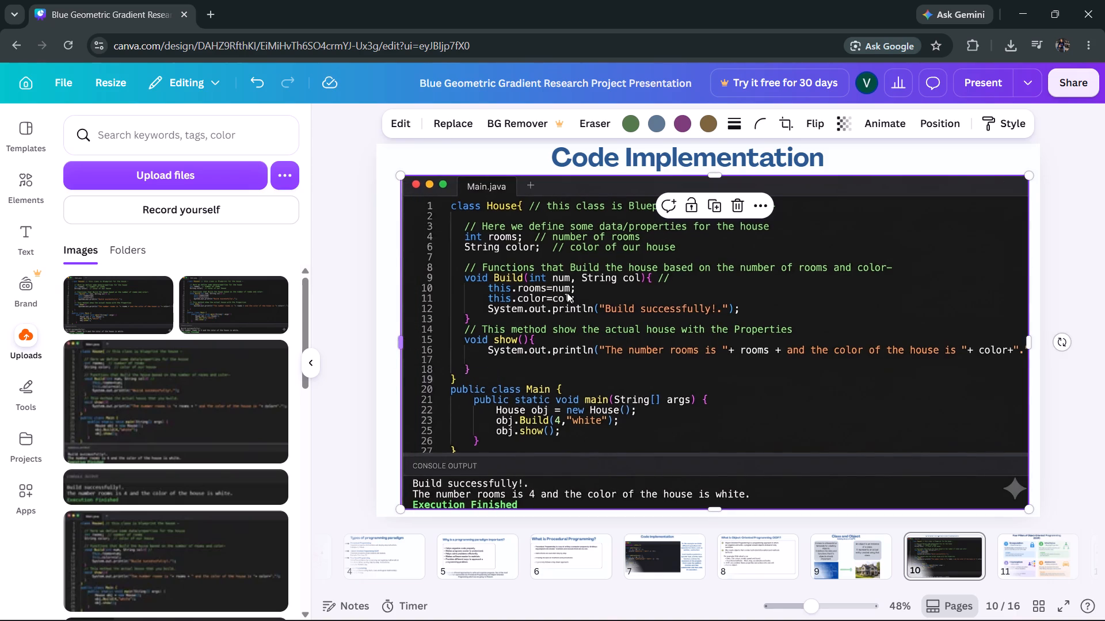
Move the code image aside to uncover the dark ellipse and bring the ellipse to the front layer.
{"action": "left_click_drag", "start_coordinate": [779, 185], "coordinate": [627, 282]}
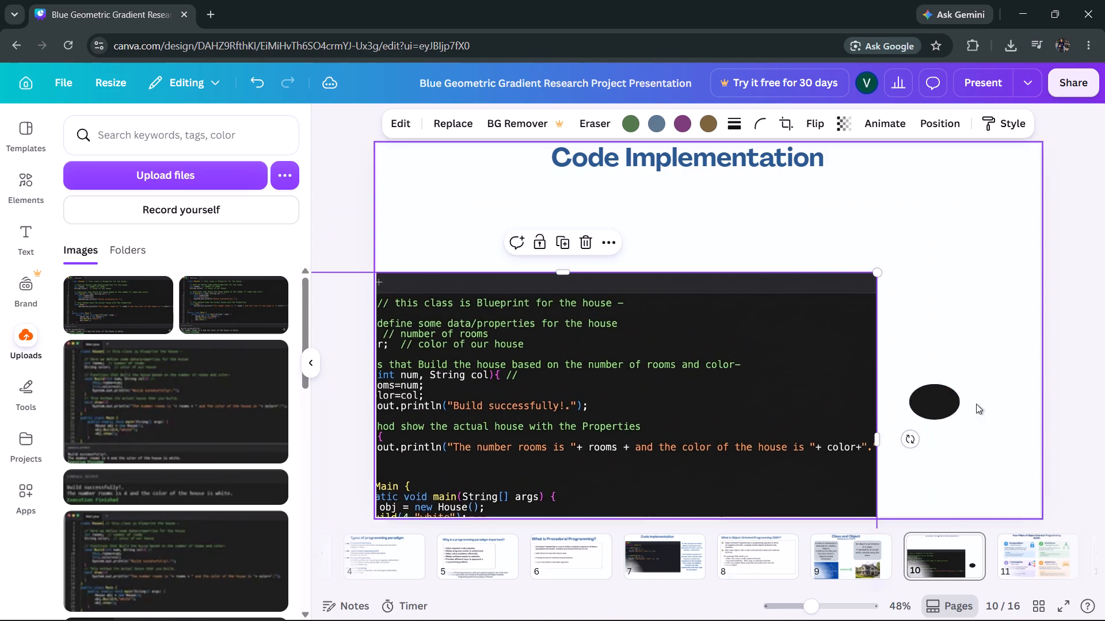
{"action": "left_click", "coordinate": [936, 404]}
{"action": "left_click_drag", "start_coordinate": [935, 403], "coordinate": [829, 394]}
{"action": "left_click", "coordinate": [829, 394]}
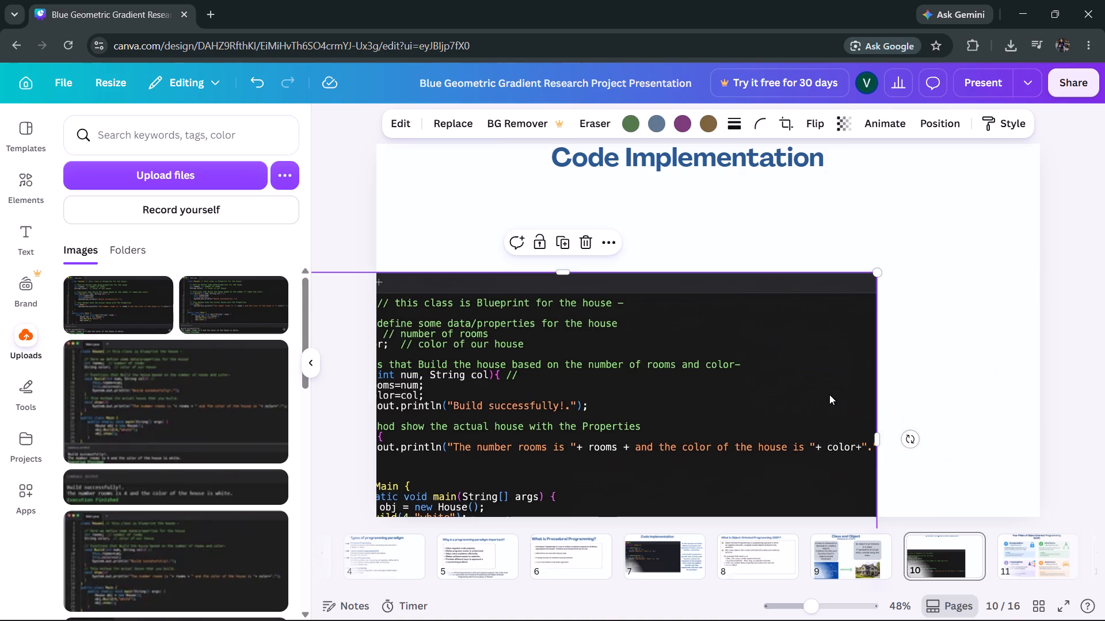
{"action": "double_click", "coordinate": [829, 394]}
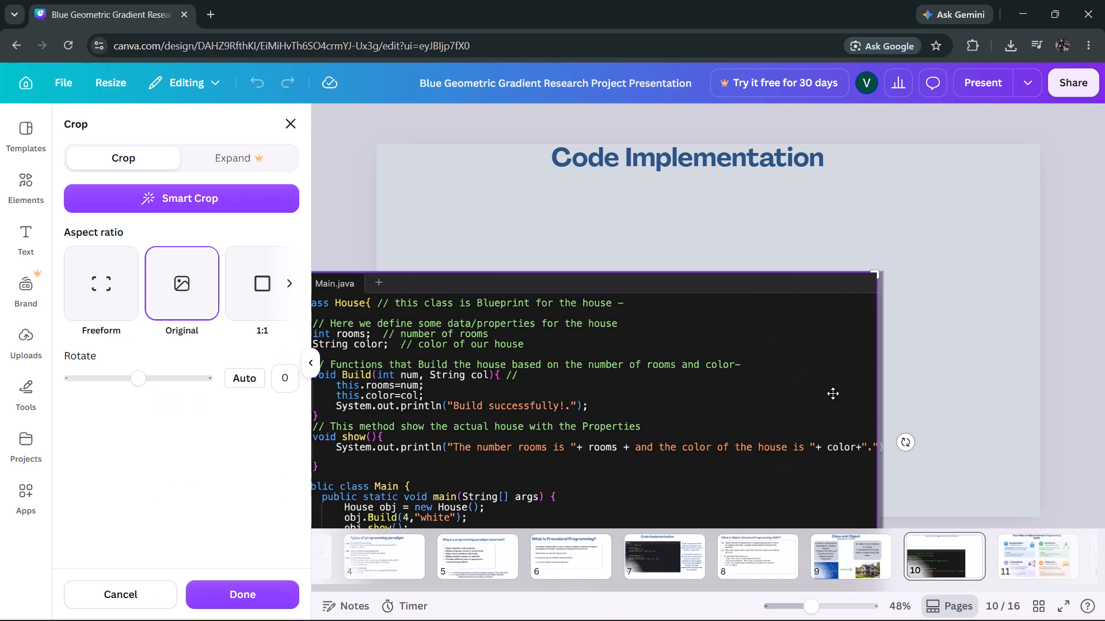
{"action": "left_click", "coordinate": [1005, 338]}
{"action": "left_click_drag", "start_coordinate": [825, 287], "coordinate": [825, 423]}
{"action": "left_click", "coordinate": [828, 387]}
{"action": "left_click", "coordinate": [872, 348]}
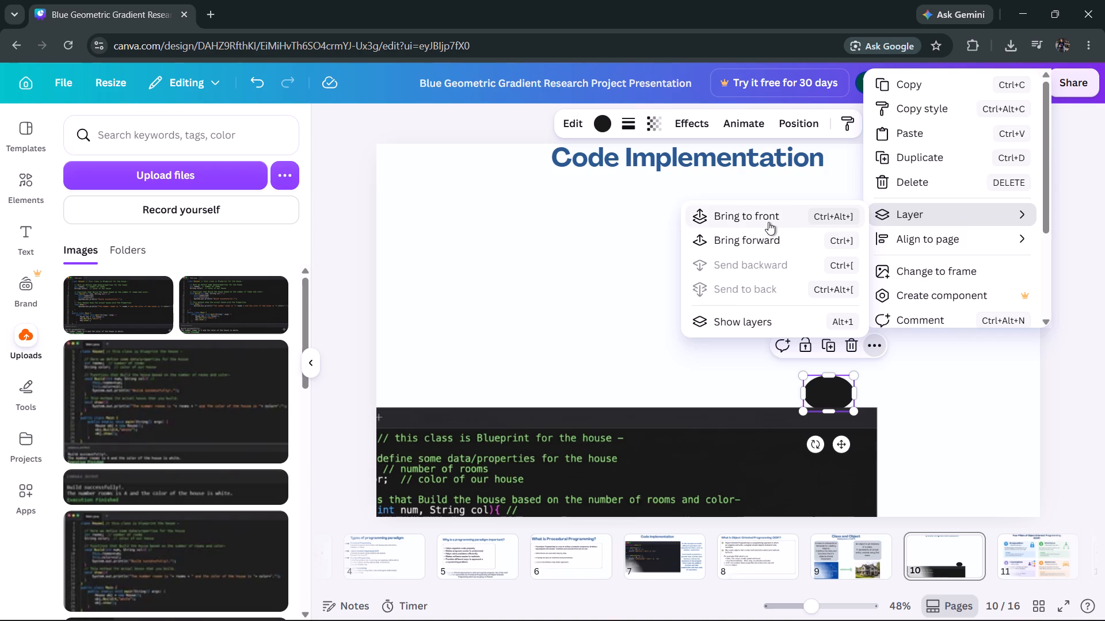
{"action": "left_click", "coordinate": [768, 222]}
Move the code image back onto page 10, directly beneath the Code Implementation title.
{"action": "left_click_drag", "start_coordinate": [752, 417], "coordinate": [784, 321]}
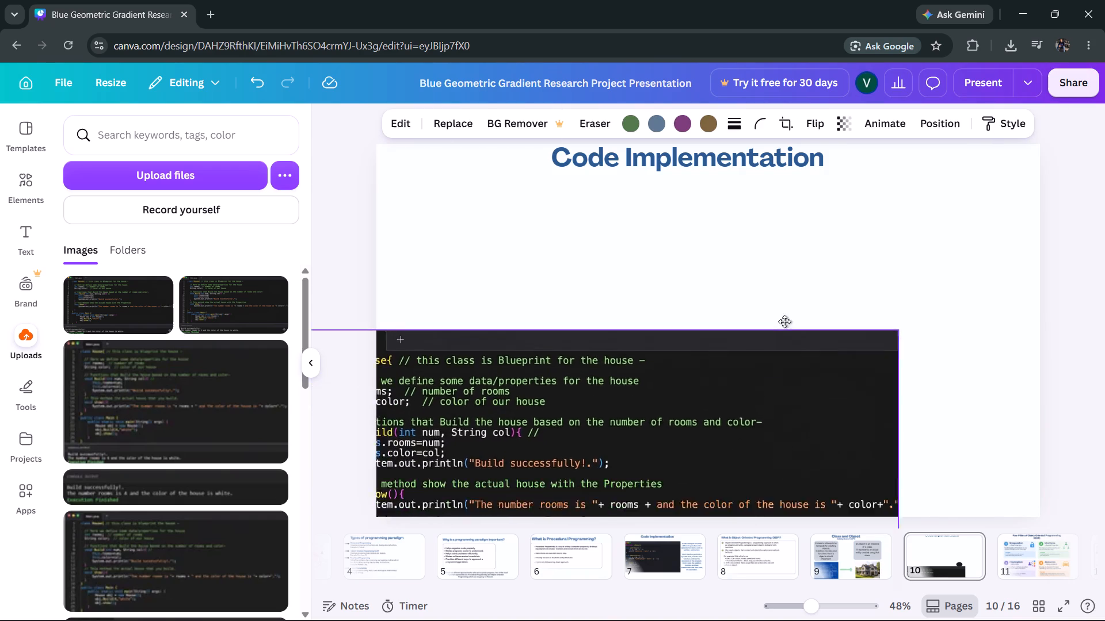
{"action": "left_click_drag", "start_coordinate": [784, 321], "coordinate": [892, 178]}
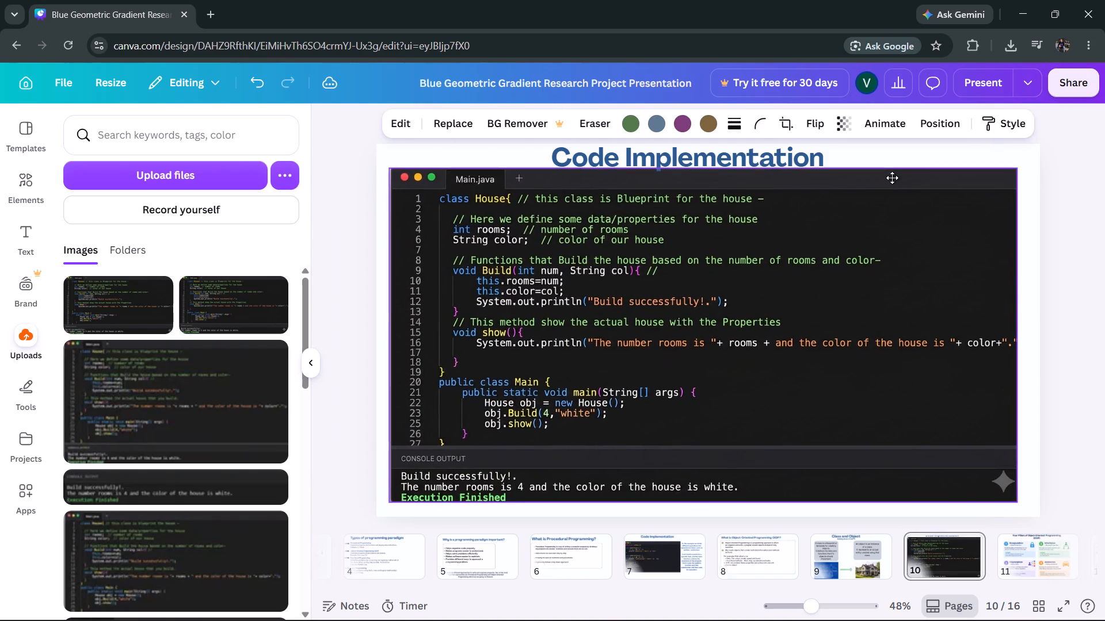
{"action": "left_click_drag", "start_coordinate": [892, 178], "coordinate": [891, 183]}
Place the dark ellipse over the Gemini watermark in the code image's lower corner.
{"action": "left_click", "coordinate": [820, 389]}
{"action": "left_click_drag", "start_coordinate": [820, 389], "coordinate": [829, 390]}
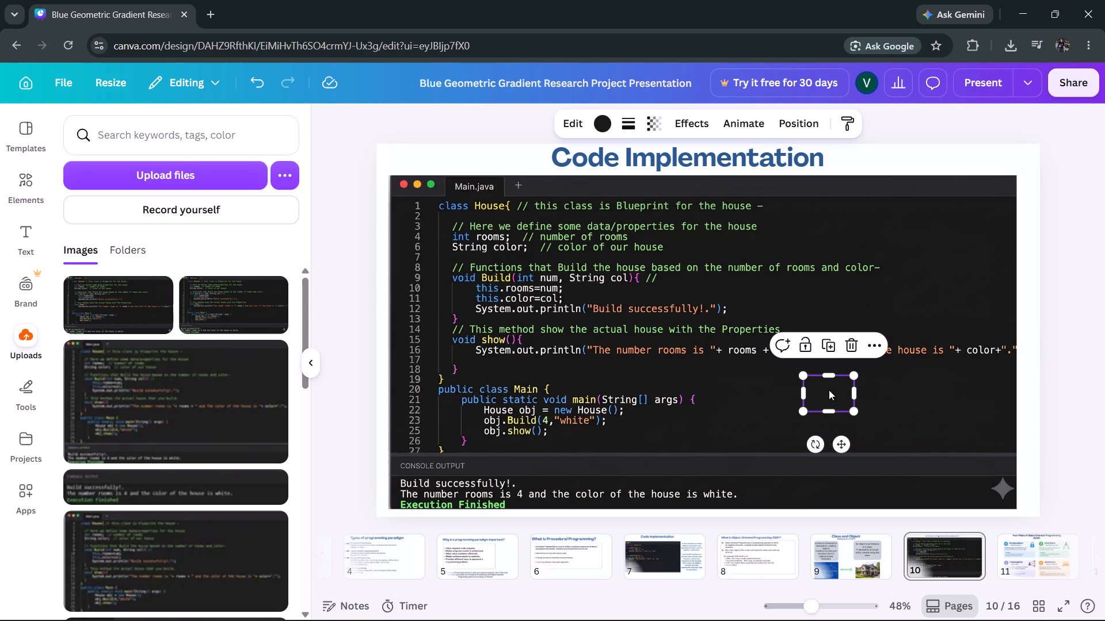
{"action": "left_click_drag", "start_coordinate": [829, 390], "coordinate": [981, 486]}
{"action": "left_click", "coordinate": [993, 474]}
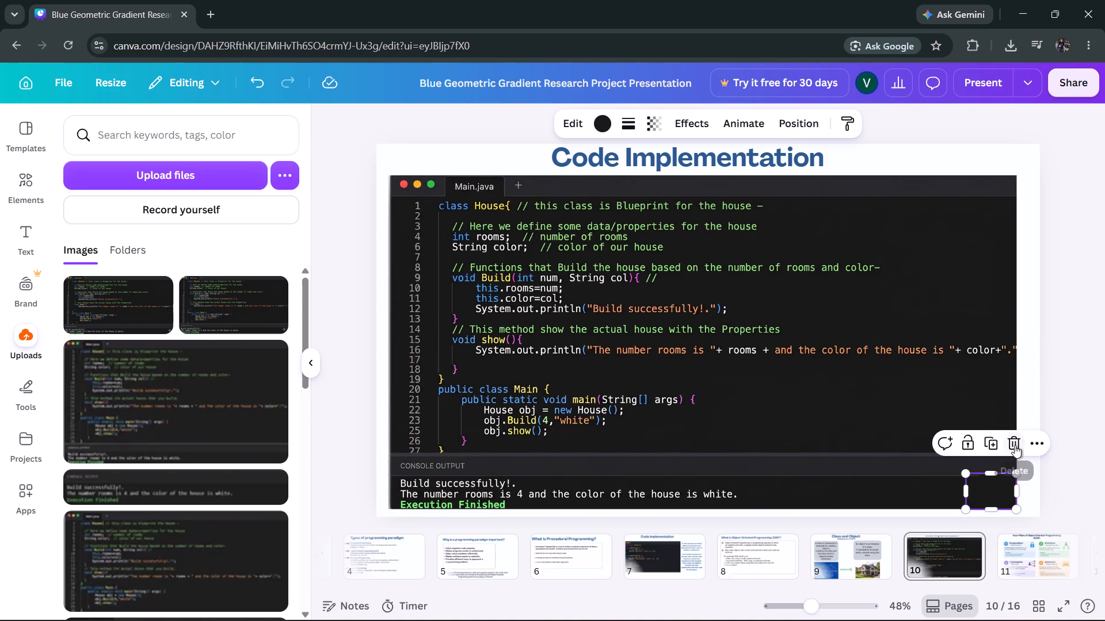
Delete the dark ellipse from page 10.
{"action": "left_click", "coordinate": [1015, 445]}
Add a square shape, resize it to a rectangle about 191 wide, and place it over the Gemini watermark on the code image.
{"action": "left_click", "coordinate": [31, 201]}
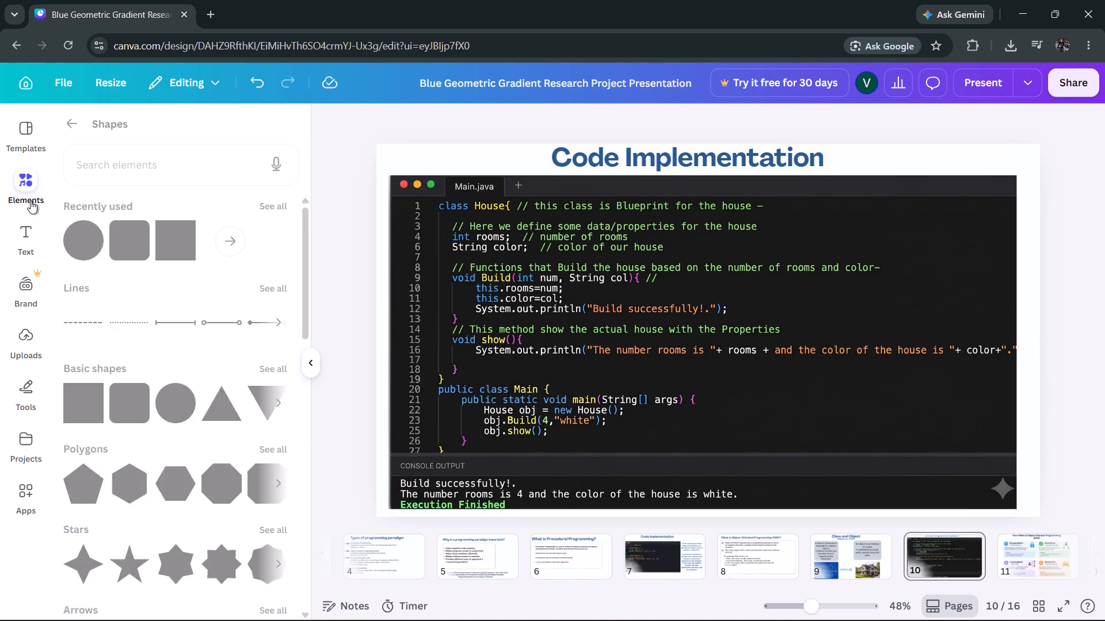
{"action": "left_click", "coordinate": [168, 246]}
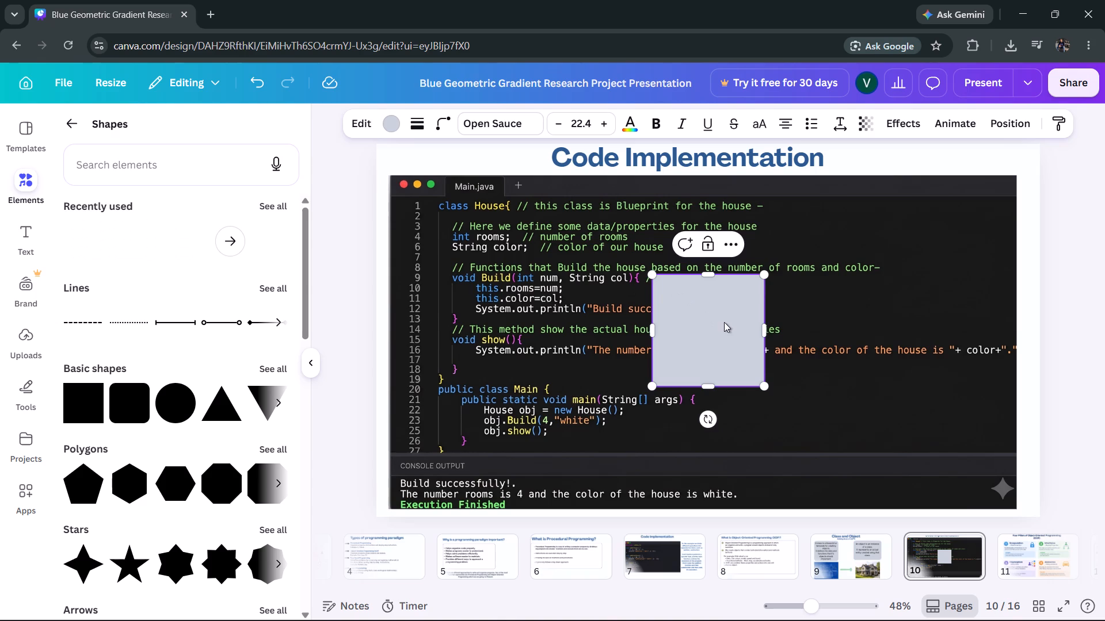
{"action": "left_click_drag", "start_coordinate": [719, 321], "coordinate": [968, 458]}
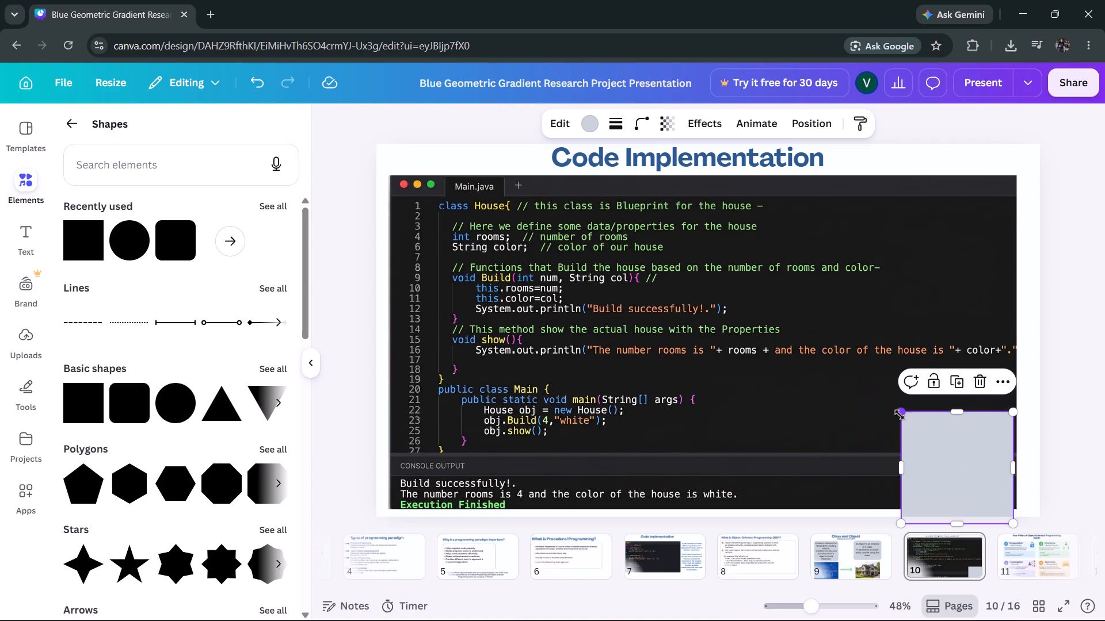
{"action": "left_click_drag", "start_coordinate": [901, 413], "coordinate": [947, 492]}
{"action": "left_click_drag", "start_coordinate": [977, 499], "coordinate": [977, 494]}
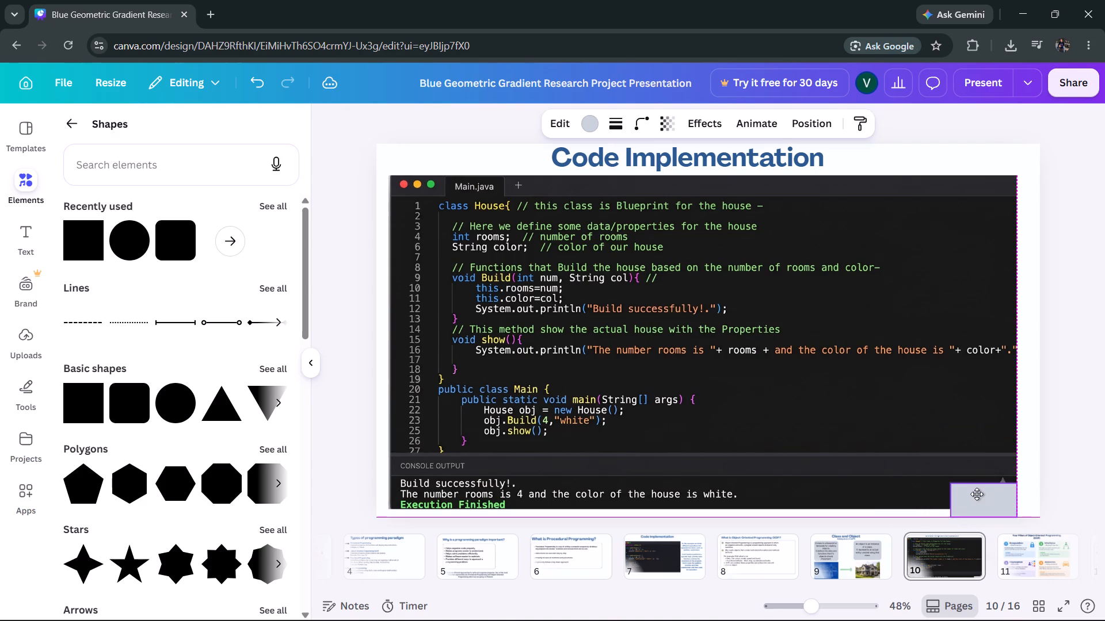
{"action": "left_click_drag", "start_coordinate": [977, 494], "coordinate": [978, 485]}
{"action": "left_click", "coordinate": [980, 475]}
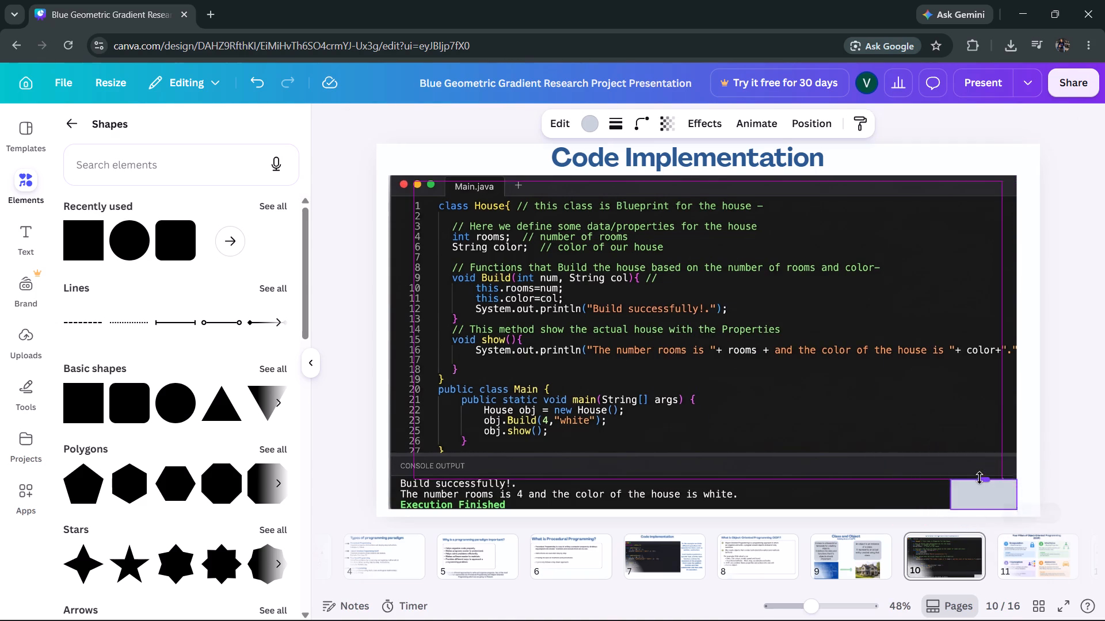
{"action": "left_click", "coordinate": [981, 488]}
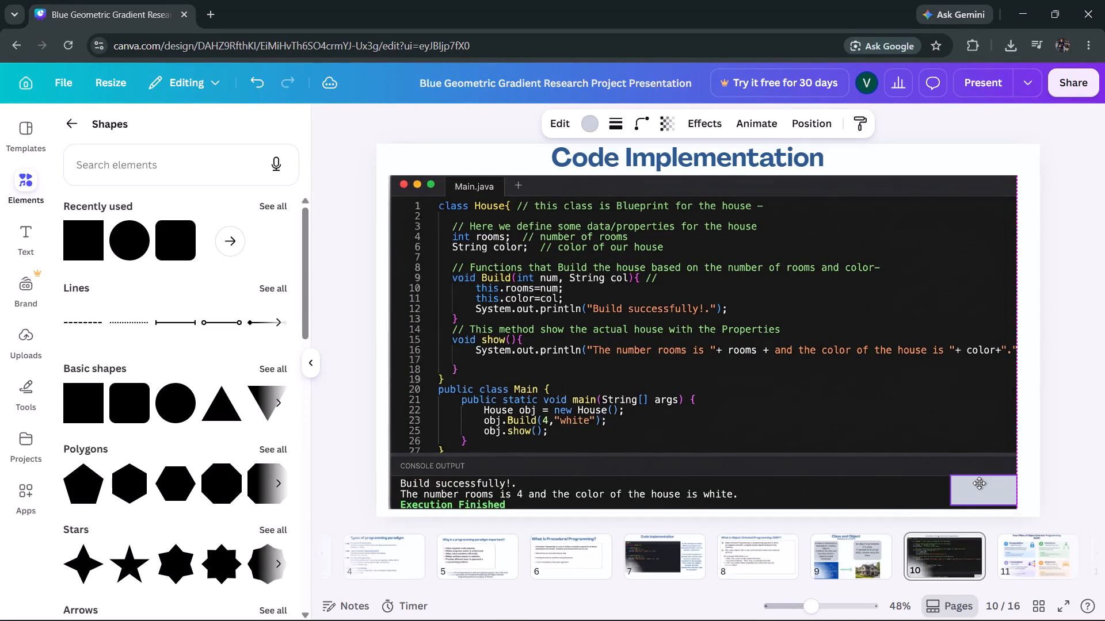
{"action": "left_click", "coordinate": [1085, 475]}
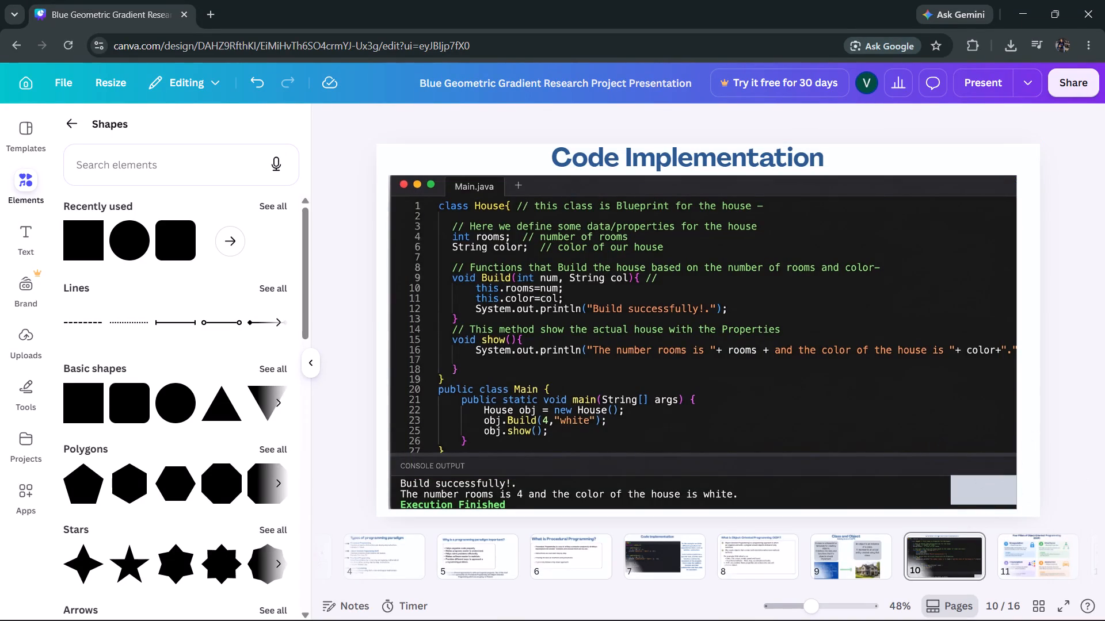
Change the rectangle's fill color to solid dark gray #282828.
{"action": "left_click", "coordinate": [965, 494]}
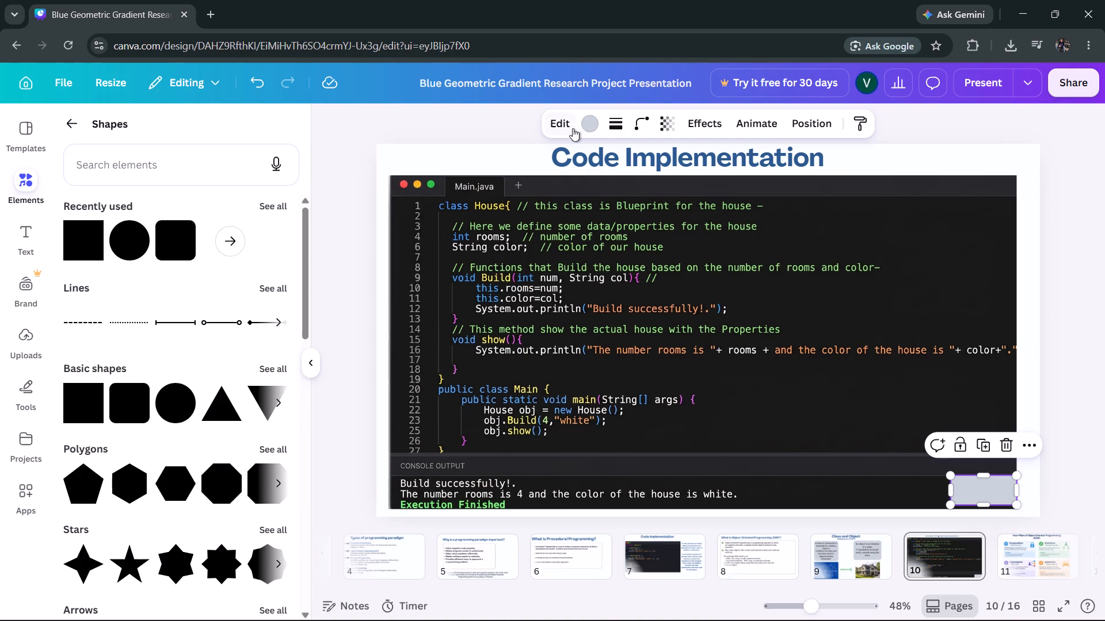
{"action": "left_click", "coordinate": [594, 122]}
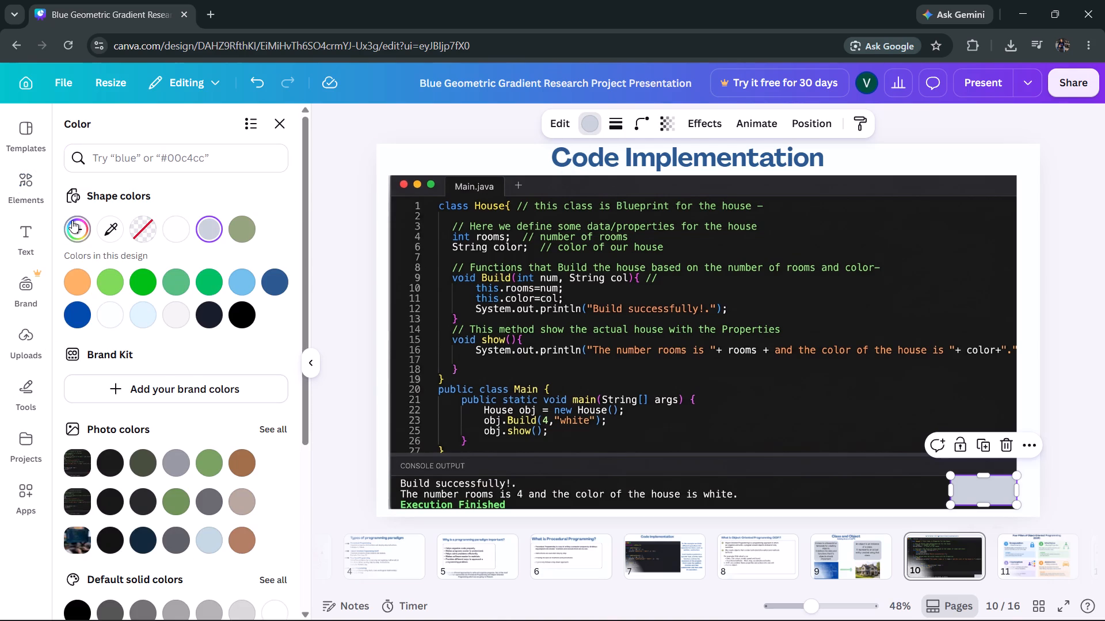
{"action": "left_click", "coordinate": [72, 220]}
{"action": "left_click", "coordinate": [72, 229]}
{"action": "left_click", "coordinate": [78, 228]}
{"action": "left_click_drag", "start_coordinate": [93, 304], "coordinate": [64, 347]}
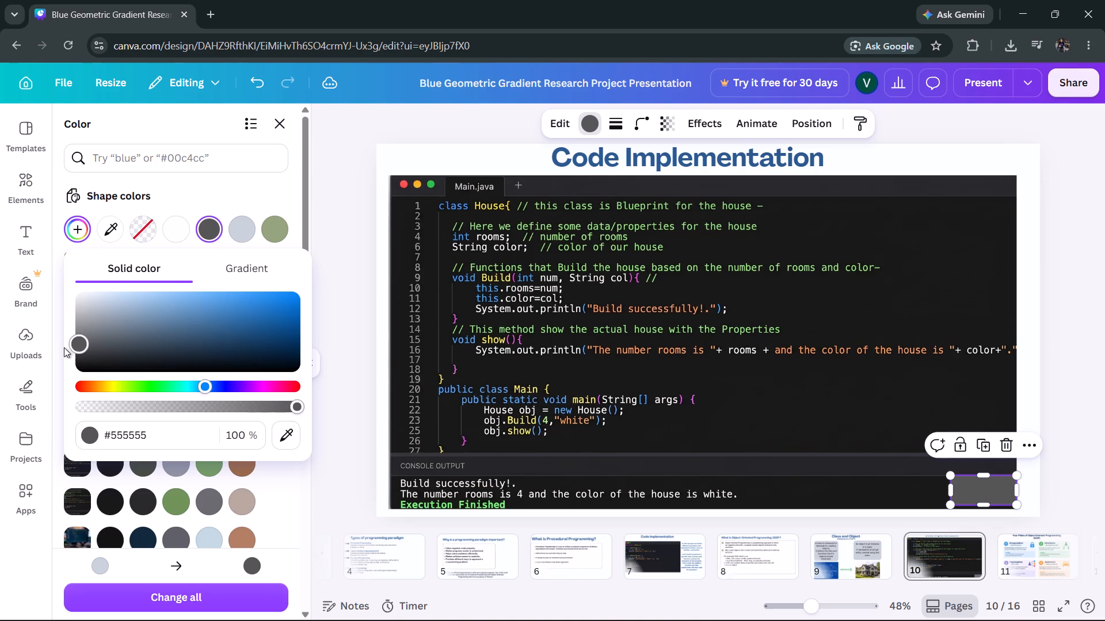
{"action": "left_click_drag", "start_coordinate": [64, 347], "coordinate": [60, 352]}
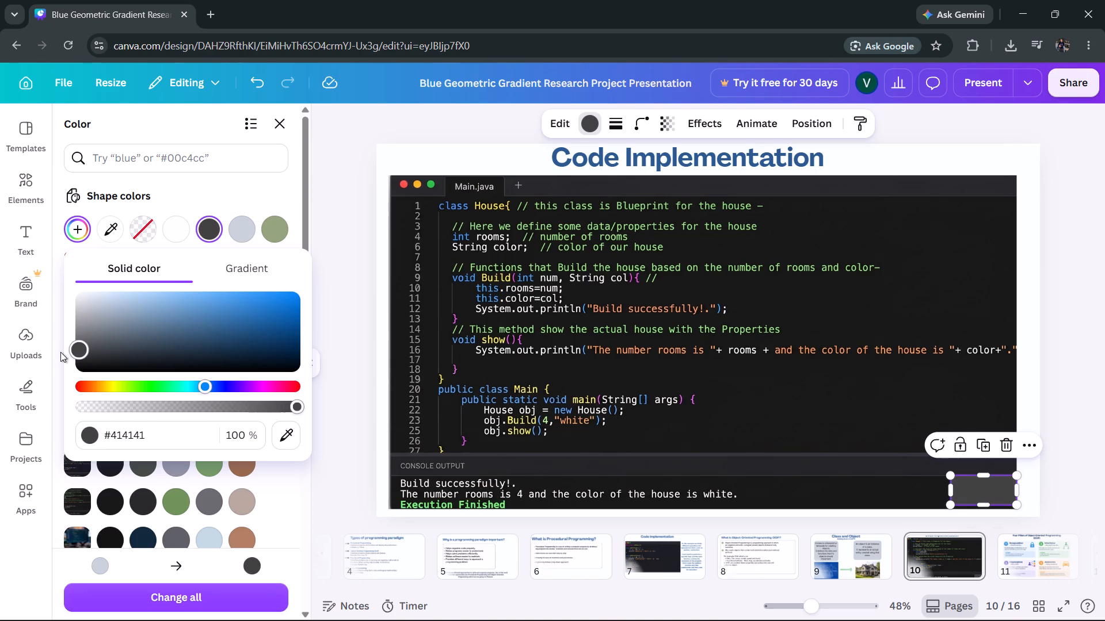
{"action": "left_click_drag", "start_coordinate": [60, 352], "coordinate": [68, 357]}
{"action": "left_click_drag", "start_coordinate": [68, 357], "coordinate": [70, 359]}
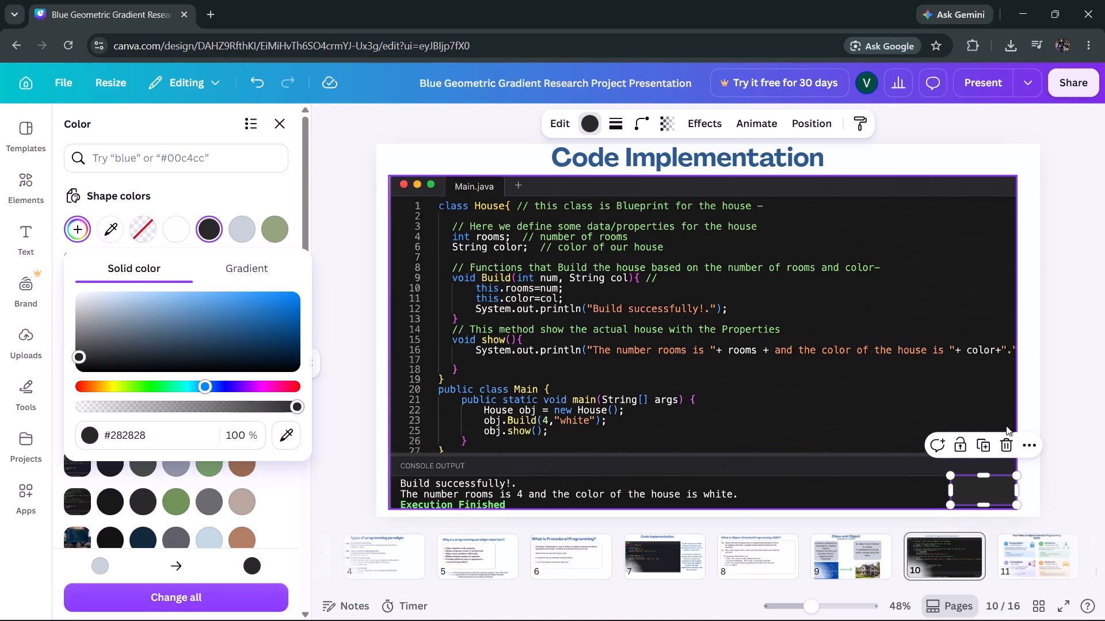
{"action": "left_click", "coordinate": [1068, 432]}
{"action": "left_click", "coordinate": [1068, 432]}
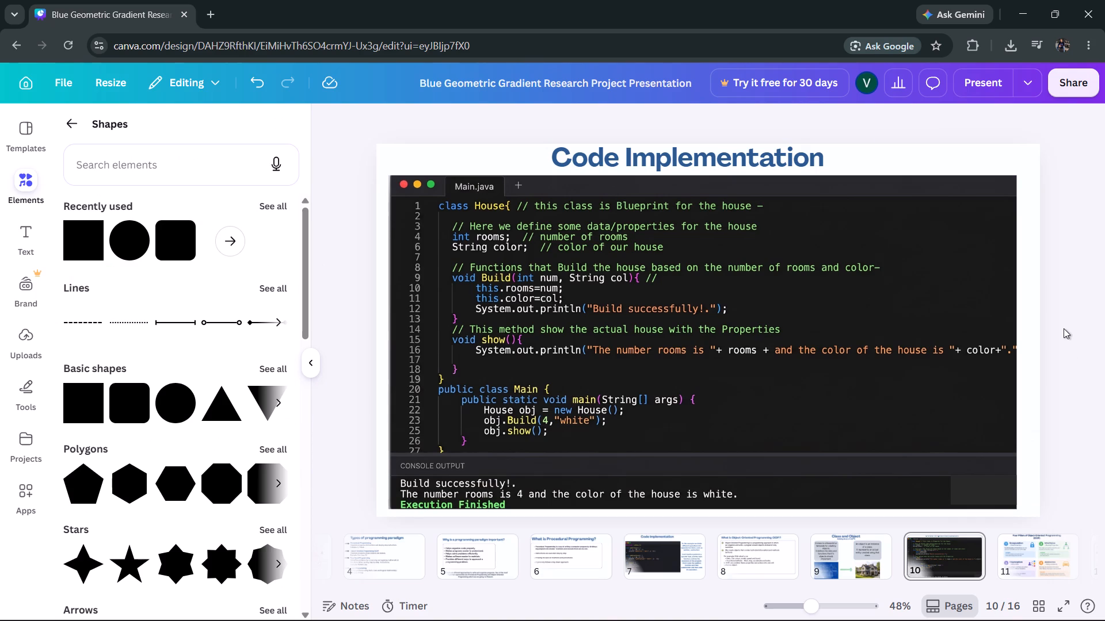
Extend the rectangle's bottom edge down to the code image's bottom edge, for a size of about 191 x 98.
{"action": "left_click", "coordinate": [984, 492]}
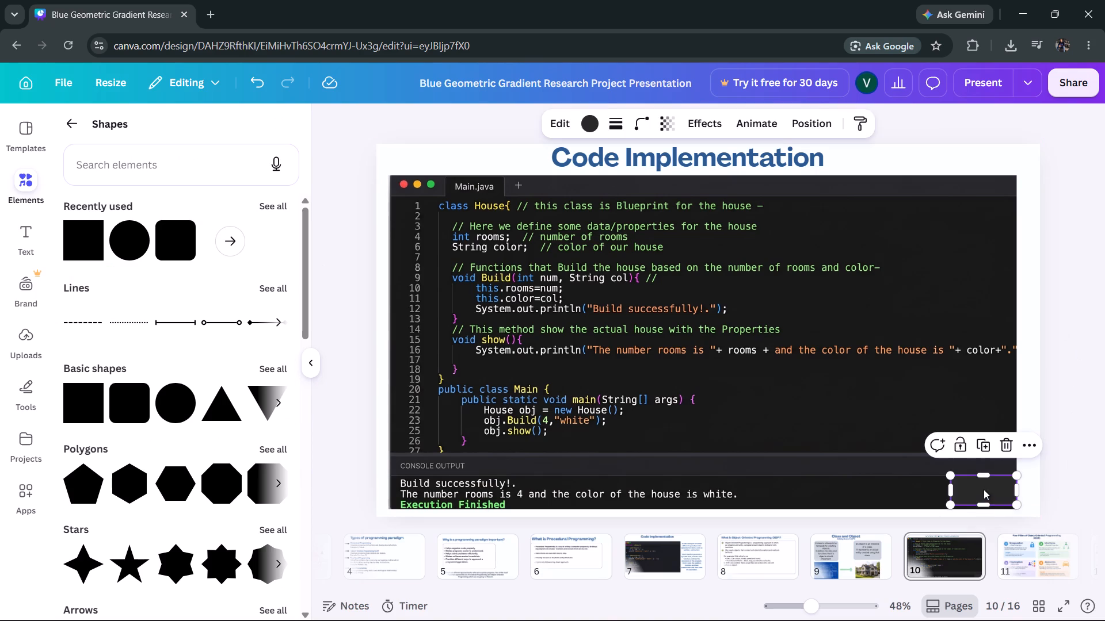
{"action": "left_click", "coordinate": [986, 506]}
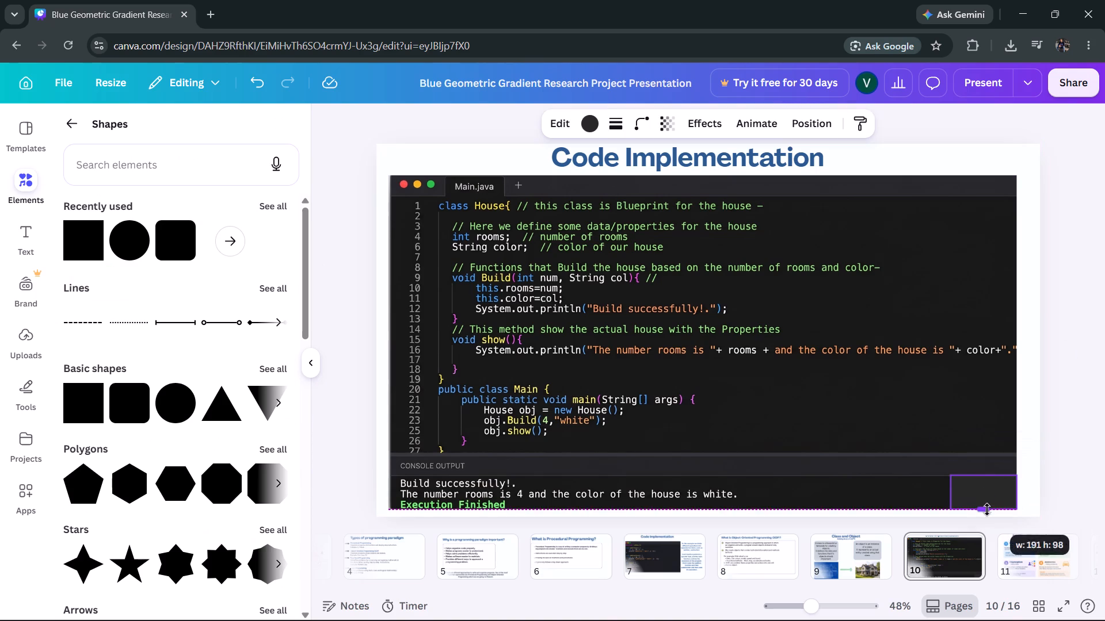
Deselect the cover rectangle and check page 10 and the neighbouring pages of the presentation.
{"action": "left_click", "coordinate": [1077, 478]}
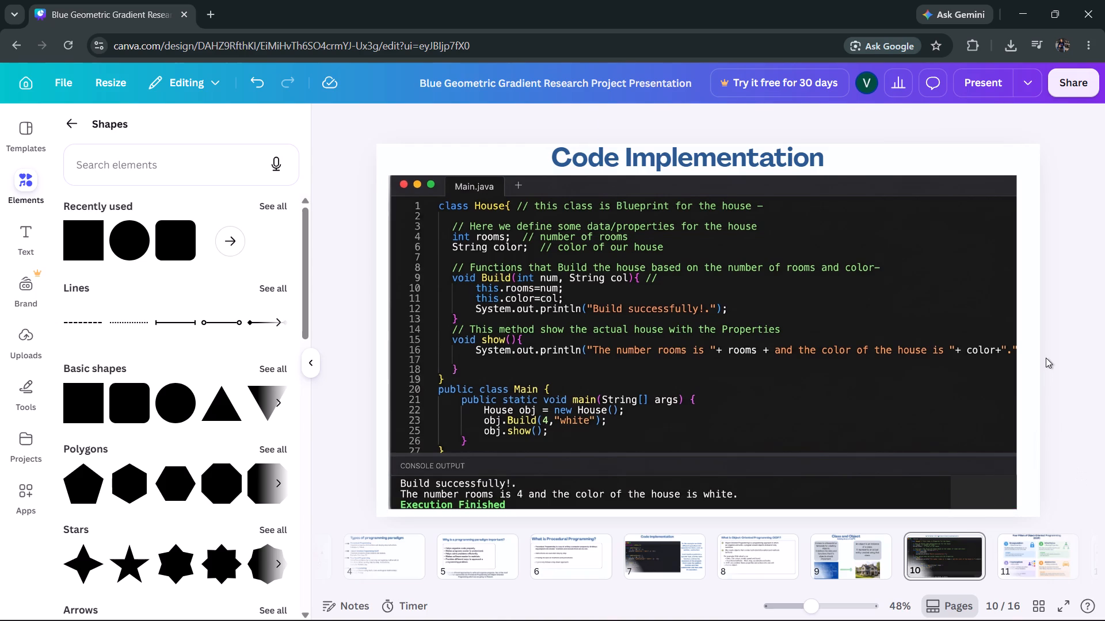
{"action": "left_click", "coordinate": [1046, 358]}
{"action": "left_click", "coordinate": [1050, 412]}
{"action": "scroll", "coordinate": [1085, 292], "scroll_direction": "down", "scroll_amount": 2}
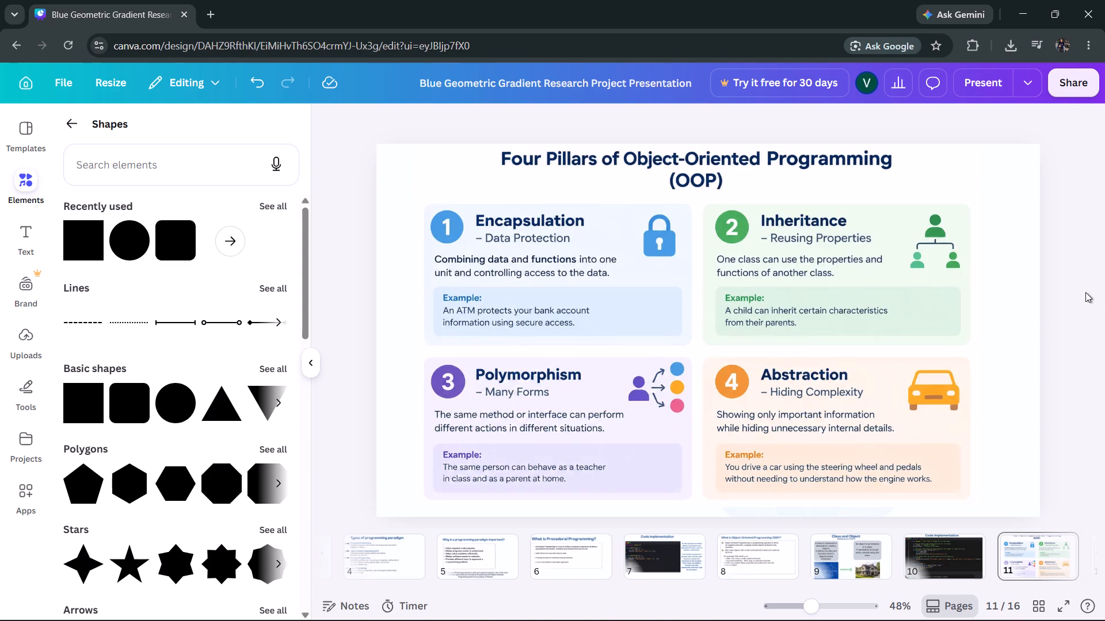
{"action": "scroll", "coordinate": [1085, 292], "scroll_direction": "down", "scroll_amount": 1}
{"action": "scroll", "coordinate": [1084, 293], "scroll_direction": "up", "scroll_amount": 2}
{"action": "scroll", "coordinate": [1084, 293], "scroll_direction": "up", "scroll_amount": 20}
{"action": "scroll", "coordinate": [1084, 293], "scroll_direction": "up", "scroll_amount": 16}
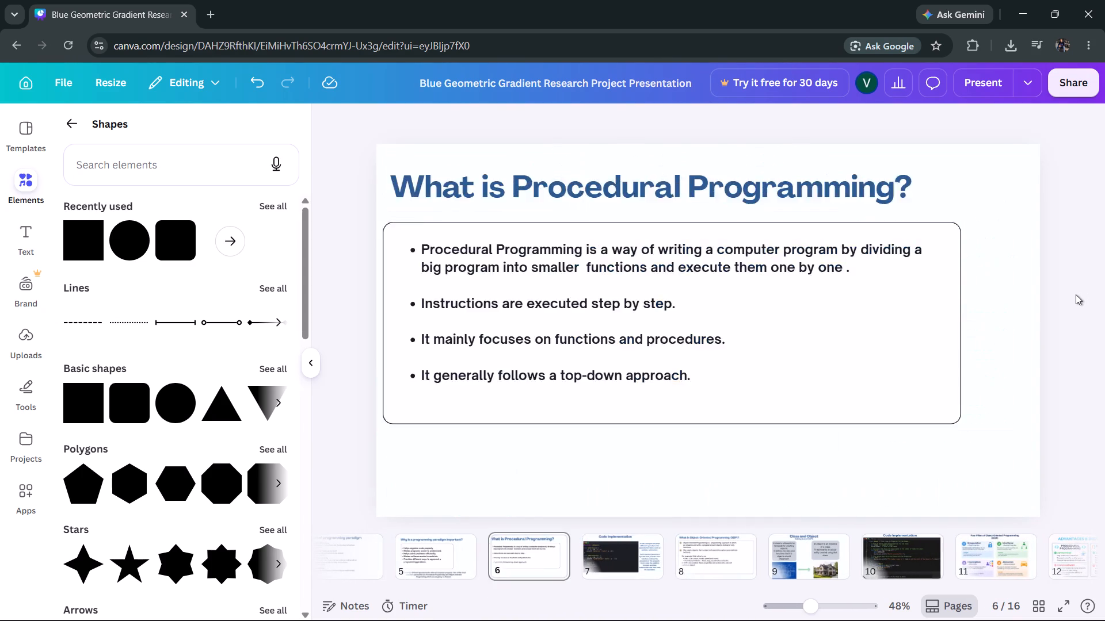
{"action": "scroll", "coordinate": [1076, 294], "scroll_direction": "up", "scroll_amount": 20}
{"action": "scroll", "coordinate": [1076, 294], "scroll_direction": "up", "scroll_amount": 1}
Download the whole presentation as a PPTX file.
{"action": "left_click", "coordinate": [1076, 85]}
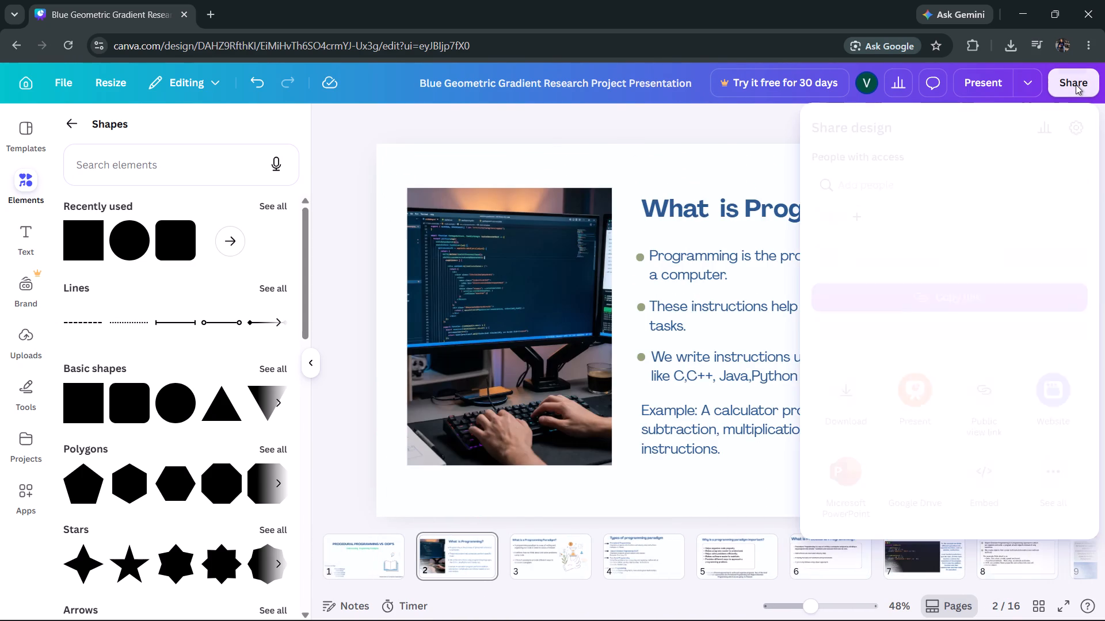
{"action": "left_click", "coordinate": [849, 425]}
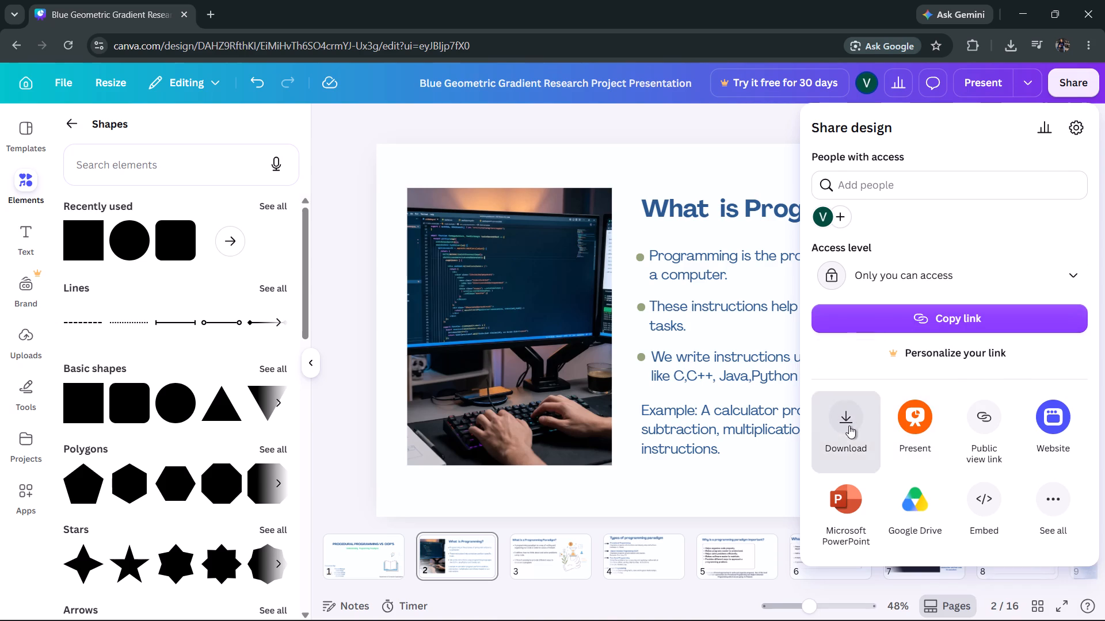
{"action": "left_click", "coordinate": [867, 180]}
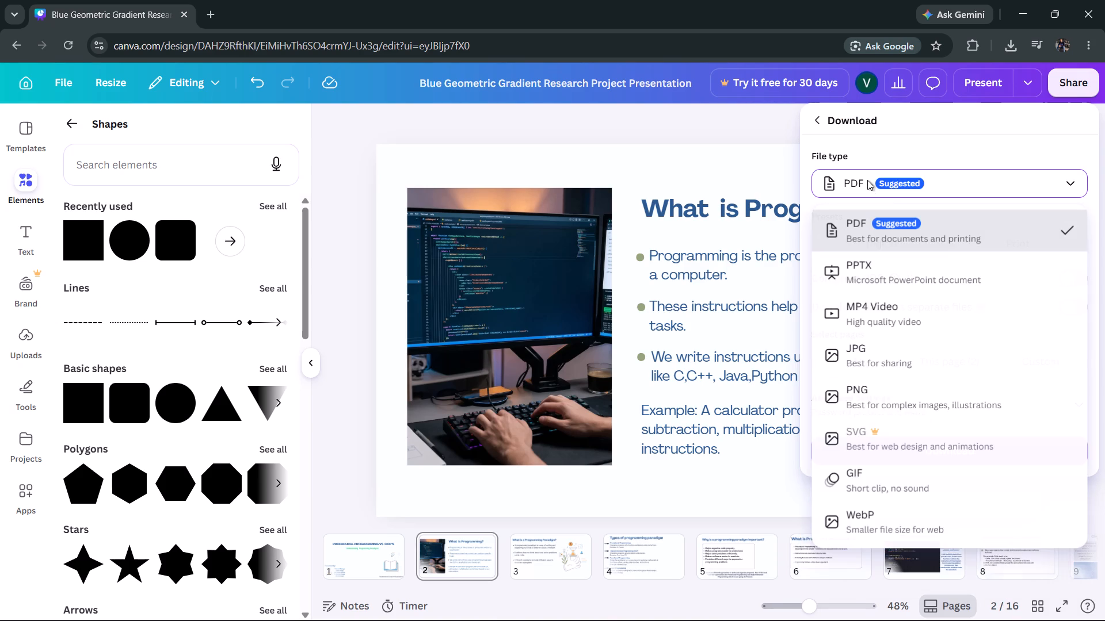
{"action": "left_click", "coordinate": [870, 264]}
{"action": "left_click", "coordinate": [918, 323]}
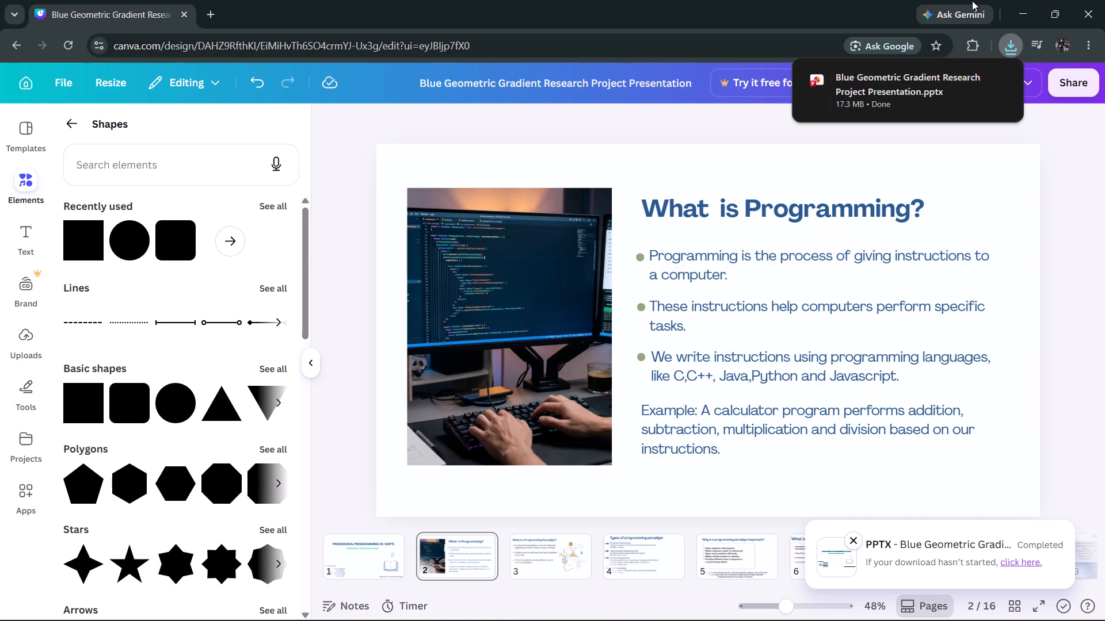
Show the downloaded PPTX in its folder and rename it C_Presentation, accepting the suggested name C_Presentation (2).
{"action": "left_click", "coordinate": [978, 79]}
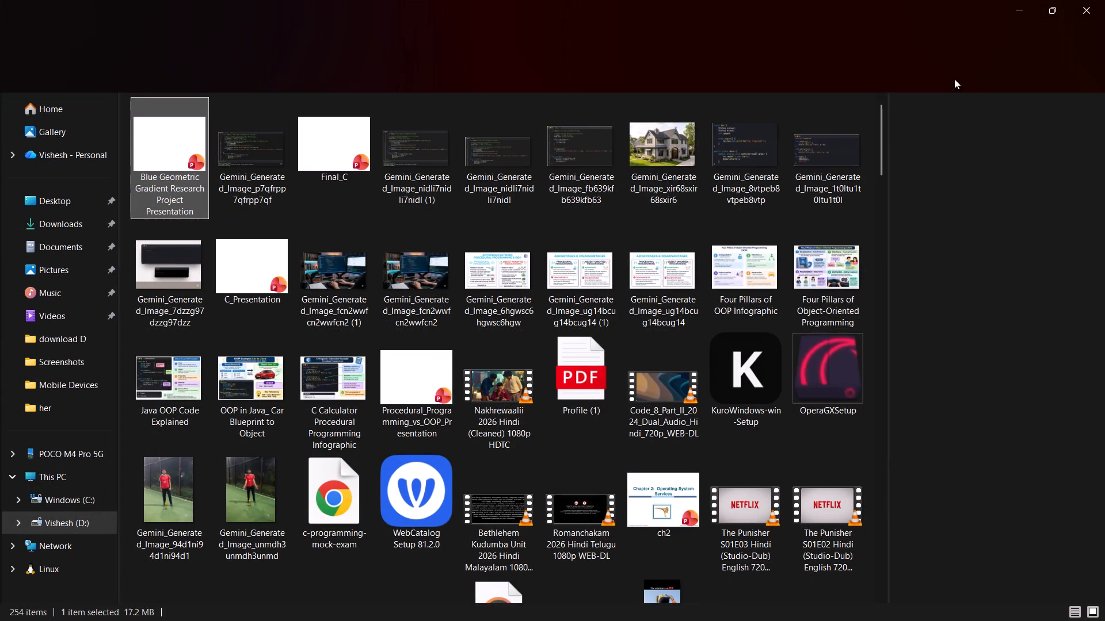
{"action": "right_click", "coordinate": [152, 174]}
{"action": "left_click", "coordinate": [272, 104]}
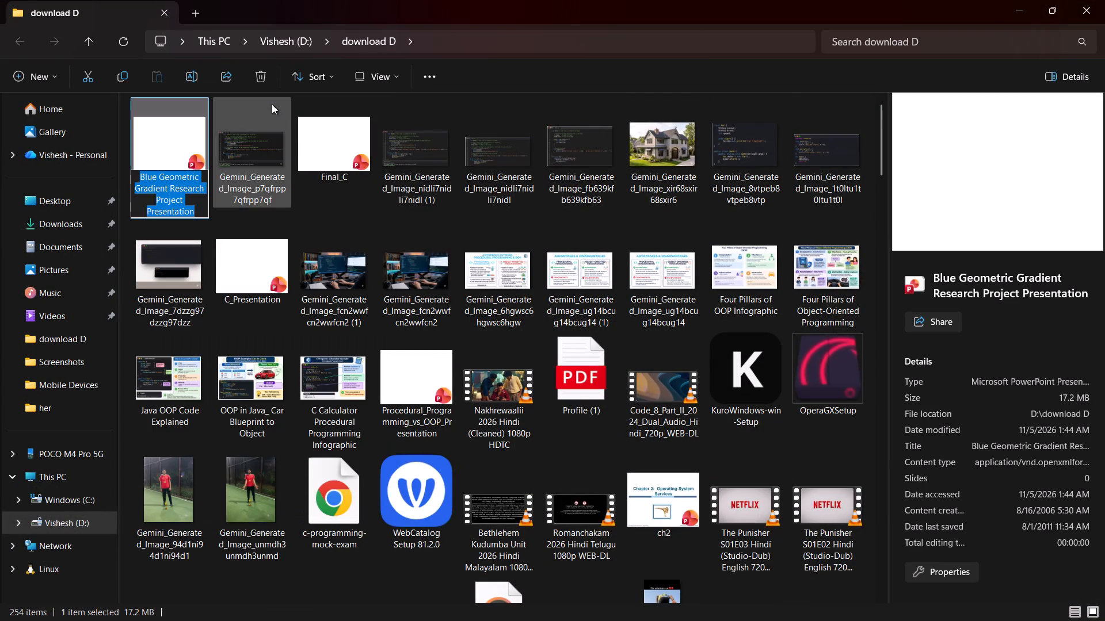
{"action": "key", "text": "shift+plus"}
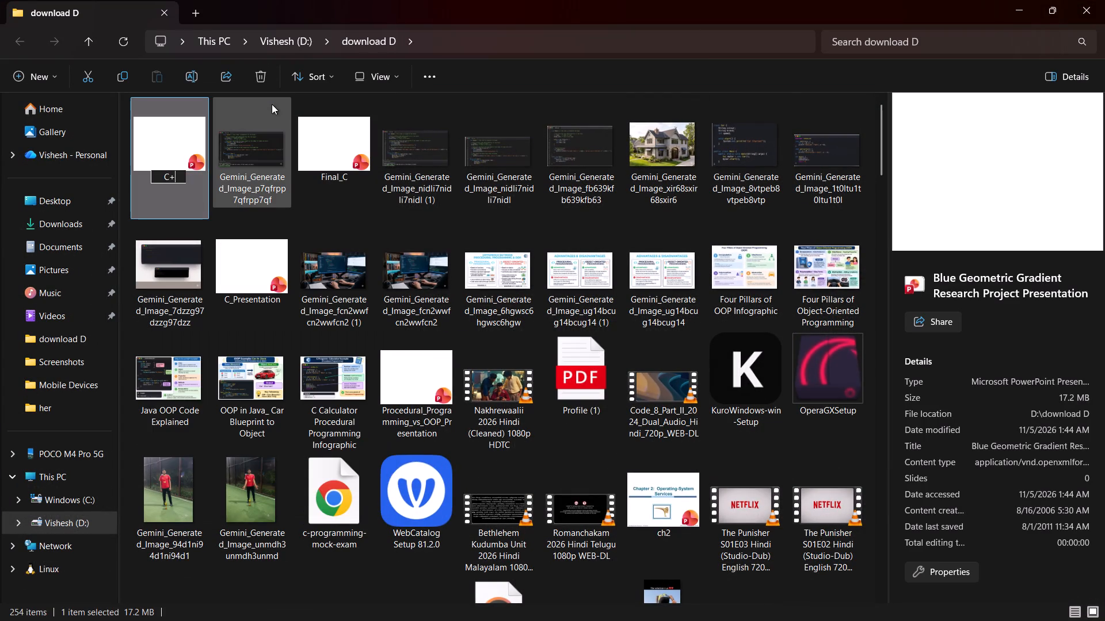
{"action": "key", "text": "shift+plus"}
{"action": "key", "text": "BackSpace"}
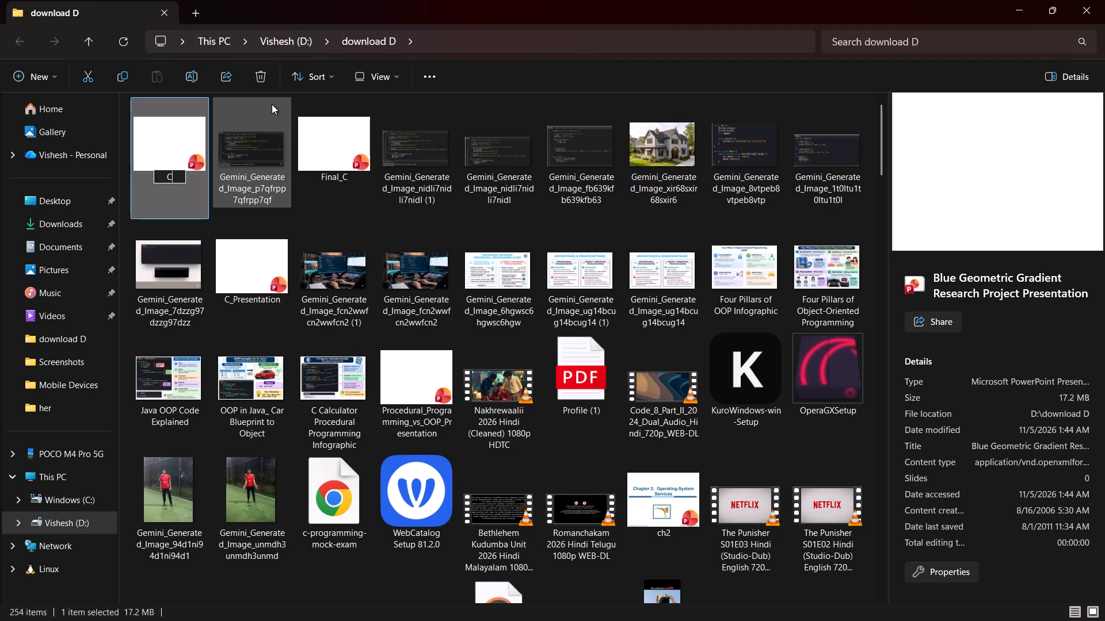
{"action": "key", "text": "shift+underscore"}
{"action": "key", "text": "BackSpace"}
{"action": "key", "text": "p"}
{"action": "type", "text": "rese"}
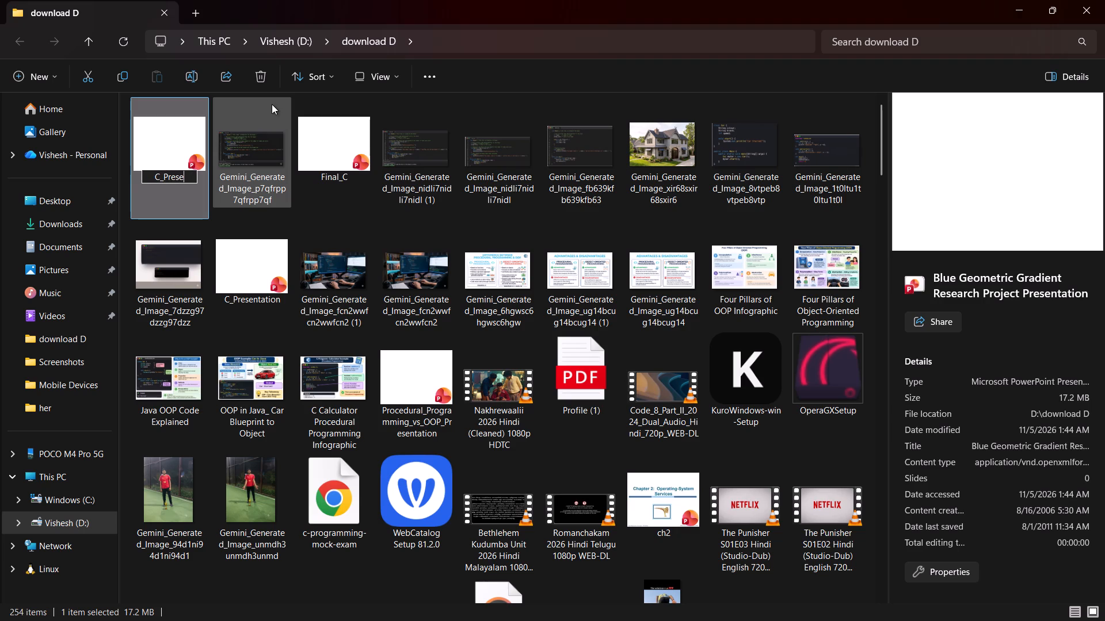
{"action": "type", "text": "ntat"}
{"action": "type", "text": "ion"}
{"action": "key", "text": "Return"}
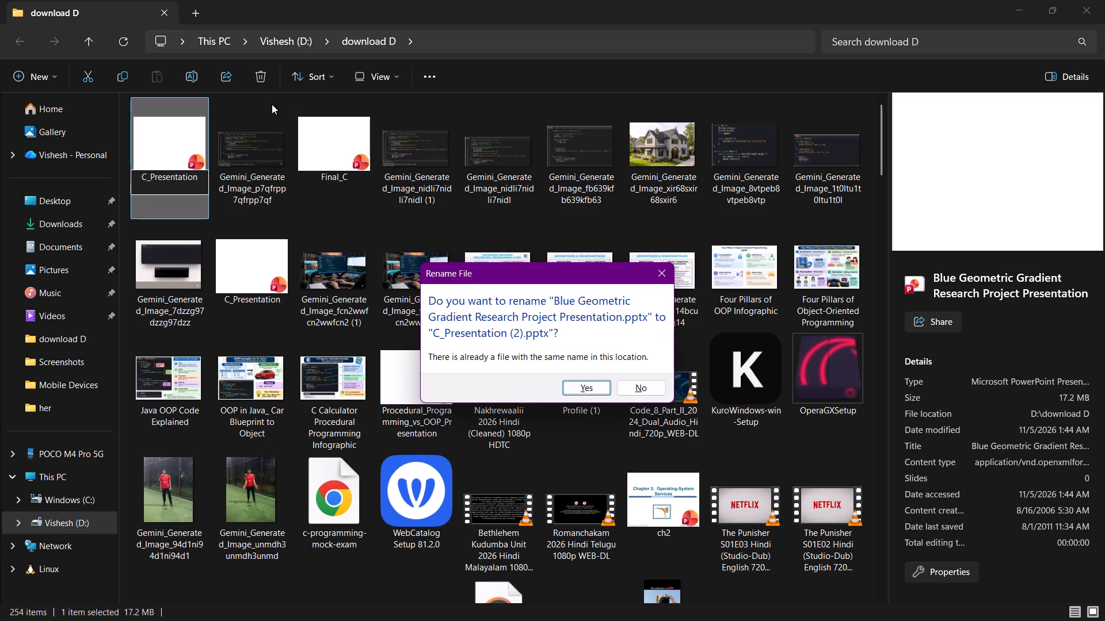
{"action": "left_click", "coordinate": [592, 390]}
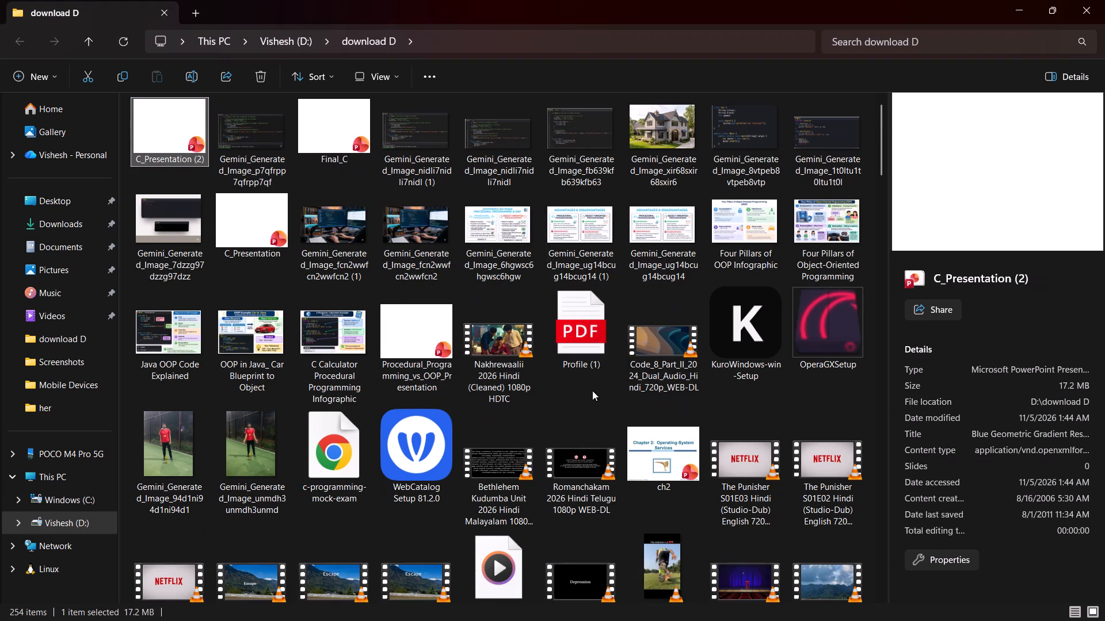
Open C_Presentation (2) in PowerPoint, and close the folder window and the presentation.
{"action": "left_click", "coordinate": [483, 0]}
{"action": "left_click", "coordinate": [457, 0]}
{"action": "double_click", "coordinate": [150, 129]}
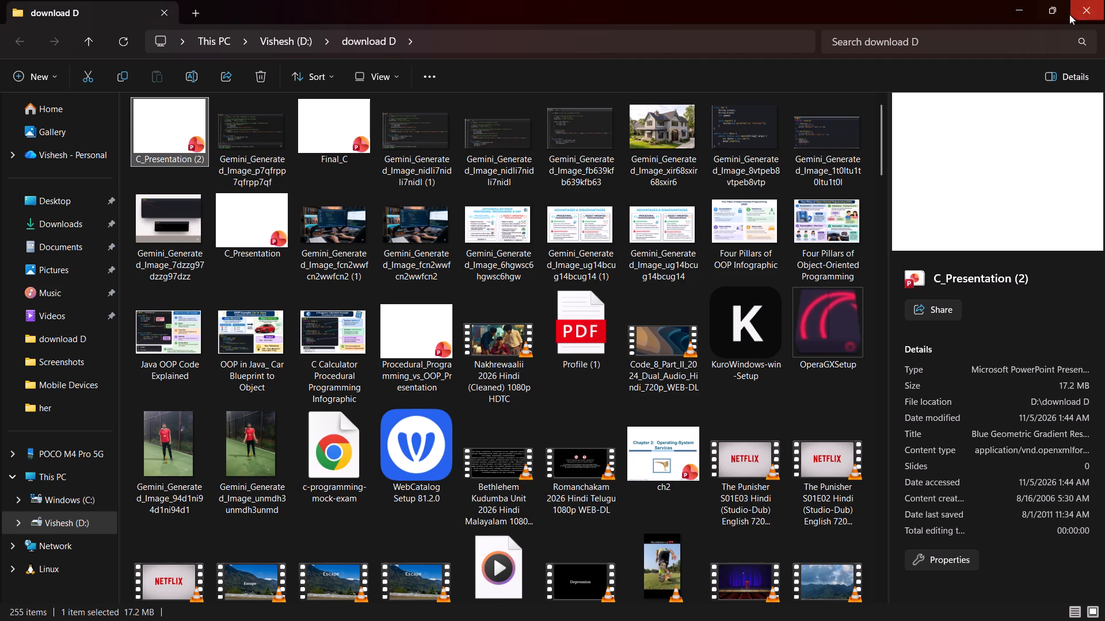
{"action": "left_click", "coordinate": [1089, 9]}
{"action": "left_click", "coordinate": [1104, 9]}
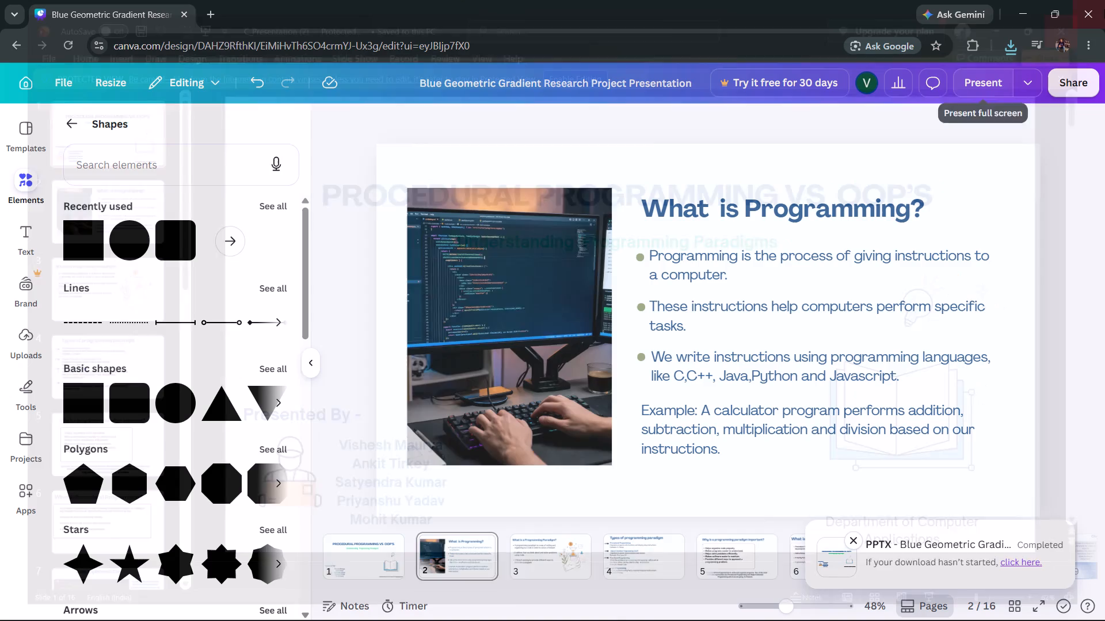
Minimize the browser, switch to the open Final_C presentation in PowerPoint, view slide 10, and close it.
{"action": "left_click", "coordinate": [1035, 18]}
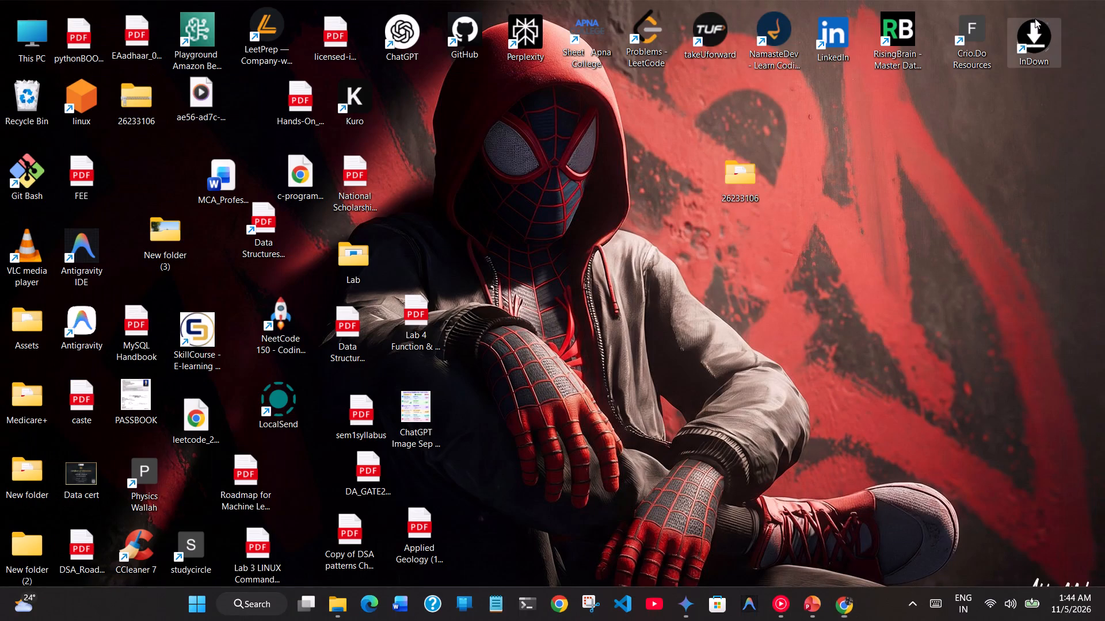
{"action": "left_click", "coordinate": [822, 616]}
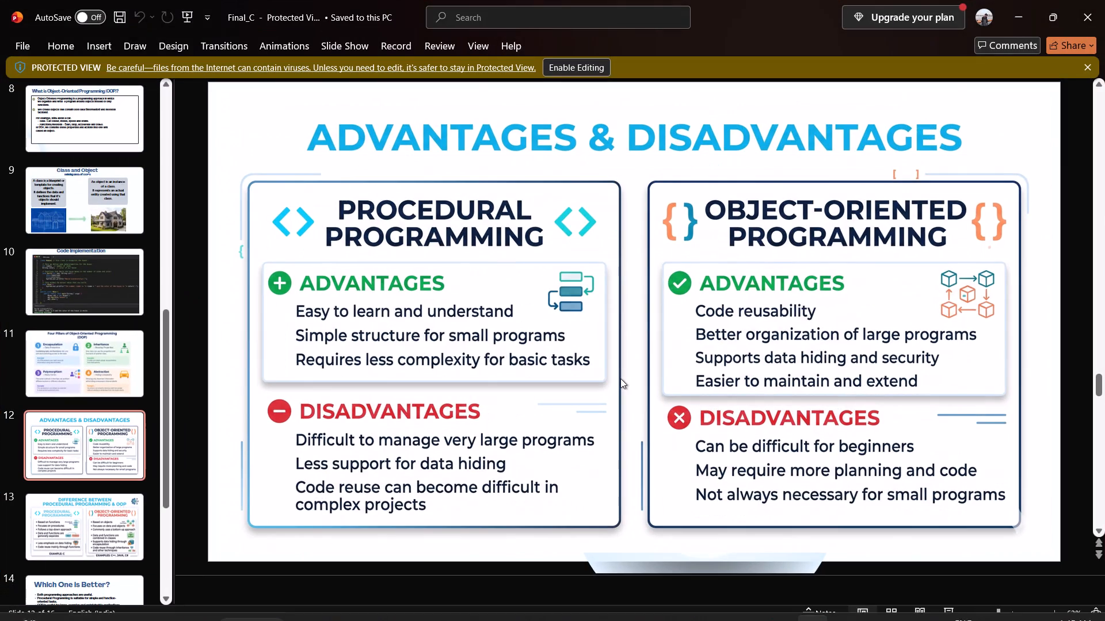
{"action": "left_click", "coordinate": [104, 257]}
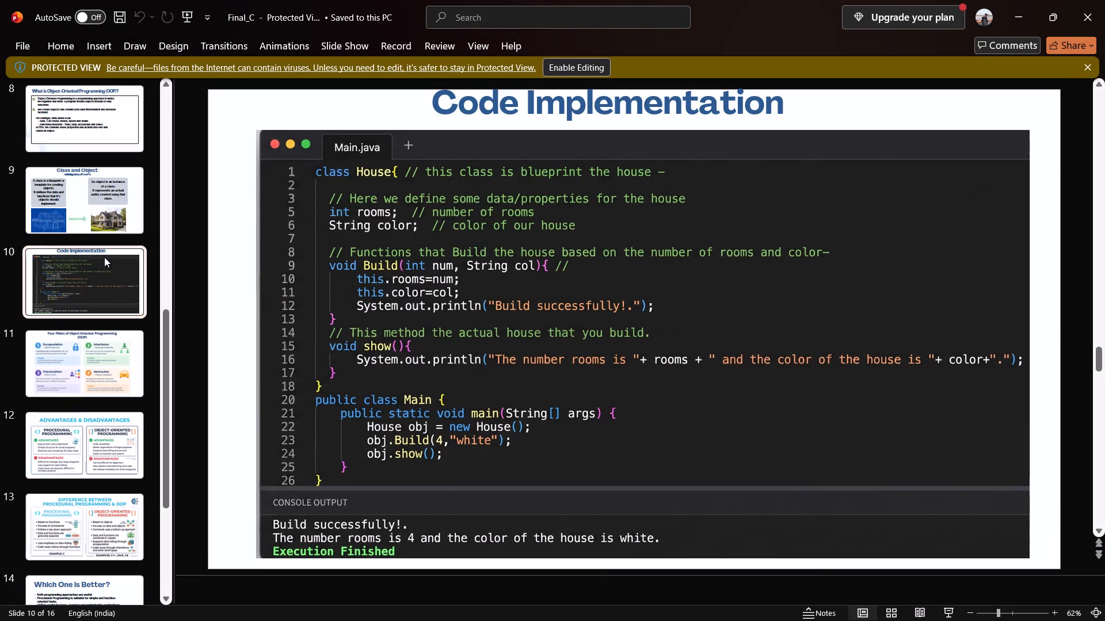
{"action": "left_click", "coordinate": [1104, 0]}
{"action": "left_click", "coordinate": [539, 201]}
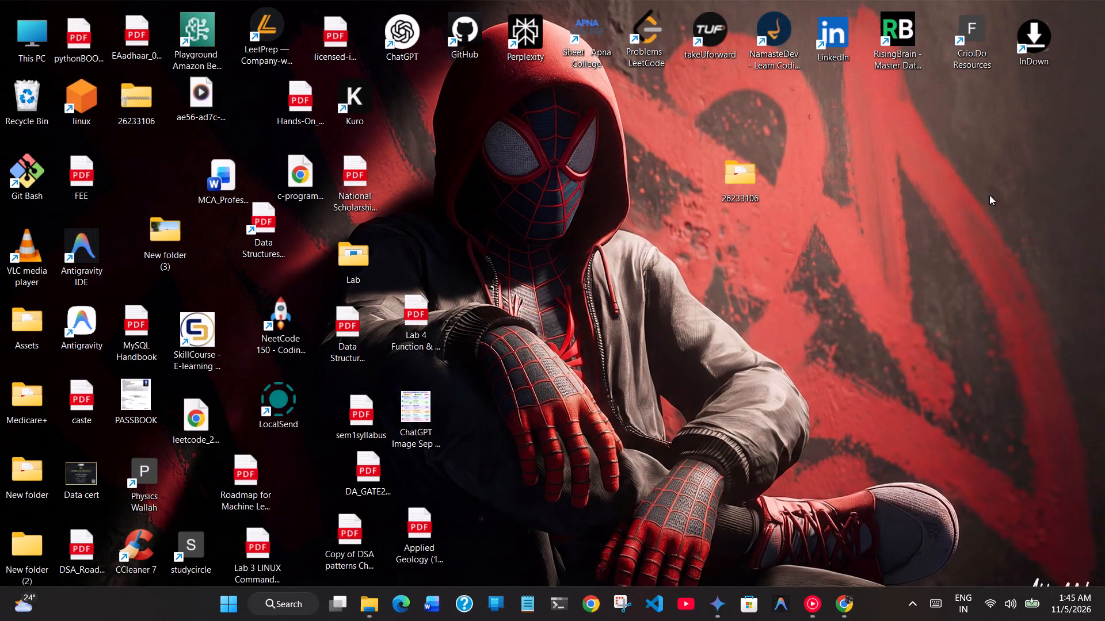
Open C_Presentation (2) in PowerPoint from the download D folder on drive D.
{"action": "double_click", "coordinate": [29, 41]}
{"action": "left_click_drag", "start_coordinate": [327, 284], "coordinate": [324, 268]}
{"action": "double_click", "coordinate": [424, 144]}
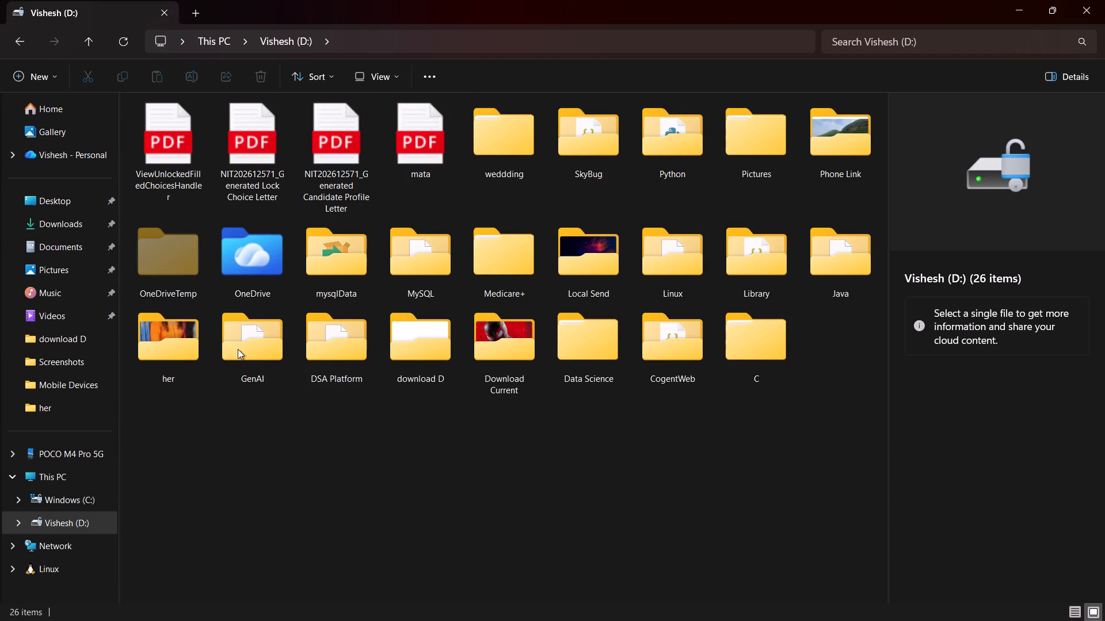
{"action": "double_click", "coordinate": [426, 366]}
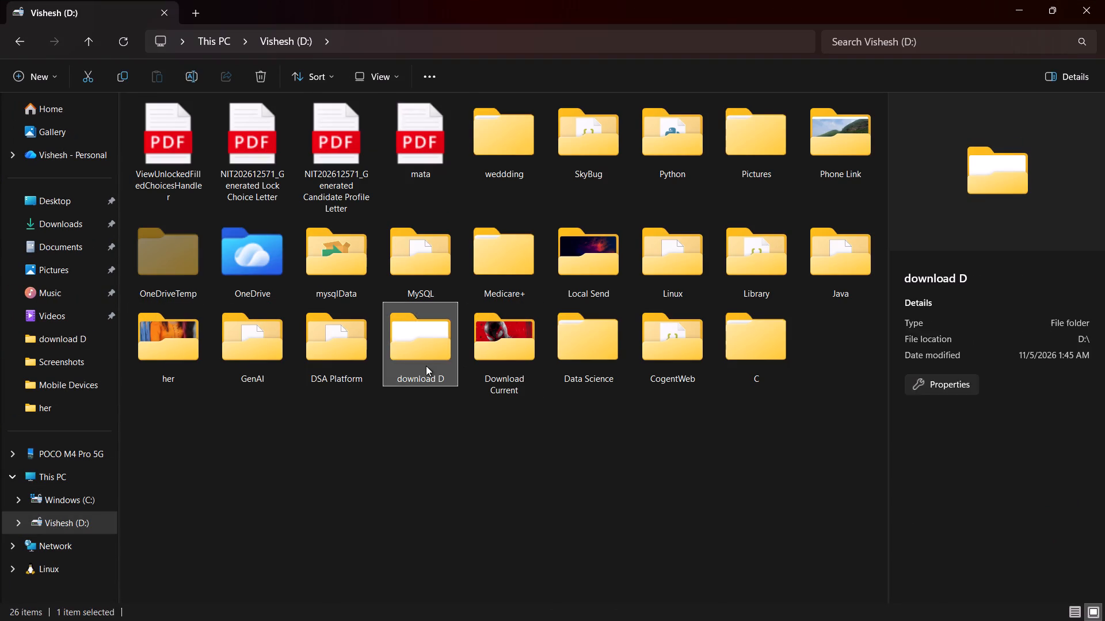
{"action": "double_click", "coordinate": [165, 135]}
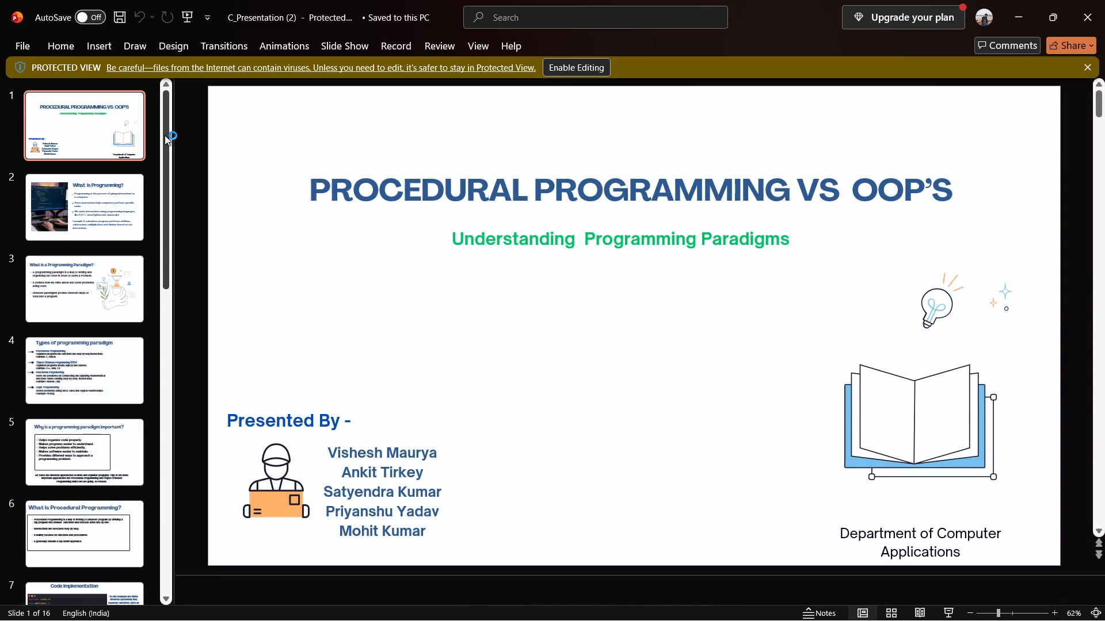
Review the slides of C_Presentation (2) up to slide 10, examining the Code Implementation image and its cover rectangle.
{"action": "key", "text": "Right"}
{"action": "key", "text": "Right"}
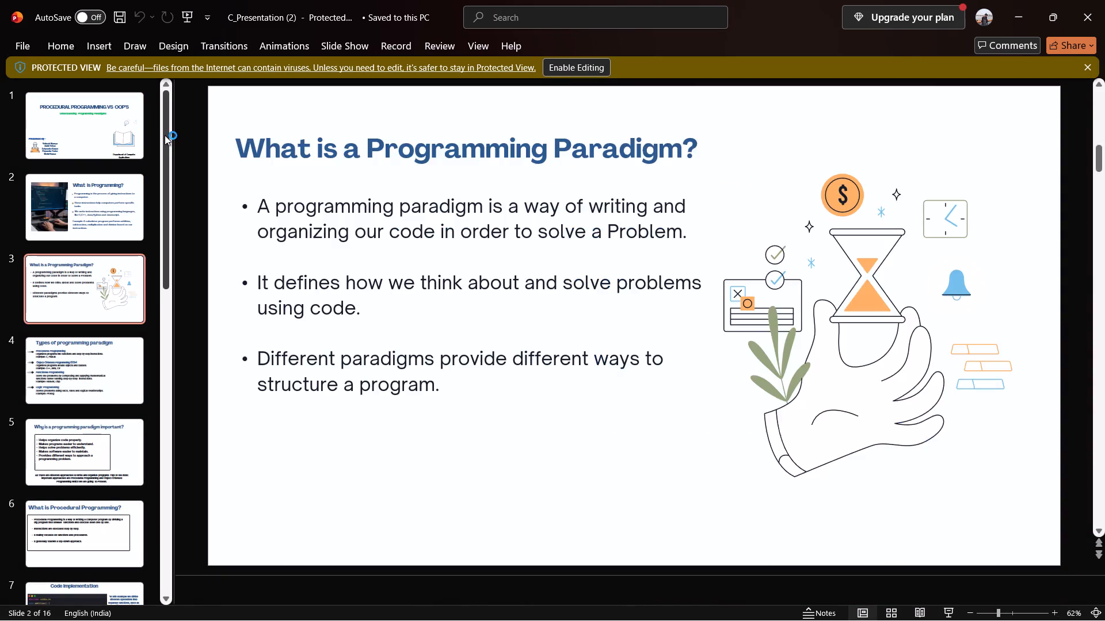
{"action": "key", "text": "Right"}
{"action": "key", "text": "Right"}
{"action": "key", "text": "Right"}
{"action": "key", "text": "Right"}
{"action": "key", "text": "Right"}
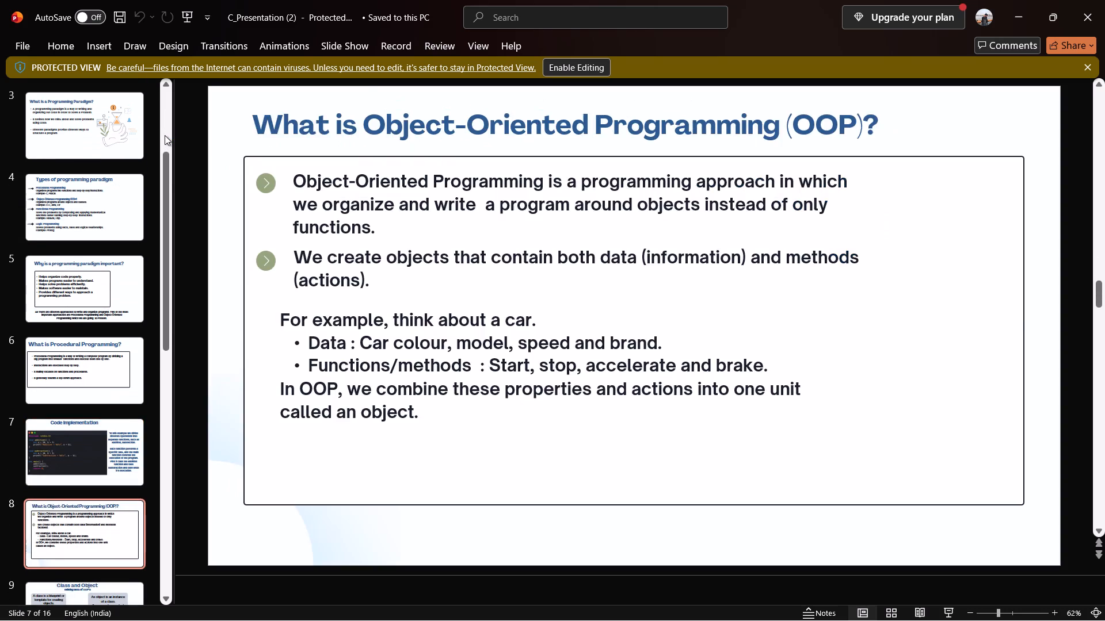
{"action": "key", "text": "Left"}
{"action": "key", "text": "Right"}
{"action": "key", "text": "Right"}
{"action": "key", "text": "Right"}
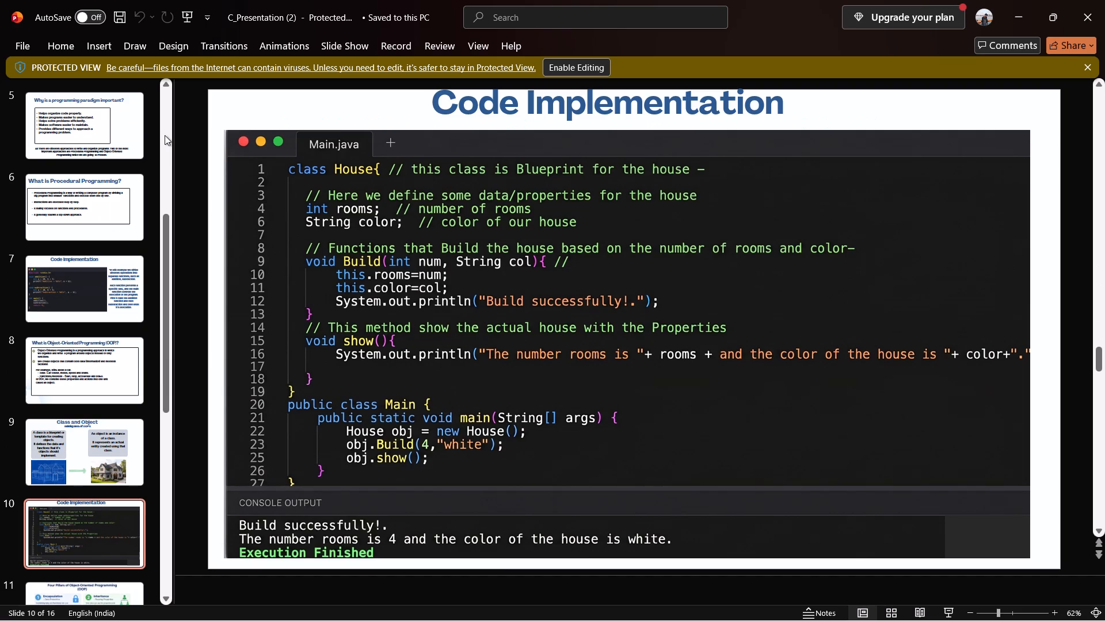
Review slides 11 to 16 of C_Presentation (2) and close the presentation.
{"action": "key", "text": "Right"}
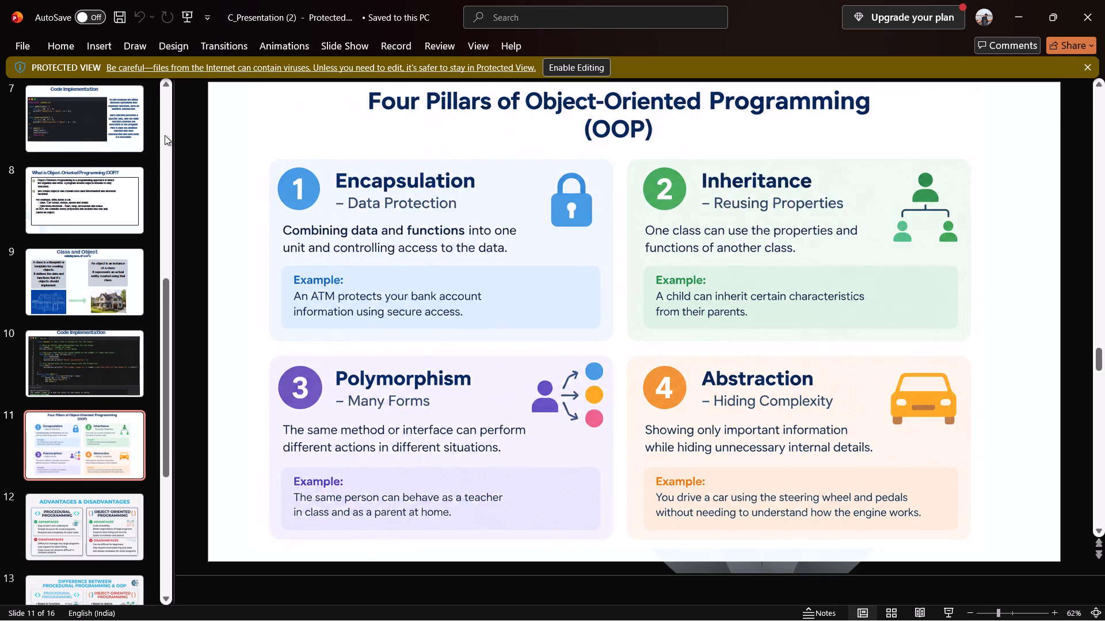
{"action": "key", "text": "Right"}
{"action": "key", "text": "Right"}
{"action": "key", "text": "Right"}
{"action": "key", "text": "Right"}
{"action": "key", "text": "Right"}
{"action": "key", "text": "Right"}
{"action": "key", "text": "Right"}
{"action": "key", "text": "Right"}
{"action": "key", "text": "Right"}
{"action": "key", "text": "Right"}
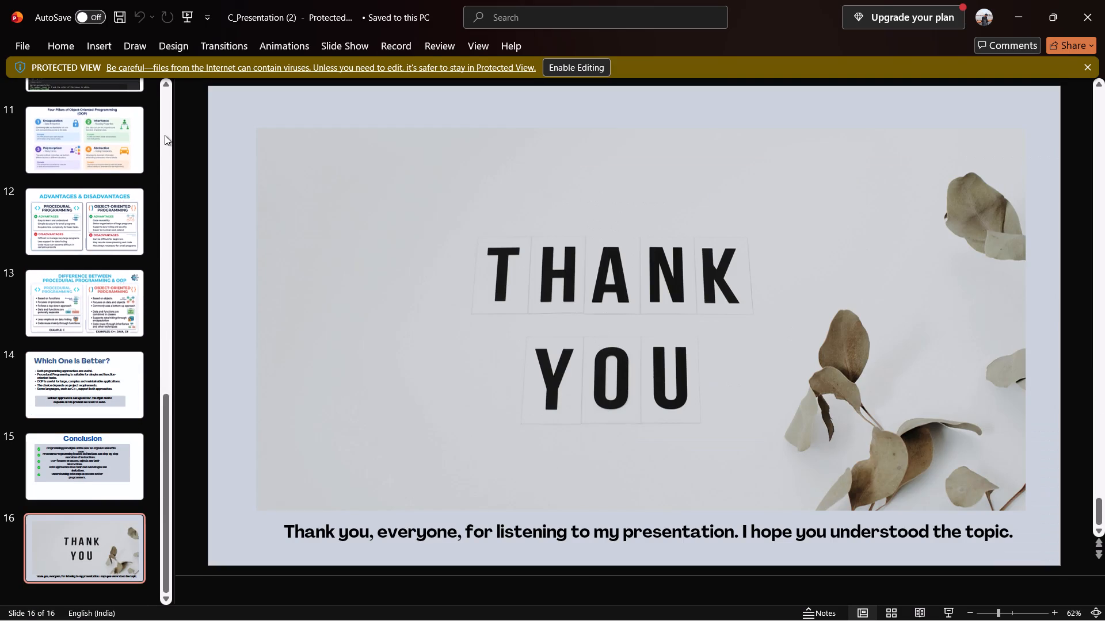
{"action": "left_click", "coordinate": [1104, 0]}
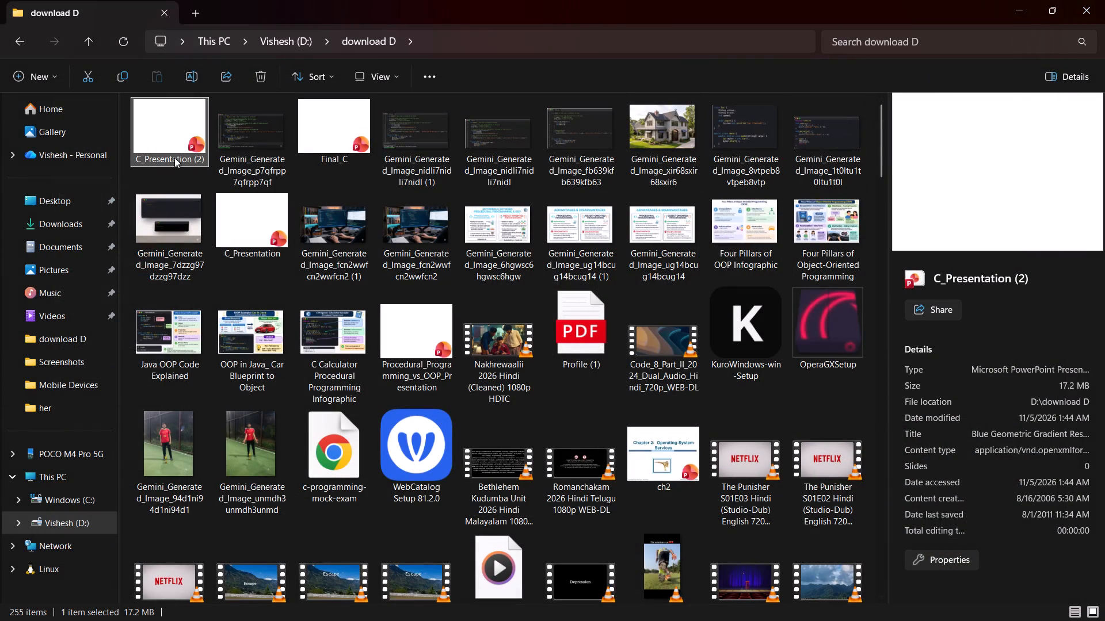
Open Windows Search from the download D folder to look for an app.
{"action": "right_click", "coordinate": [164, 148]}
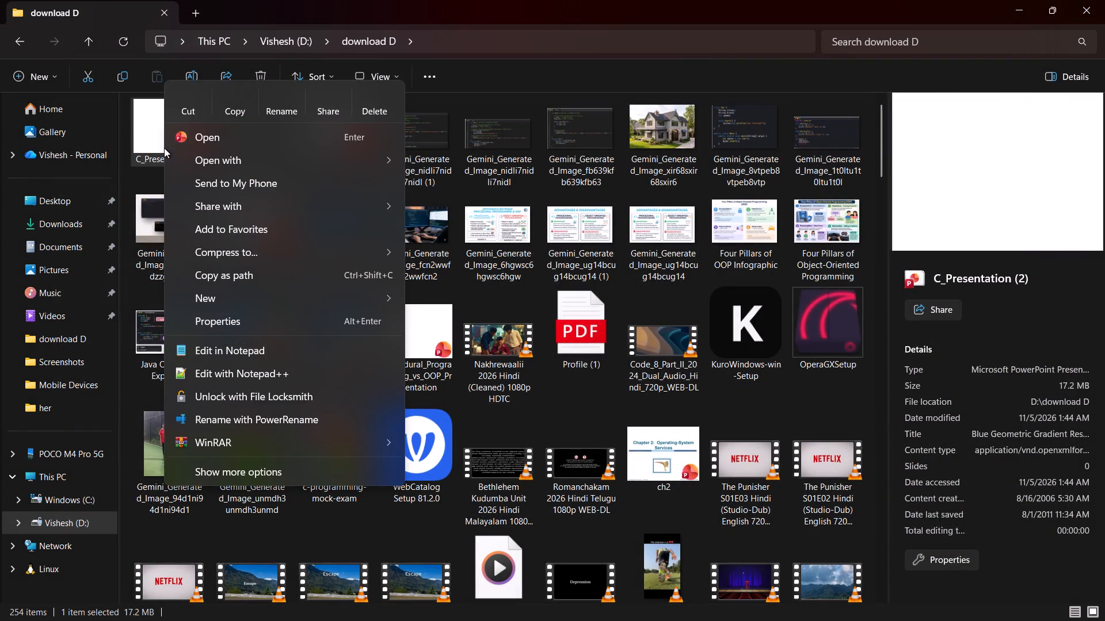
{"action": "left_click", "coordinate": [153, 151]}
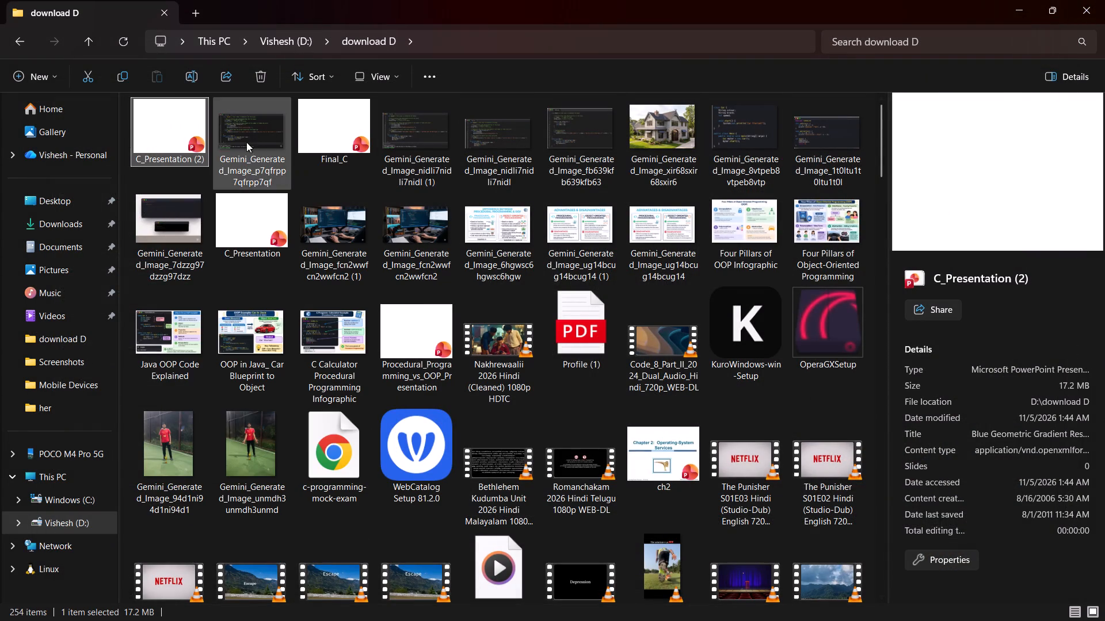
{"action": "scroll", "coordinate": [798, 310], "scroll_direction": "down", "scroll_amount": 1}
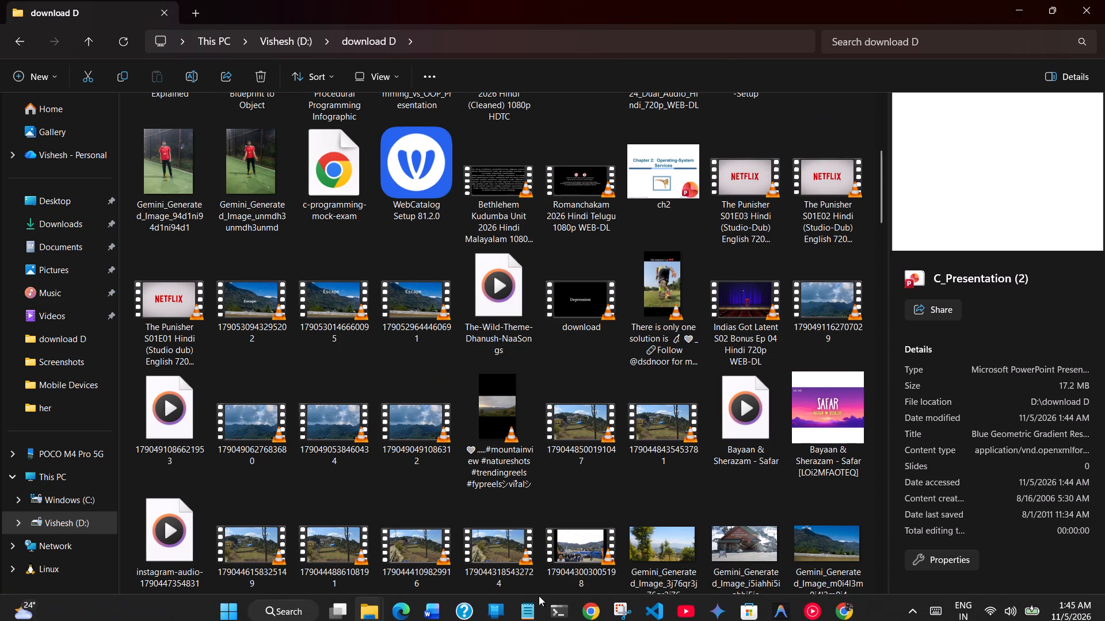
{"action": "left_click", "coordinate": [250, 611]}
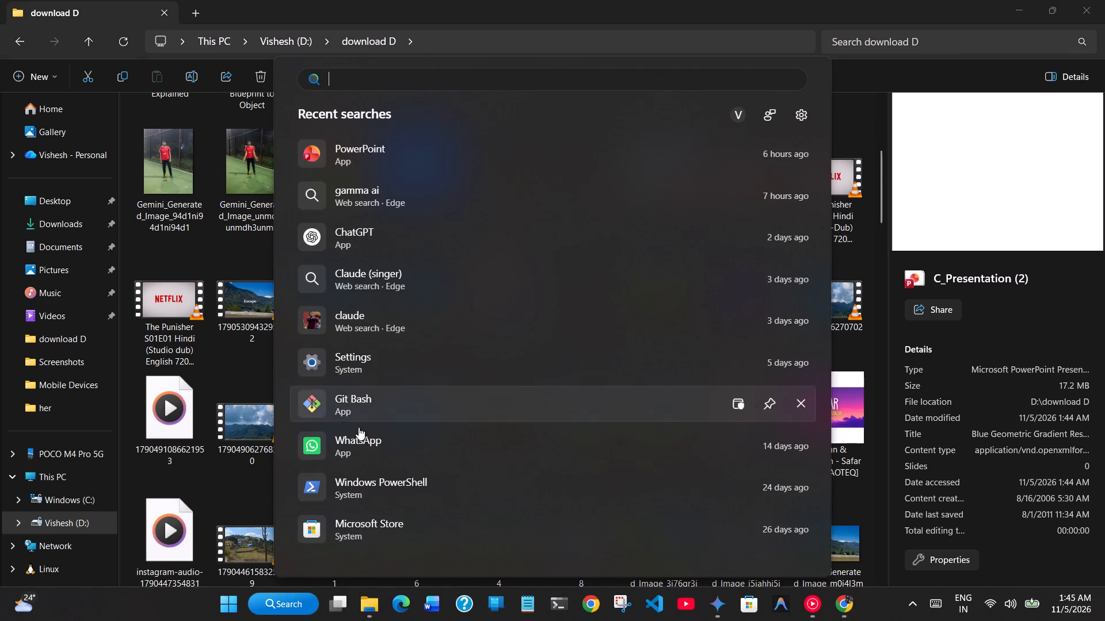
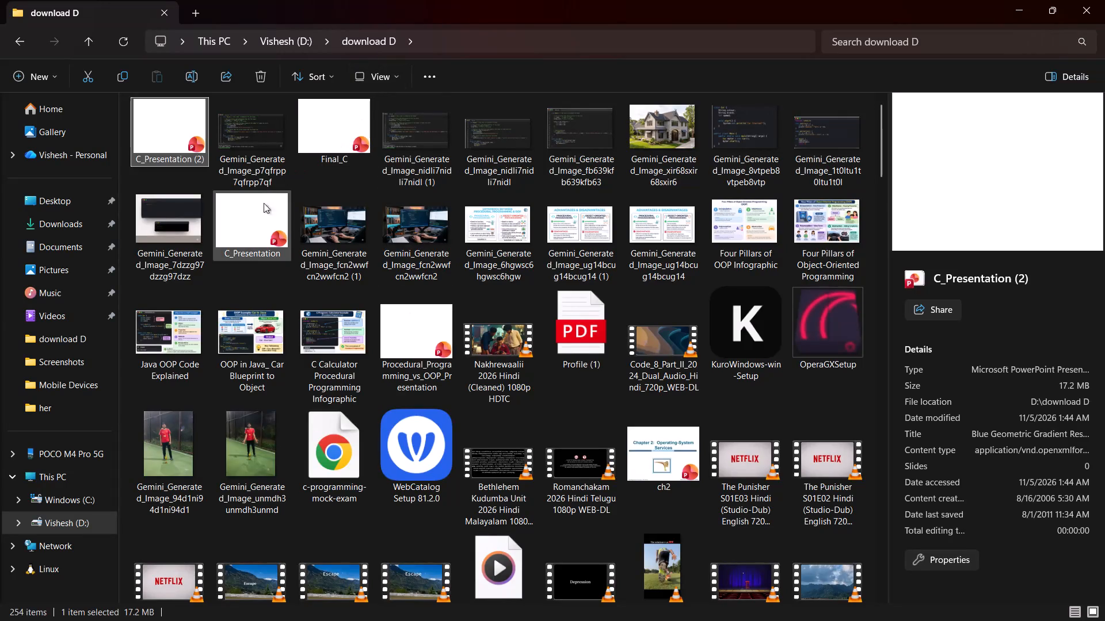
Open C_Presentation from the download D folder in PowerPoint and review slides 1 to 11.
{"action": "double_click", "coordinate": [247, 258]}
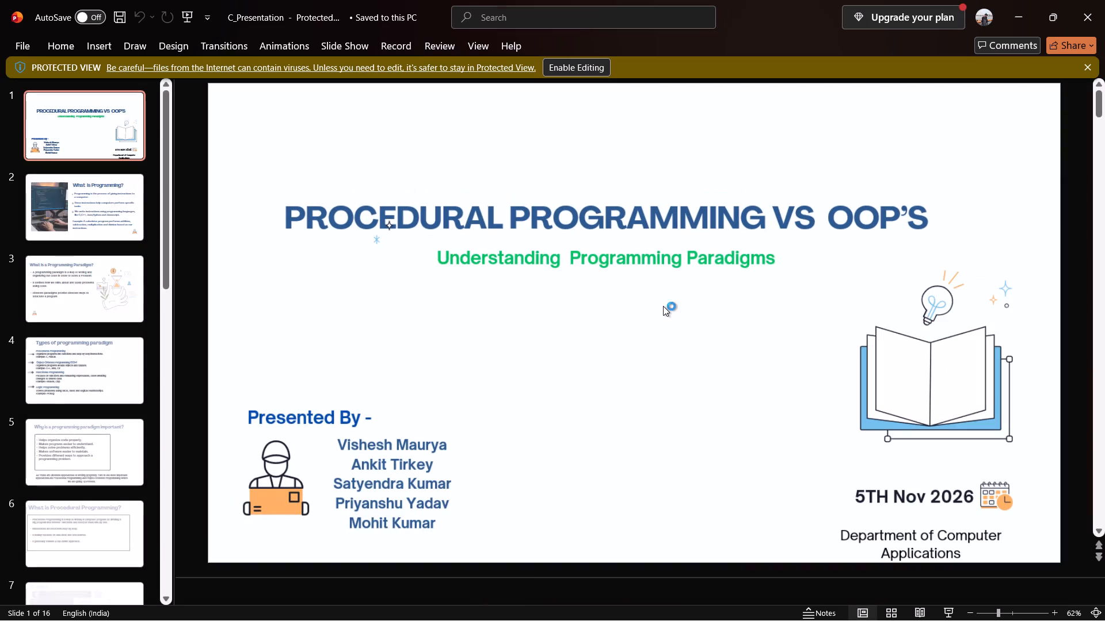
{"action": "scroll", "coordinate": [608, 306], "scroll_direction": "down", "scroll_amount": 5}
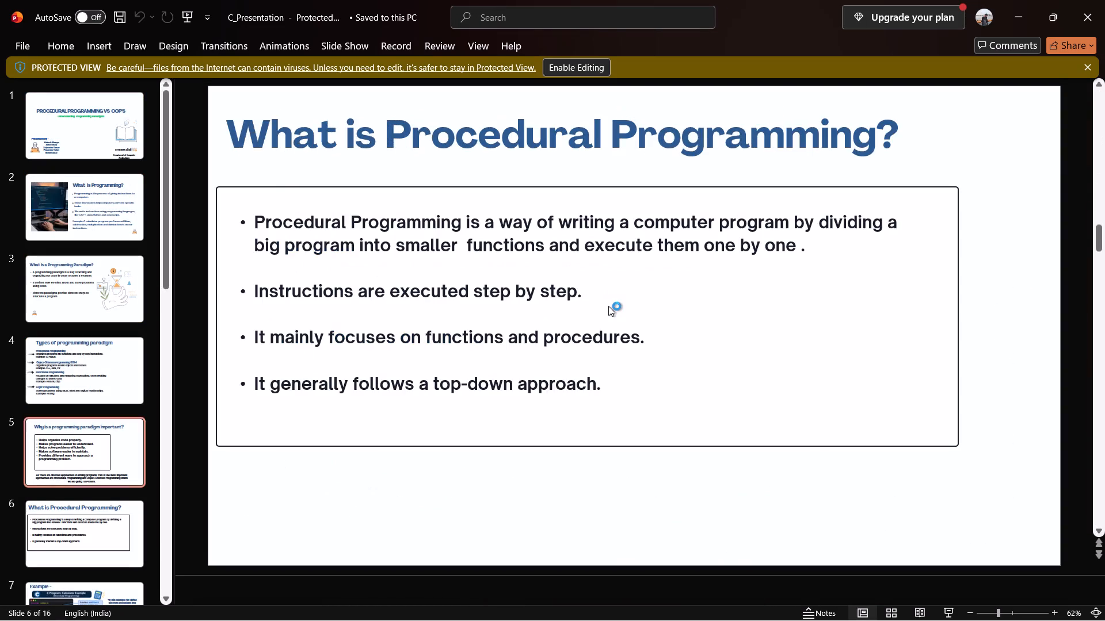
{"action": "scroll", "coordinate": [608, 306], "scroll_direction": "down", "scroll_amount": 3}
{"action": "scroll", "coordinate": [608, 306], "scroll_direction": "up", "scroll_amount": 3}
{"action": "scroll", "coordinate": [608, 306], "scroll_direction": "down", "scroll_amount": 4}
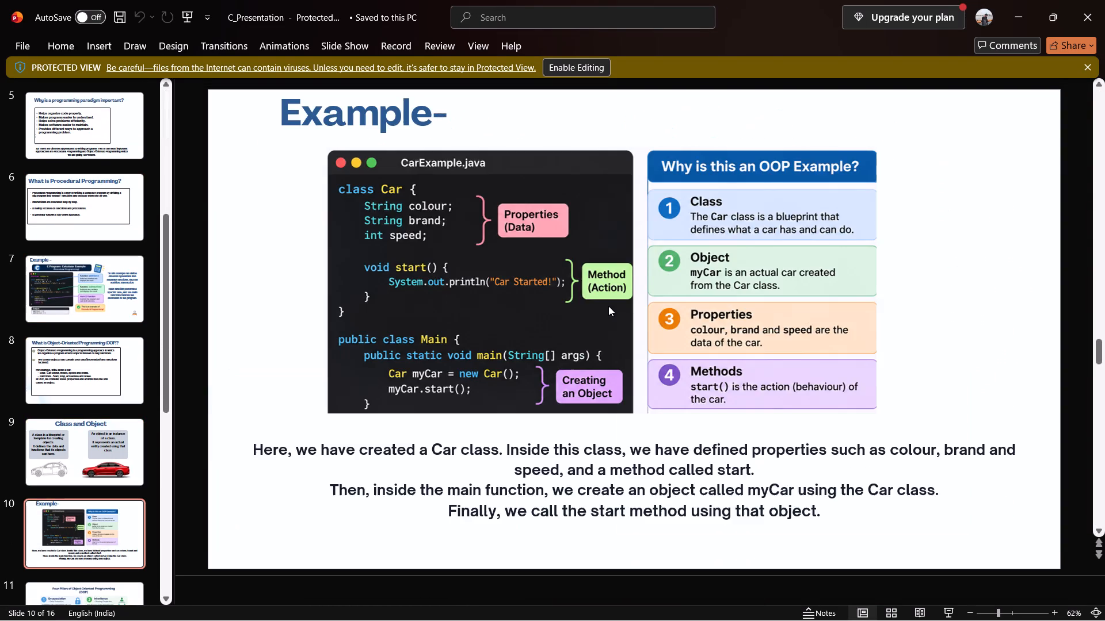
{"action": "scroll", "coordinate": [608, 306], "scroll_direction": "down", "scroll_amount": 3}
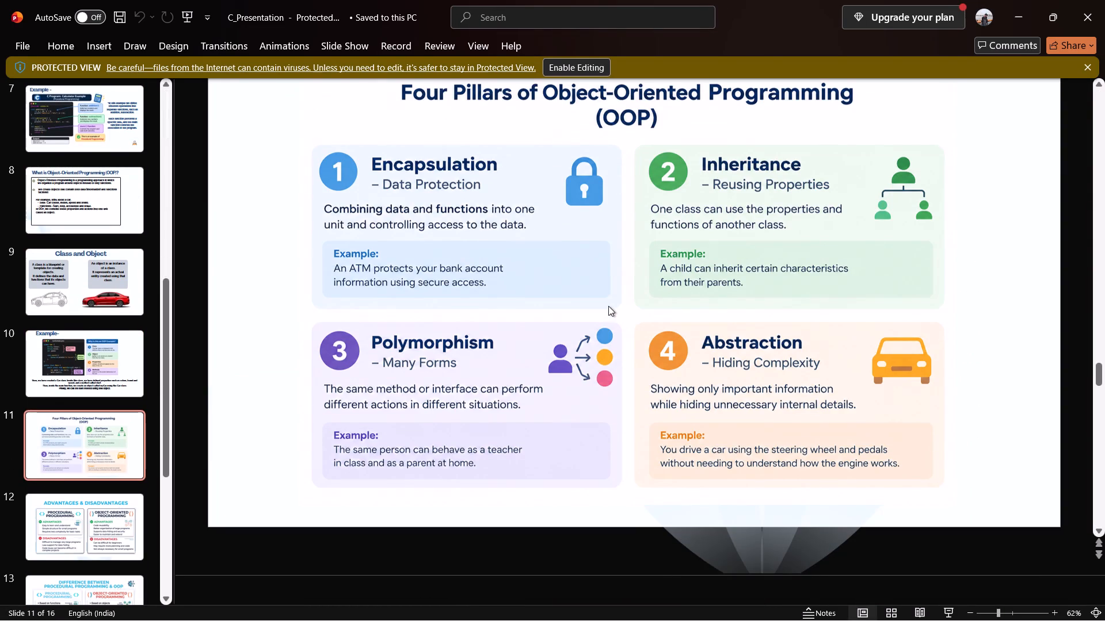
Recheck the OOP example on slide 10, review the slides through slide 16, and close C_Presentation.
{"action": "scroll", "coordinate": [608, 306], "scroll_direction": "up", "scroll_amount": 3}
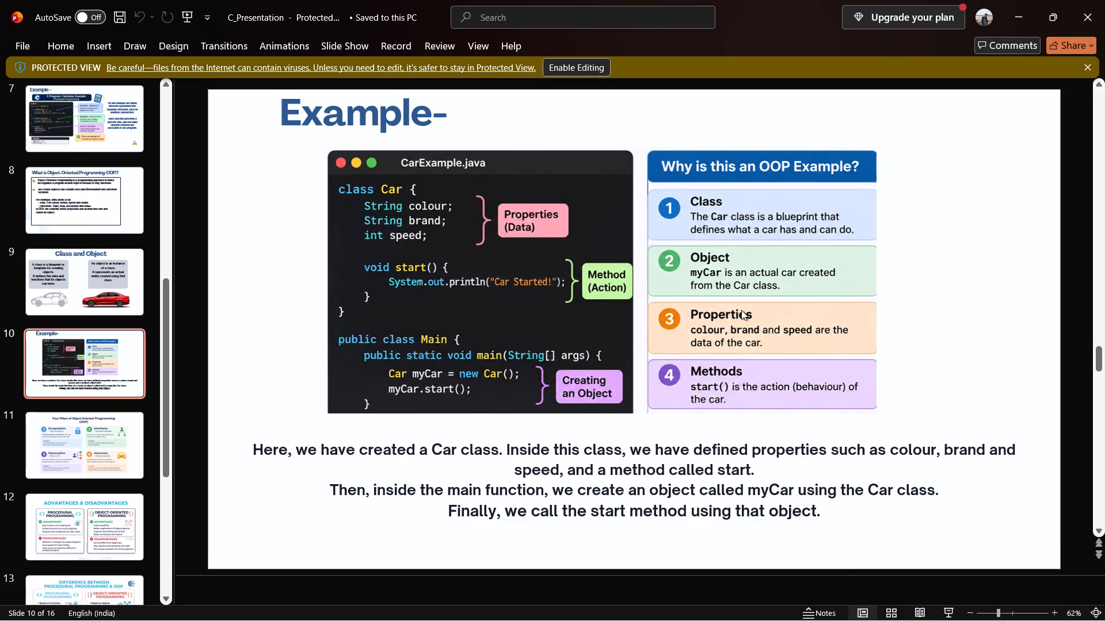
{"action": "scroll", "coordinate": [741, 310], "scroll_direction": "down", "scroll_amount": 17}
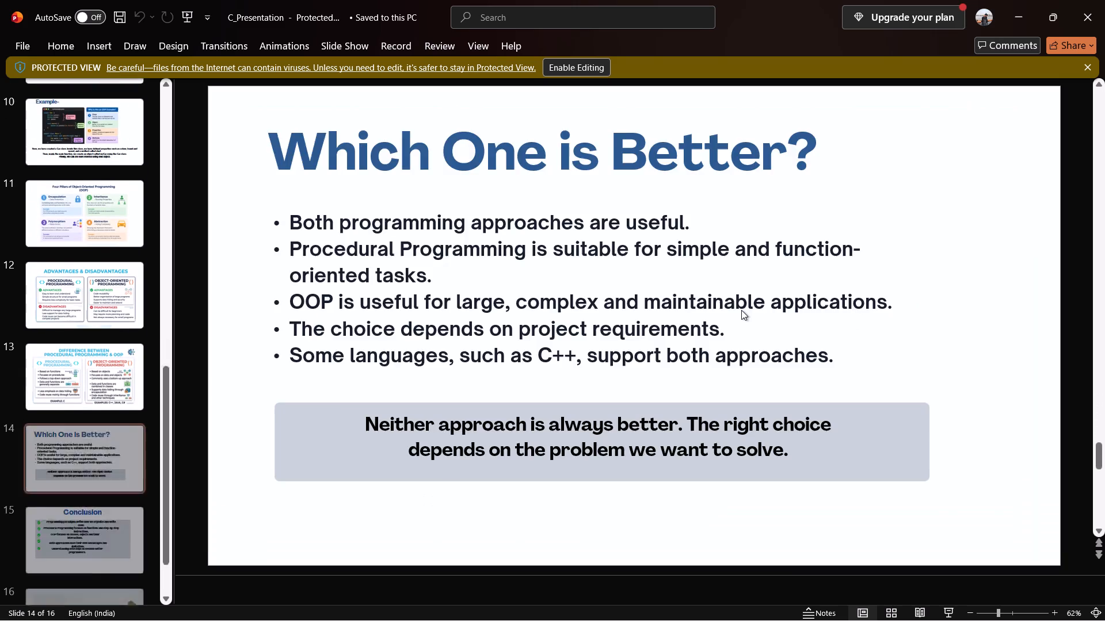
{"action": "scroll", "coordinate": [741, 310], "scroll_direction": "down", "scroll_amount": 16}
{"action": "left_click", "coordinate": [1104, 0]}
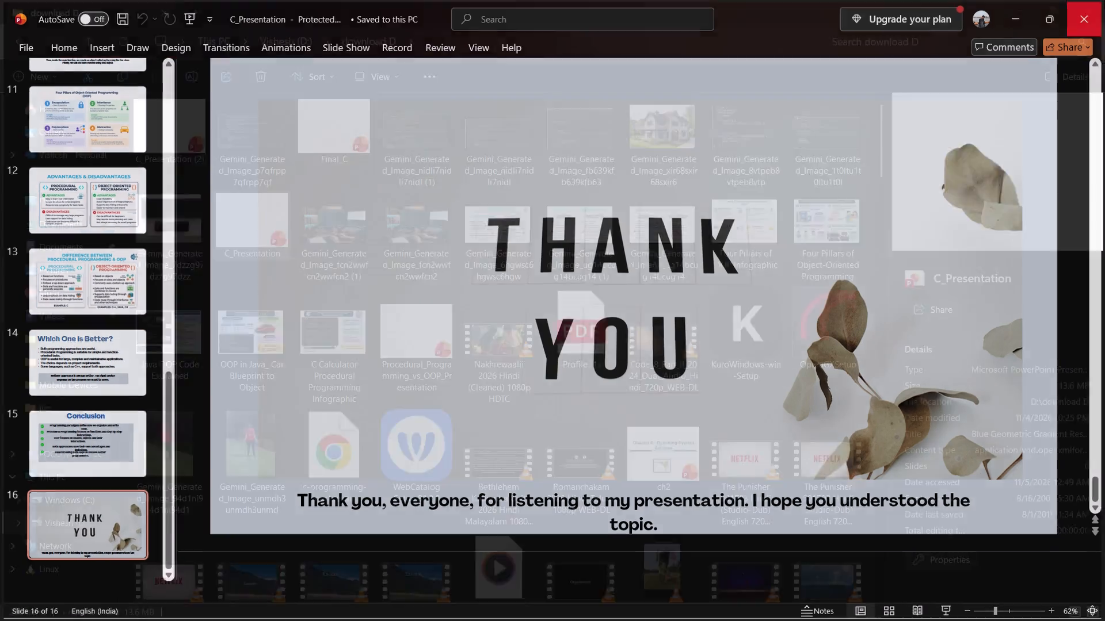
Close the download D and Home File Explorer windows, leaving only the clear desktop.
{"action": "left_click", "coordinate": [296, 604]}
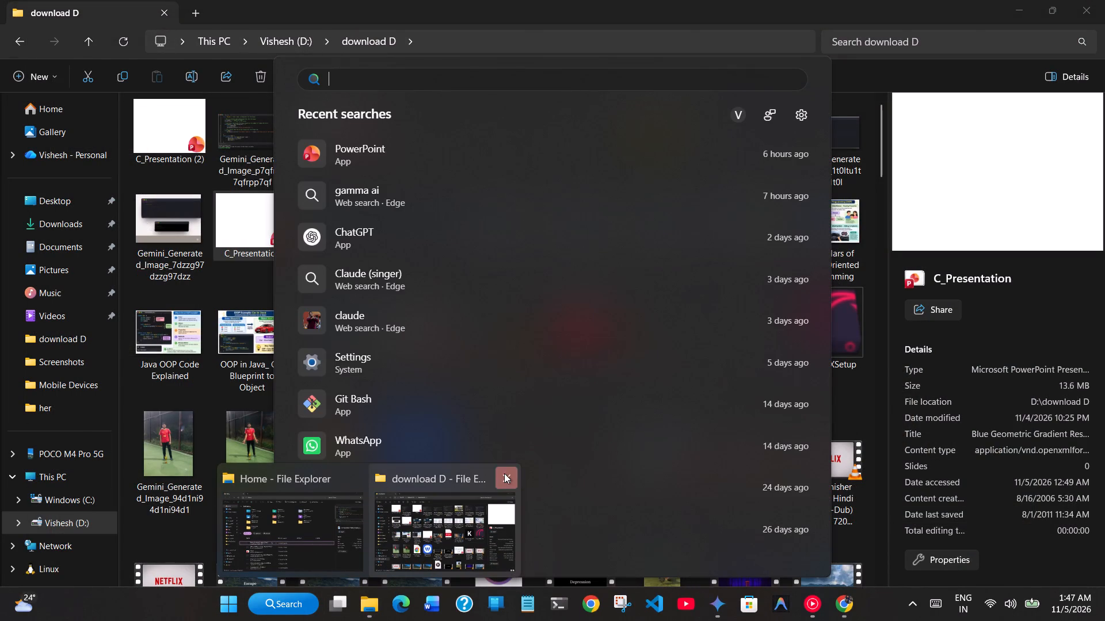
{"action": "left_click", "coordinate": [504, 473]}
{"action": "left_click", "coordinate": [429, 477]}
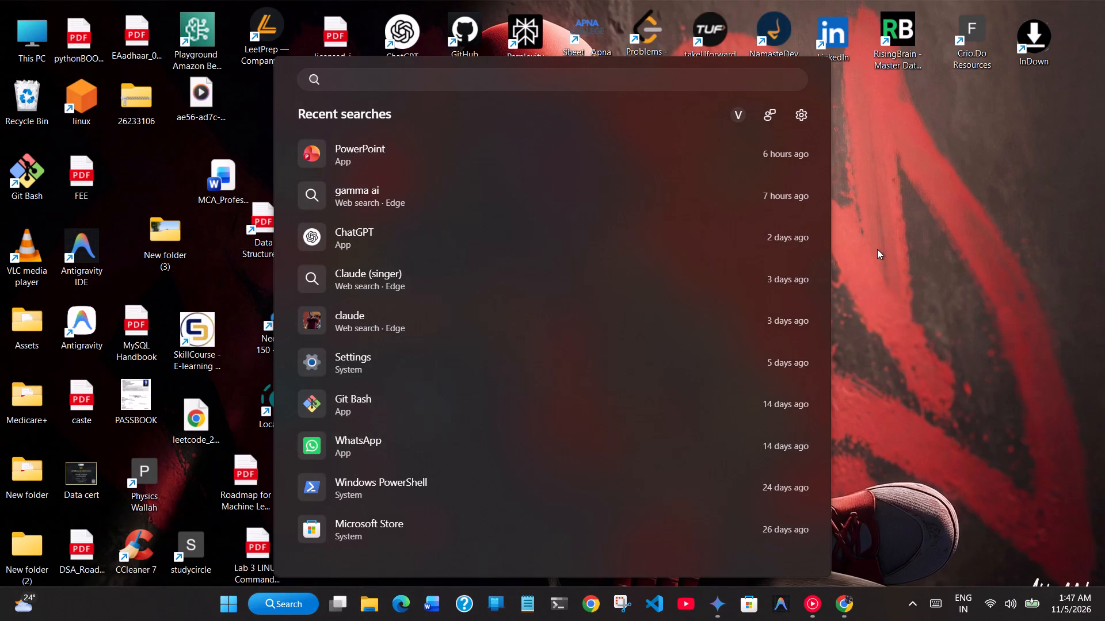
{"action": "left_click", "coordinate": [877, 249]}
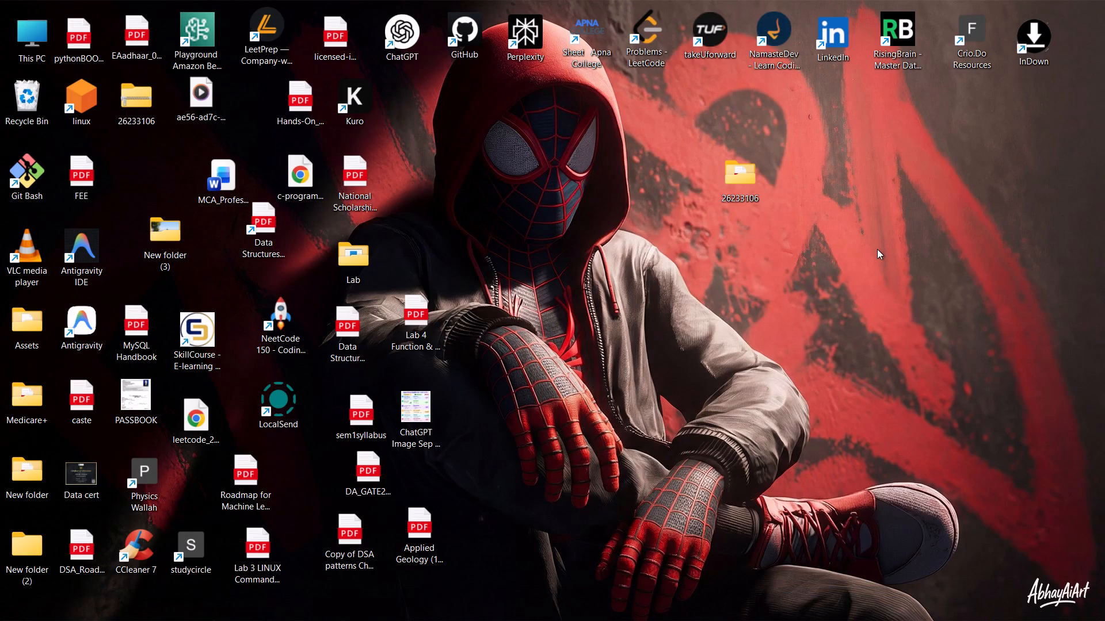
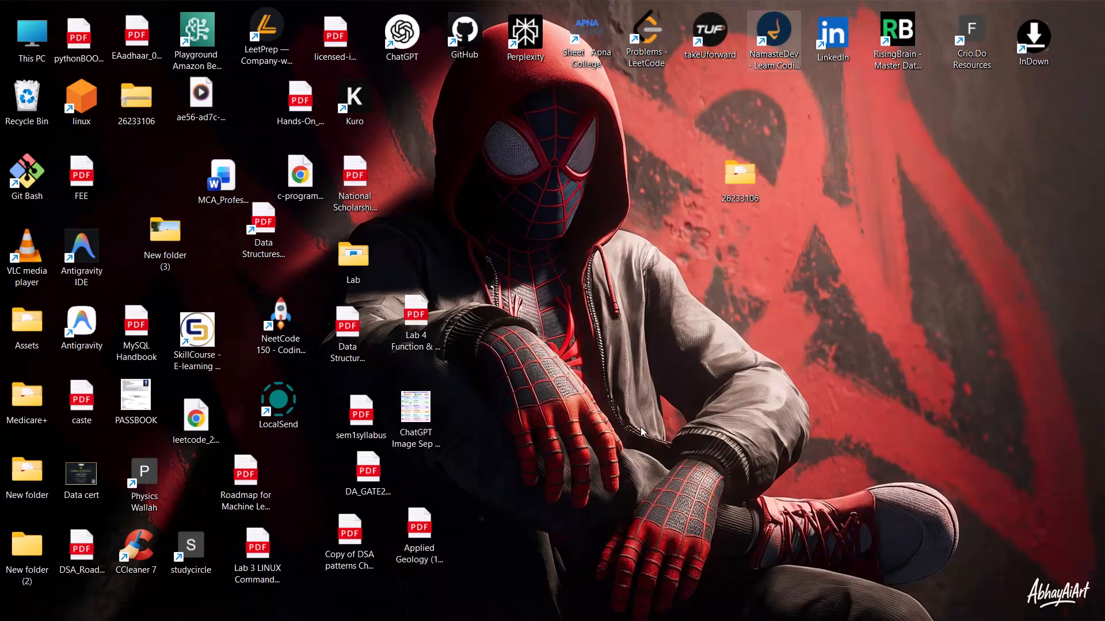
Open the download D folder on the D: drive, starting from This PC on the desktop.
{"action": "left_click", "coordinate": [276, 606]}
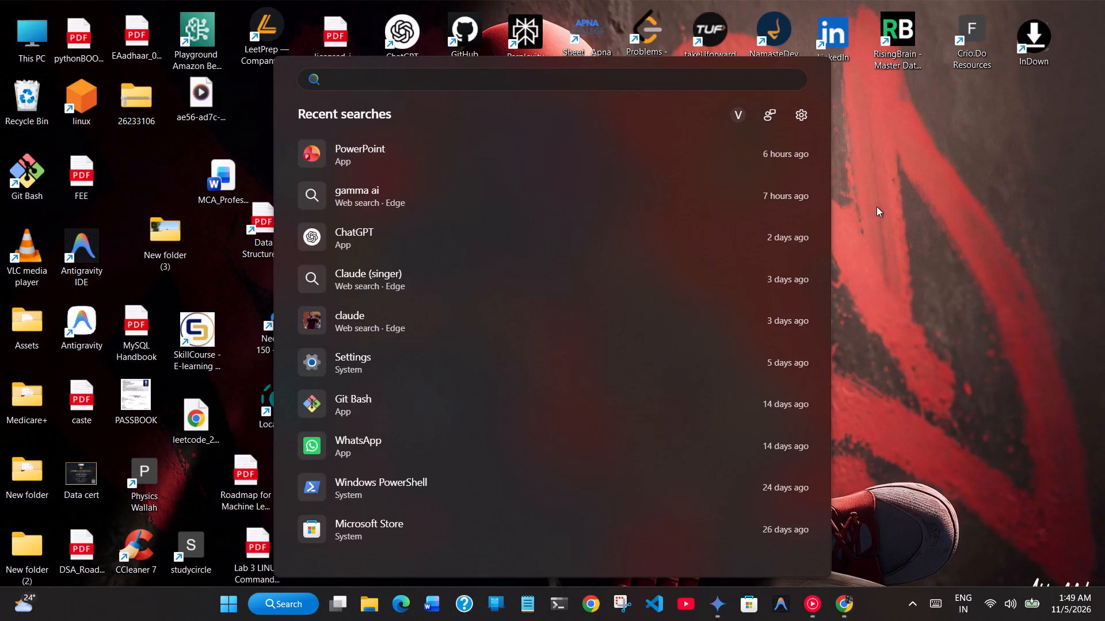
{"action": "left_click", "coordinate": [906, 210]}
{"action": "double_click", "coordinate": [41, 20]}
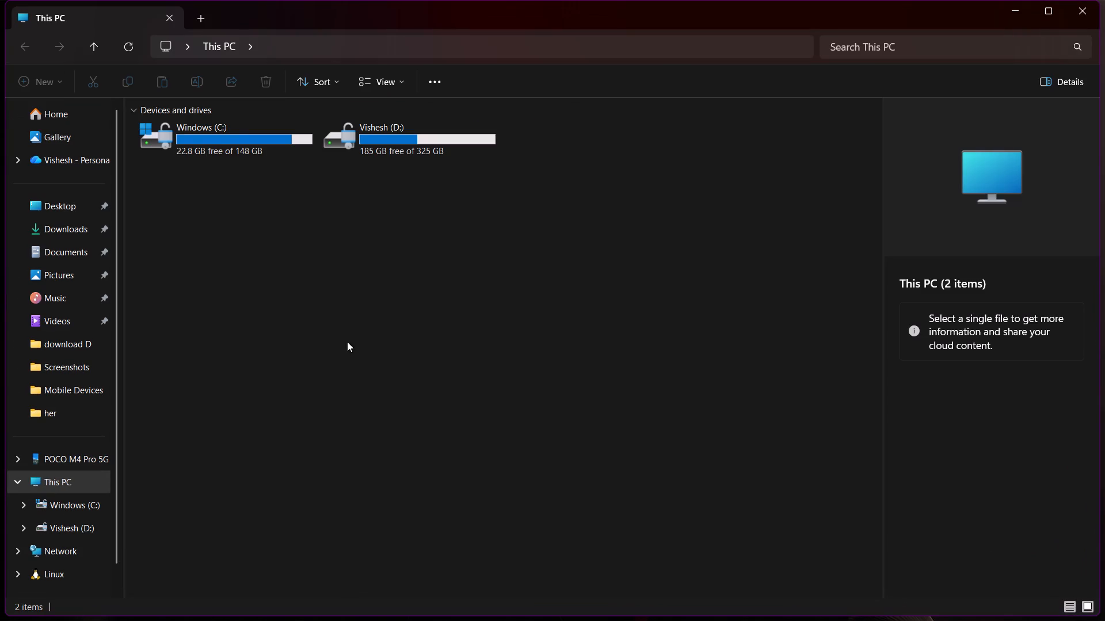
{"action": "left_click", "coordinate": [347, 342]}
{"action": "double_click", "coordinate": [370, 144]}
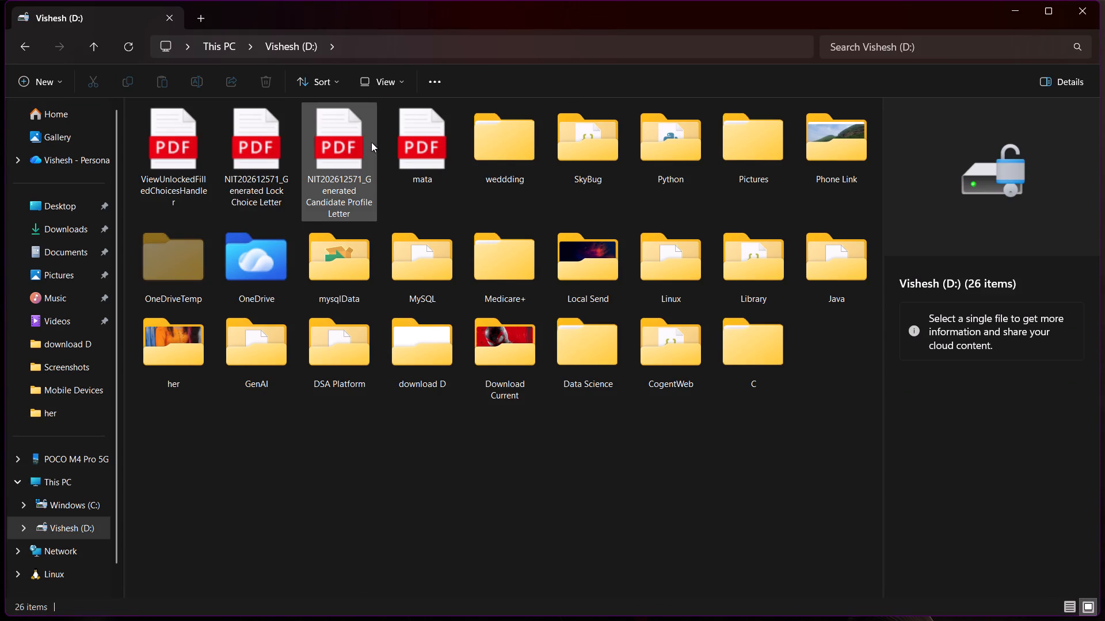
{"action": "left_click", "coordinate": [22, 42]}
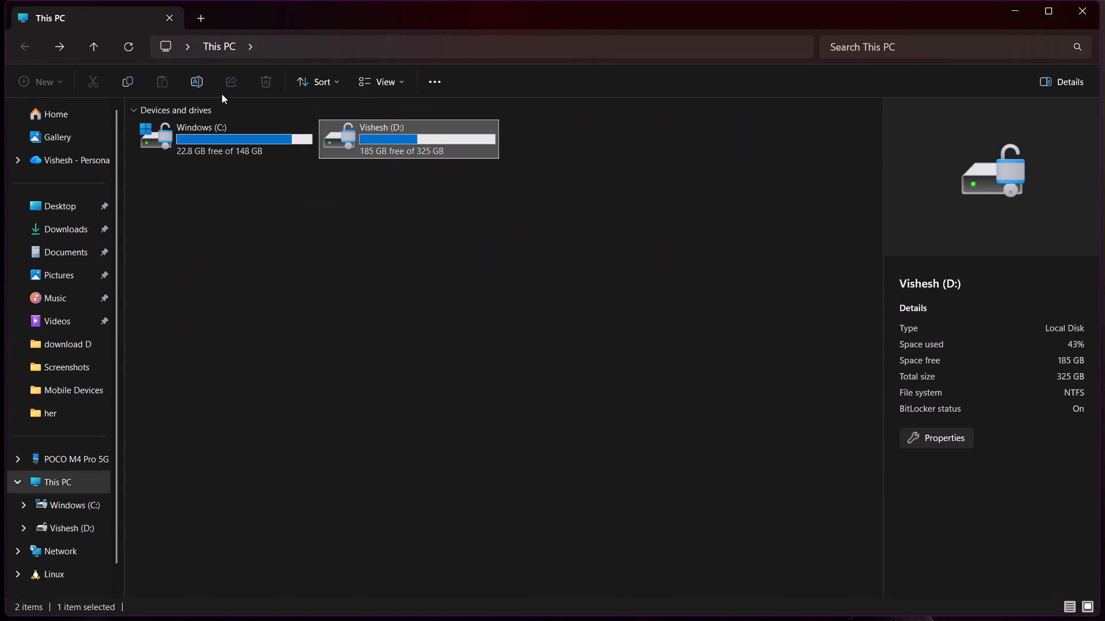
{"action": "double_click", "coordinate": [403, 155]}
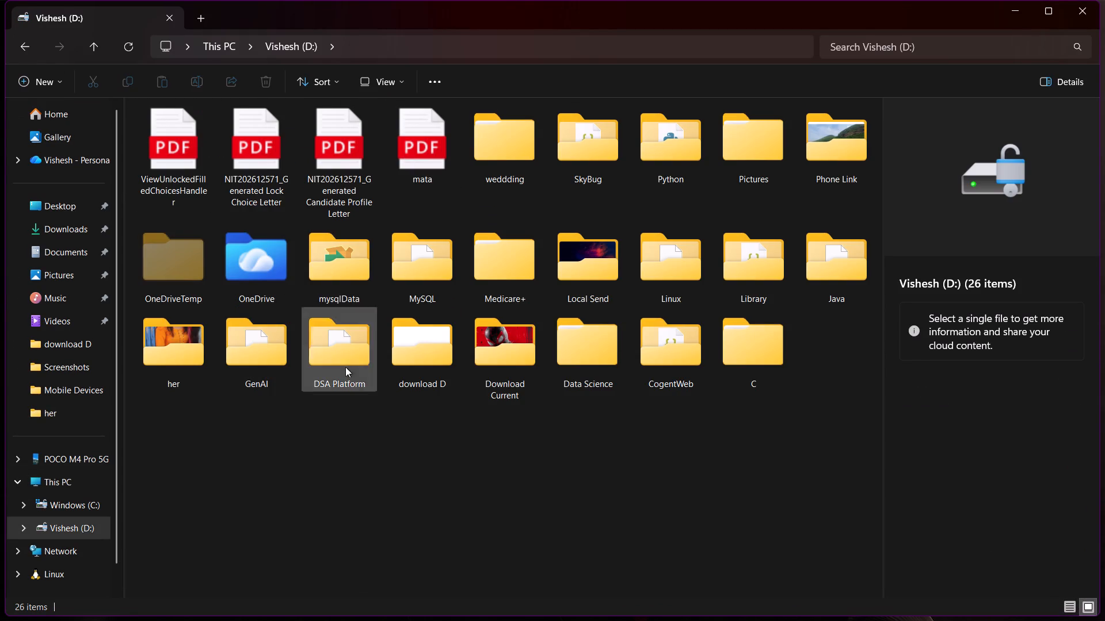
{"action": "double_click", "coordinate": [409, 367]}
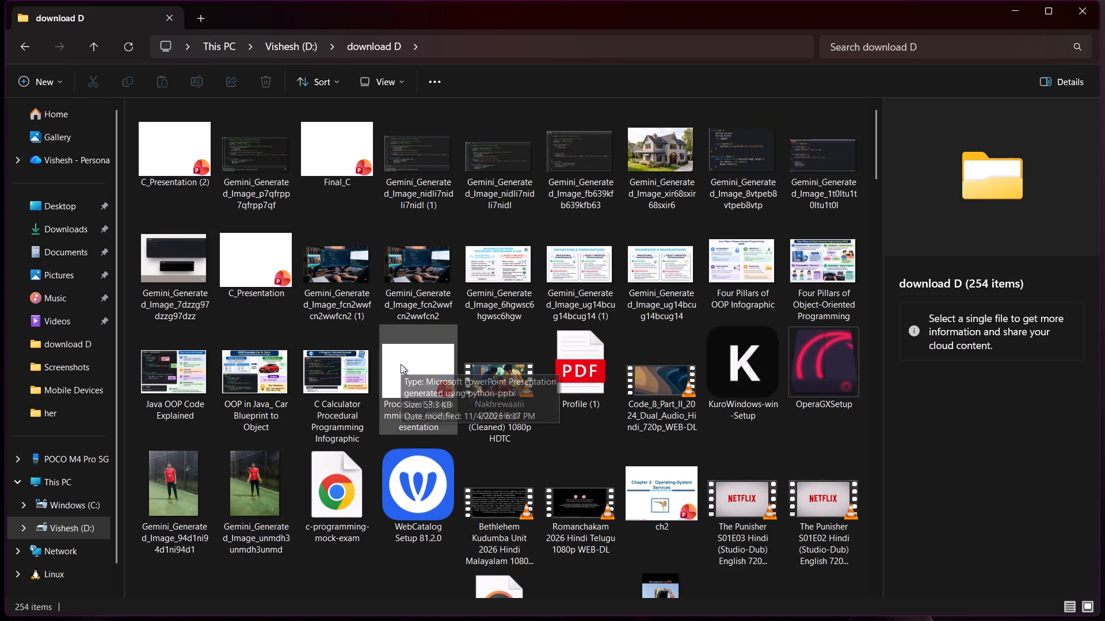
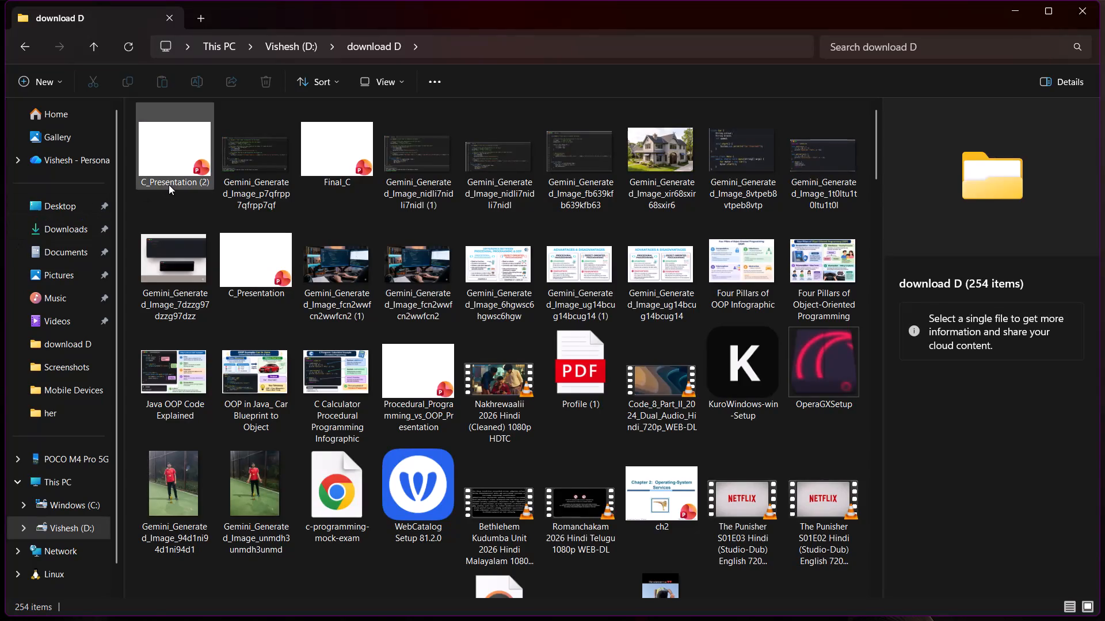
Open C_Presentation (2) from the download D folder in PowerPoint and review slides 1 to 9.
{"action": "double_click", "coordinate": [169, 185]}
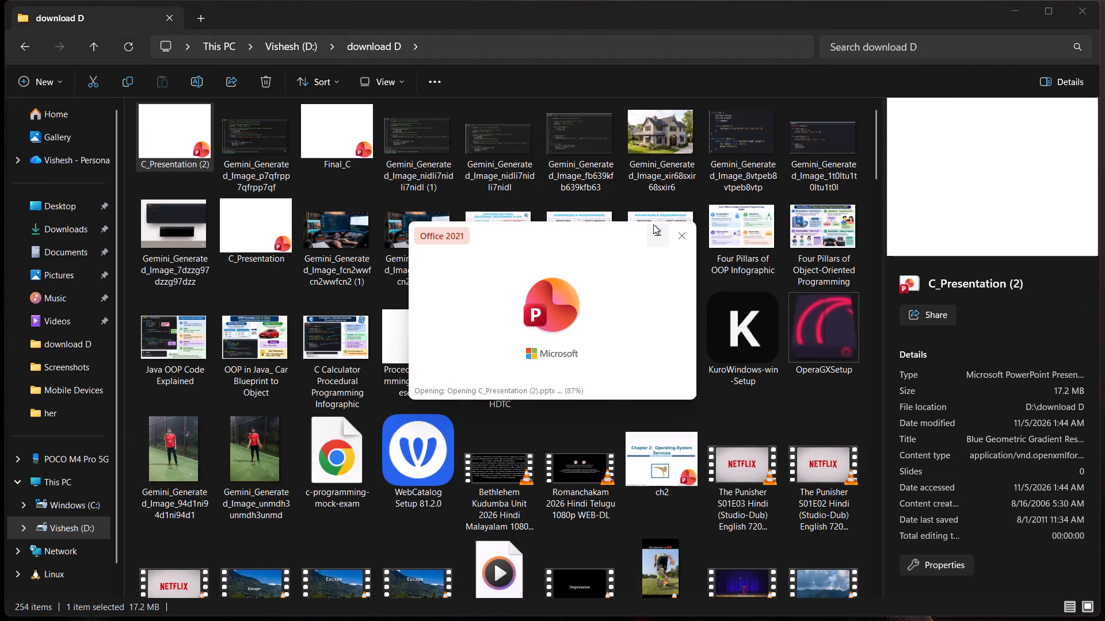
{"action": "key", "text": "Right"}
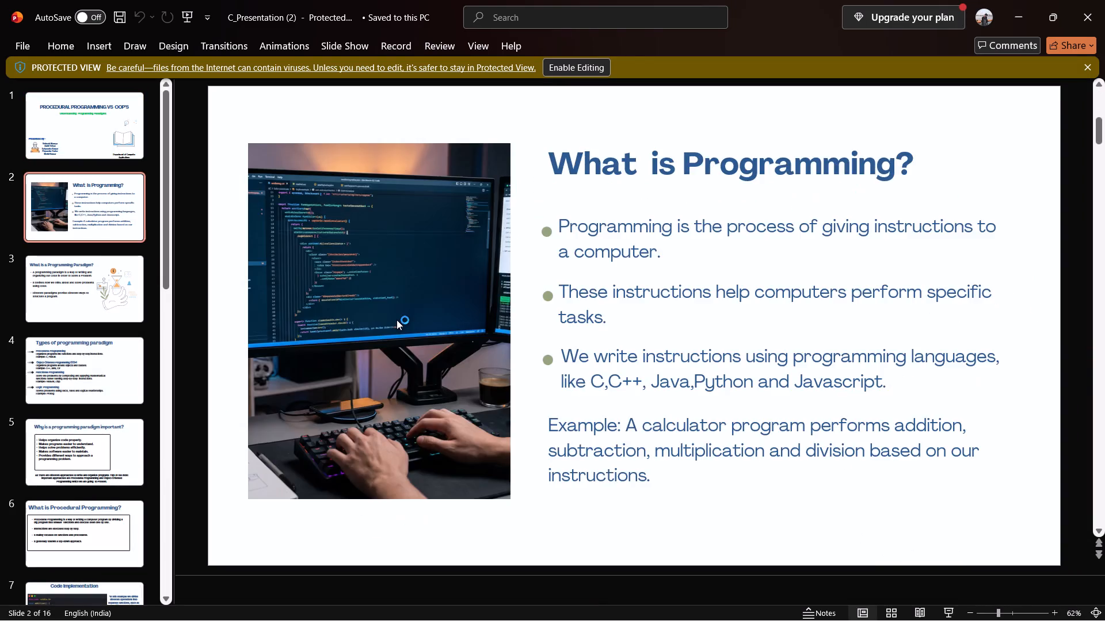
{"action": "key", "text": "Right"}
{"action": "key", "text": "Right"}
{"action": "key", "text": "Right"}
{"action": "key", "text": "Right"}
{"action": "key", "text": "Left"}
{"action": "key", "text": "Left"}
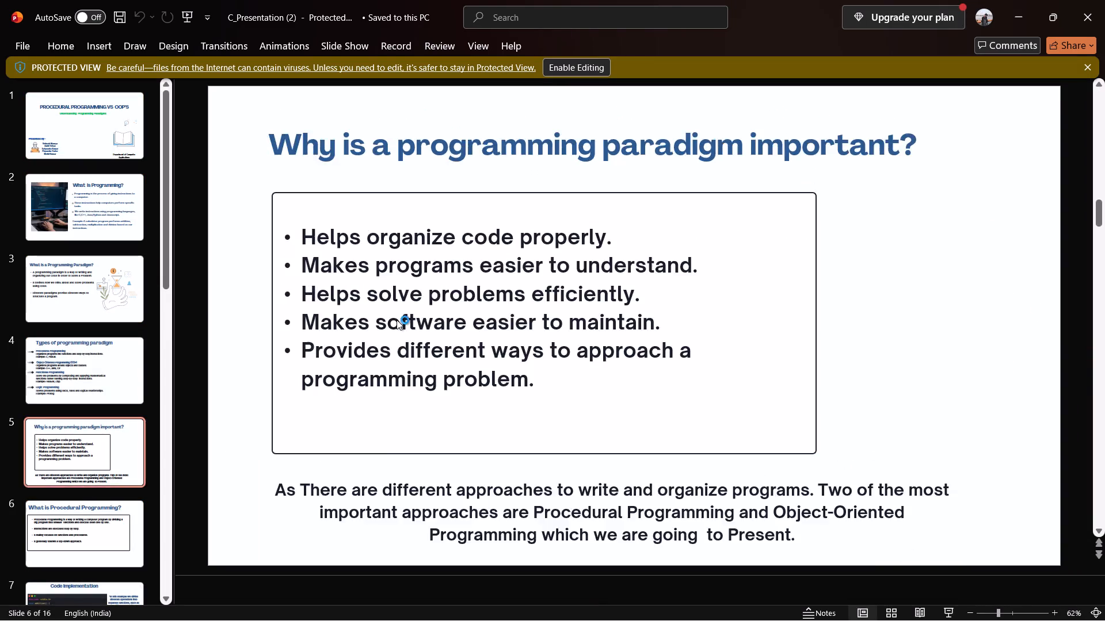
{"action": "key", "text": "Right"}
{"action": "key", "text": "Right"}
{"action": "key", "text": "Right"}
{"action": "key", "text": "Right"}
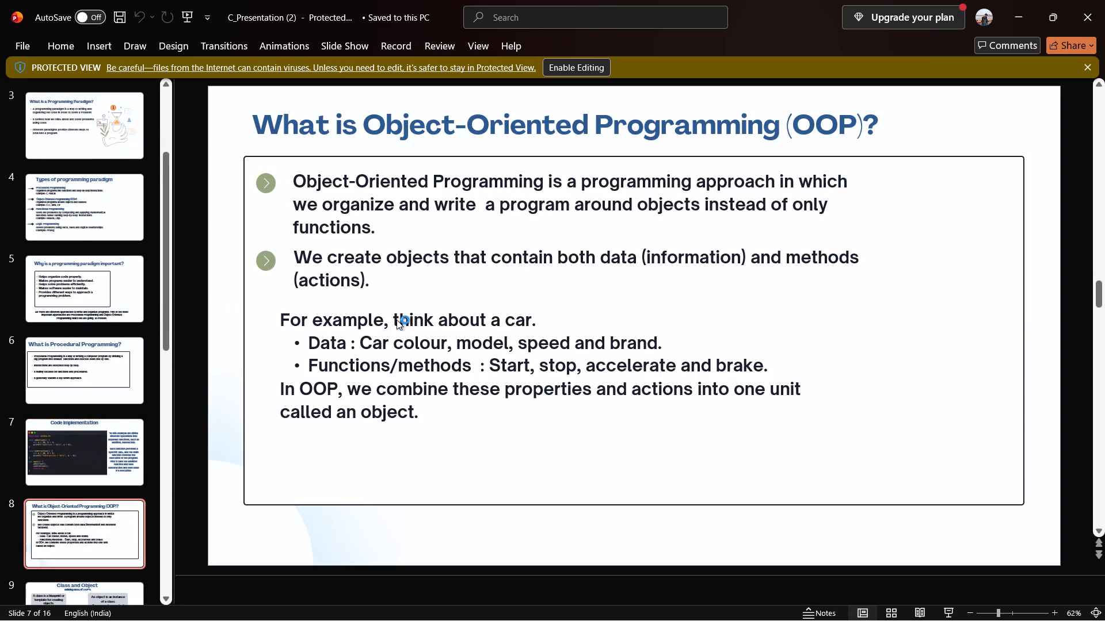
{"action": "key", "text": "Left"}
{"action": "key", "text": "Right"}
{"action": "key", "text": "Right"}
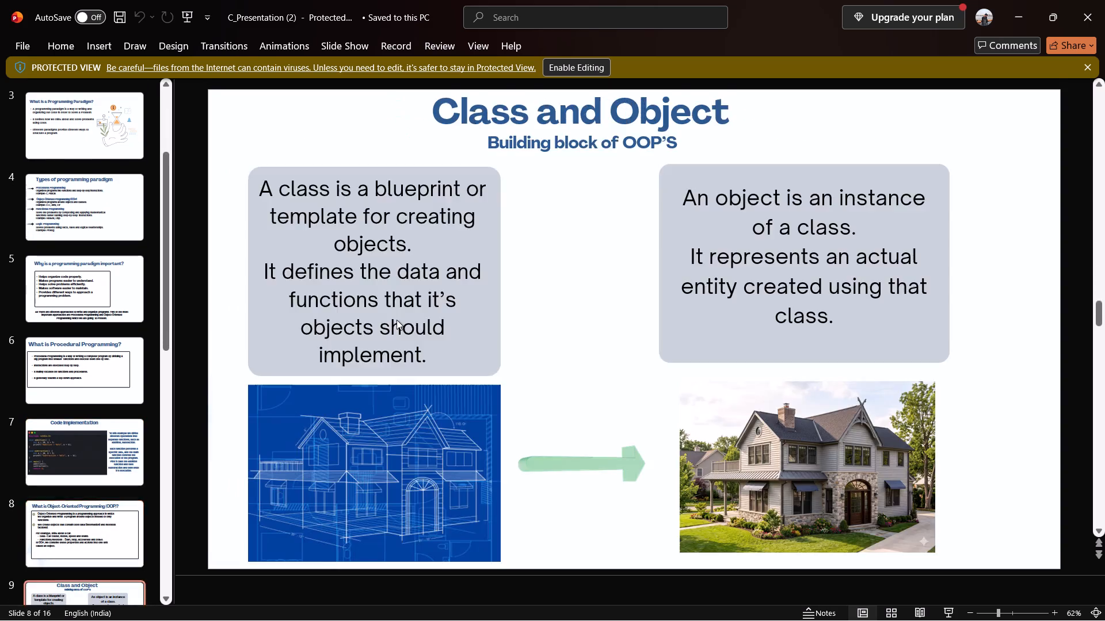
Review C_Presentation (2) from the code implementation on slide 10 through slide 16, and close the presentation.
{"action": "key", "text": "Right"}
{"action": "key", "text": "Right"}
{"action": "key", "text": "Right"}
{"action": "key", "text": "Left"}
{"action": "key", "text": "Left"}
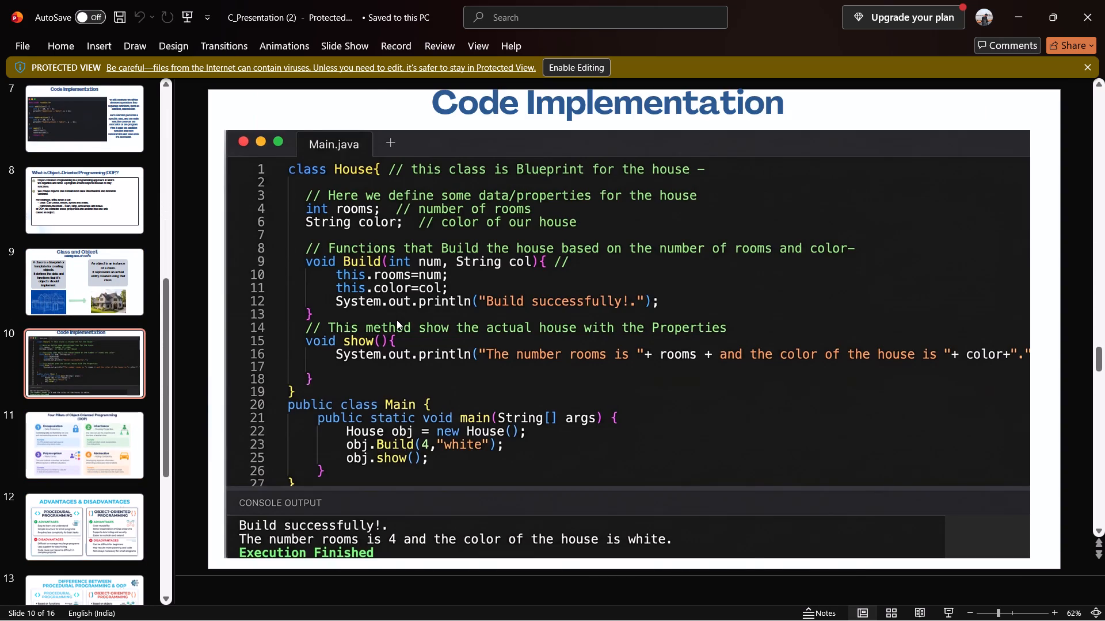
{"action": "key", "text": "Right"}
{"action": "key", "text": "Right"}
{"action": "key", "text": "Right"}
{"action": "key", "text": "Right"}
{"action": "key", "text": "Right"}
{"action": "key", "text": "Right"}
{"action": "key", "text": "Right"}
{"action": "key", "text": "Right"}
{"action": "key", "text": "Right"}
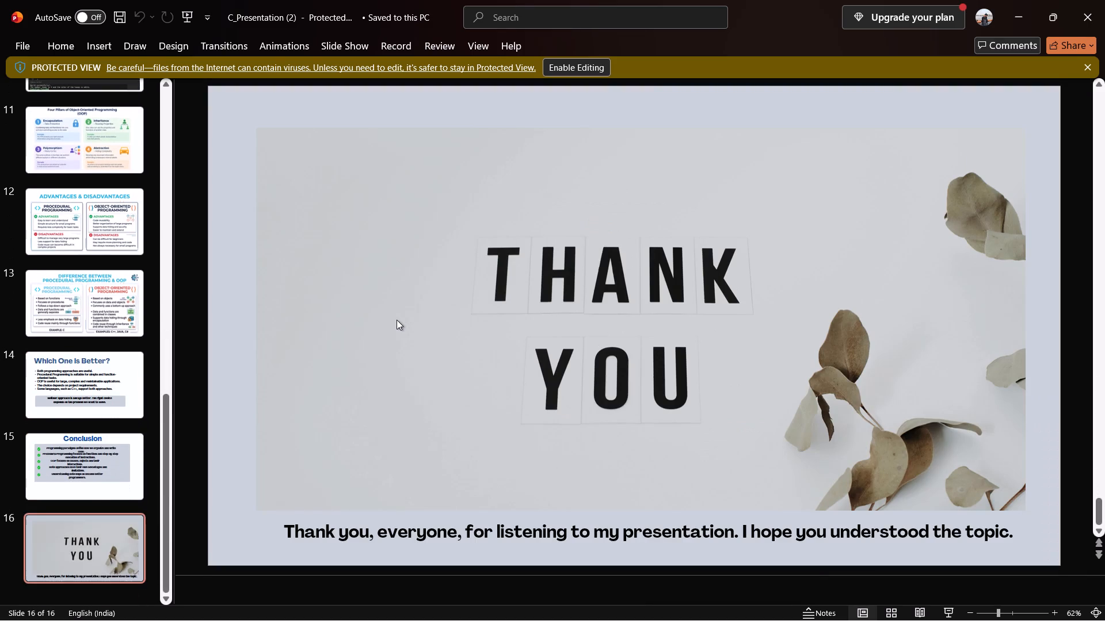
{"action": "scroll", "coordinate": [401, 315], "scroll_direction": "up", "scroll_amount": 1}
{"action": "left_click", "coordinate": [1073, 5]}
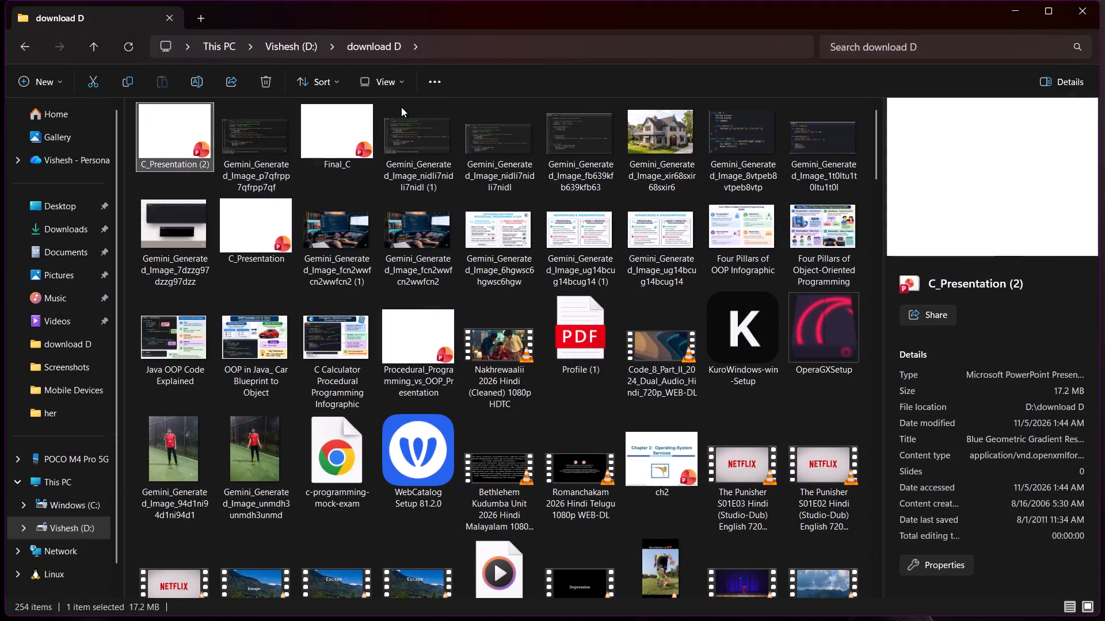
Bring up the available file actions for C_Presentation (2) in the download D folder.
{"action": "right_click", "coordinate": [148, 156]}
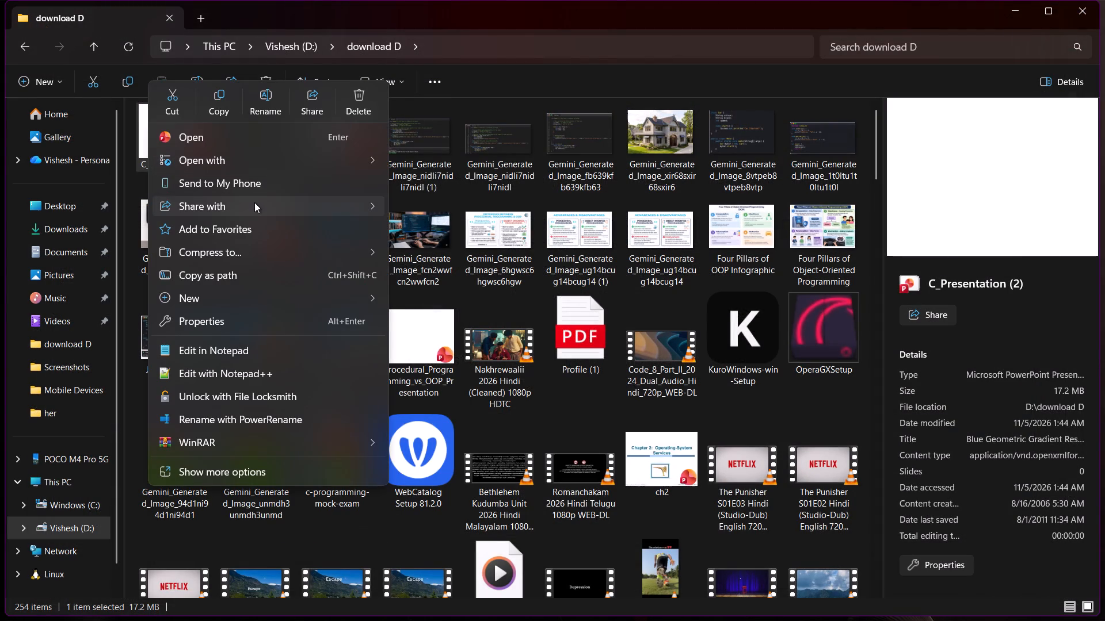
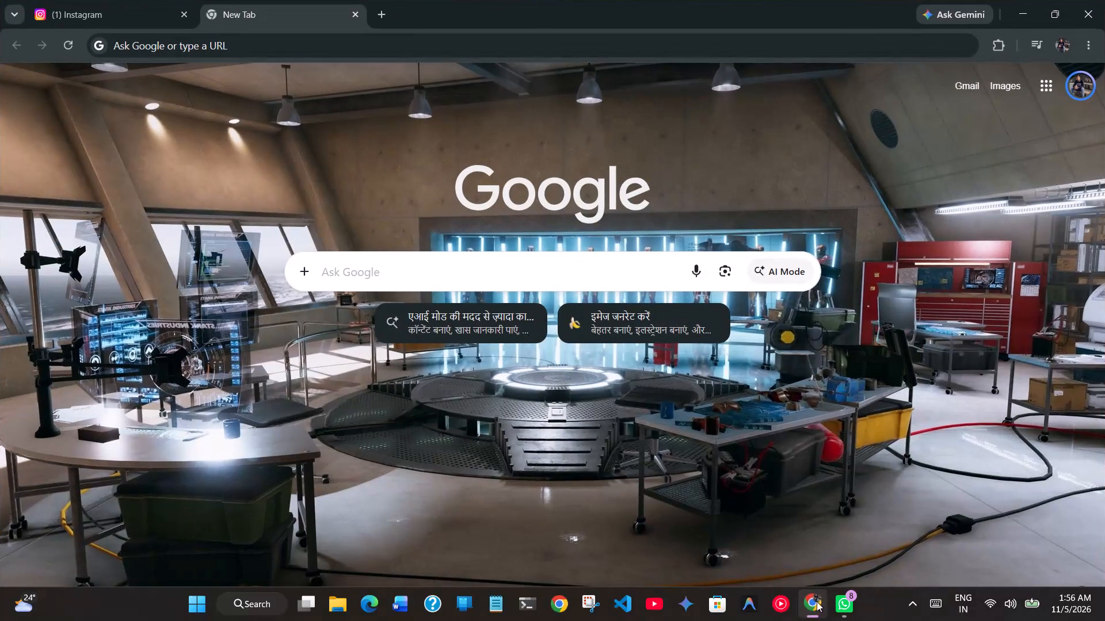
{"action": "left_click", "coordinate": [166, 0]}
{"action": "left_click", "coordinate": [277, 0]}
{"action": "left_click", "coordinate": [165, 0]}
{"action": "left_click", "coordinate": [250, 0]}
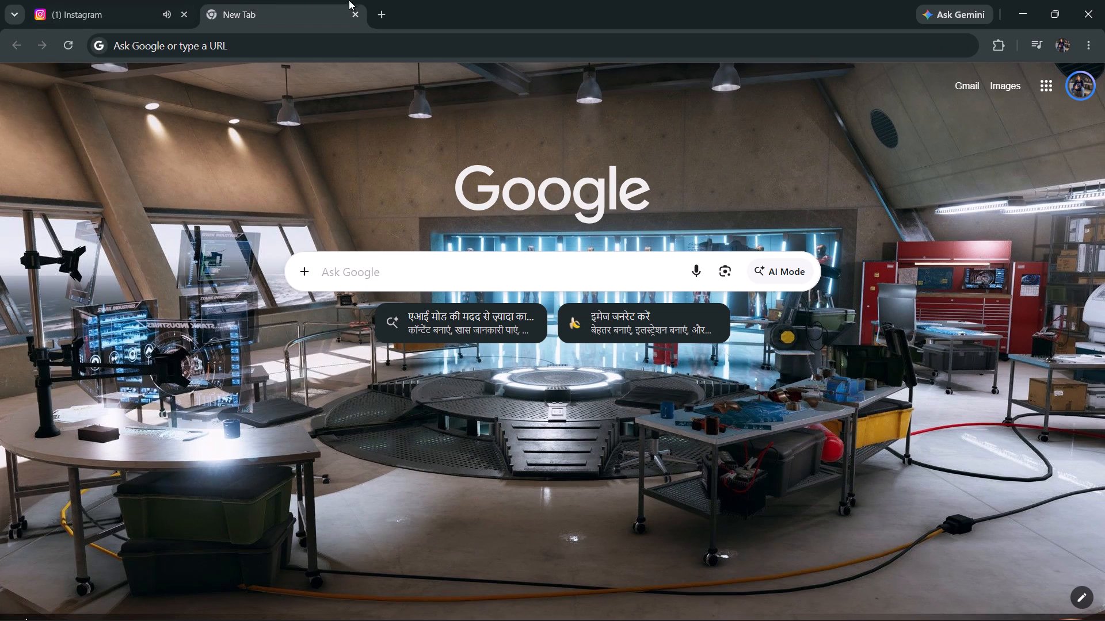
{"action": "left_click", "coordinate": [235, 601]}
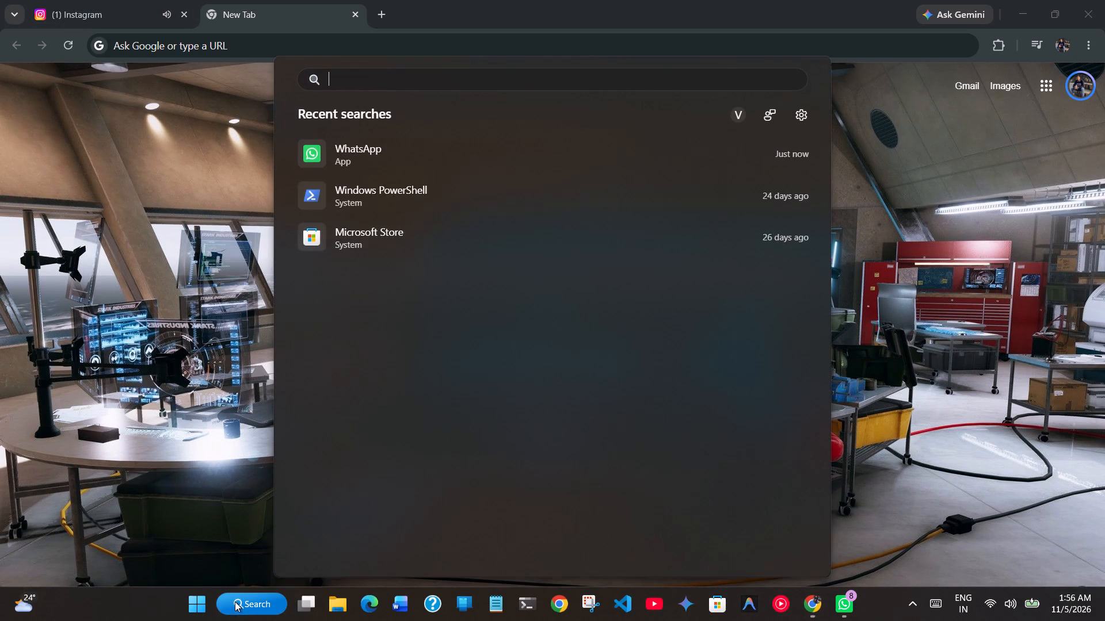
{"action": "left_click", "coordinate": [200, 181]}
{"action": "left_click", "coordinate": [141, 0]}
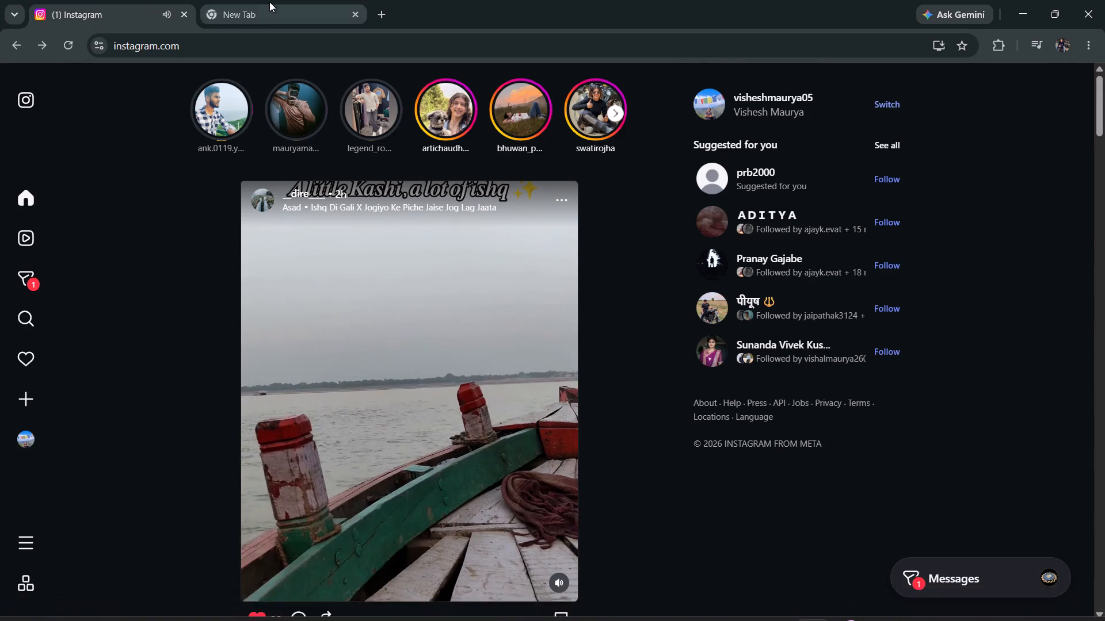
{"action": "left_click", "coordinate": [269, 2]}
Minimise the Chrome window to show the desktop.
{"action": "left_click", "coordinate": [1009, 7]}
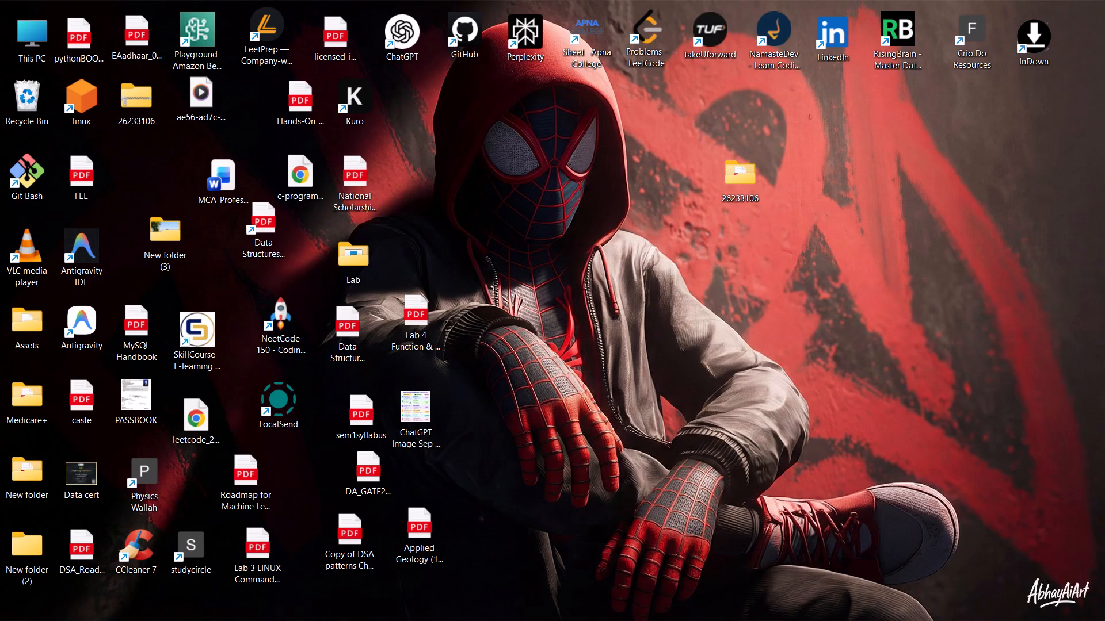
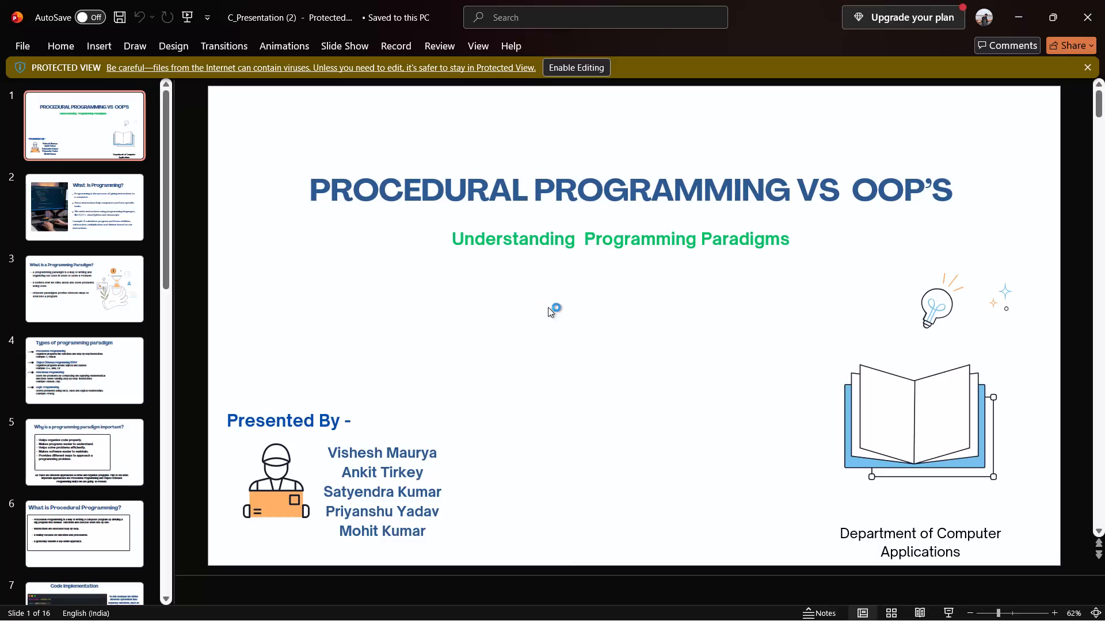
Review slides 1 to 10 of C_Presentation (2), rechecking the programming paradigm slides and the procedural programming code example along the way.
{"action": "key", "text": "Right"}
{"action": "key", "text": "Right"}
{"action": "key", "text": "Right"}
{"action": "key", "text": "Right"}
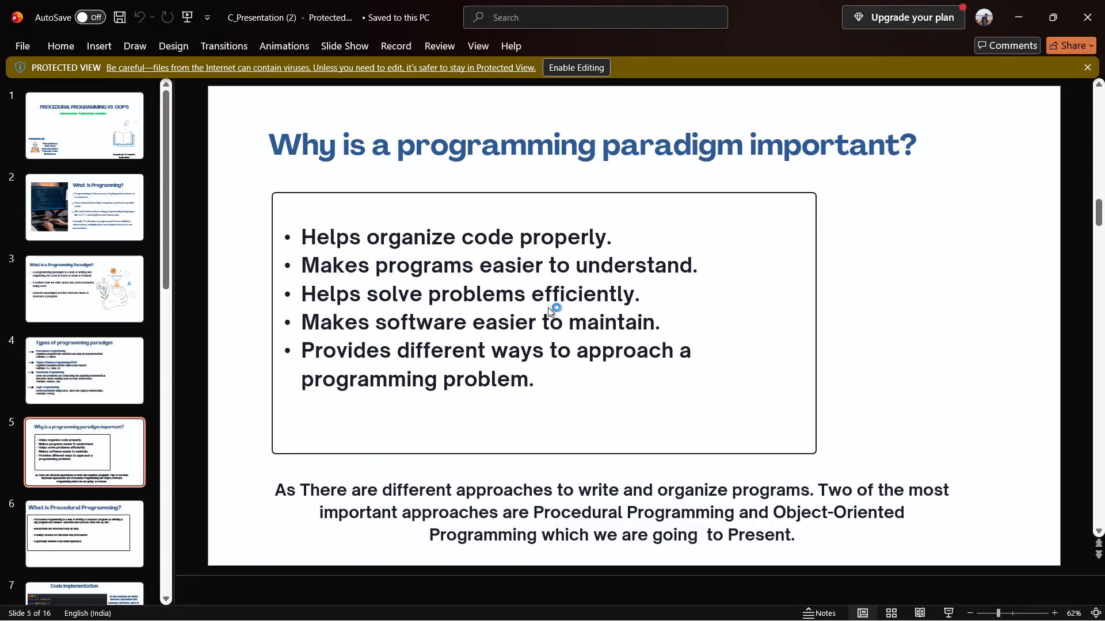
{"action": "key", "text": "Right"}
{"action": "key", "text": "Left"}
{"action": "key", "text": "Left"}
{"action": "key", "text": "Right"}
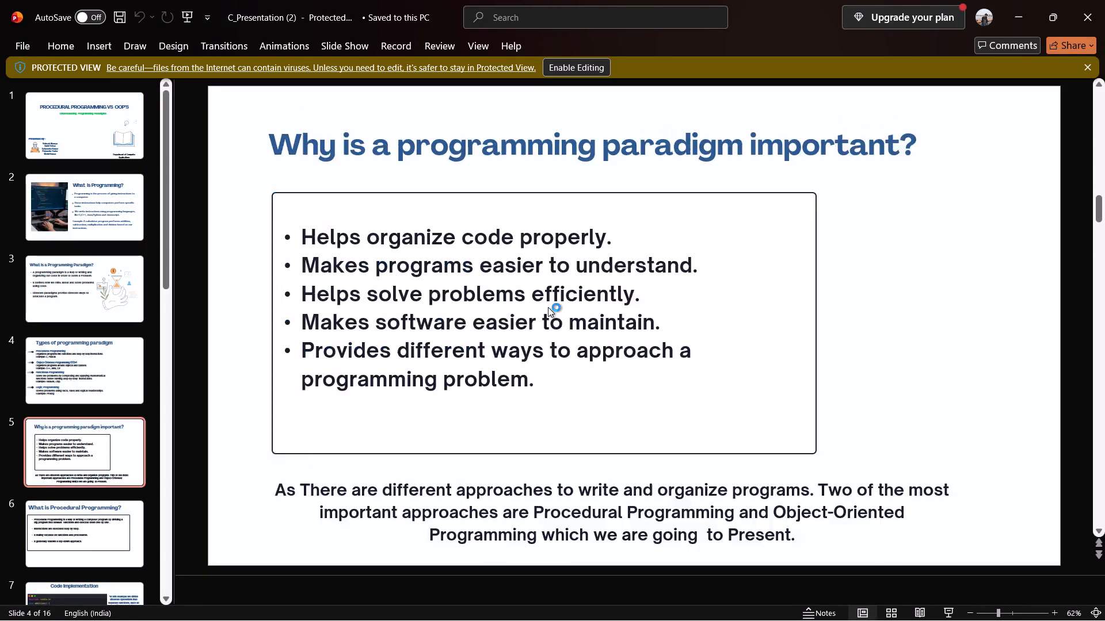
{"action": "key", "text": "Right"}
{"action": "key", "text": "Right"}
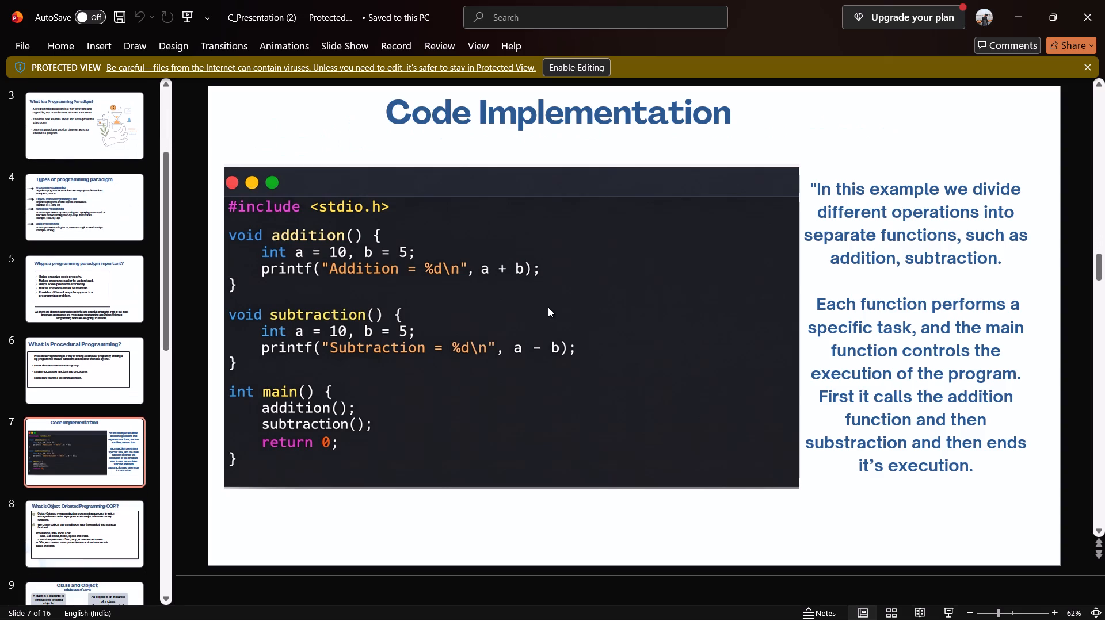
{"action": "key", "text": "Left"}
{"action": "key", "text": "Right"}
{"action": "key", "text": "Right"}
{"action": "key", "text": "Right"}
{"action": "key", "text": "Right"}
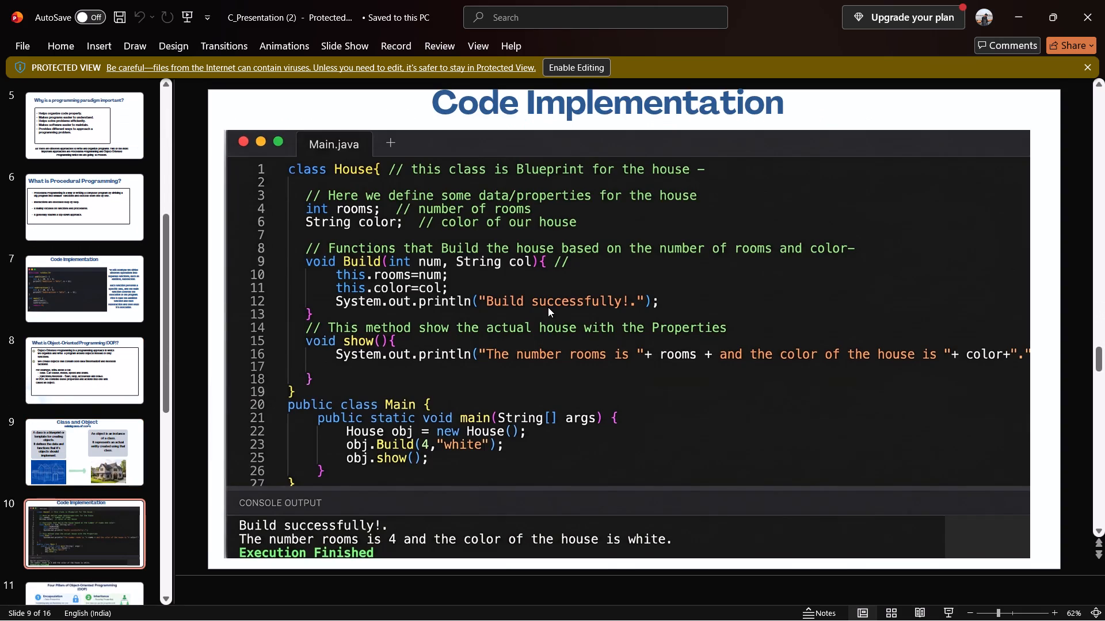
Review the C_Presentation (2) slides from the Java Code Implementation slide through "Which One is Better?", comparing the advantages and difference slides.
{"action": "key", "text": "Right"}
{"action": "key", "text": "Right"}
{"action": "key", "text": "Right"}
{"action": "key", "text": "Left"}
{"action": "key", "text": "Left"}
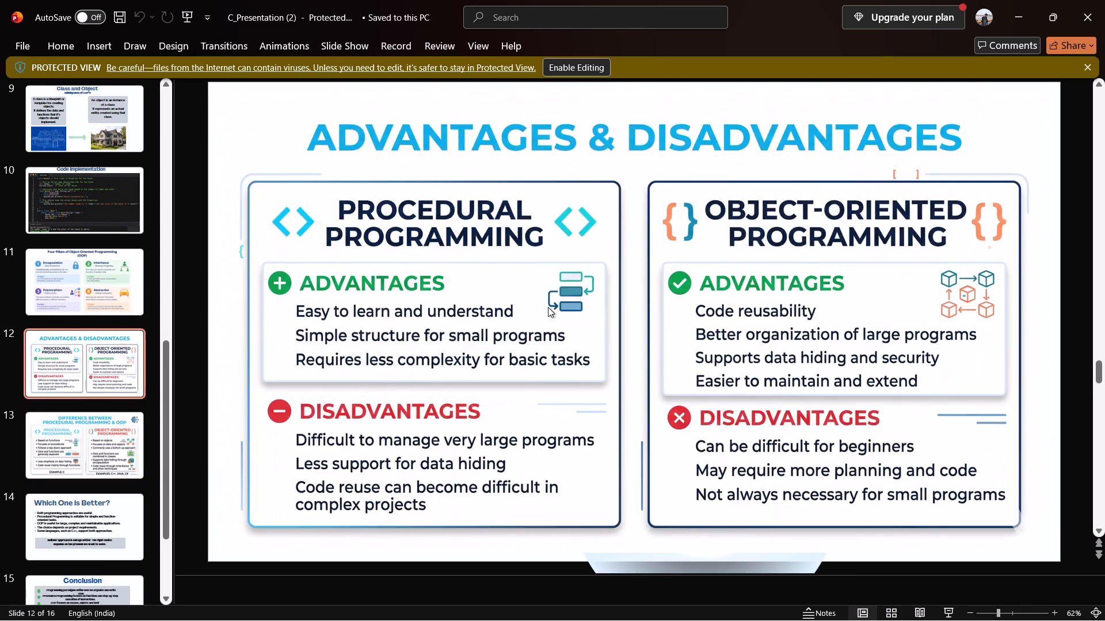
{"action": "key", "text": "Right"}
{"action": "key", "text": "Right"}
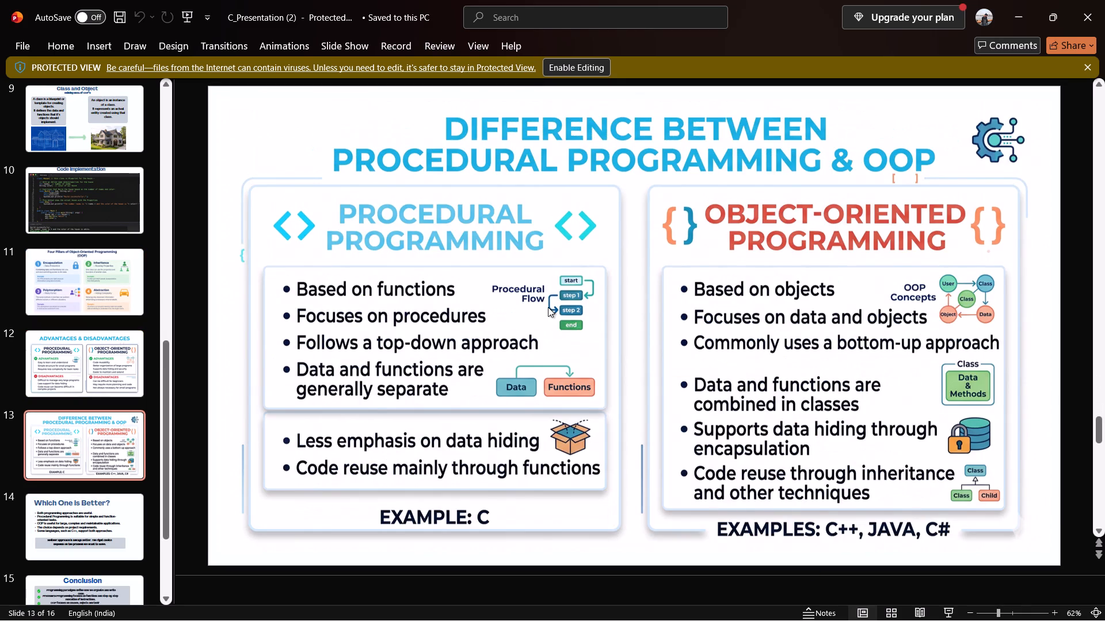
{"action": "key", "text": "Left"}
{"action": "key", "text": "Left"}
{"action": "key", "text": "Right"}
{"action": "key", "text": "Right"}
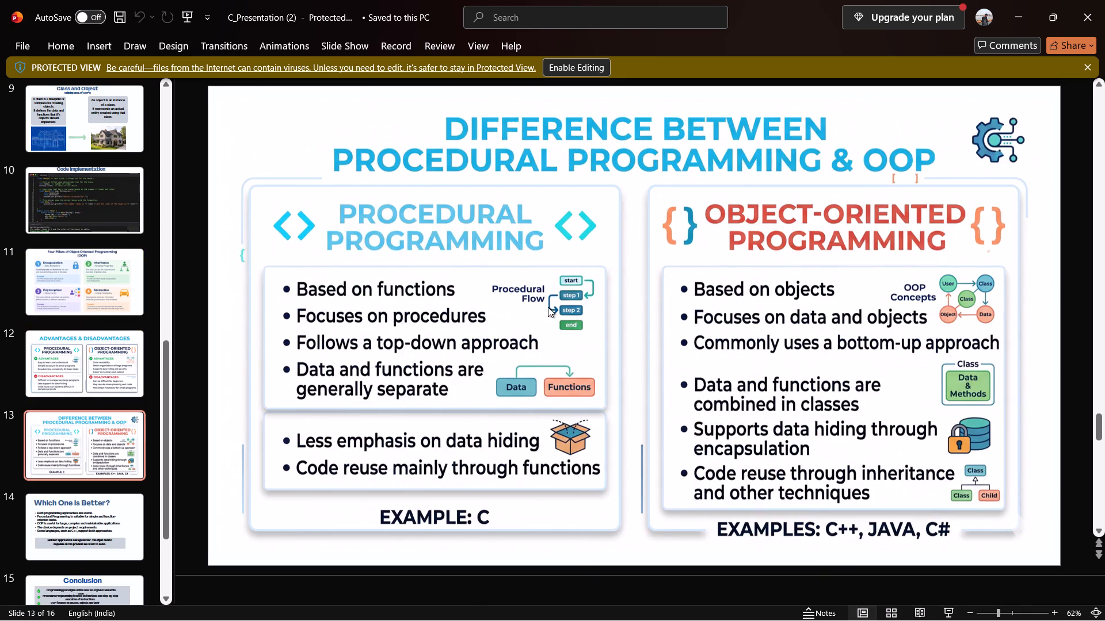
{"action": "key", "text": "Left"}
{"action": "key", "text": "Left"}
{"action": "key", "text": "Right"}
{"action": "key", "text": "Right"}
{"action": "key", "text": "Right"}
{"action": "key", "text": "Left"}
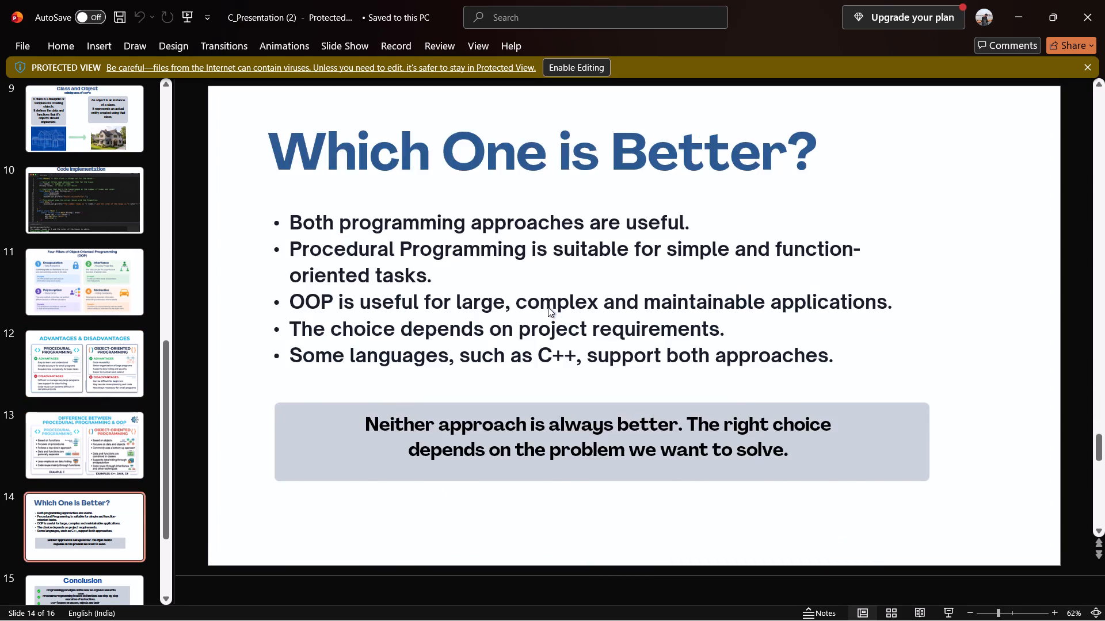
Go back over the difference, Advantages & Disadvantages and Four Pillars slides, ending on the Java Code Implementation slide.
{"action": "key", "text": "Left"}
{"action": "key", "text": "Right"}
{"action": "key", "text": "Left"}
{"action": "key", "text": "Left"}
{"action": "key", "text": "Left"}
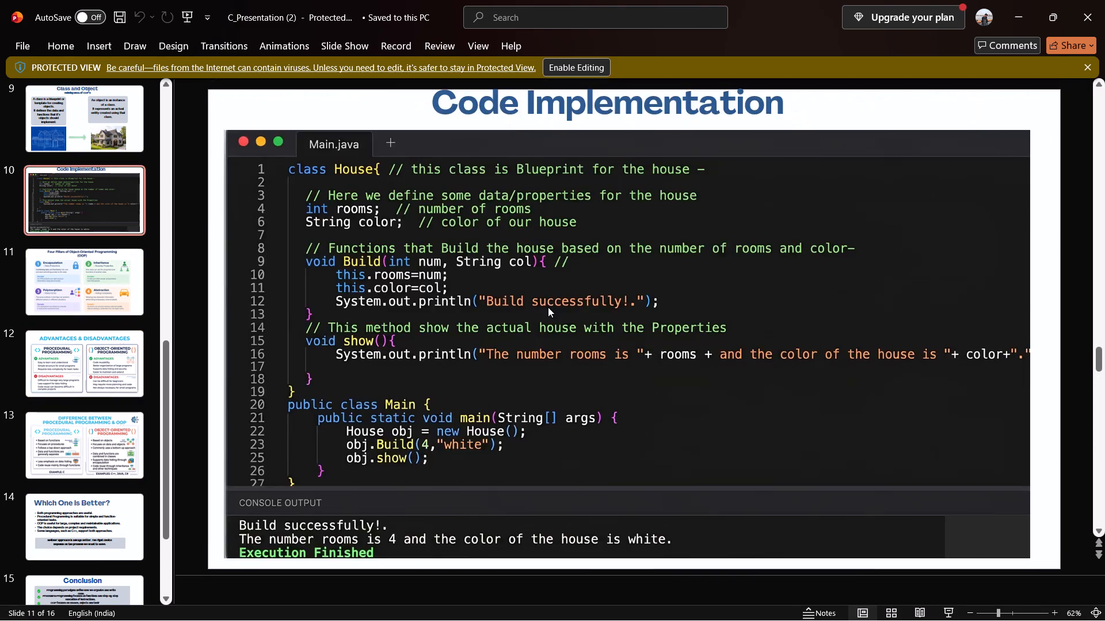
{"action": "key", "text": "Right"}
{"action": "key", "text": "Right"}
{"action": "key", "text": "Right"}
{"action": "key", "text": "Right"}
{"action": "key", "text": "Left"}
{"action": "key", "text": "Left"}
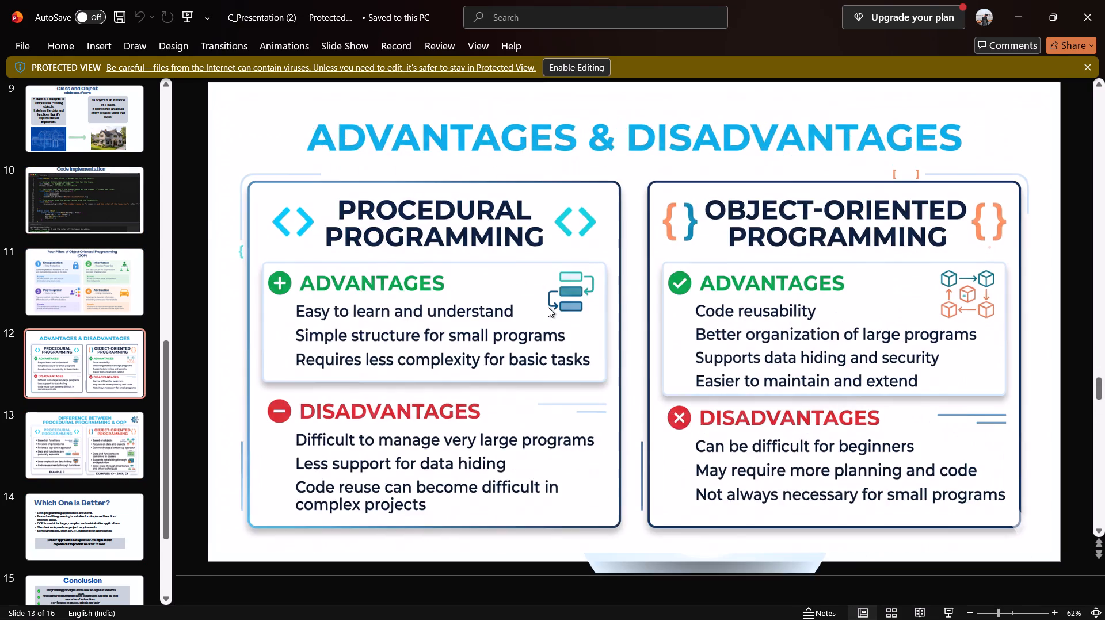
{"action": "key", "text": "Right"}
{"action": "key", "text": "Left"}
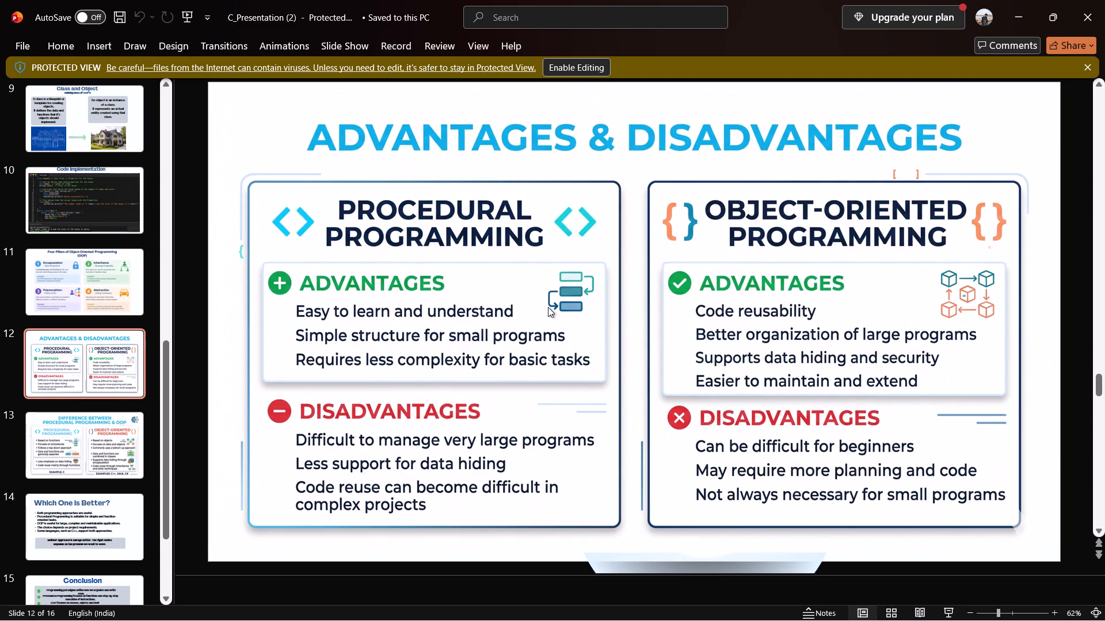
{"action": "key", "text": "Left"}
{"action": "key", "text": "Left"}
{"action": "key", "text": "Right"}
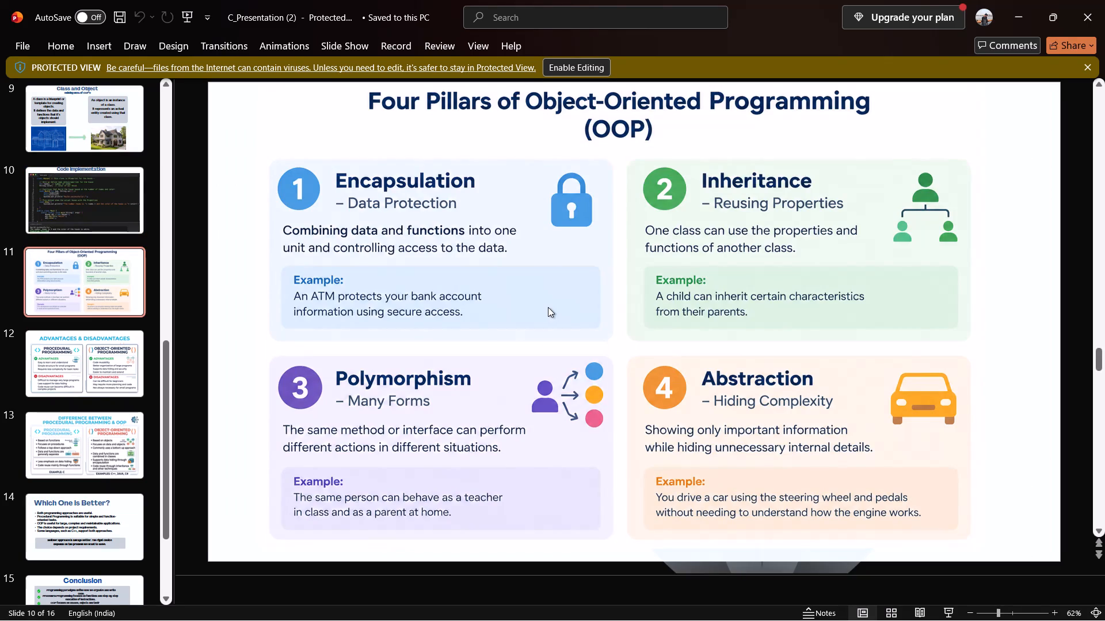
{"action": "key", "text": "Left"}
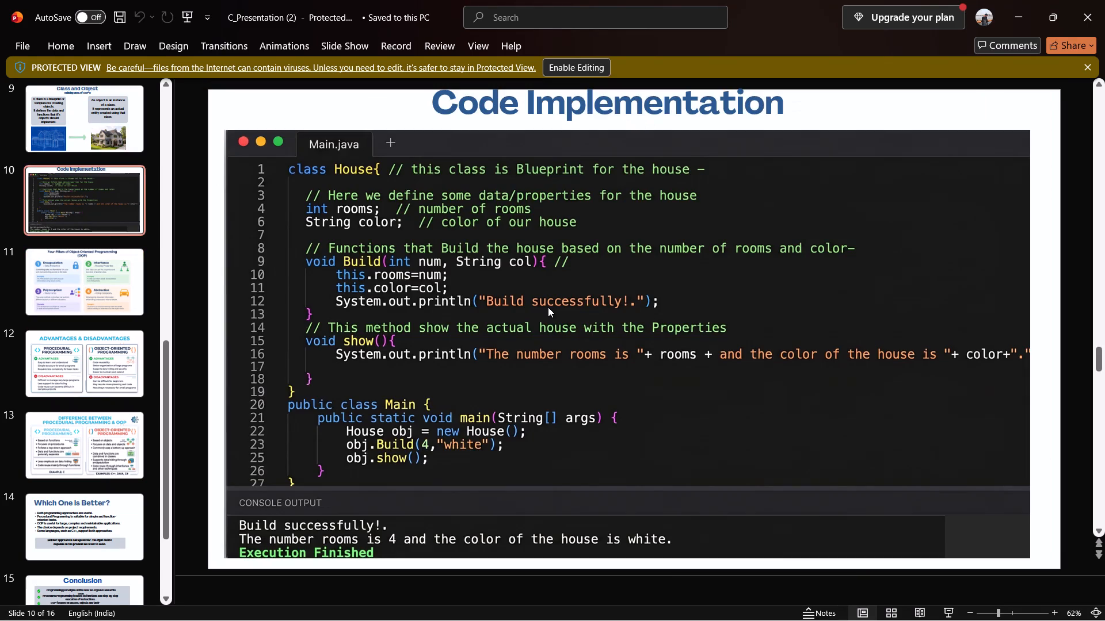
Dismiss the Protected View warning bar without enabling editing.
{"action": "left_click", "coordinate": [1089, 71]}
Check the slides from "What is Object-Oriented Programming (OOP)?" and Class and Object through to the Conclusion slide.
{"action": "key", "text": "Left"}
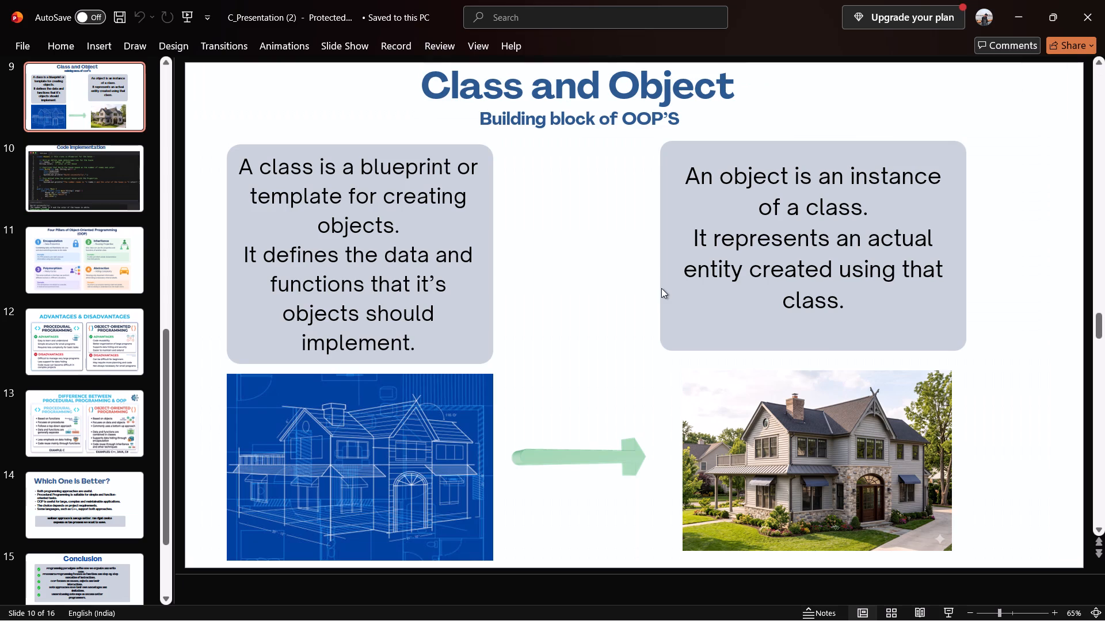
{"action": "key", "text": "Left"}
{"action": "key", "text": "Right"}
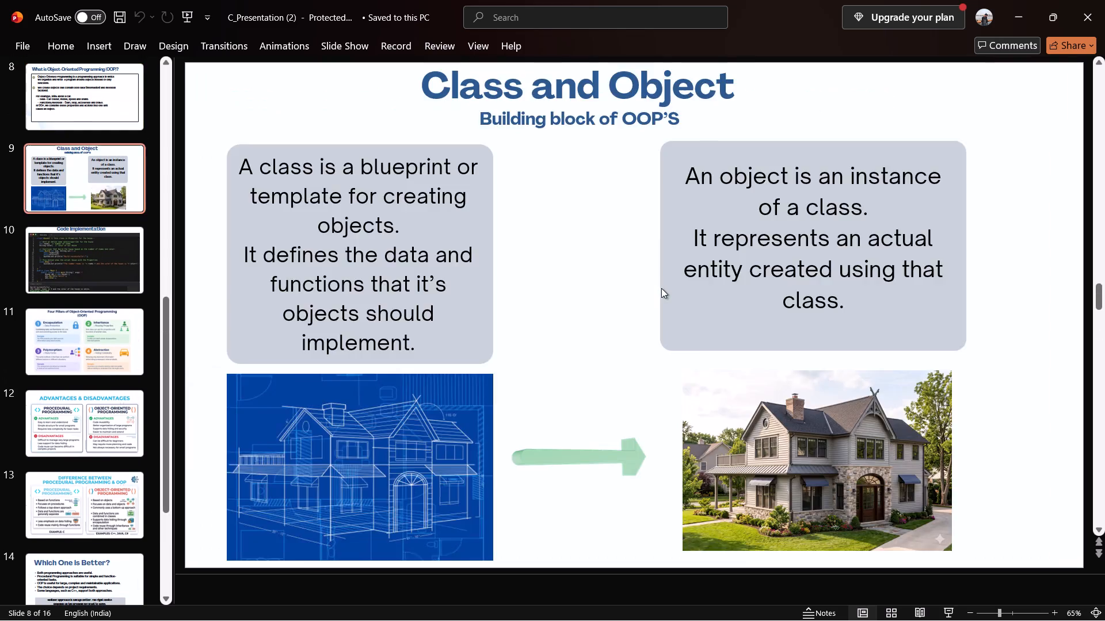
{"action": "key", "text": "Right"}
{"action": "key", "text": "Right"}
{"action": "key", "text": "Right"}
{"action": "key", "text": "Right"}
{"action": "key", "text": "Right"}
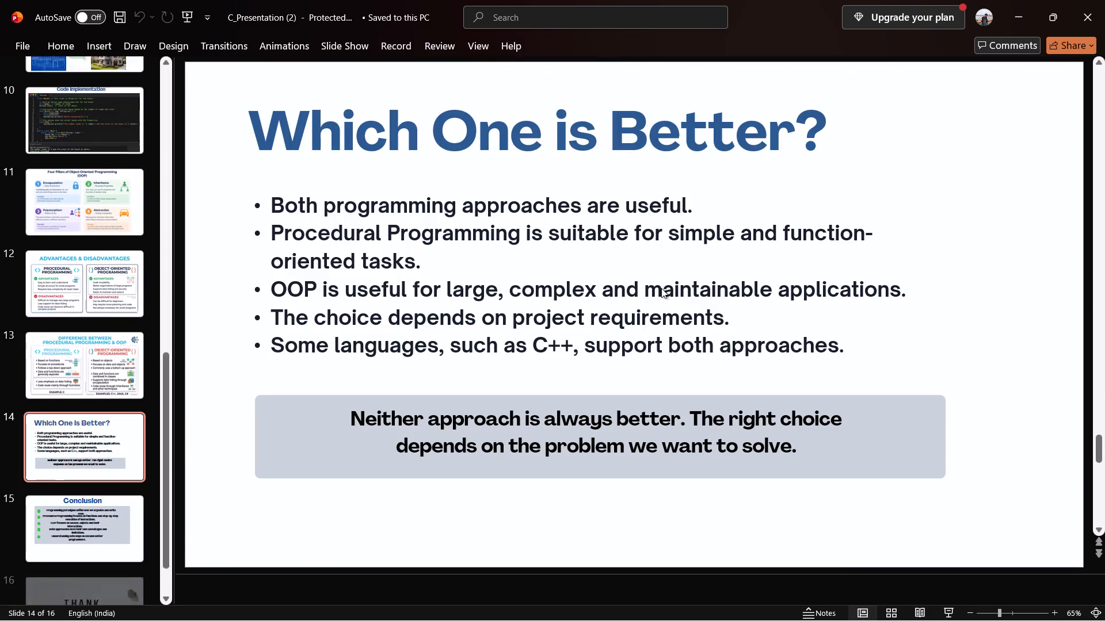
{"action": "key", "text": "Right"}
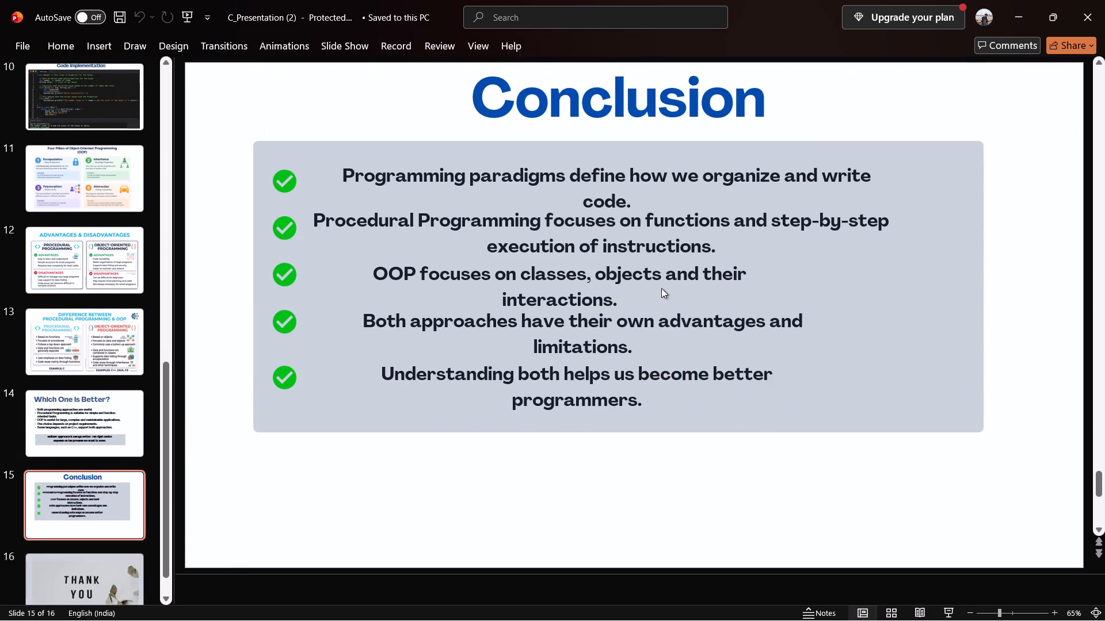
Recheck the slides backwards from the Conclusion to the OOP introduction, and forward again to Advantages & Disadvantages.
{"action": "key", "text": "Left"}
{"action": "key", "text": "Left"}
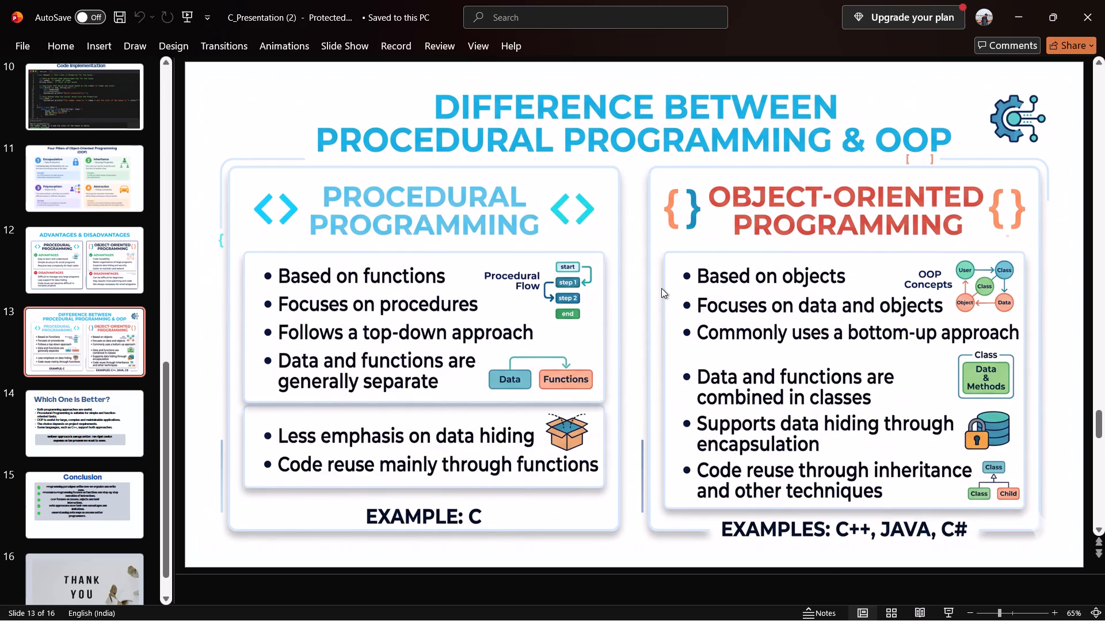
{"action": "key", "text": "Left"}
{"action": "key", "text": "Left"}
{"action": "key", "text": "Left"}
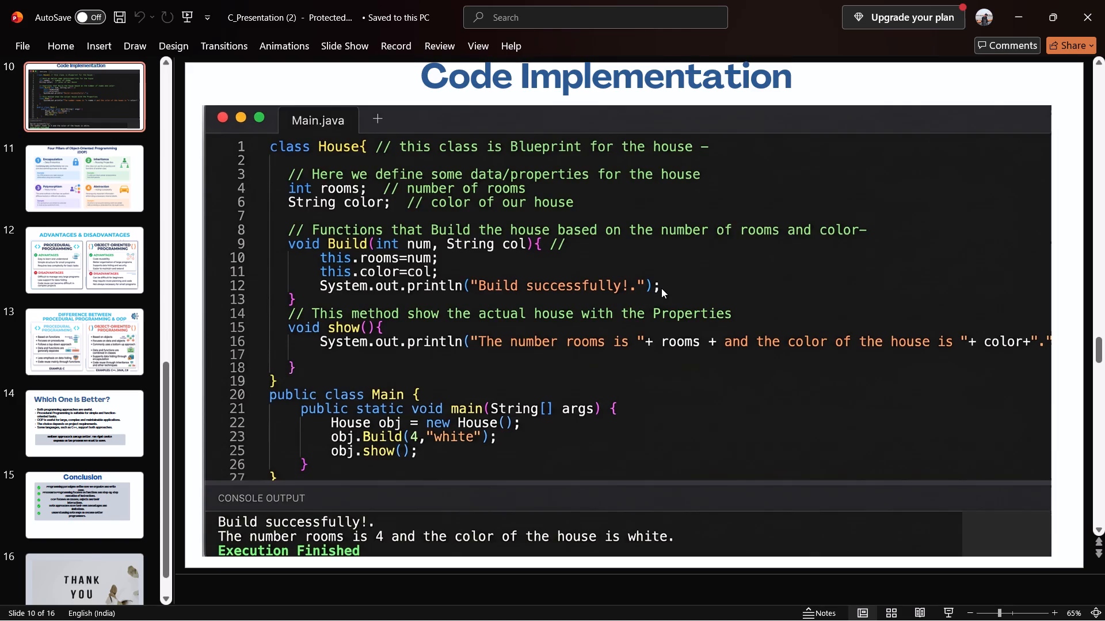
{"action": "key", "text": "Left"}
{"action": "key", "text": "Left"}
{"action": "key", "text": "Right"}
{"action": "key", "text": "Right"}
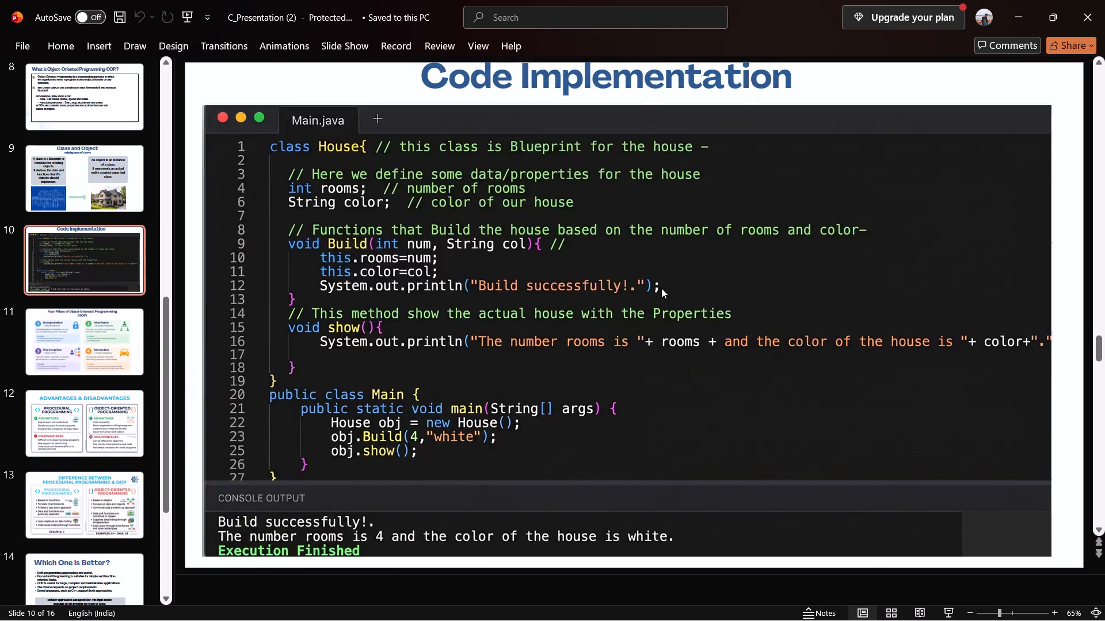
{"action": "key", "text": "Right"}
{"action": "key", "text": "Right"}
{"action": "key", "text": "Left"}
{"action": "key", "text": "Right"}
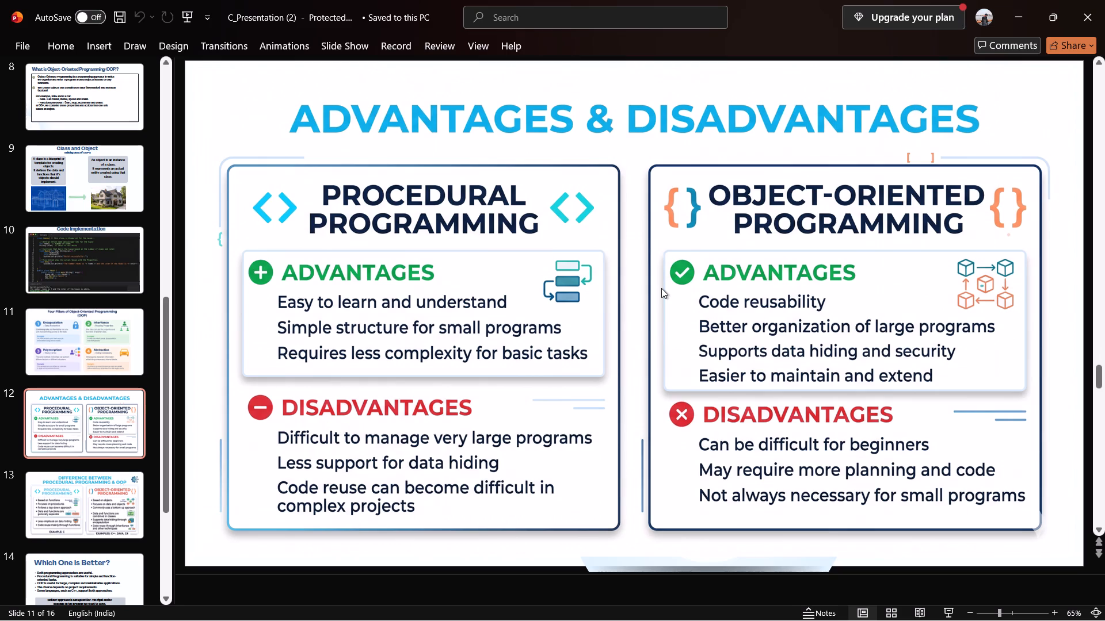
Look through the slides from the procedural versus OOP difference to the closing Thank You slide, and back to Class and Object.
{"action": "key", "text": "Right"}
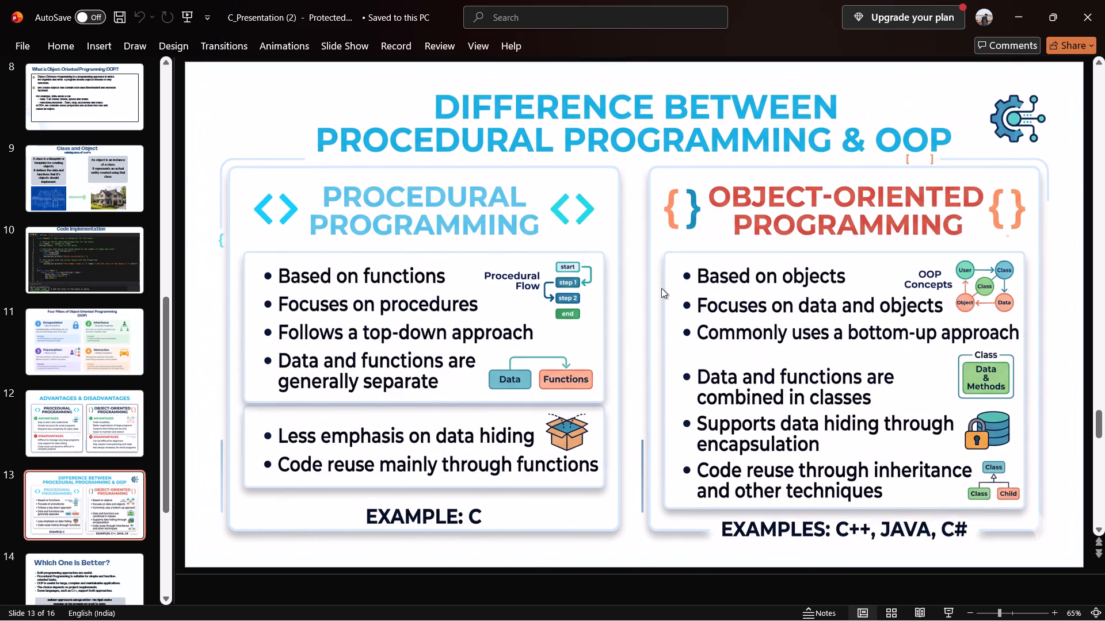
{"action": "key", "text": "Right"}
{"action": "key", "text": "Right"}
{"action": "key", "text": "Right"}
{"action": "key", "text": "Left"}
{"action": "key", "text": "Left"}
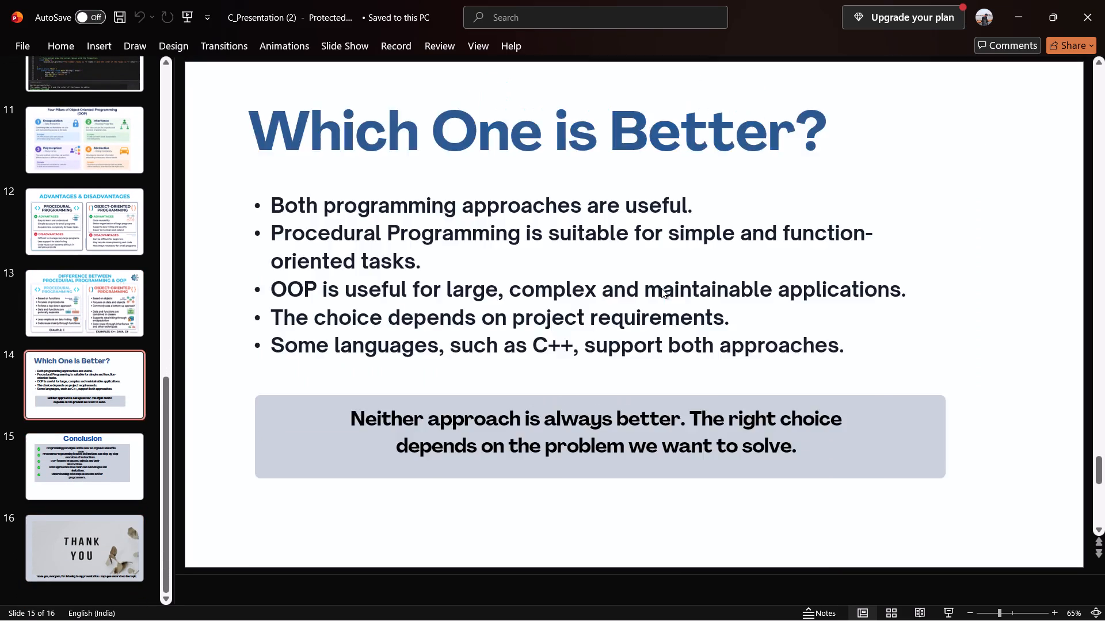
{"action": "key", "text": "Left"}
{"action": "key", "text": "Left"}
{"action": "key", "text": "Left"}
{"action": "key", "text": "Left"}
{"action": "key", "text": "Left"}
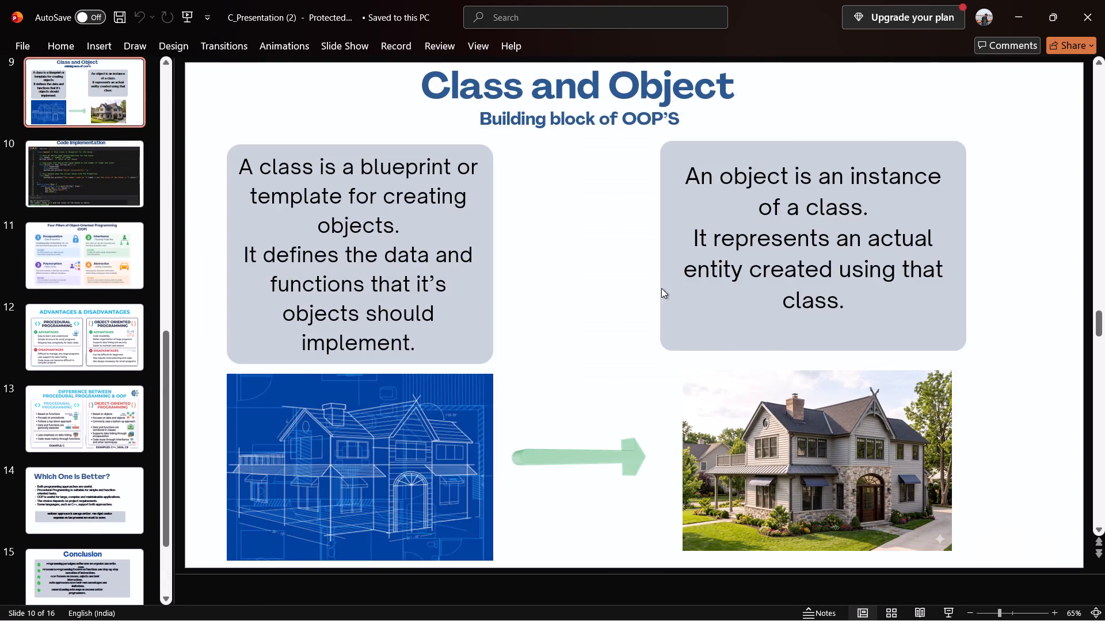
{"action": "key", "text": "Right"}
{"action": "key", "text": "Left"}
{"action": "key", "text": "Right"}
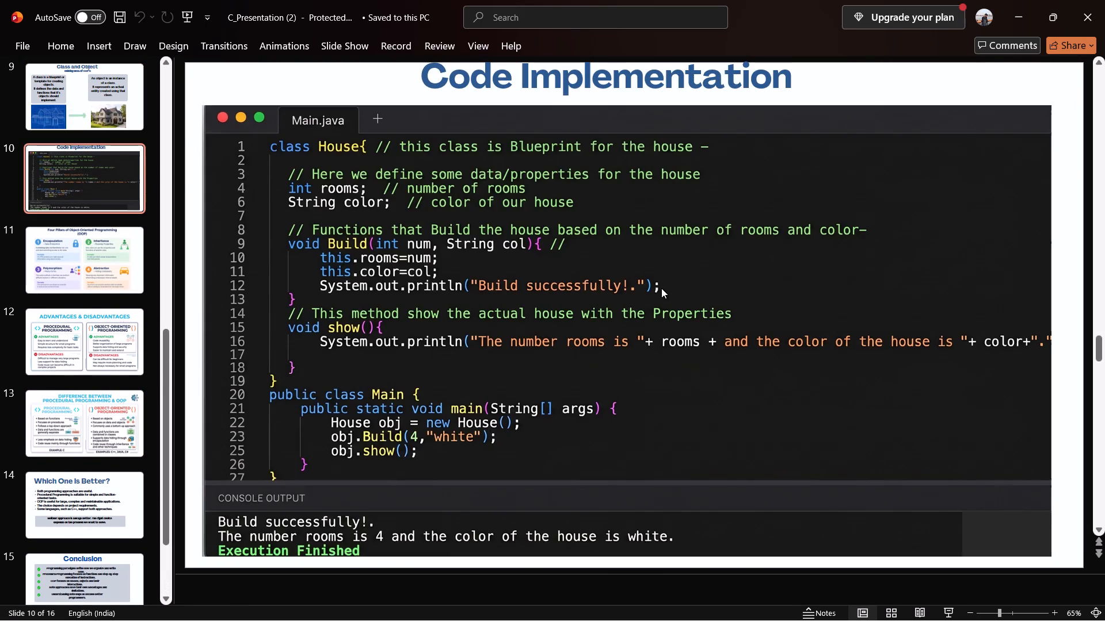
{"action": "key", "text": "Left"}
{"action": "key", "text": "Left"}
{"action": "key", "text": "Right"}
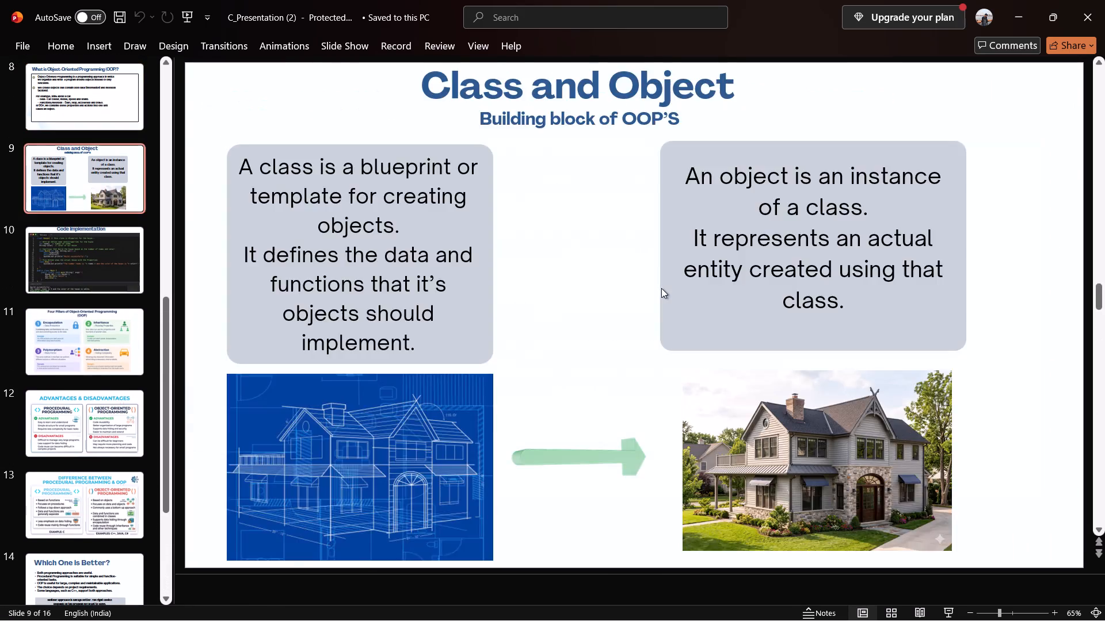